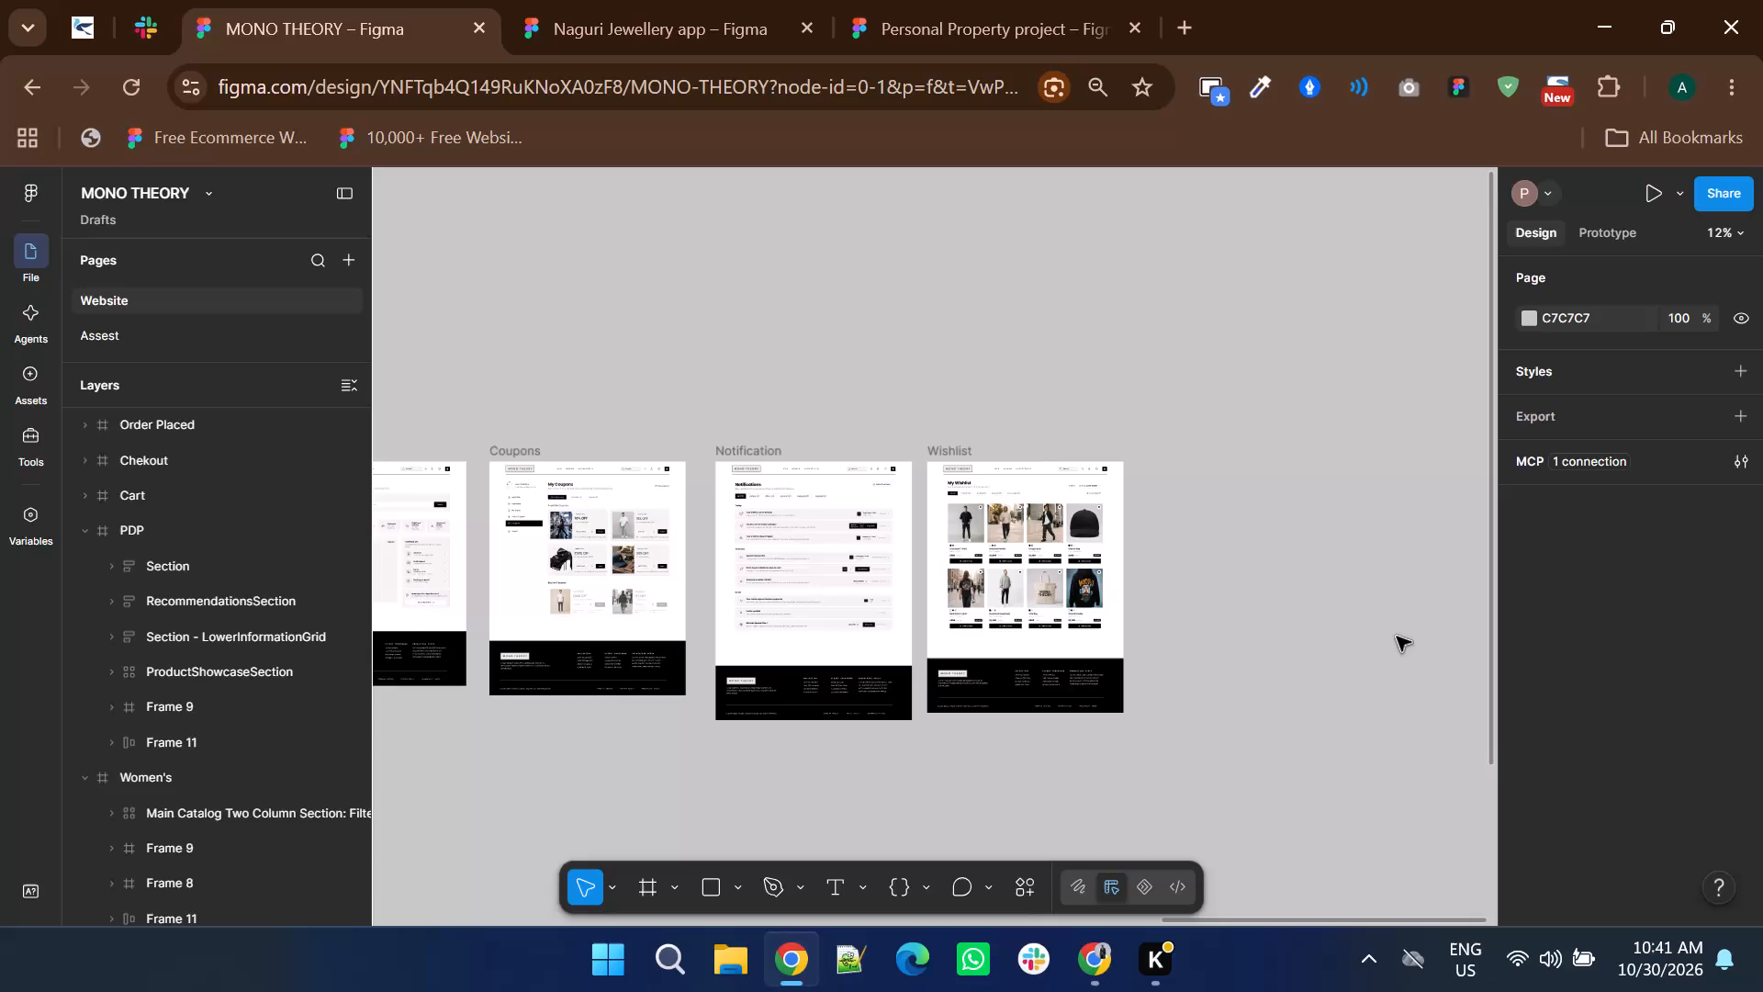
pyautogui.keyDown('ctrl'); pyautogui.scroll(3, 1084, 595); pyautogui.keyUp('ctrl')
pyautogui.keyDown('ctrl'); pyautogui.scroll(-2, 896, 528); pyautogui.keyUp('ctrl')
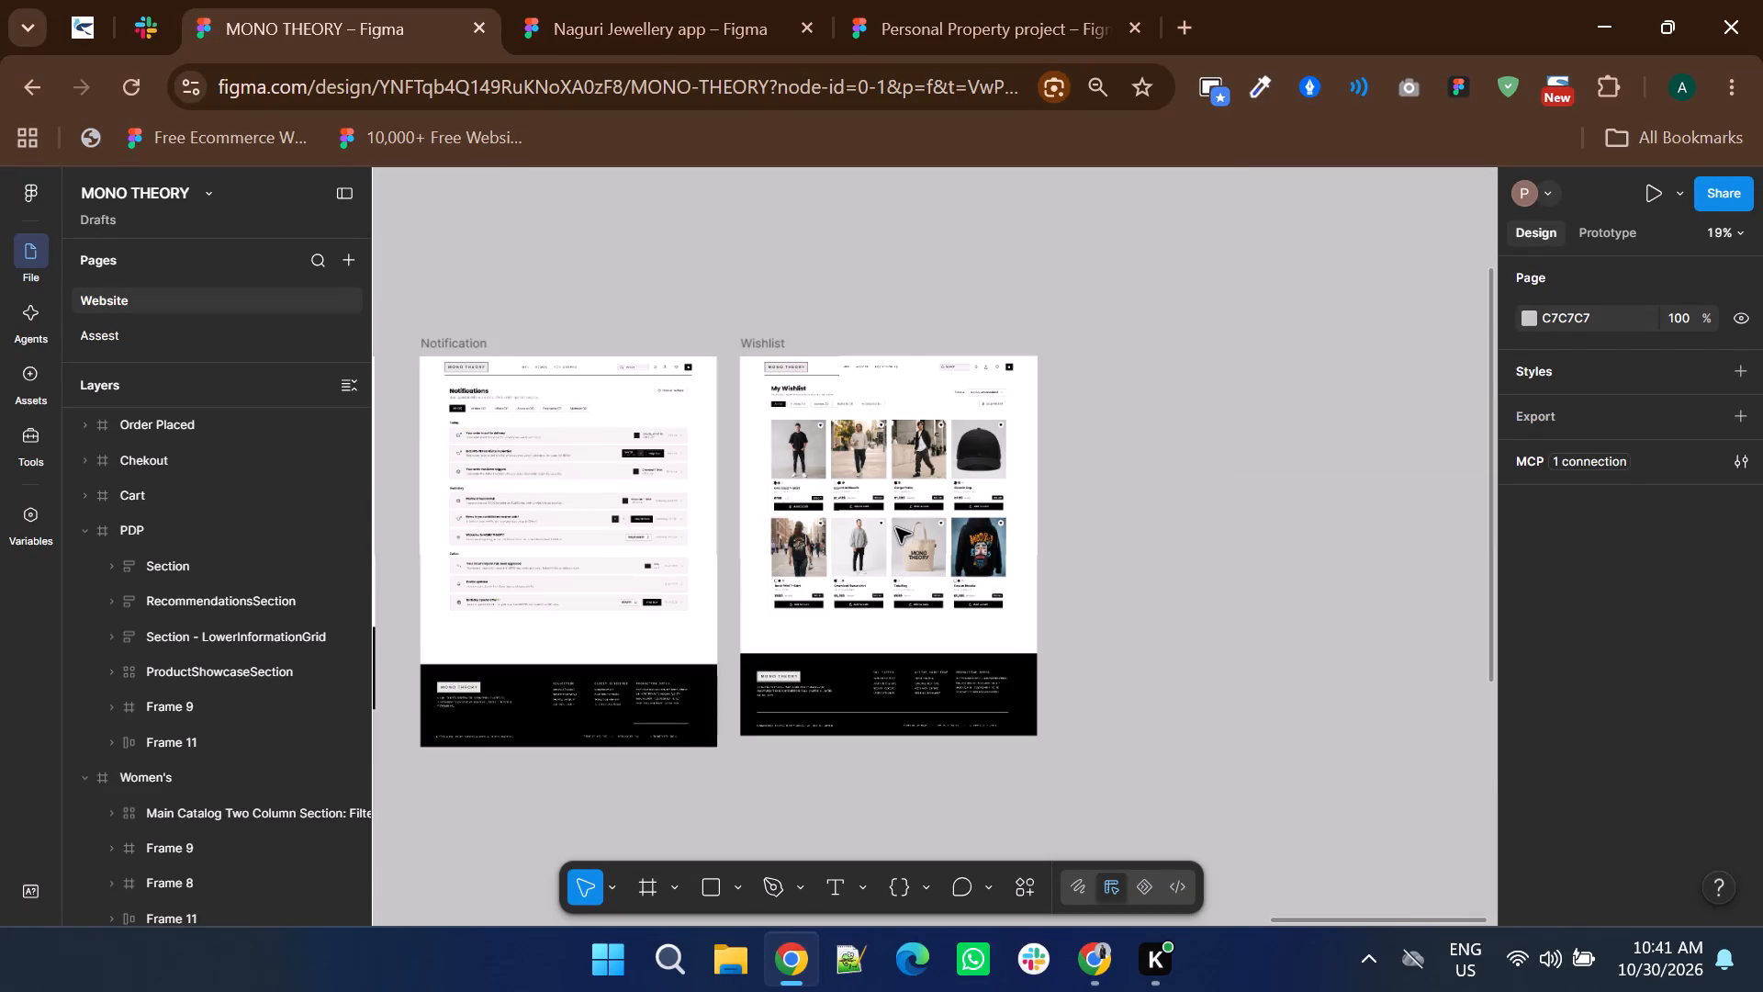
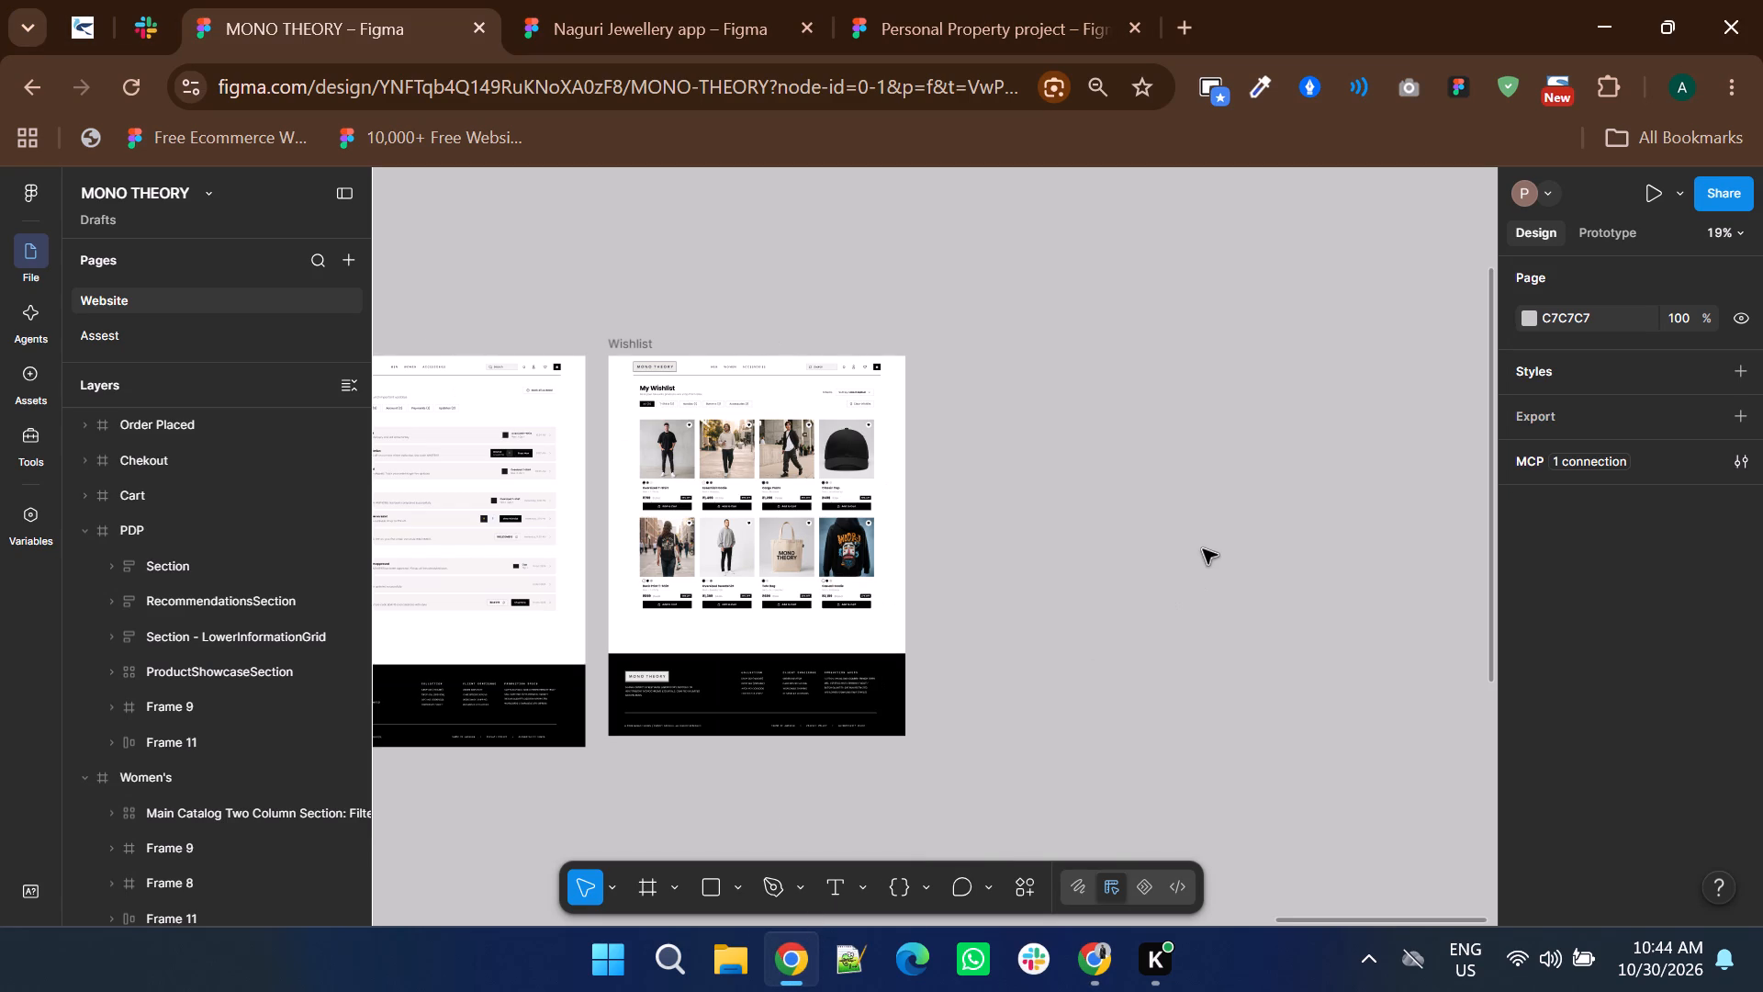
pyautogui.keyDown('ctrl'); pyautogui.scroll(2, 754, 528); pyautogui.keyUp('ctrl')
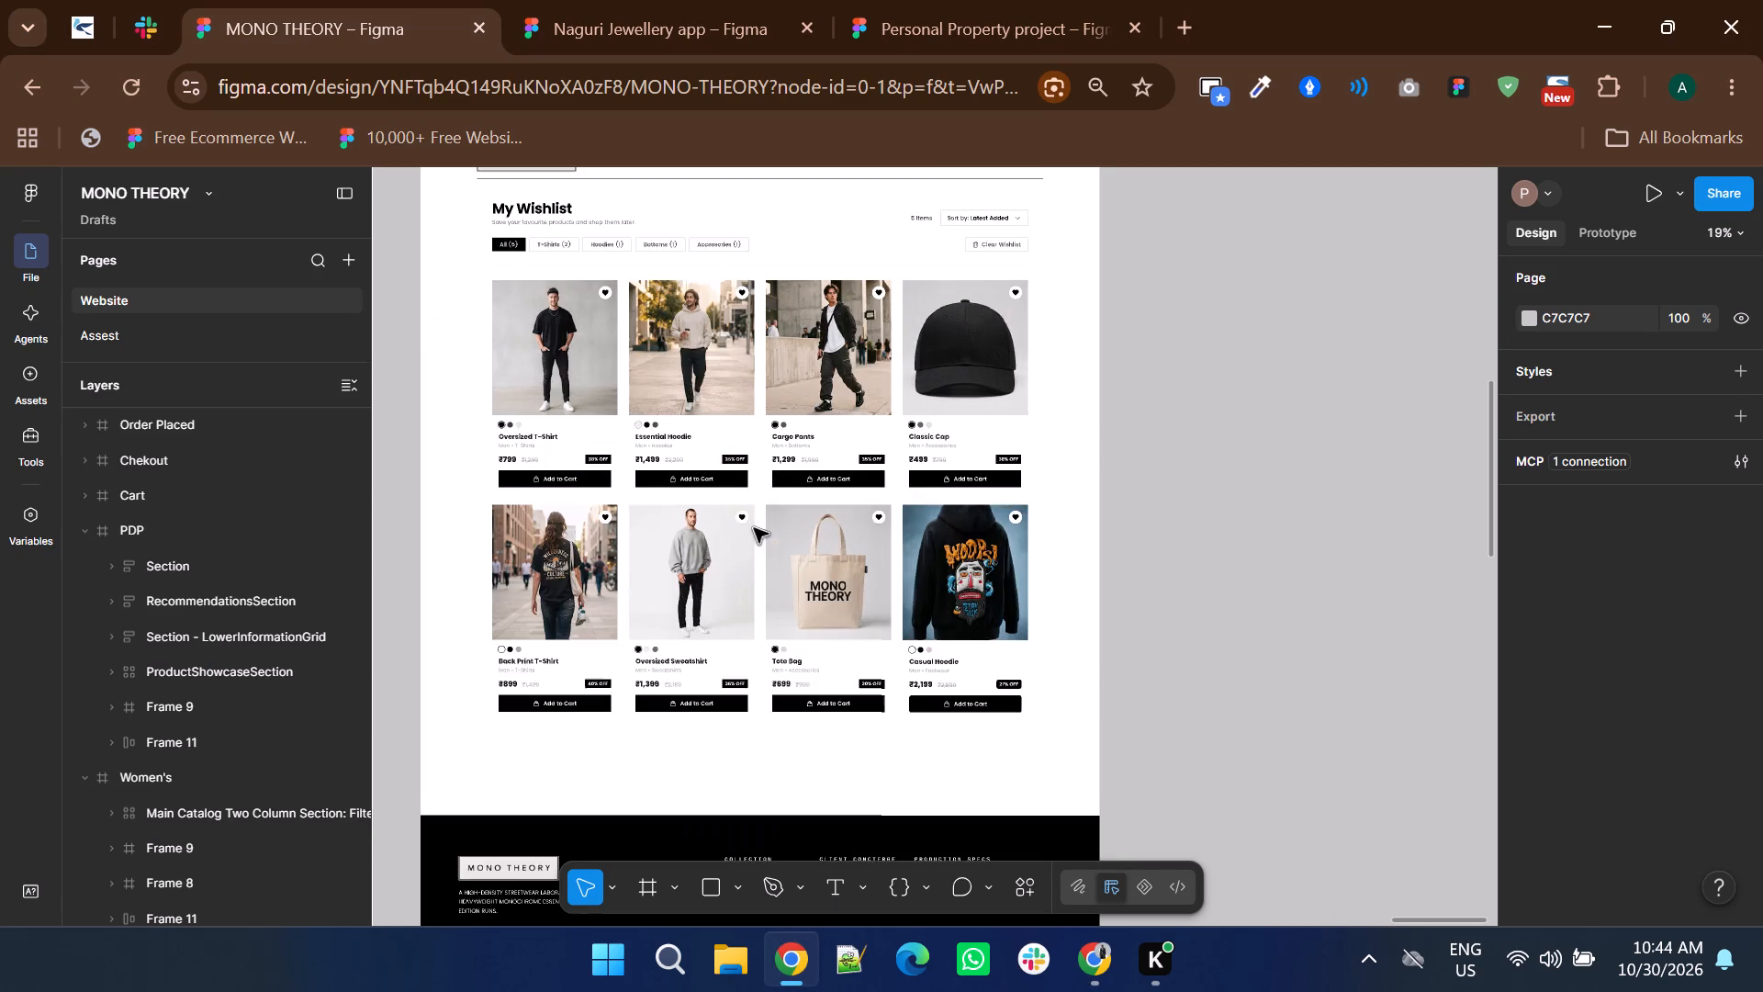
pyautogui.keyDown('ctrl'); pyautogui.scroll(-3, 924, 522); pyautogui.keyUp('ctrl')
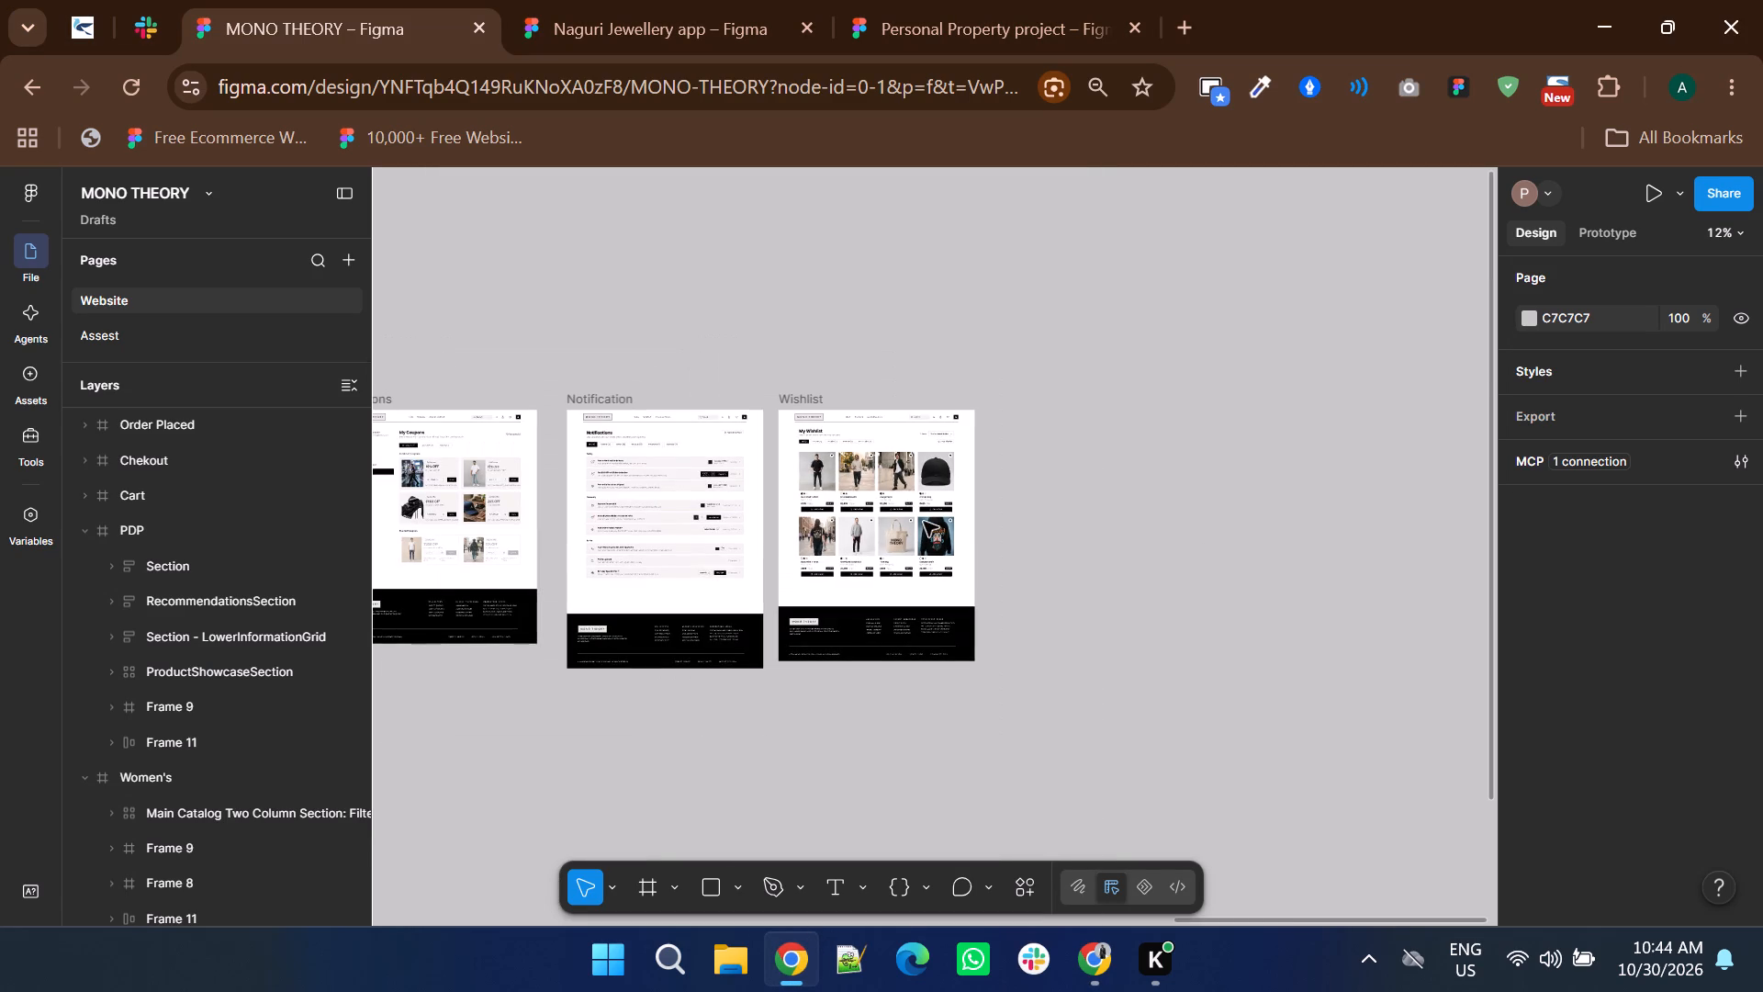
pyautogui.keyDown('shift'); pyautogui.scroll(-1, 924, 522); pyautogui.keyUp('shift')
pyautogui.rightClick(1159, 421)
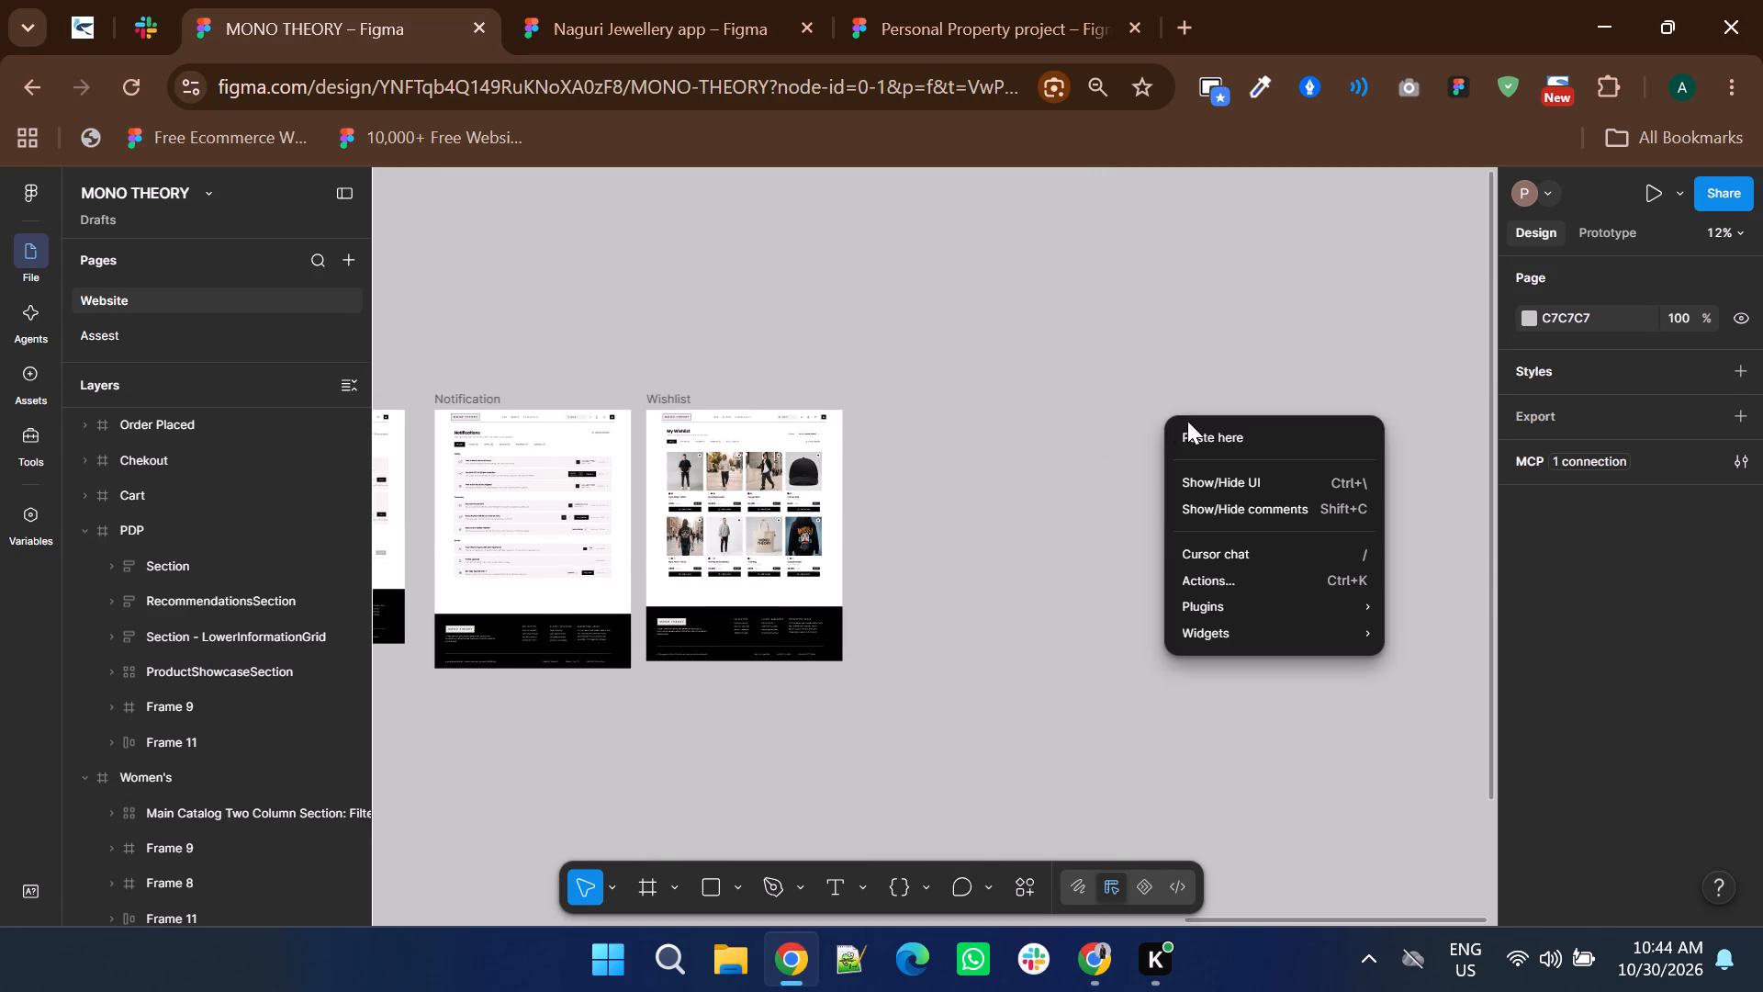
pyautogui.click(1084, 426)
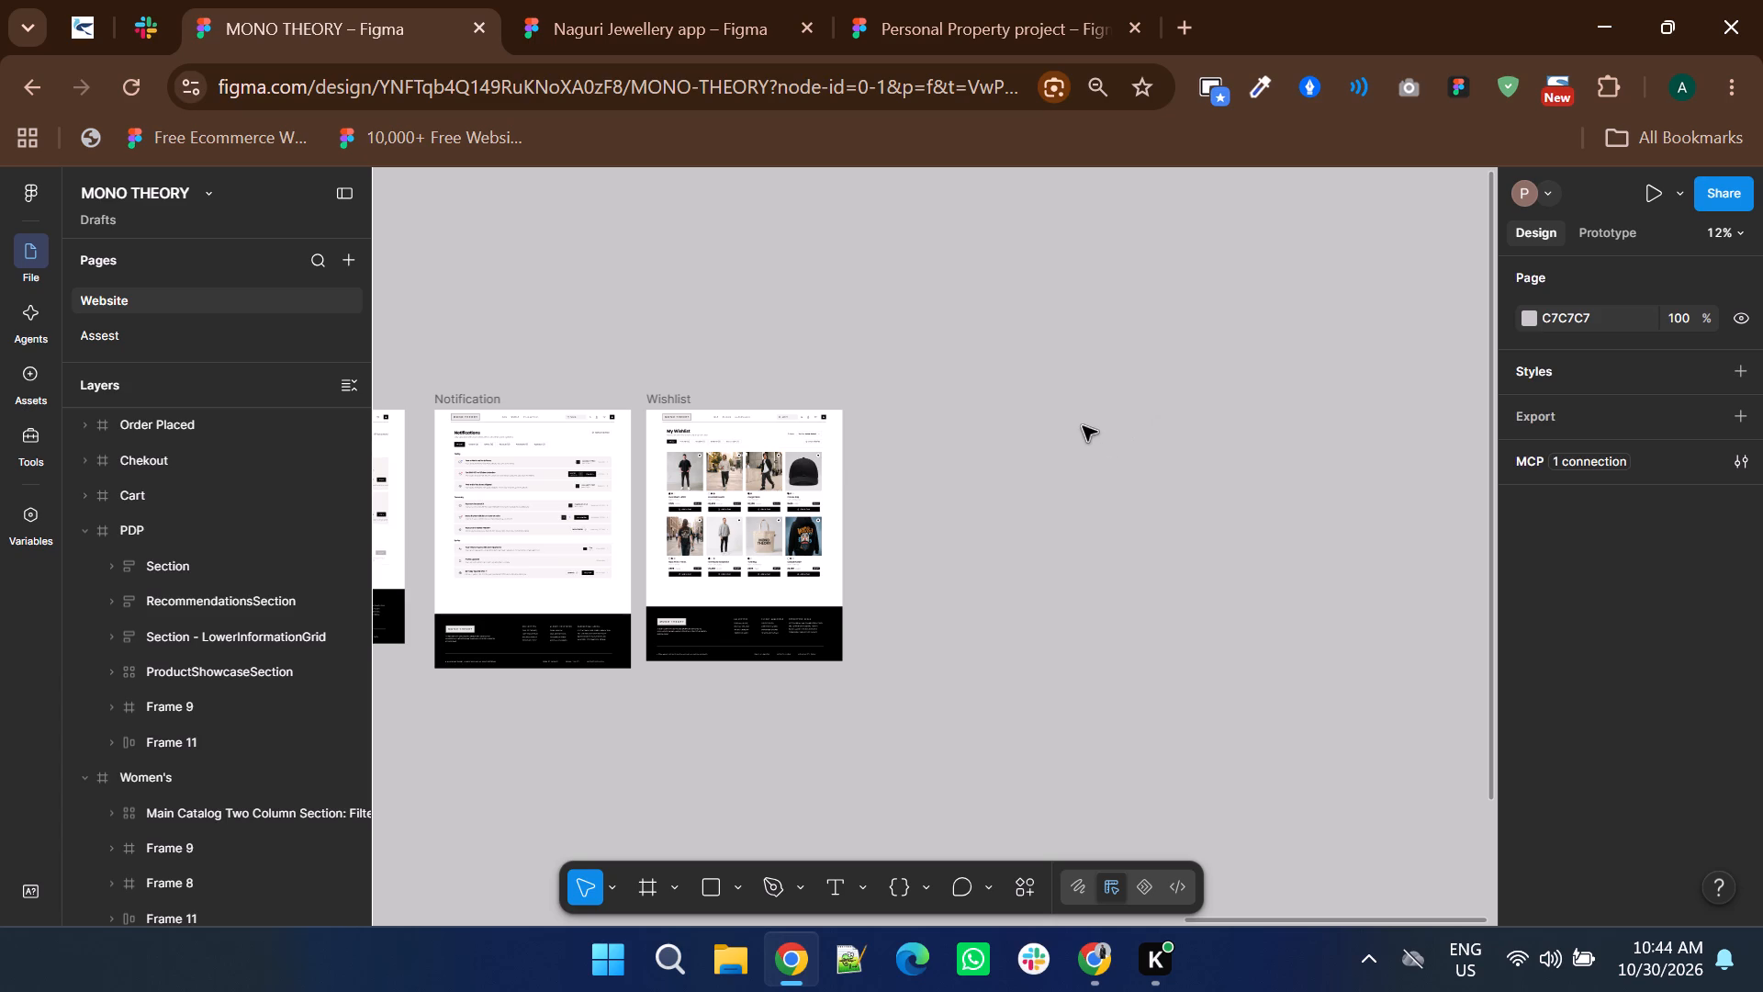
pyautogui.keyDown('ctrl'); pyautogui.scroll(-2, 1083, 426); pyautogui.keyUp('ctrl')
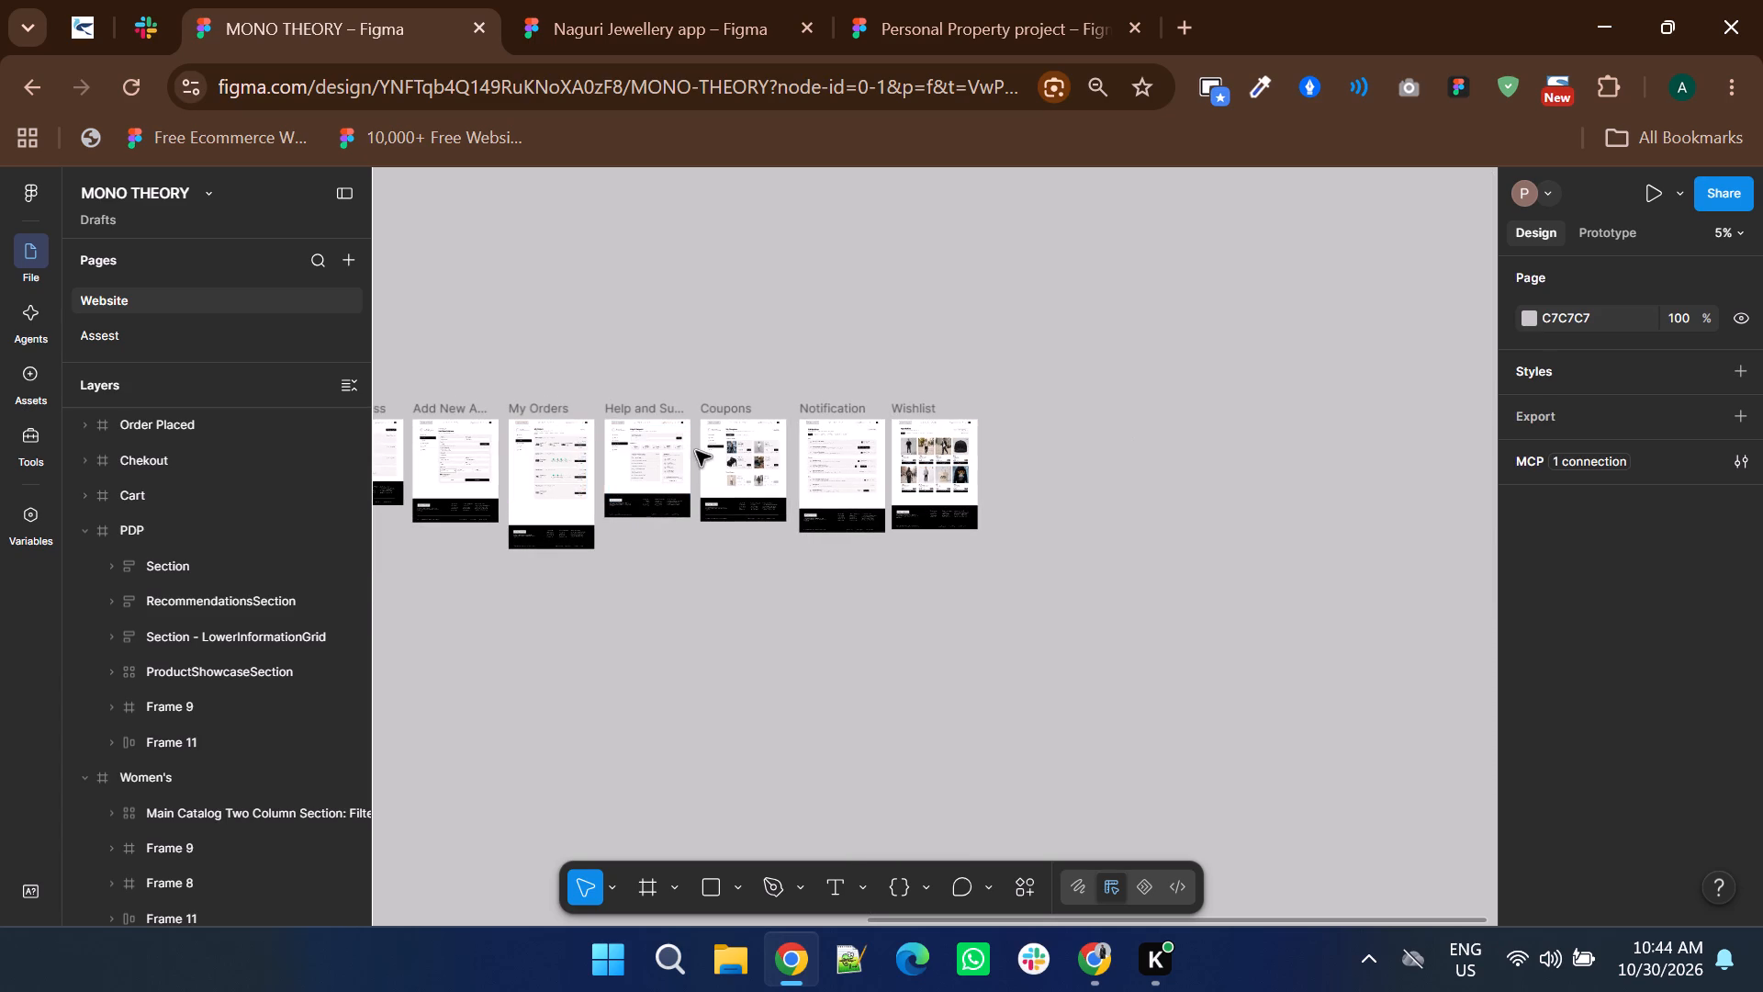
pyautogui.keyDown('ctrl'); pyautogui.scroll(4, 525, 450); pyautogui.keyUp('ctrl')
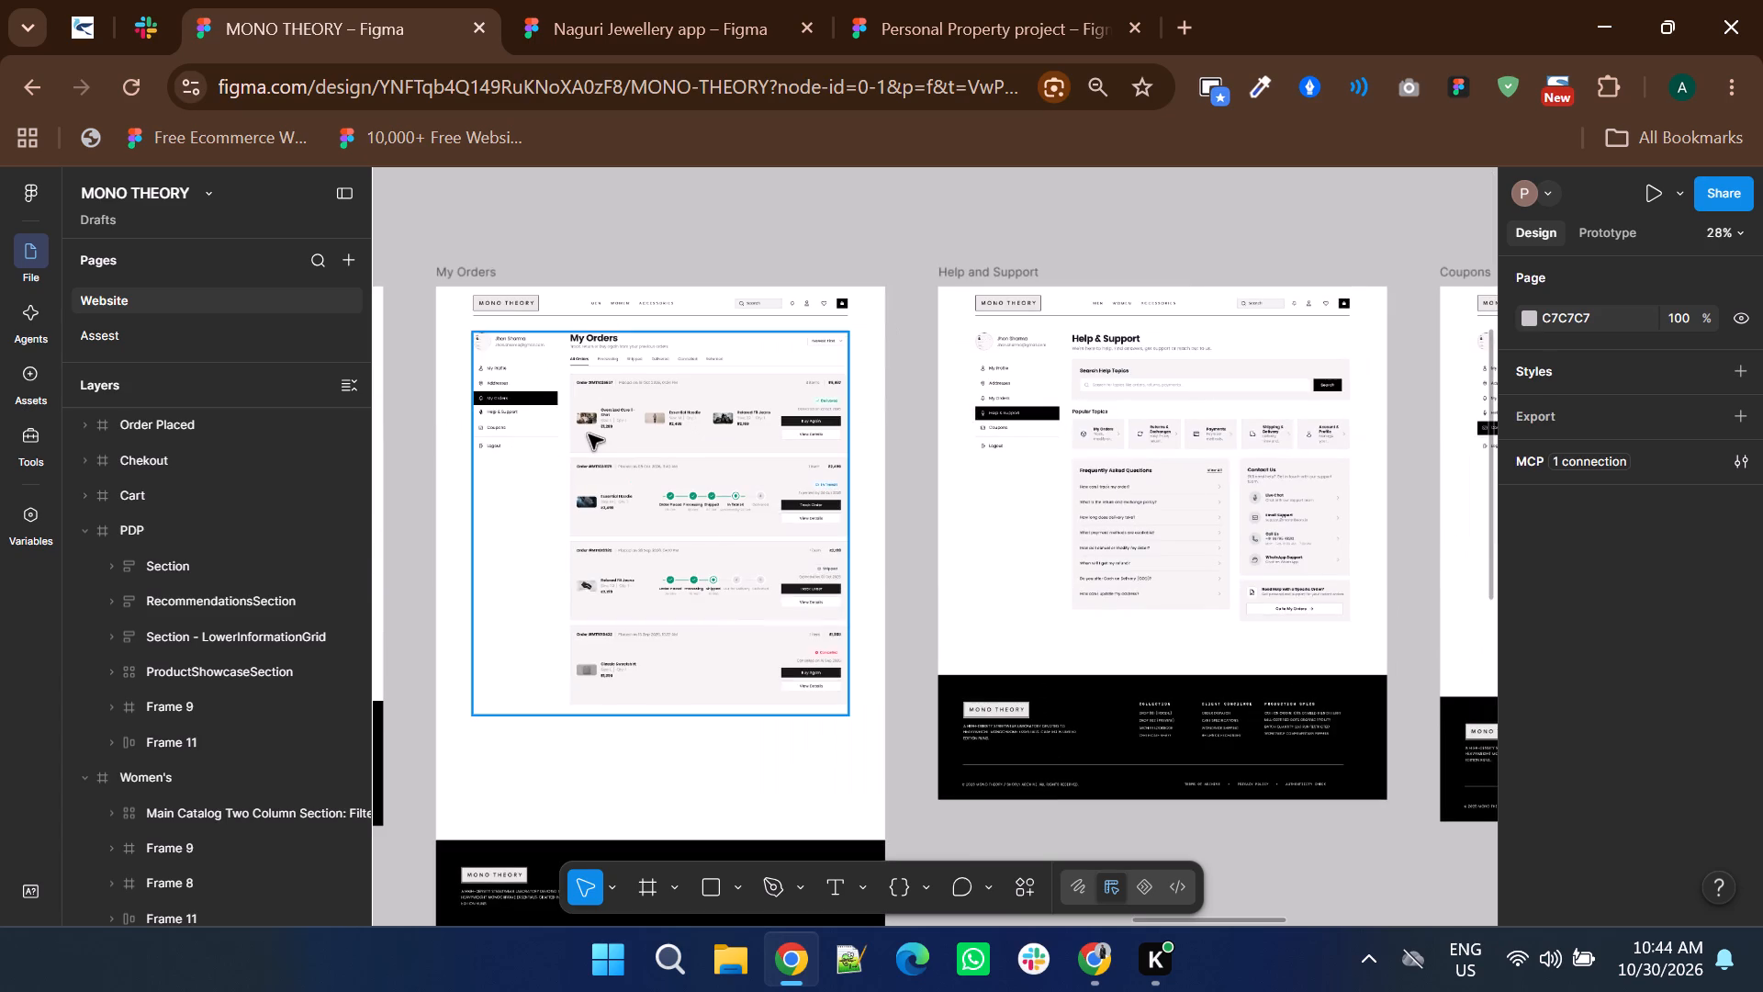
pyautogui.keyDown('ctrl'); pyautogui.scroll(-3, 589, 434); pyautogui.keyUp('ctrl')
pyautogui.keyDown('shift'); pyautogui.scroll(-1, 589, 434); pyautogui.keyUp('shift')
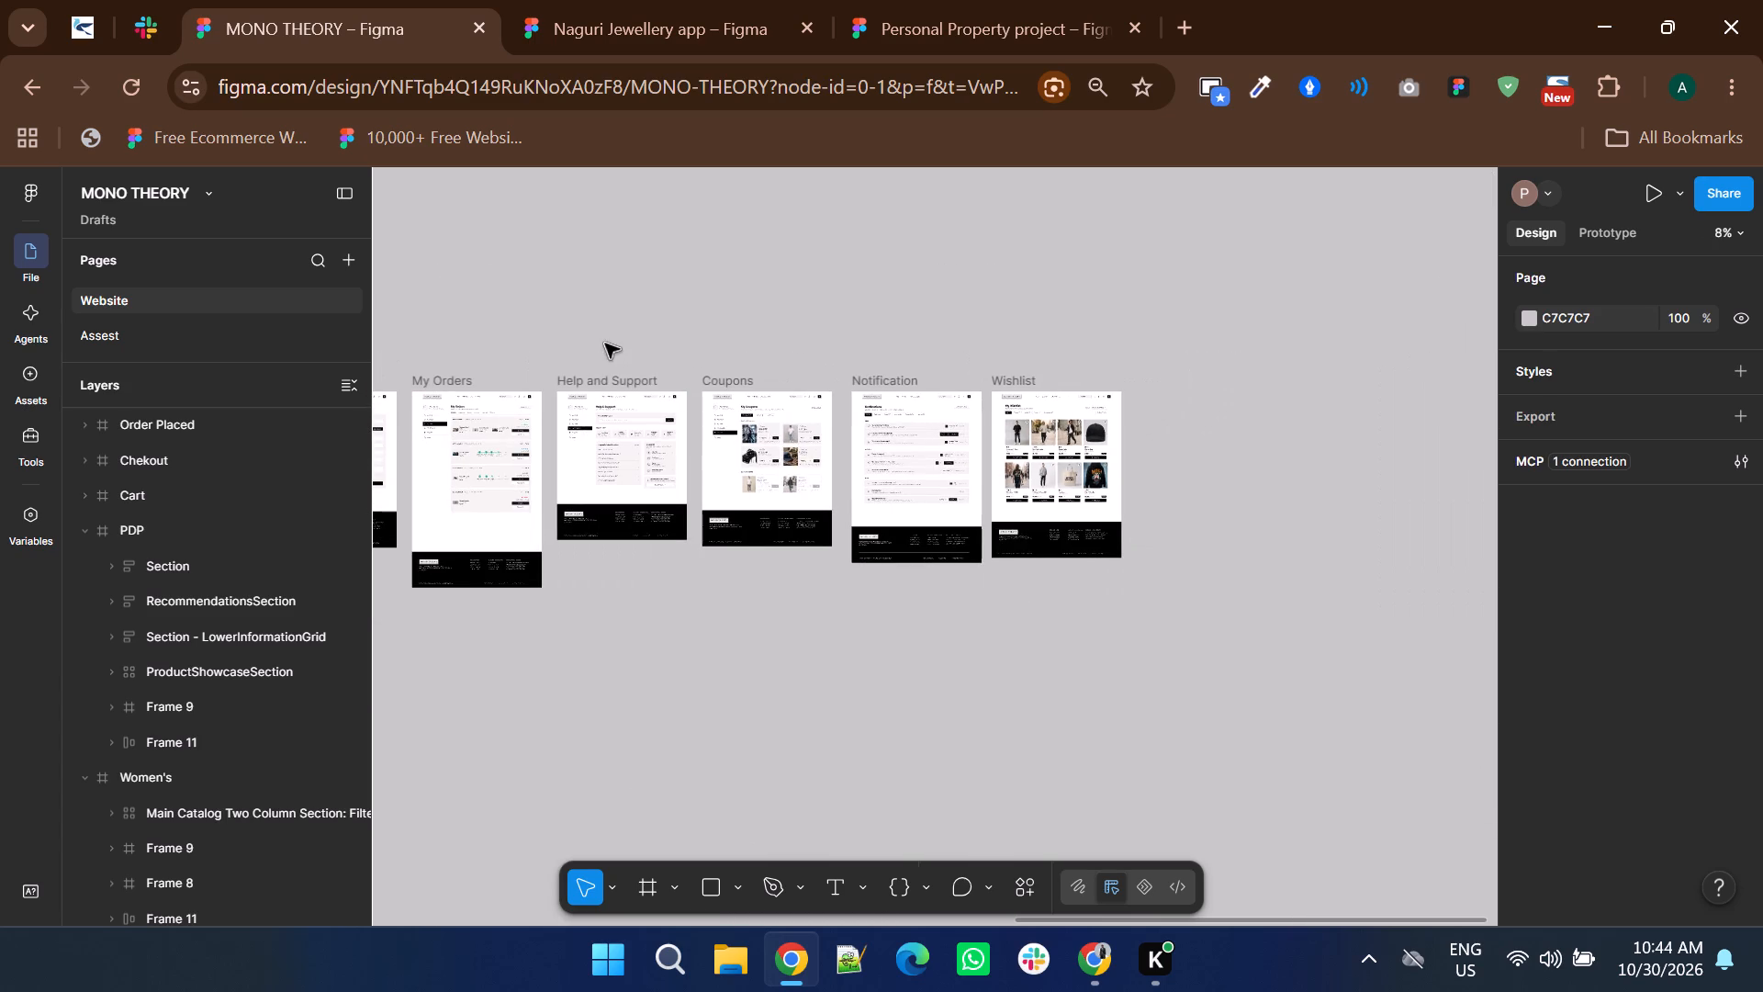
pyautogui.click(602, 373)
pyautogui.keyDown('shift'); pyautogui.click(734, 382); pyautogui.keyUp('shift')
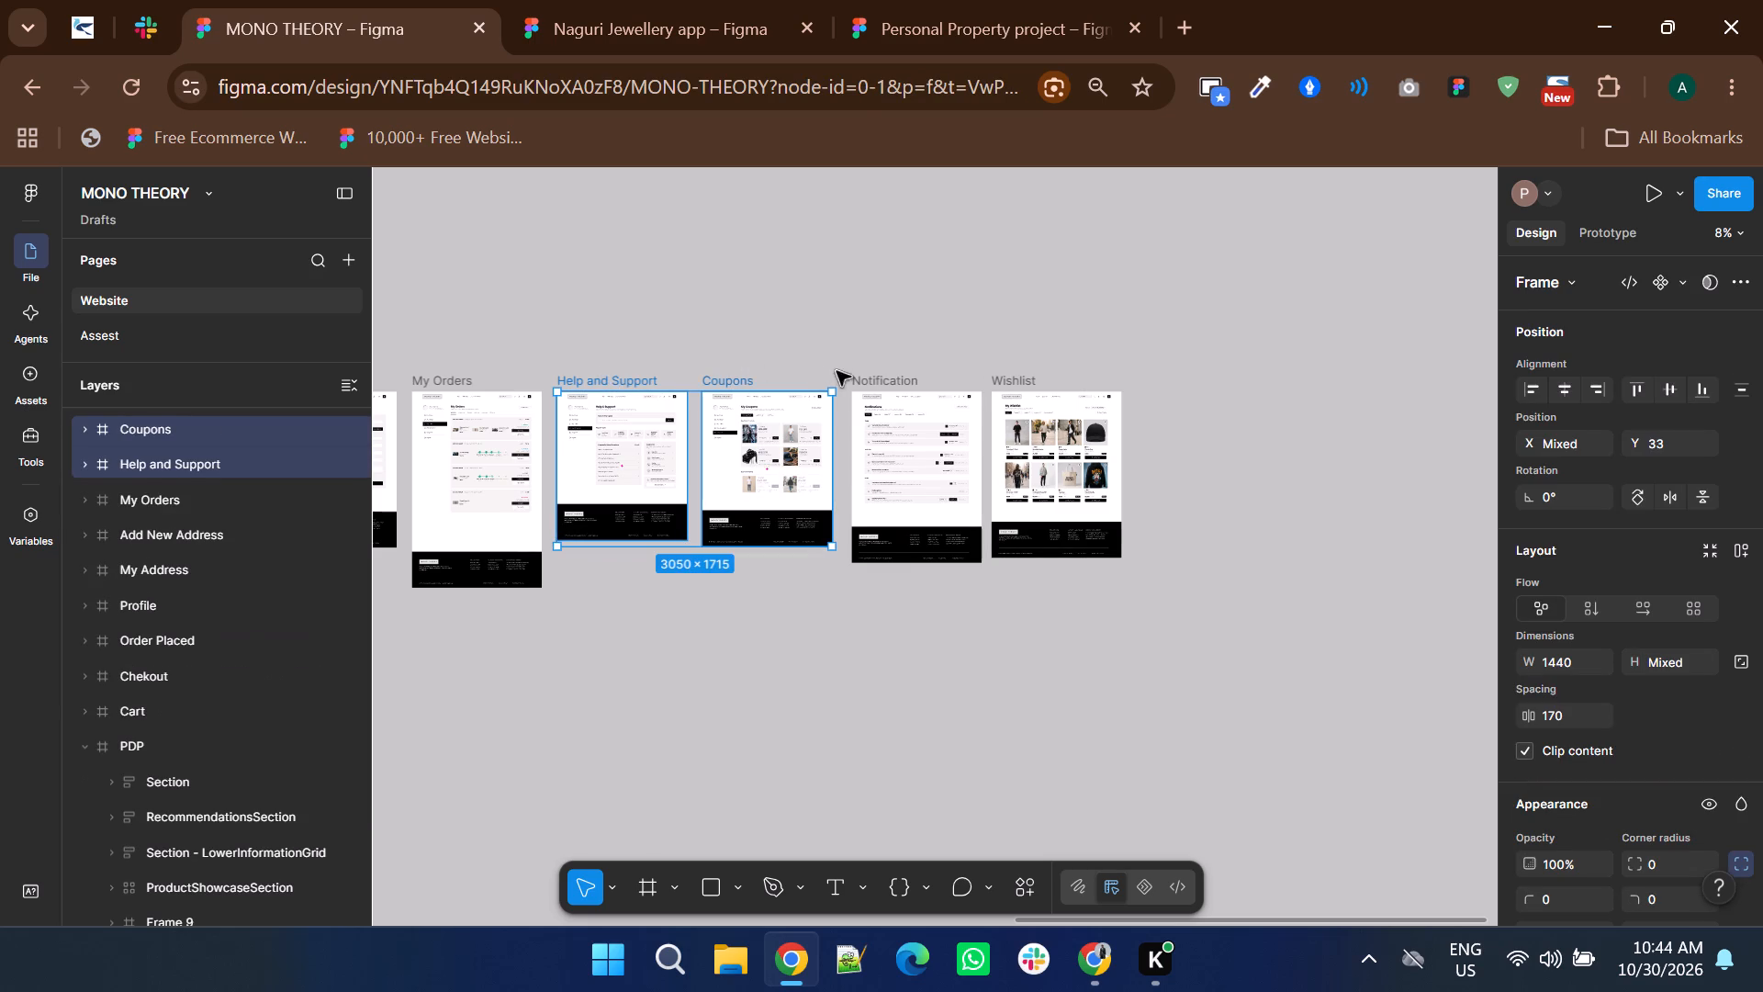
pyautogui.keyDown('shift'); pyautogui.click(856, 371); pyautogui.keyUp('shift')
pyautogui.keyDown('shift'); pyautogui.click(1010, 373); pyautogui.keyUp('shift')
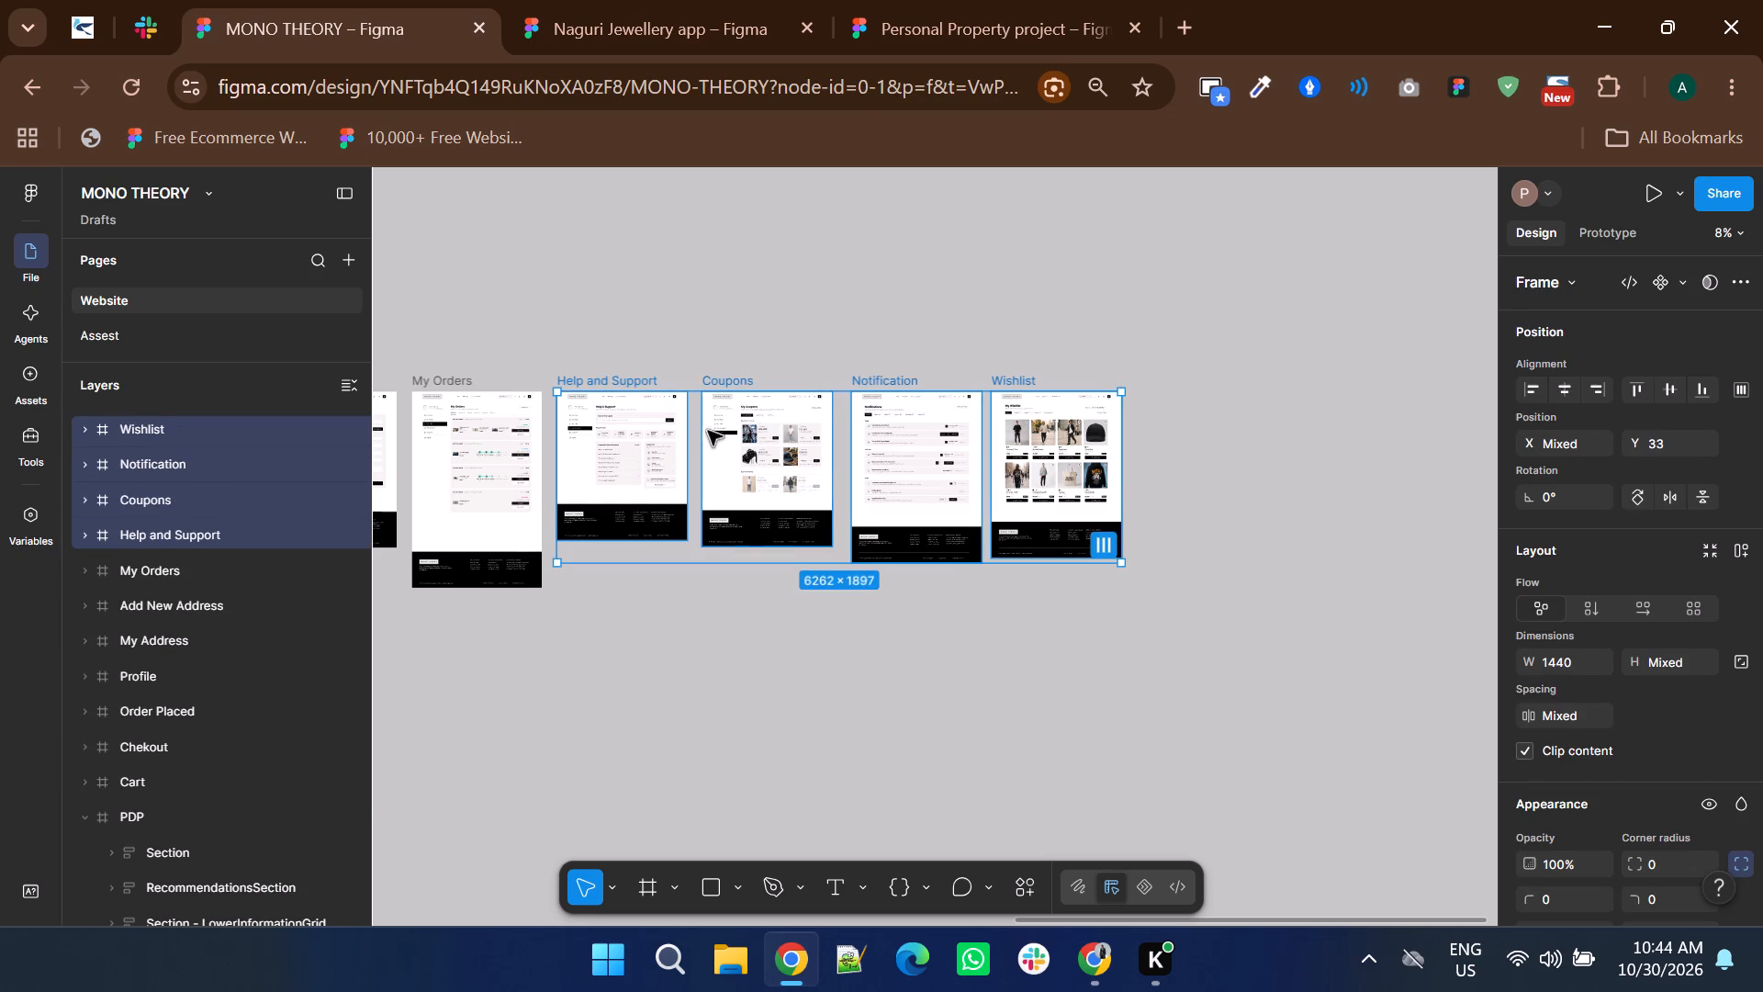
pyautogui.moveTo(707, 431); pyautogui.dragTo(1044, 439)
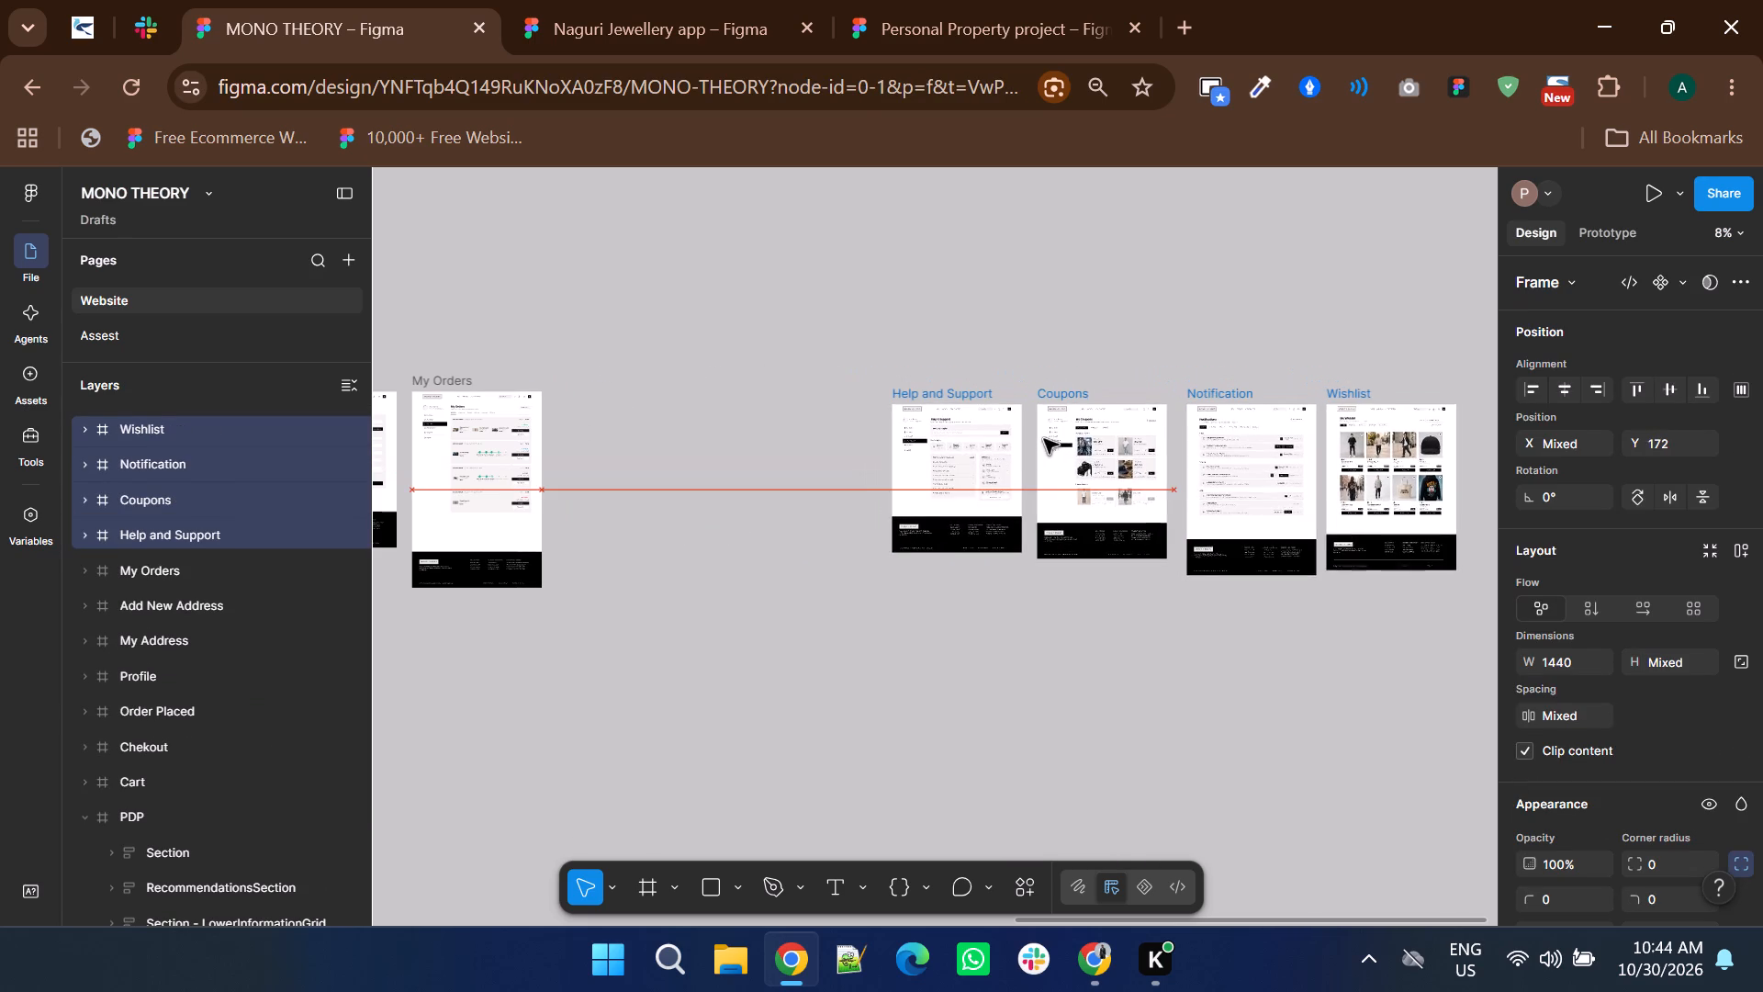
pyautogui.moveTo(1044, 439); pyautogui.dragTo(1044, 434)
# Paste the copied Delivered Orders design into the gap and position it just before Help and Support at X 7848, Y 33.
pyautogui.click(746, 427)
pyautogui.rightClick(683, 397)
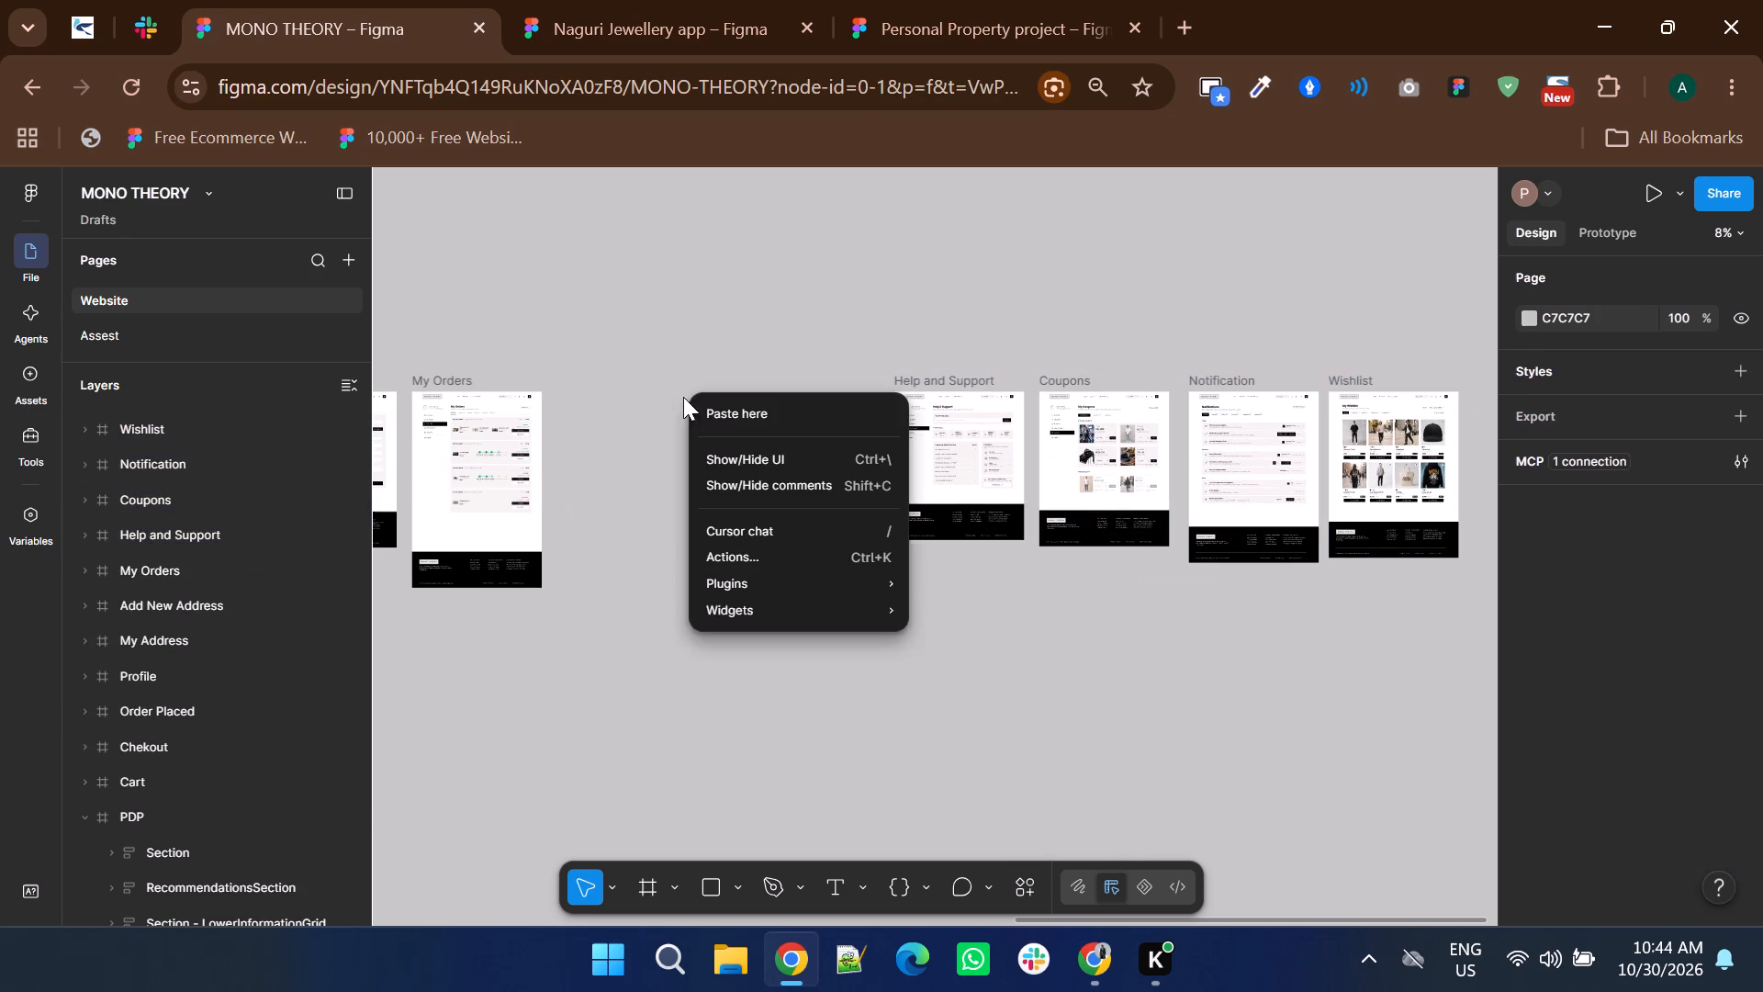
pyautogui.click(713, 404)
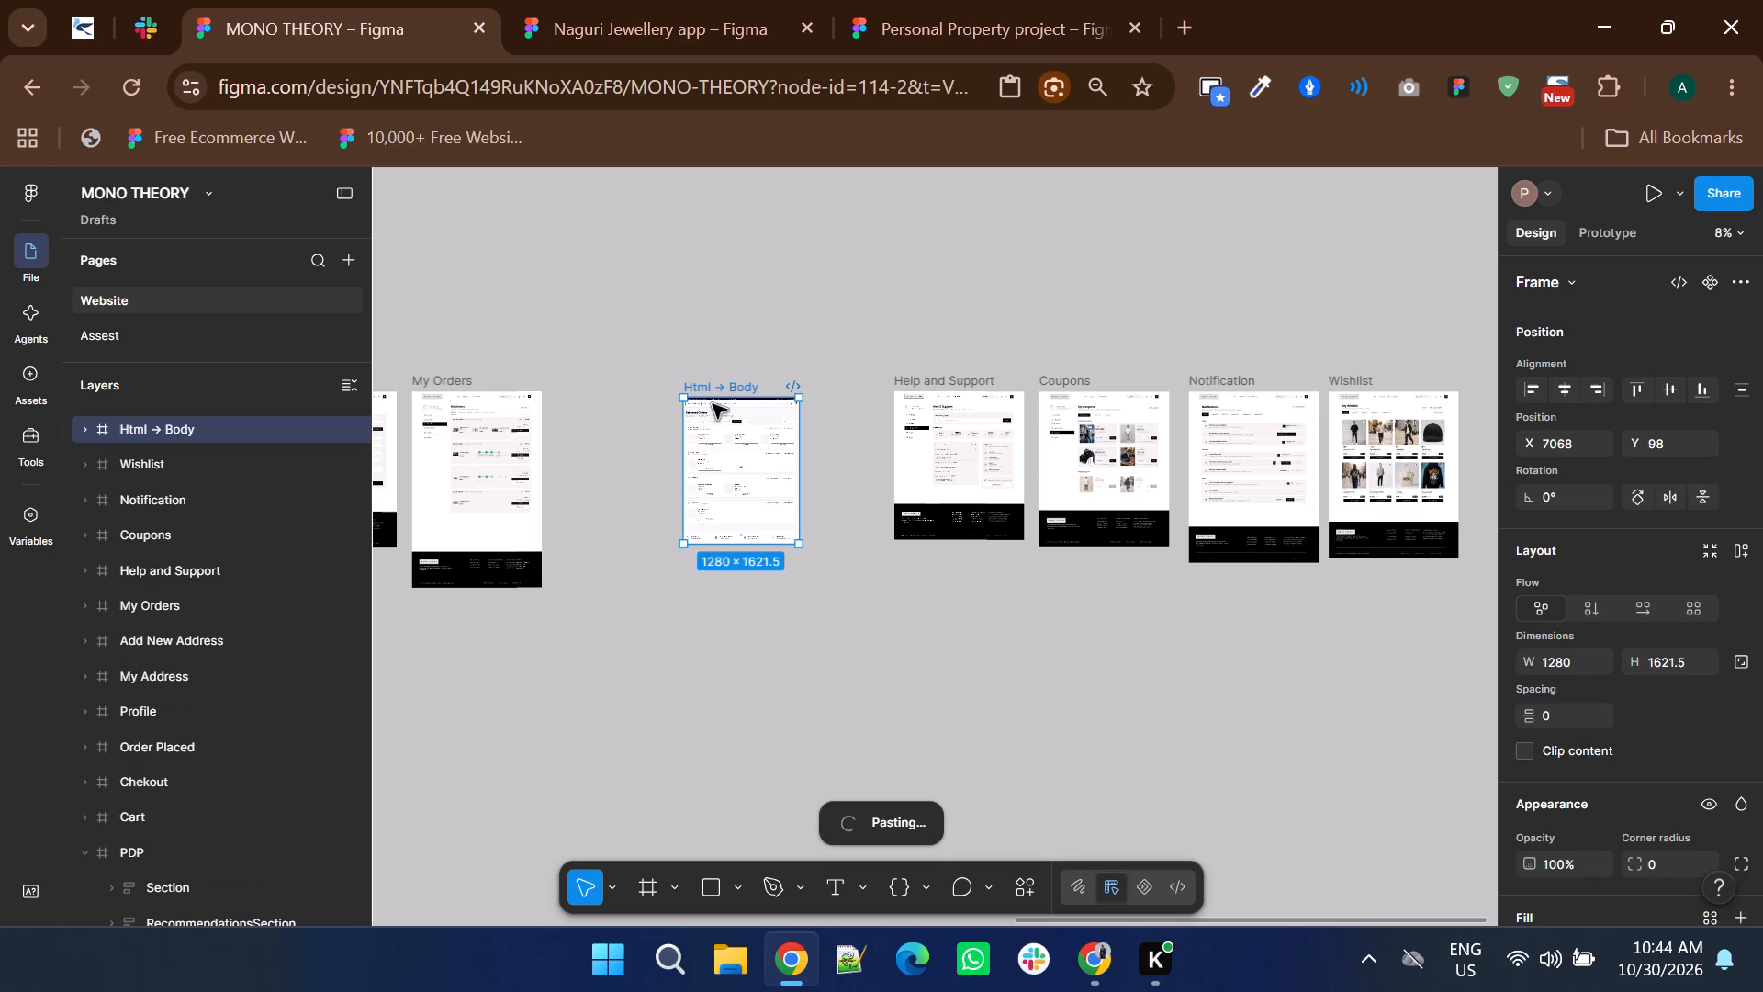
pyautogui.keyDown('ctrl'); pyautogui.scroll(3, 624, 402); pyautogui.keyUp('ctrl')
pyautogui.keyDown('shift'); pyautogui.scroll(2, 624, 402); pyautogui.keyUp('shift')
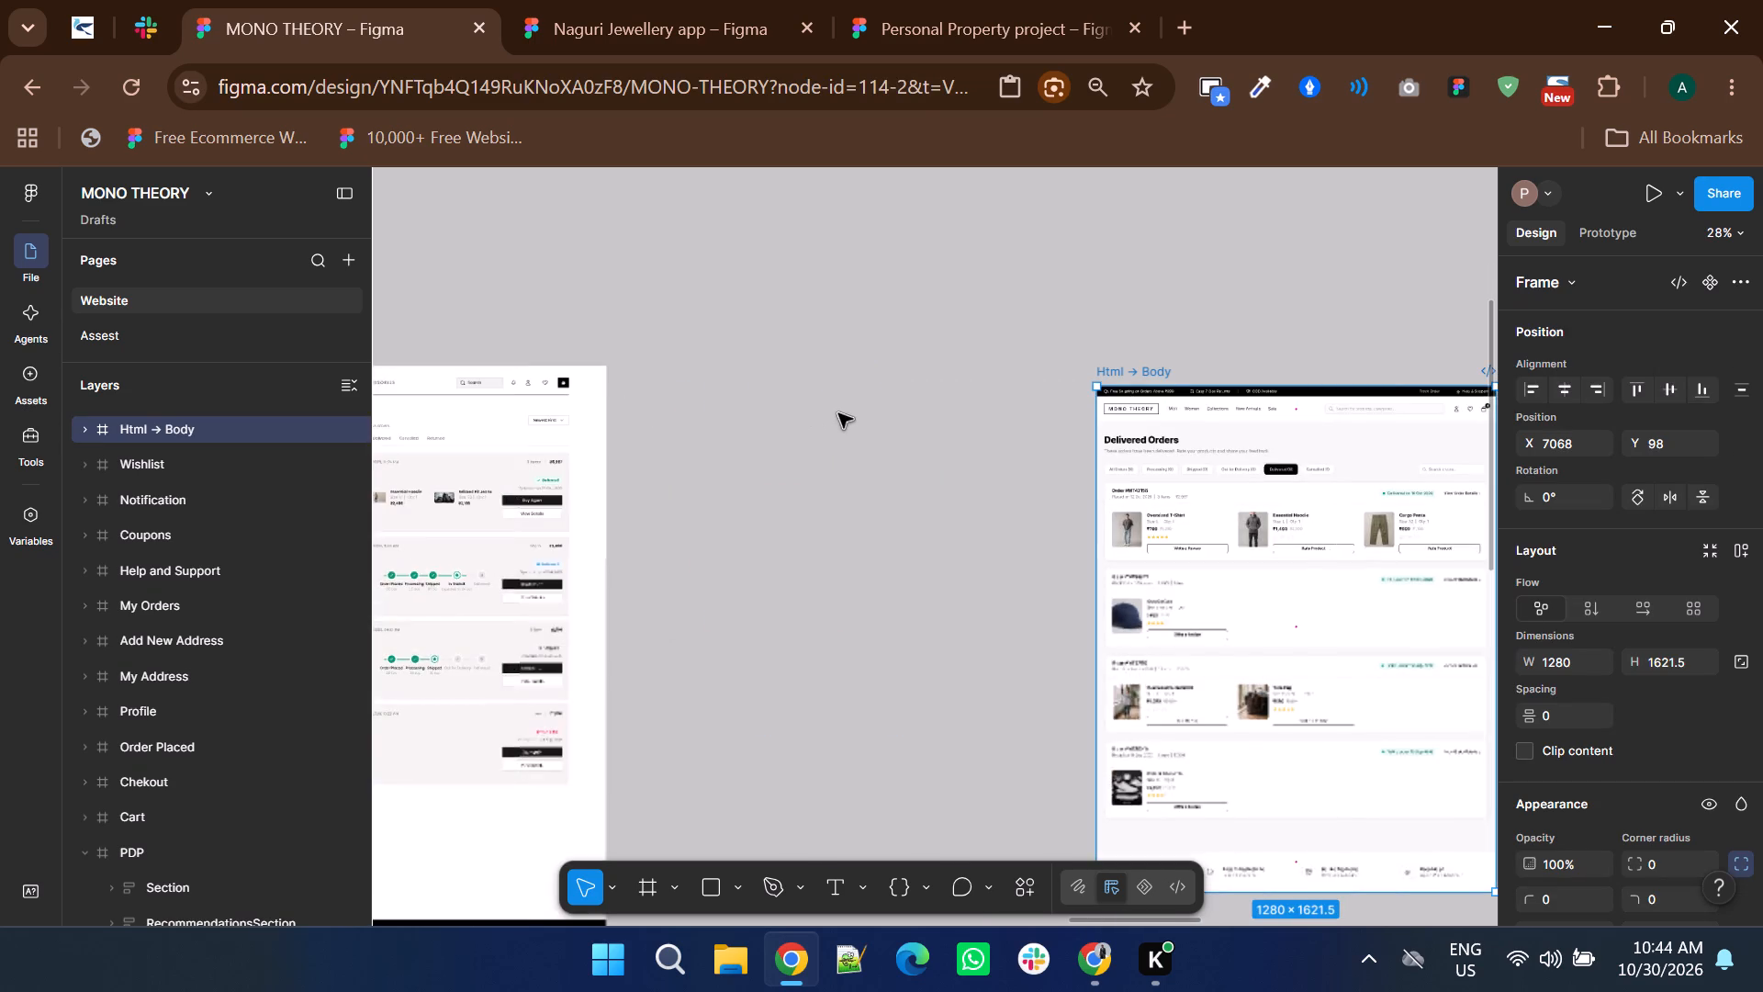
pyautogui.keyDown('ctrl'); pyautogui.scroll(-1, 843, 413); pyautogui.keyUp('ctrl')
pyautogui.moveTo(1050, 379); pyautogui.dragTo(1211, 365)
# Duplicate the My Orders frame to the right of the original at X 5826, Y 33.
pyautogui.keyDown('ctrl'); pyautogui.scroll(-1, 853, 461); pyautogui.keyUp('ctrl')
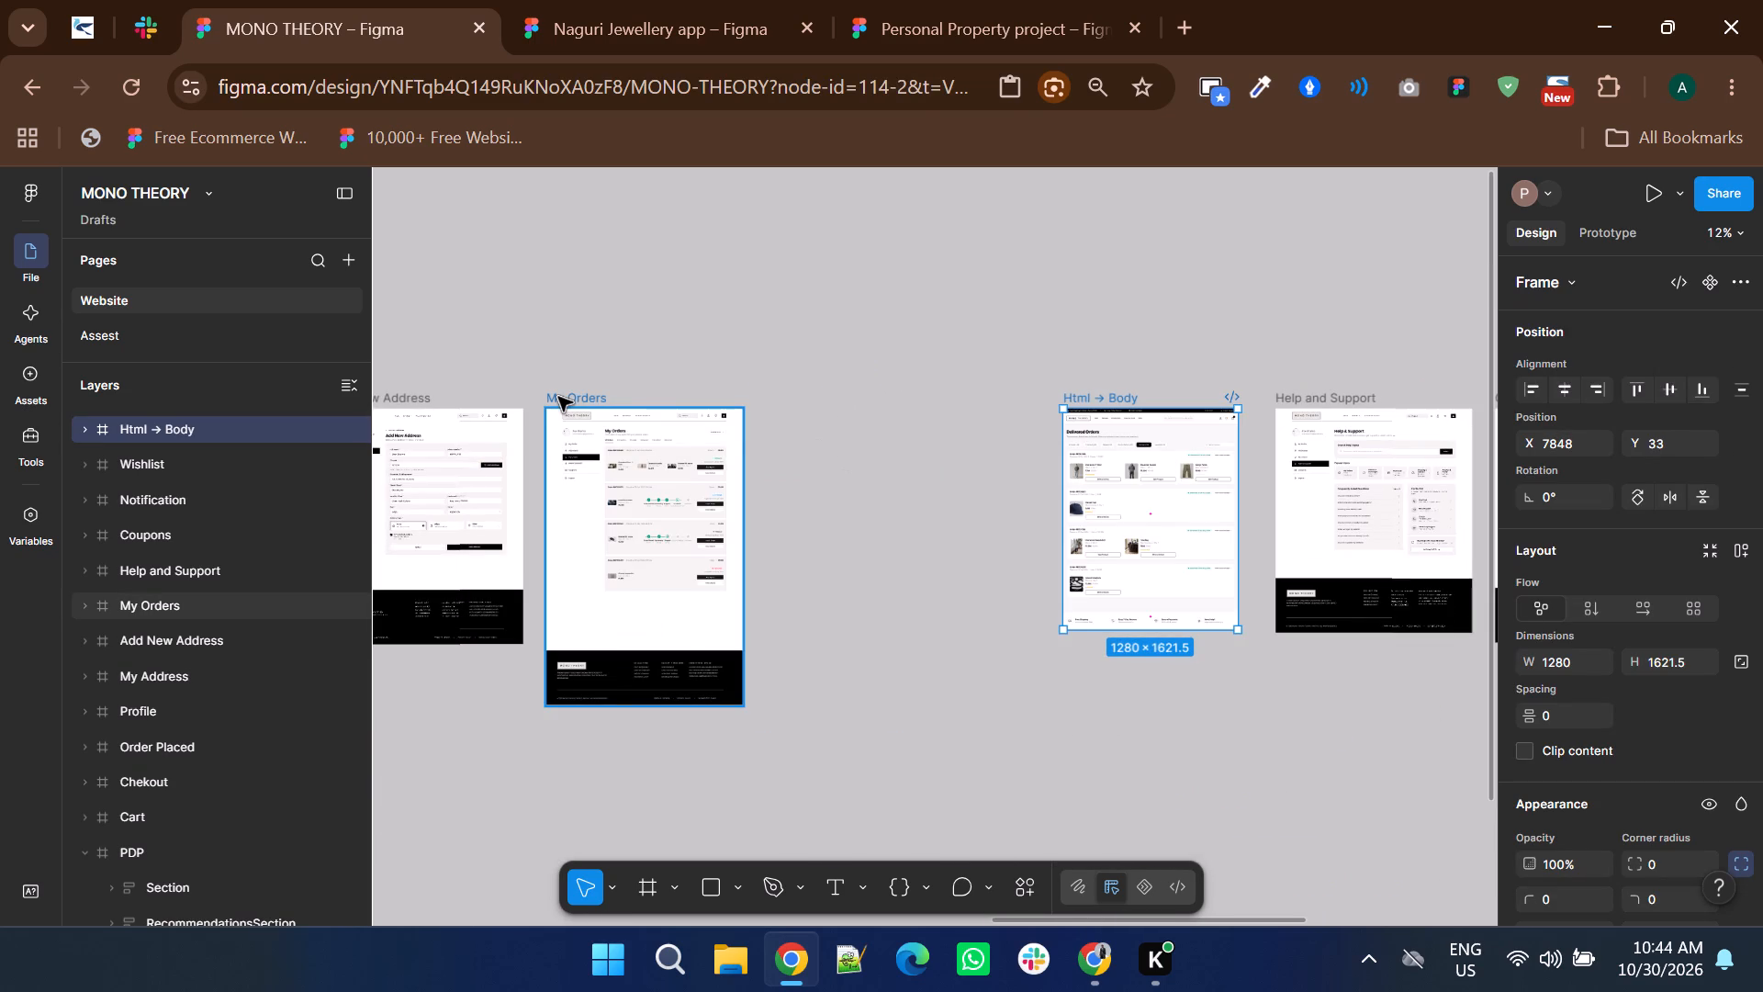
pyautogui.moveTo(558, 397); pyautogui.dragTo(800, 398)
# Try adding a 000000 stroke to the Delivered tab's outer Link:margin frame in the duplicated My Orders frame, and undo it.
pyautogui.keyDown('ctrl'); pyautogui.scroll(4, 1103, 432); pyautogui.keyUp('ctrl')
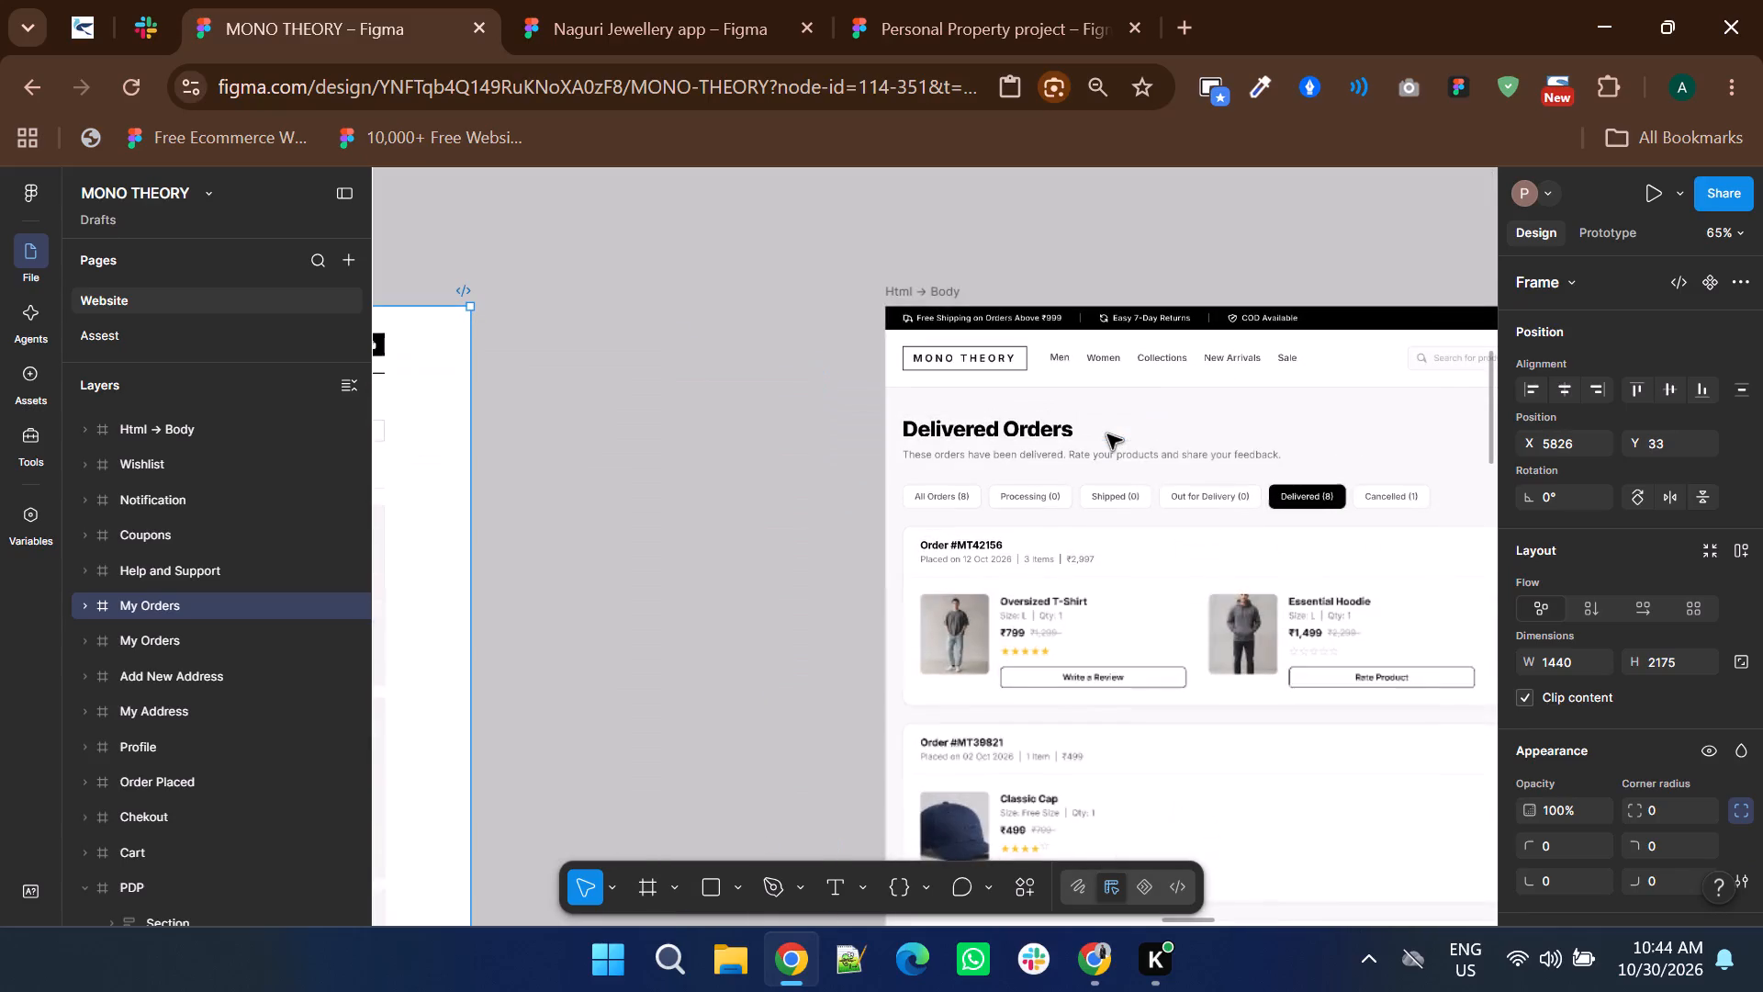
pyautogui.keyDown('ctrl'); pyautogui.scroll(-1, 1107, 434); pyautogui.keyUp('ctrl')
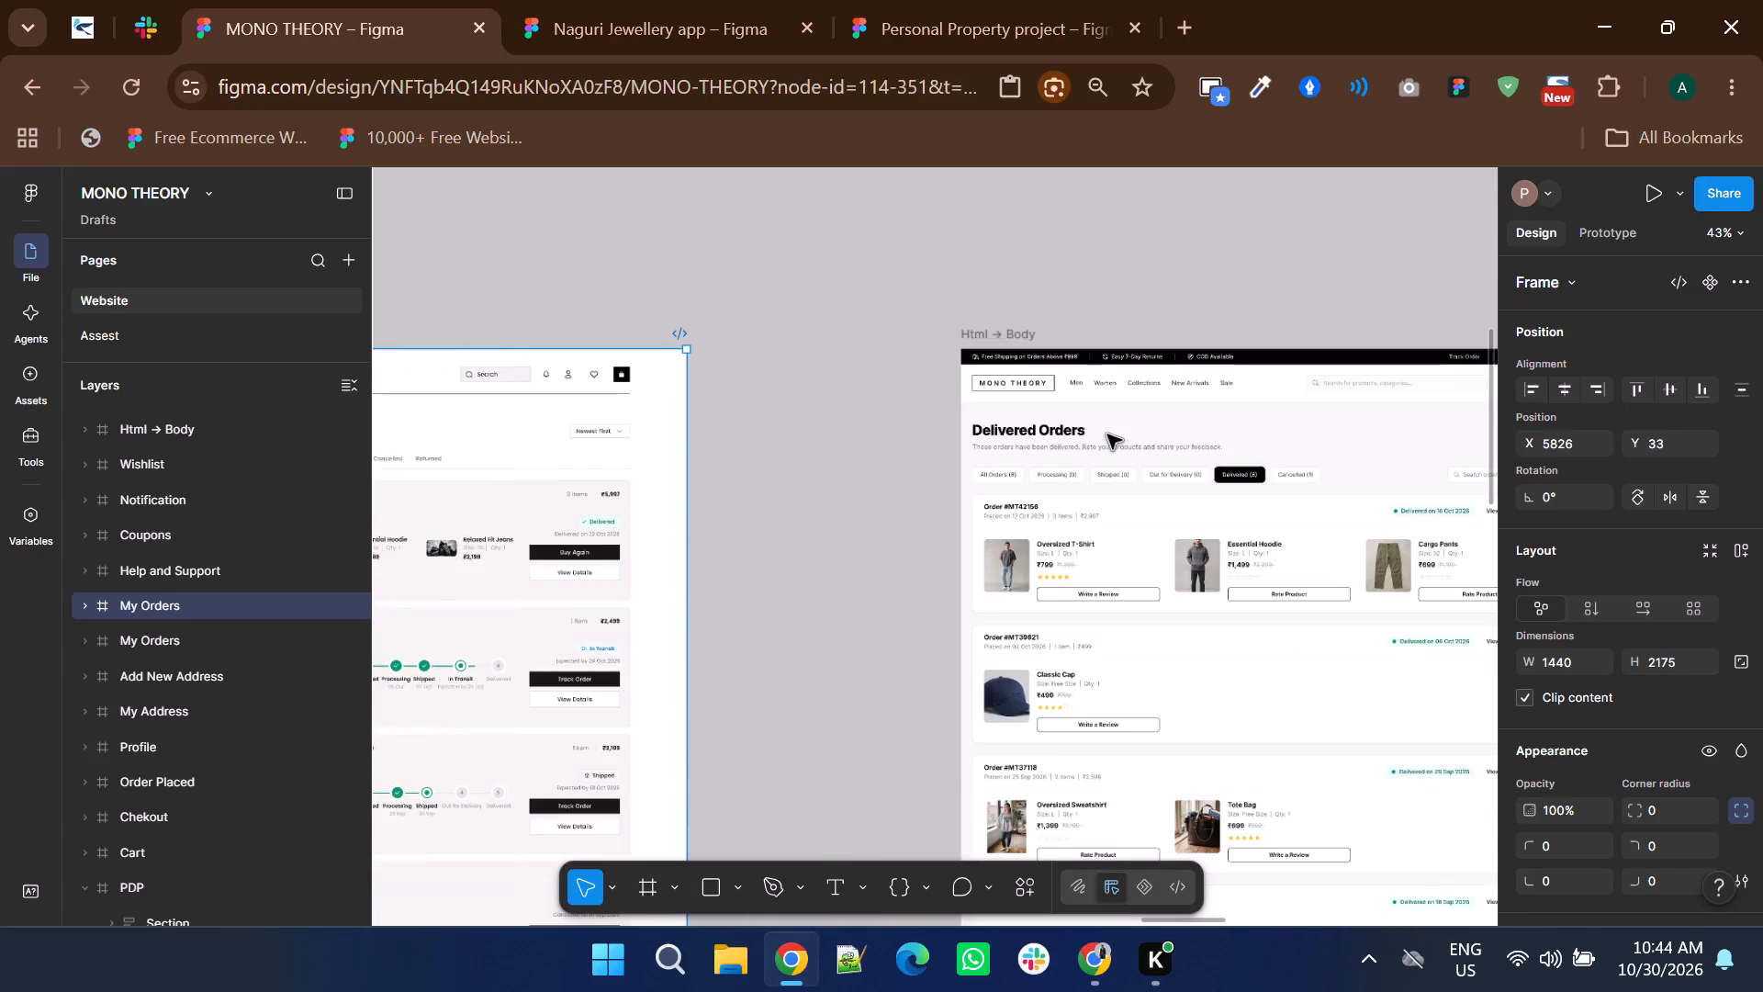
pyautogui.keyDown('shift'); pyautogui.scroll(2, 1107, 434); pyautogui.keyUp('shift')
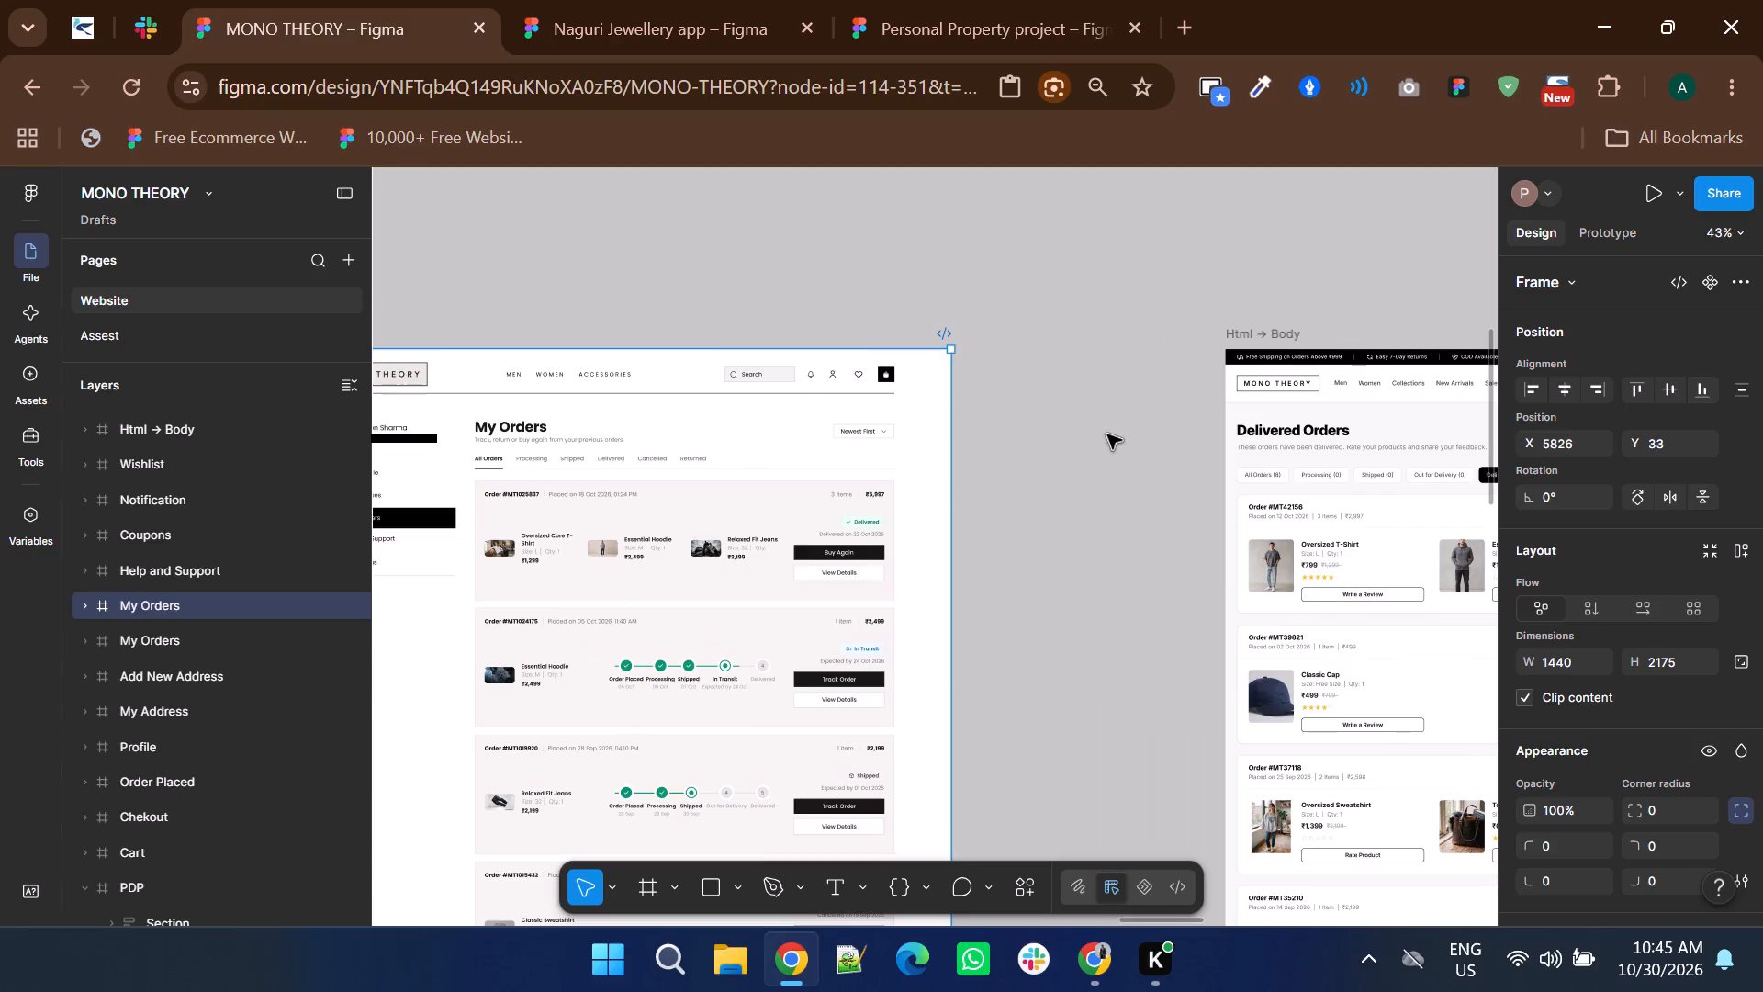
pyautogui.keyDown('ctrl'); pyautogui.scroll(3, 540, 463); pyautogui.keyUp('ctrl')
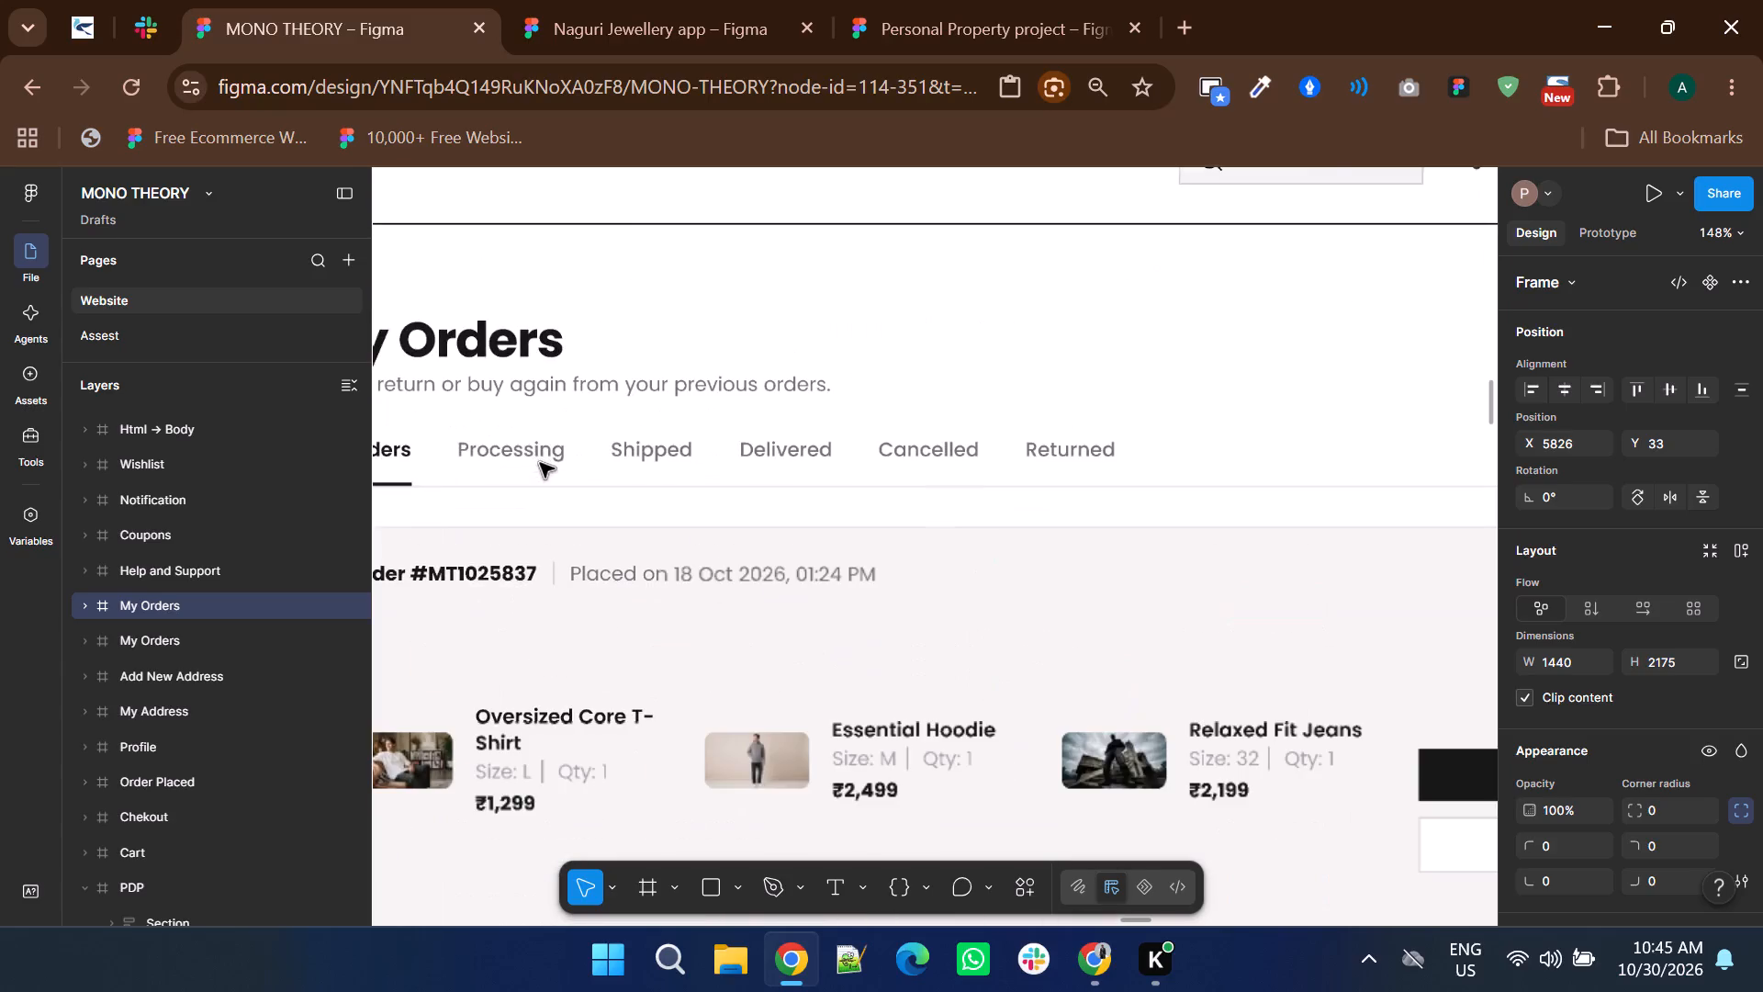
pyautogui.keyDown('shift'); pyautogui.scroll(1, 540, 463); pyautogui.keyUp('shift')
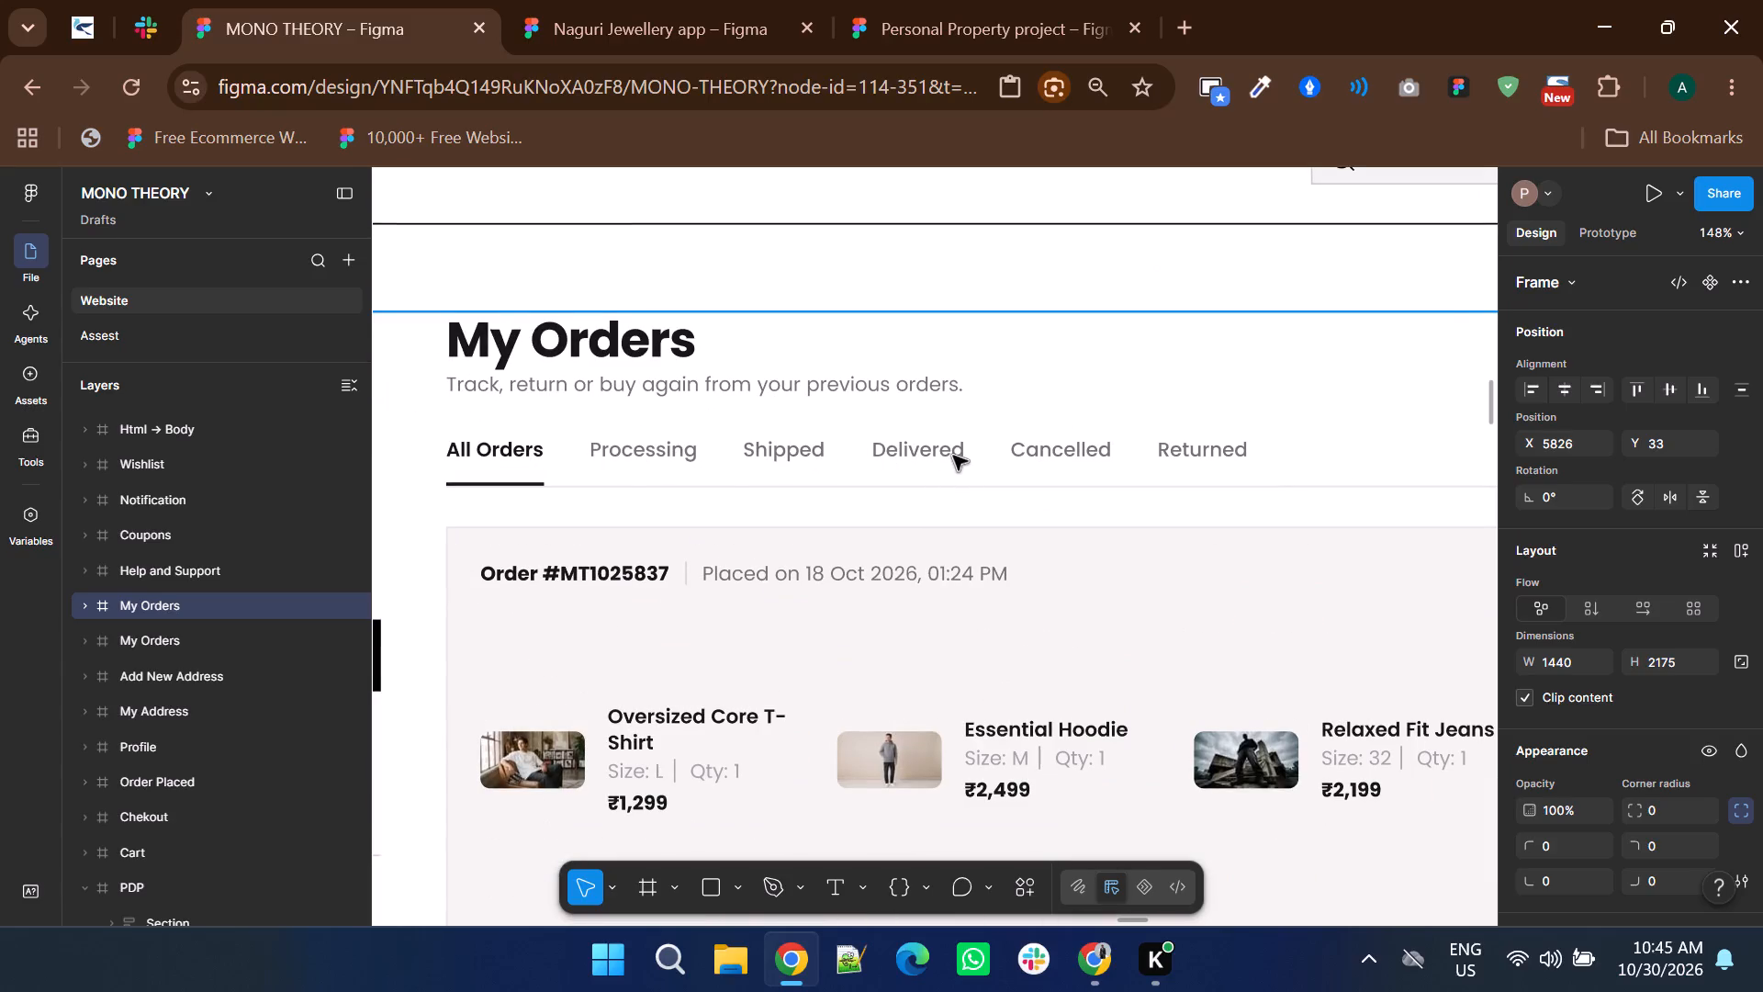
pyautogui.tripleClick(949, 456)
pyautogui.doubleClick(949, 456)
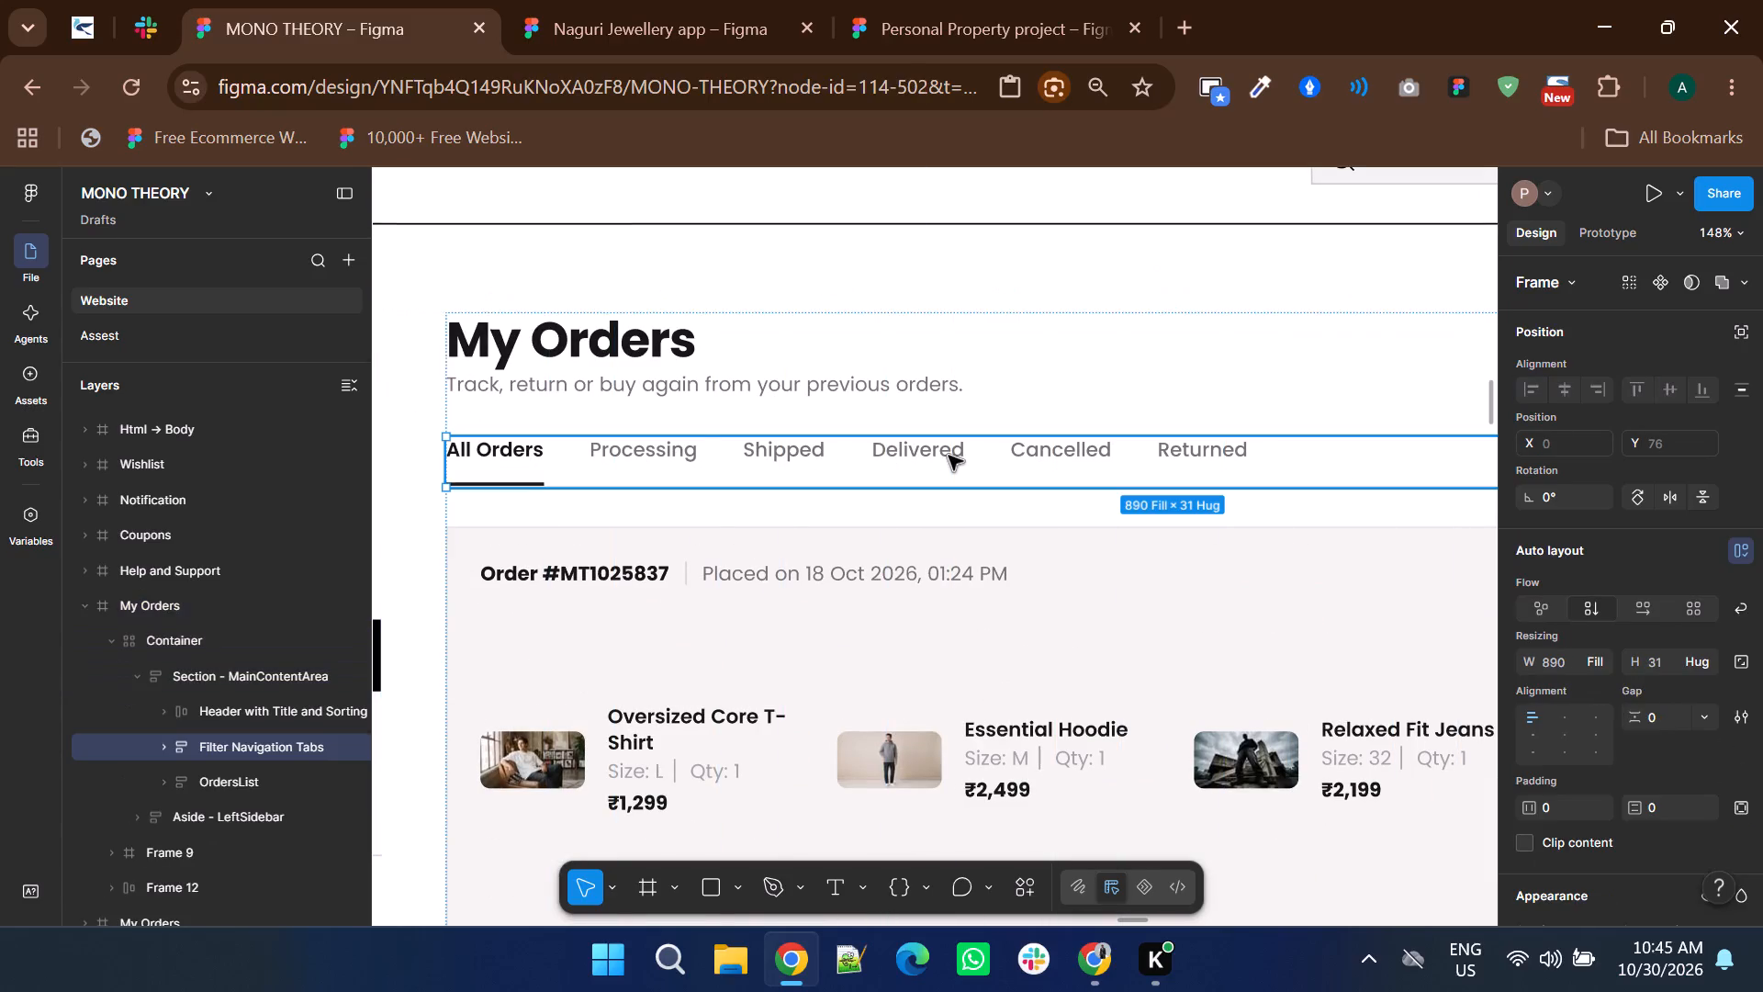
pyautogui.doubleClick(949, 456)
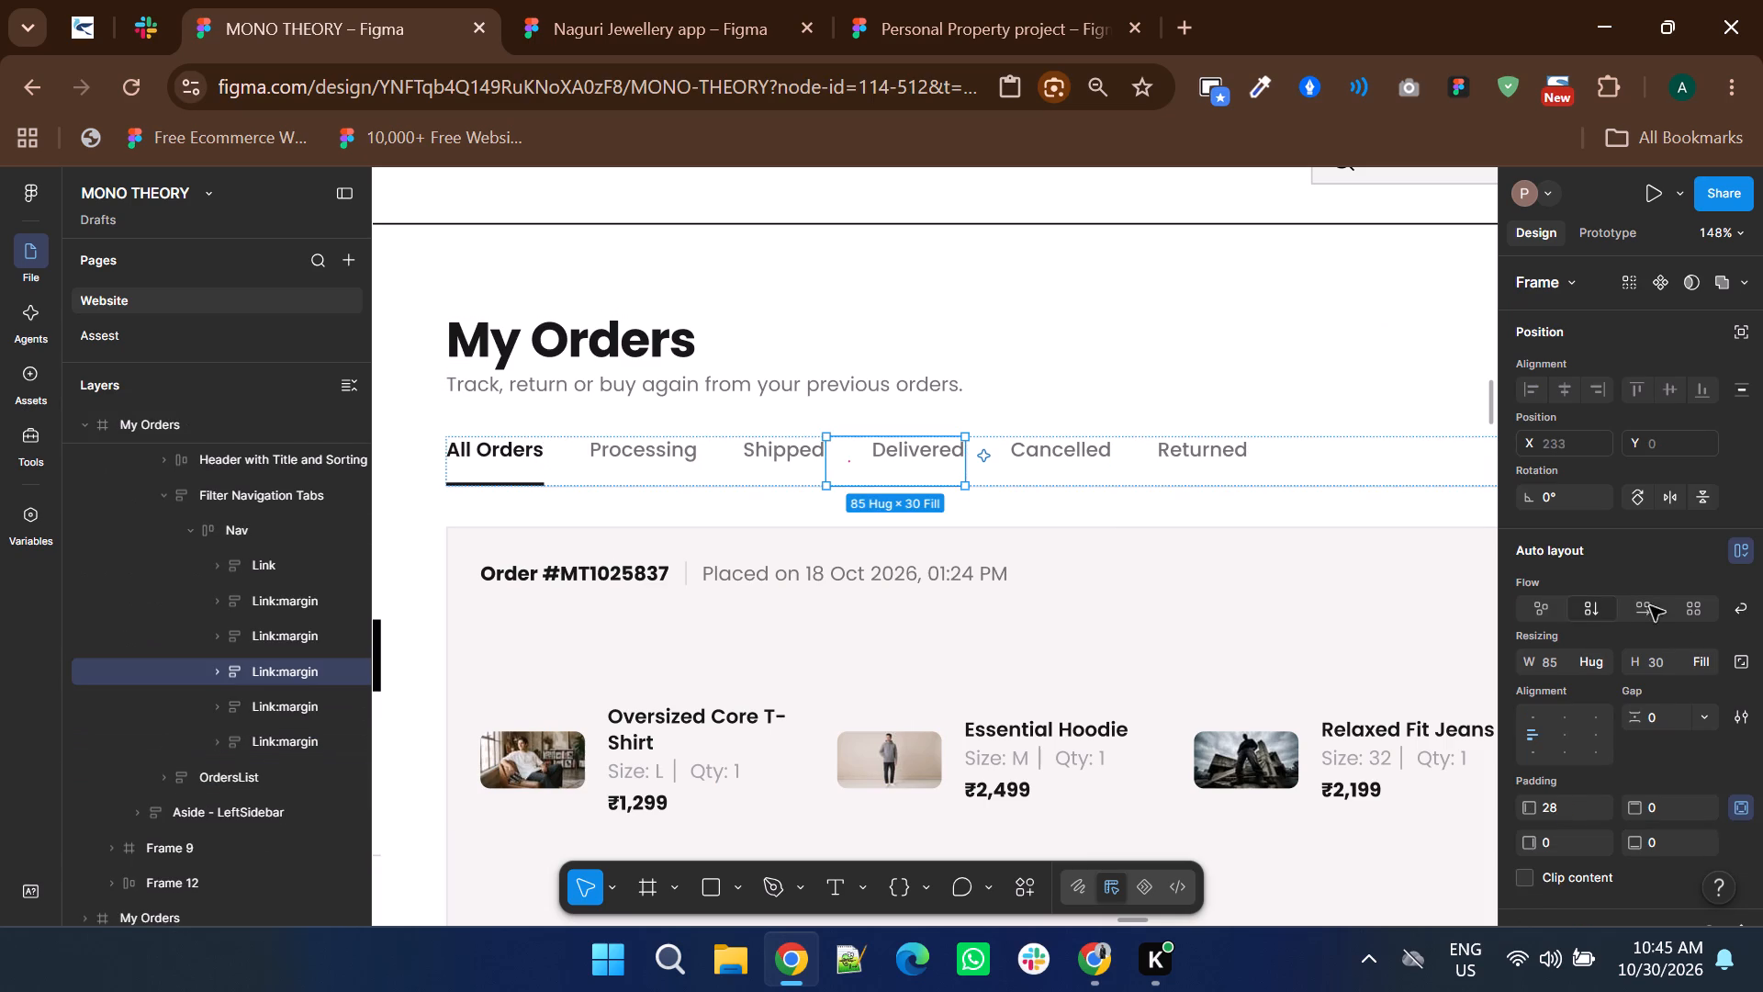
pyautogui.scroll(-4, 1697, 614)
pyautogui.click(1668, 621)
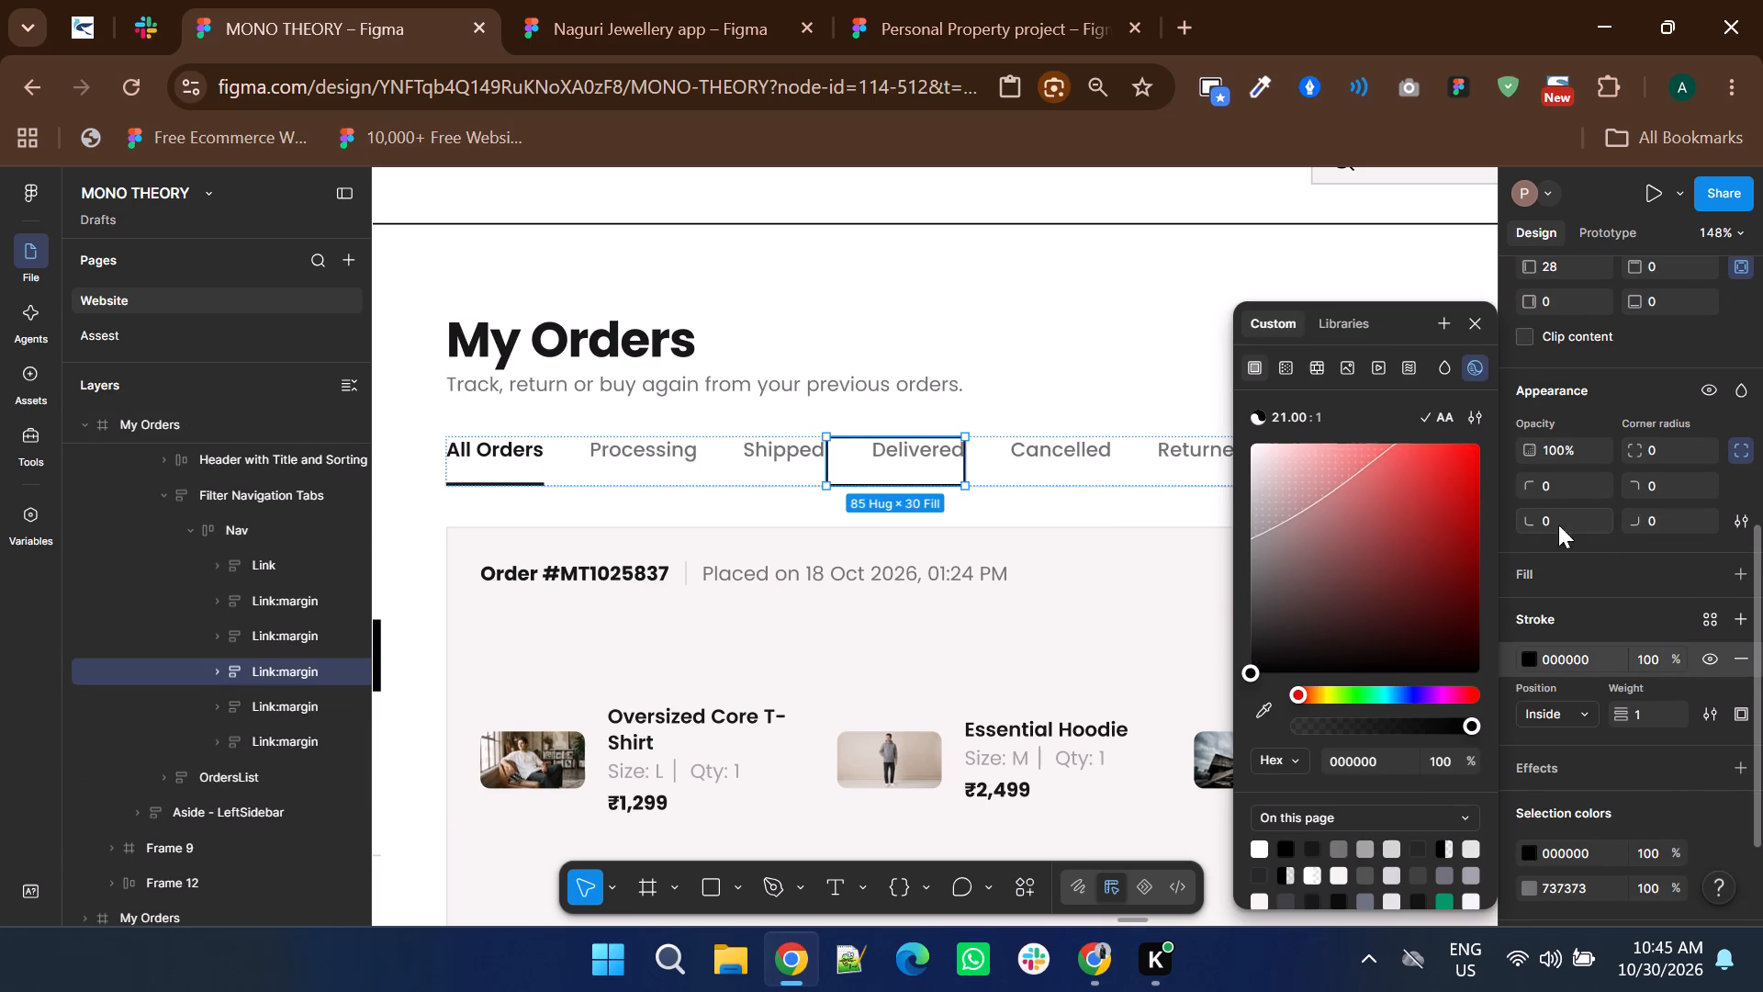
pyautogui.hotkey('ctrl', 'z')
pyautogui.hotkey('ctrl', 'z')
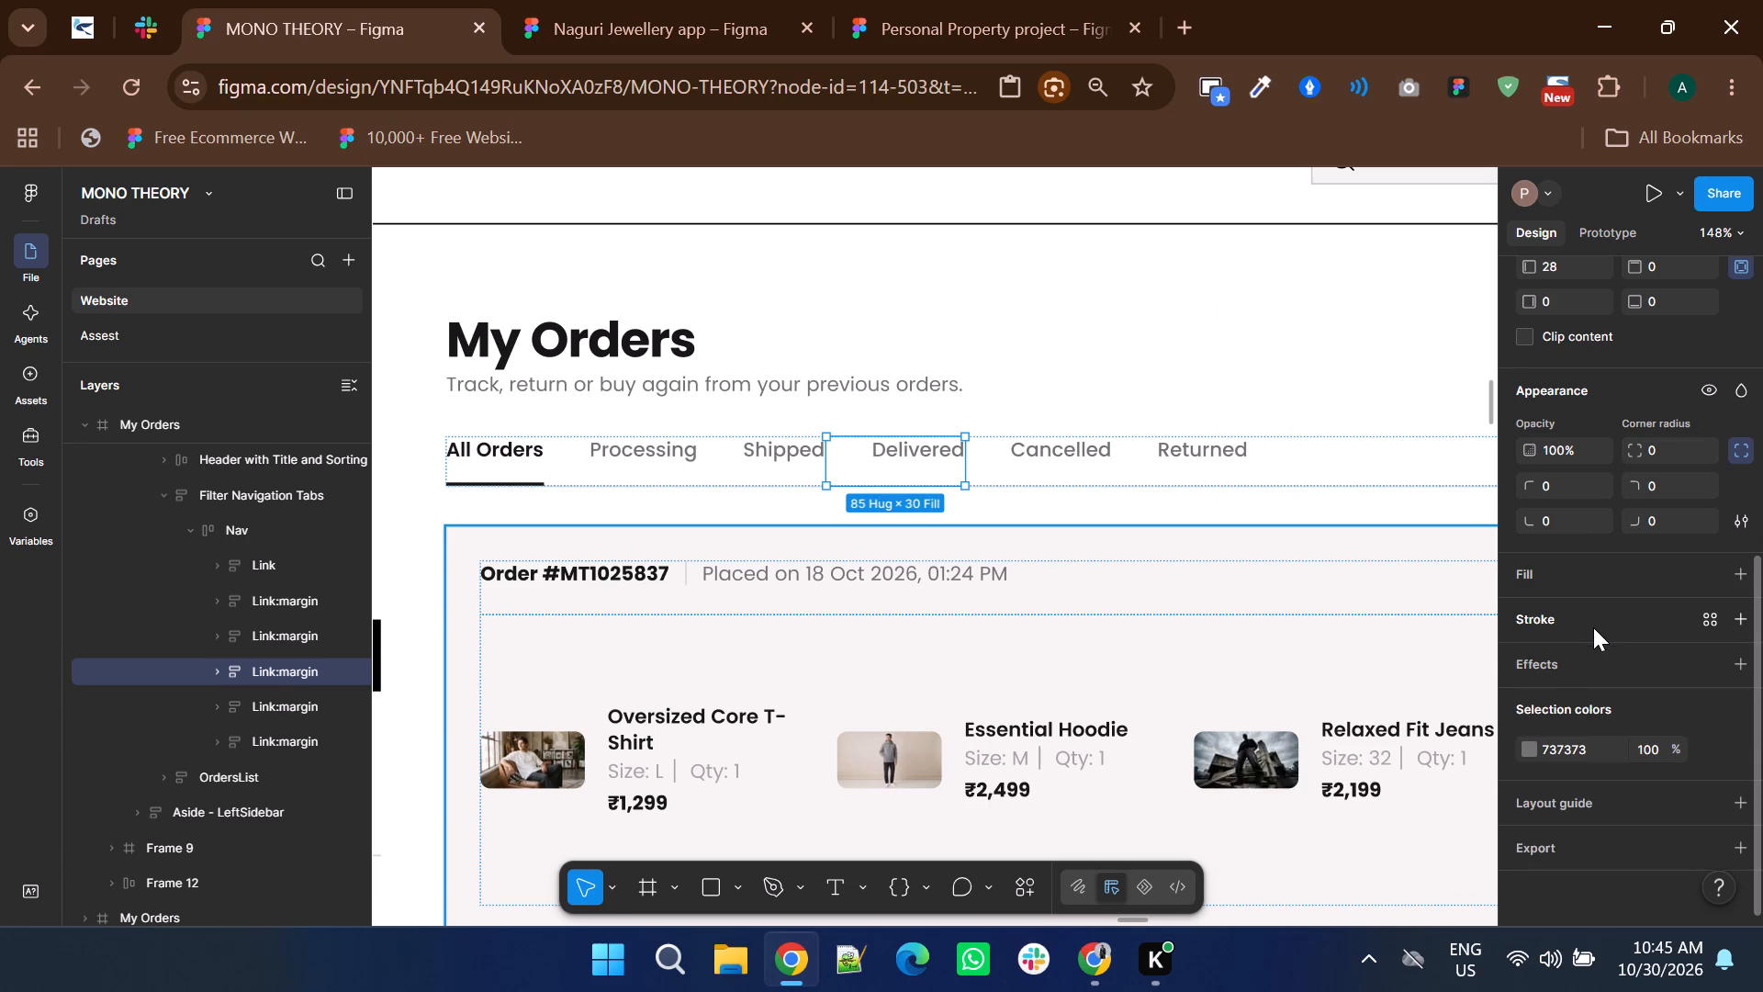
# Give the Delivered tab's inner Link a bottom-only 000000 stroke with weight 2, matching the All Orders tab's underline.
pyautogui.click(514, 471)
pyautogui.doubleClick(514, 471)
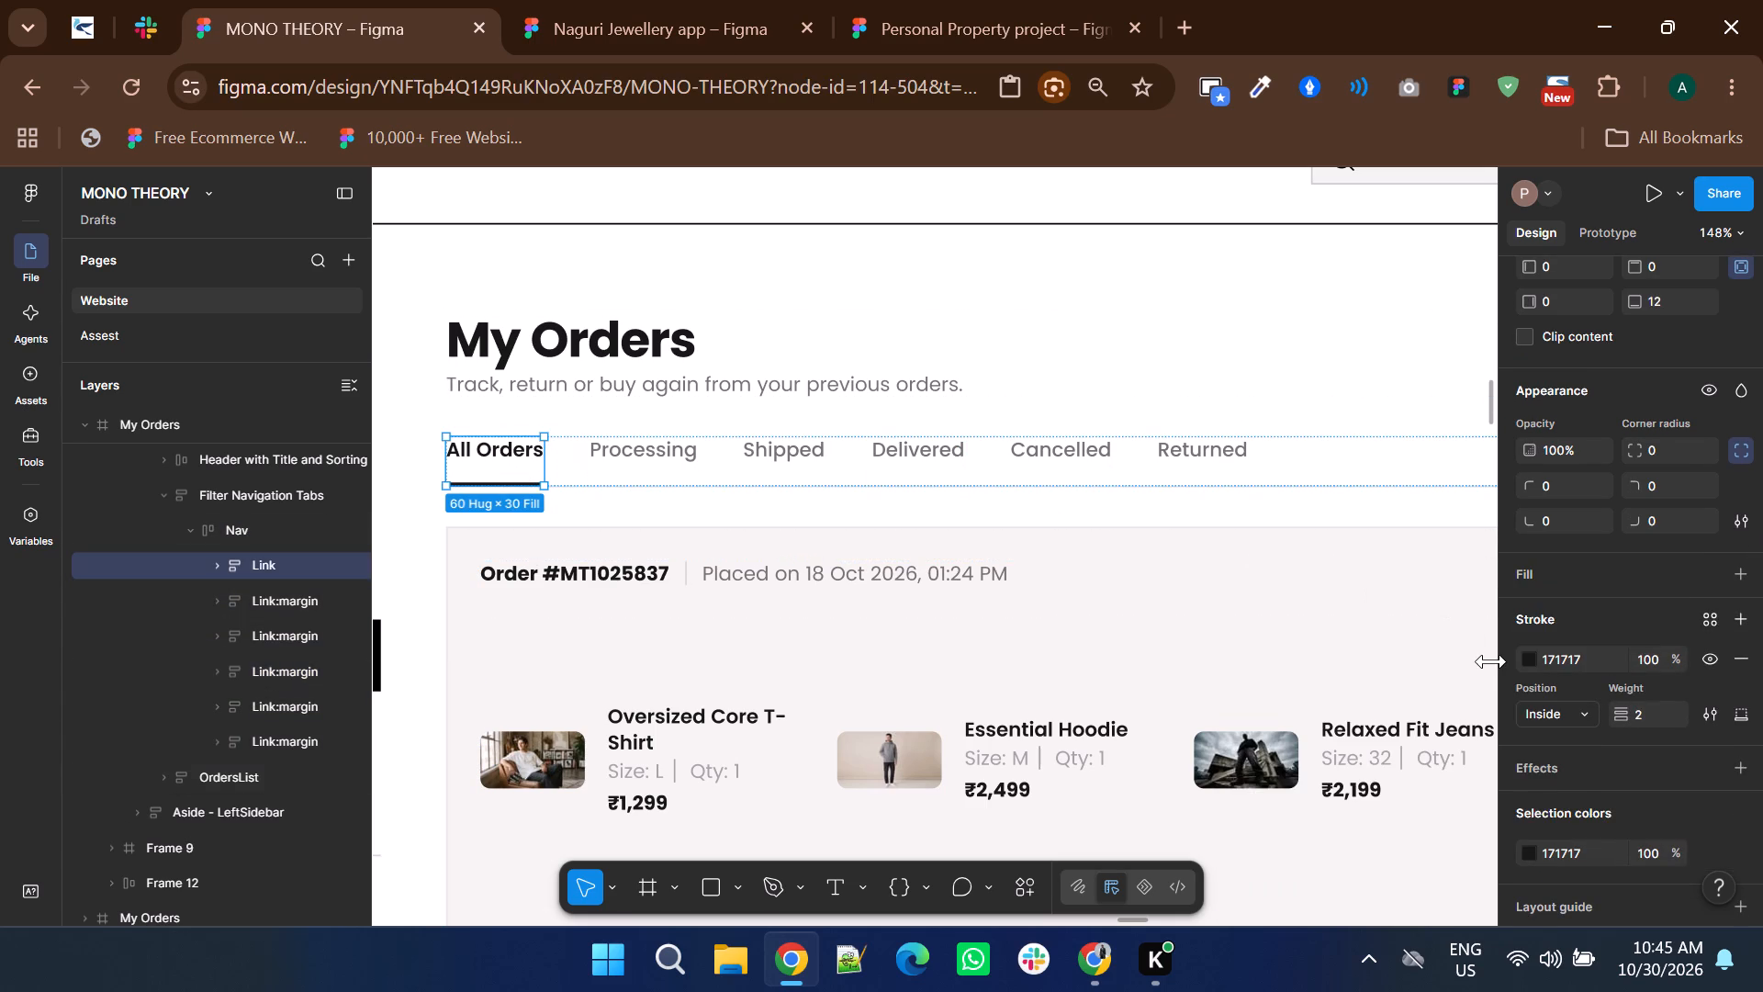
pyautogui.click(938, 457)
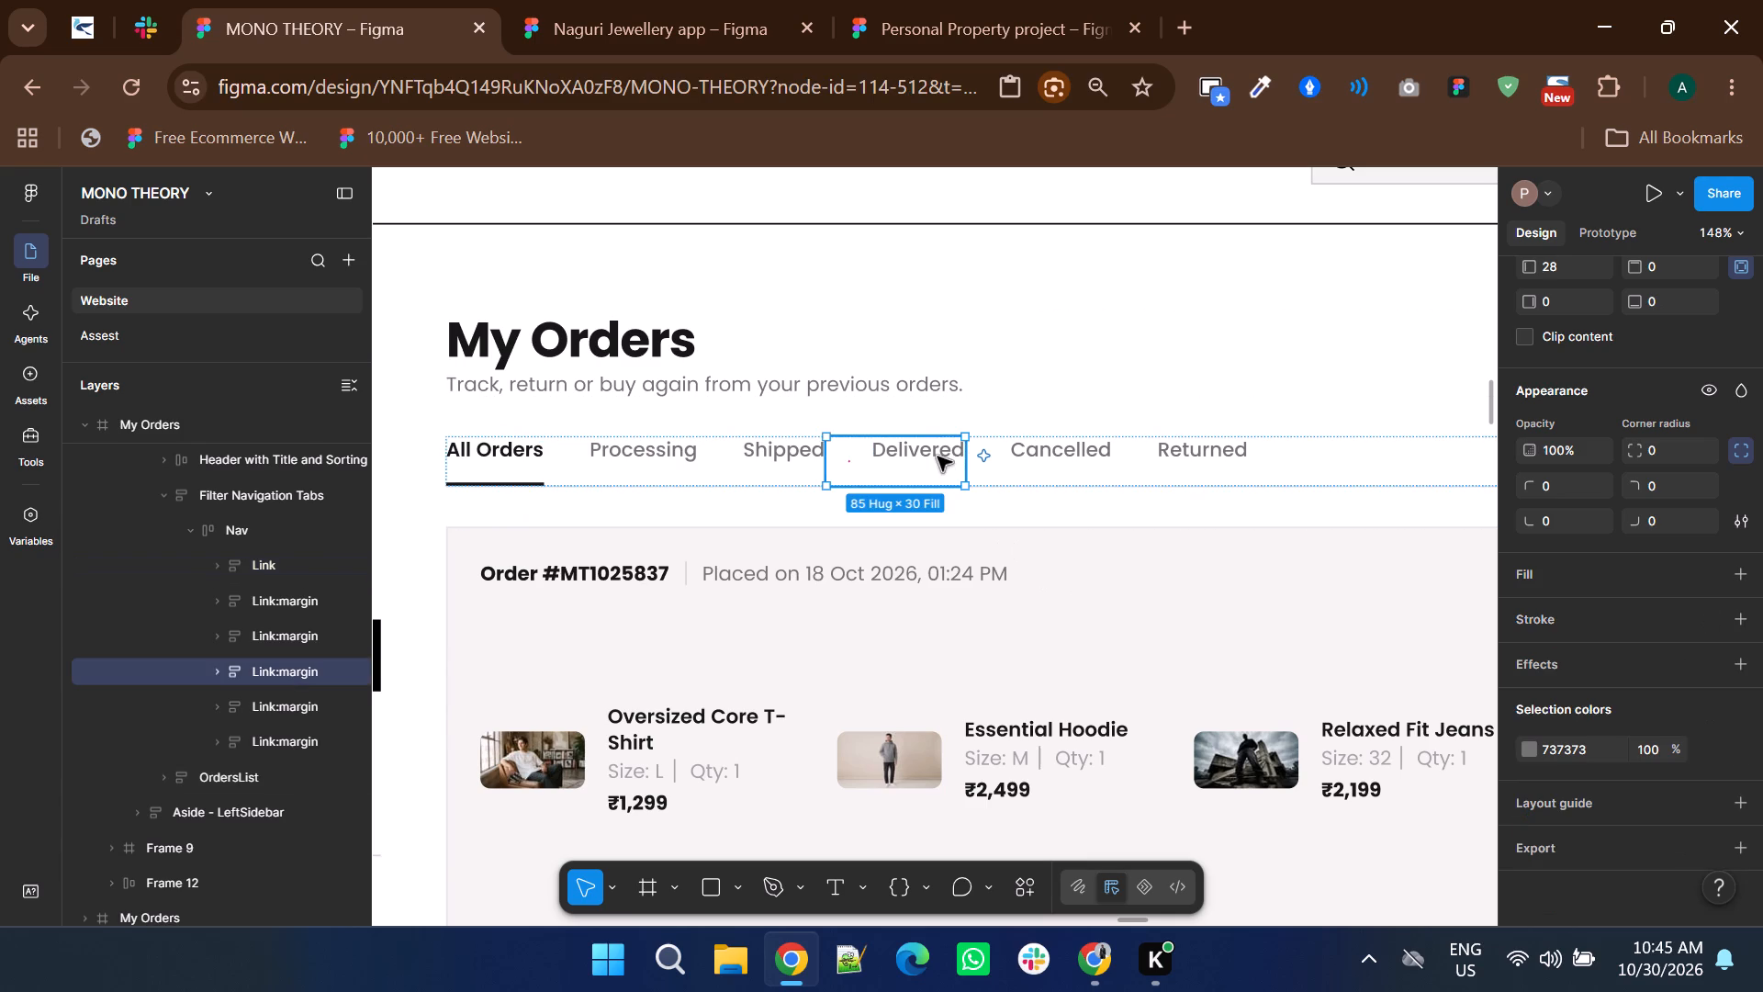
pyautogui.doubleClick(938, 457)
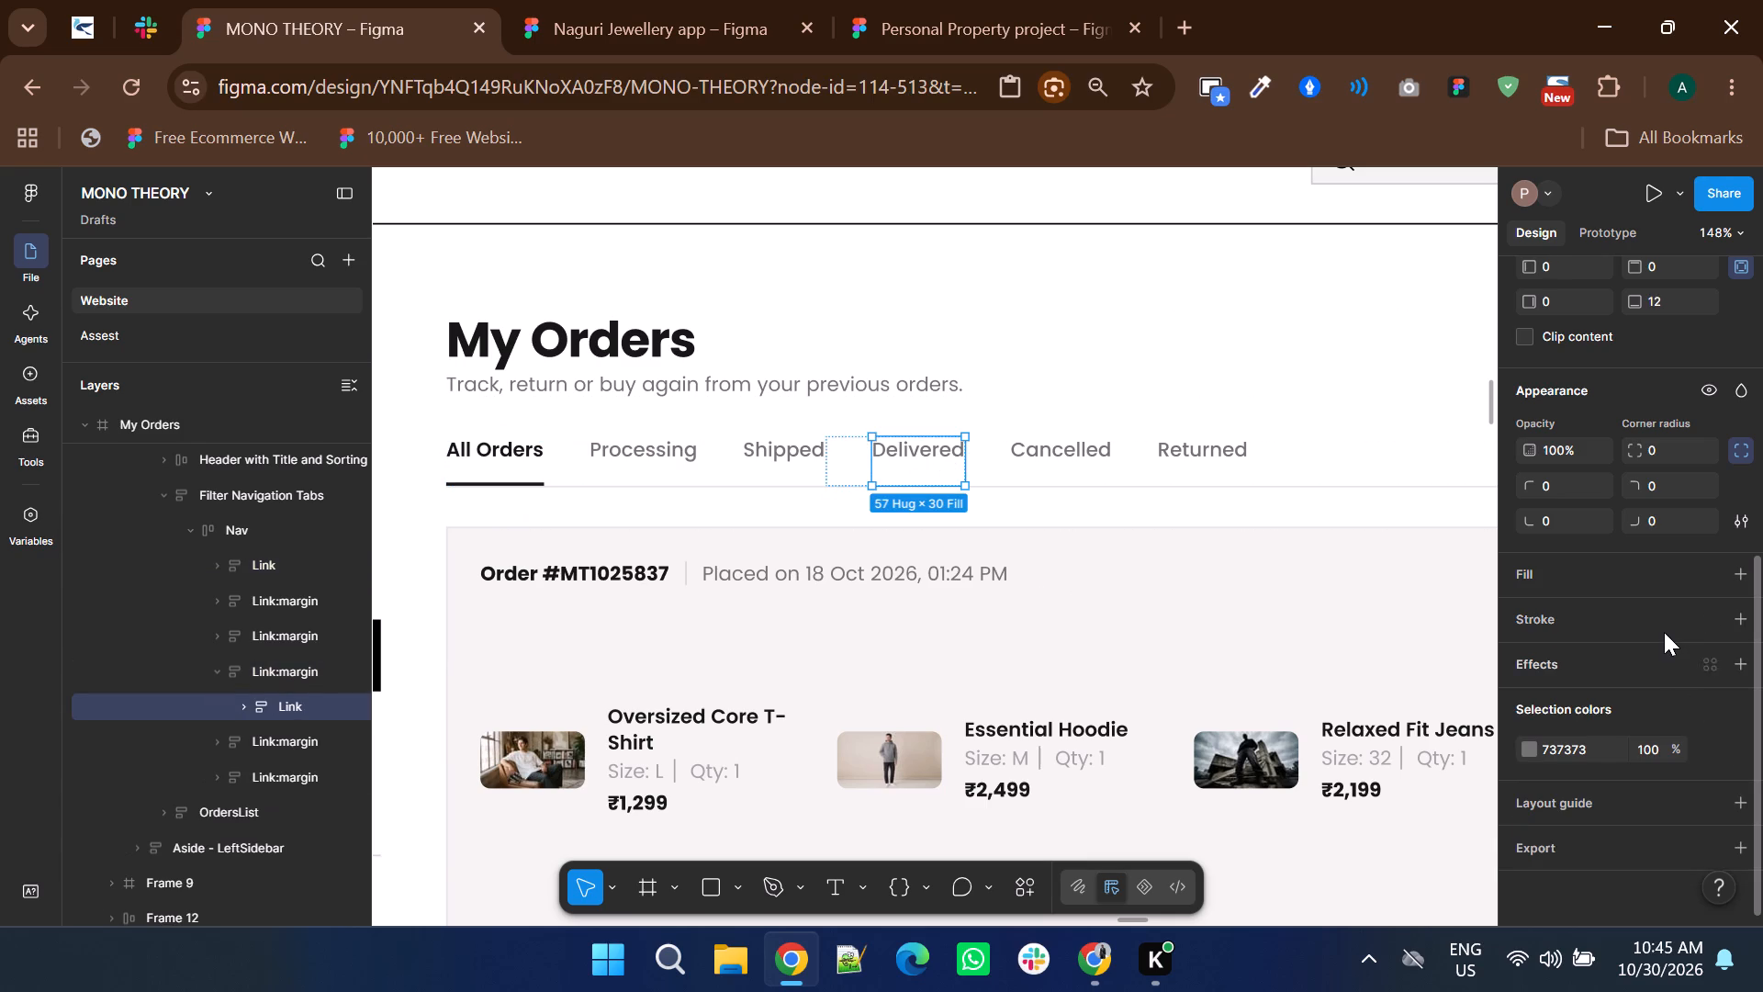
pyautogui.click(1662, 628)
pyautogui.click(1750, 714)
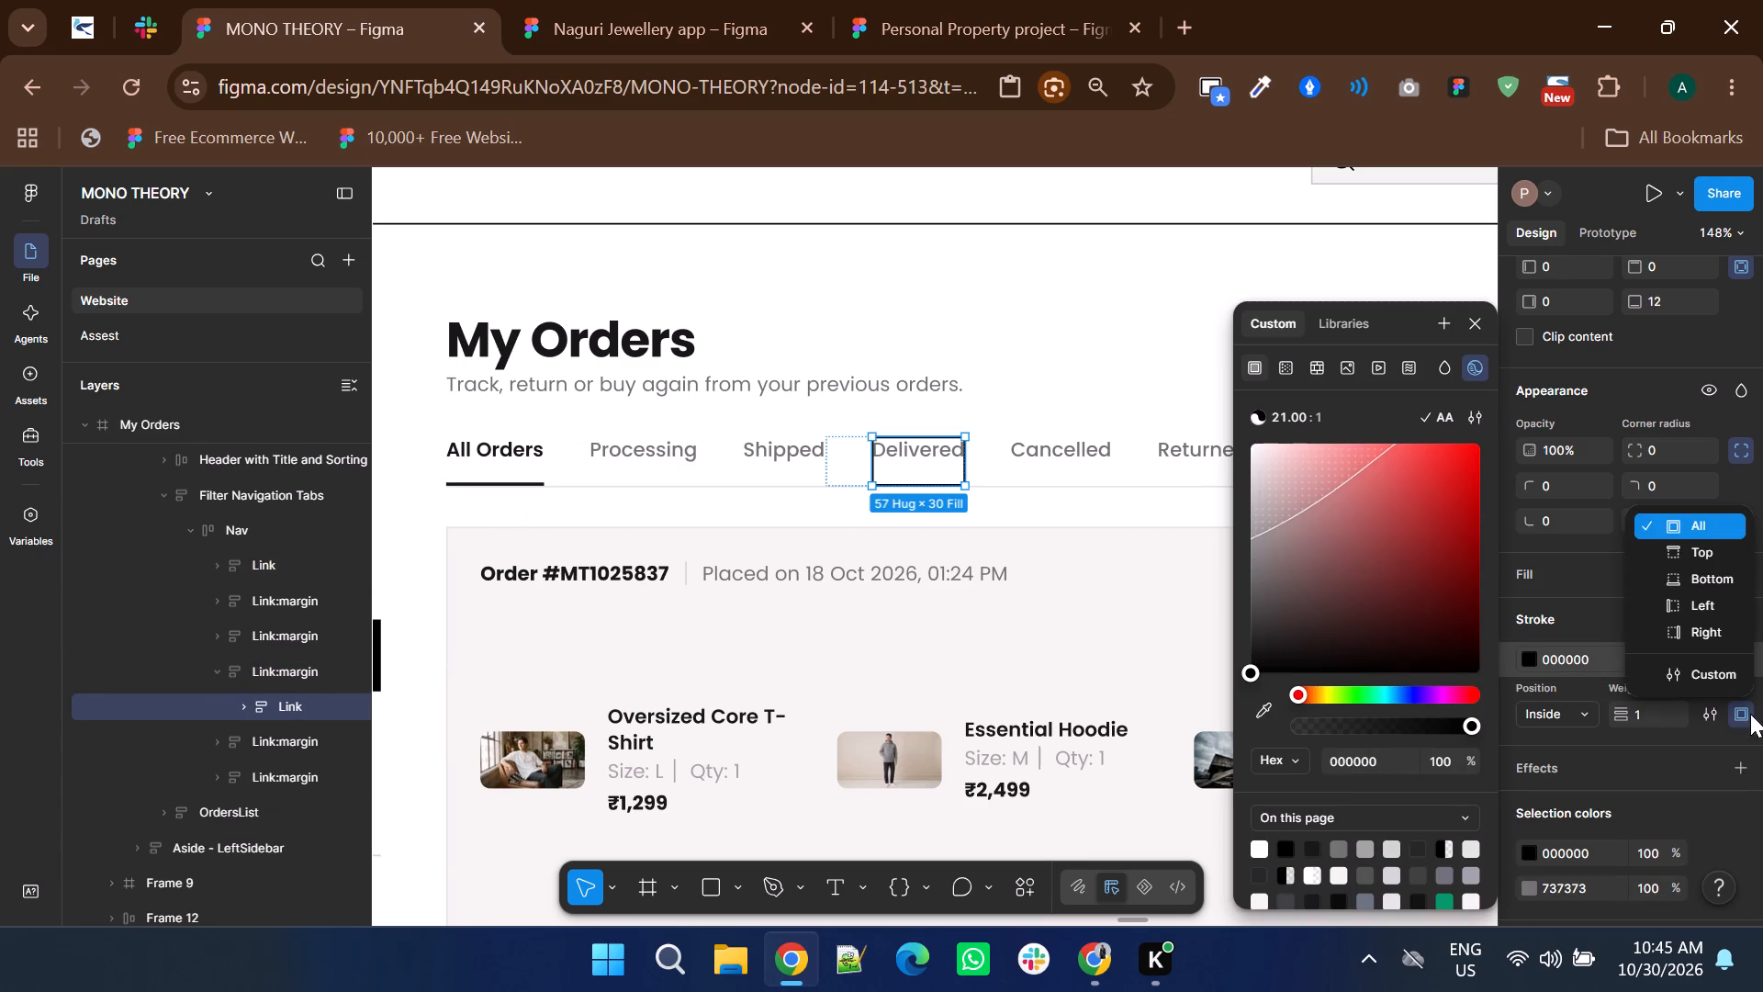
pyautogui.click(1705, 581)
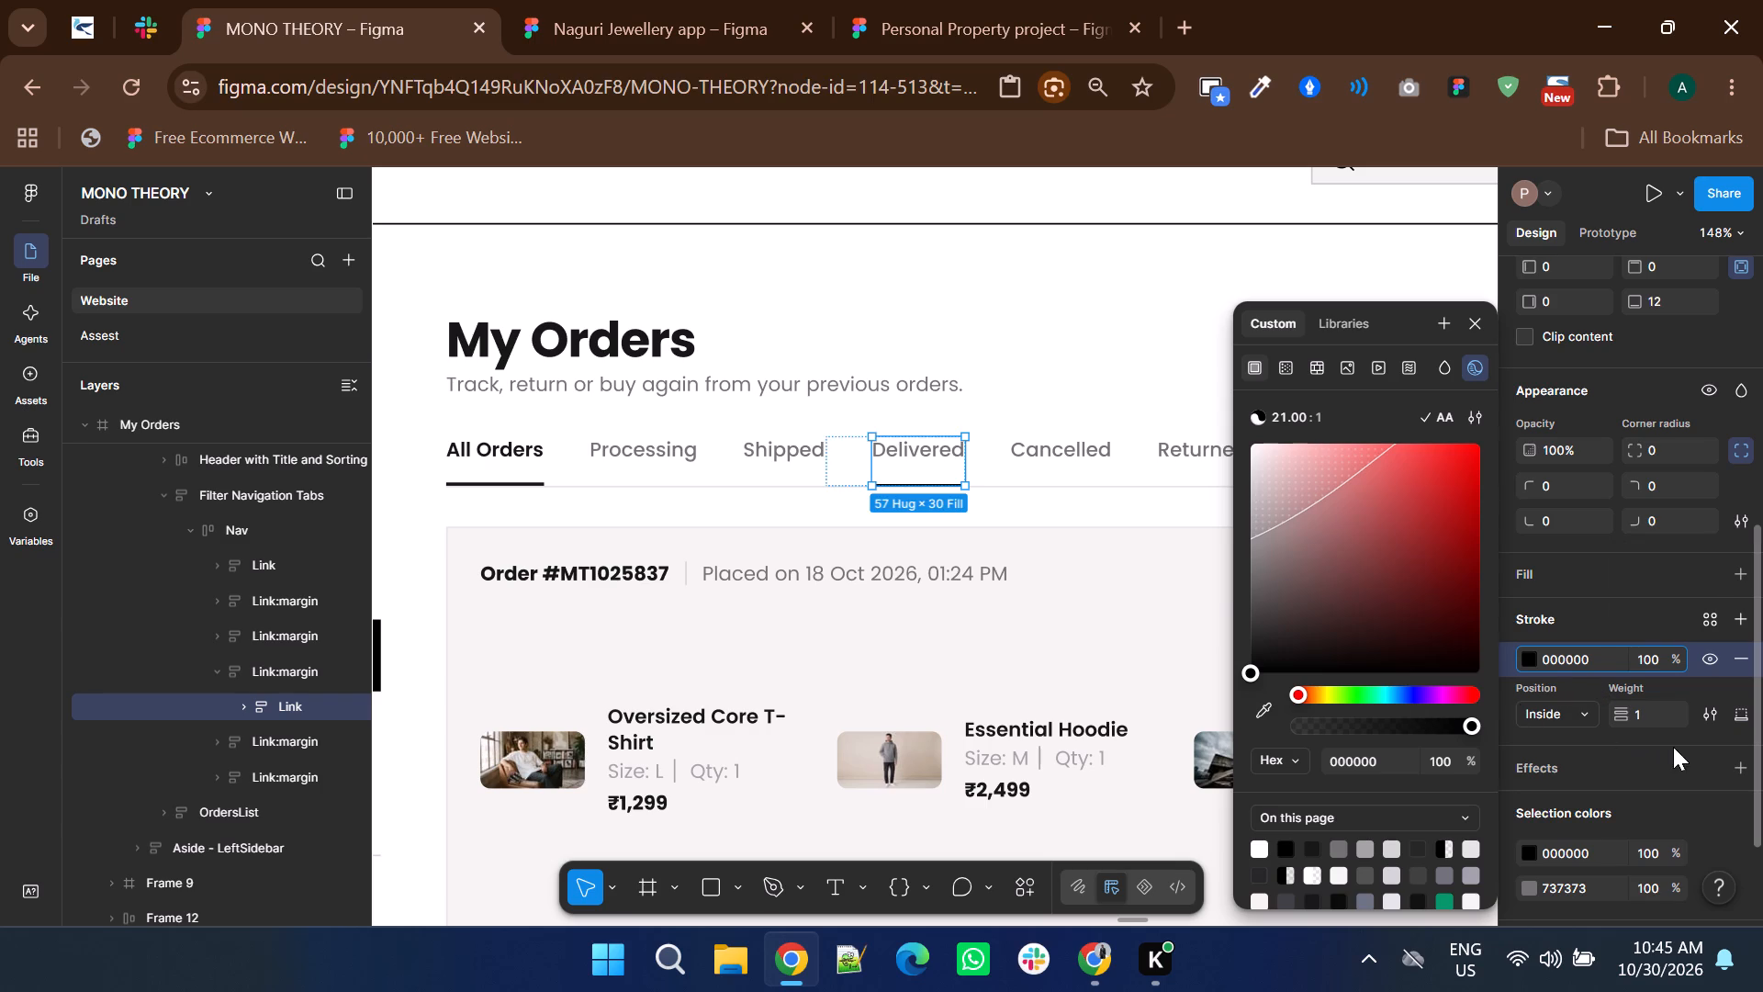
pyautogui.click(1655, 708)
pyautogui.press('Up')
pyautogui.press('Up')
pyautogui.press('Down')
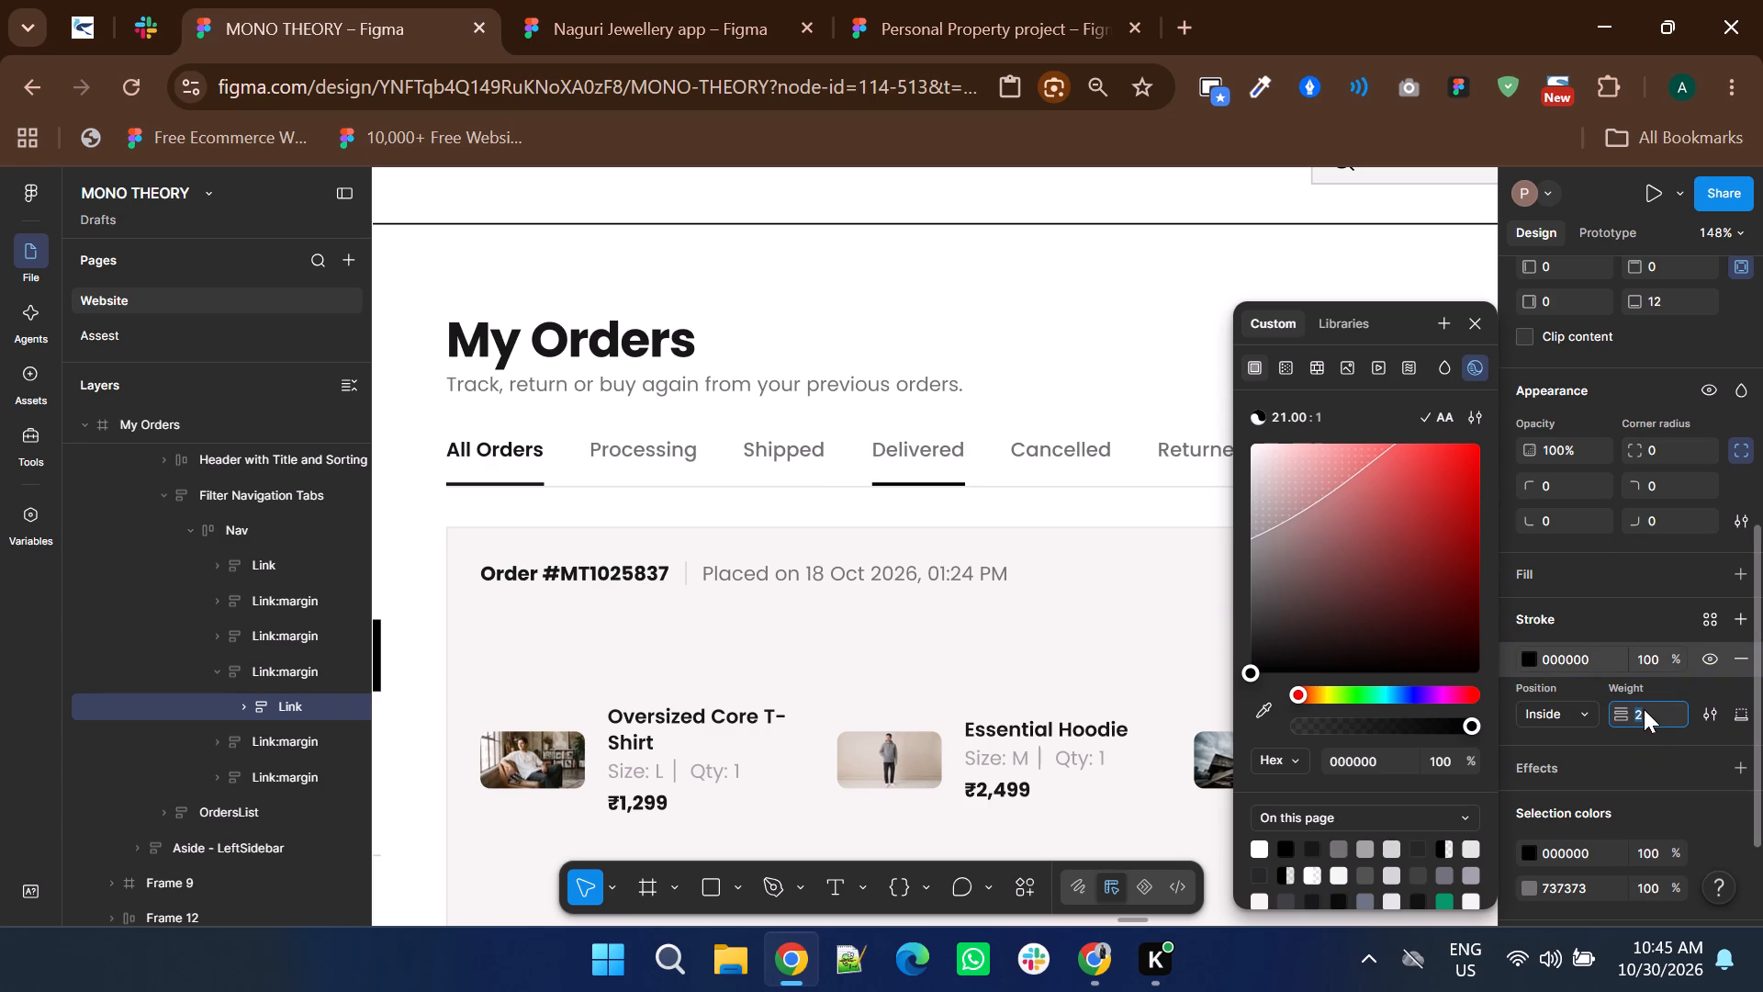
# Set the Delivered tab text to SemiBold with a 000000 fill, using the All Orders text as reference.
pyautogui.click(491, 472)
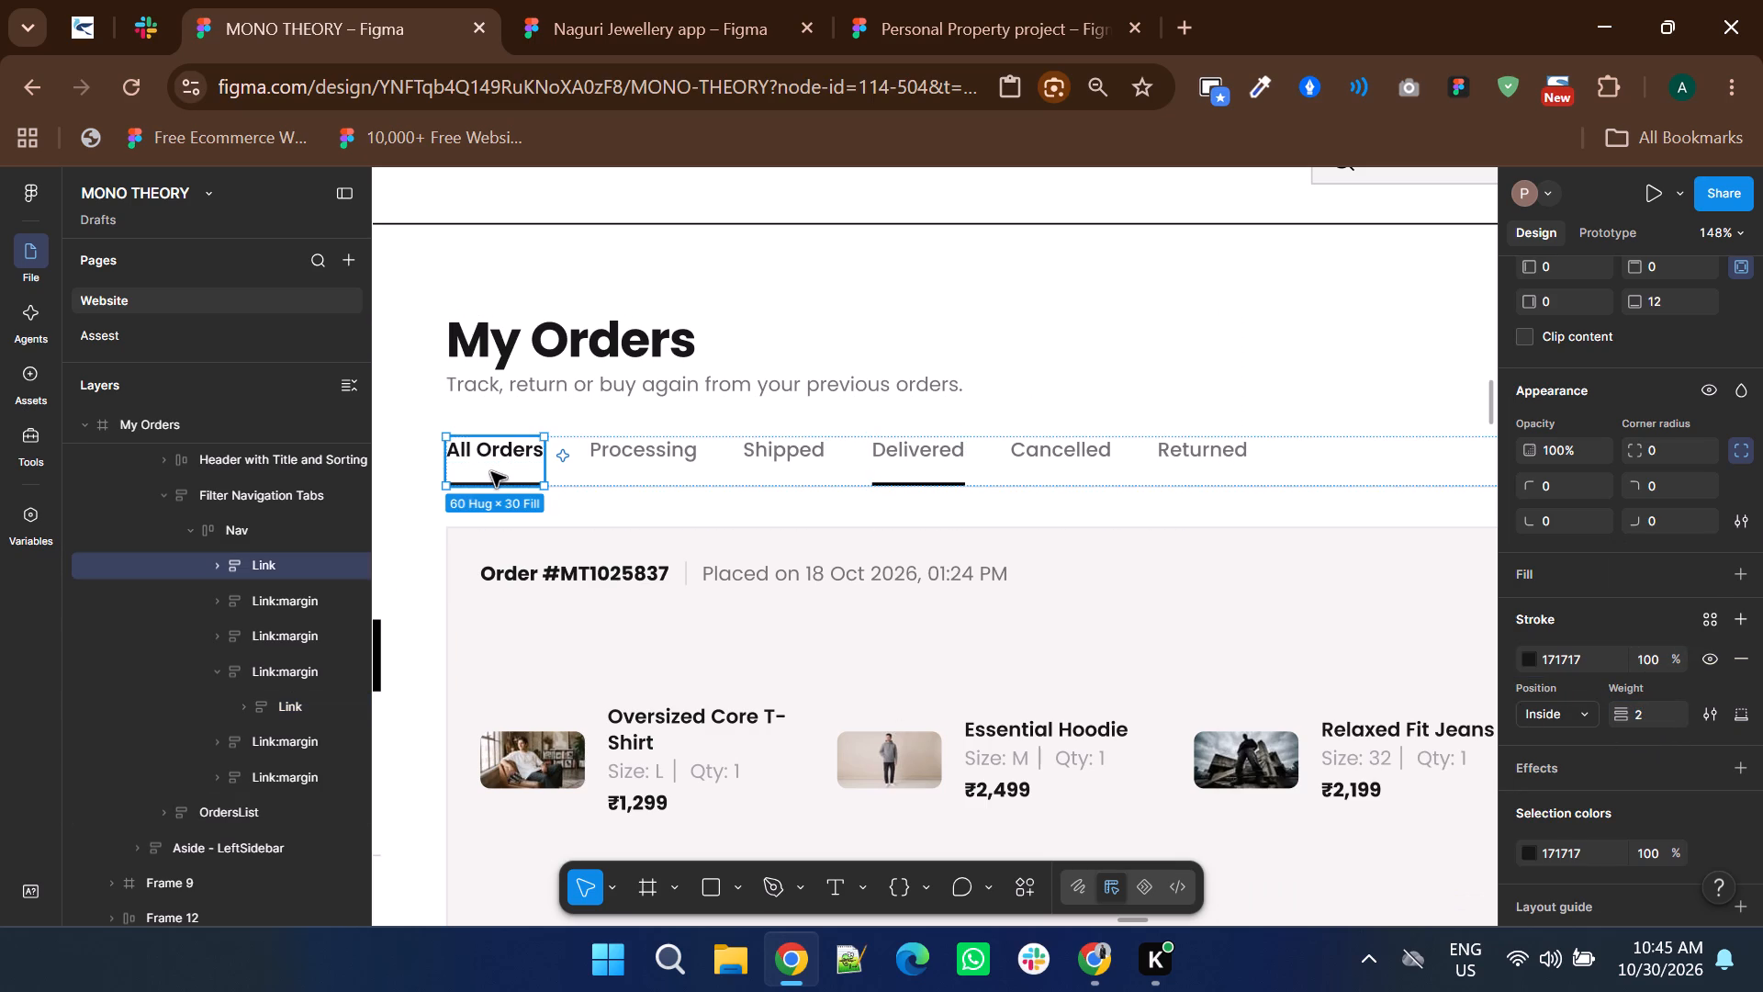
pyautogui.keyDown('ctrl'); pyautogui.click(492, 461); pyautogui.keyUp('ctrl')
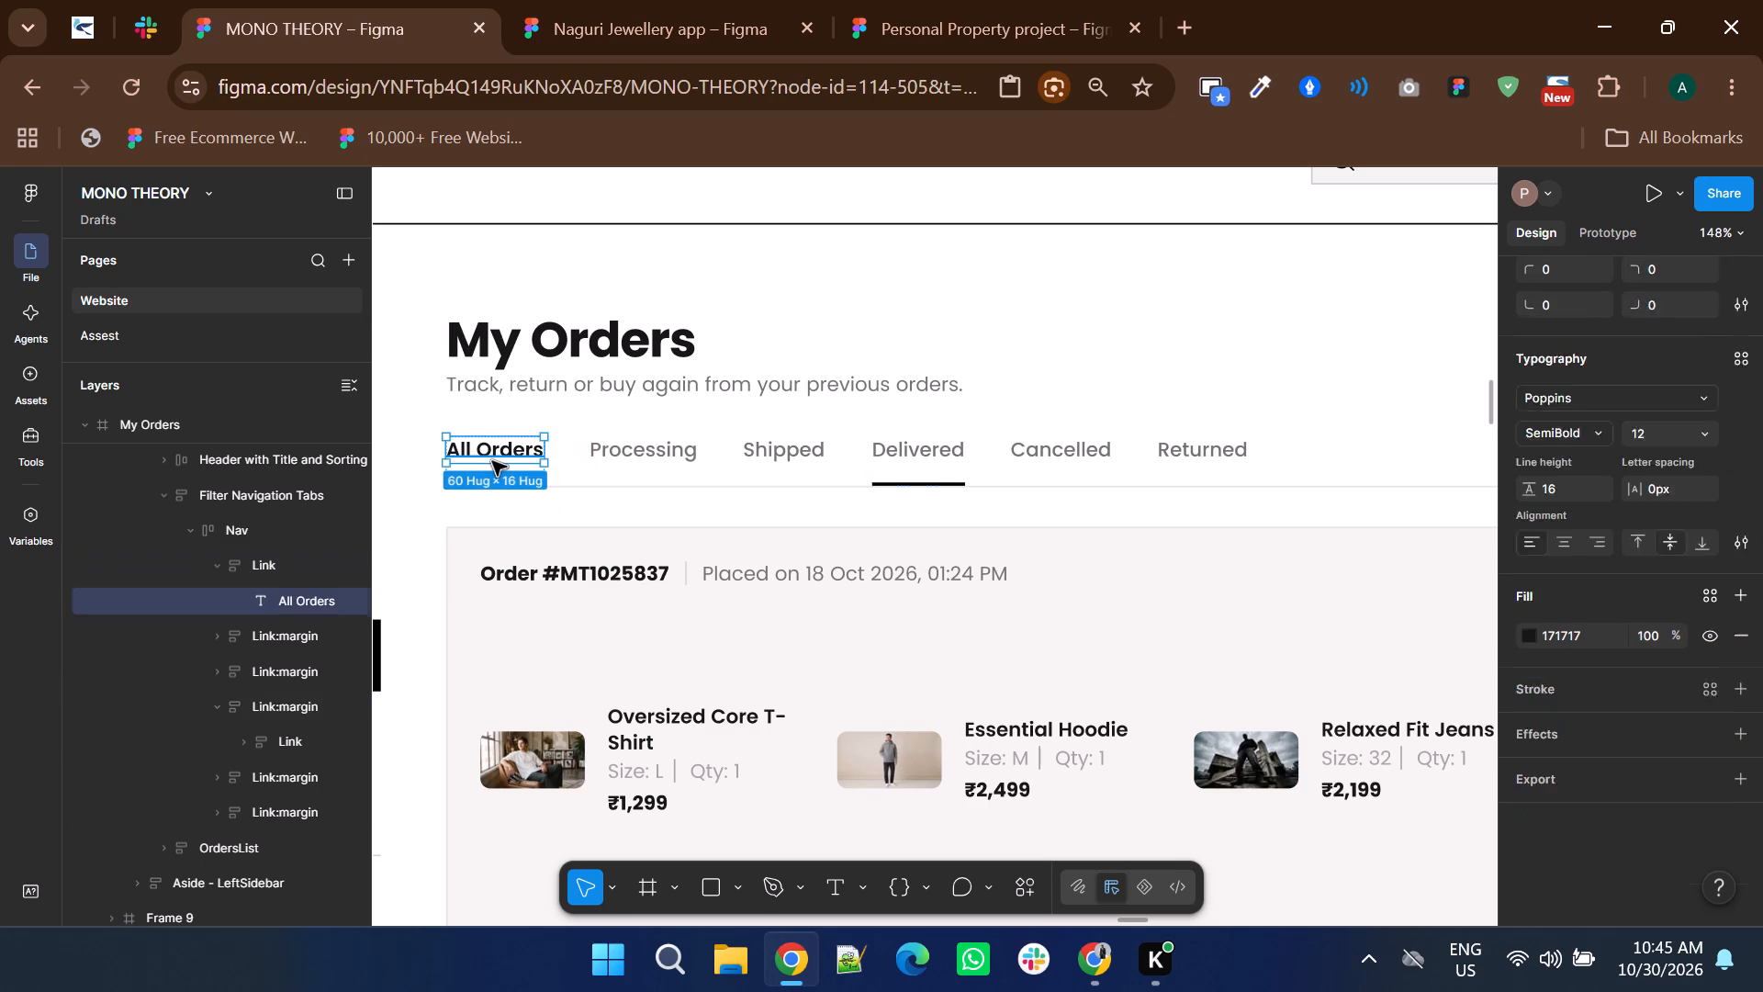
pyautogui.keyDown('ctrl'); pyautogui.click(909, 449); pyautogui.keyUp('ctrl')
pyautogui.click(1578, 506)
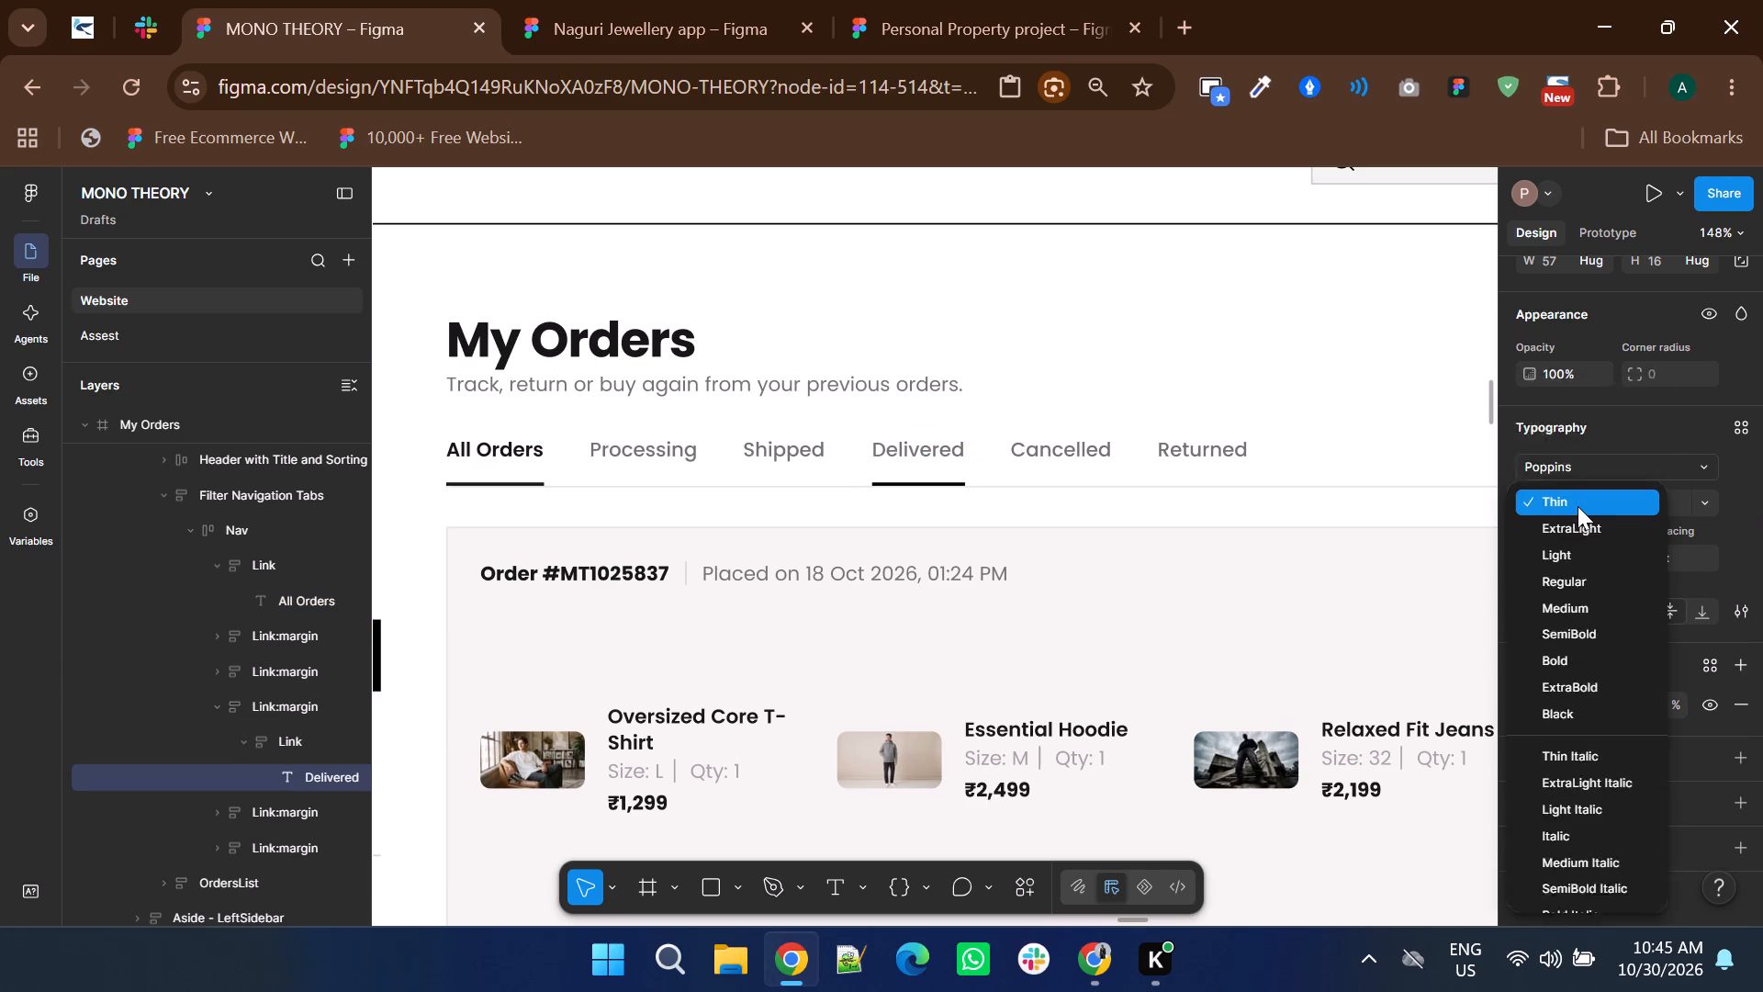
pyautogui.click(1574, 523)
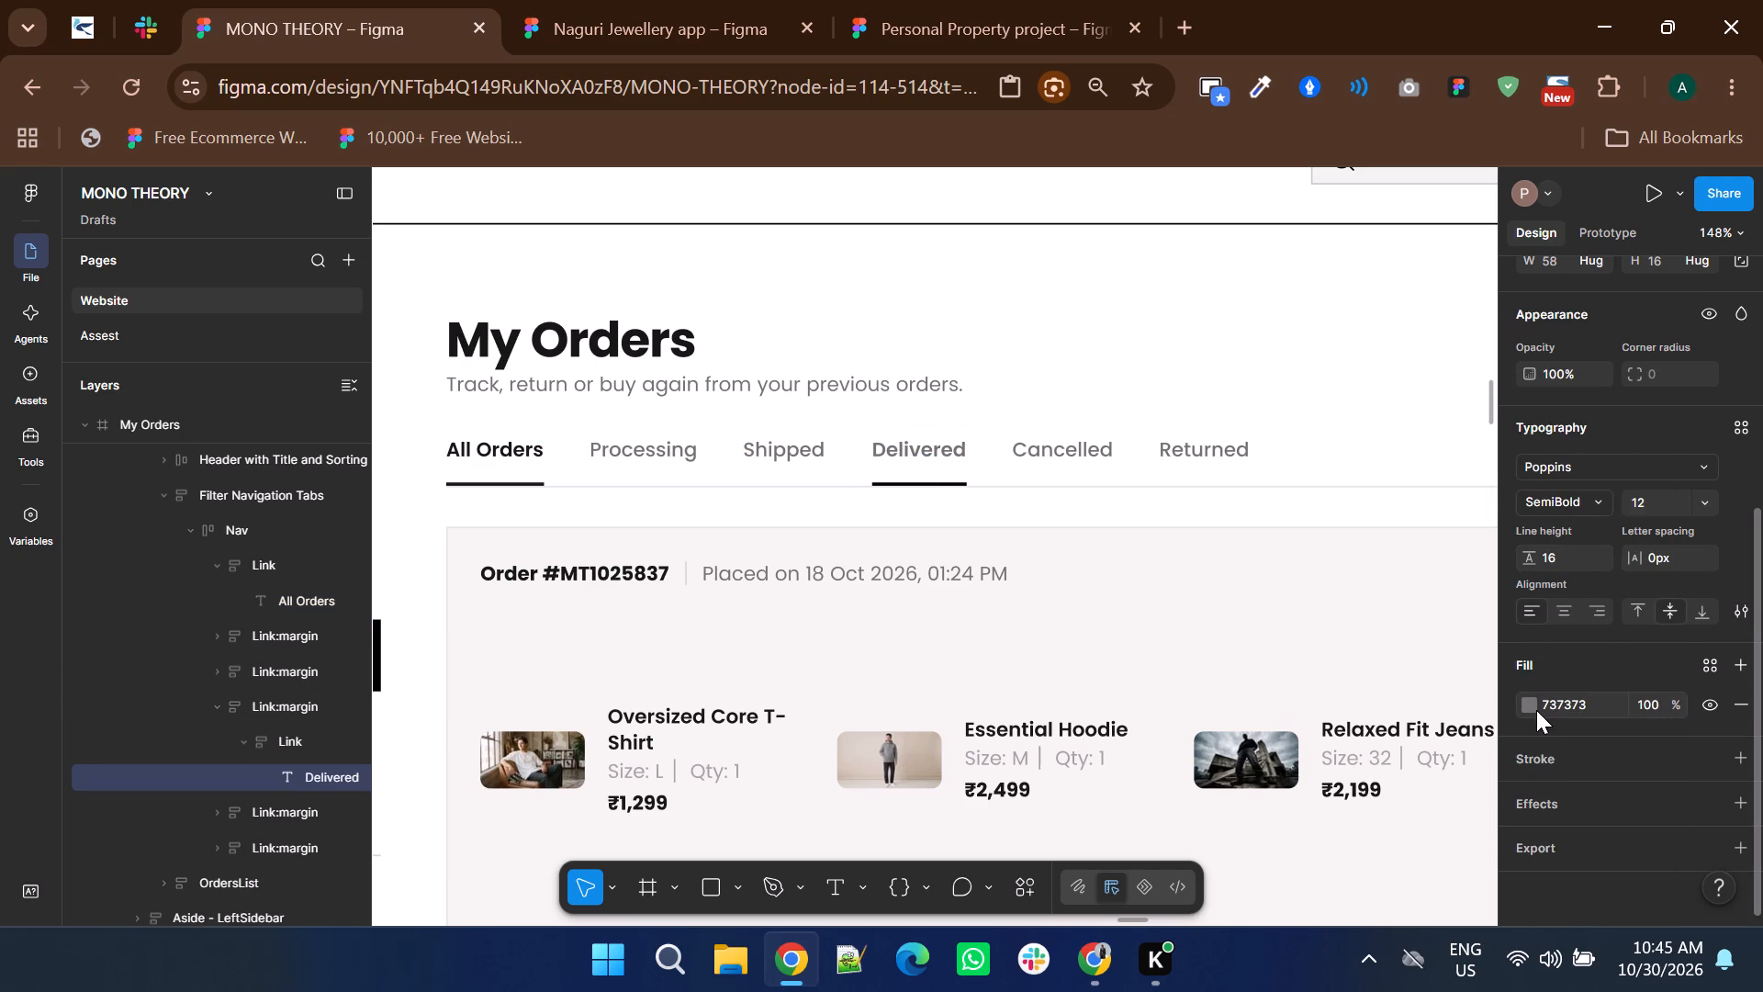
pyautogui.click(1531, 704)
pyautogui.moveTo(1393, 614); pyautogui.dragTo(1057, 991)
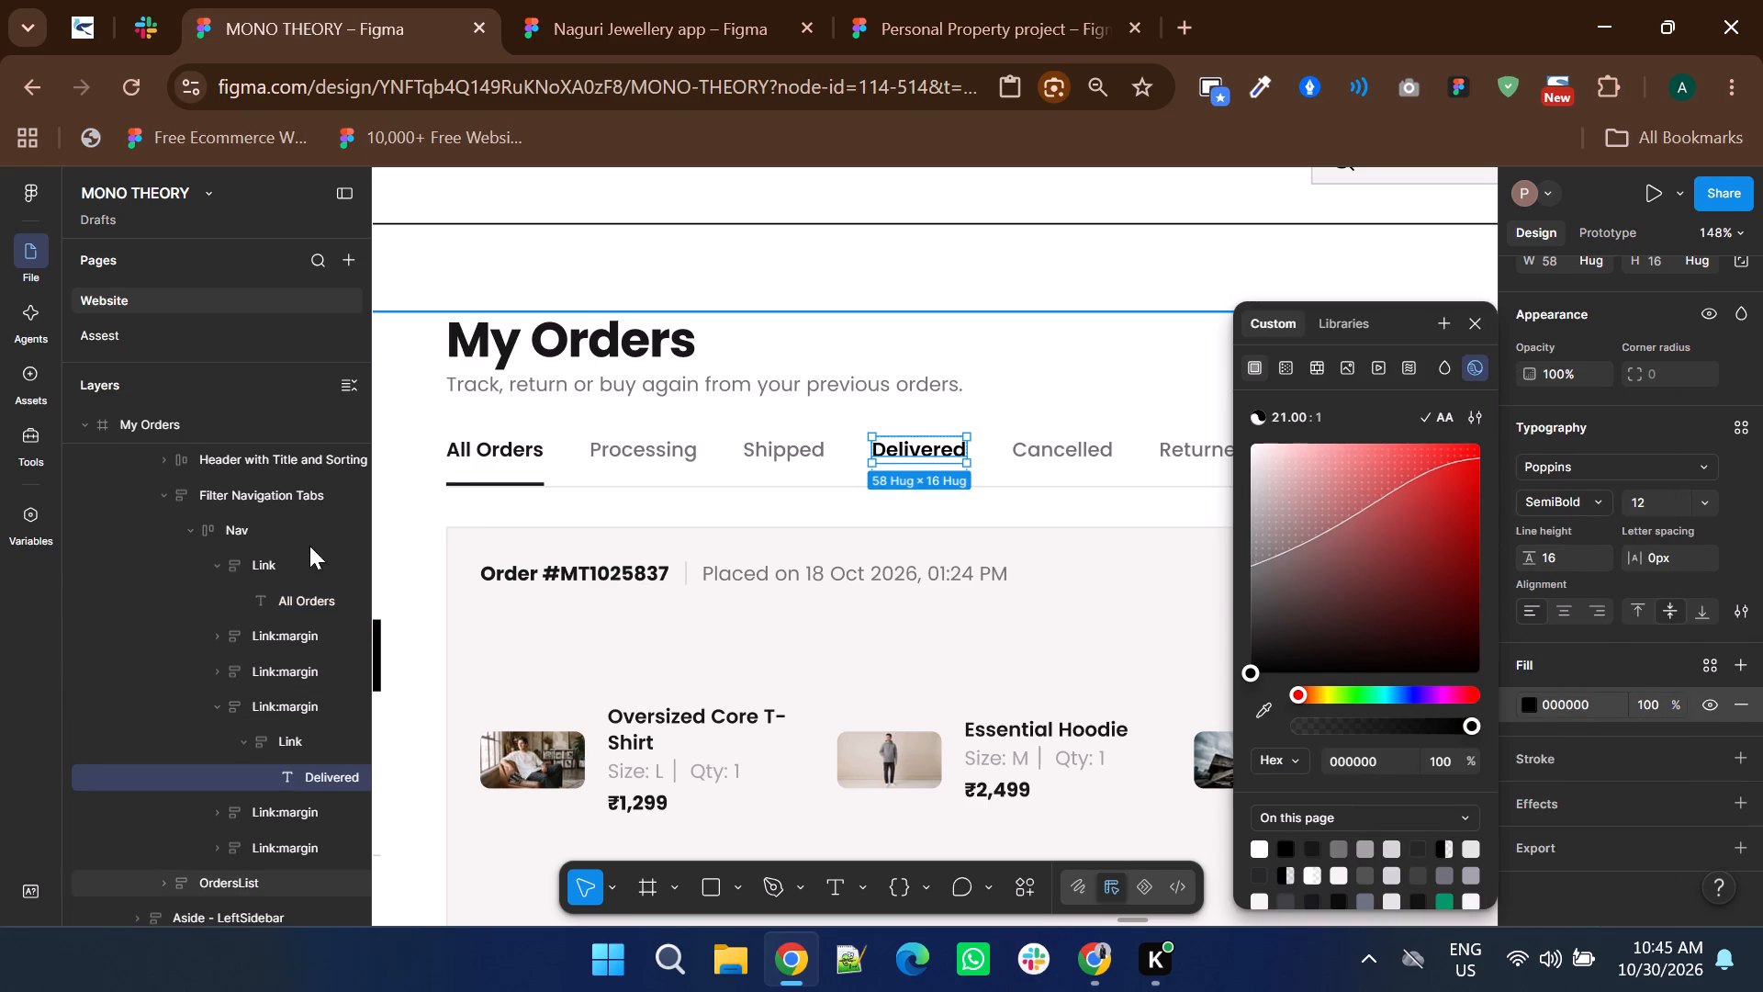
# Remove the 171717 underline stroke from the All Orders tab's Link.
pyautogui.click(499, 460)
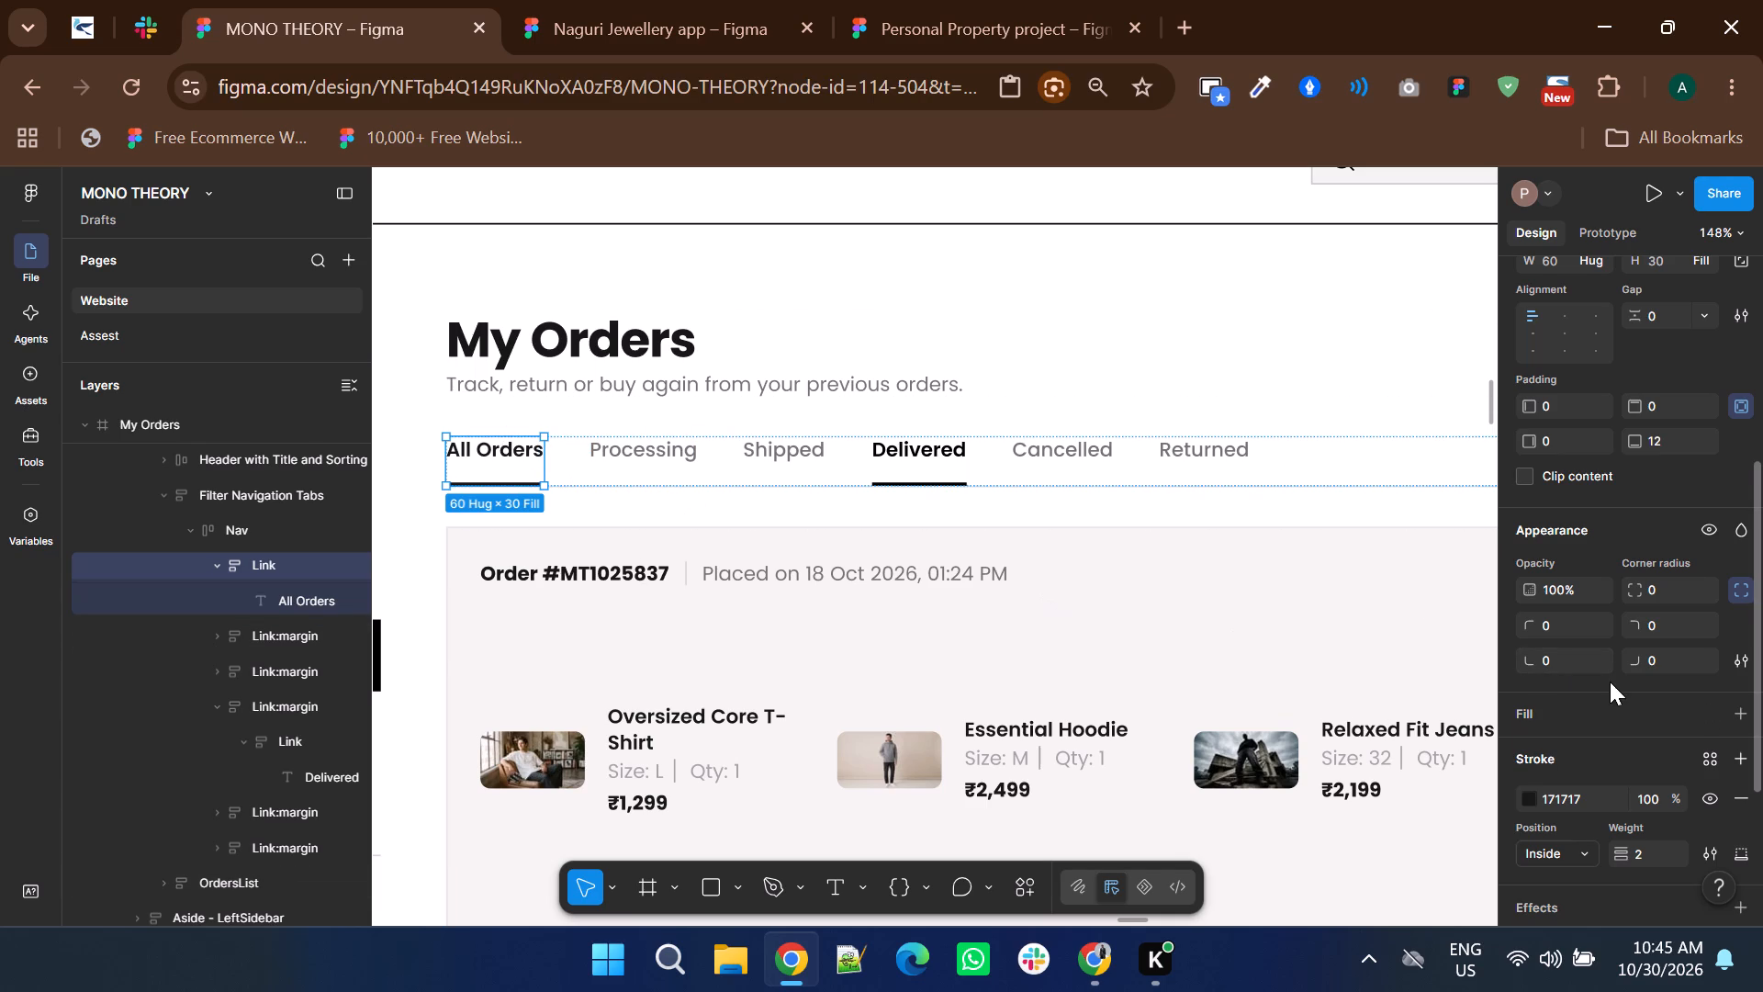
pyautogui.click(1739, 802)
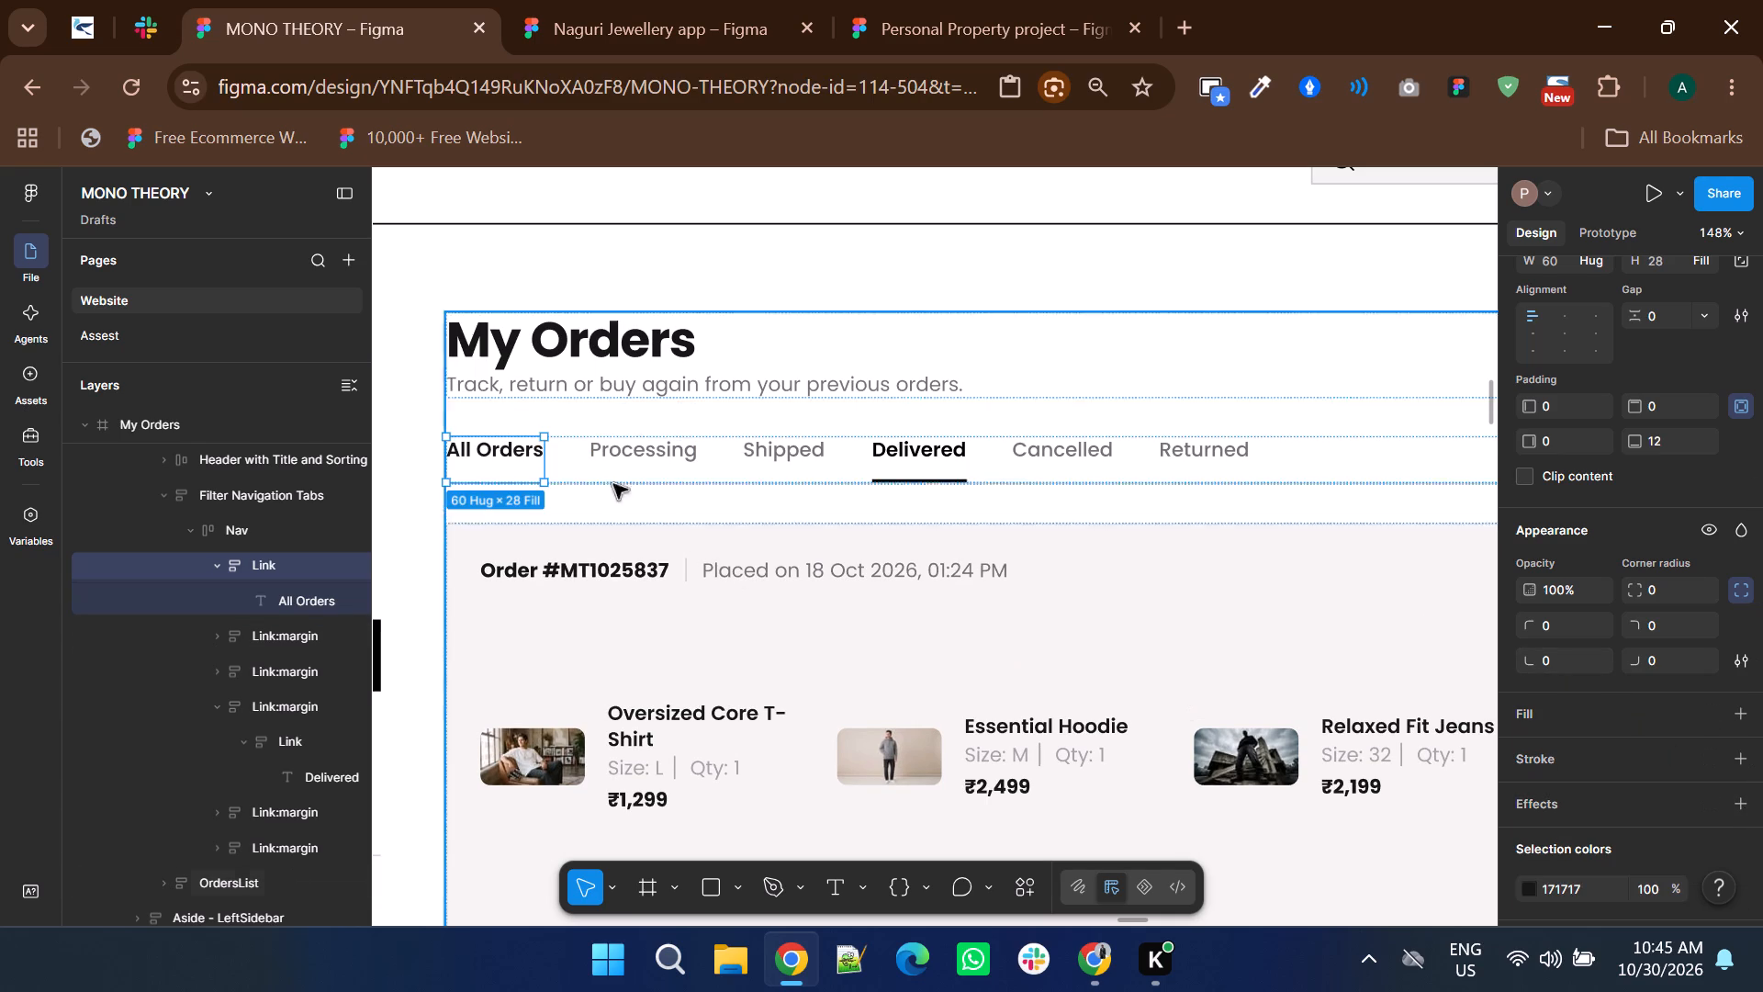
# Set the All Orders tab text to Medium weight and sample the Processing label's 737373 grey for its fill.
pyautogui.keyDown('ctrl'); pyautogui.click(521, 452); pyautogui.keyUp('ctrl')
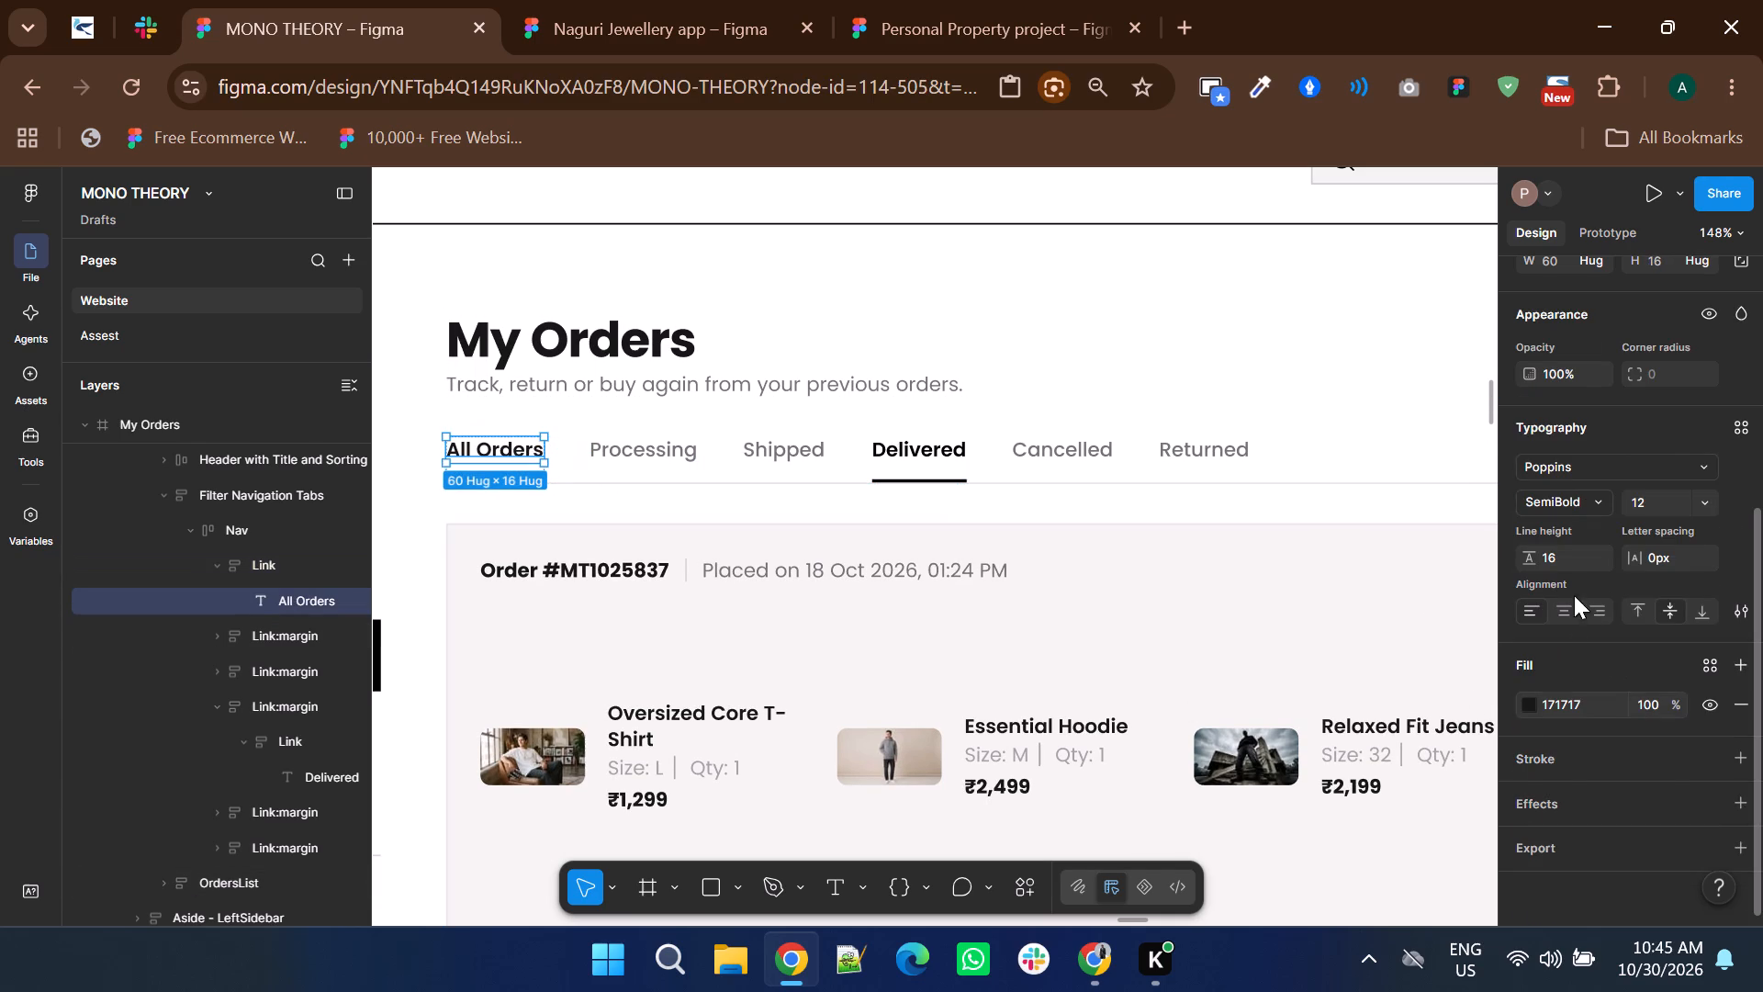
pyautogui.click(1576, 511)
pyautogui.click(1565, 459)
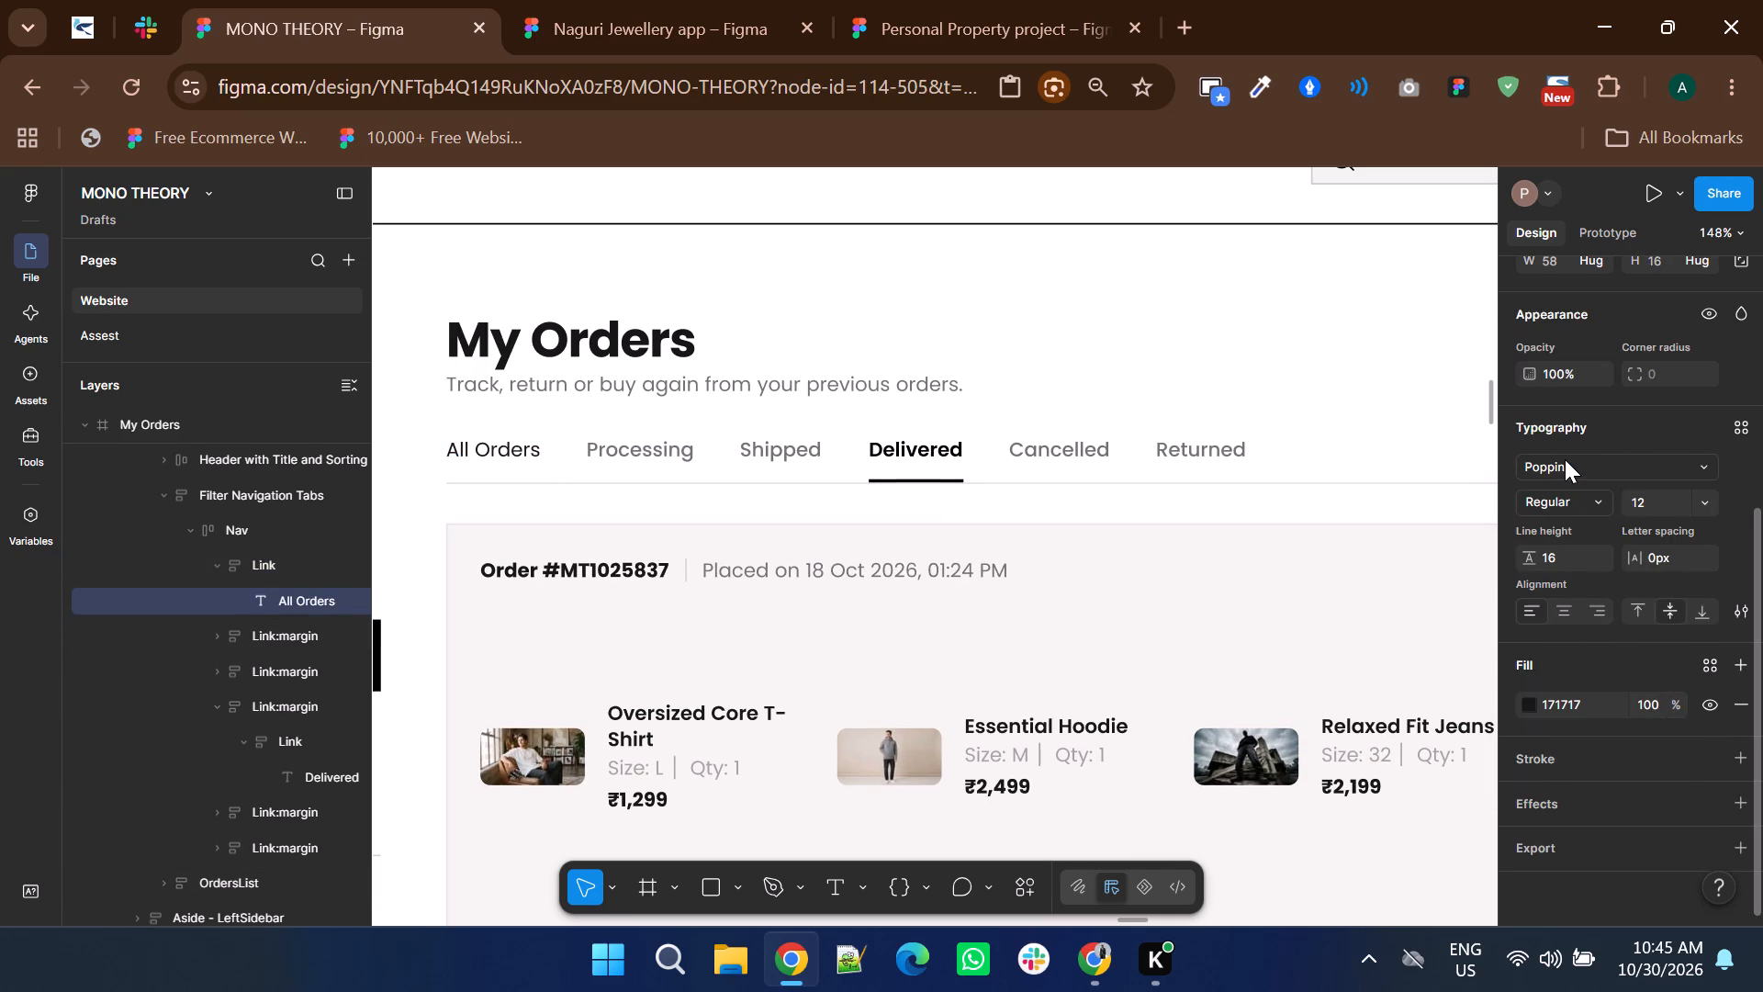
pyautogui.keyDown('ctrl'); pyautogui.click(657, 461); pyautogui.keyUp('ctrl')
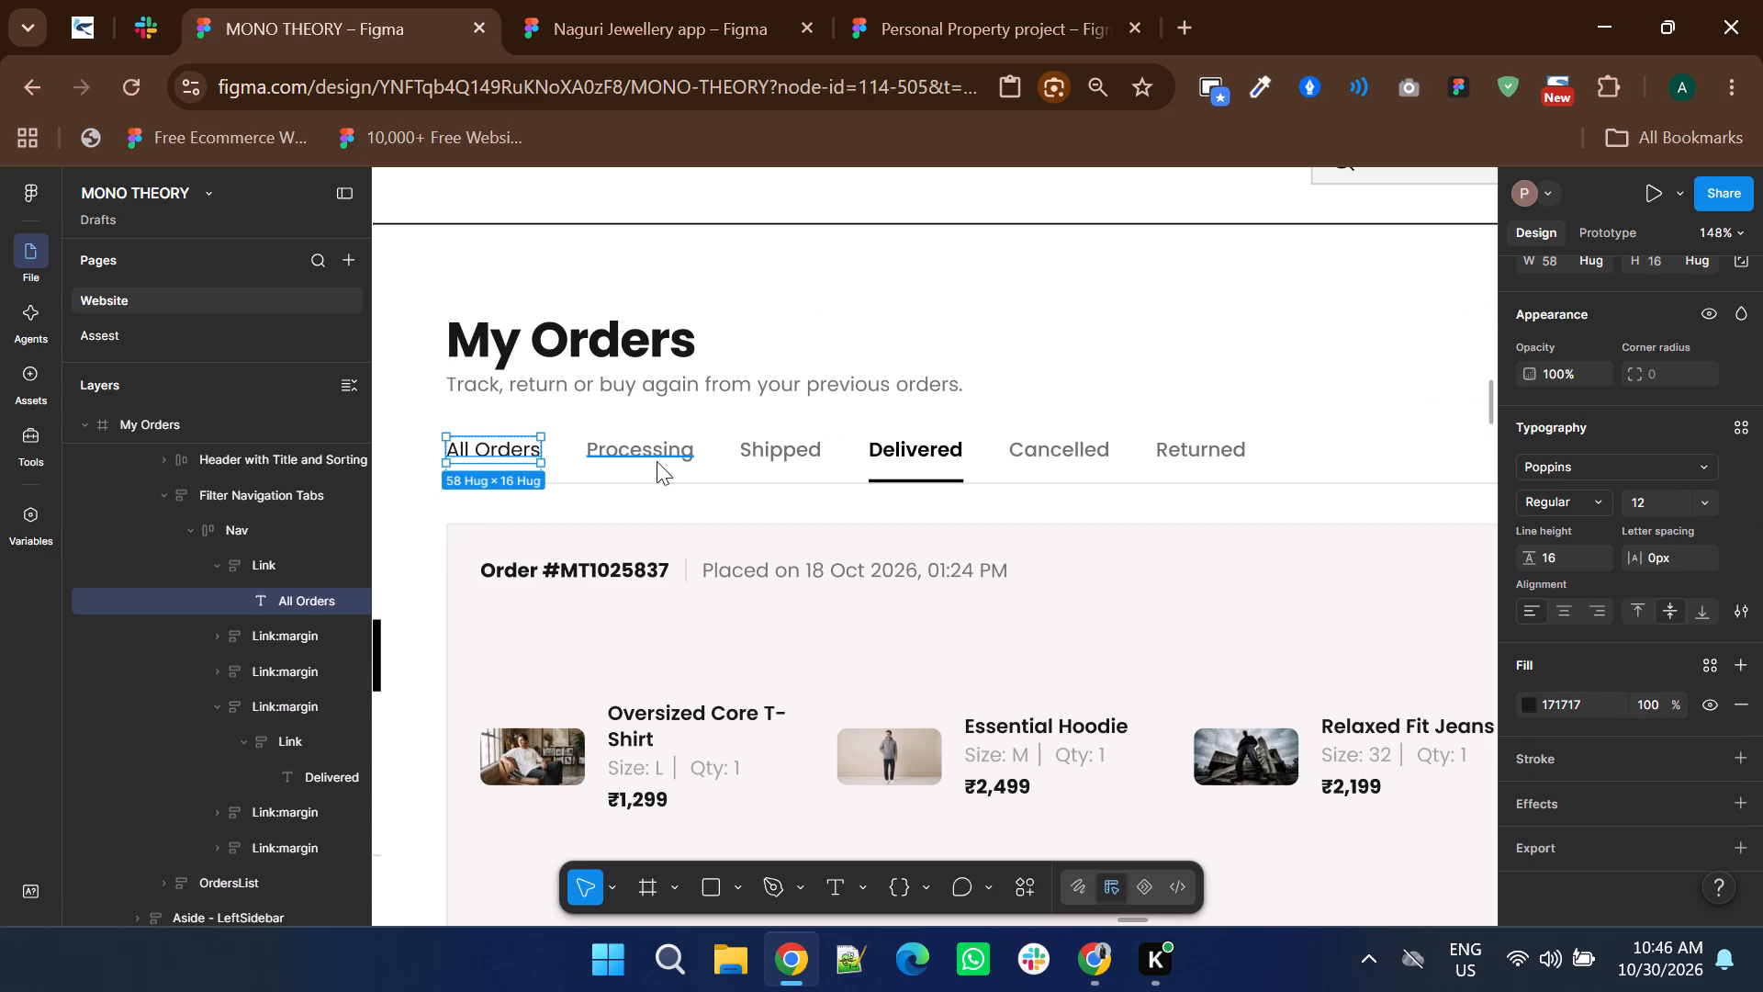
pyautogui.keyDown('ctrl'); pyautogui.click(496, 453); pyautogui.keyUp('ctrl')
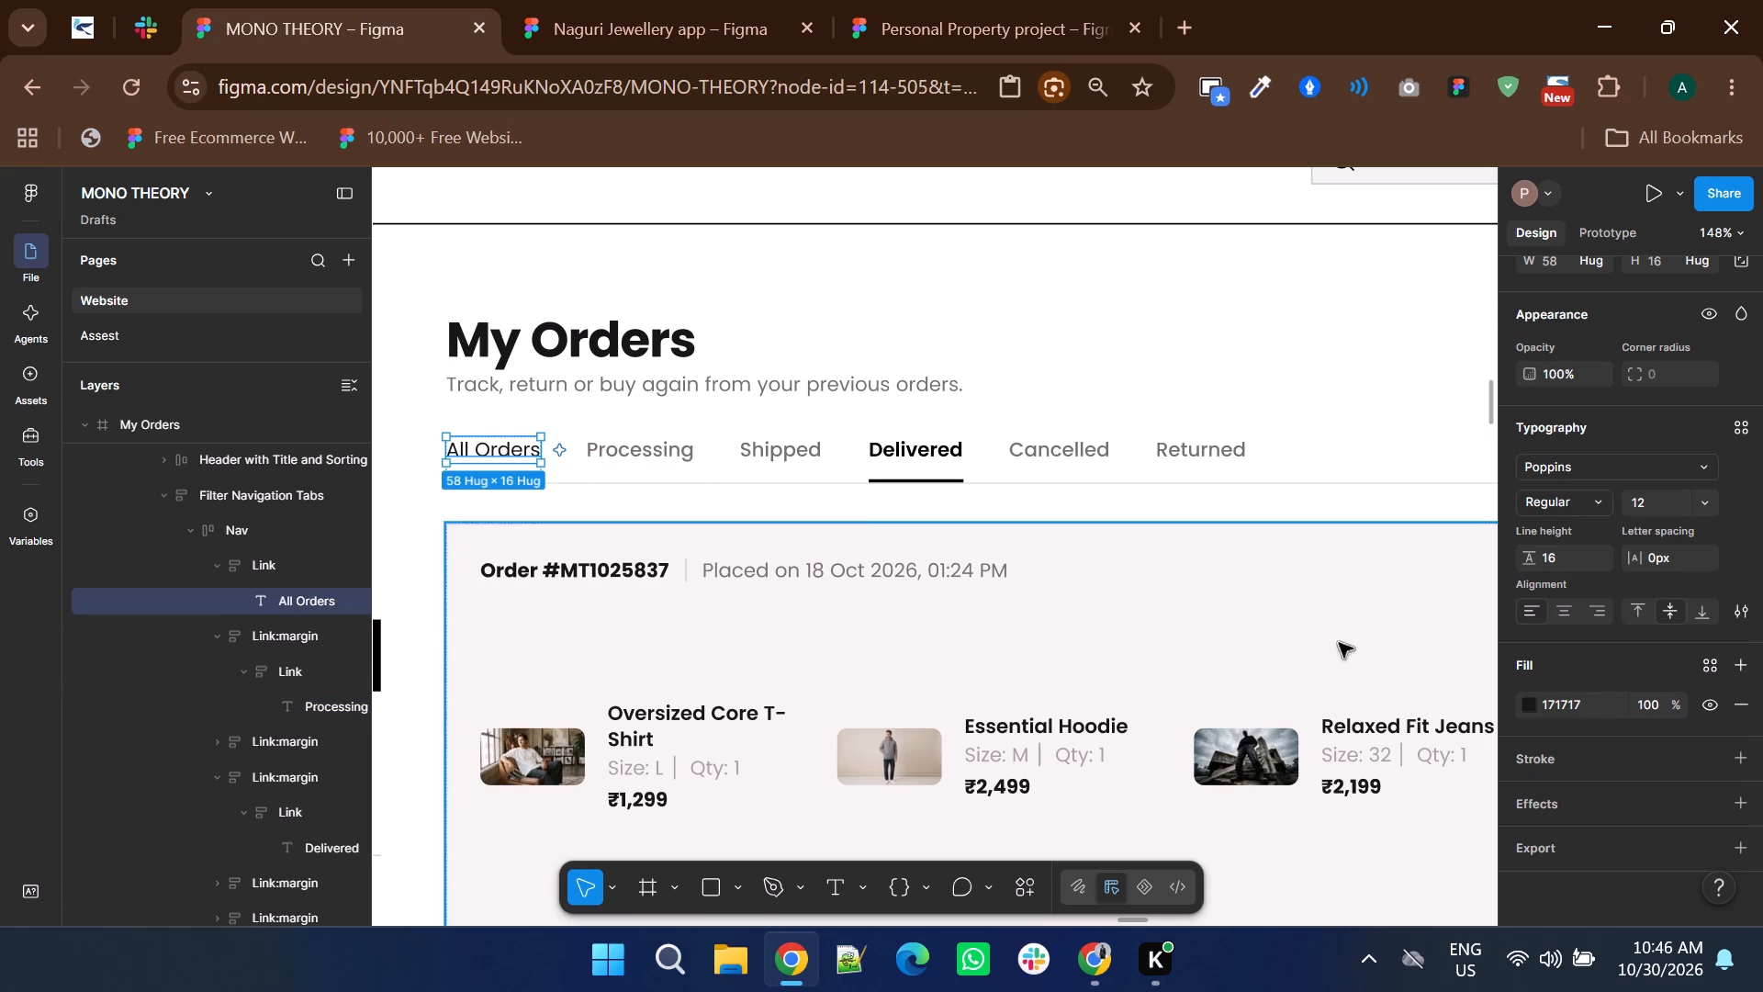
pyautogui.click(1577, 491)
pyautogui.click(1566, 517)
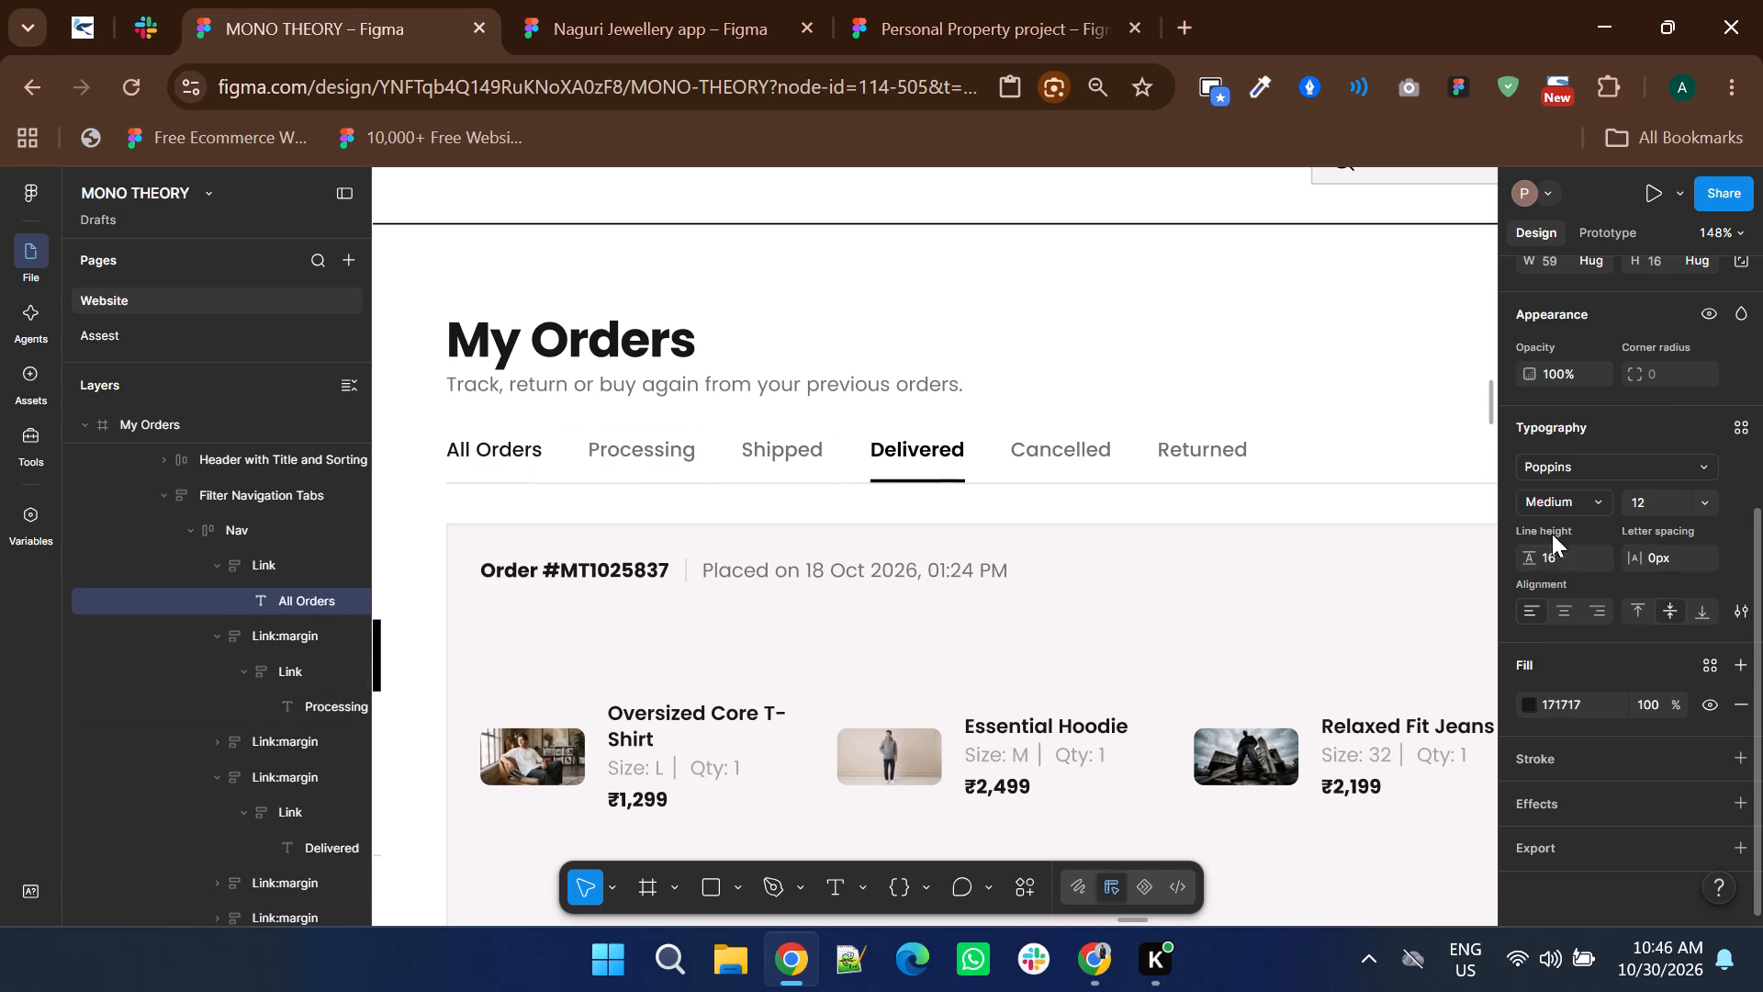
pyautogui.click(1532, 707)
pyautogui.click(1258, 720)
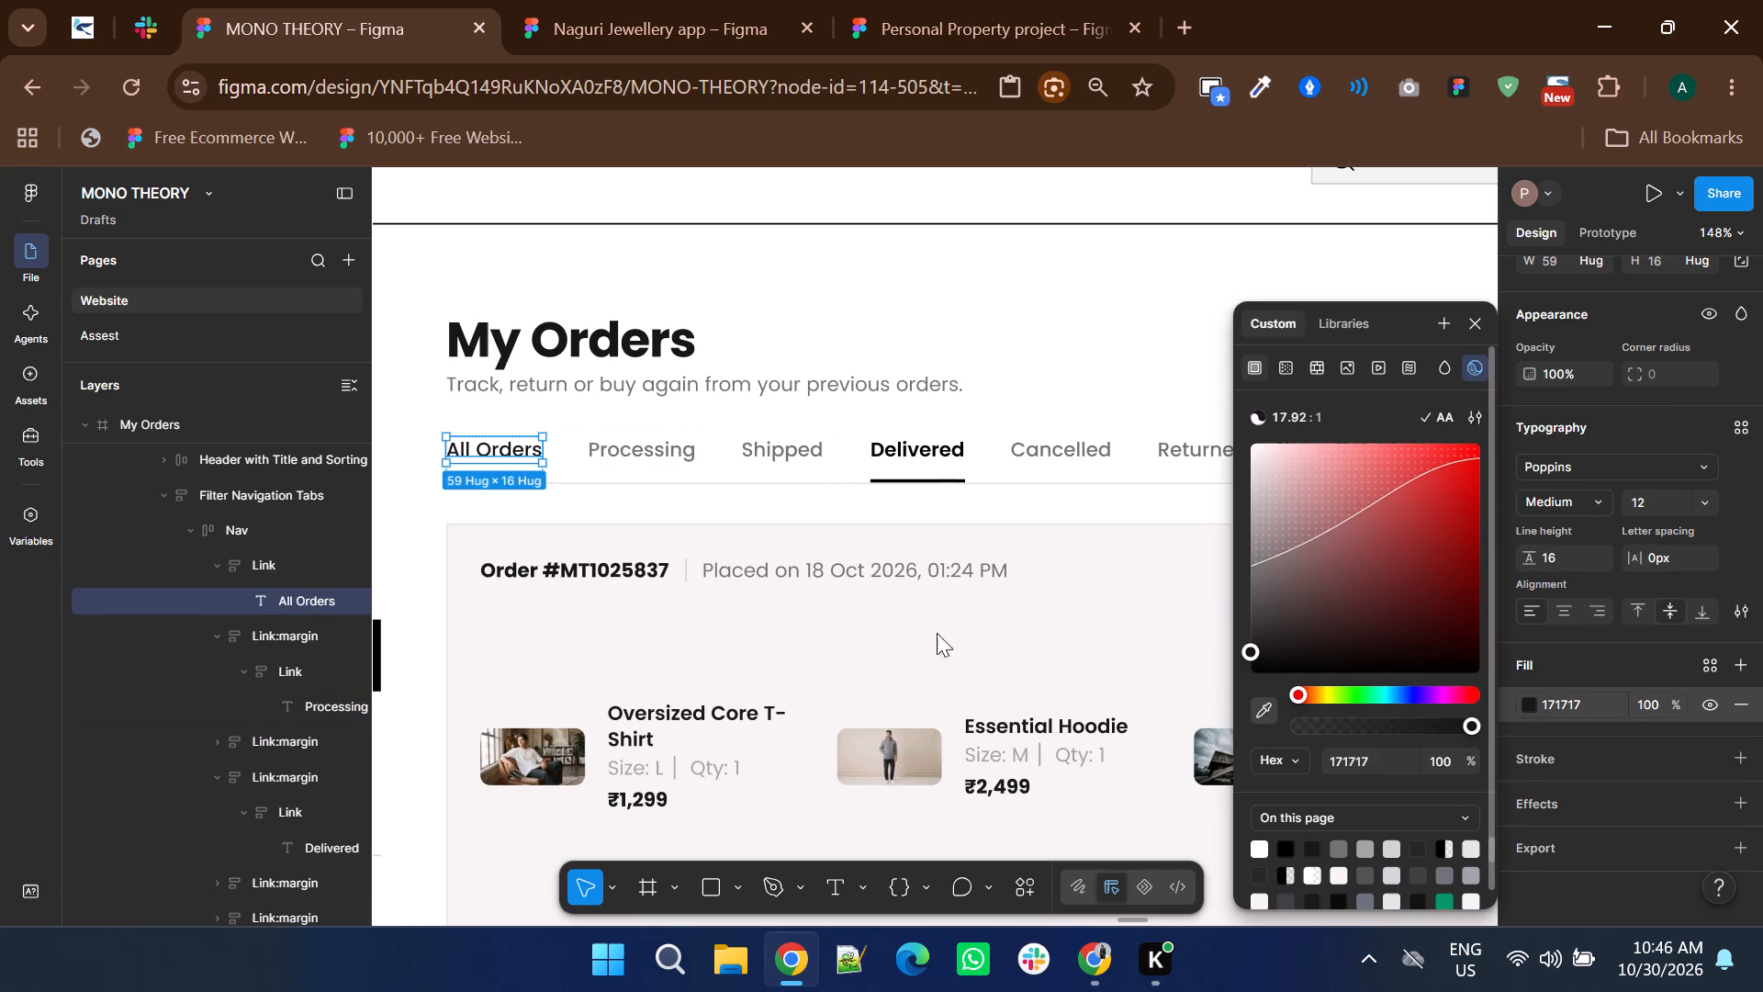
pyautogui.keyDown('ctrl'); pyautogui.scroll(8, 668, 458); pyautogui.keyUp('ctrl')
pyautogui.click(668, 406)
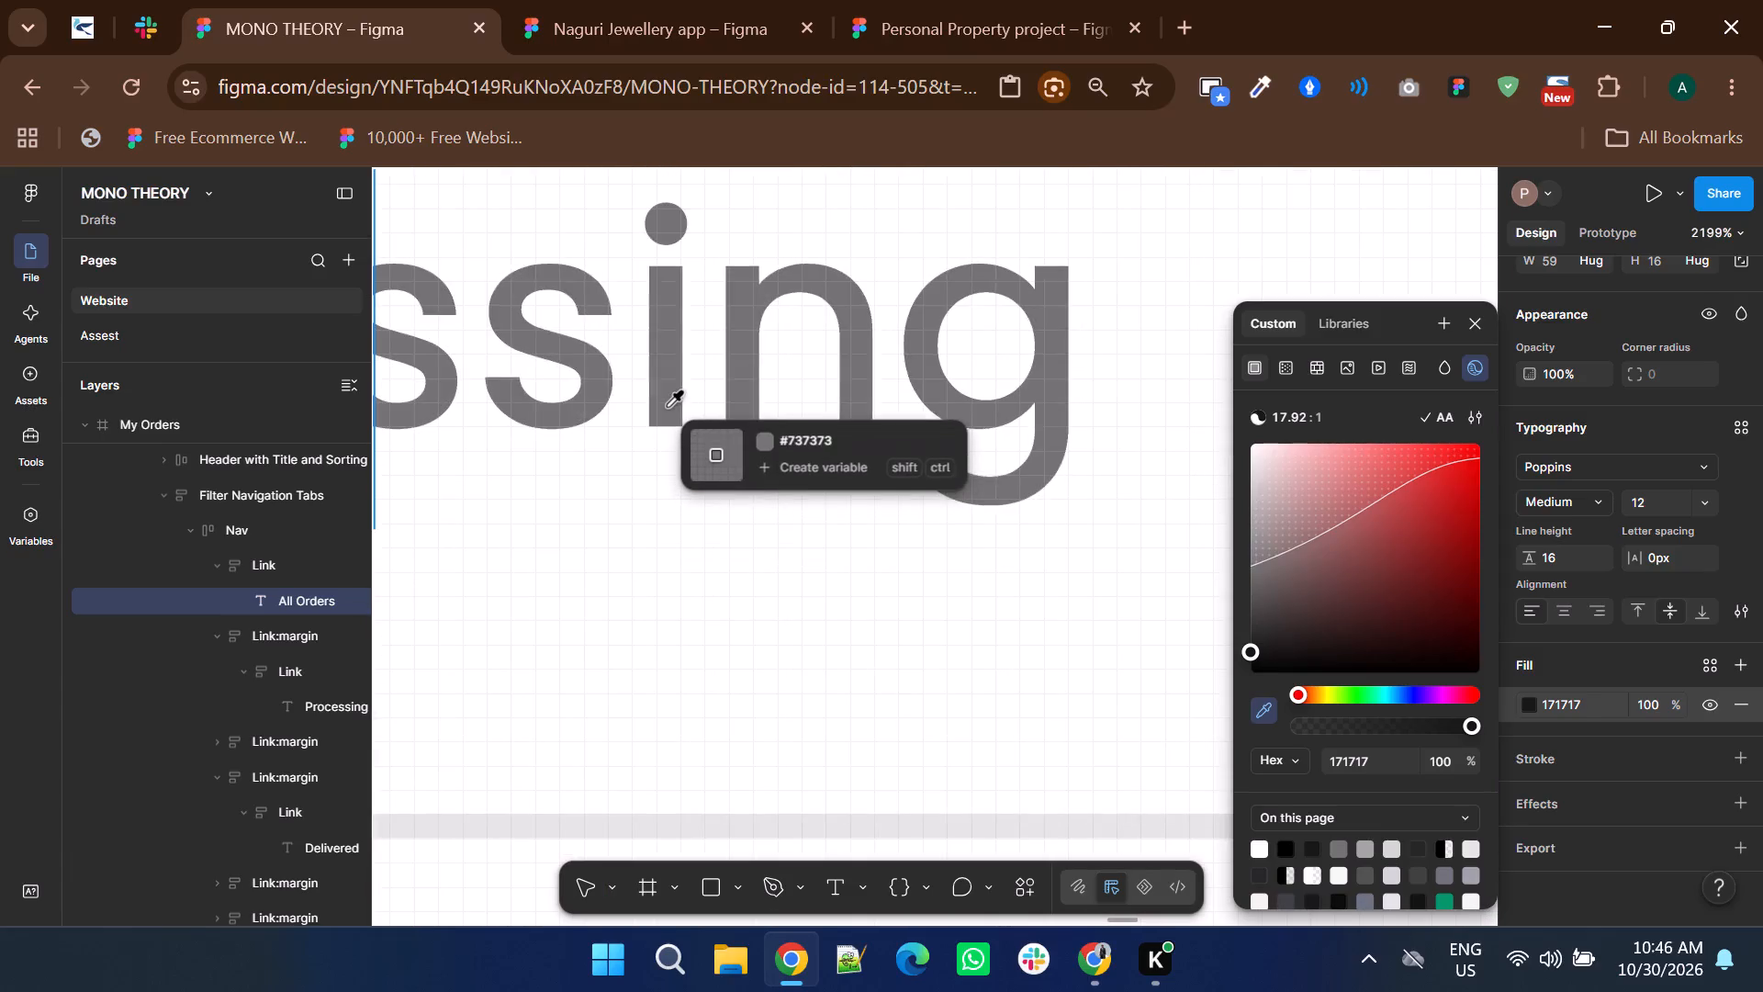
pyautogui.keyDown('ctrl'); pyautogui.scroll(-8, 691, 540); pyautogui.keyUp('ctrl')
pyautogui.keyDown('ctrl'); pyautogui.scroll(-1, 848, 614); pyautogui.keyUp('ctrl')
pyautogui.doubleClick(914, 371)
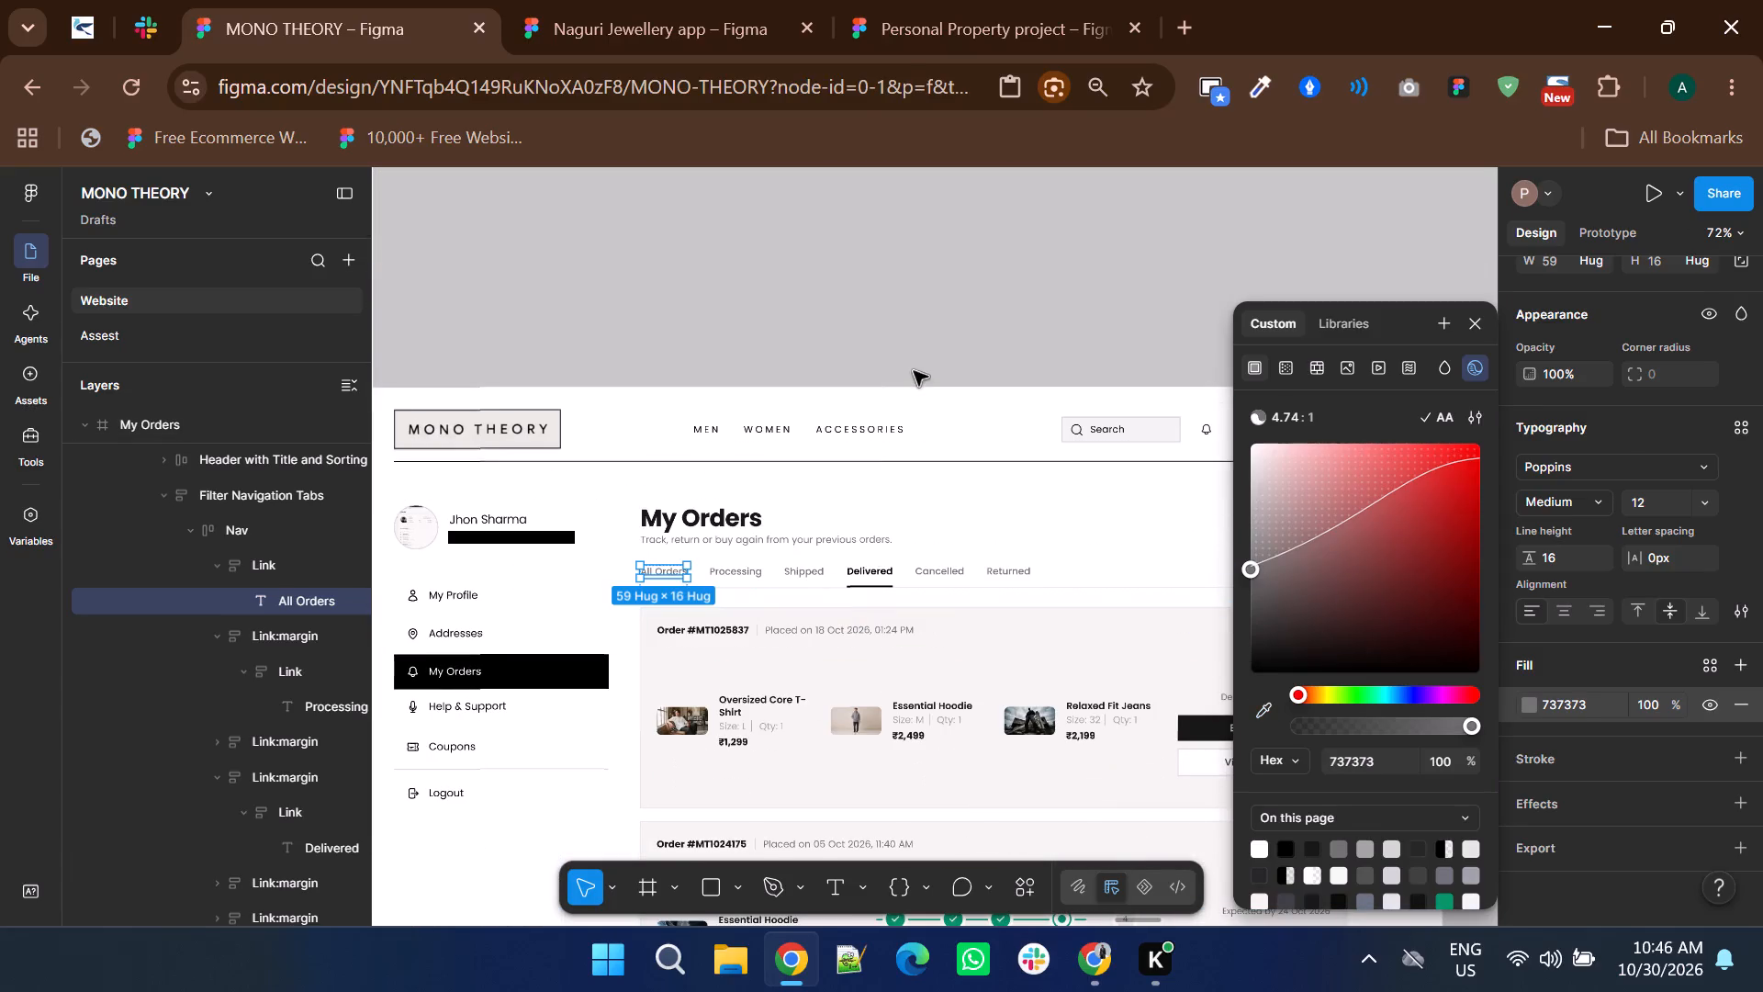
# Copy the Orders Container List from the Html → Body frame and paste it to replace OrdersList in the duplicated My Orders frame.
pyautogui.scroll(-2, 915, 369)
pyautogui.keyDown('ctrl'); pyautogui.scroll(-2, 915, 370); pyautogui.keyUp('ctrl')
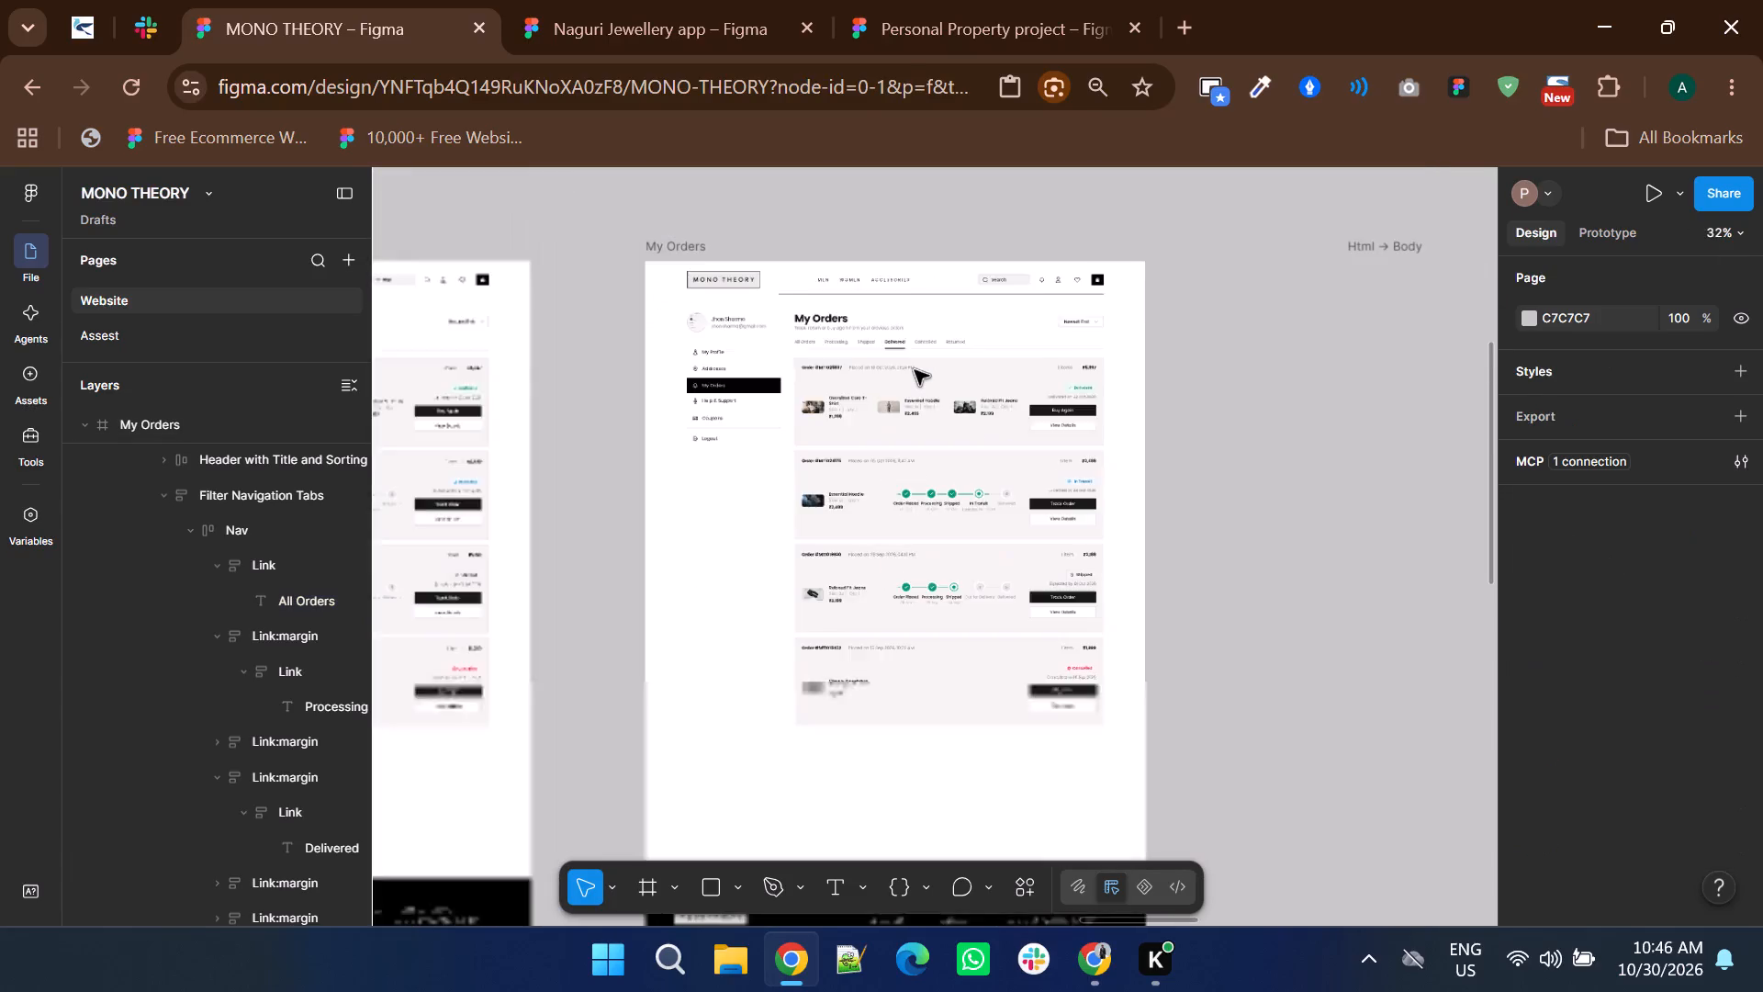
pyautogui.keyDown('ctrl'); pyautogui.scroll(-2, 915, 370); pyautogui.keyUp('ctrl')
pyautogui.doubleClick(1173, 393)
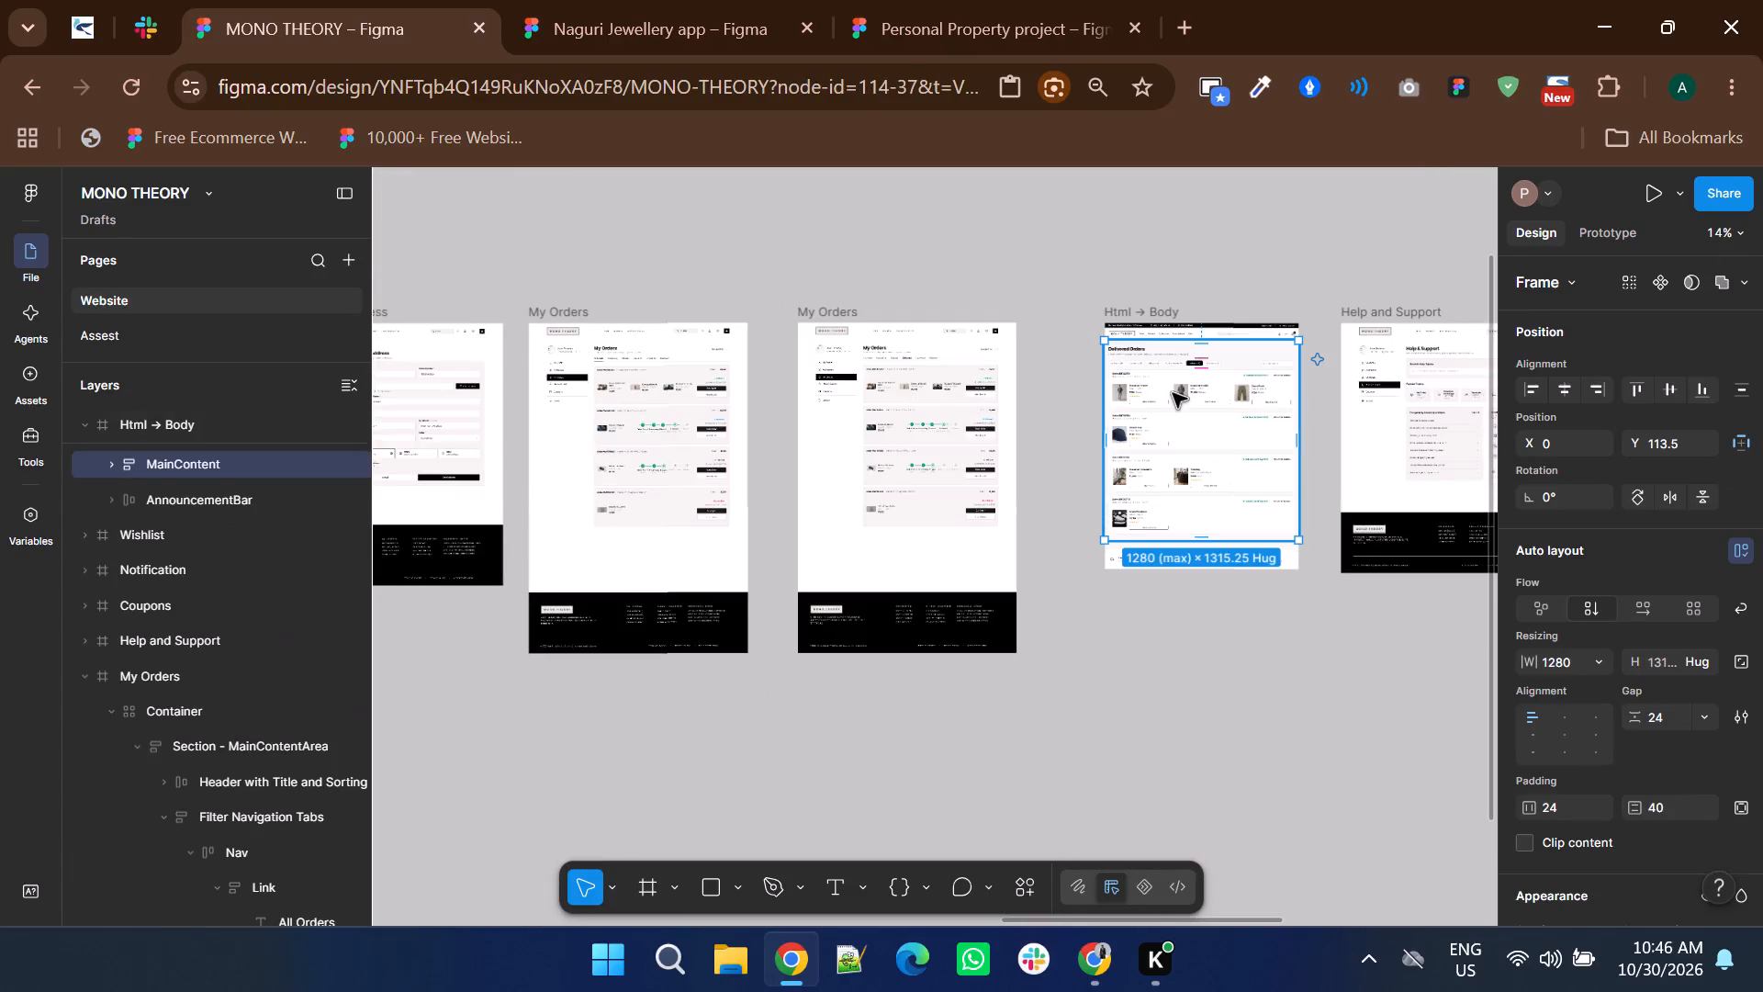
pyautogui.keyDown('ctrl'); pyautogui.scroll(1, 1173, 393); pyautogui.keyUp('ctrl')
pyautogui.doubleClick(1167, 406)
pyautogui.rightClick(1167, 406)
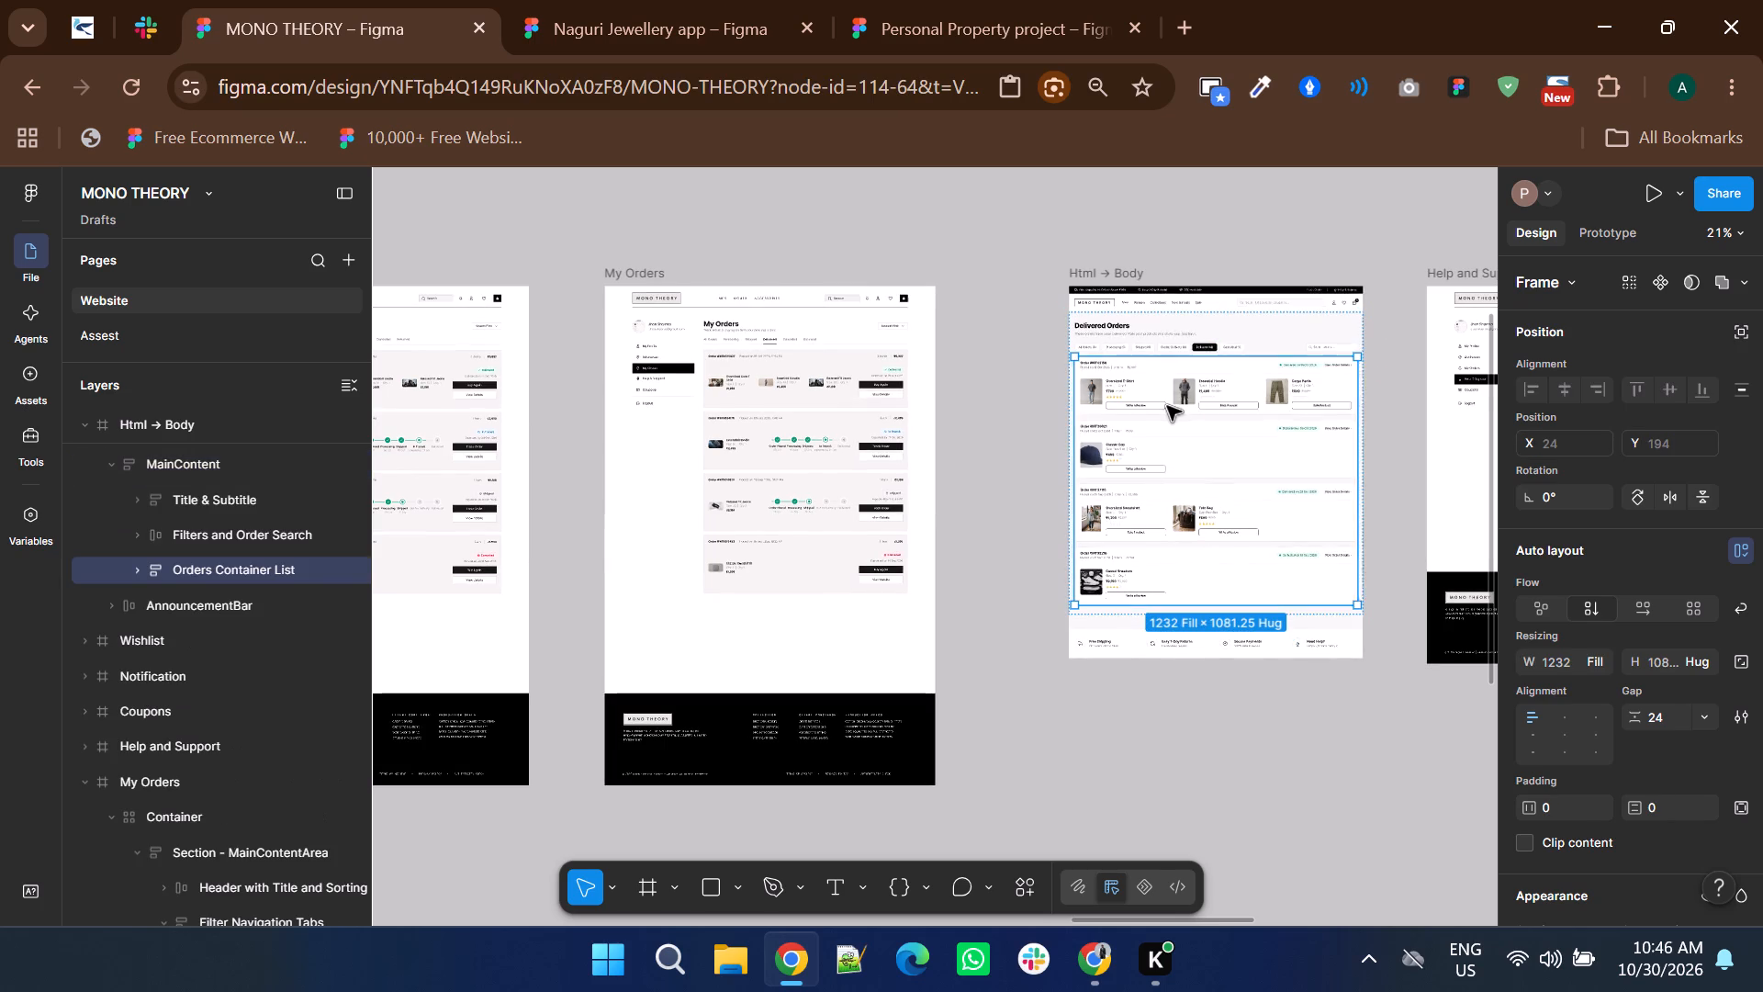
pyautogui.click(1204, 267)
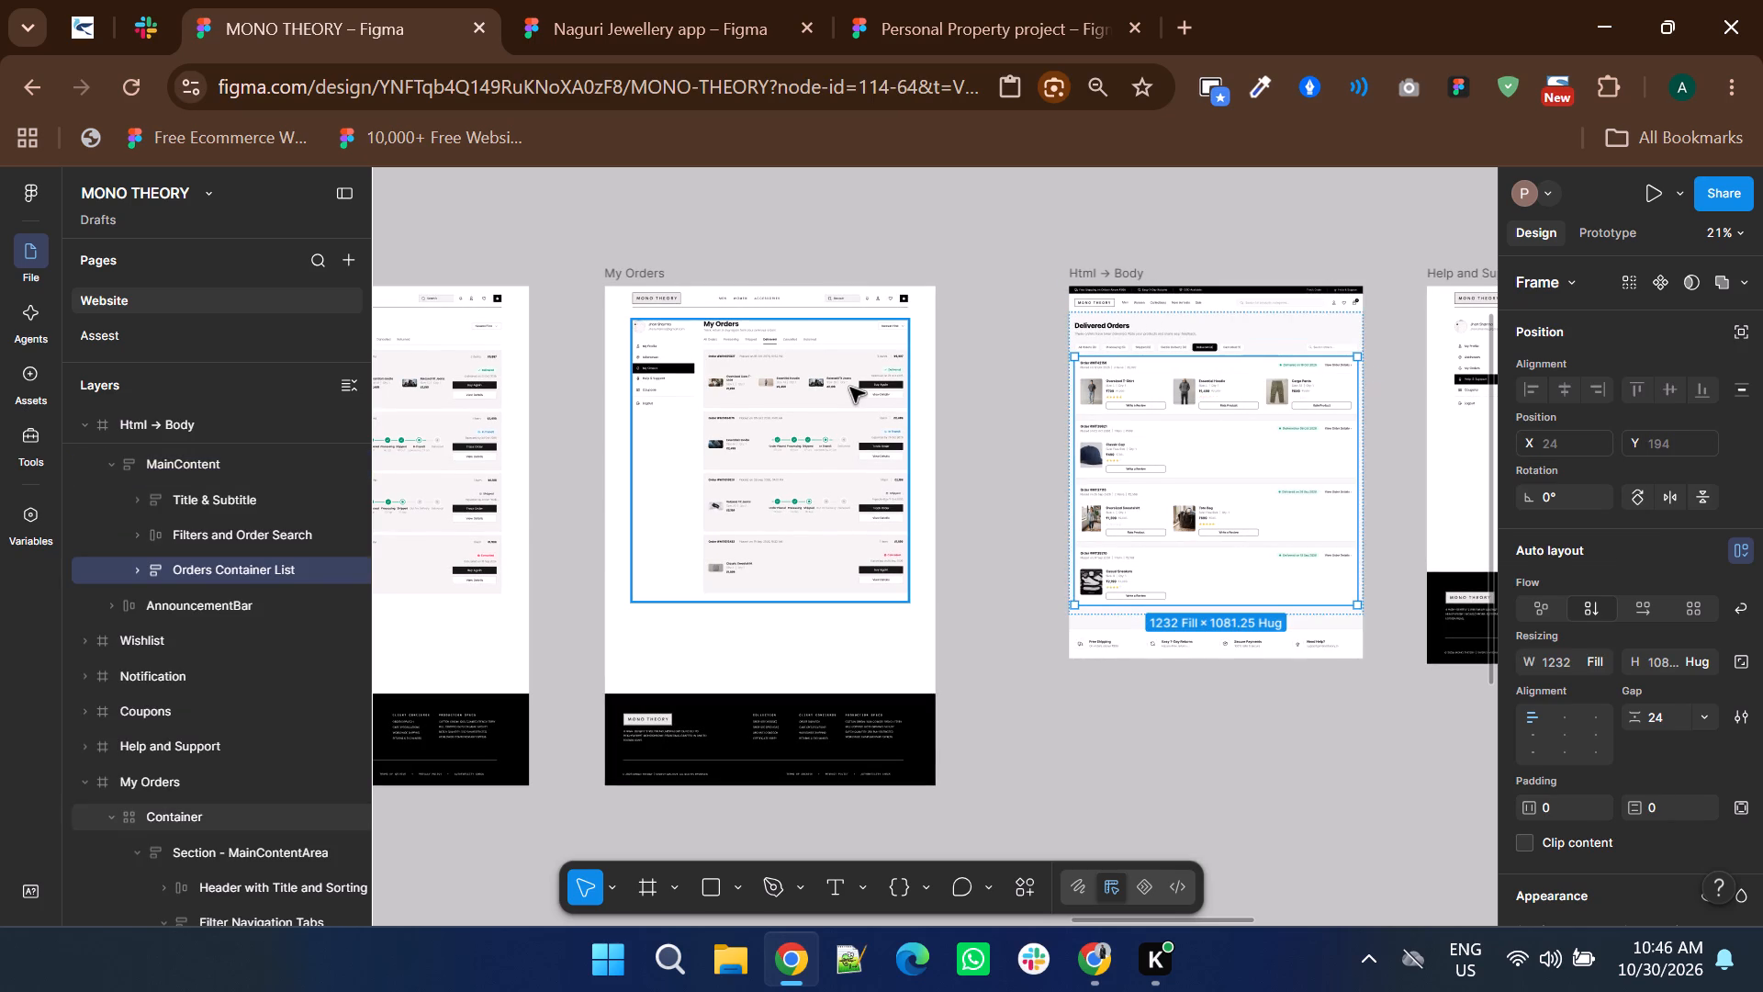
pyautogui.doubleClick(850, 388)
pyautogui.doubleClick(850, 388)
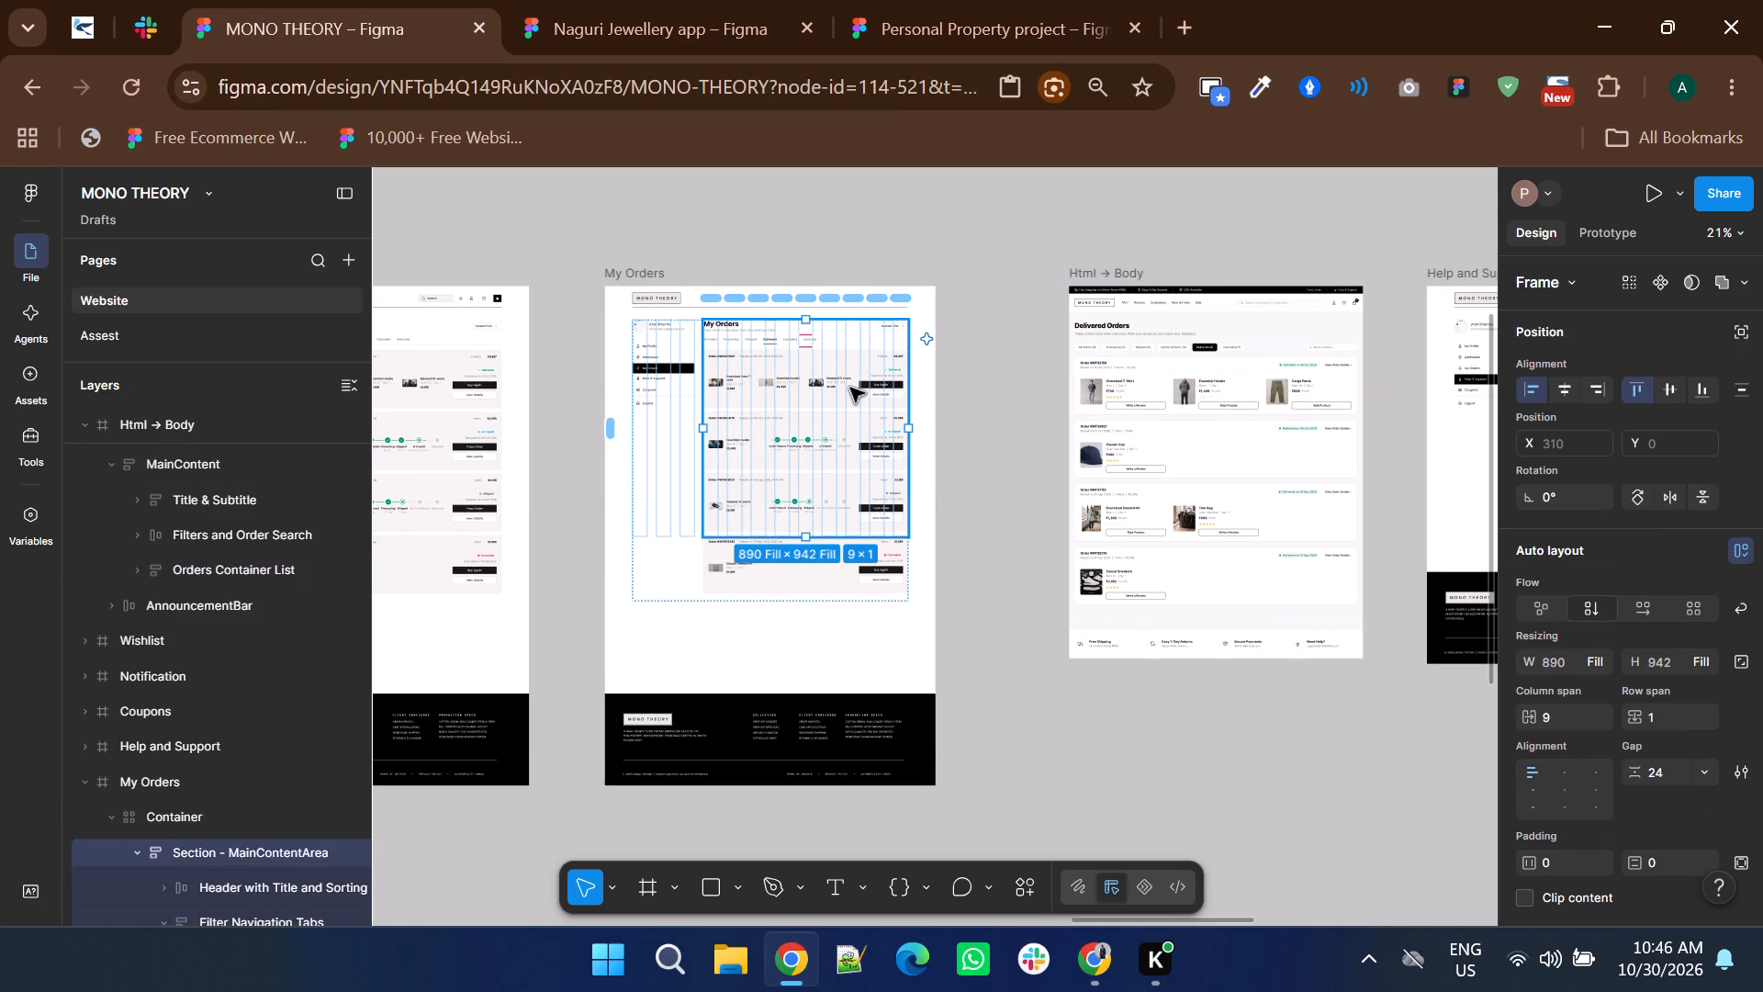
pyautogui.rightClick(850, 388)
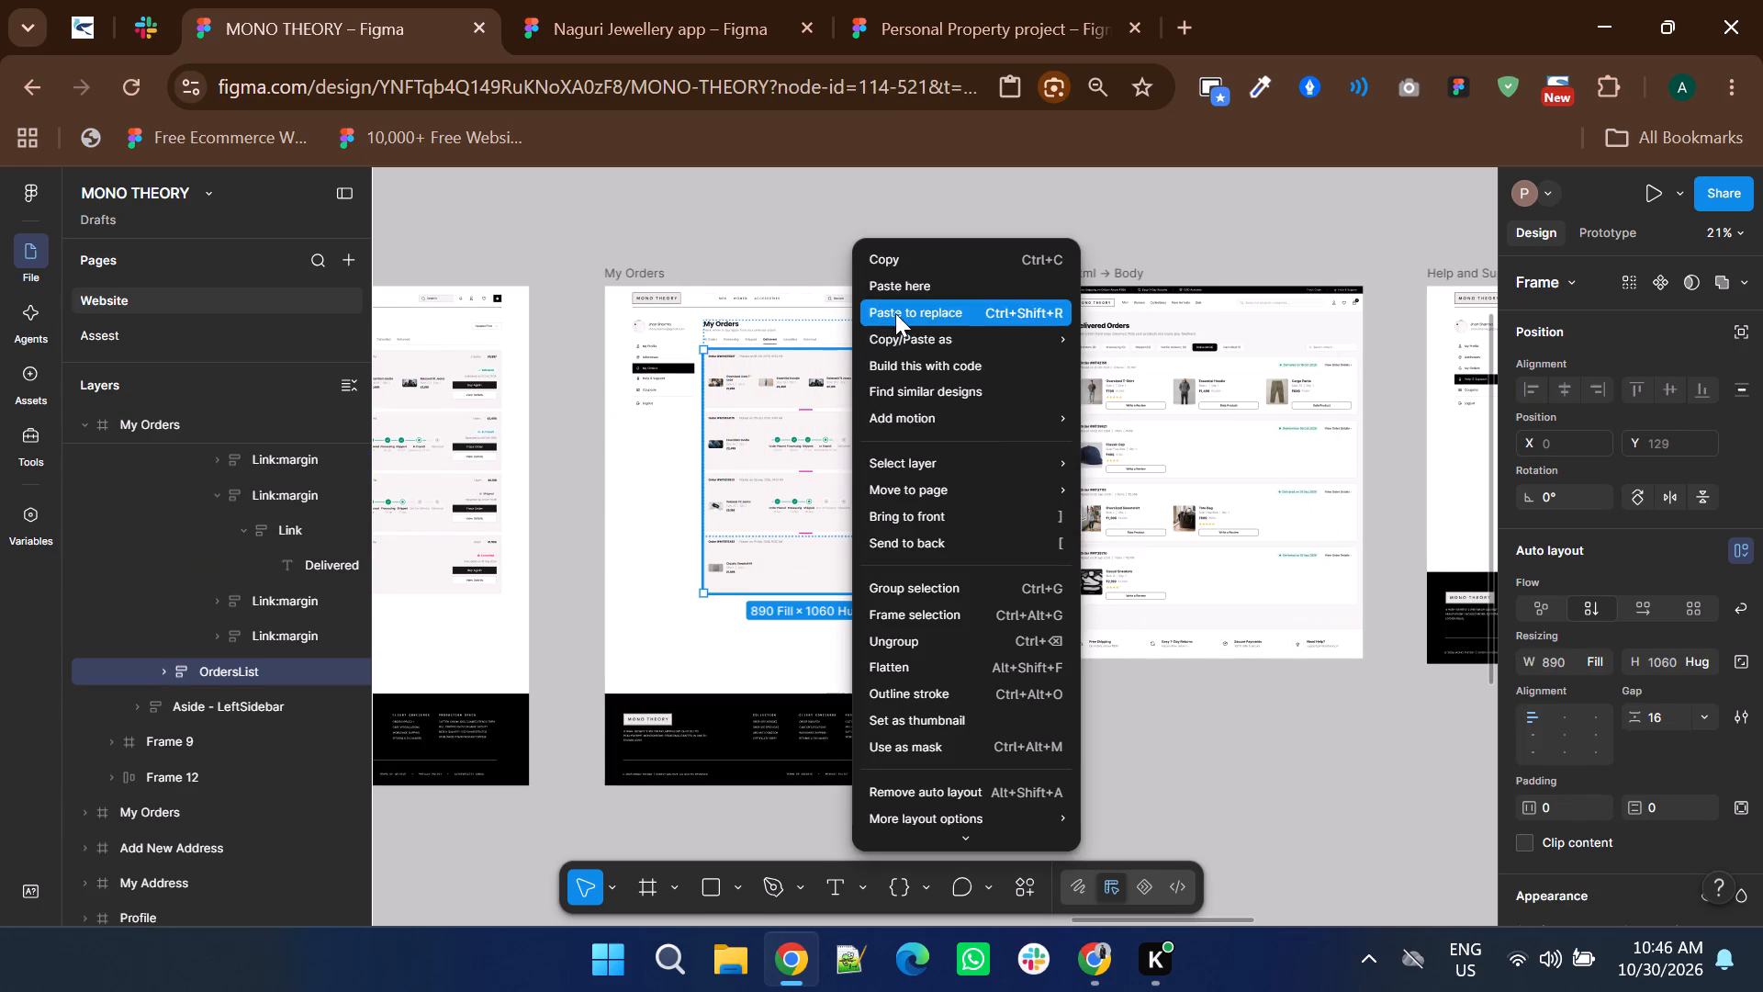
pyautogui.click(895, 313)
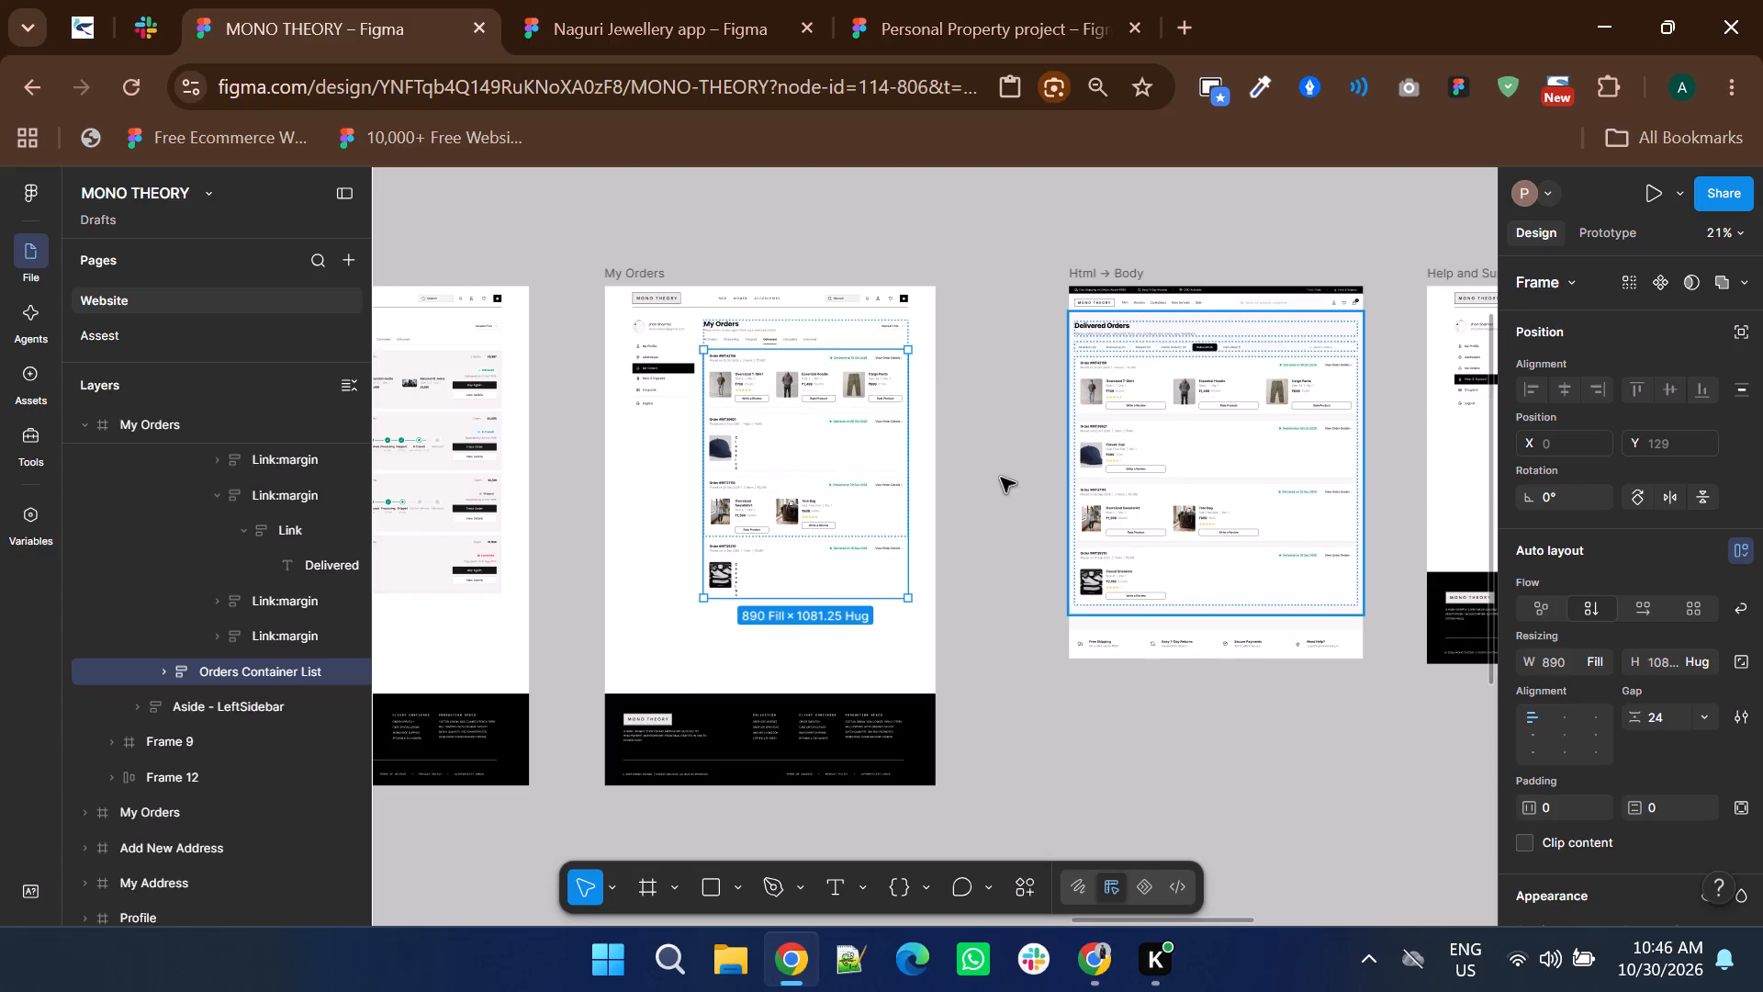
# Examine the pasted order cards in the duplicated My Orders frame, including their product text and overall layout.
pyautogui.click(1001, 478)
pyautogui.keyDown('ctrl'); pyautogui.scroll(2, 766, 386); pyautogui.keyUp('ctrl')
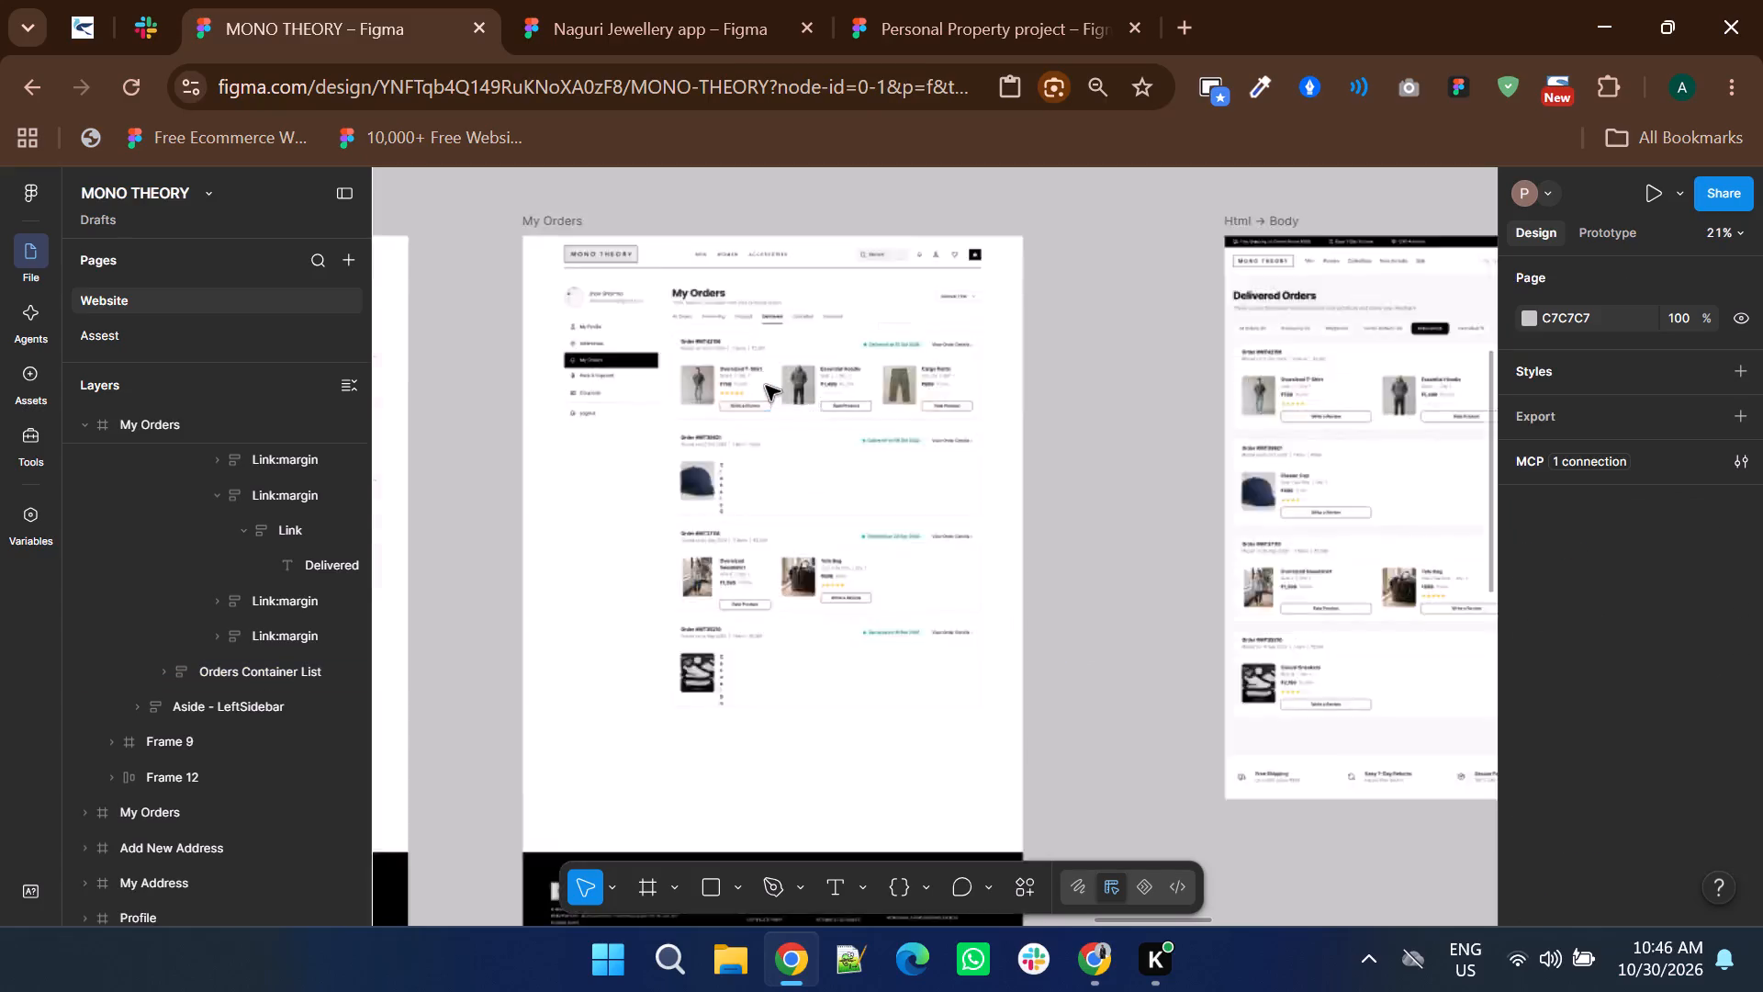
pyautogui.keyDown('ctrl'); pyautogui.scroll(3, 766, 386); pyautogui.keyUp('ctrl')
pyautogui.keyDown('ctrl'); pyautogui.scroll(-1, 766, 386); pyautogui.keyUp('ctrl')
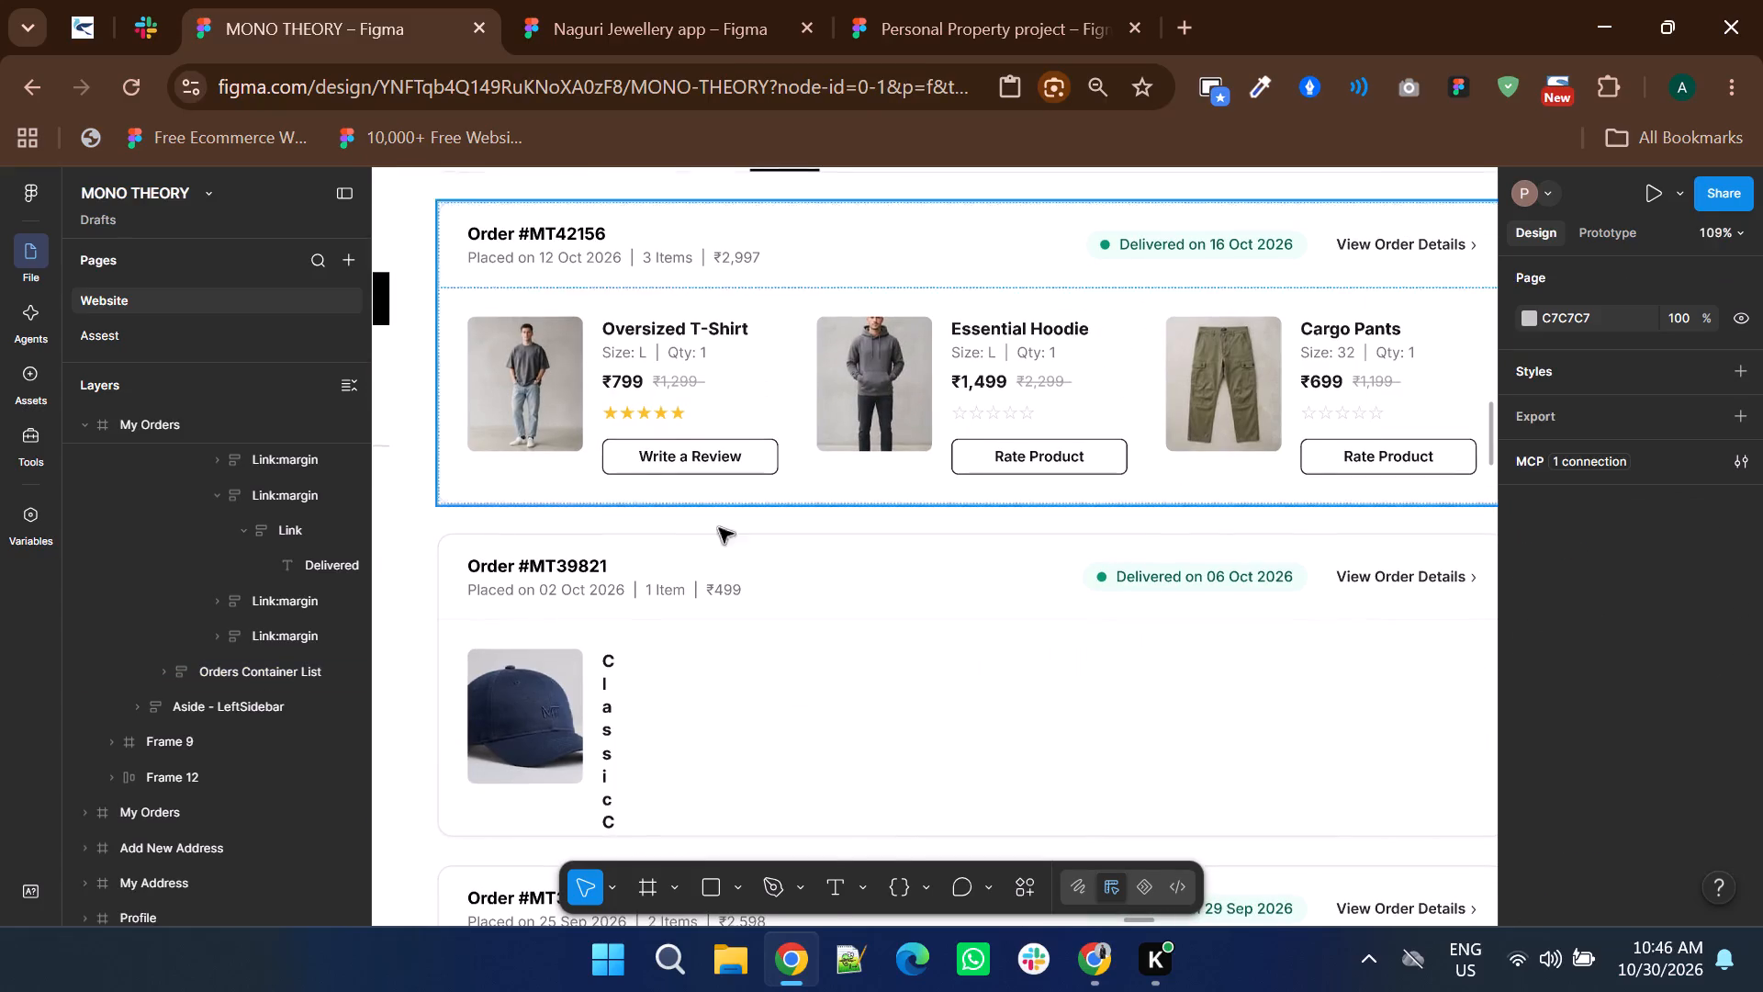
pyautogui.keyDown('ctrl'); pyautogui.scroll(-4, 657, 594); pyautogui.keyUp('ctrl')
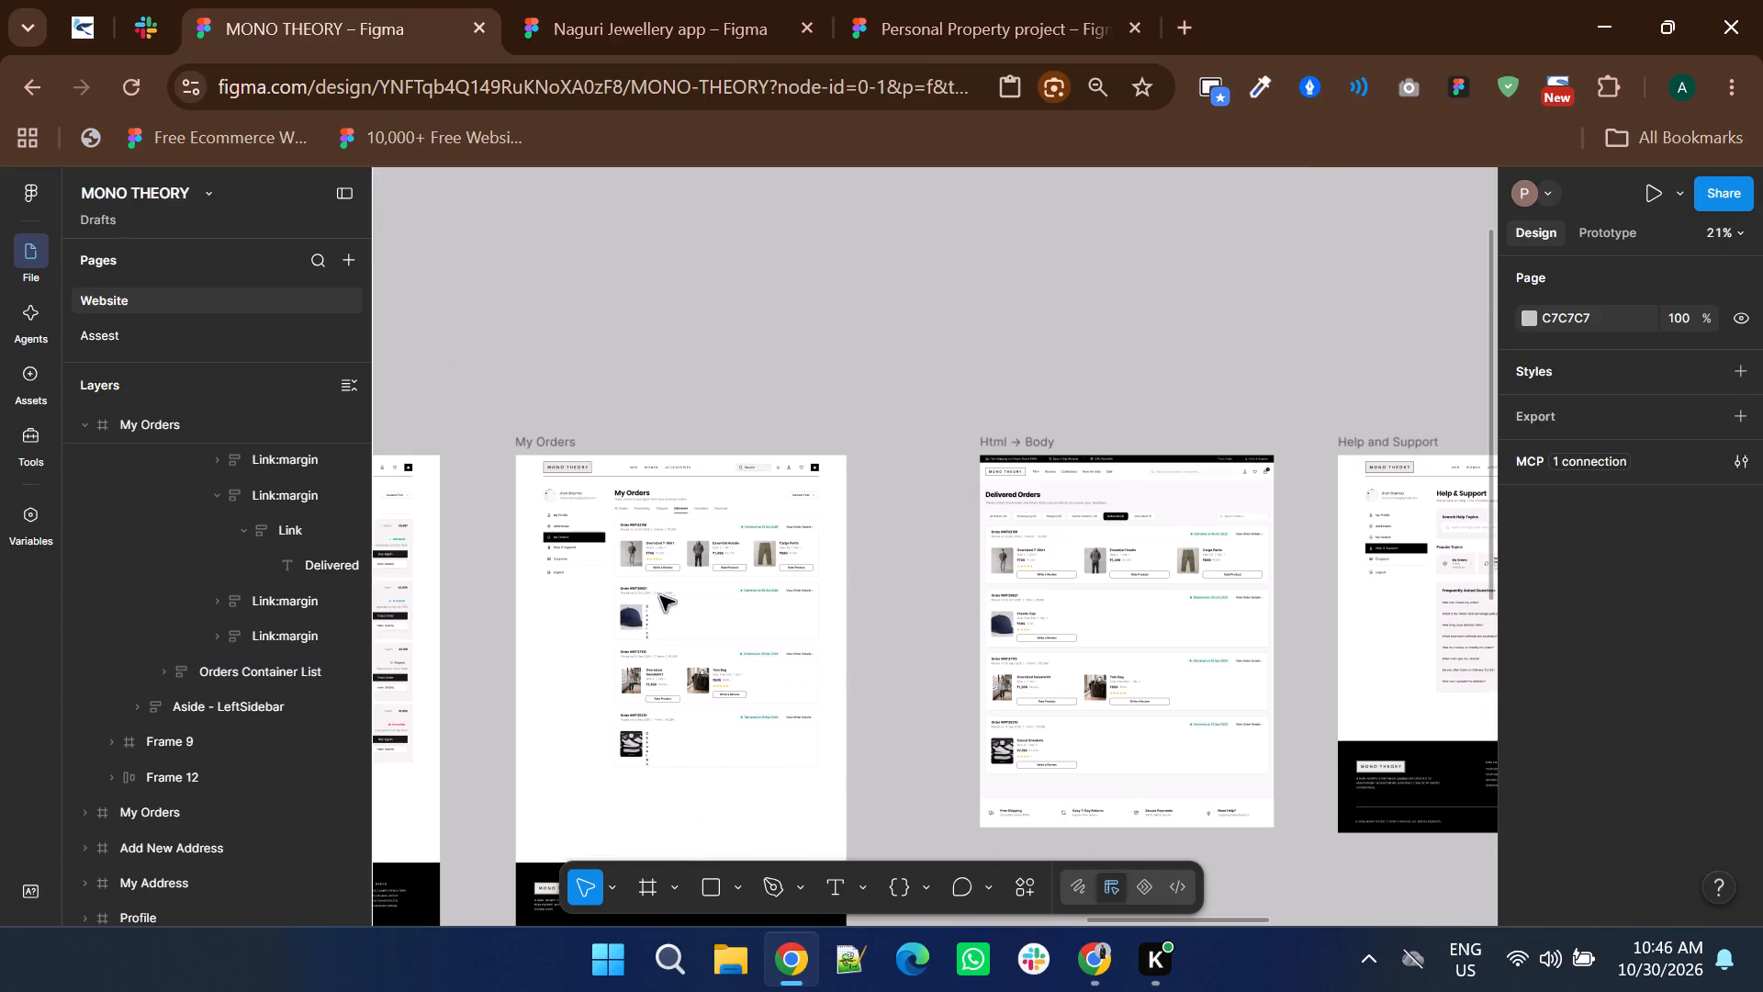
pyautogui.keyDown('ctrl'); pyautogui.scroll(4, 632, 547); pyautogui.keyUp('ctrl')
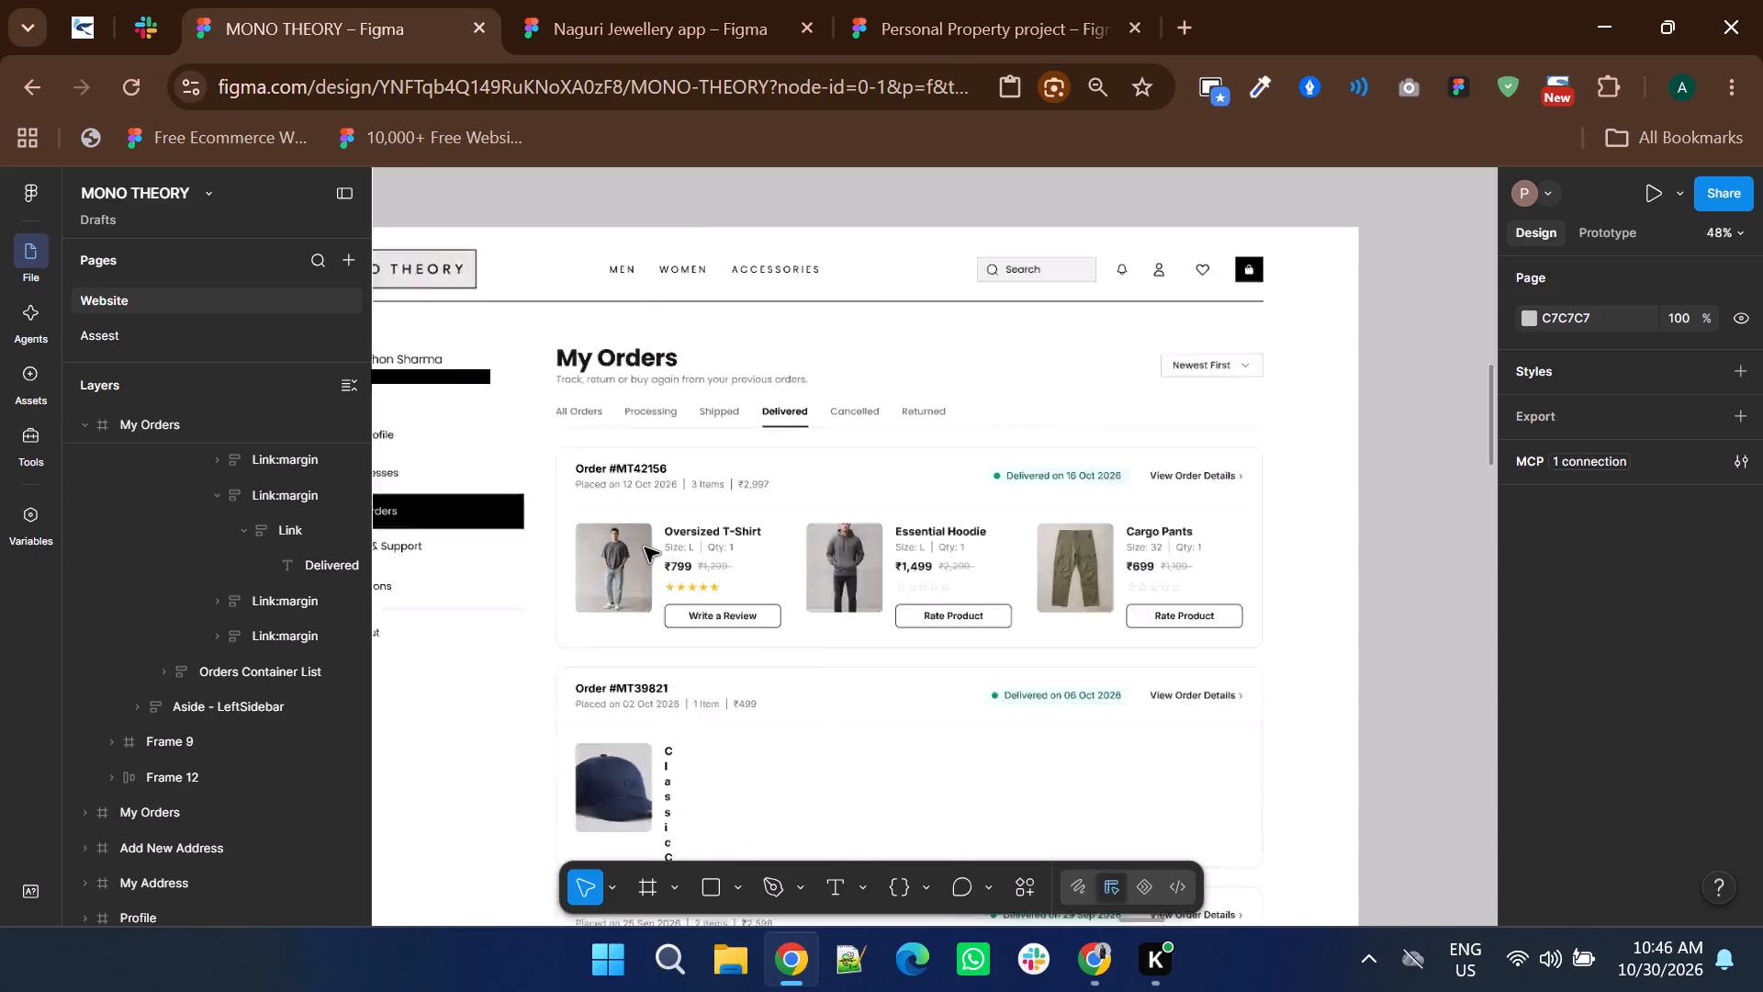
pyautogui.keyDown('ctrl'); pyautogui.scroll(-1, 645, 547); pyautogui.keyUp('ctrl')
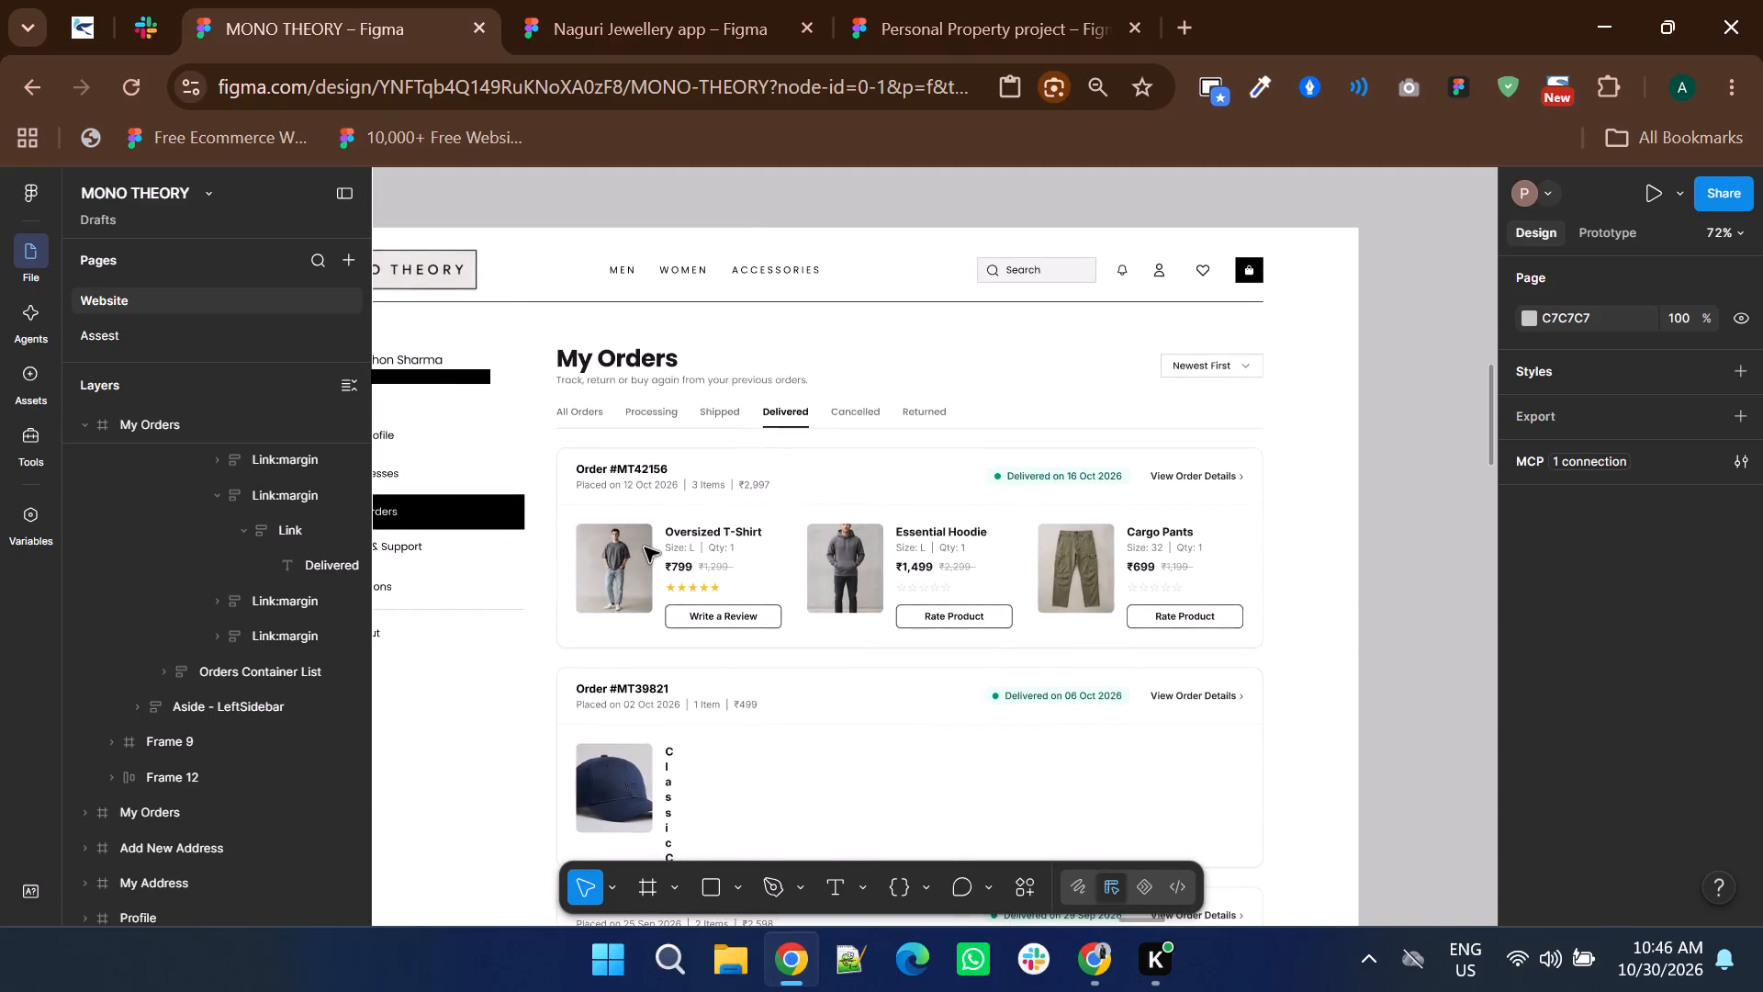
pyautogui.keyDown('ctrl'); pyautogui.scroll(-3, 750, 603); pyautogui.keyUp('ctrl')
# Move the Html → Body frame closer to the duplicated My Orders frame, to X 7392, Y 56.
pyautogui.moveTo(1120, 478); pyautogui.dragTo(1058, 482)
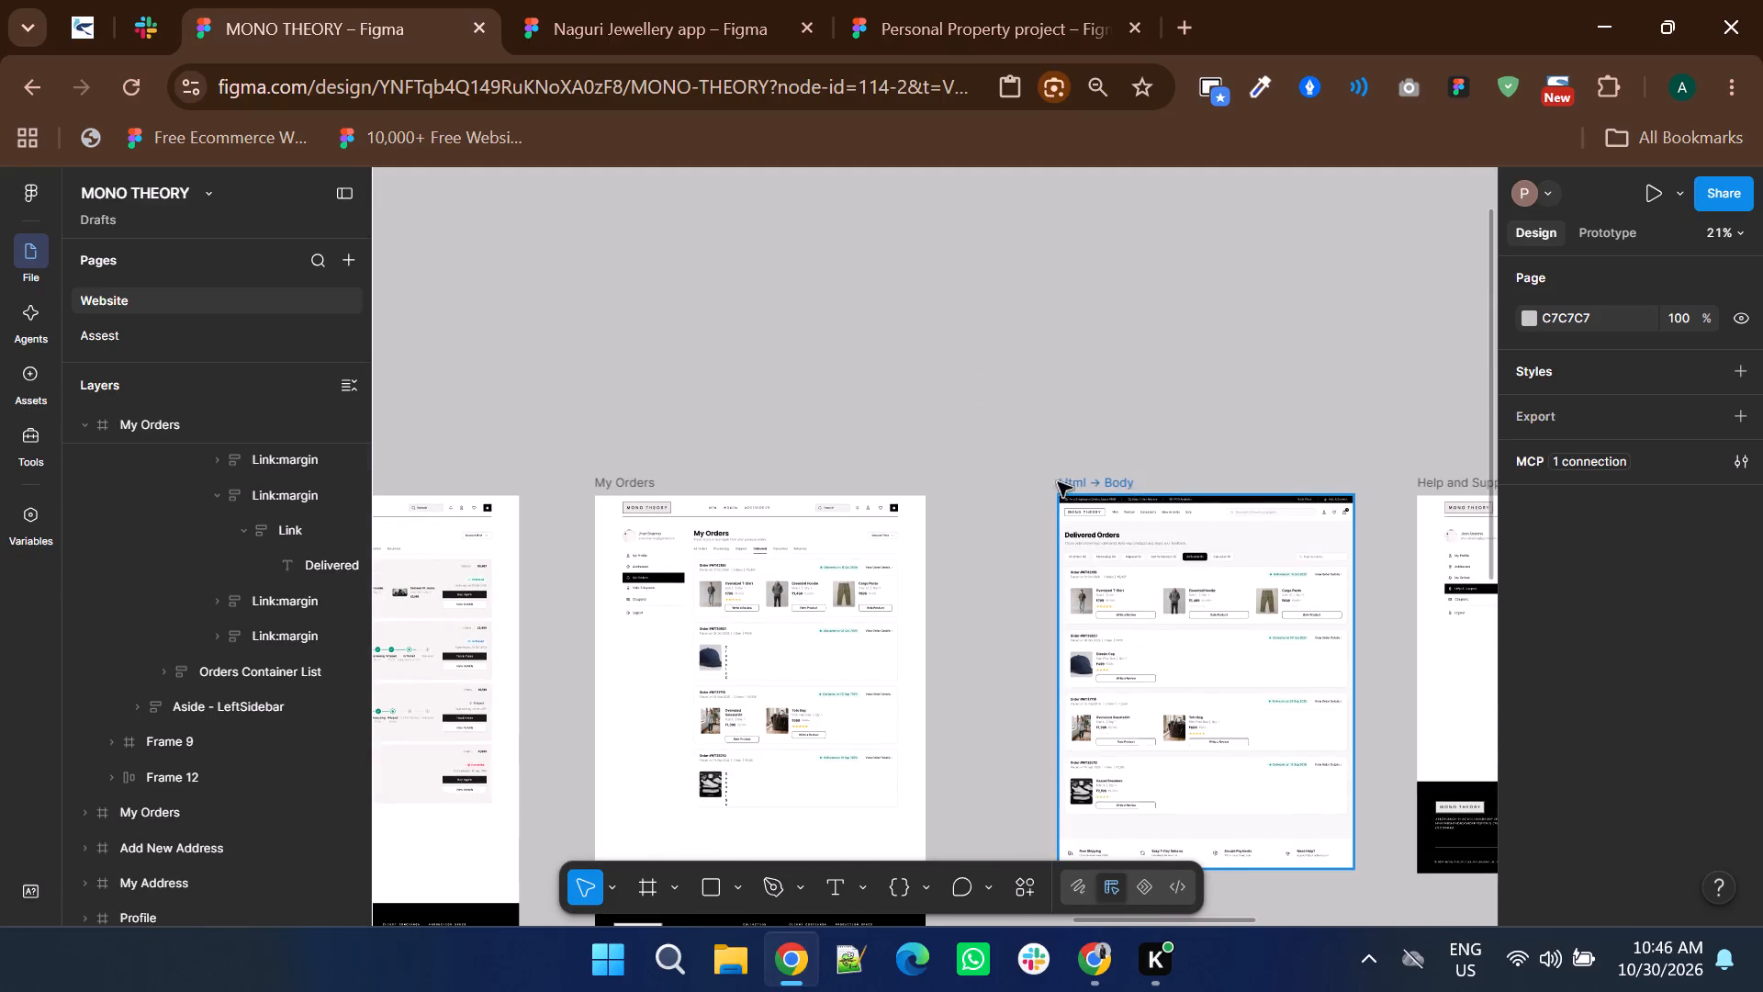
pyautogui.moveTo(1058, 482); pyautogui.dragTo(1016, 488)
pyautogui.keyDown('ctrl'); pyautogui.scroll(3, 1006, 599); pyautogui.keyUp('ctrl')
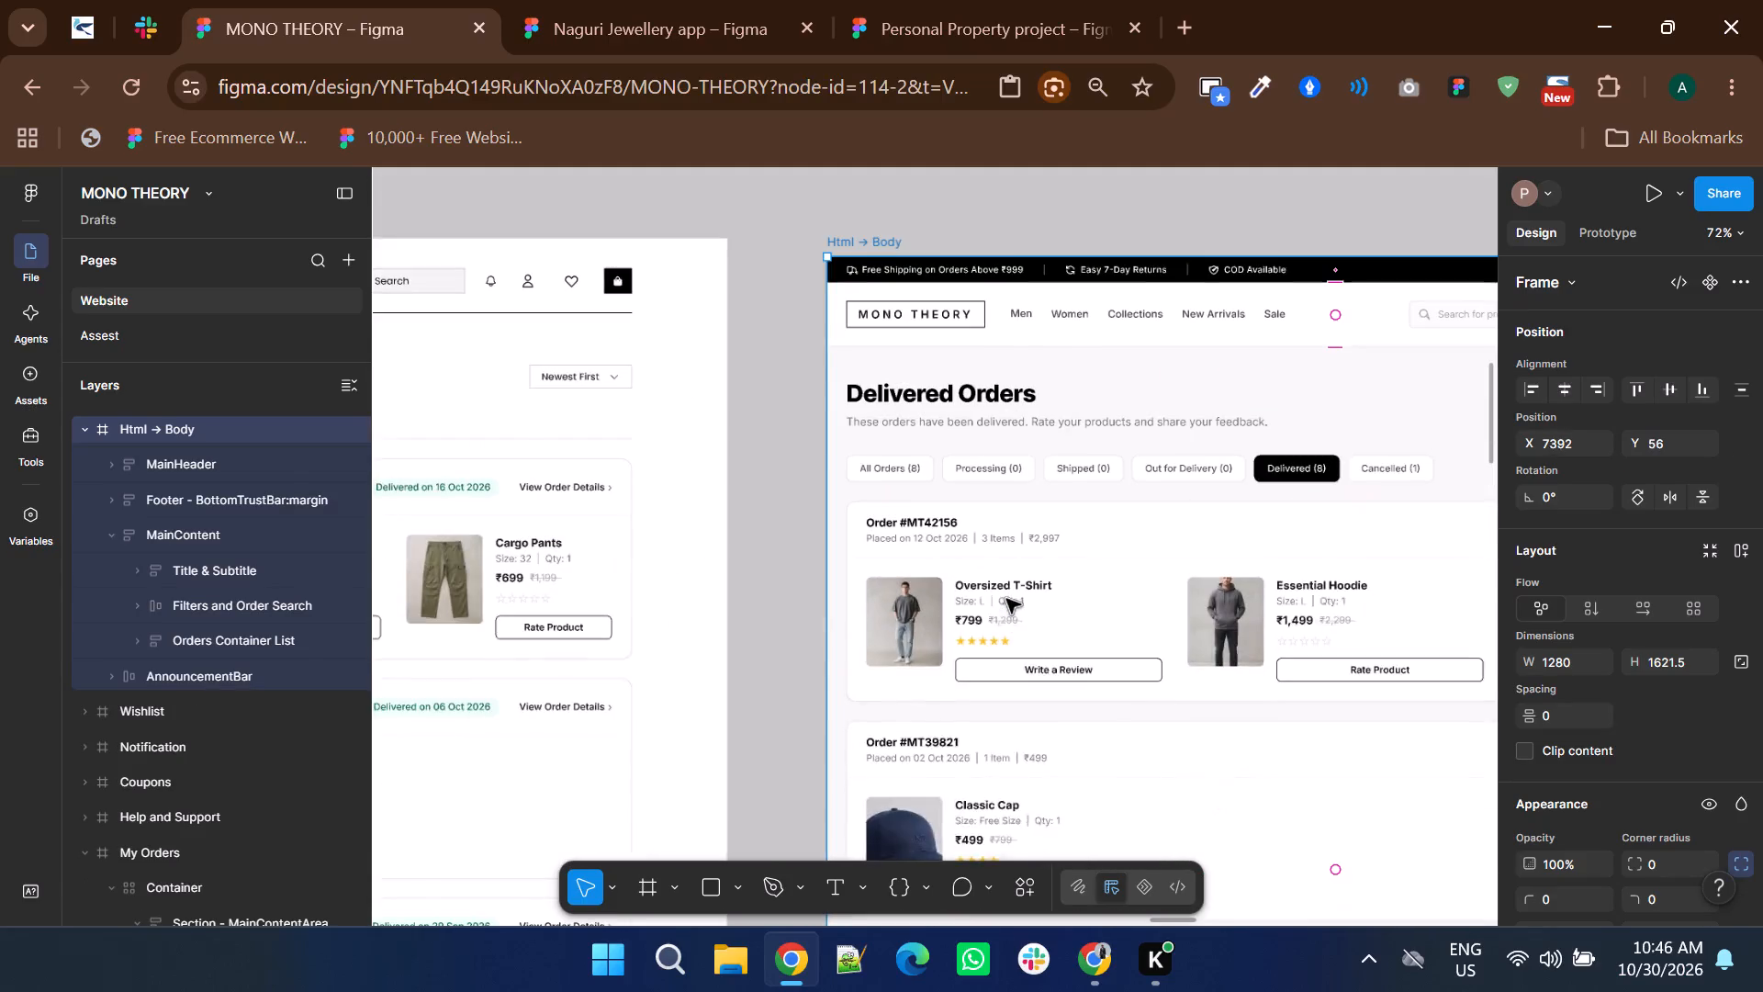
# Widen the Classic Cap details container in the Order #MT39821 card of the duplicated My Orders frame to 221 px.
pyautogui.scroll(-1, 1007, 605)
pyautogui.keyDown('ctrl'); pyautogui.scroll(-2, 1104, 644); pyautogui.keyUp('ctrl')
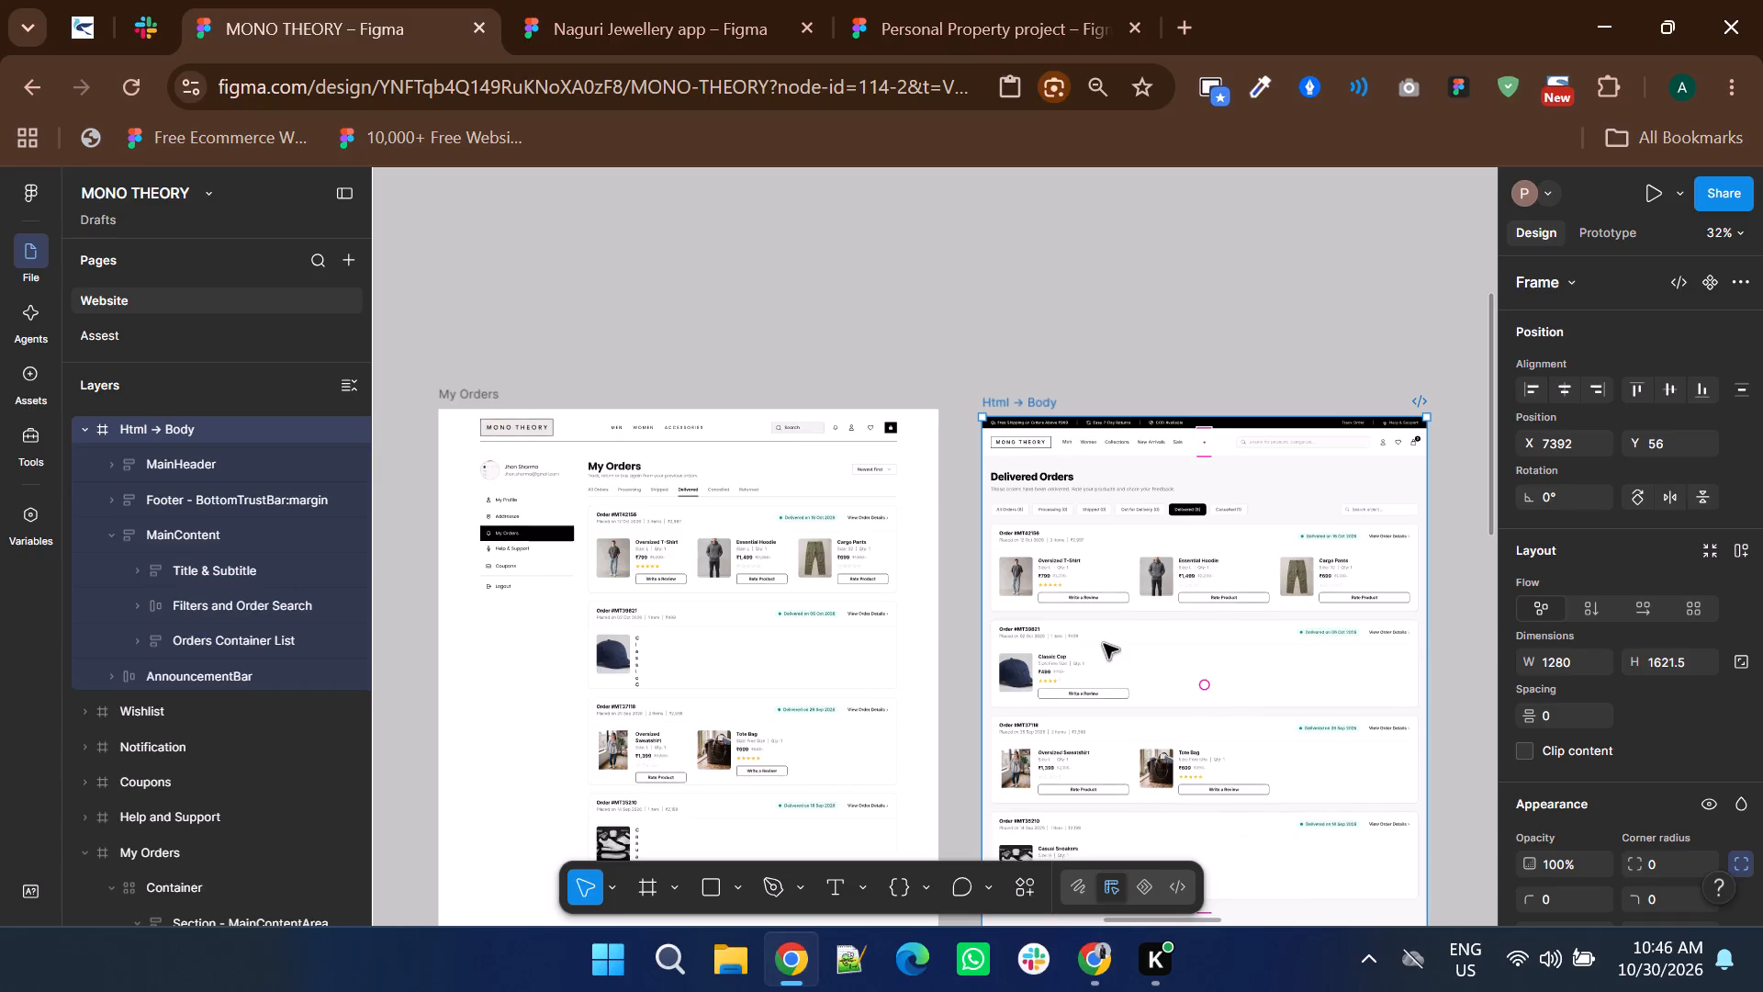
pyautogui.keyDown('ctrl'); pyautogui.scroll(2, 640, 680); pyautogui.keyUp('ctrl')
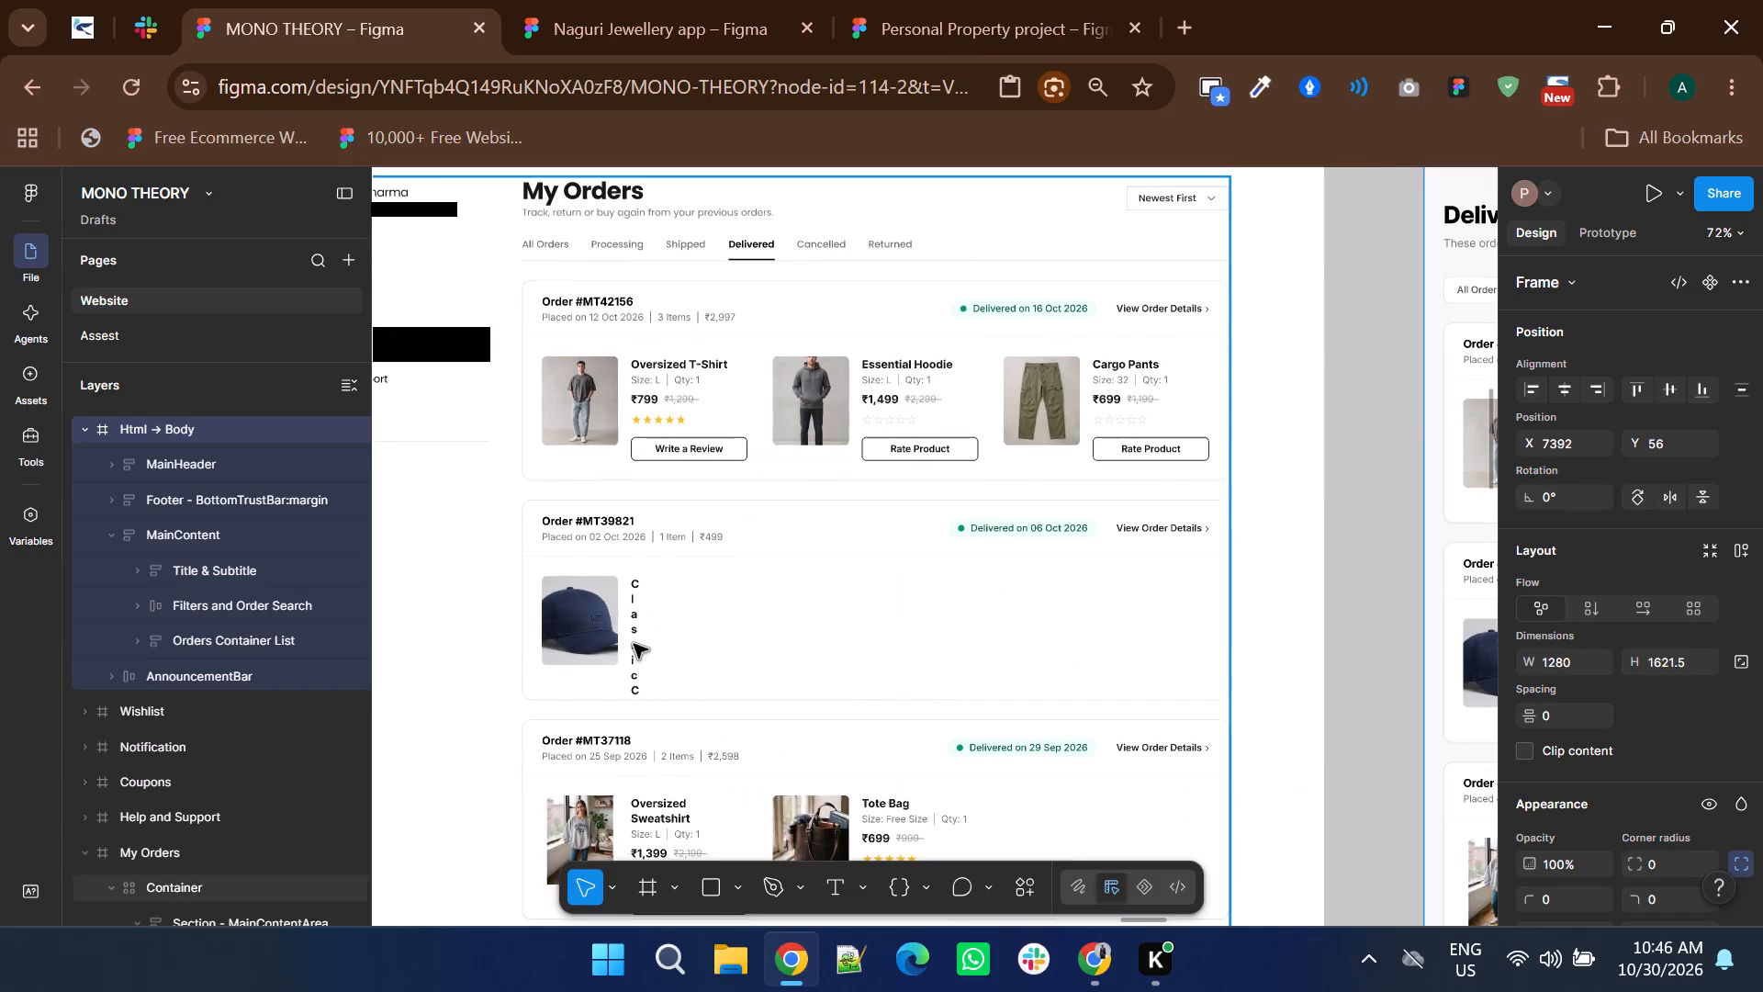
pyautogui.tripleClick(634, 644)
pyautogui.tripleClick(634, 644)
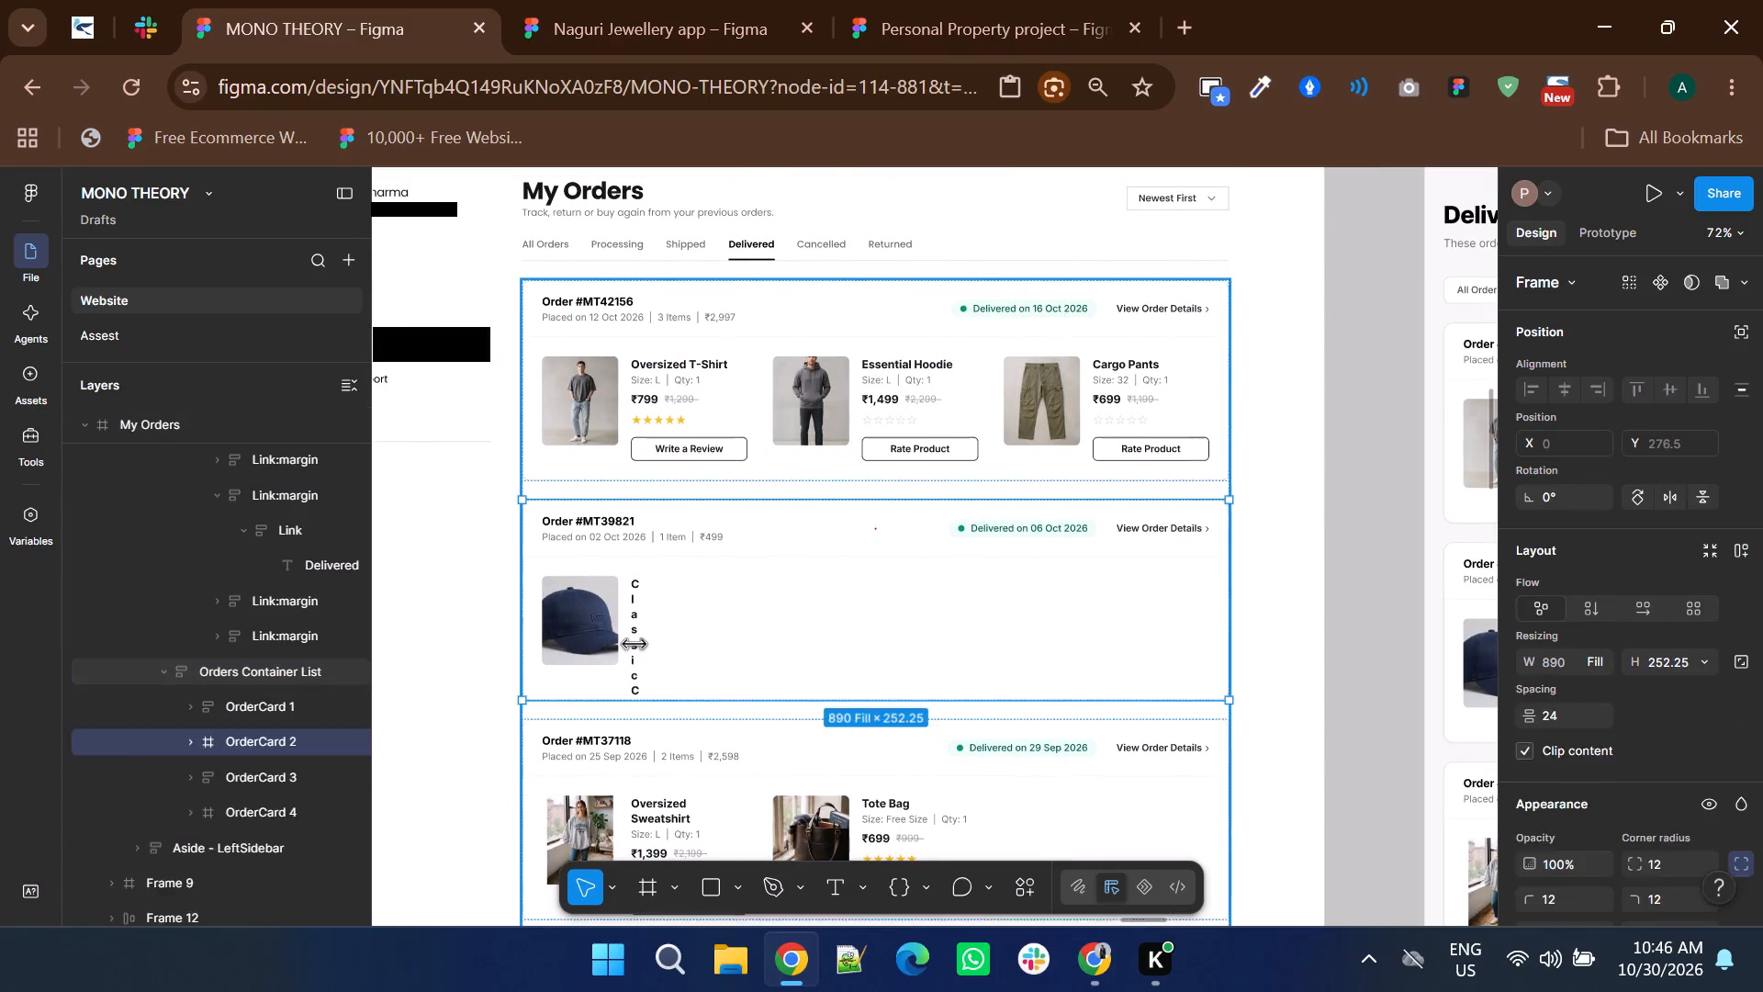
pyautogui.click(634, 644)
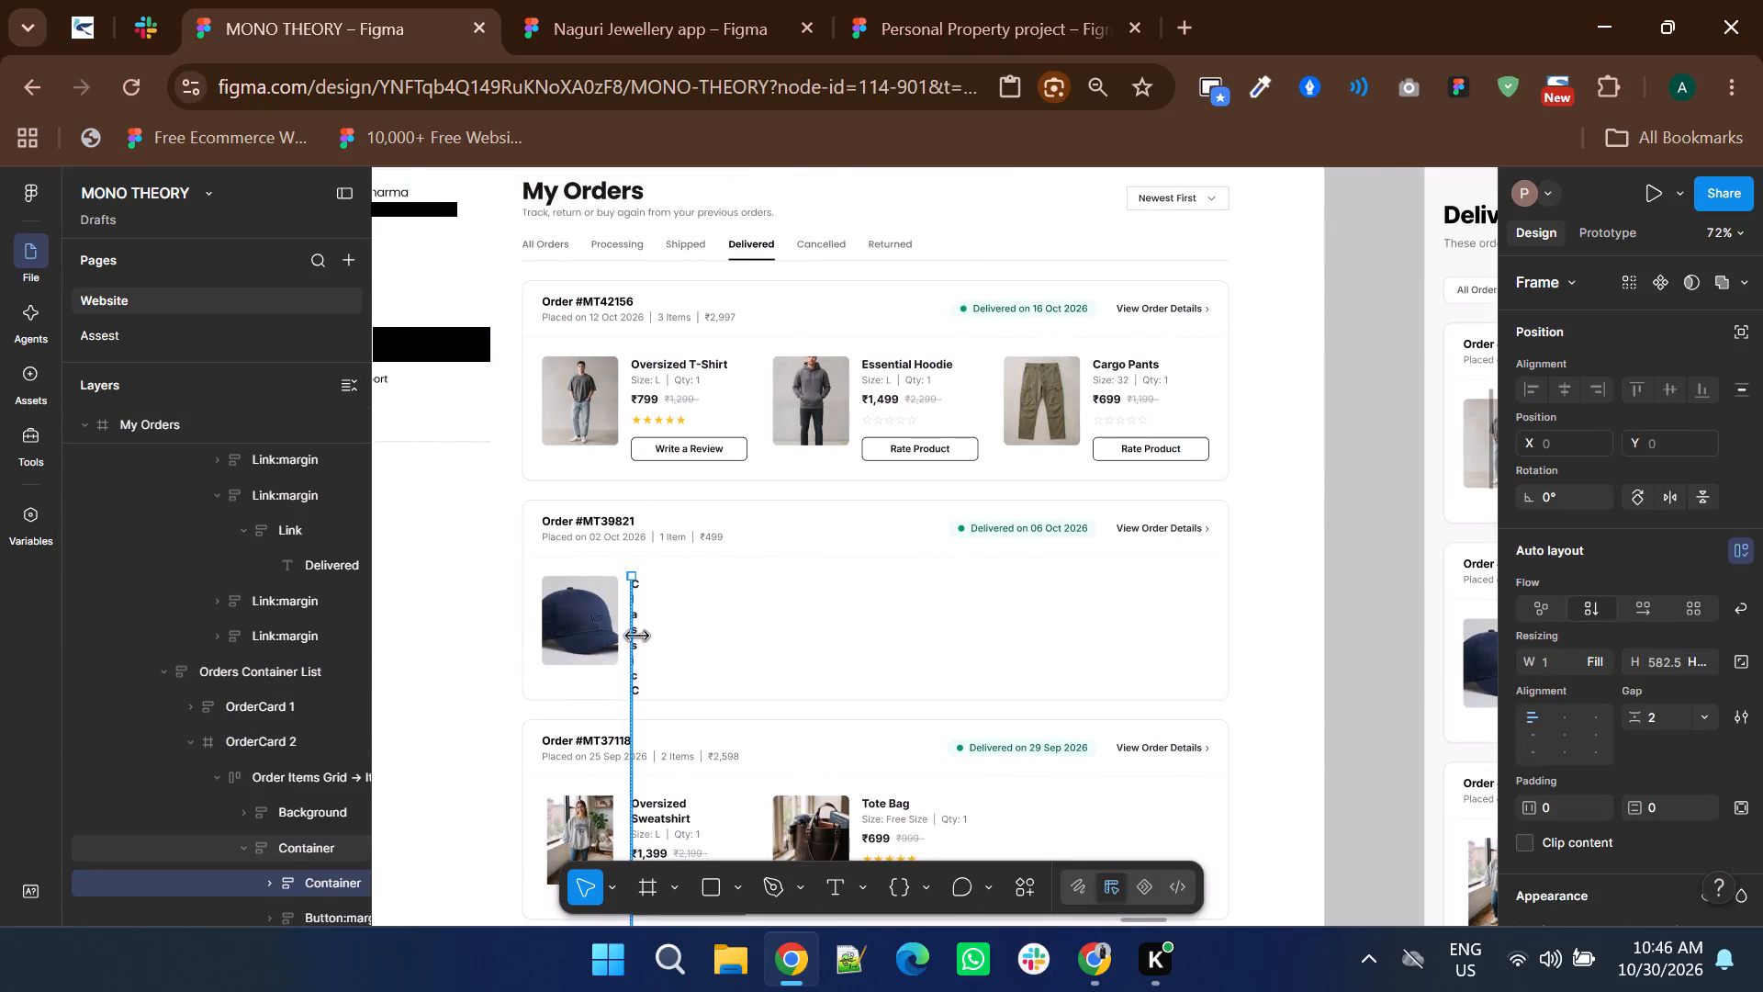
pyautogui.keyDown('ctrl'); pyautogui.scroll(4, 636, 636); pyautogui.keyUp('ctrl')
pyautogui.moveTo(622, 626); pyautogui.dragTo(956, 606)
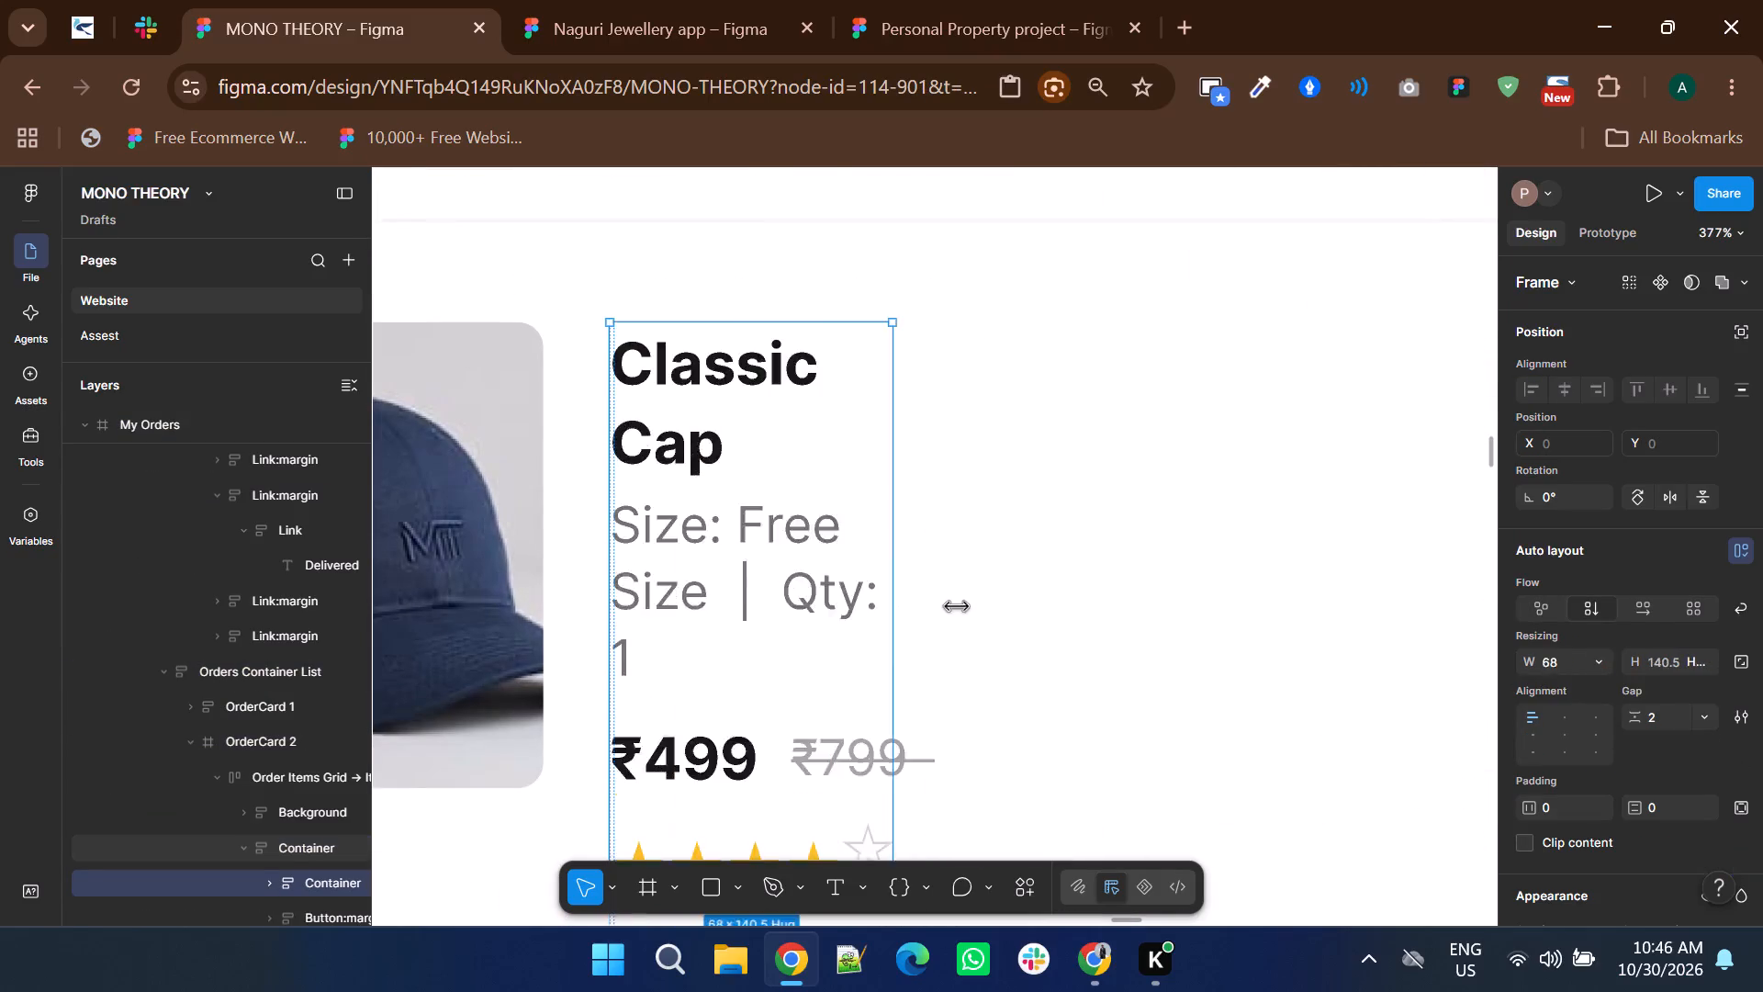
pyautogui.moveTo(956, 606); pyautogui.dragTo(1094, 605)
pyautogui.keyDown('ctrl'); pyautogui.scroll(-2, 956, 606); pyautogui.keyUp('ctrl')
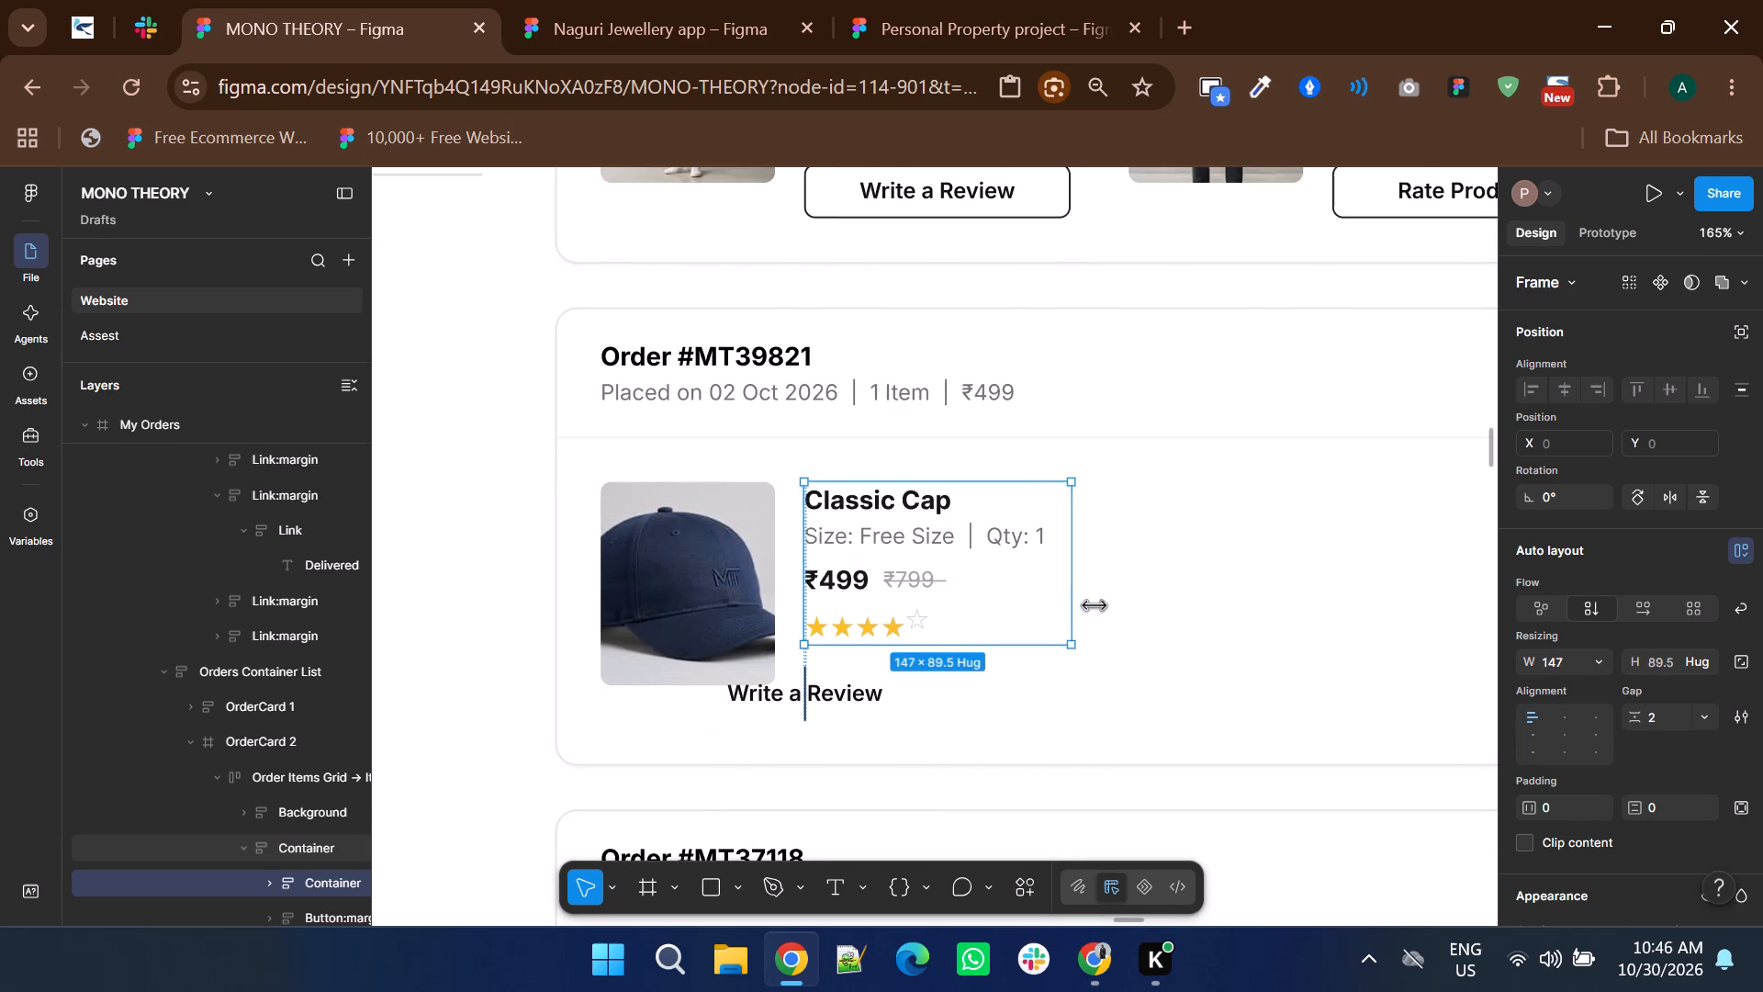
pyautogui.moveTo(1094, 605); pyautogui.dragTo(1206, 605)
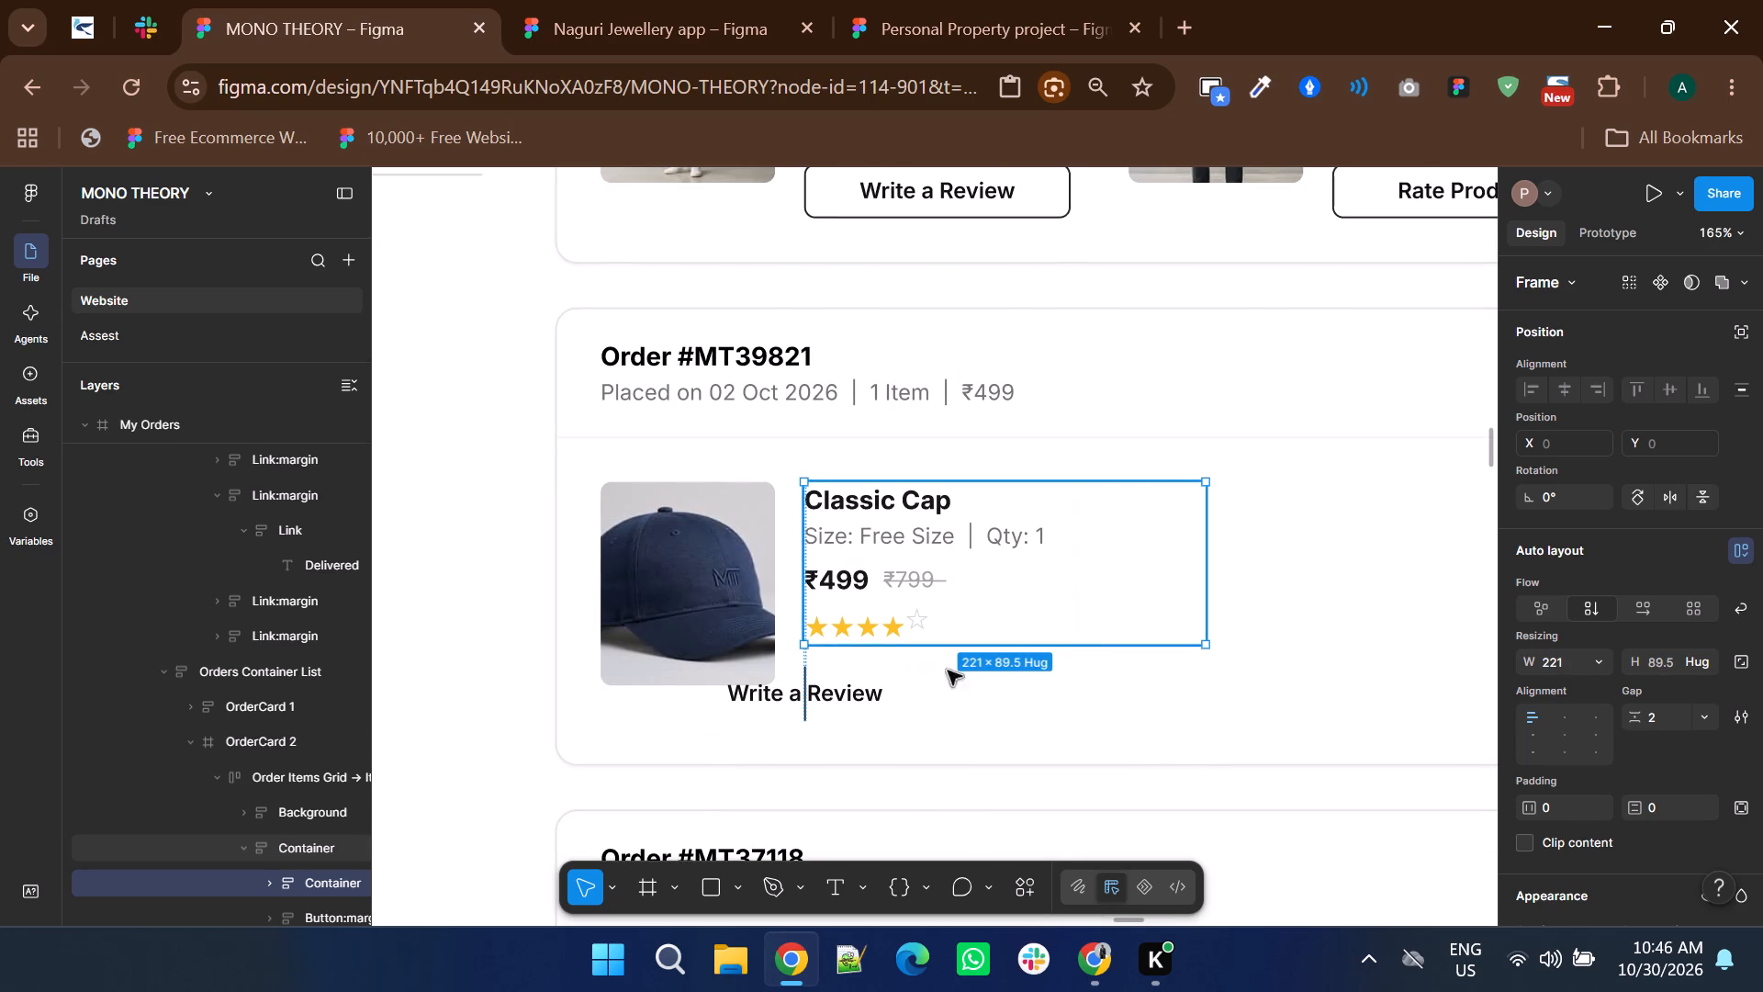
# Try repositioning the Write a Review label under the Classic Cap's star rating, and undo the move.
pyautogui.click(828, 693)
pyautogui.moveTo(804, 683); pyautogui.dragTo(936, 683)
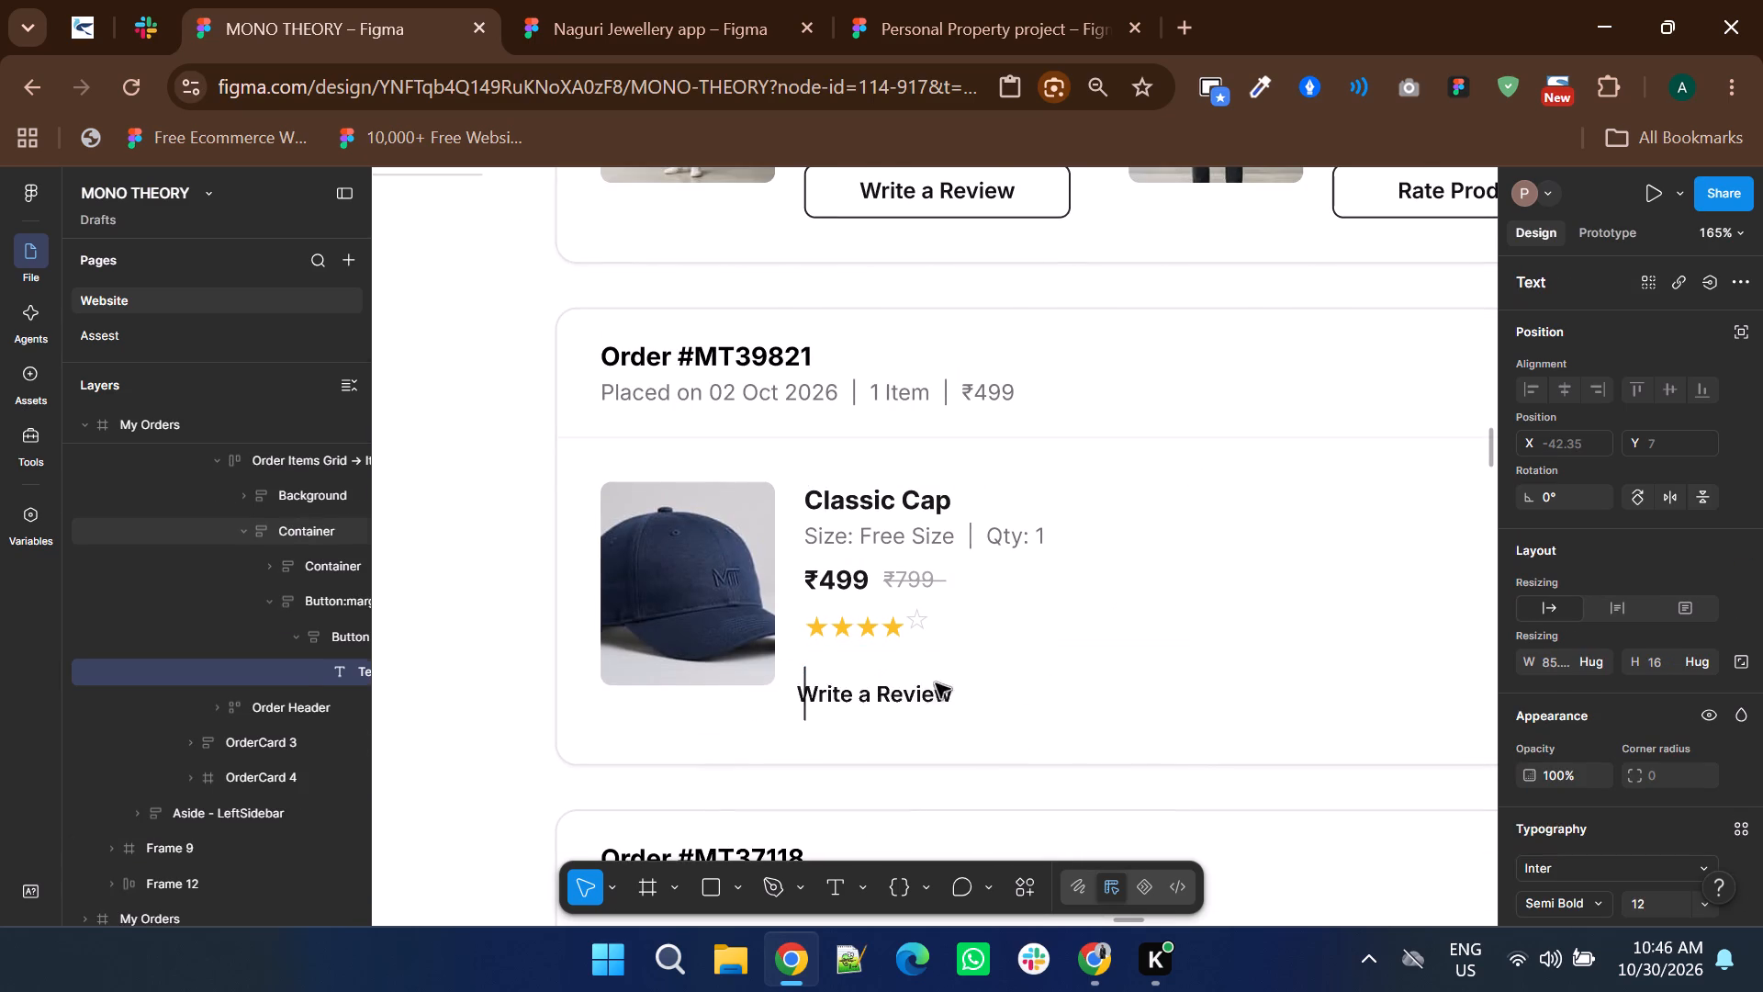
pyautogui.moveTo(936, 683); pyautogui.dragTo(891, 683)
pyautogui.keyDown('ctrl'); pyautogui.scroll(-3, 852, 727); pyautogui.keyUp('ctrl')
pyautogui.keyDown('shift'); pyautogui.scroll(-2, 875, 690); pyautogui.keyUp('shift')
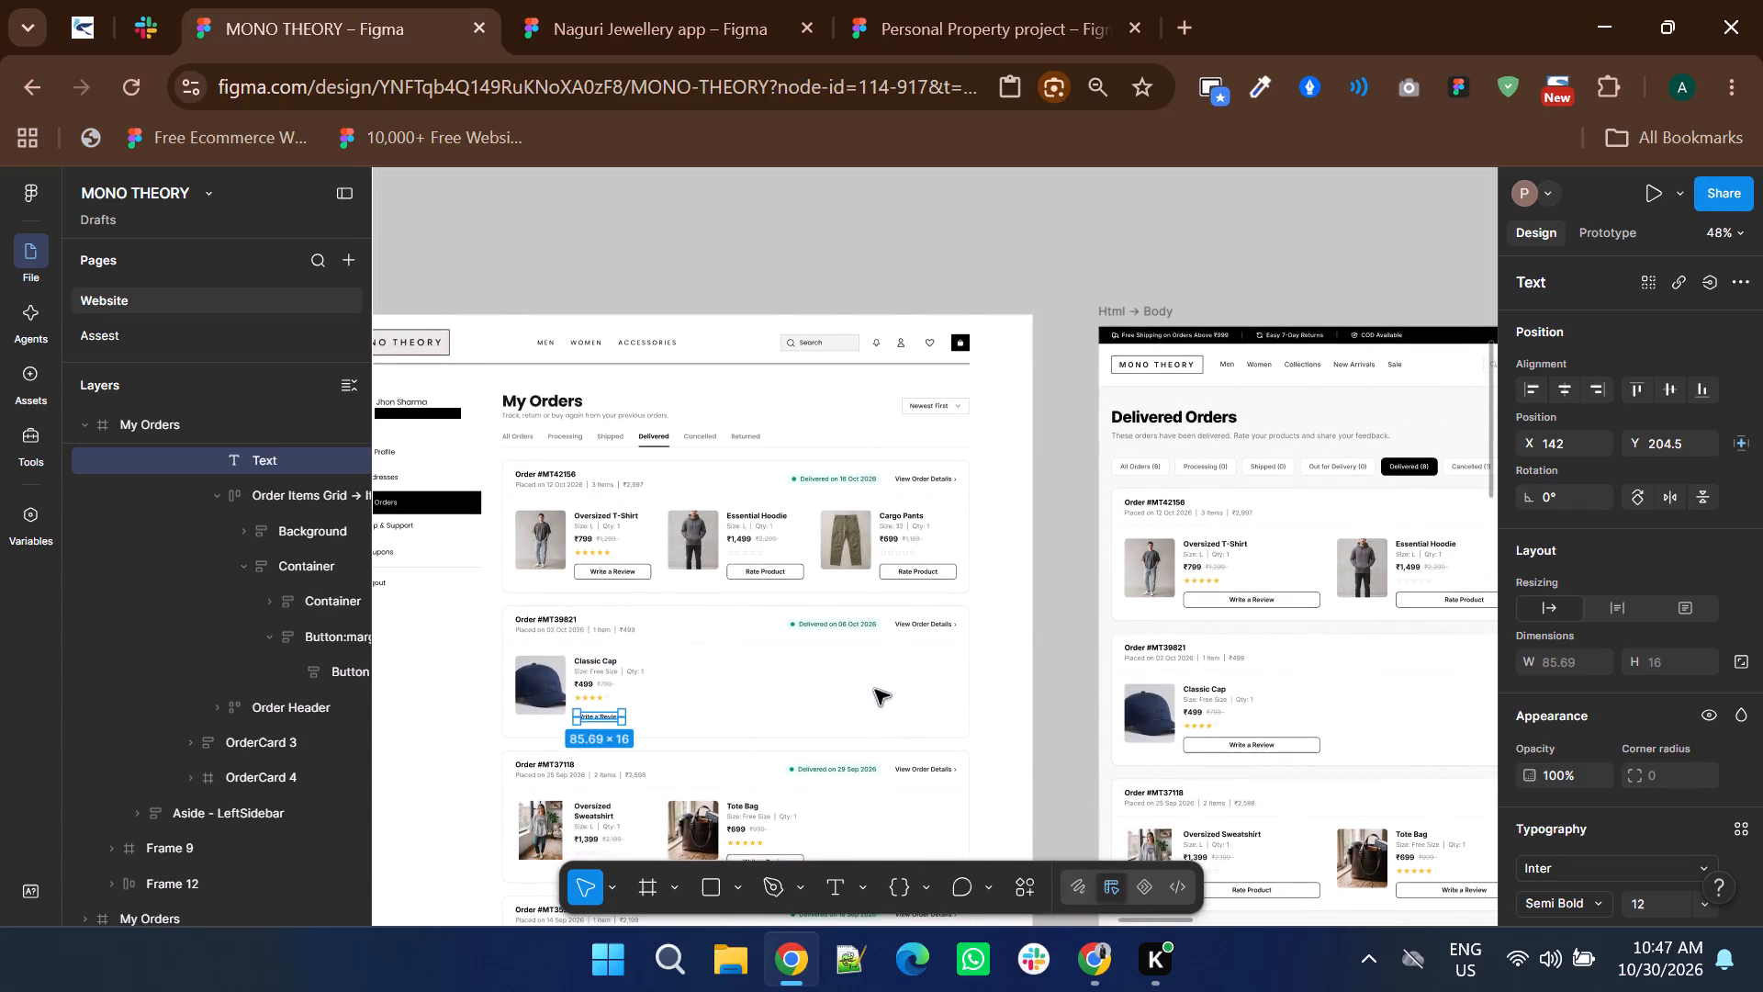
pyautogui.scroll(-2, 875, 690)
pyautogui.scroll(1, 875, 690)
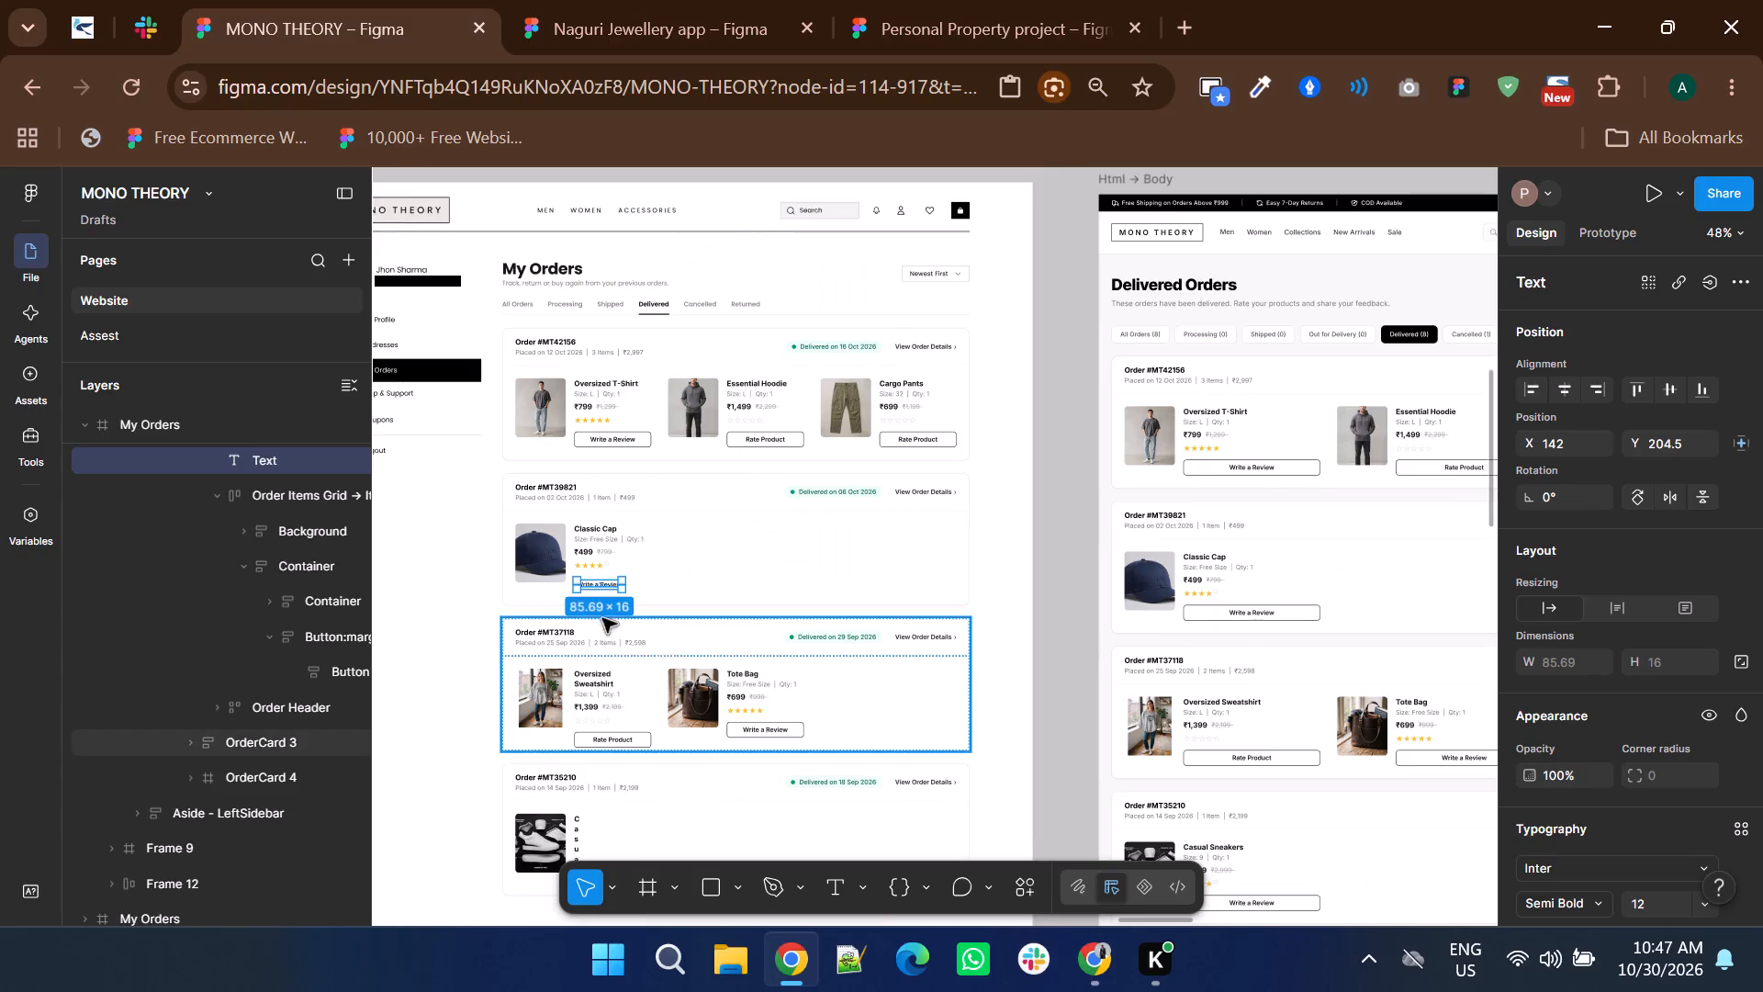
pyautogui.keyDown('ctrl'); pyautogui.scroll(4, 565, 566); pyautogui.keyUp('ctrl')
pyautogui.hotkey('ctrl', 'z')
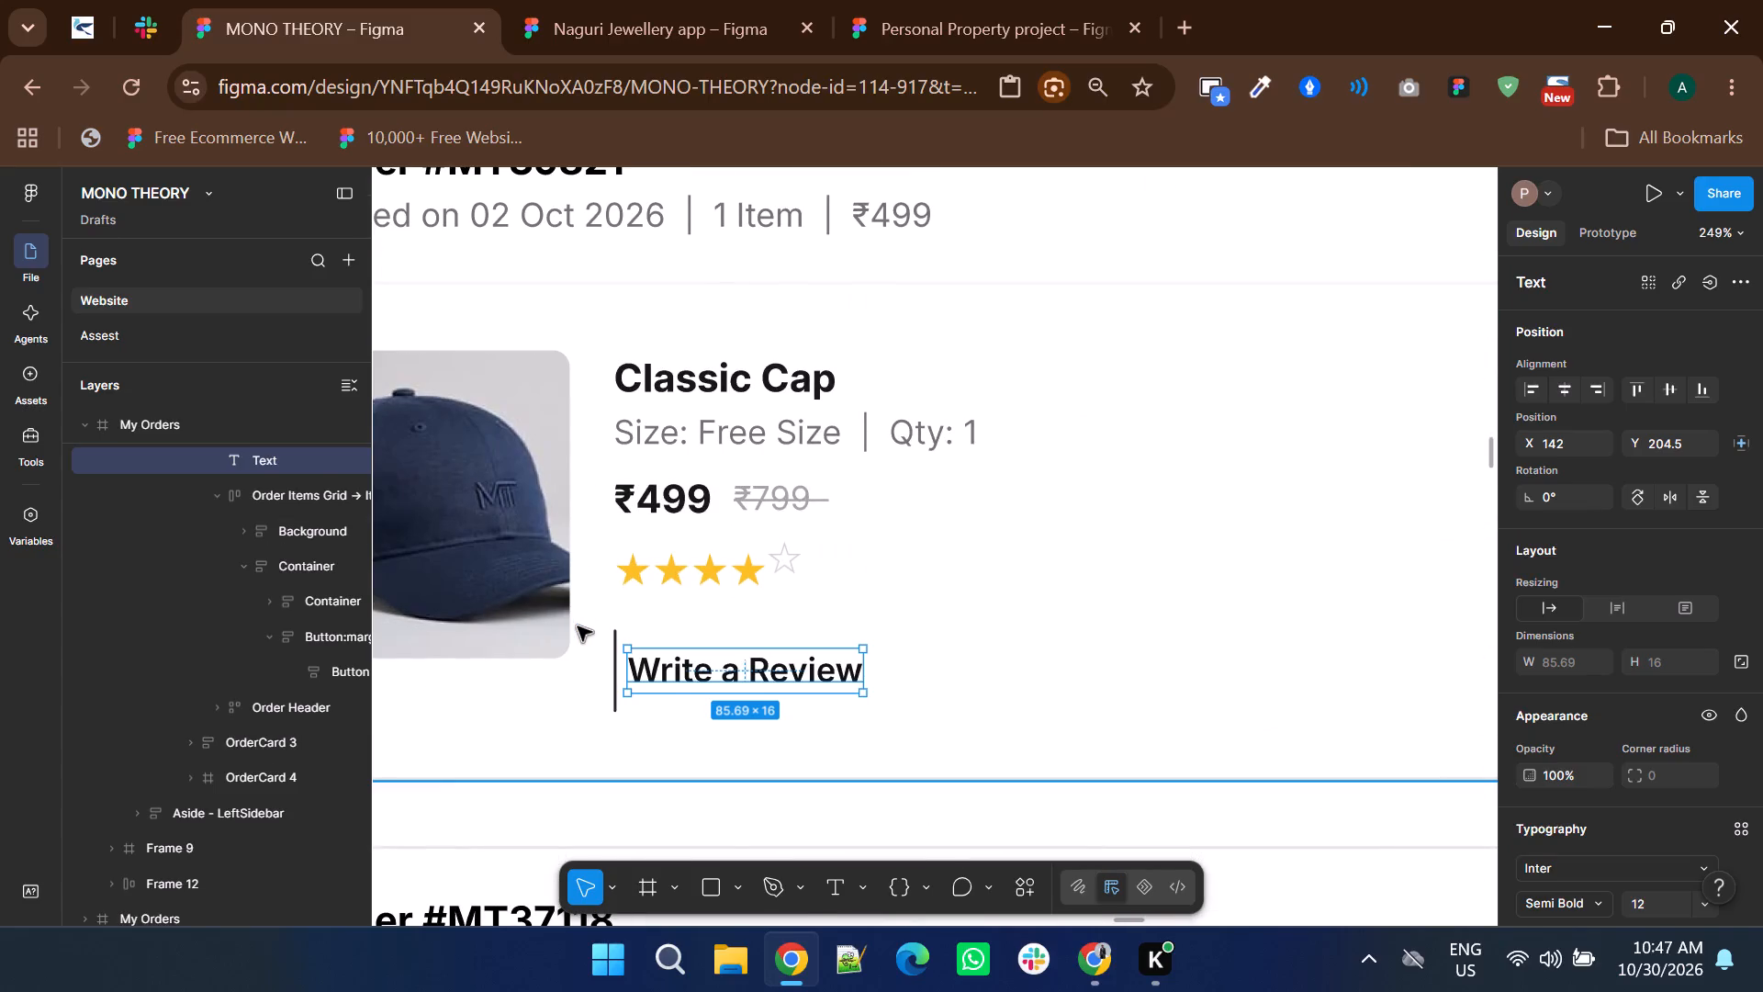
# Widen the Classic Cap's Write a Review button to 102 px so its outline surrounds the label.
pyautogui.keyDown('ctrl'); pyautogui.scroll(4, 619, 668); pyautogui.keyUp('ctrl')
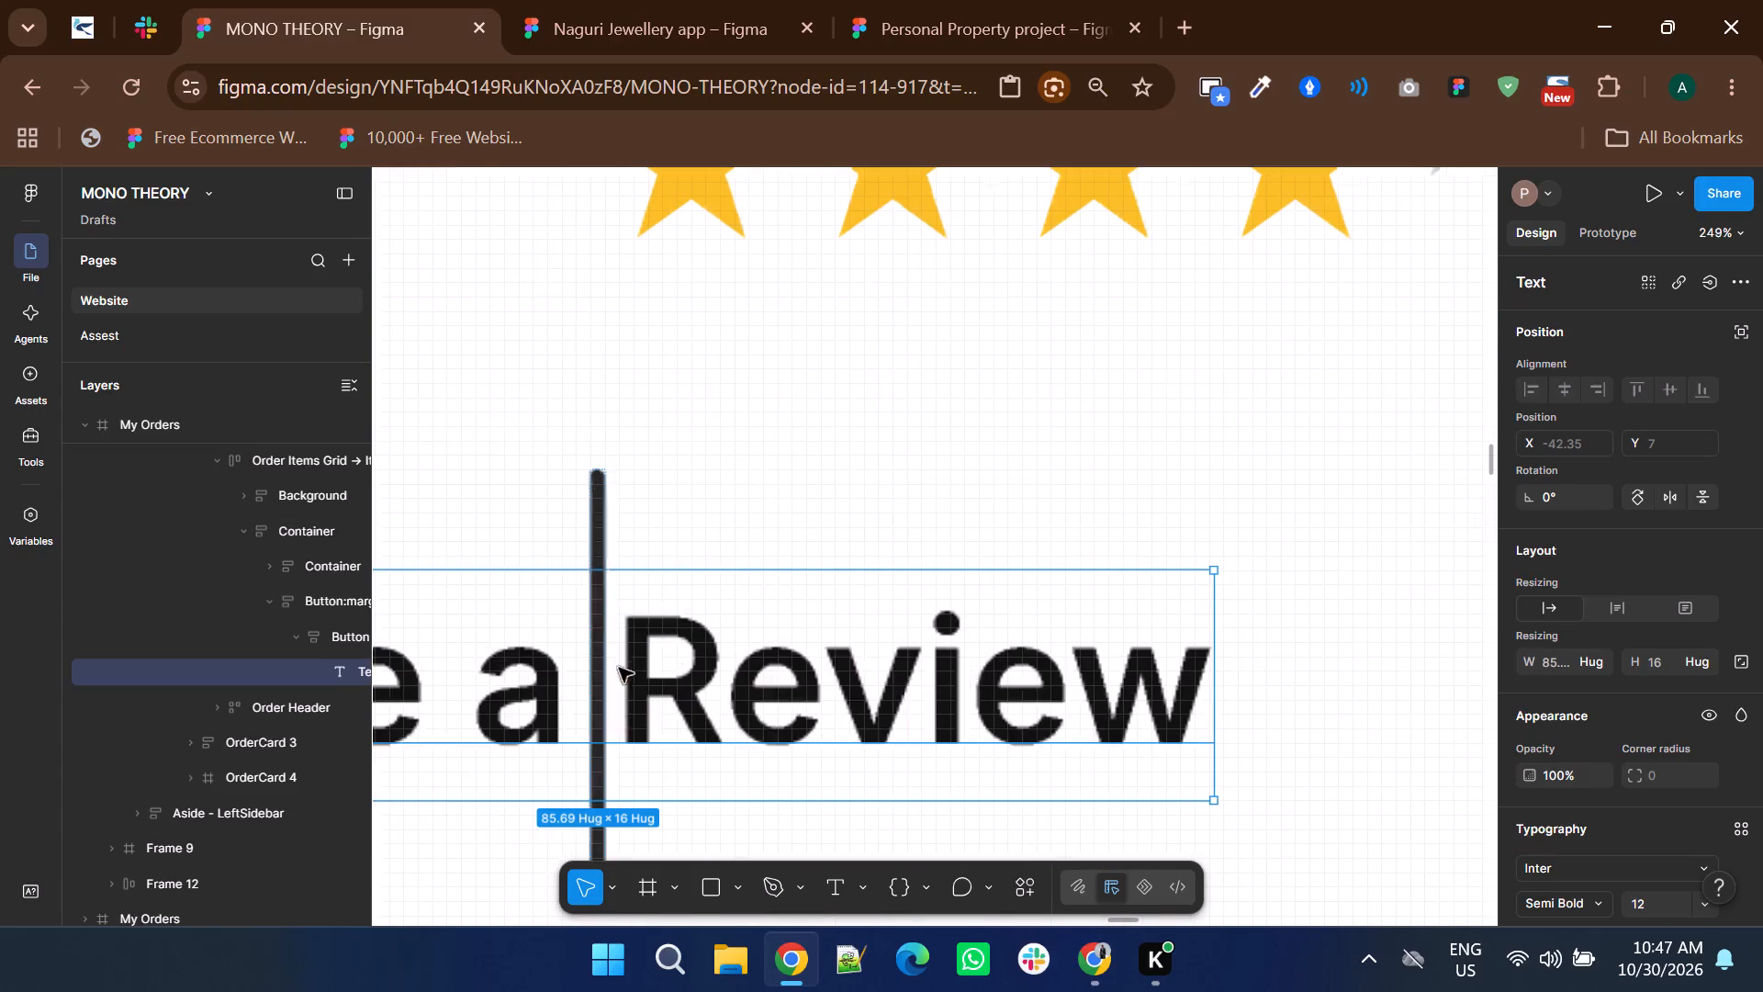
pyautogui.click(603, 610)
pyautogui.click(600, 518)
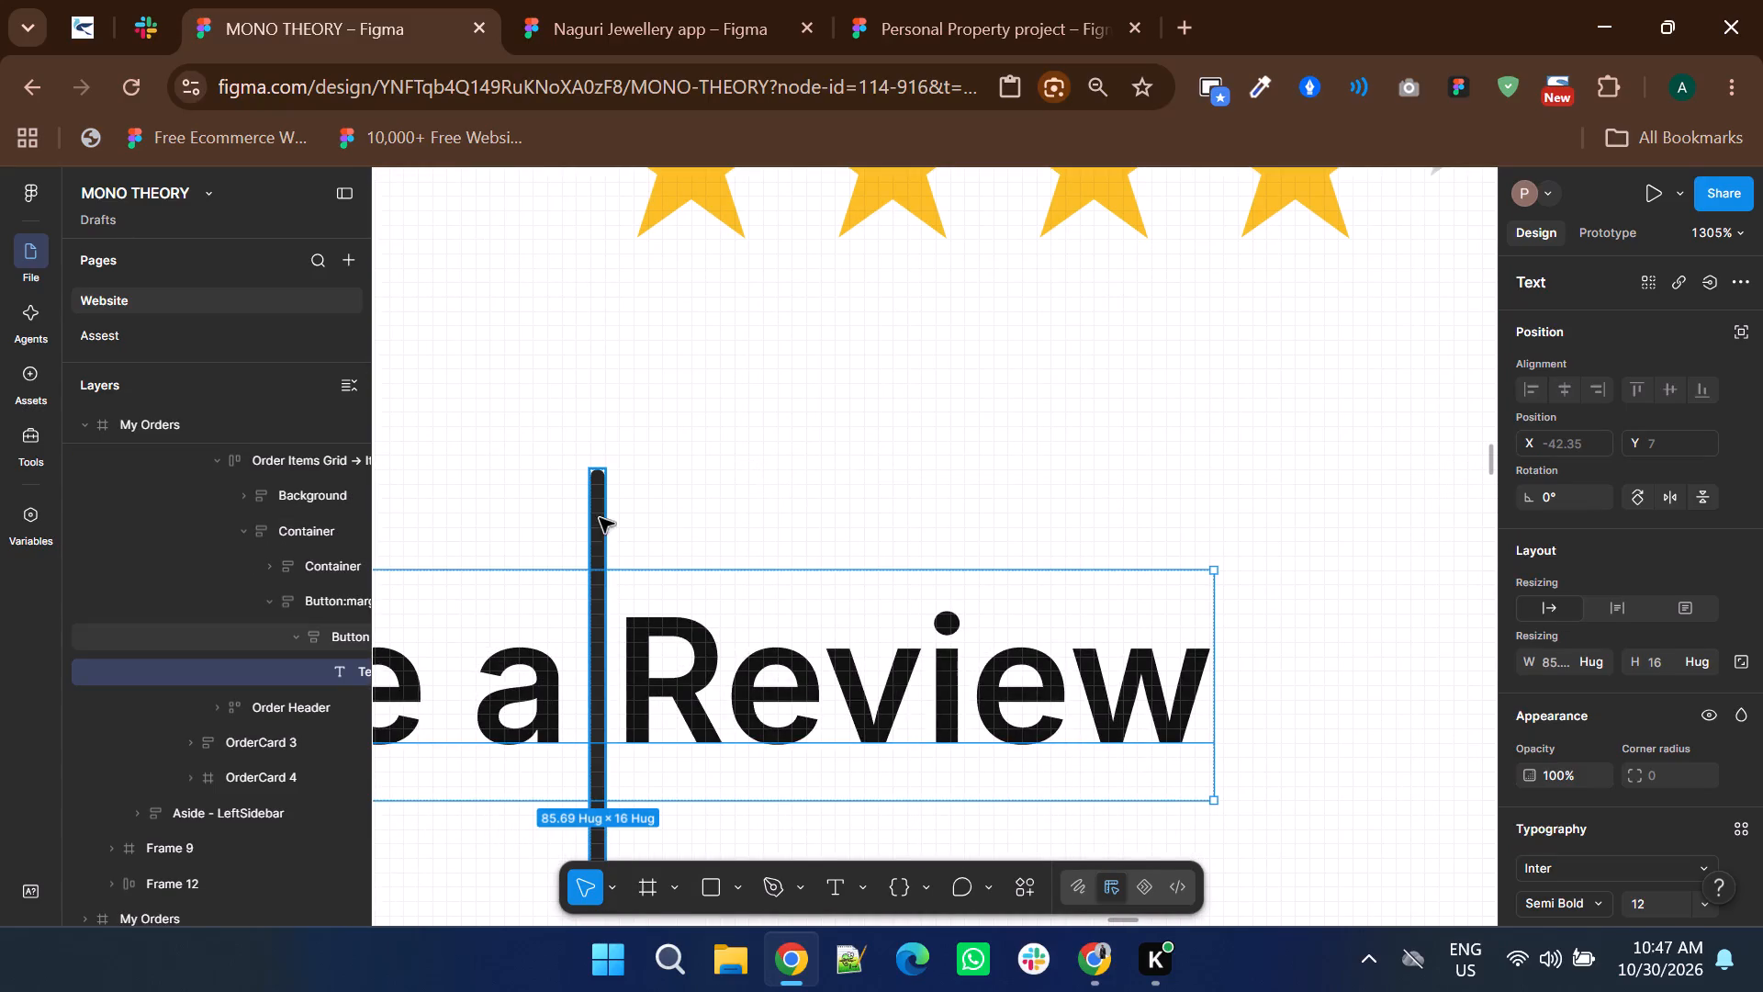
pyautogui.moveTo(610, 522); pyautogui.dragTo(826, 539)
pyautogui.keyDown('ctrl'); pyautogui.scroll(-3, 826, 539); pyautogui.keyUp('ctrl')
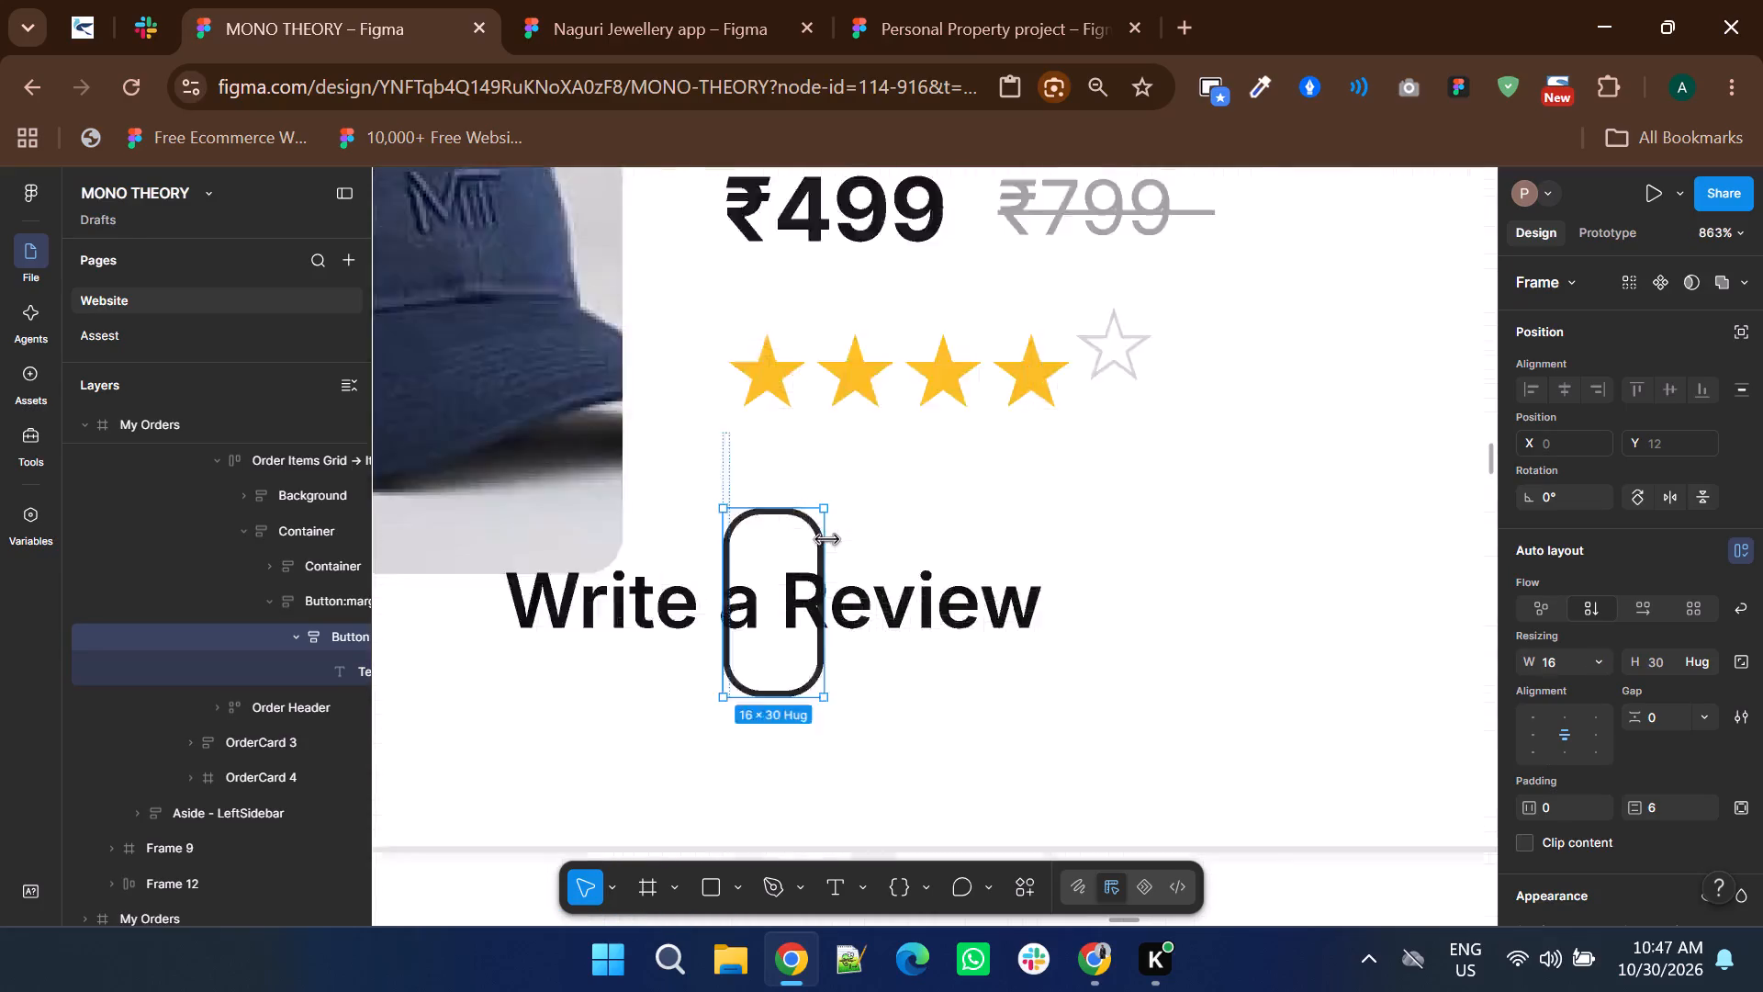
pyautogui.moveTo(826, 539); pyautogui.dragTo(1180, 580)
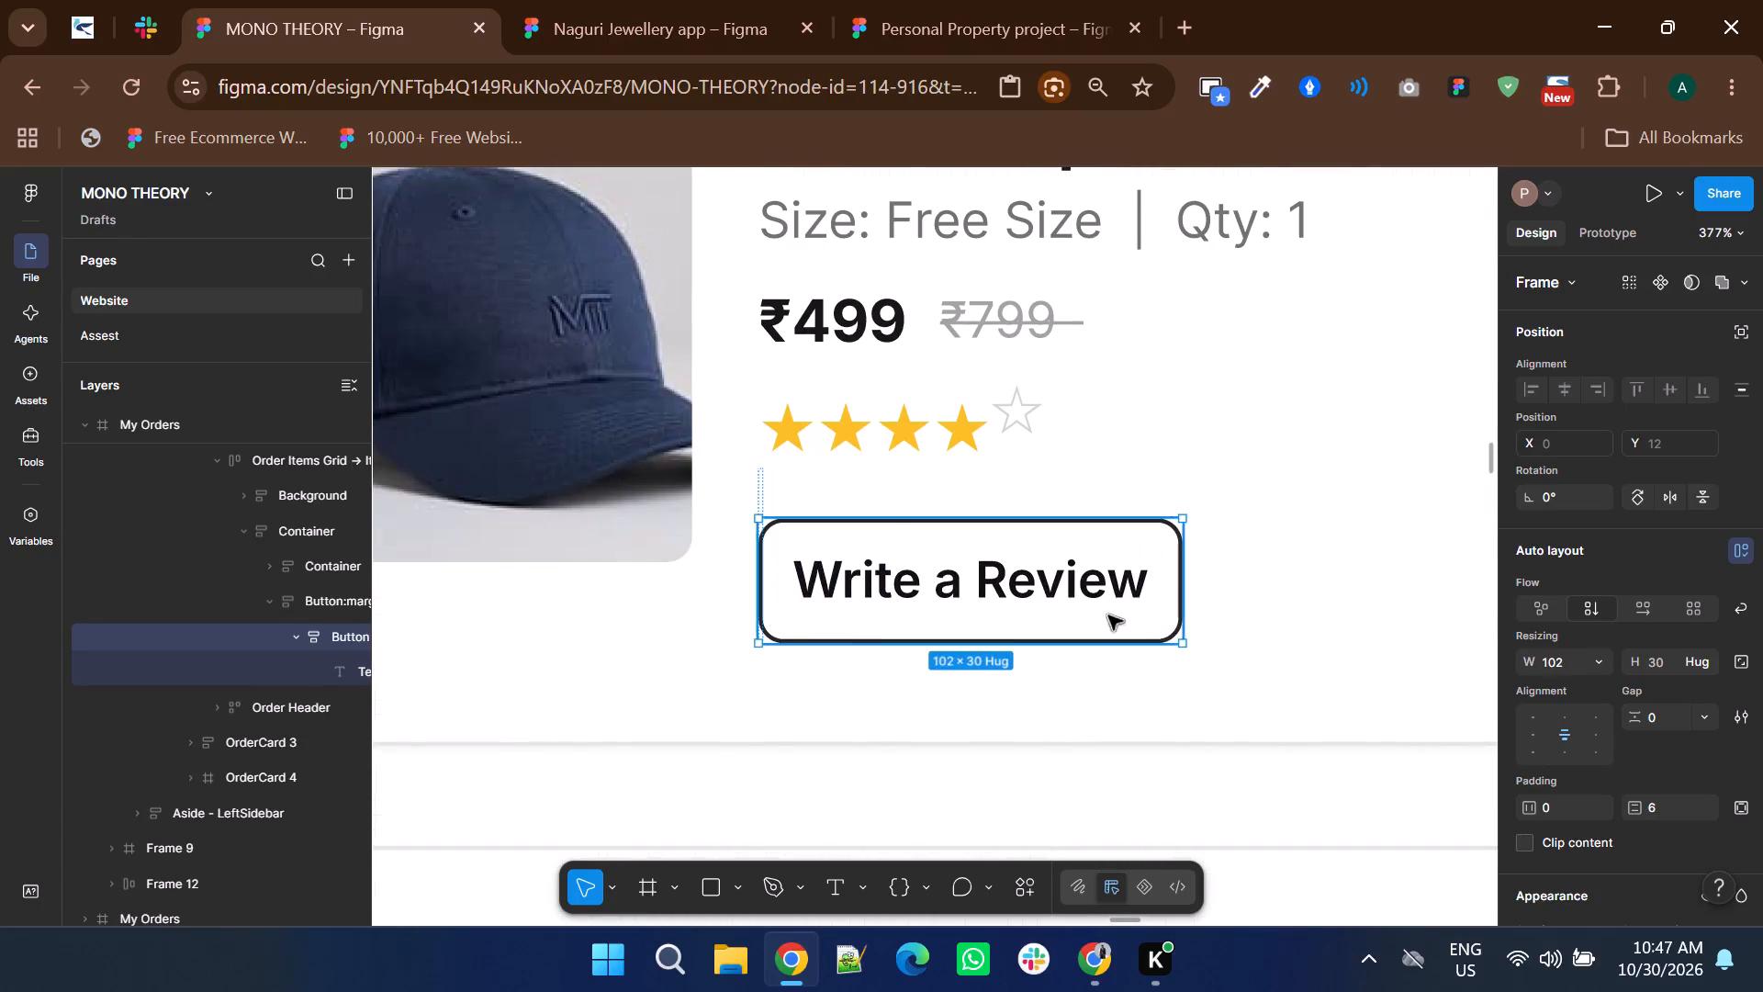
# Compare the order cards in the duplicated My Orders frame with those in the Html → Body frame.
pyautogui.keyDown('ctrl'); pyautogui.scroll(-5, 862, 622); pyautogui.keyUp('ctrl')
pyautogui.scroll(-1, 862, 622)
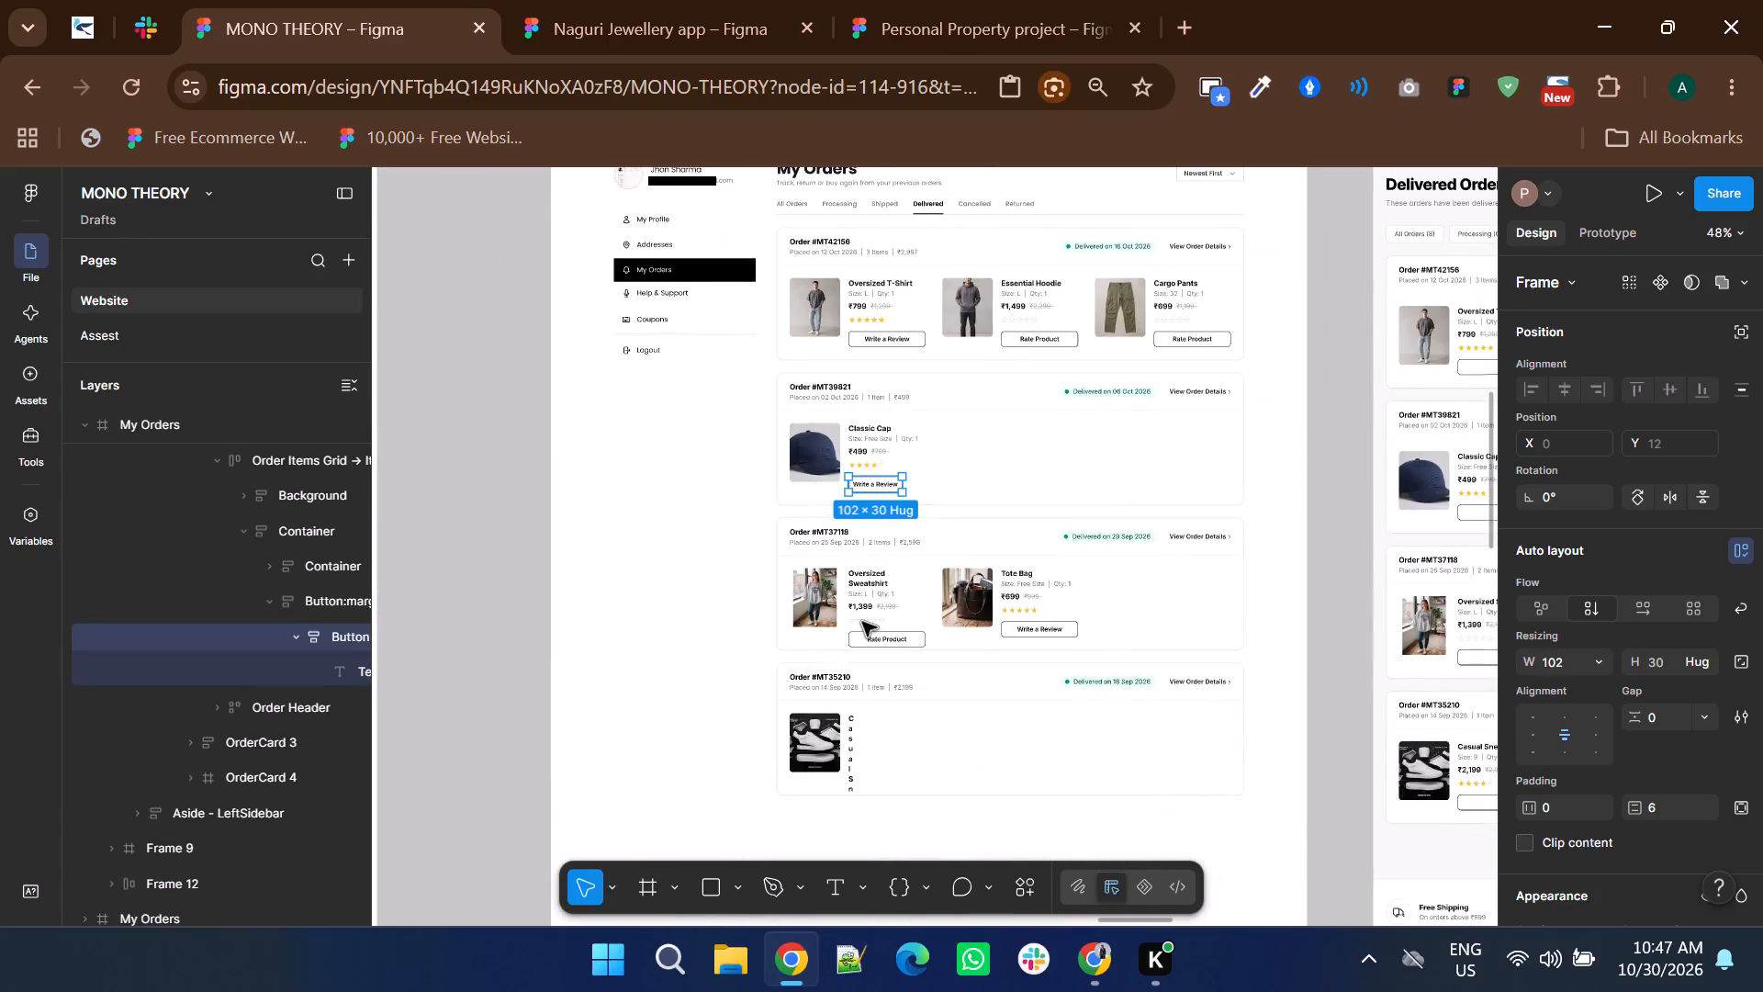
pyautogui.keyDown('shift'); pyautogui.scroll(-5, 862, 622); pyautogui.keyUp('shift')
pyautogui.keyDown('shift'); pyautogui.scroll(1, 862, 622); pyautogui.keyUp('shift')
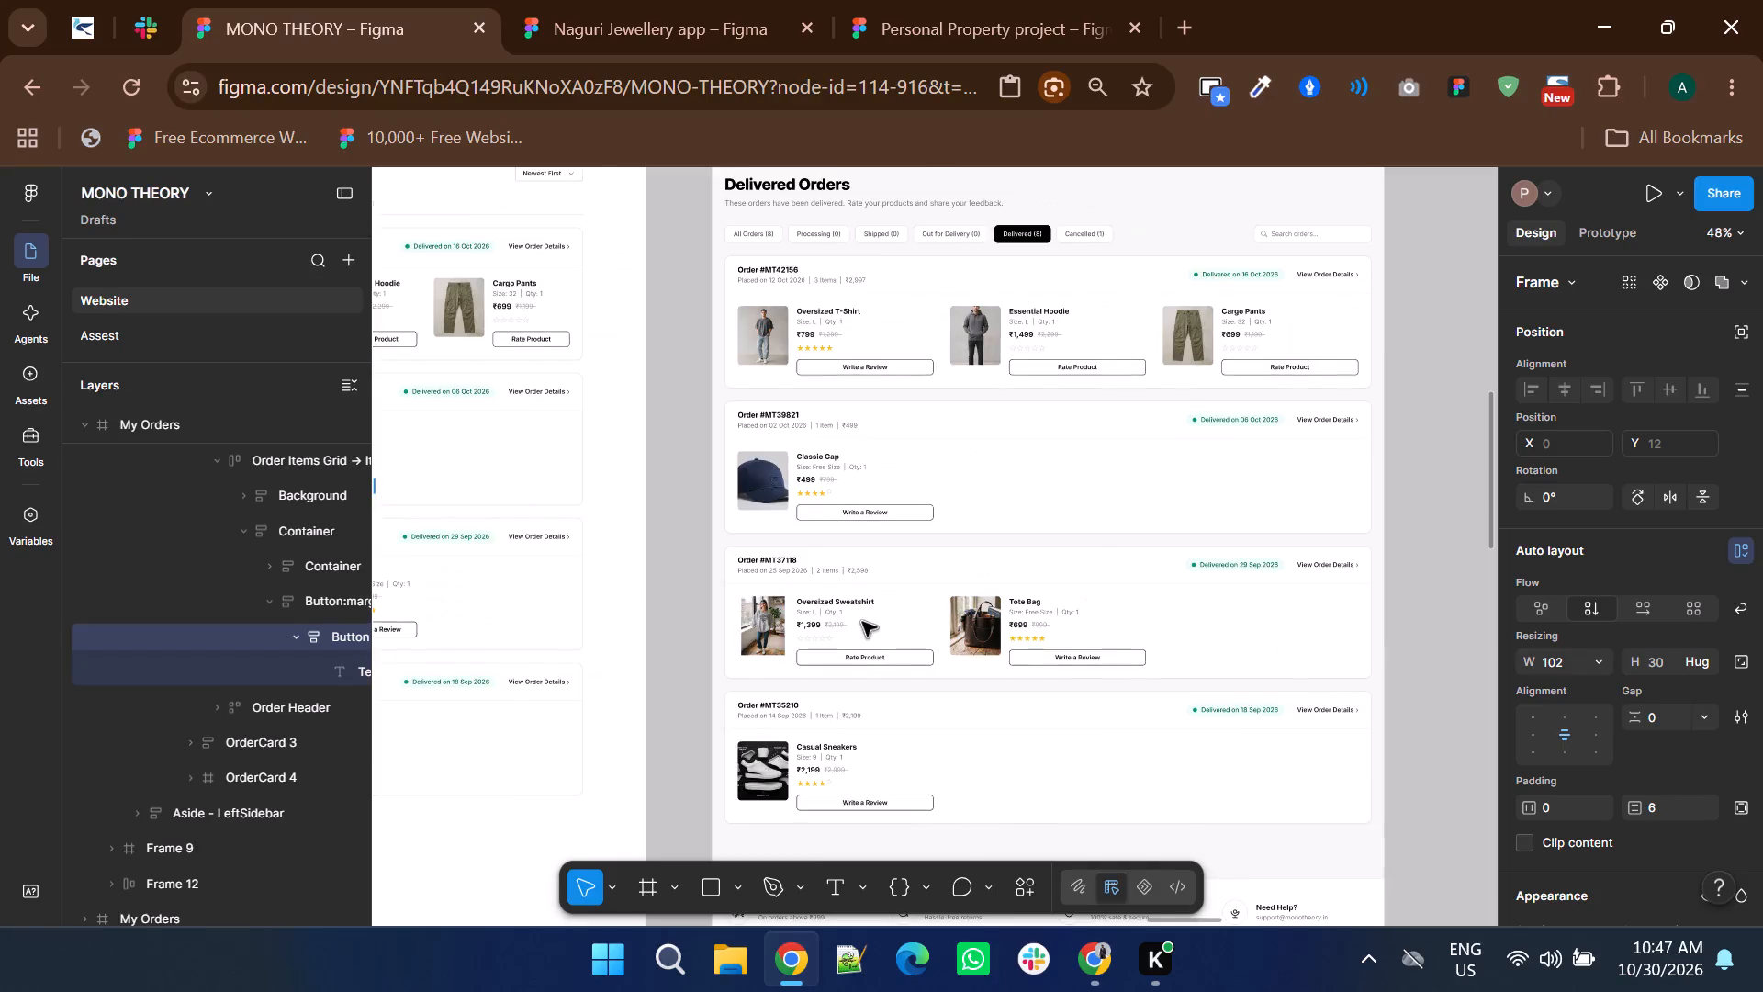
pyautogui.keyDown('shift'); pyautogui.scroll(2, 862, 622); pyautogui.keyUp('shift')
pyautogui.keyDown('shift'); pyautogui.scroll(-2, 862, 622); pyautogui.keyUp('shift')
pyautogui.keyDown('shift'); pyautogui.scroll(1, 862, 622); pyautogui.keyUp('shift')
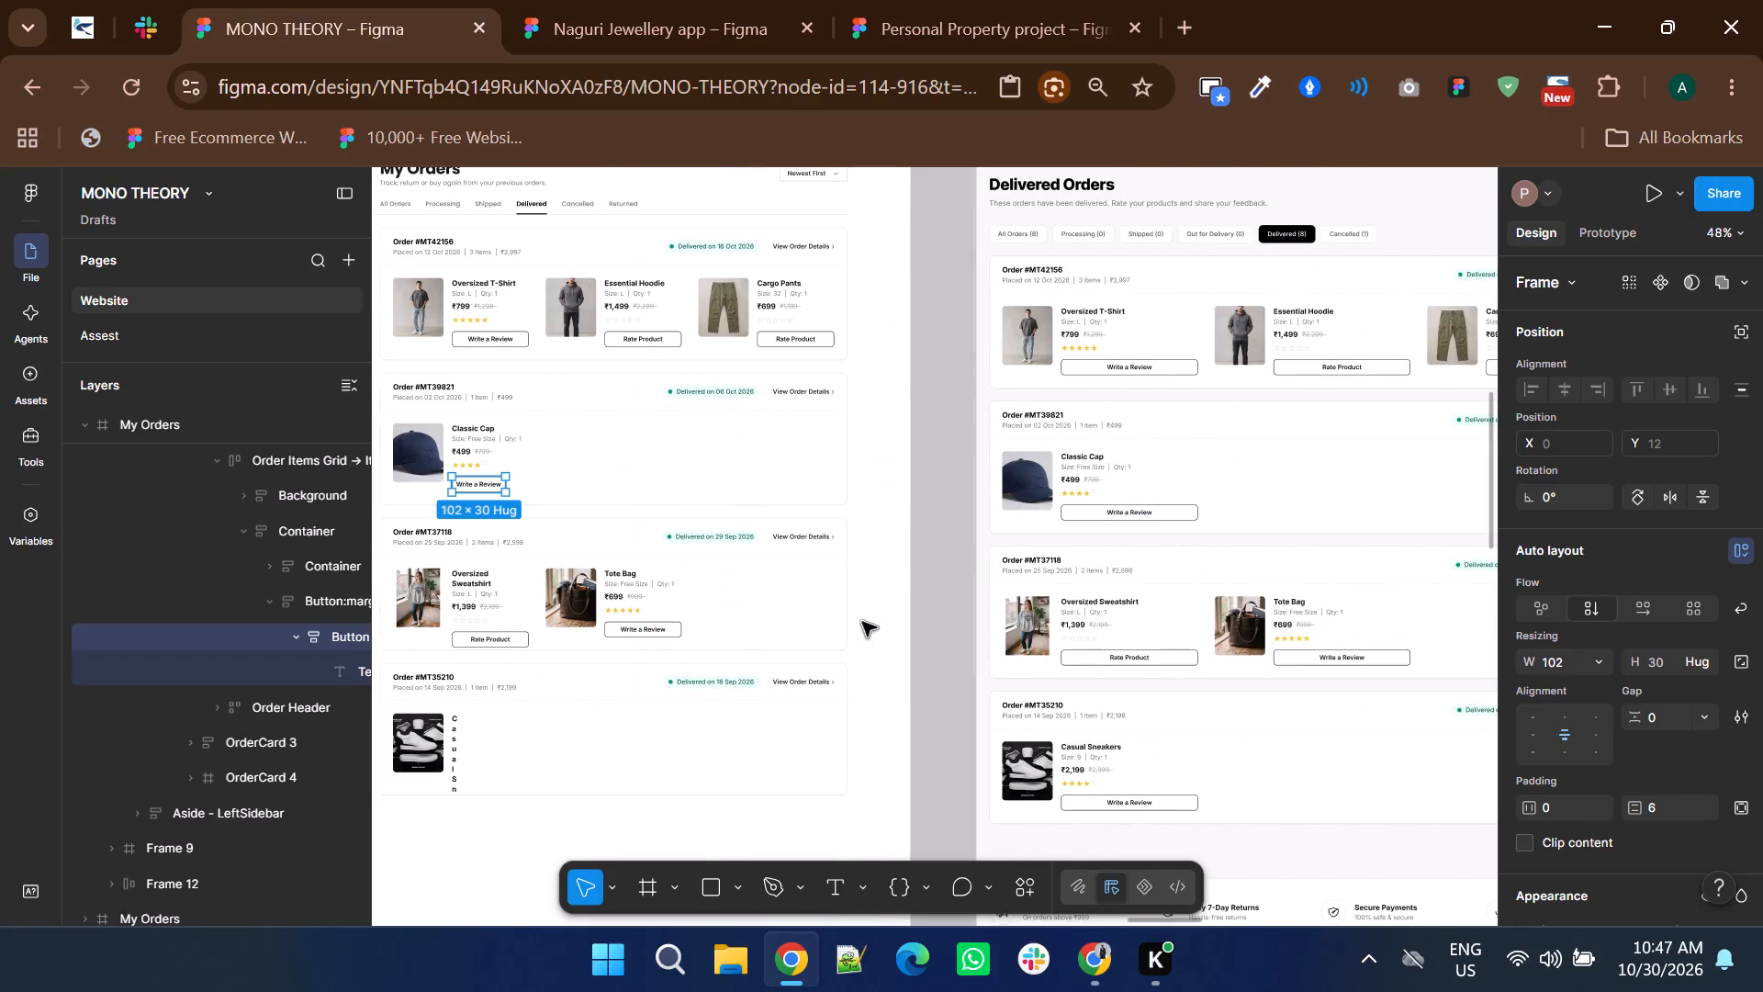
pyautogui.keyDown('shift'); pyautogui.scroll(1, 862, 622); pyautogui.keyUp('shift')
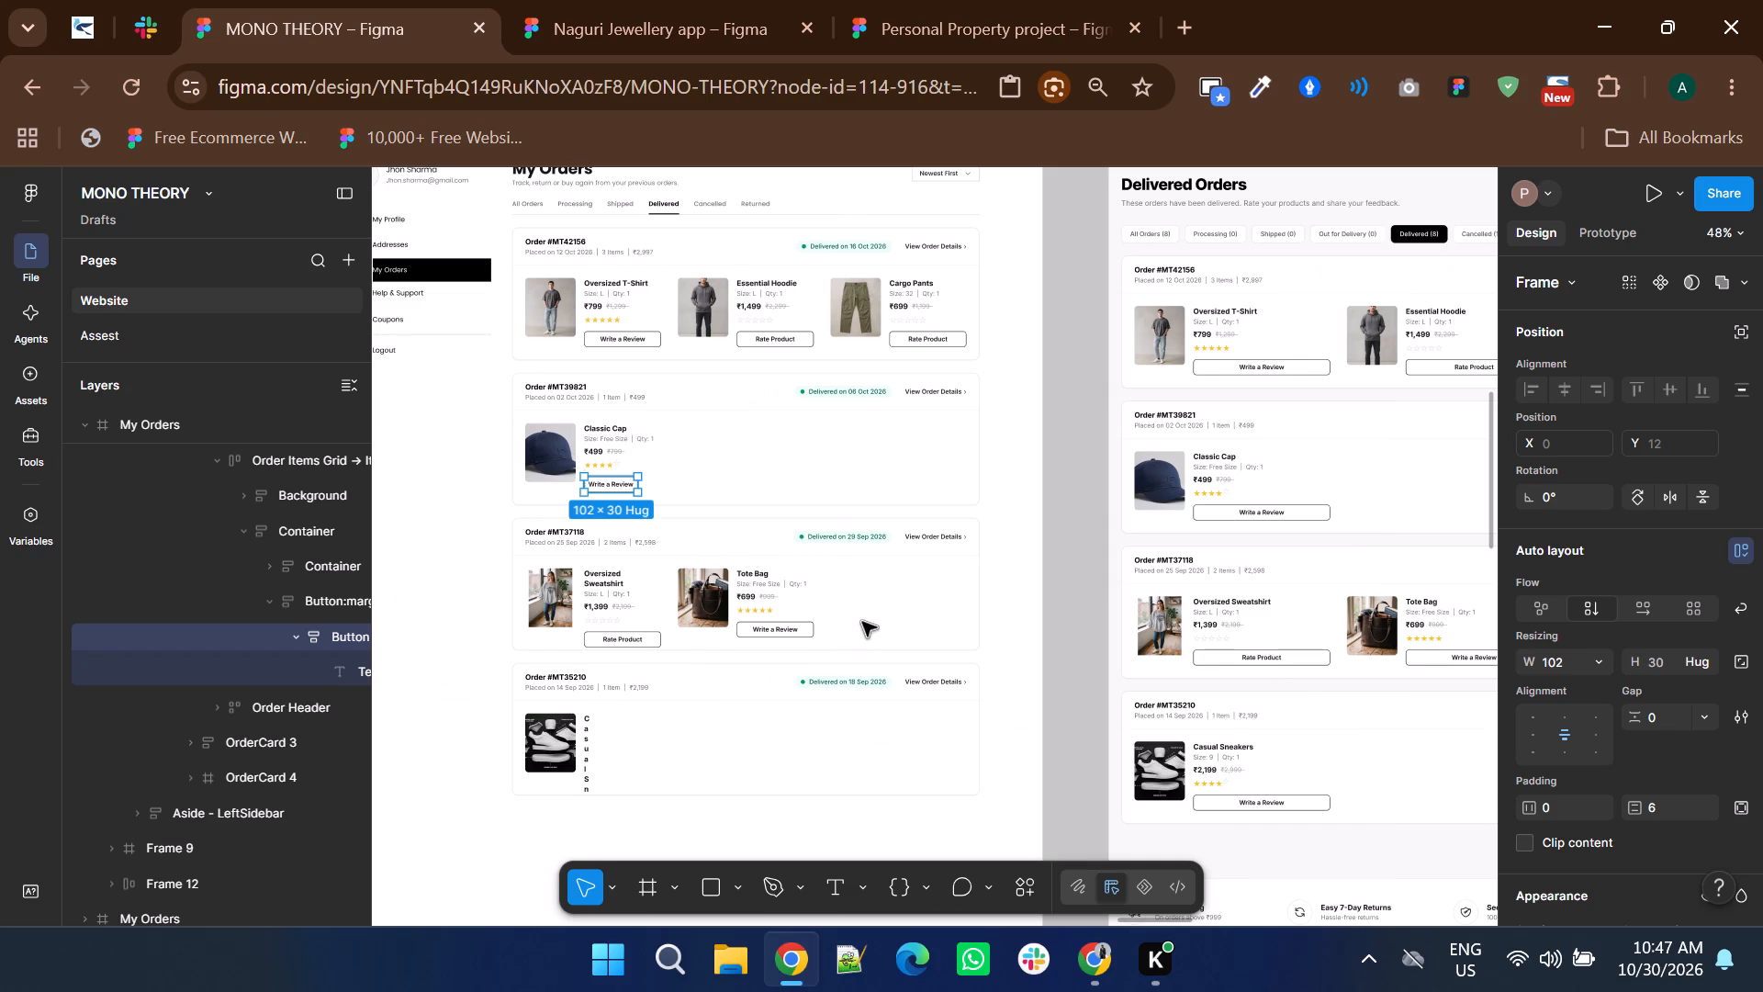
pyautogui.keyDown('ctrl'); pyautogui.scroll(3, 567, 620); pyautogui.keyUp('ctrl')
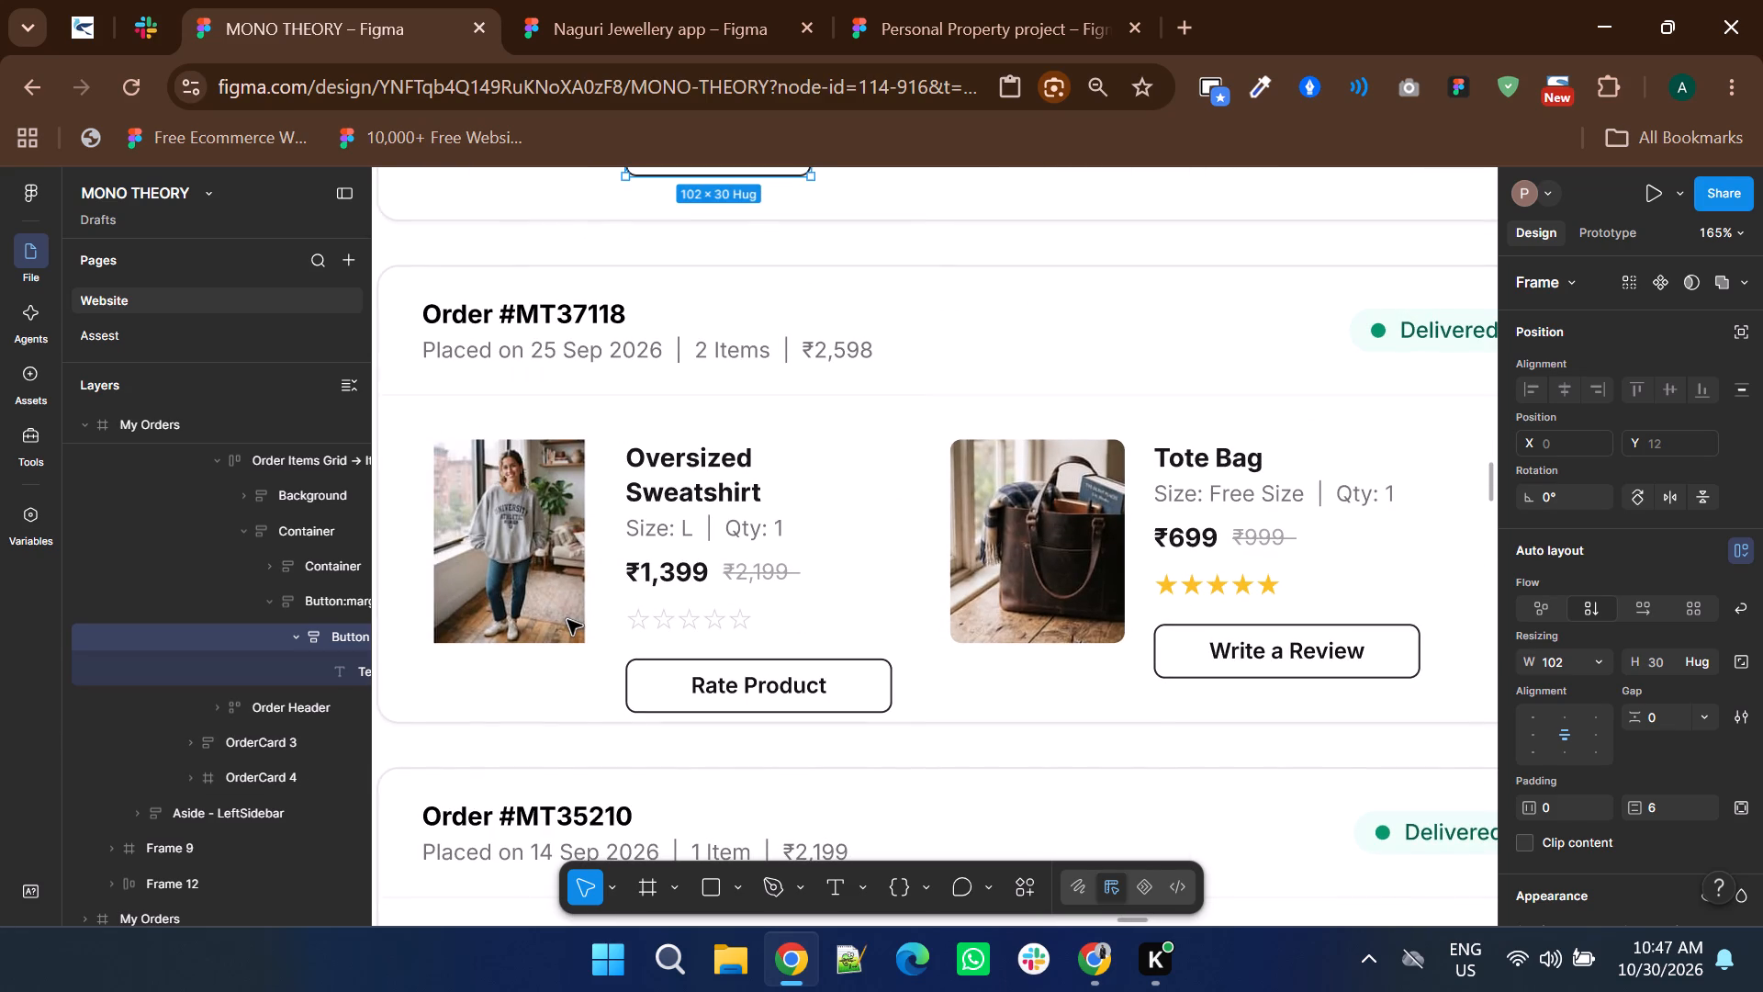
pyautogui.keyDown('ctrl'); pyautogui.scroll(-2, 567, 620); pyautogui.keyUp('ctrl')
pyautogui.keyDown('shift'); pyautogui.scroll(-4, 567, 620); pyautogui.keyUp('shift')
pyautogui.keyDown('shift'); pyautogui.scroll(4, 567, 620); pyautogui.keyUp('shift')
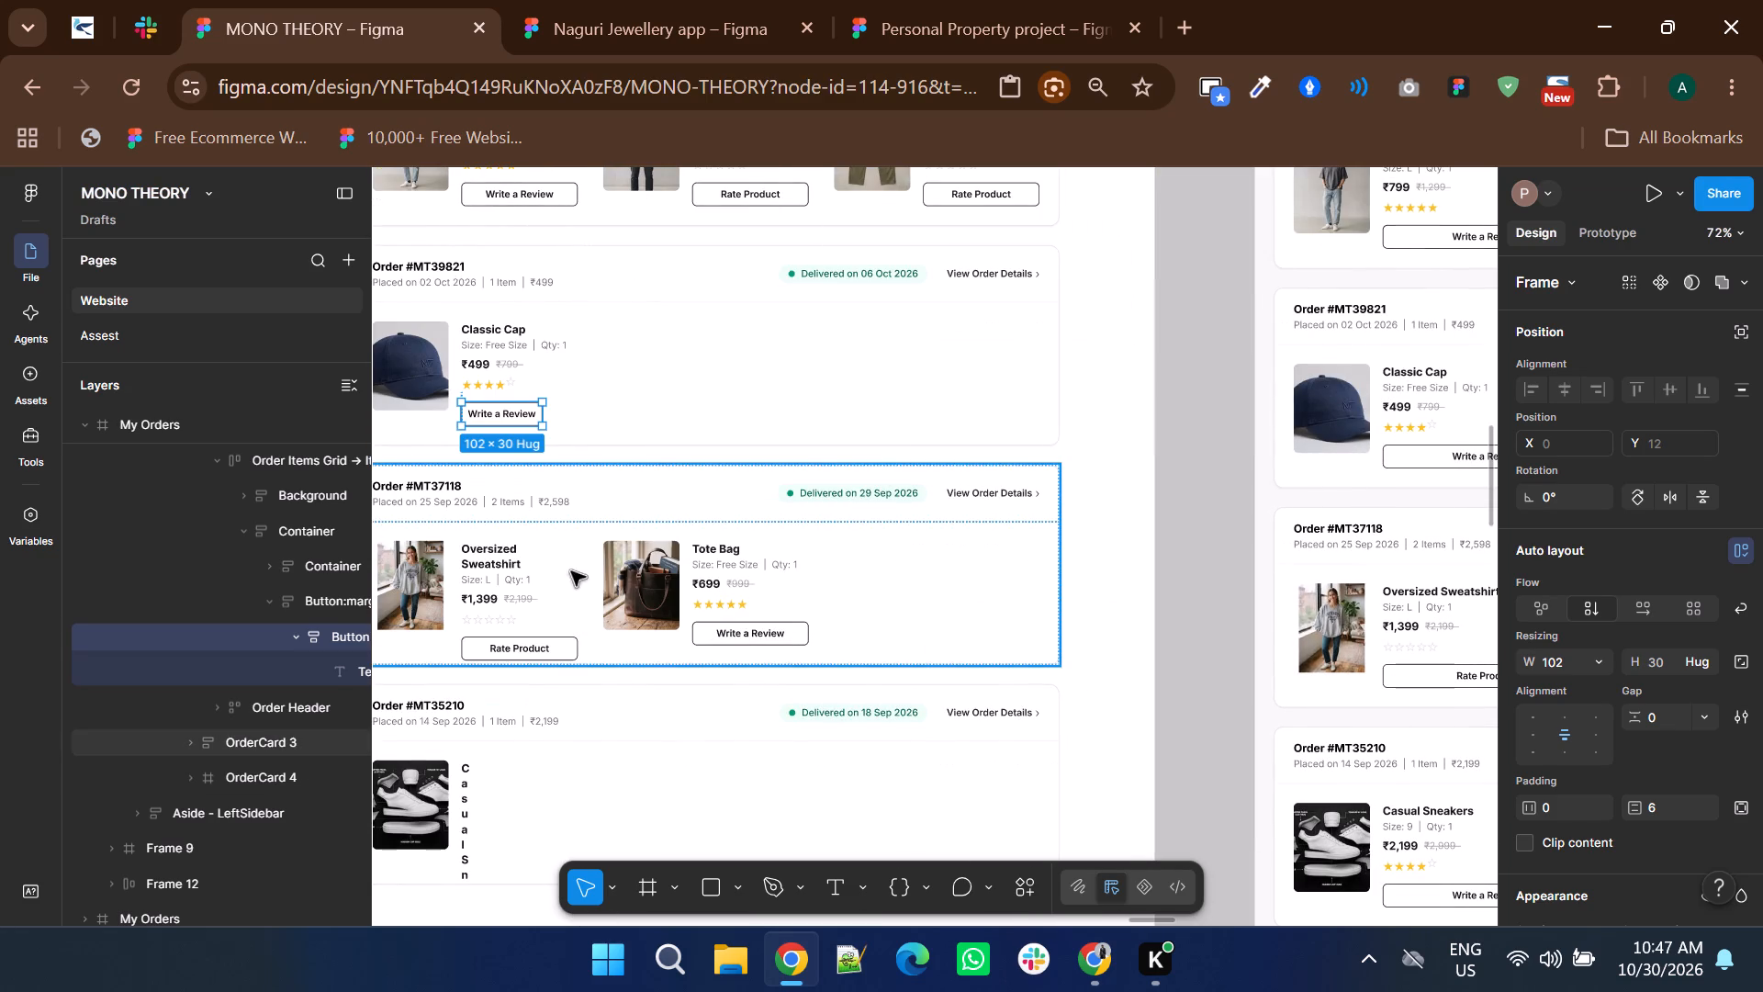
pyautogui.keyDown('ctrl'); pyautogui.click(471, 547); pyautogui.keyUp('ctrl')
pyautogui.scroll(3, 471, 547)
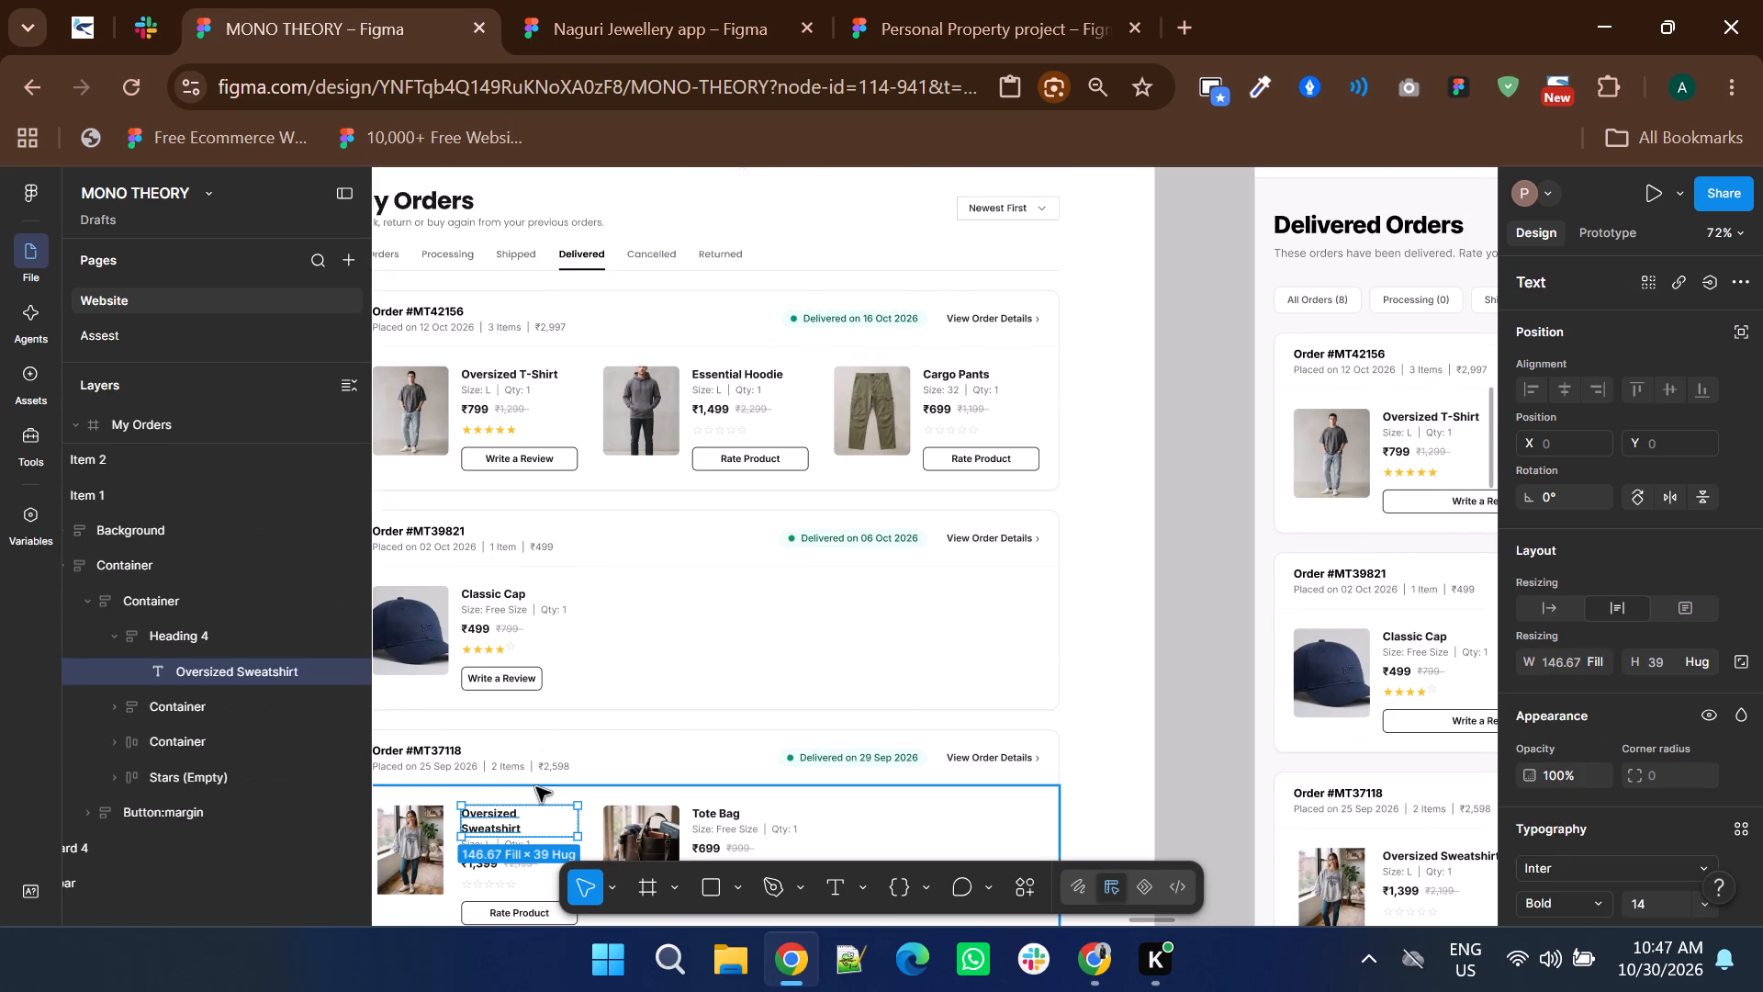
pyautogui.scroll(-2, 545, 762)
pyautogui.click(576, 552)
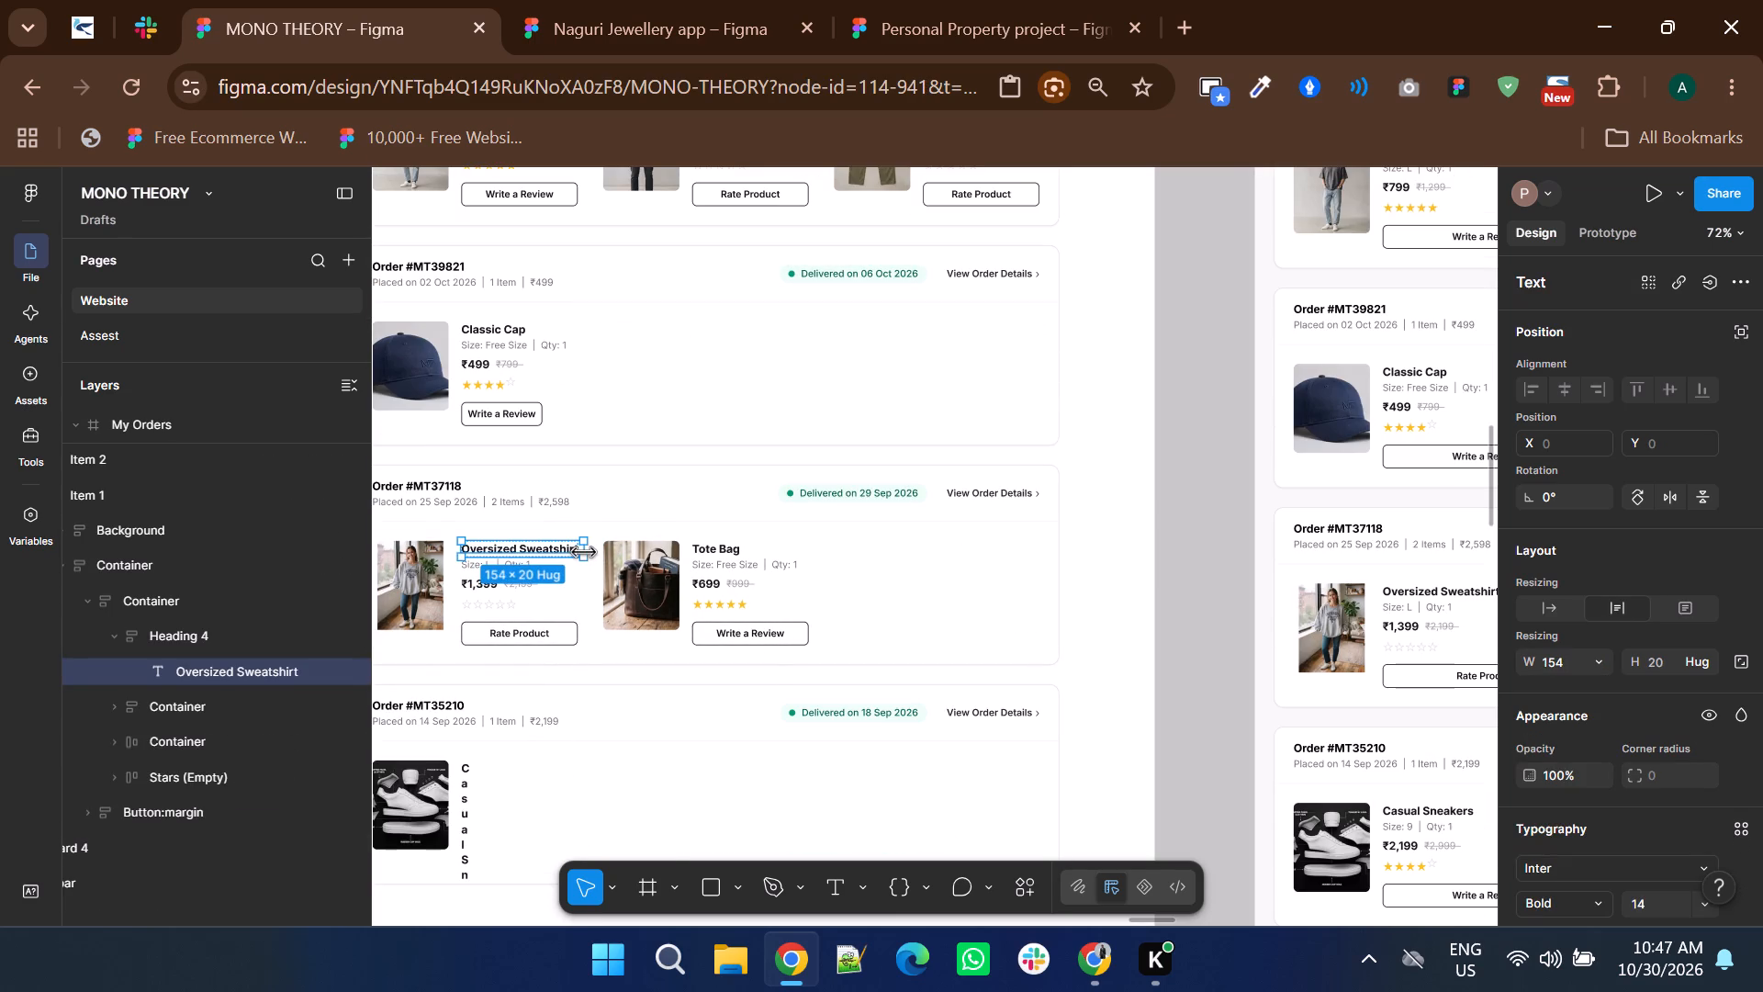
# Widen the Casual Sneakers title in the Order #MT35210 card so the name fits closely on one line.
pyautogui.keyDown('ctrl'); pyautogui.scroll(-2, 895, 651); pyautogui.keyUp('ctrl')
pyautogui.scroll(-1, 895, 651)
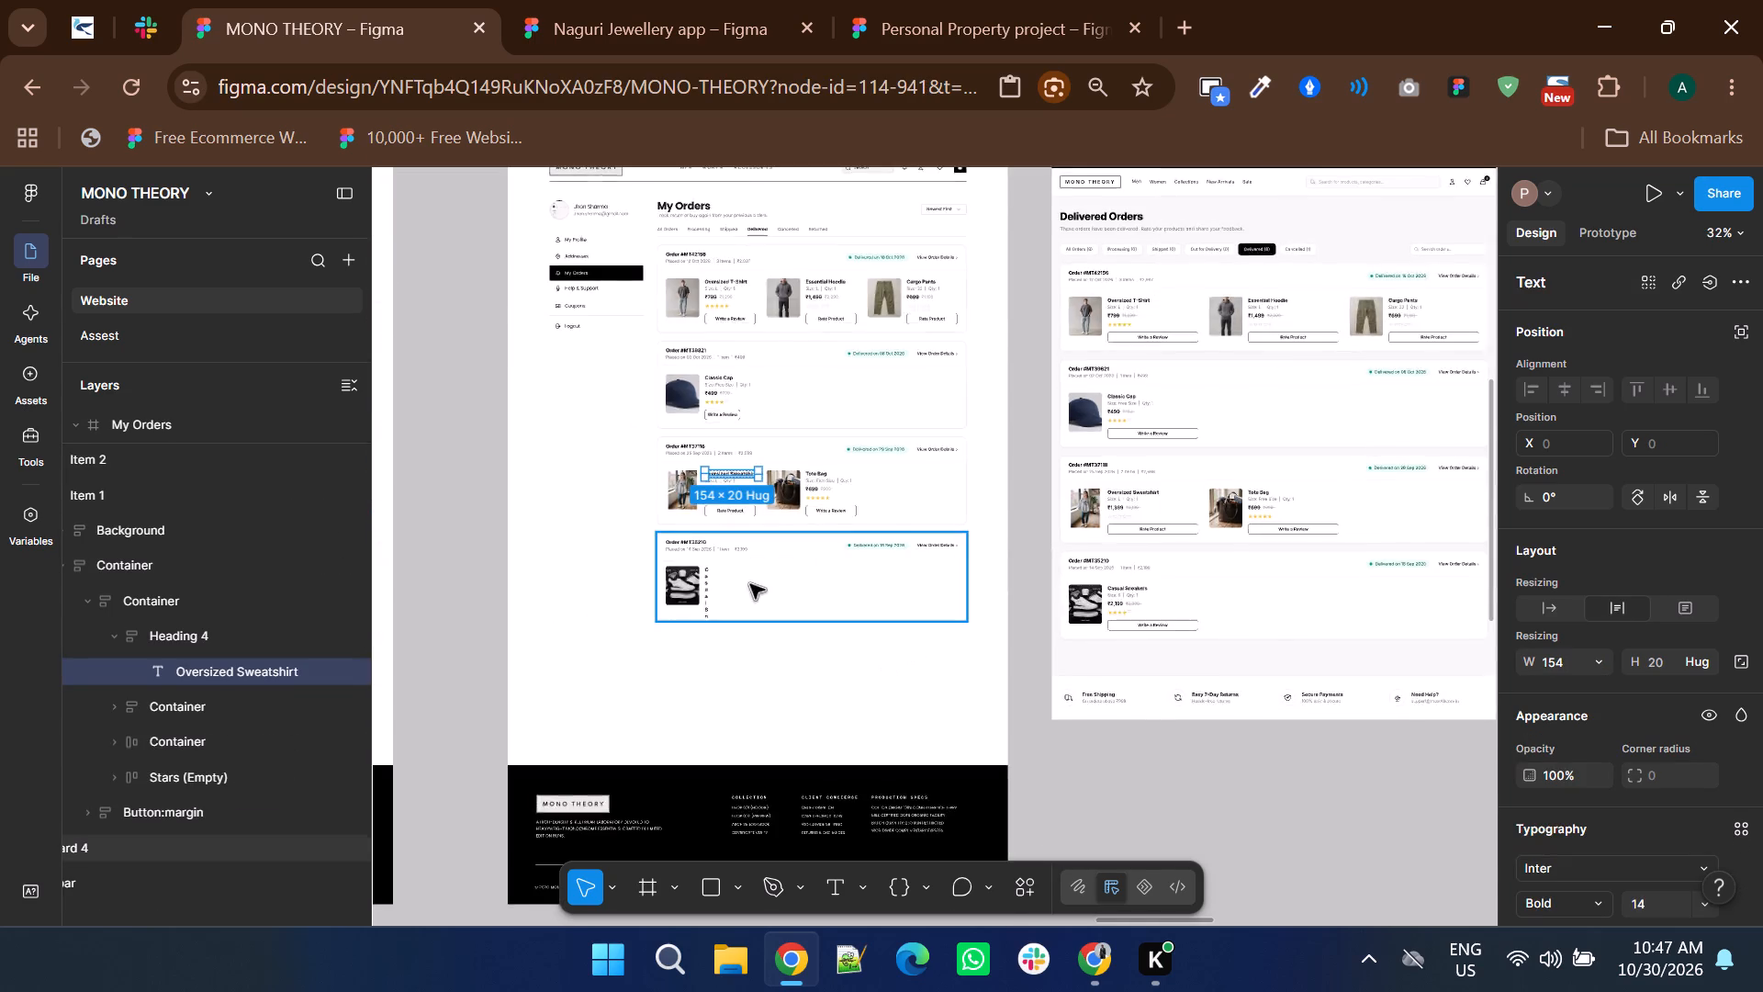
pyautogui.keyDown('ctrl'); pyautogui.scroll(3, 727, 584); pyautogui.keyUp('ctrl')
pyautogui.keyDown('ctrl'); pyautogui.click(647, 584); pyautogui.keyUp('ctrl')
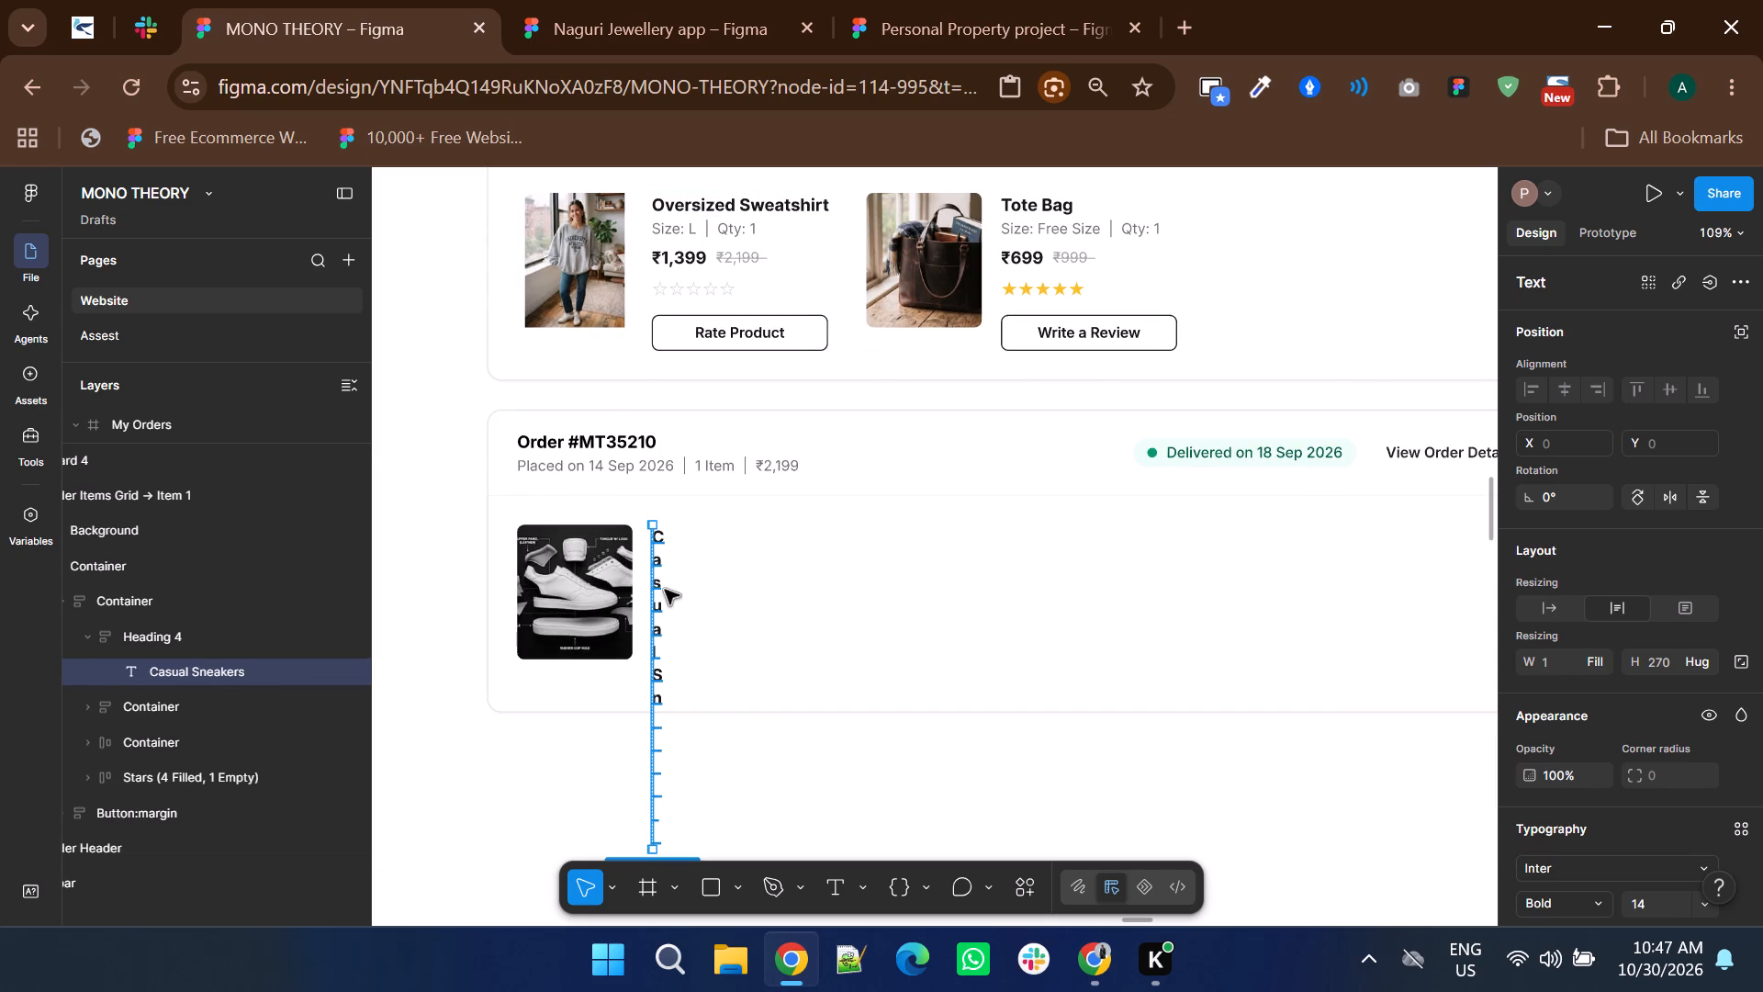
pyautogui.moveTo(658, 582); pyautogui.dragTo(971, 592)
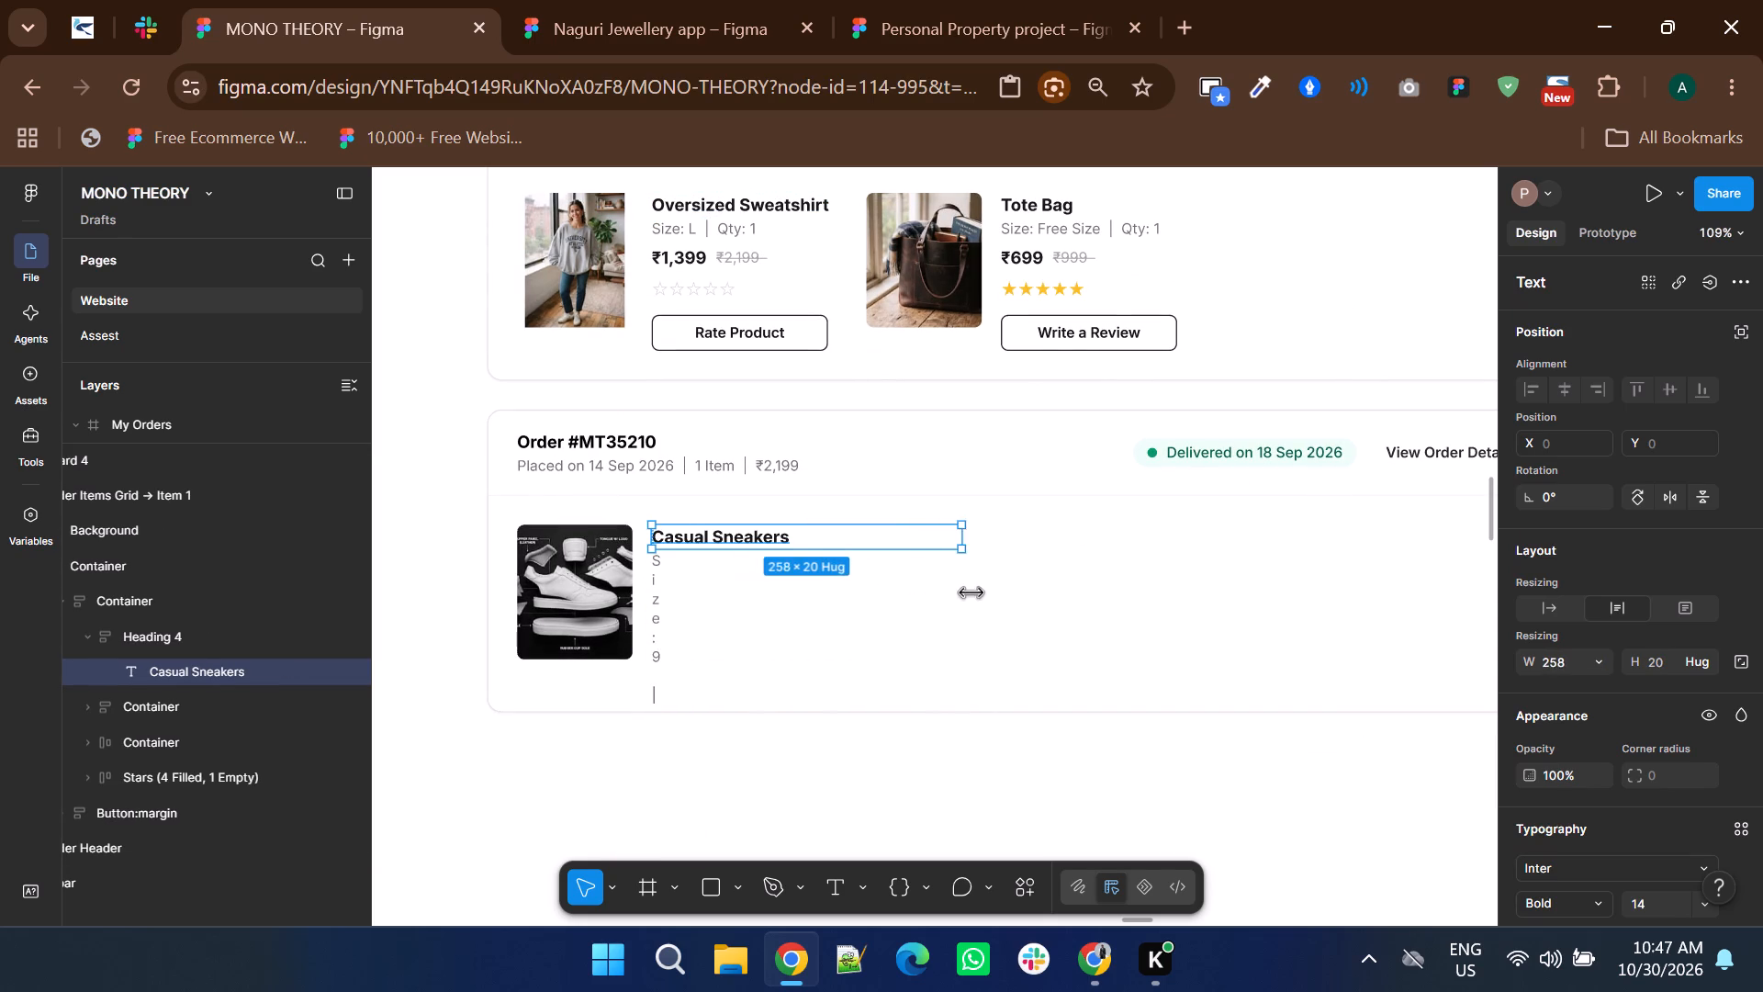
pyautogui.moveTo(971, 592); pyautogui.dragTo(799, 588)
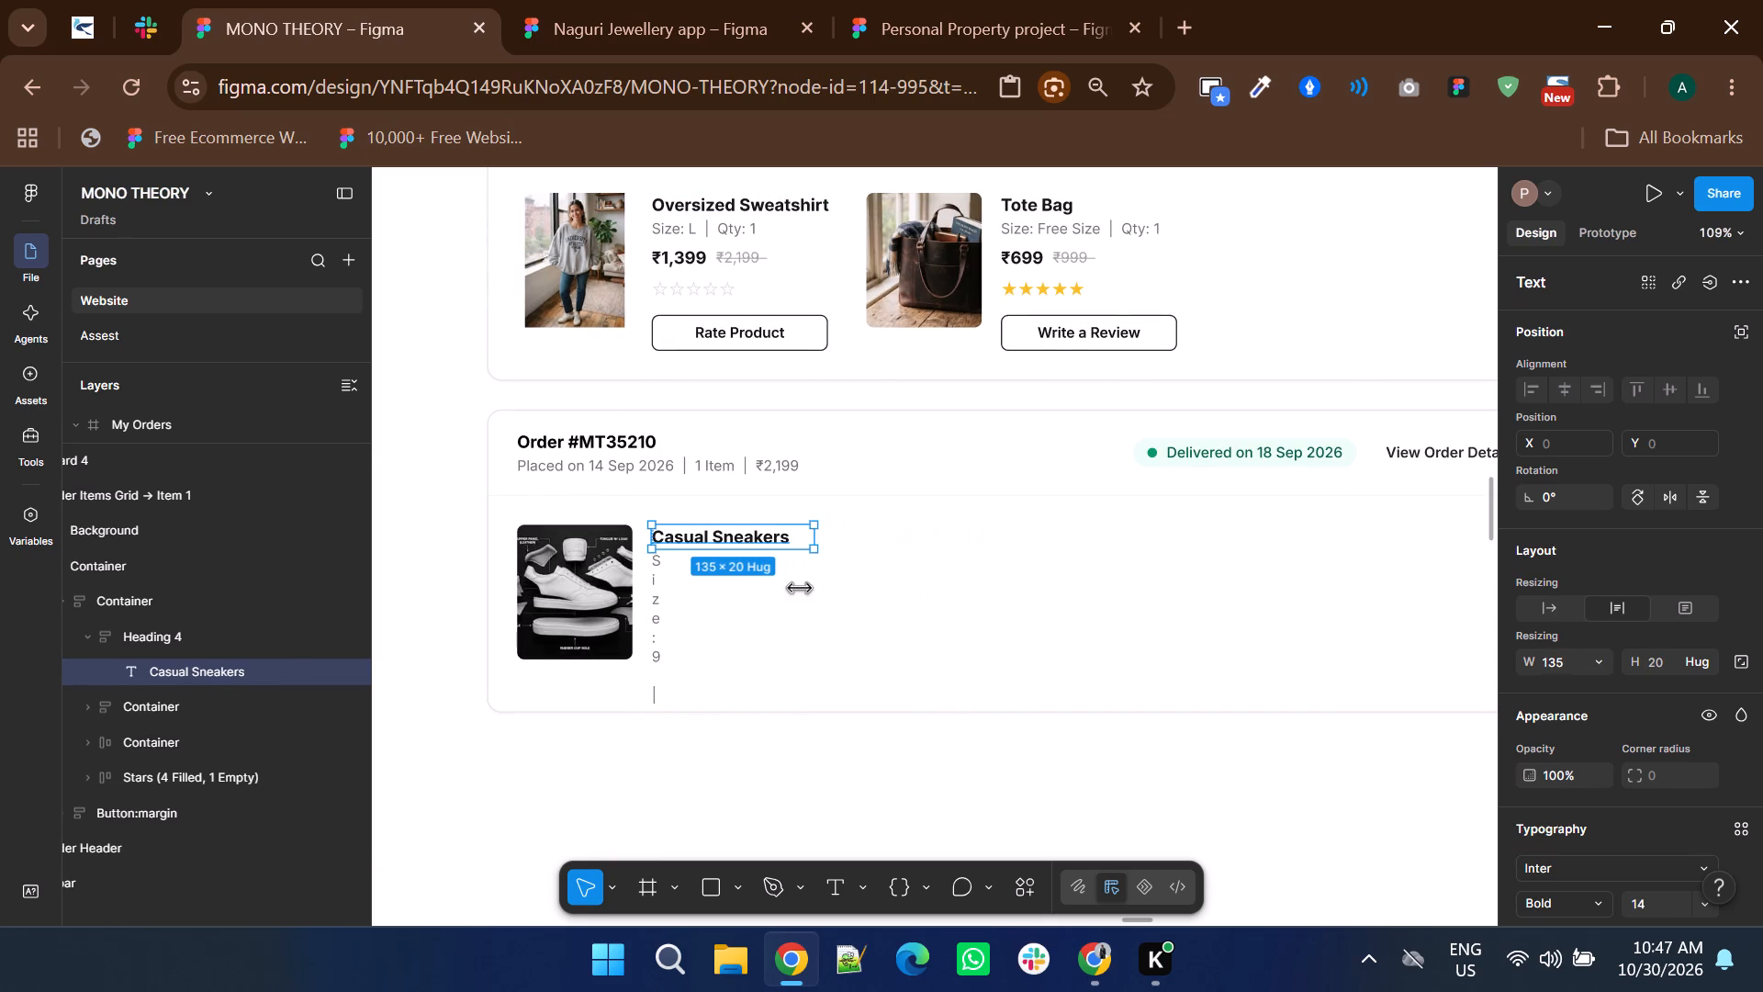
pyautogui.moveTo(799, 588); pyautogui.dragTo(790, 586)
# Widen the Casual Sneakers' size and quantity text to 107 px so it sits on one line.
pyautogui.click(659, 584)
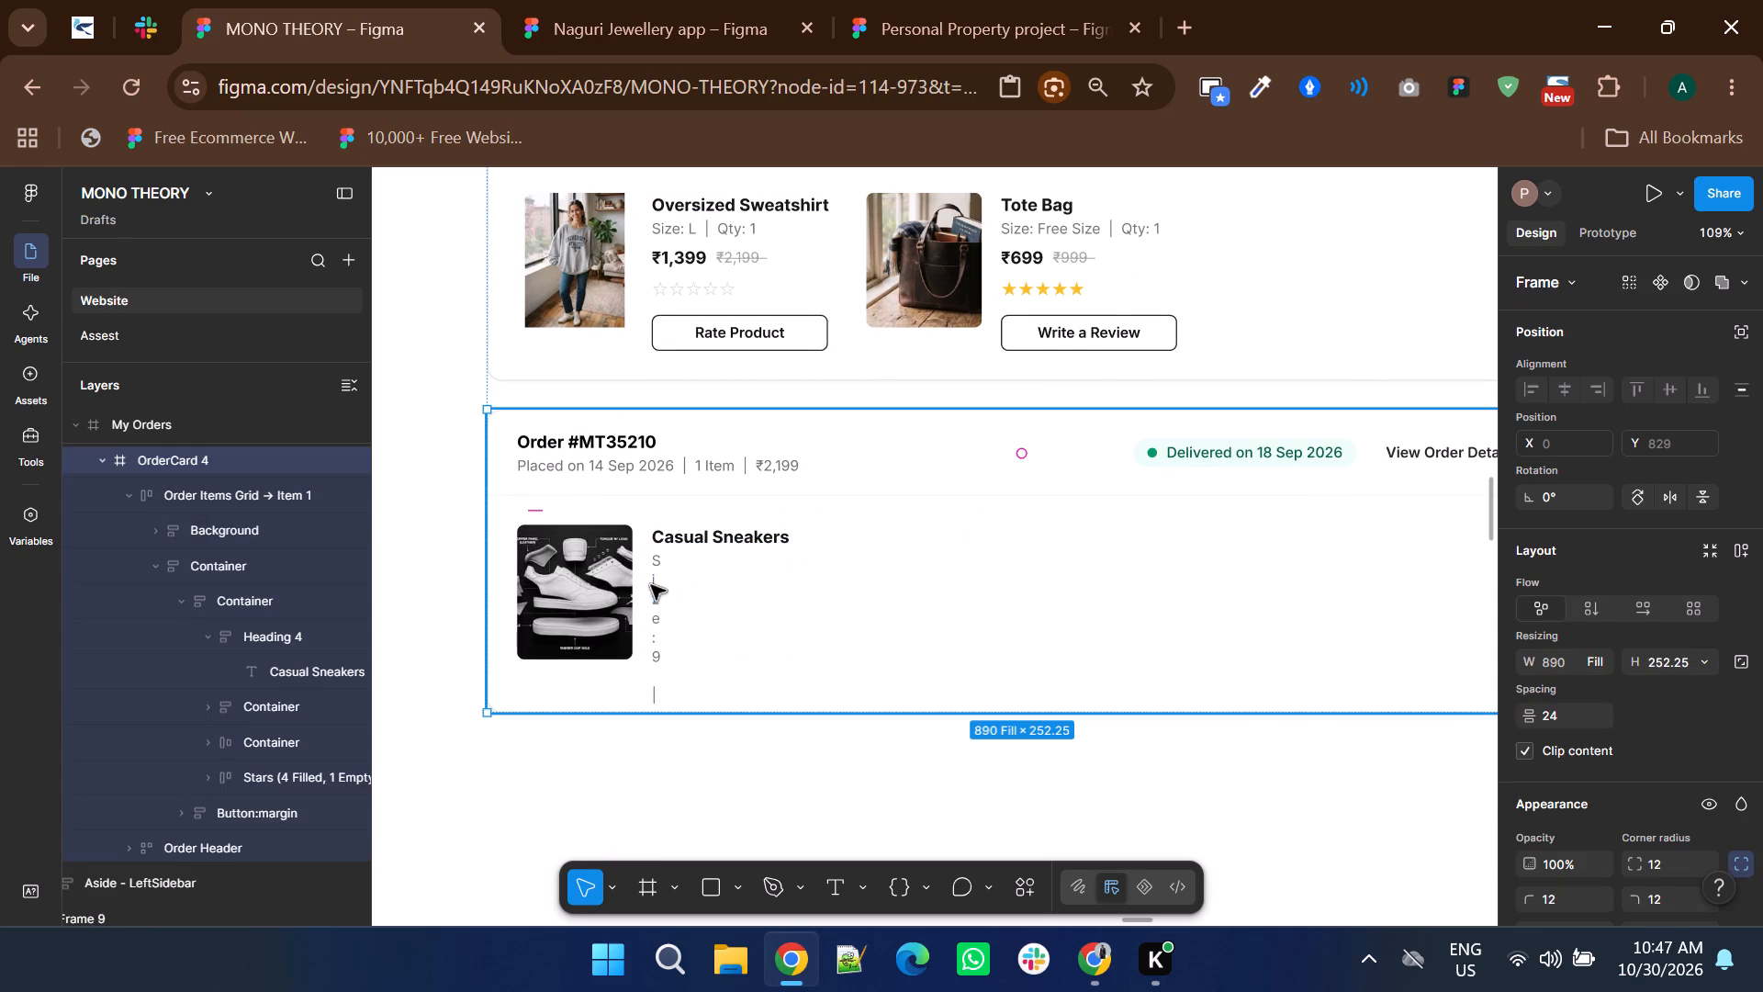
pyautogui.doubleClick(658, 584)
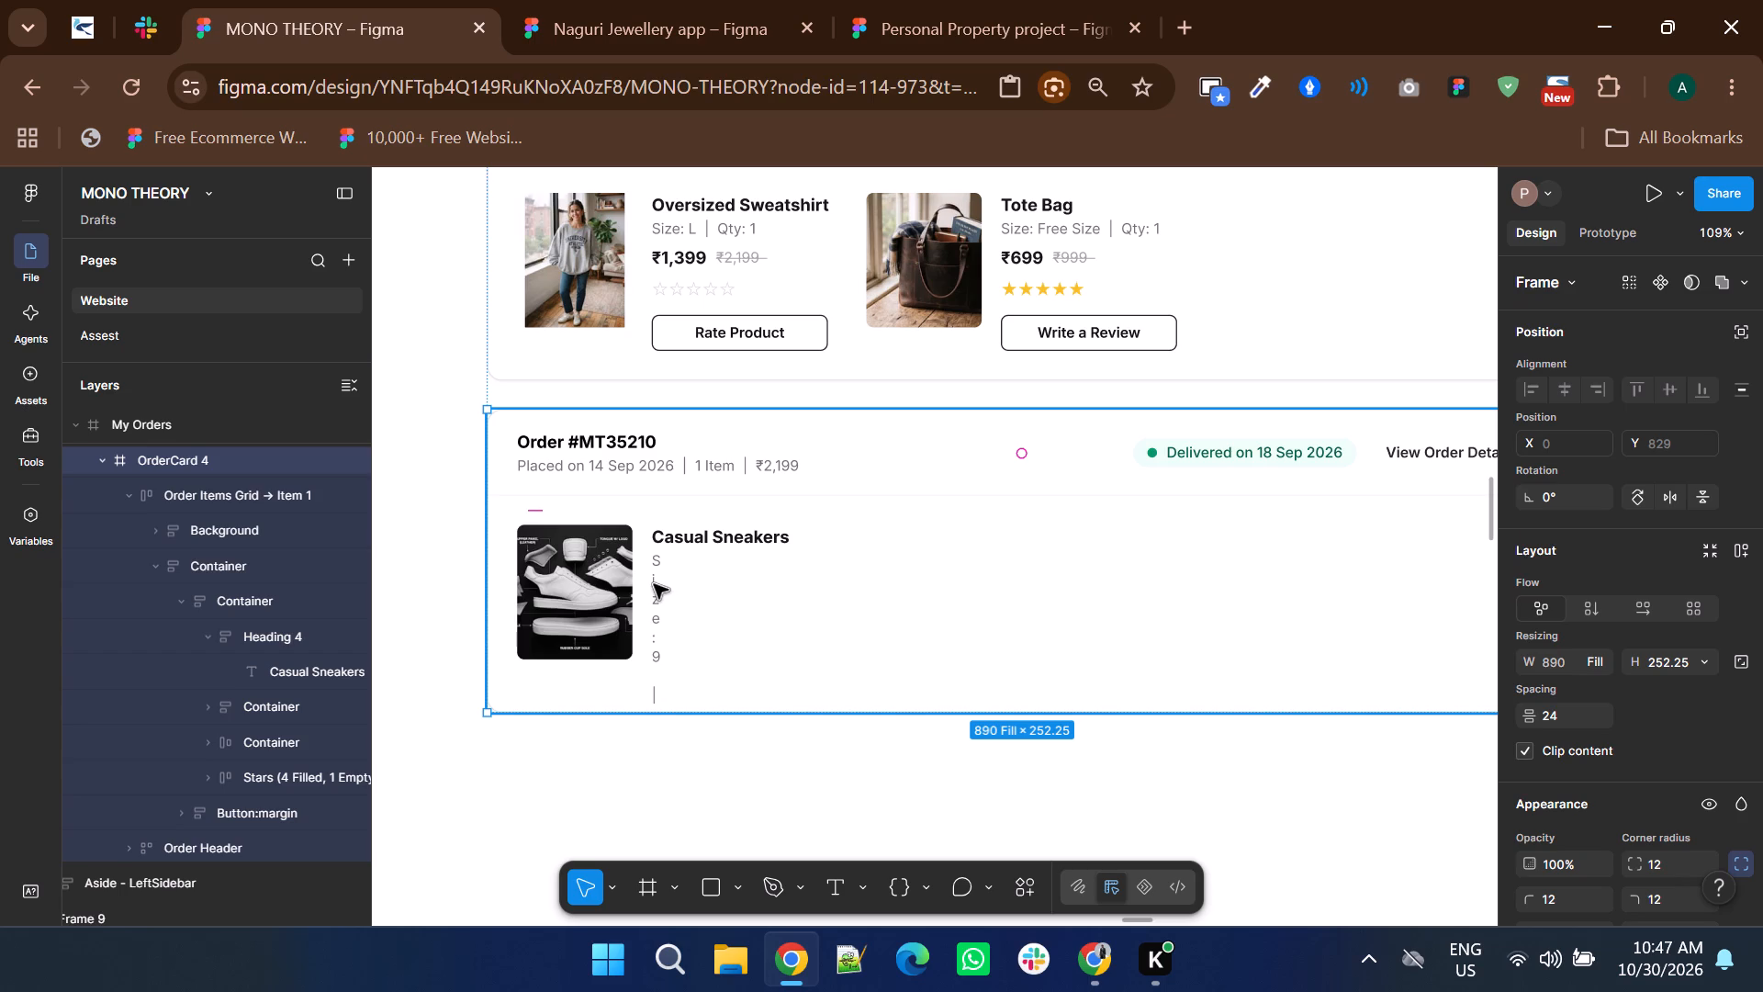
pyautogui.keyDown('ctrl'); pyautogui.click(654, 584); pyautogui.keyUp('ctrl')
pyautogui.keyDown('ctrl'); pyautogui.scroll(2, 654, 584); pyautogui.keyUp('ctrl')
pyautogui.moveTo(655, 584); pyautogui.dragTo(777, 587)
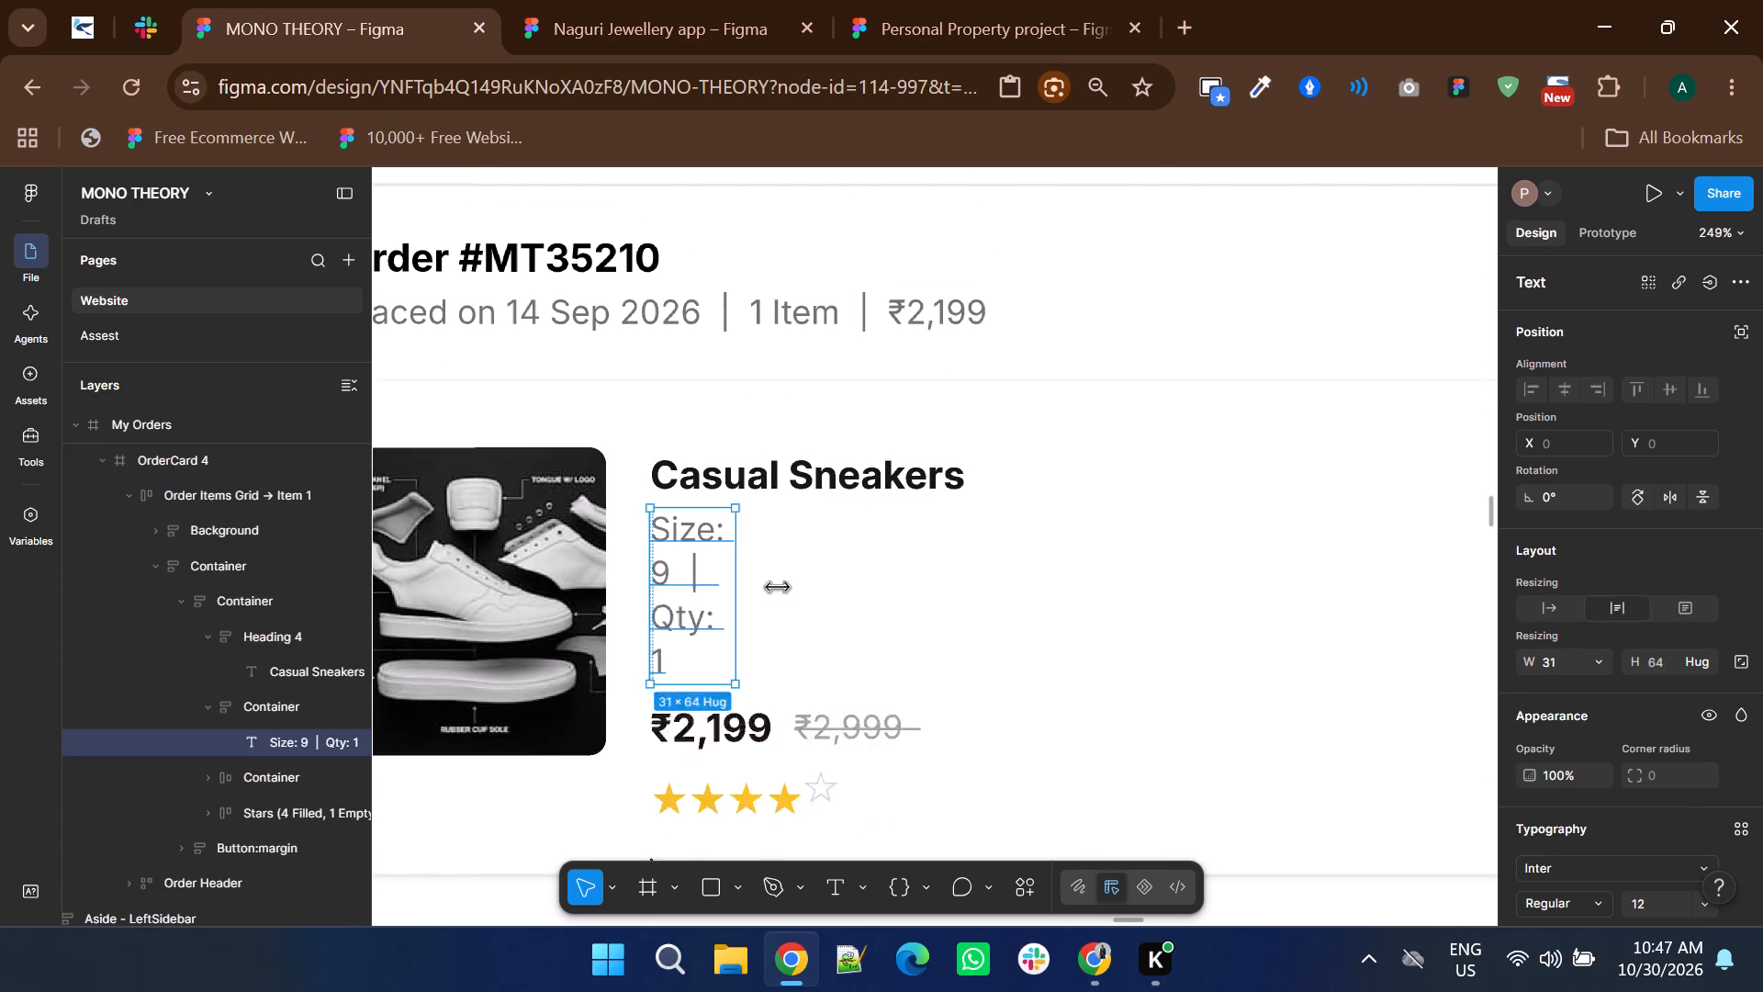
pyautogui.moveTo(777, 587); pyautogui.dragTo(943, 593)
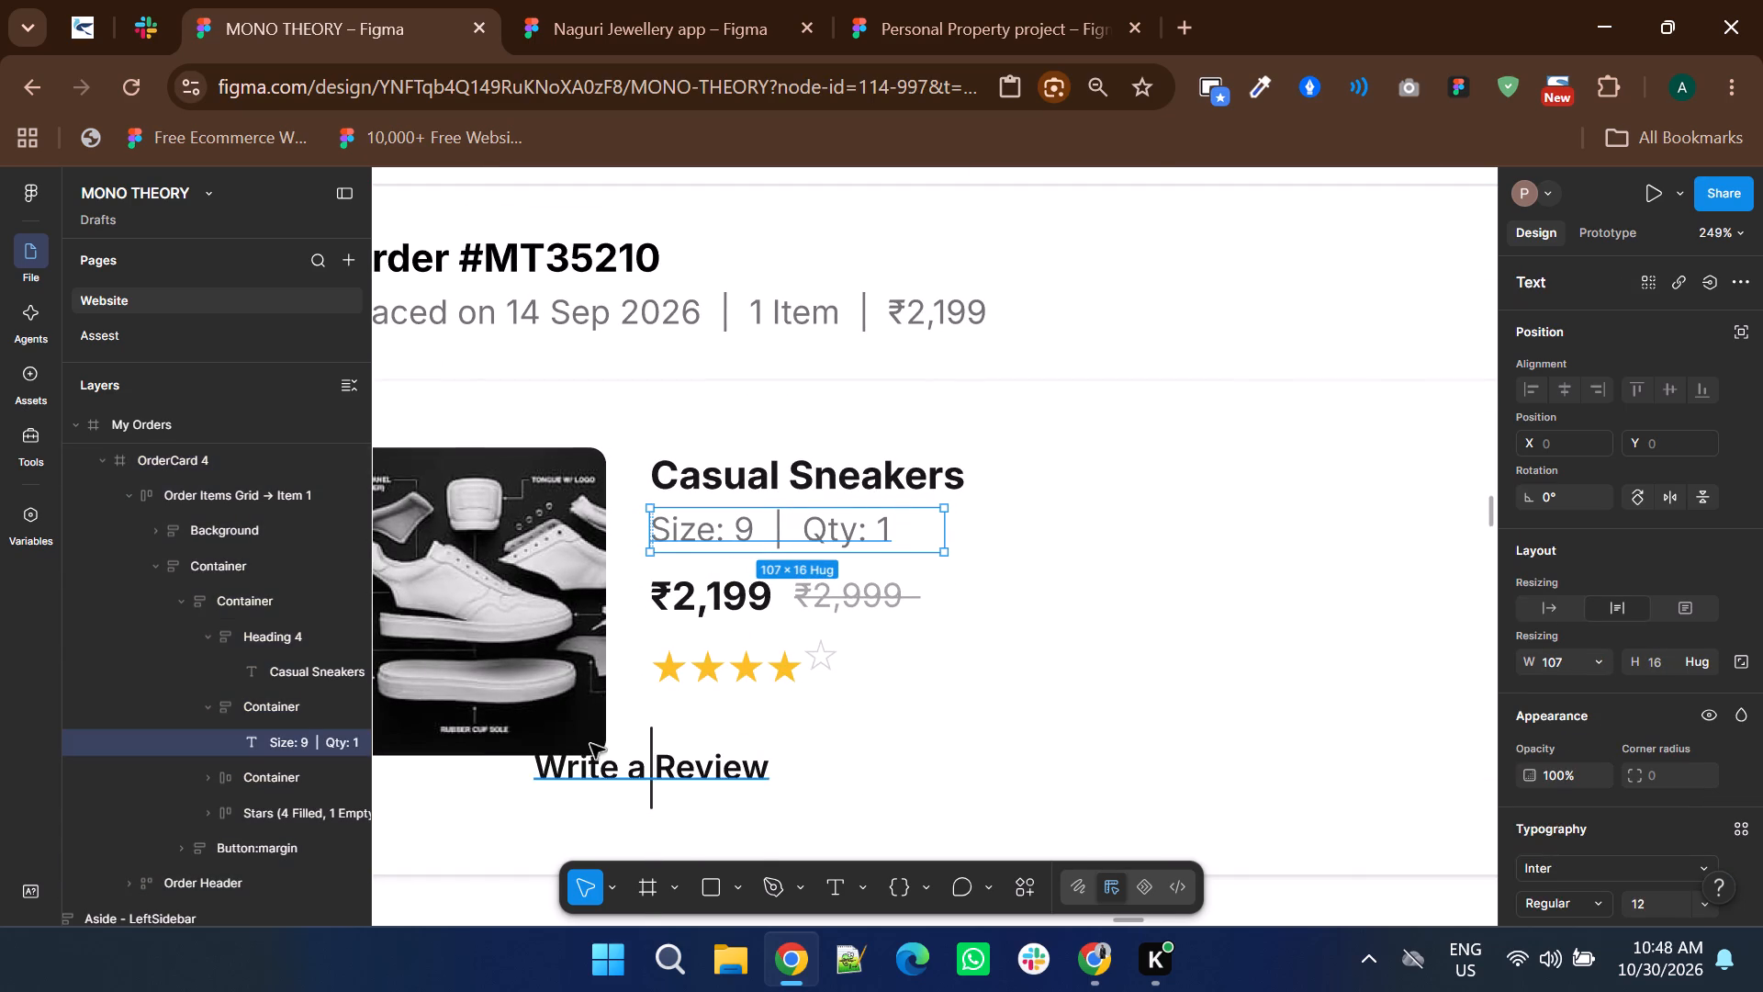
# Widen the Button:margin container around the Casual Sneakers' Write a Review button to 100 px and clear the selection.
pyautogui.keyDown('ctrl'); pyautogui.scroll(5, 657, 761); pyautogui.keyUp('ctrl')
pyautogui.click(608, 589)
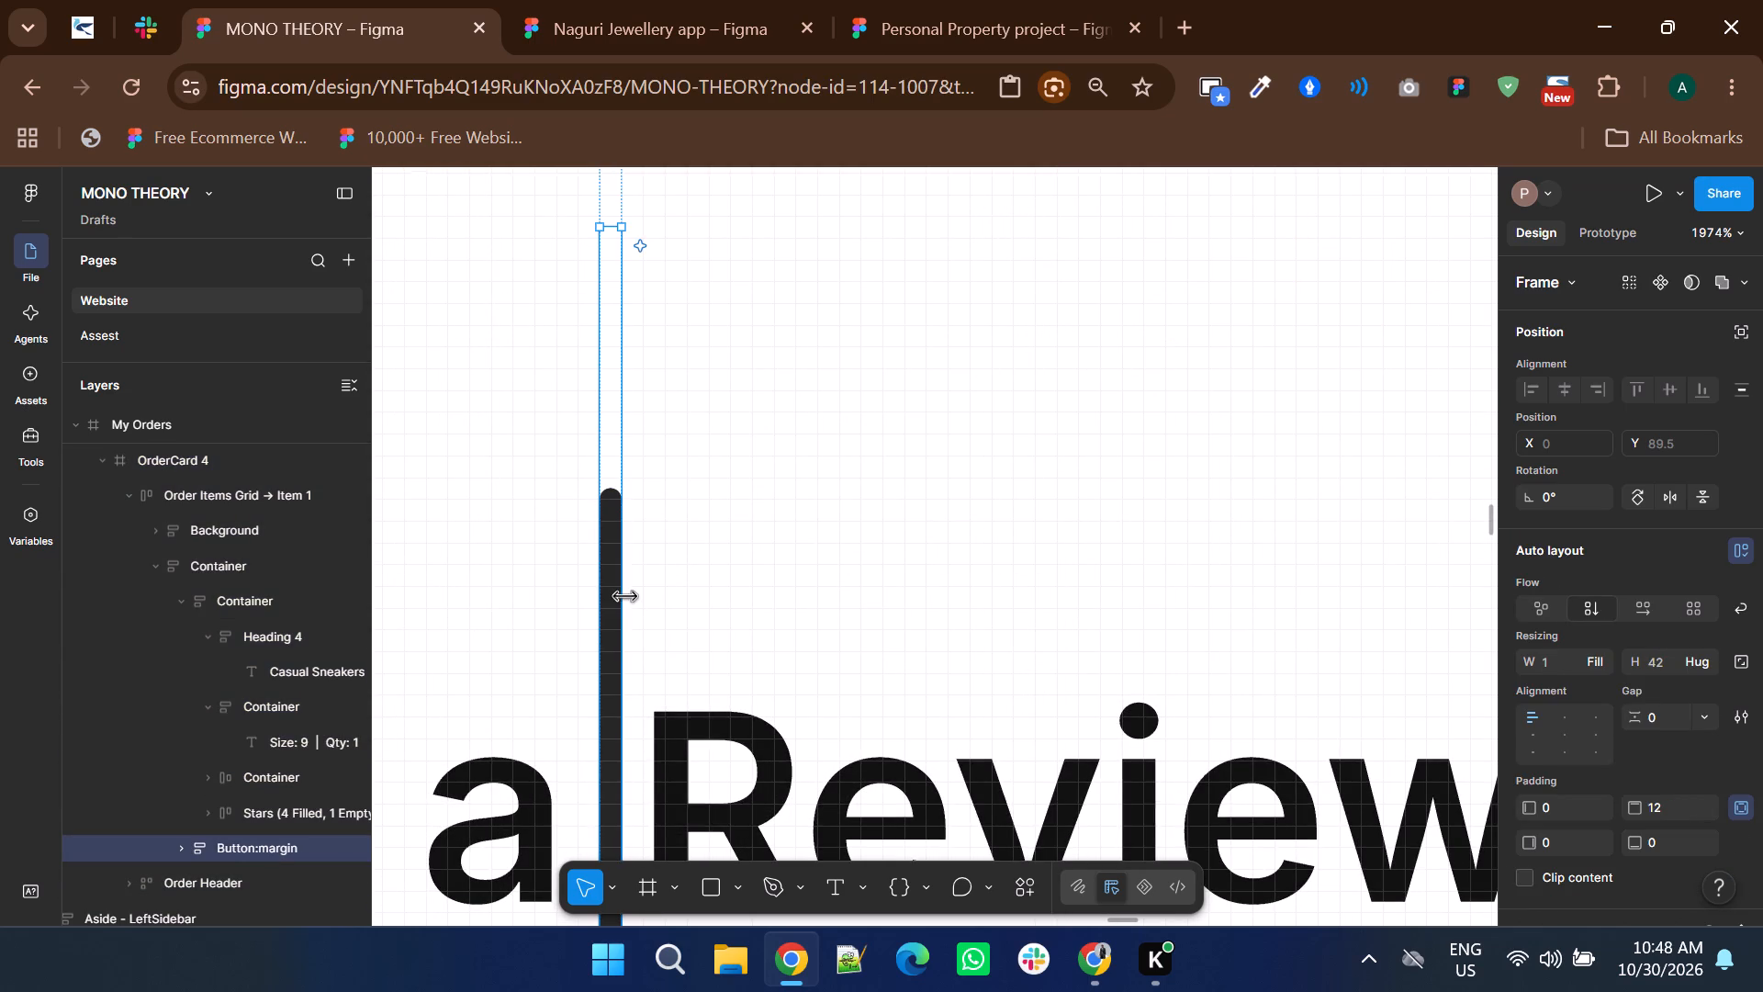
pyautogui.moveTo(624, 596); pyautogui.dragTo(887, 630)
pyautogui.keyDown('ctrl'); pyautogui.scroll(-5, 766, 614); pyautogui.keyUp('ctrl')
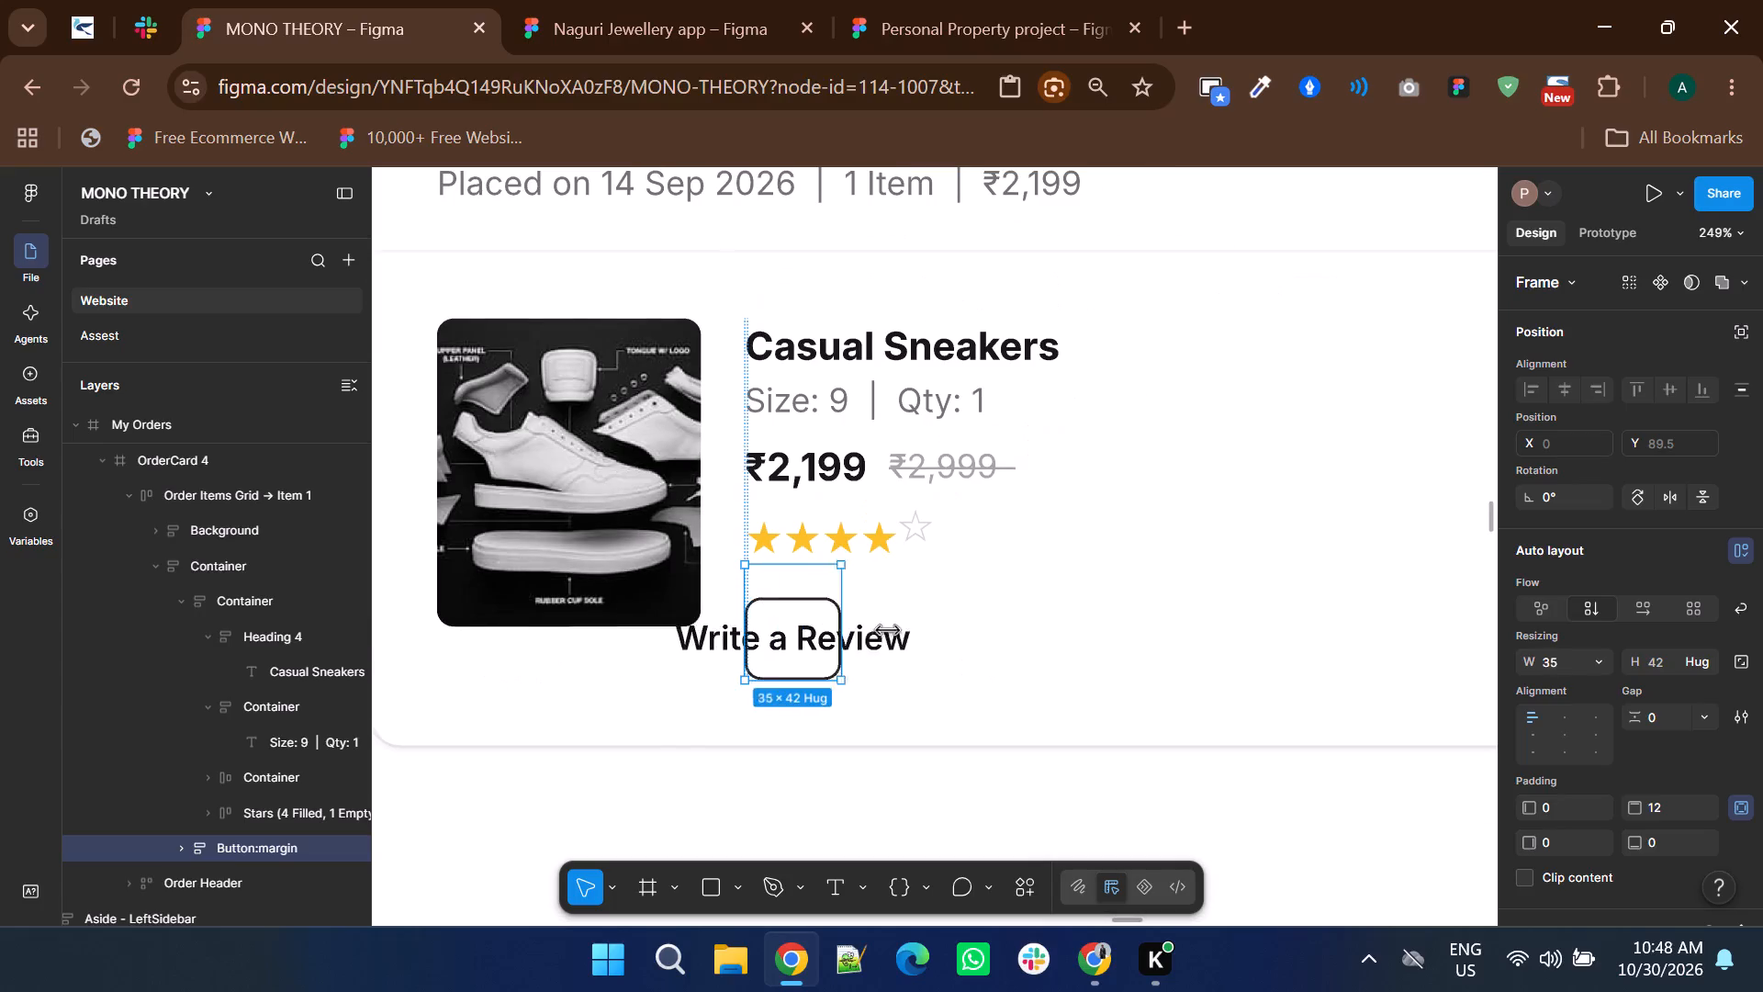
pyautogui.moveTo(887, 630); pyautogui.dragTo(1020, 642)
pyautogui.keyDown('ctrl'); pyautogui.scroll(-4, 780, 735); pyautogui.keyUp('ctrl')
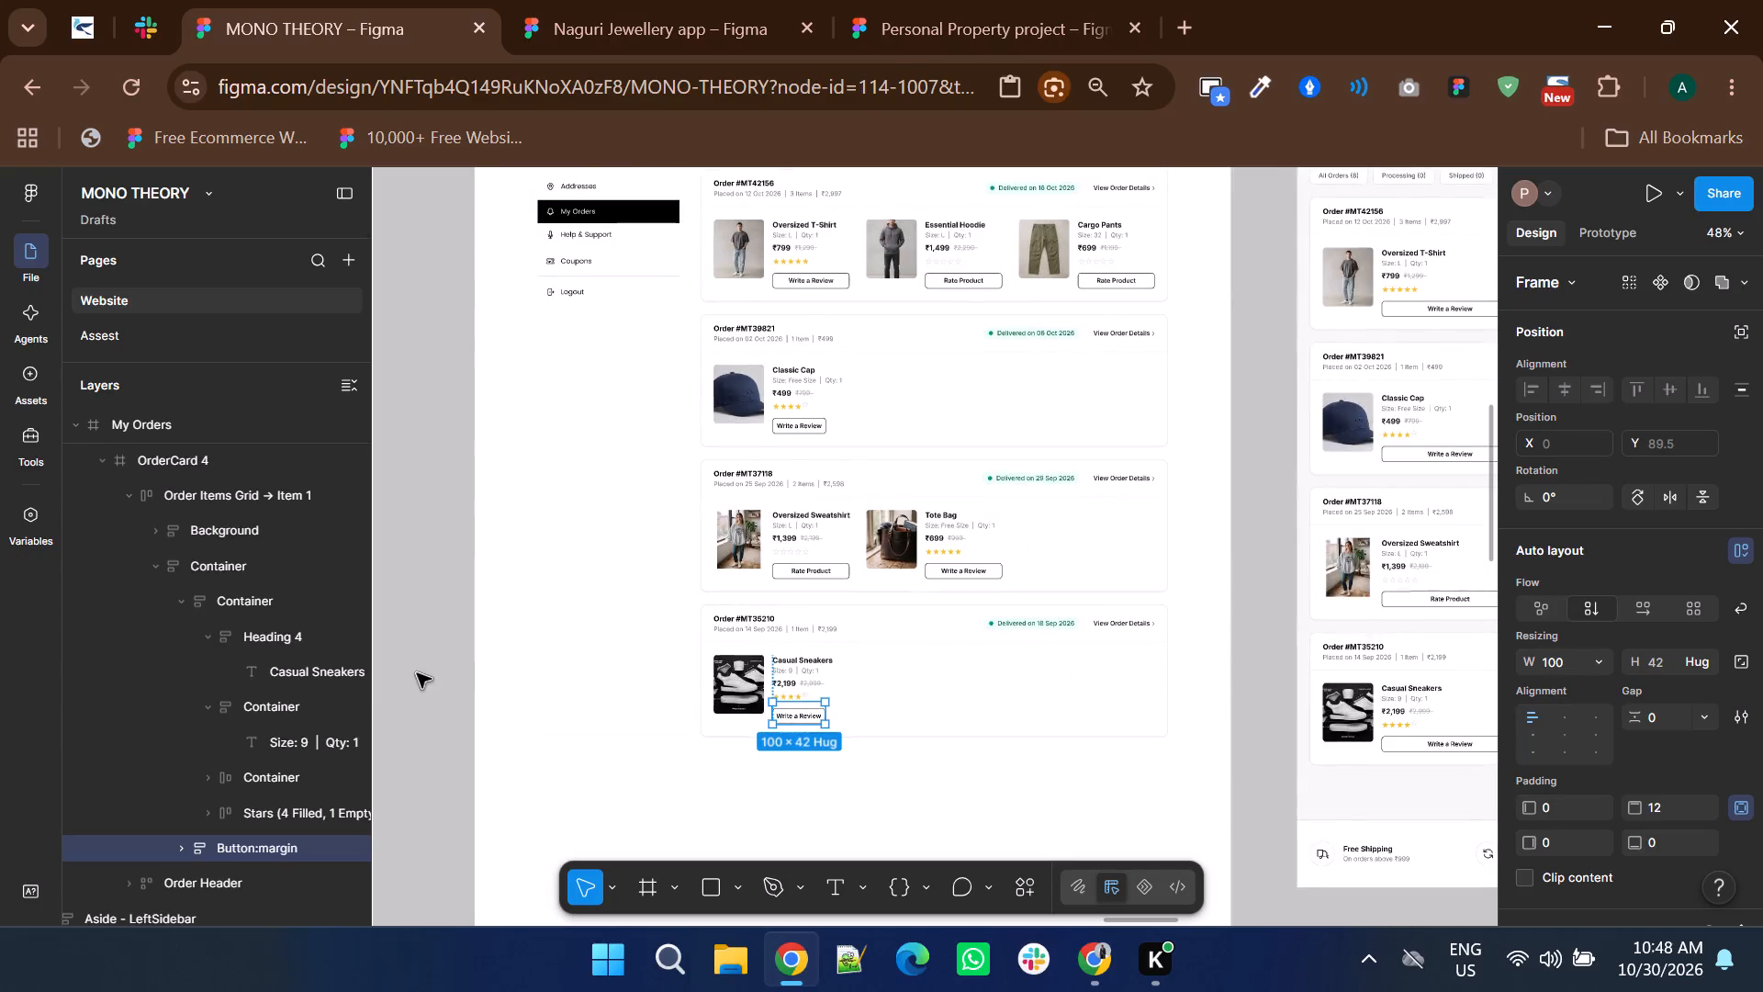
pyautogui.click(417, 673)
pyautogui.scroll(2, 848, 719)
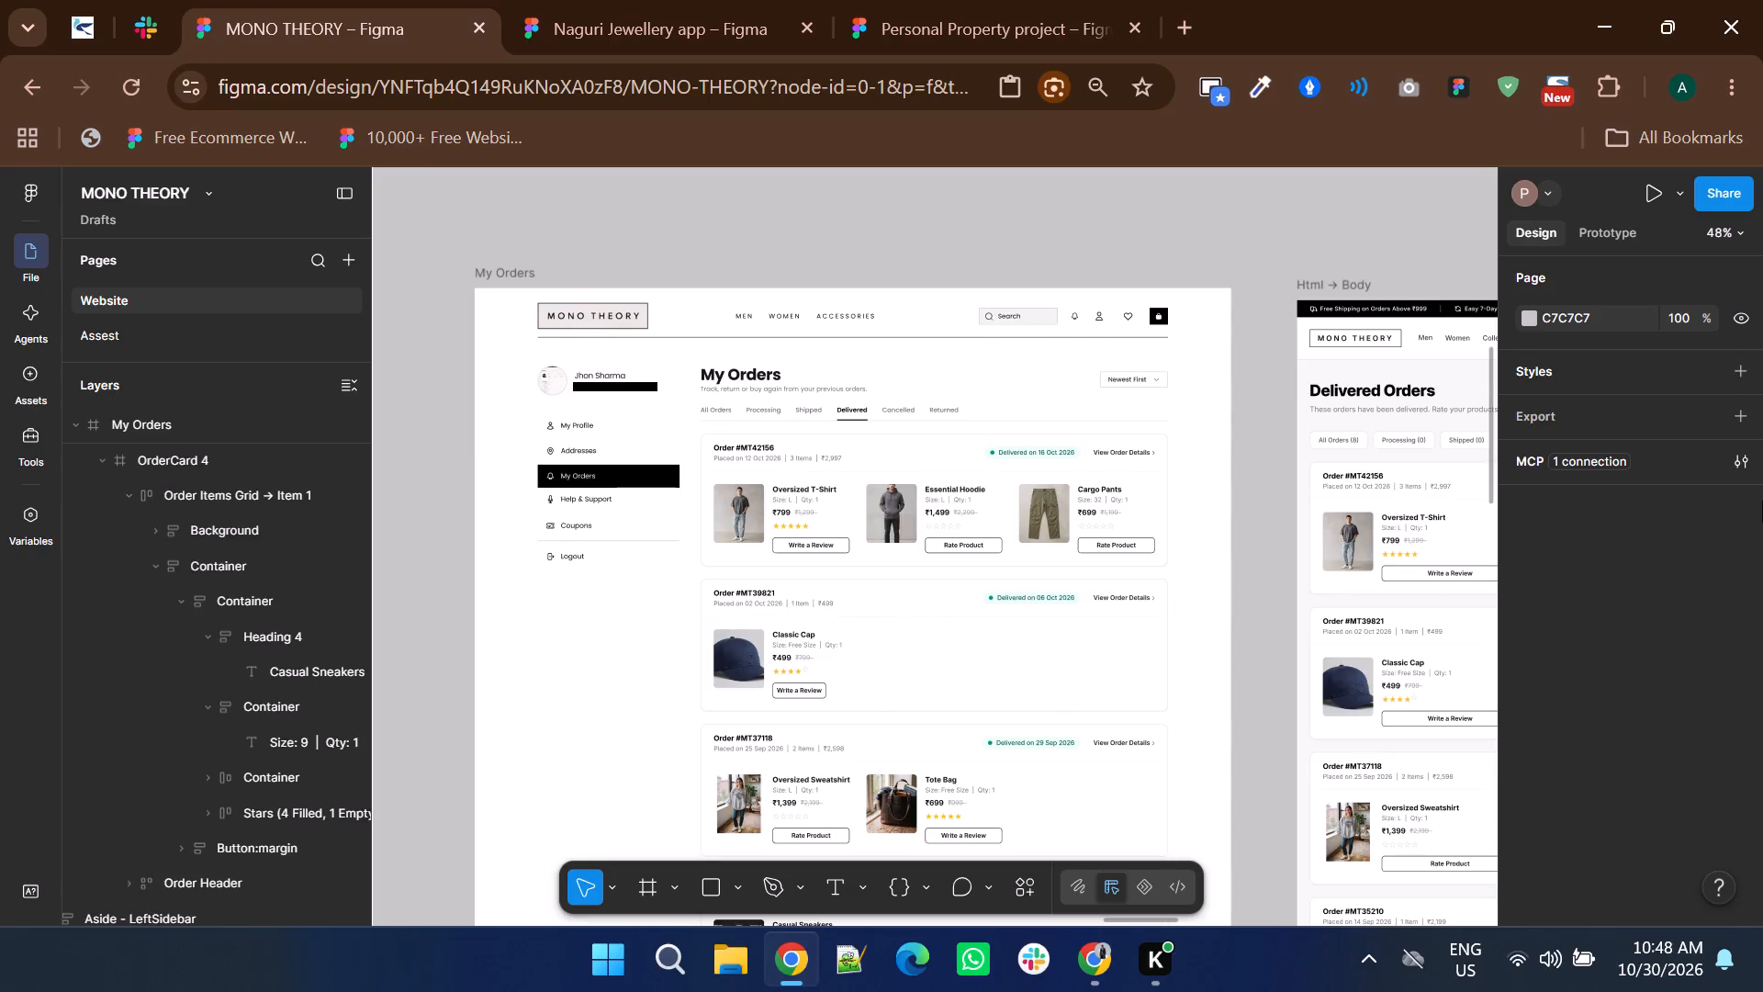
# Set the corner radius of the Order #MT42156 card in the My Orders frame to 0.
pyautogui.keyDown('ctrl'); pyautogui.click(848, 445); pyautogui.keyUp('ctrl')
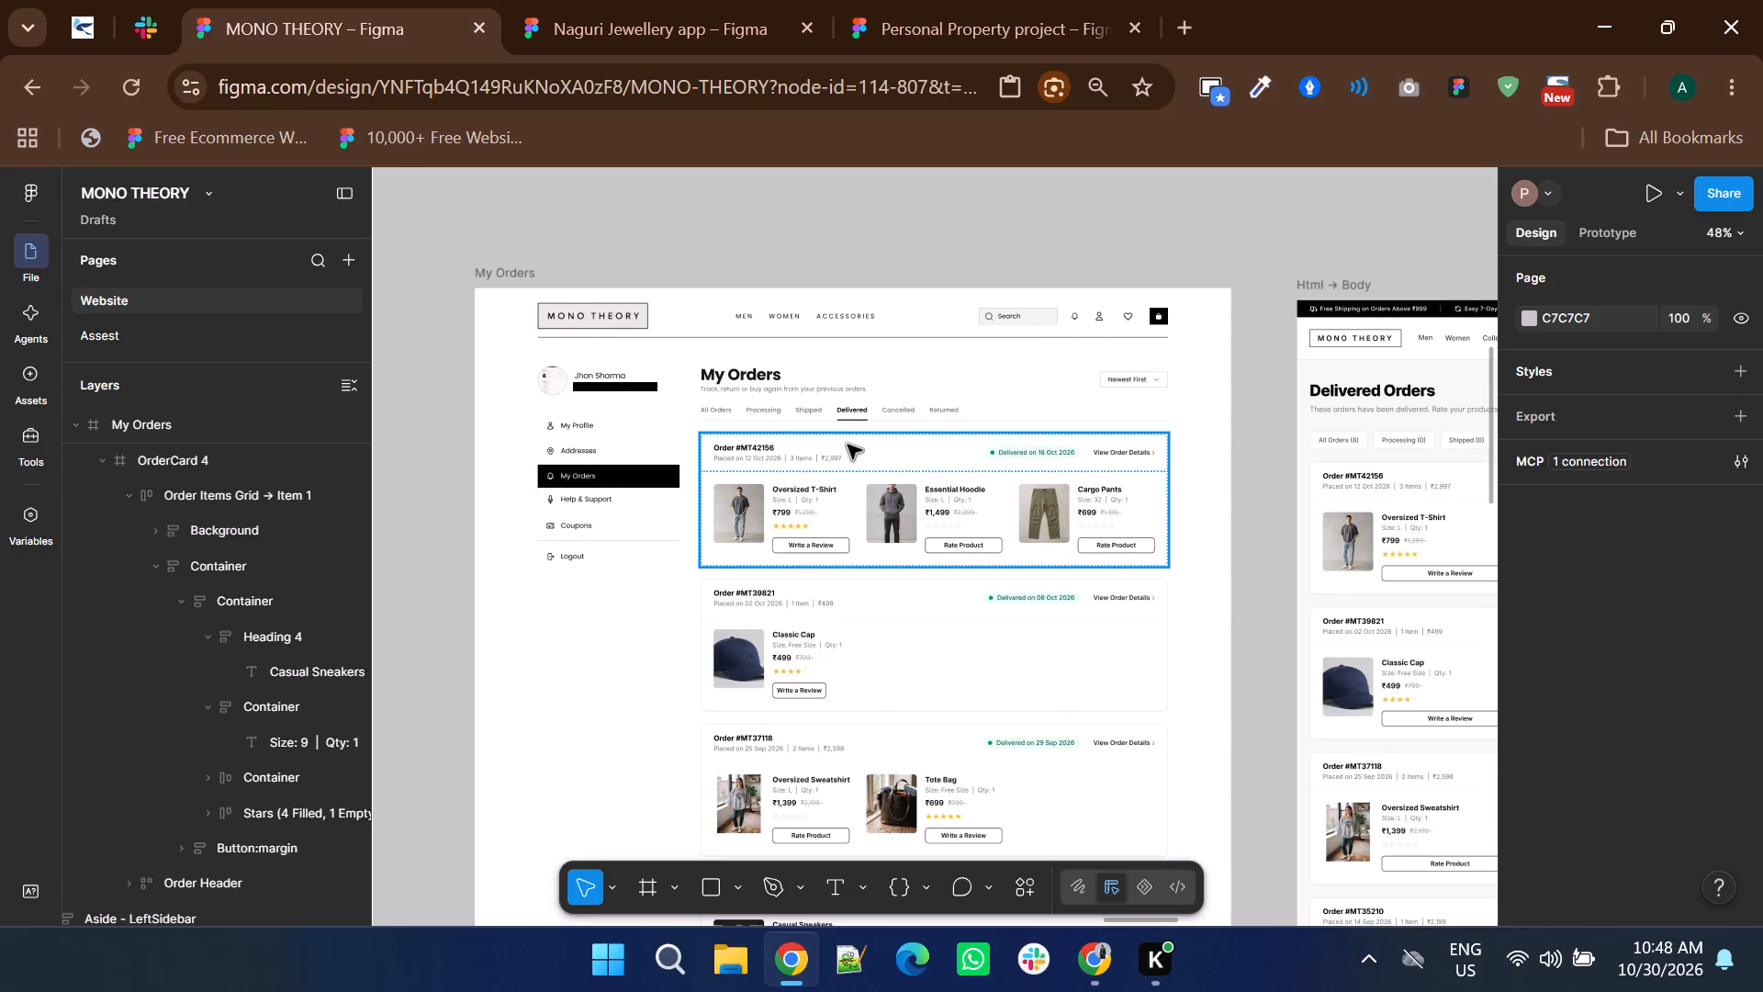
pyautogui.scroll(-2, 1754, 653)
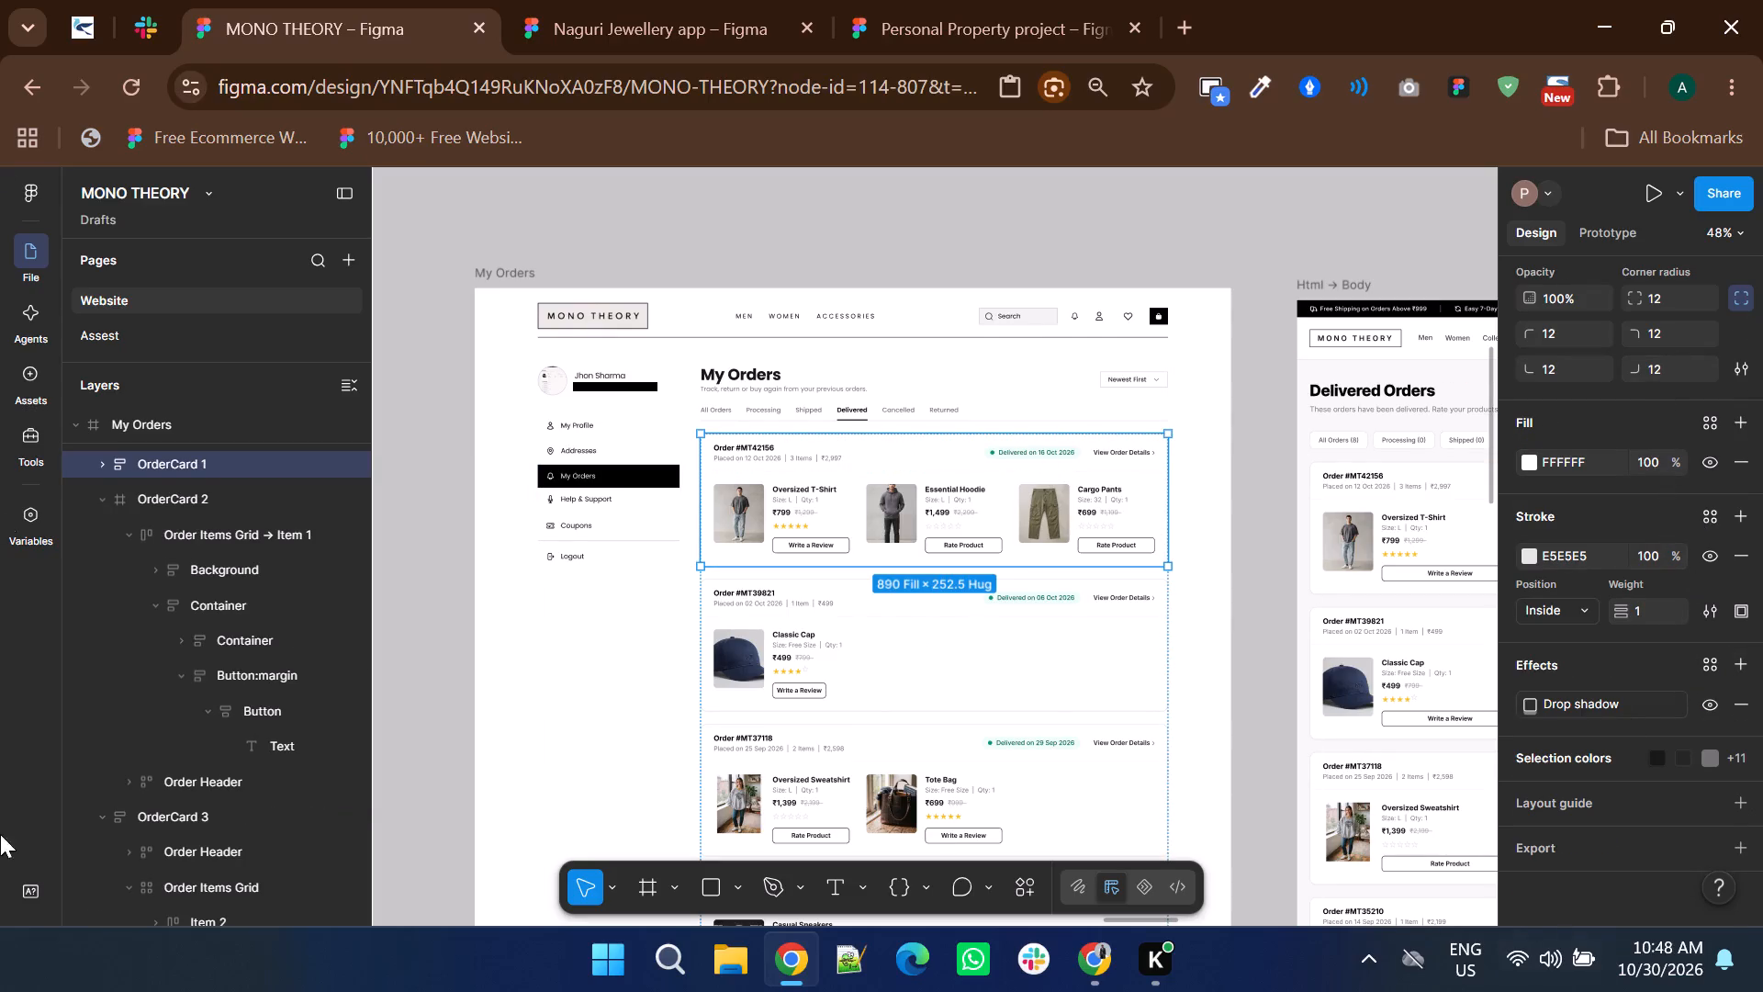
pyautogui.click(1689, 285)
pyautogui.press('Down')
pyautogui.press('Down')
pyautogui.press('Down')
pyautogui.press('Down')
pyautogui.press('Down')
pyautogui.press('Down')
pyautogui.press('Down')
pyautogui.press('Down')
pyautogui.press('Down')
pyautogui.press('Down')
pyautogui.press('Down')
pyautogui.press('Down')
pyautogui.press('Down')
pyautogui.press('Down')
pyautogui.press('Down')
pyautogui.press('Down')
pyautogui.press('Down')
pyautogui.press('Down')
pyautogui.press('Down')
pyautogui.press('Down')
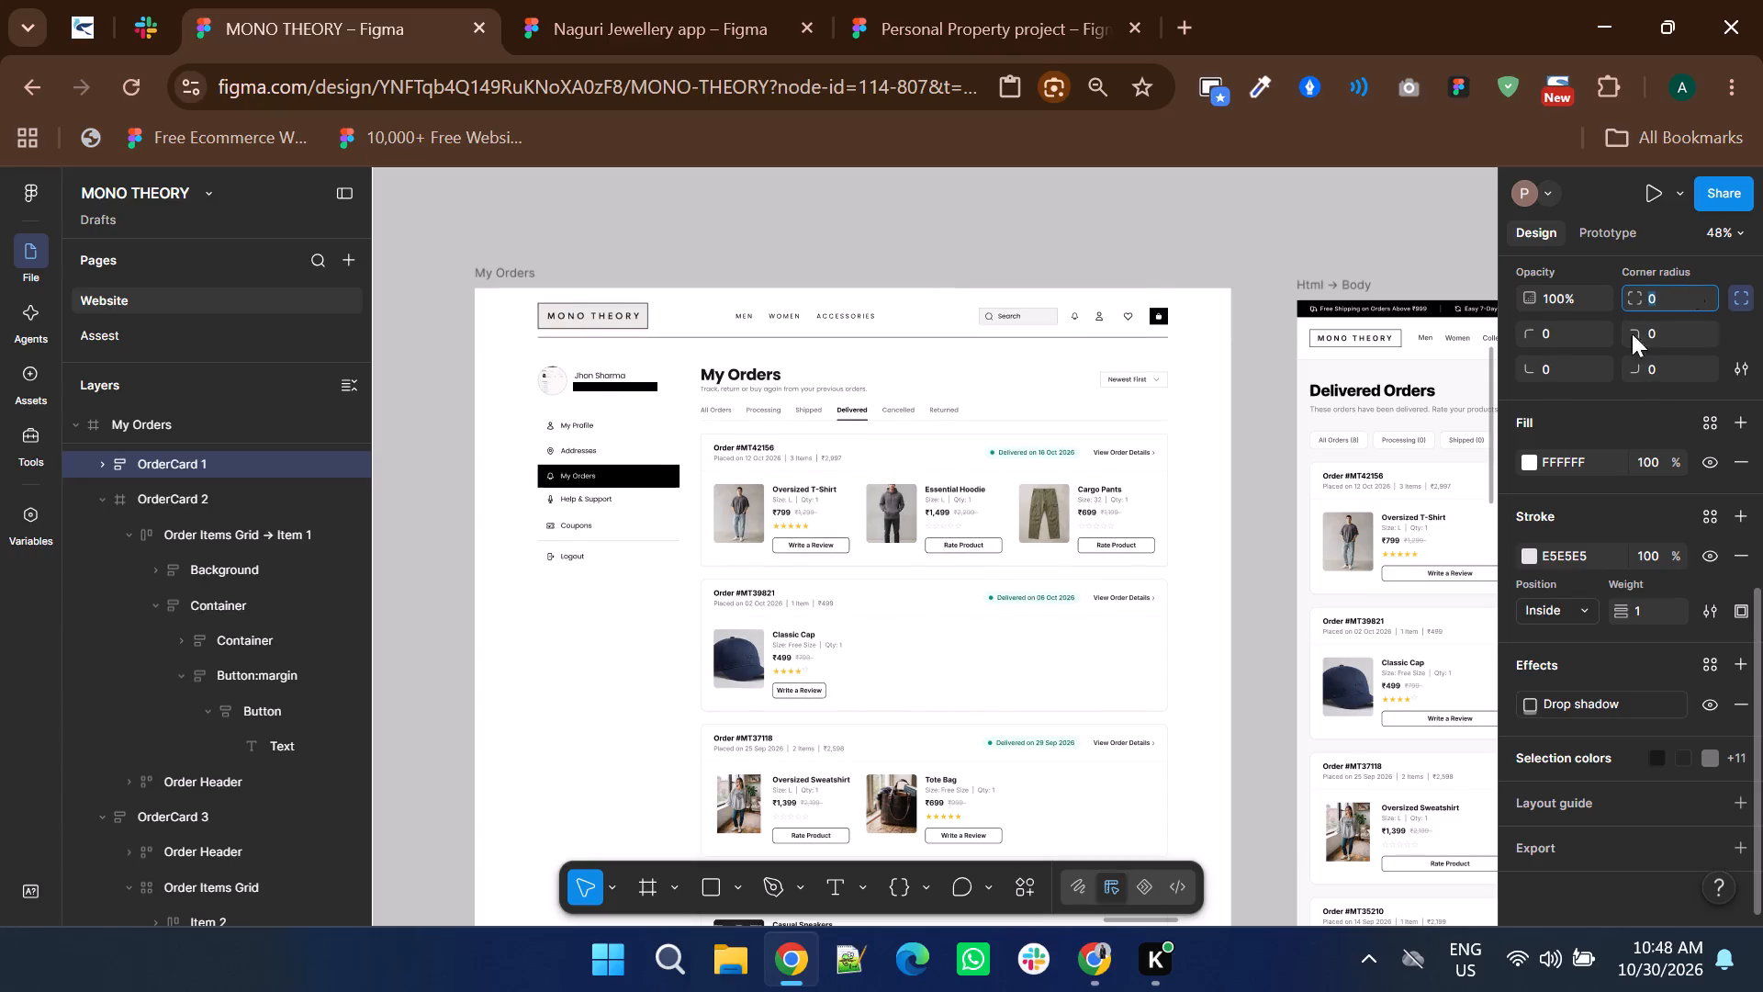
# Fill all four delivered order cards with the card background colour sampled from the neighbouring My Orders frame, and clear the selection.
pyautogui.keyDown('ctrl'); pyautogui.scroll(-3, 827, 464); pyautogui.keyUp('ctrl')
pyautogui.keyDown('ctrl'); pyautogui.scroll(3, 1231, 665); pyautogui.keyUp('ctrl')
pyautogui.keyDown('ctrl'); pyautogui.scroll(-3, 1236, 677); pyautogui.keyUp('ctrl')
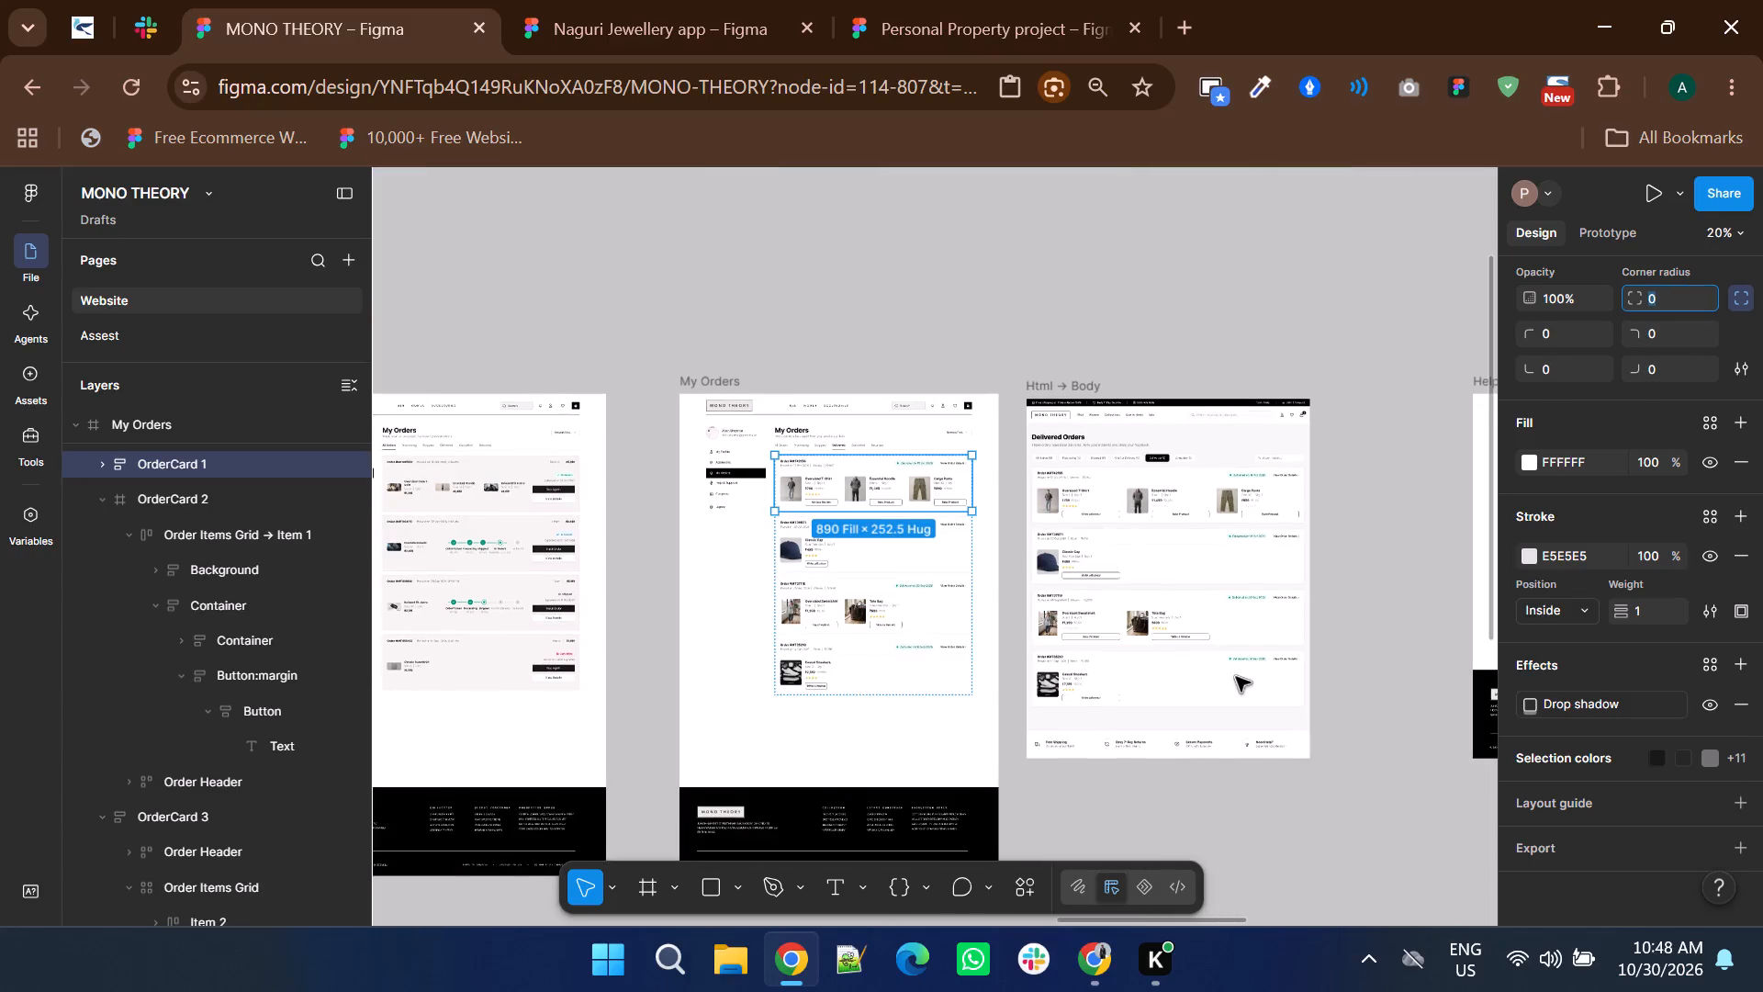
pyautogui.keyDown('ctrl'); pyautogui.scroll(3, 904, 506); pyautogui.keyUp('ctrl')
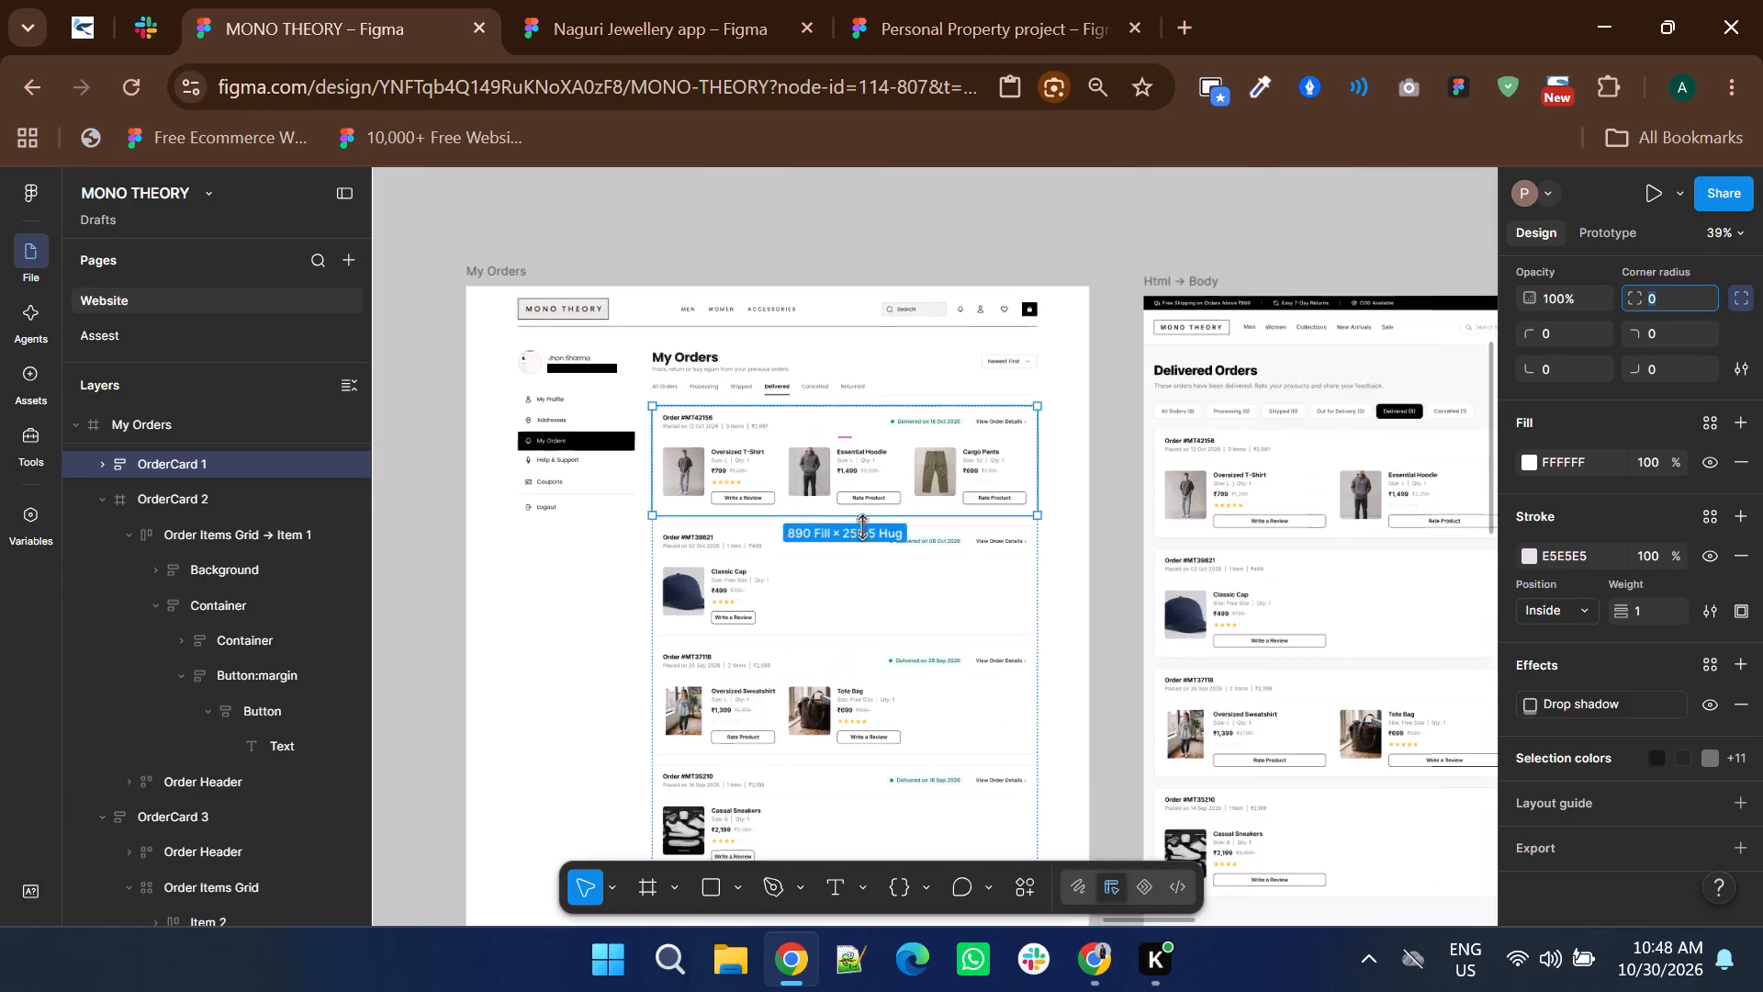
pyautogui.click(803, 411)
pyautogui.keyDown('shift'); pyautogui.click(866, 581); pyautogui.keyUp('shift')
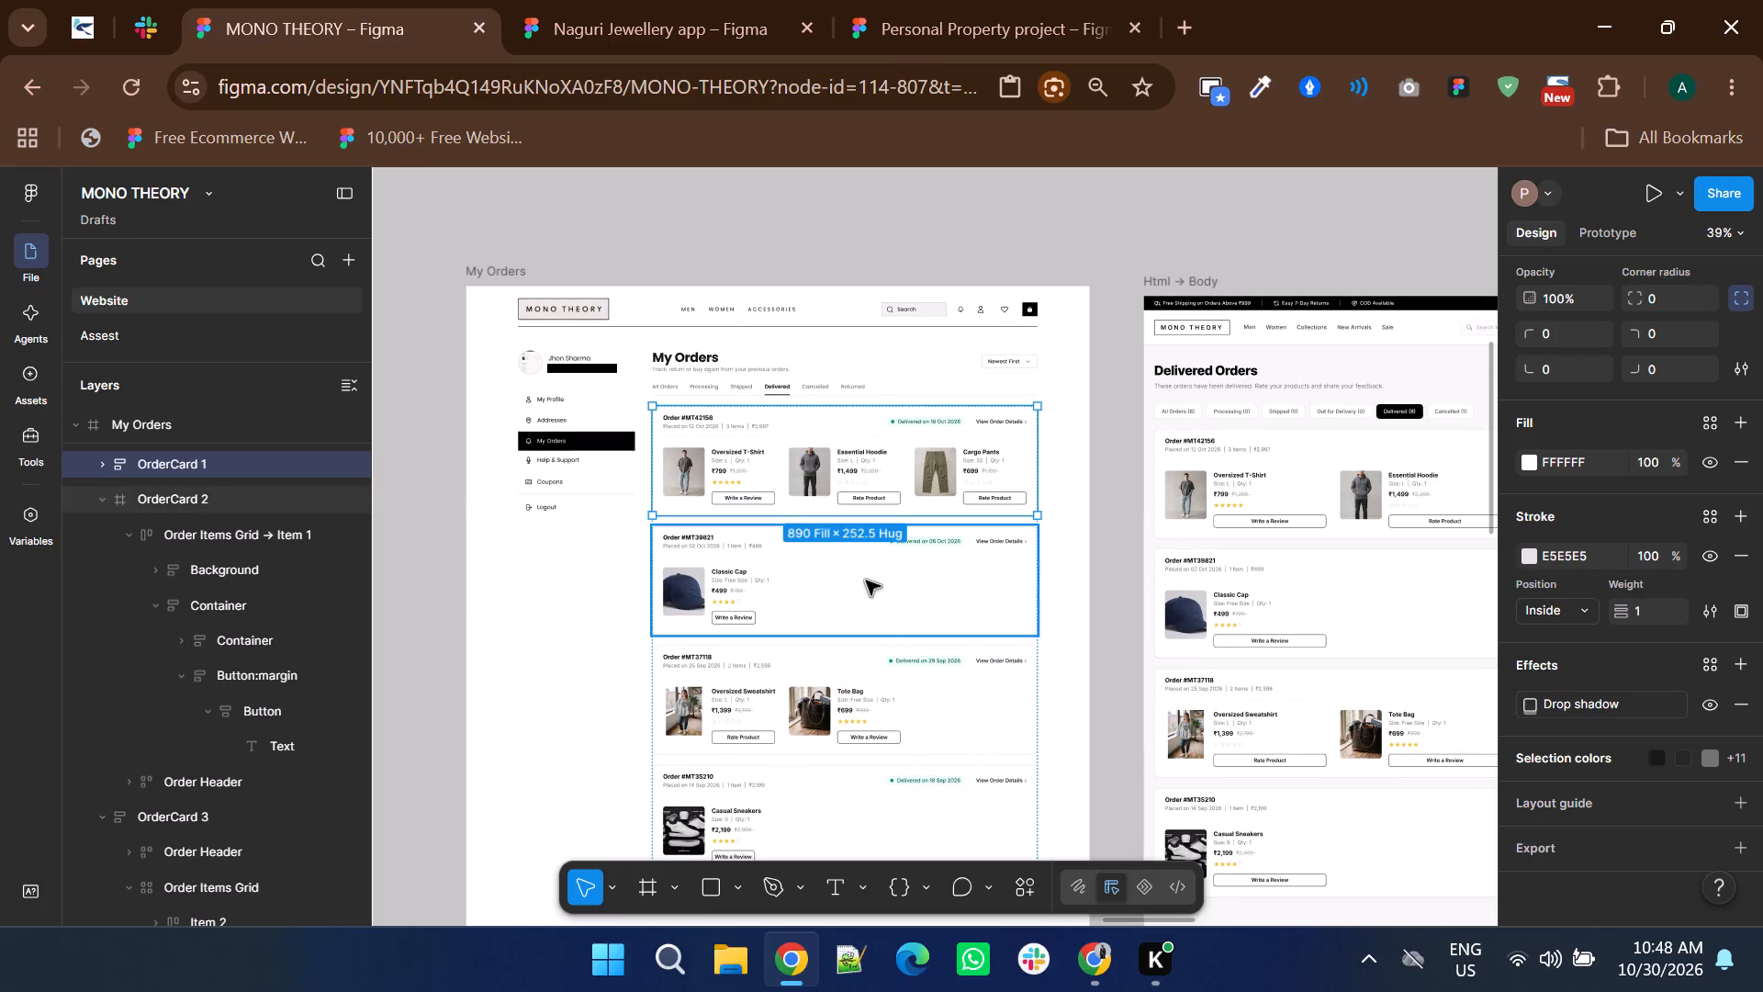
pyautogui.keyDown('shift'); pyautogui.click(866, 686); pyautogui.keyUp('shift')
pyautogui.keyDown('shift'); pyautogui.click(830, 840); pyautogui.keyUp('shift')
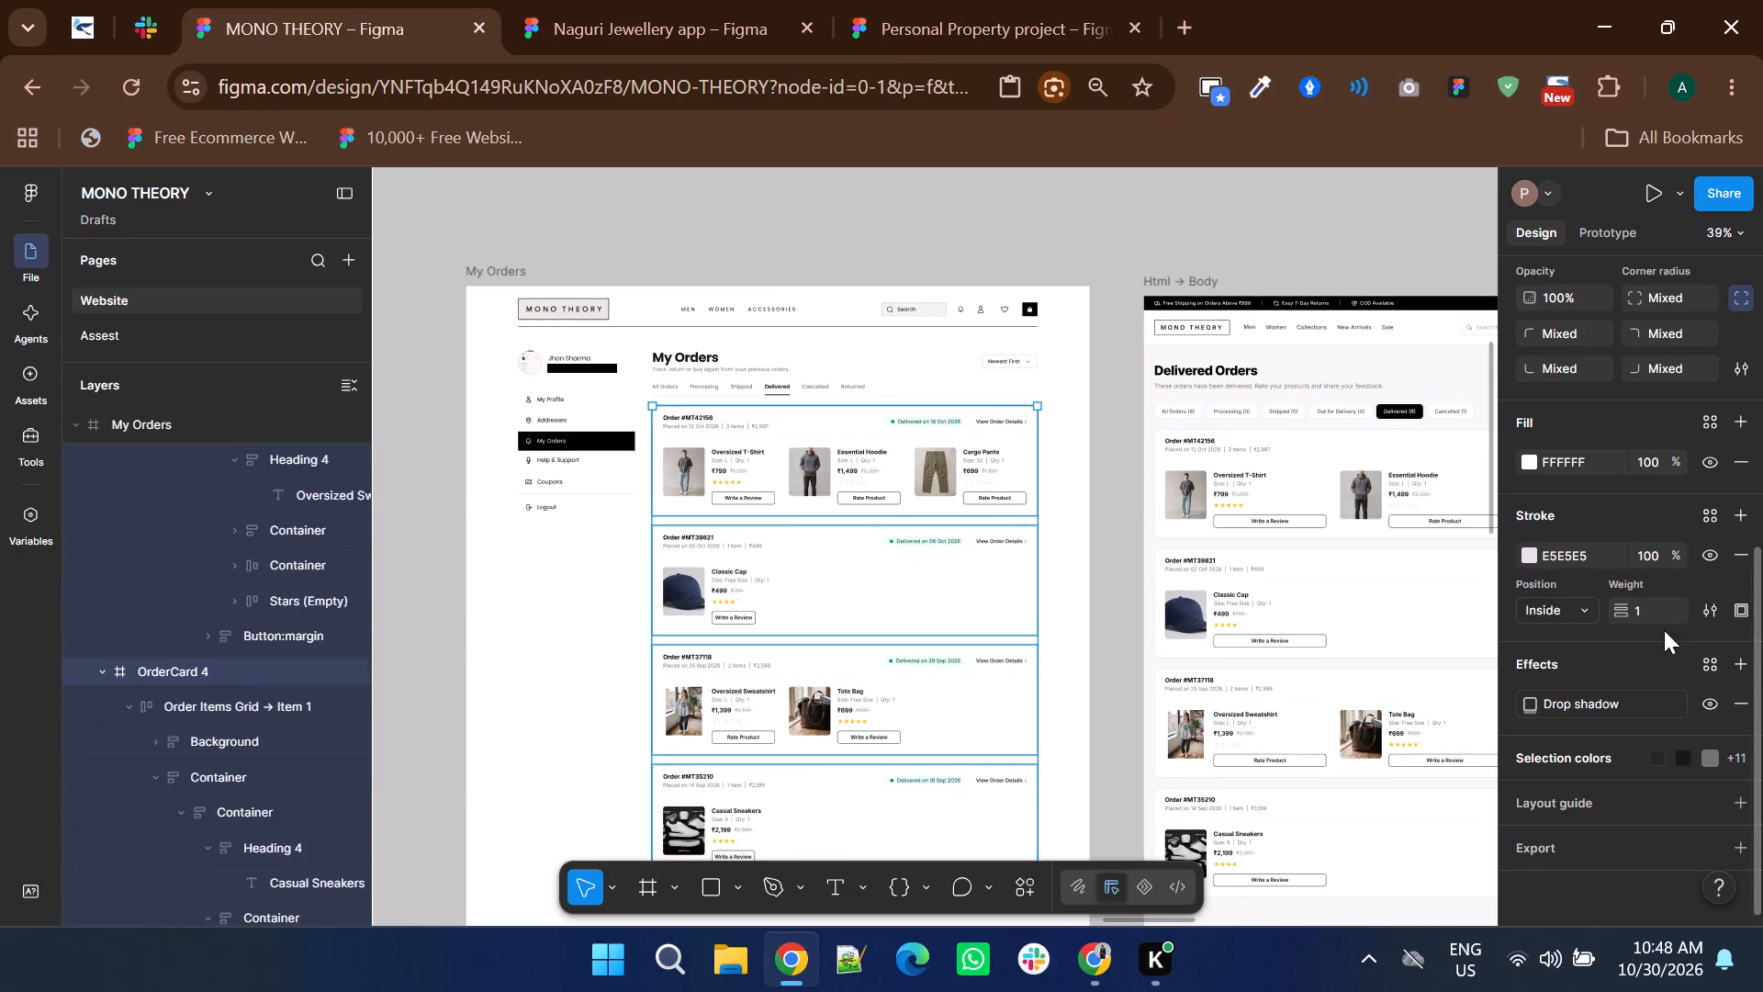
pyautogui.click(1522, 455)
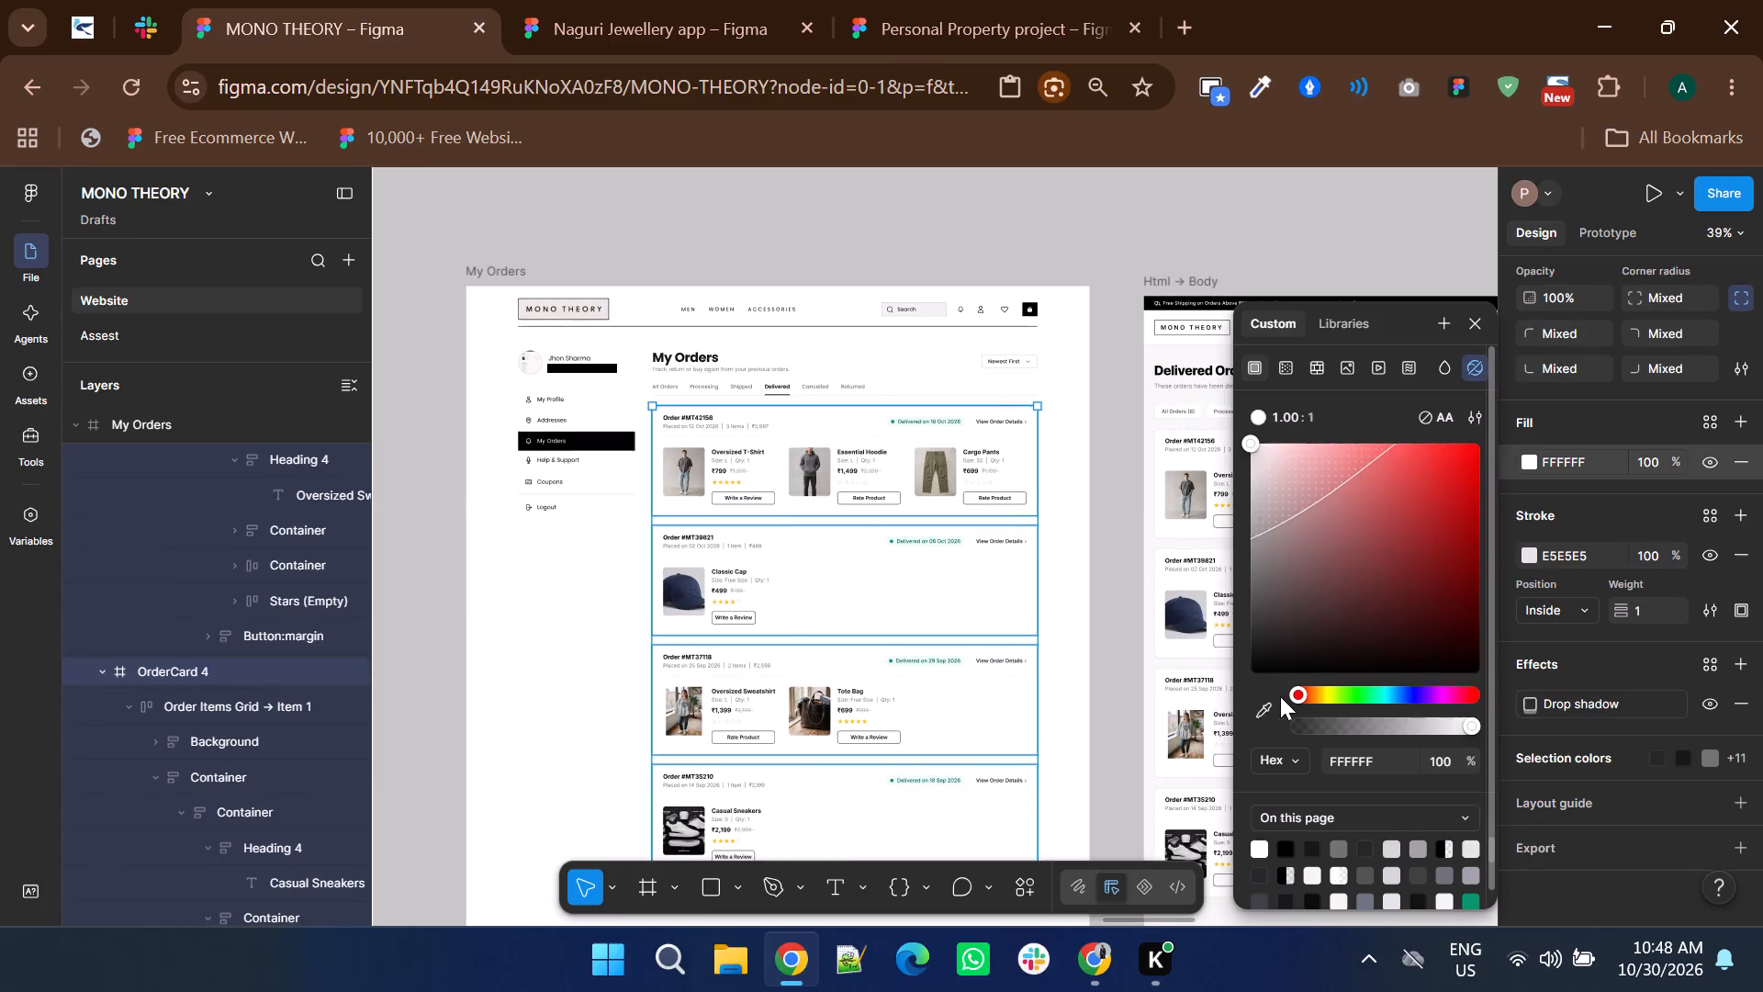
pyautogui.click(1277, 697)
pyautogui.click(1266, 703)
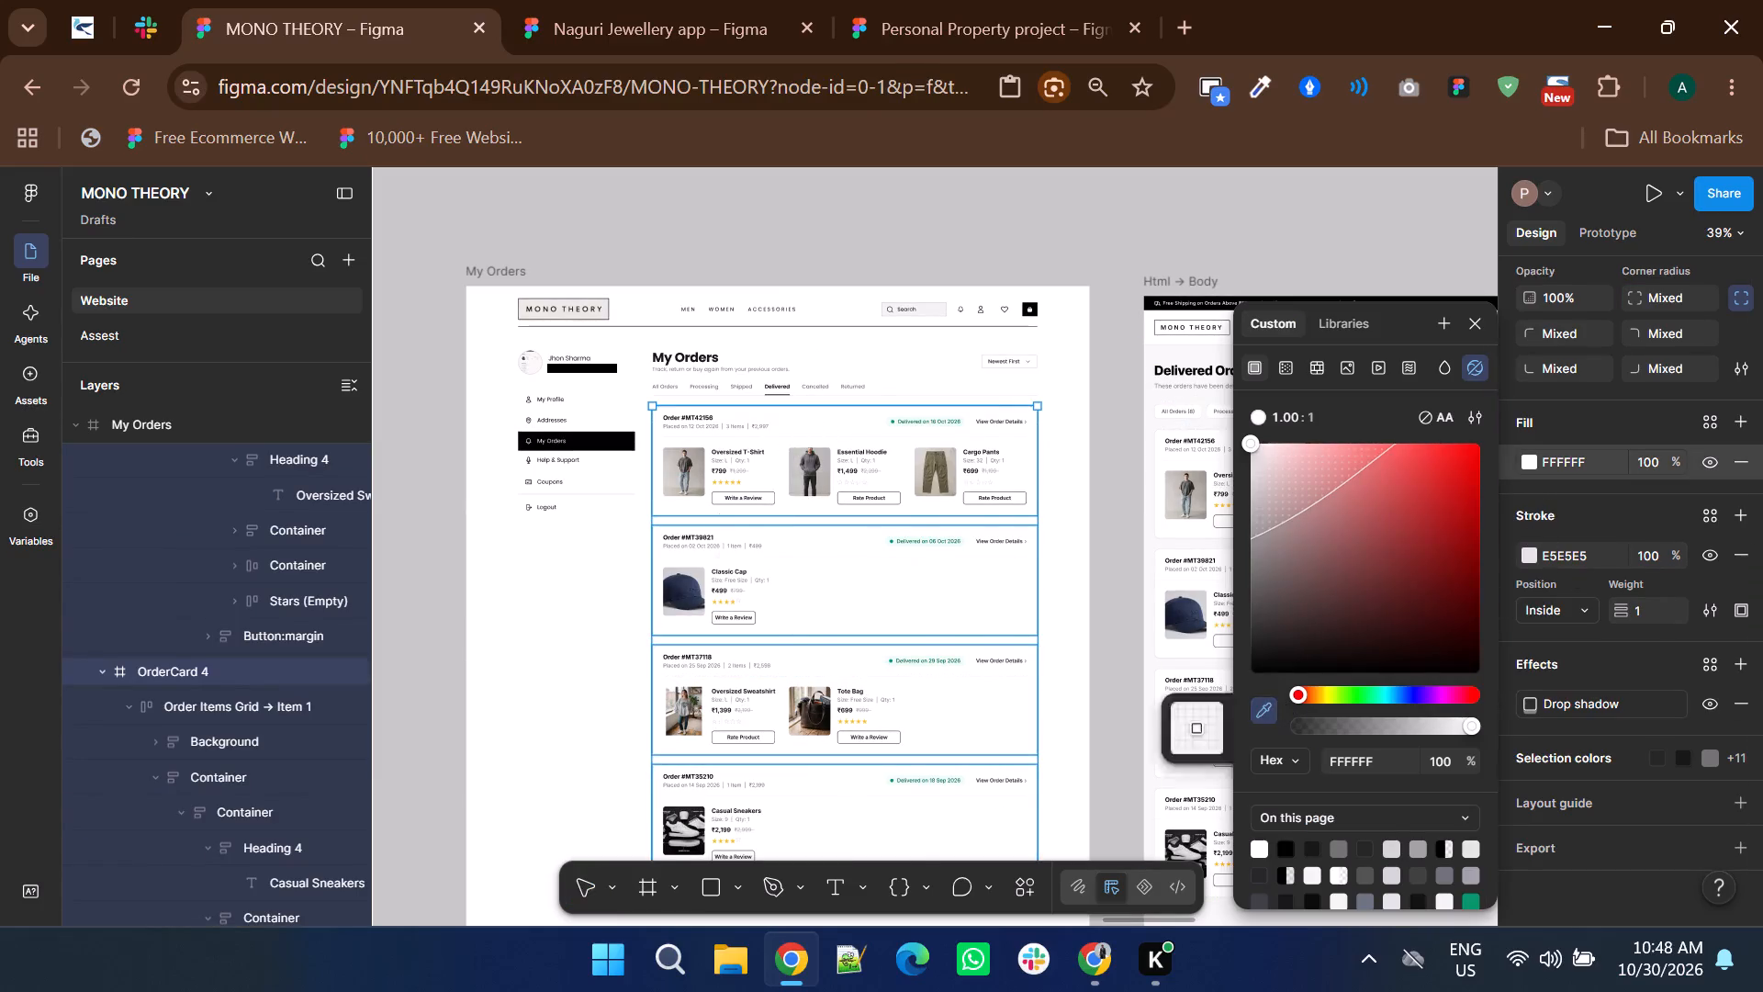
pyautogui.keyDown('shift'); pyautogui.scroll(2, 705, 532); pyautogui.keyUp('shift')
pyautogui.click(412, 419)
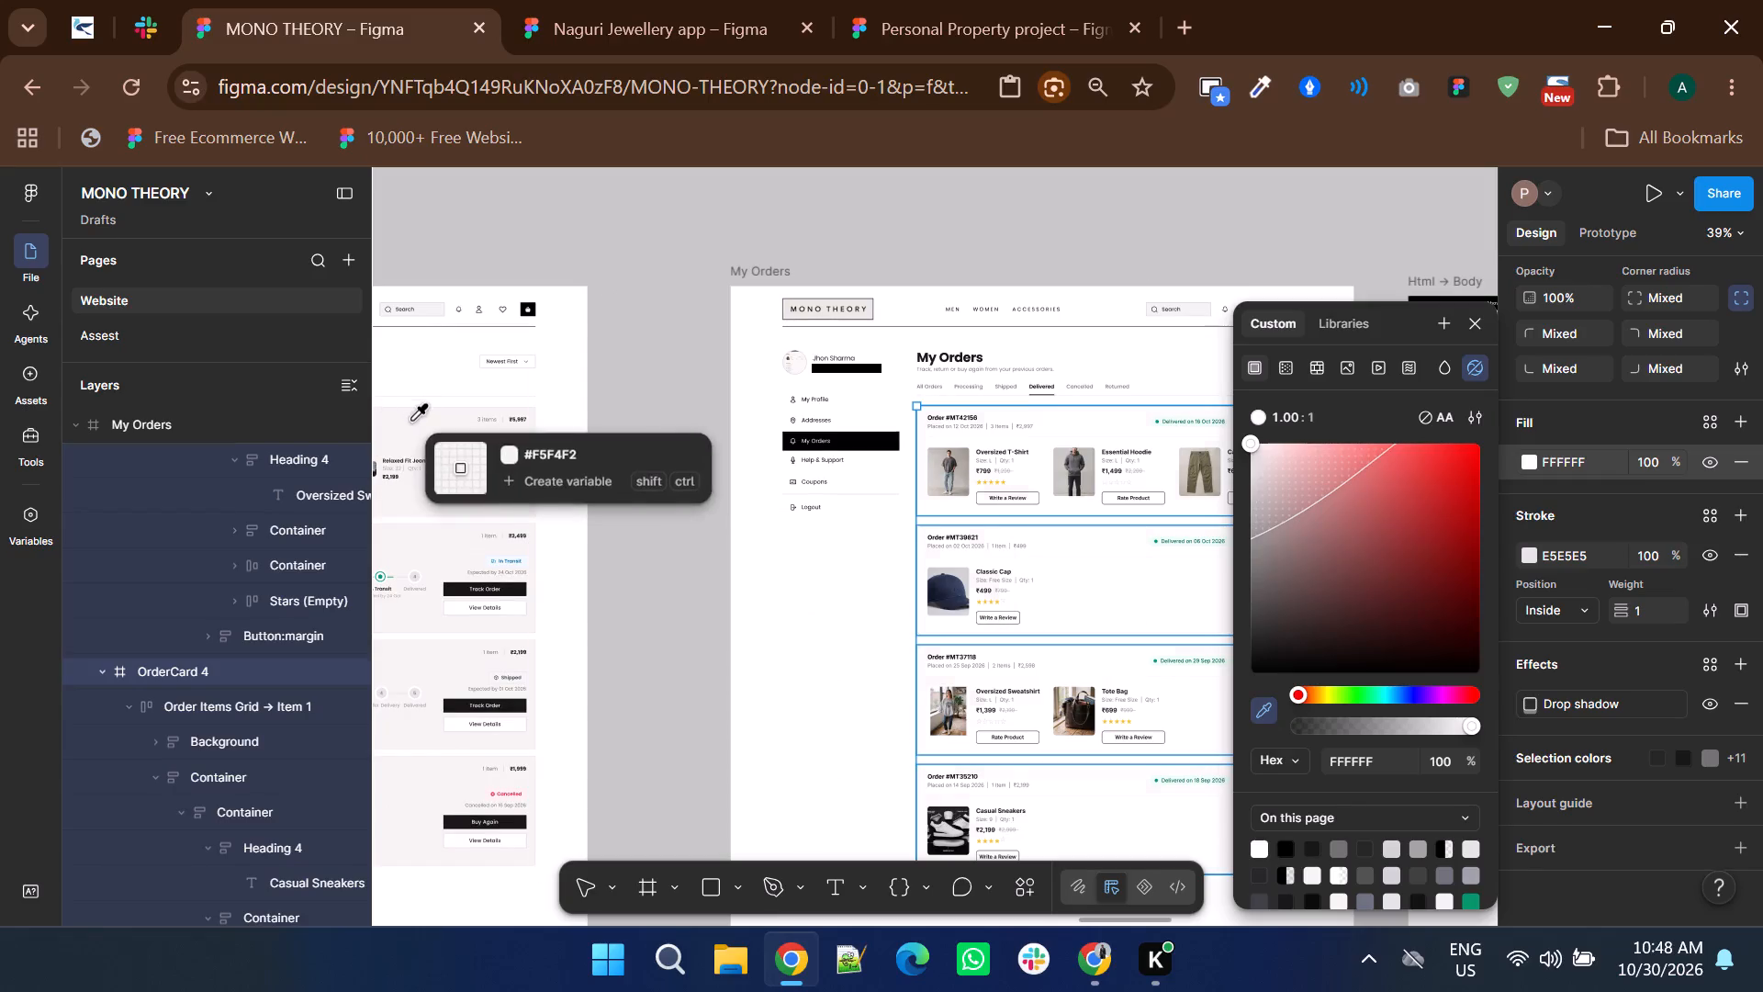
pyautogui.click(641, 490)
pyautogui.keyDown('ctrl'); pyautogui.scroll(-1, 641, 490); pyautogui.keyUp('ctrl')
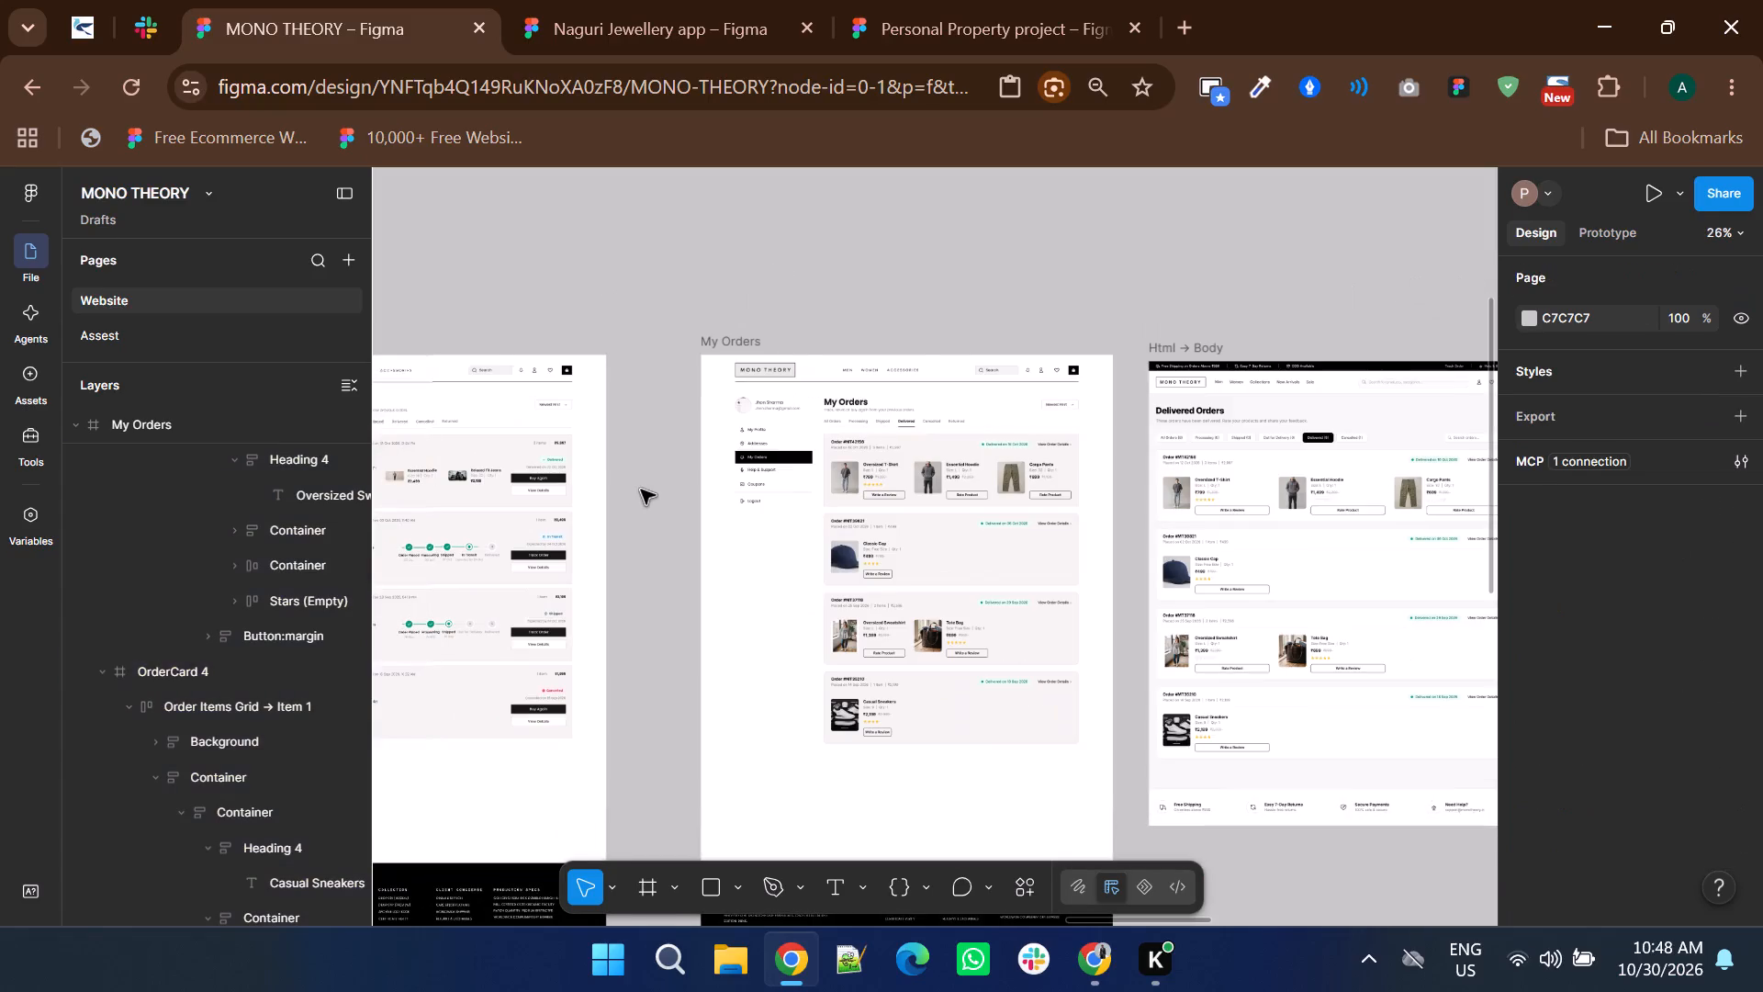
# Select the Html → Body frame that holds the generated Delivered Orders page.
pyautogui.keyDown('shift'); pyautogui.scroll(-2, 641, 490); pyautogui.keyUp('shift')
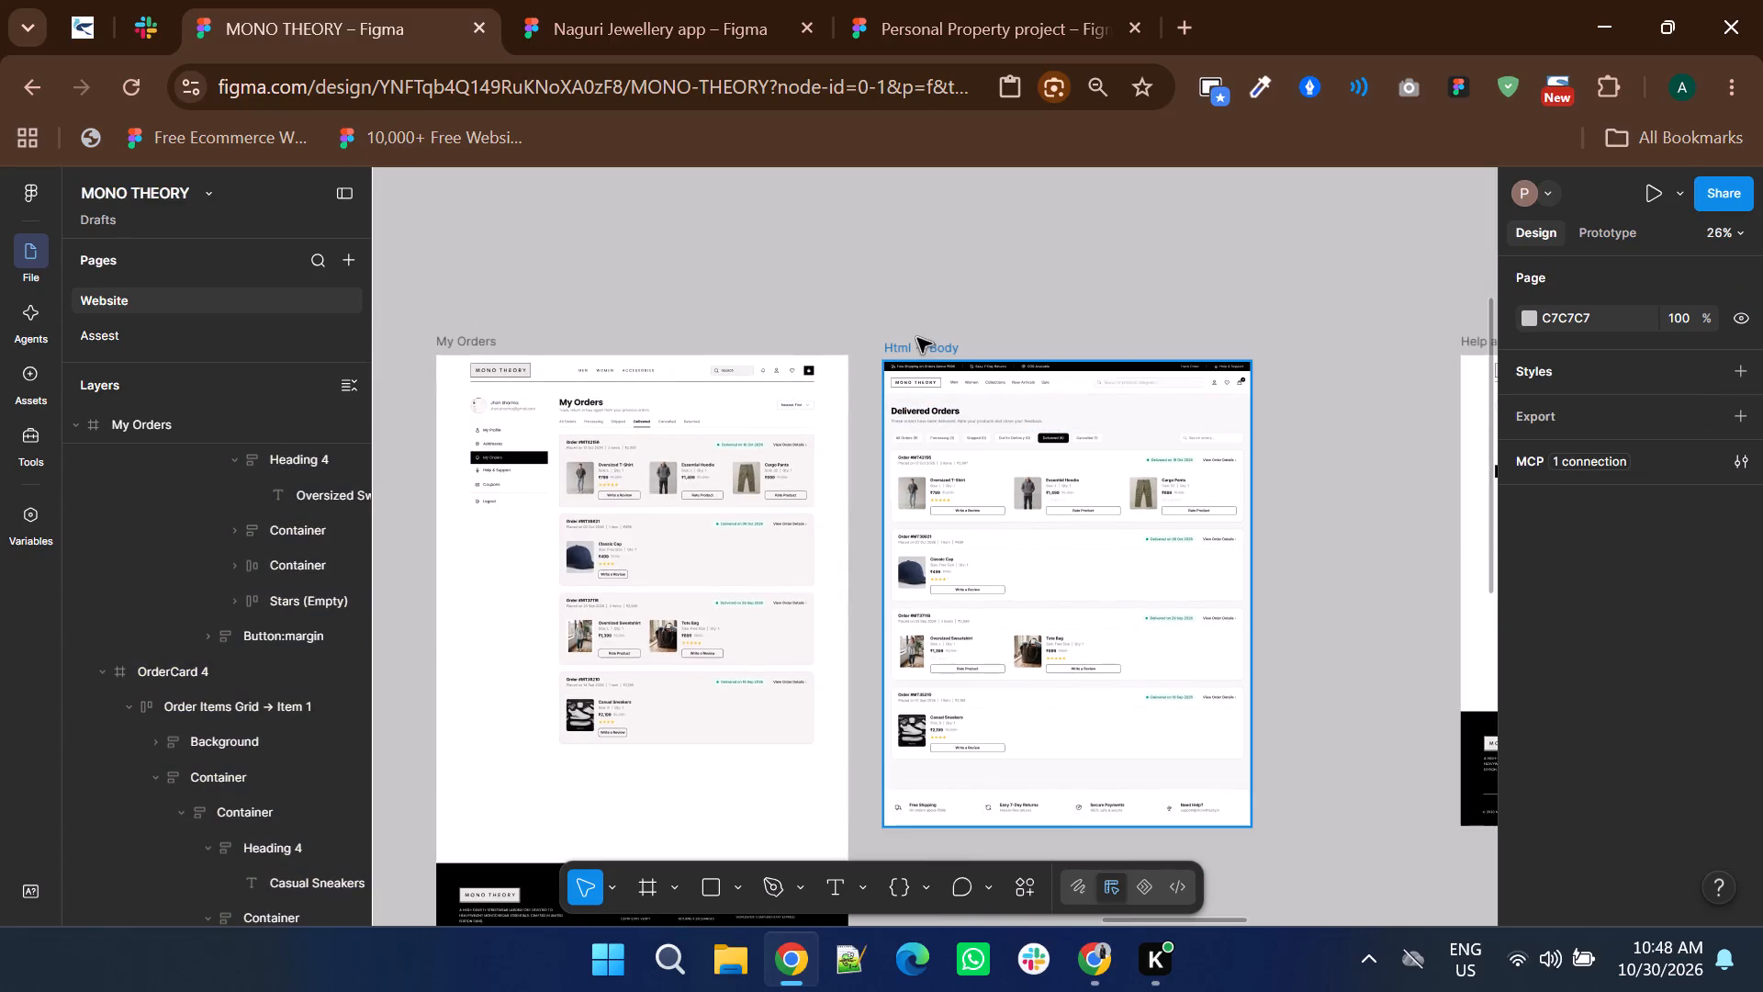
pyautogui.click(917, 338)
pyautogui.keyDown('ctrl'); pyautogui.scroll(3, 949, 509); pyautogui.keyUp('ctrl')
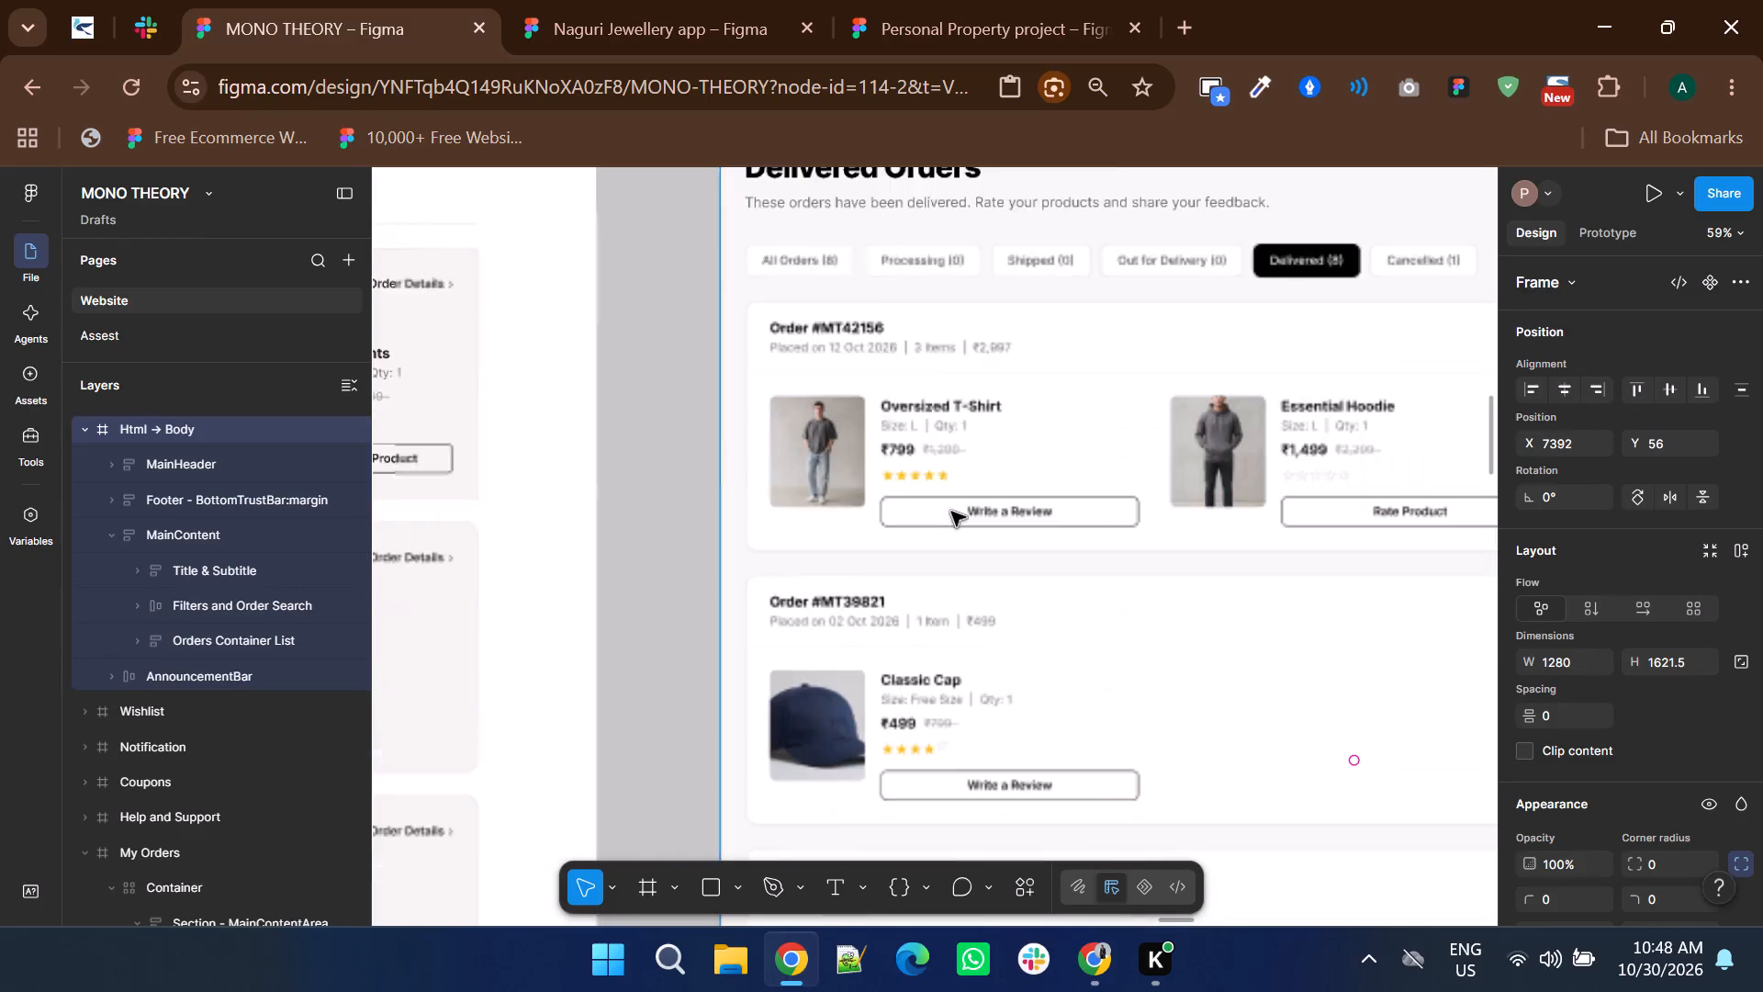
pyautogui.keyDown('shift'); pyautogui.scroll(5, 951, 512); pyautogui.keyUp('shift')
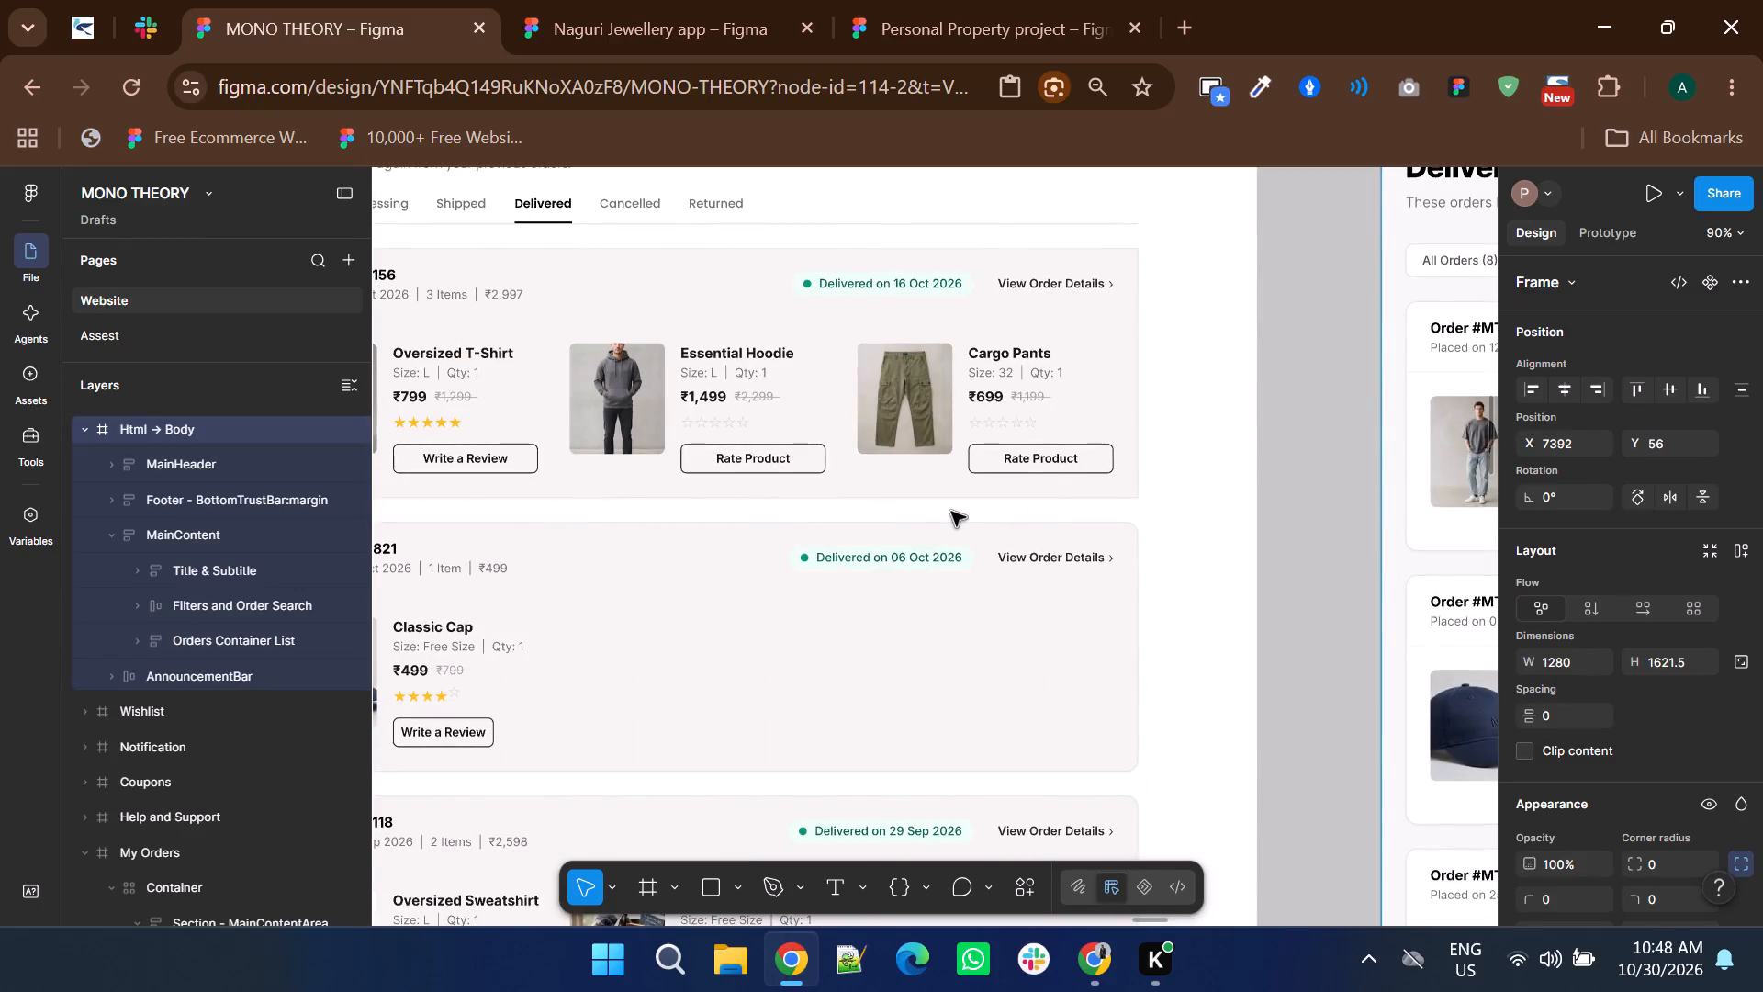
pyautogui.keyDown('ctrl'); pyautogui.scroll(-2, 951, 512); pyautogui.keyUp('ctrl')
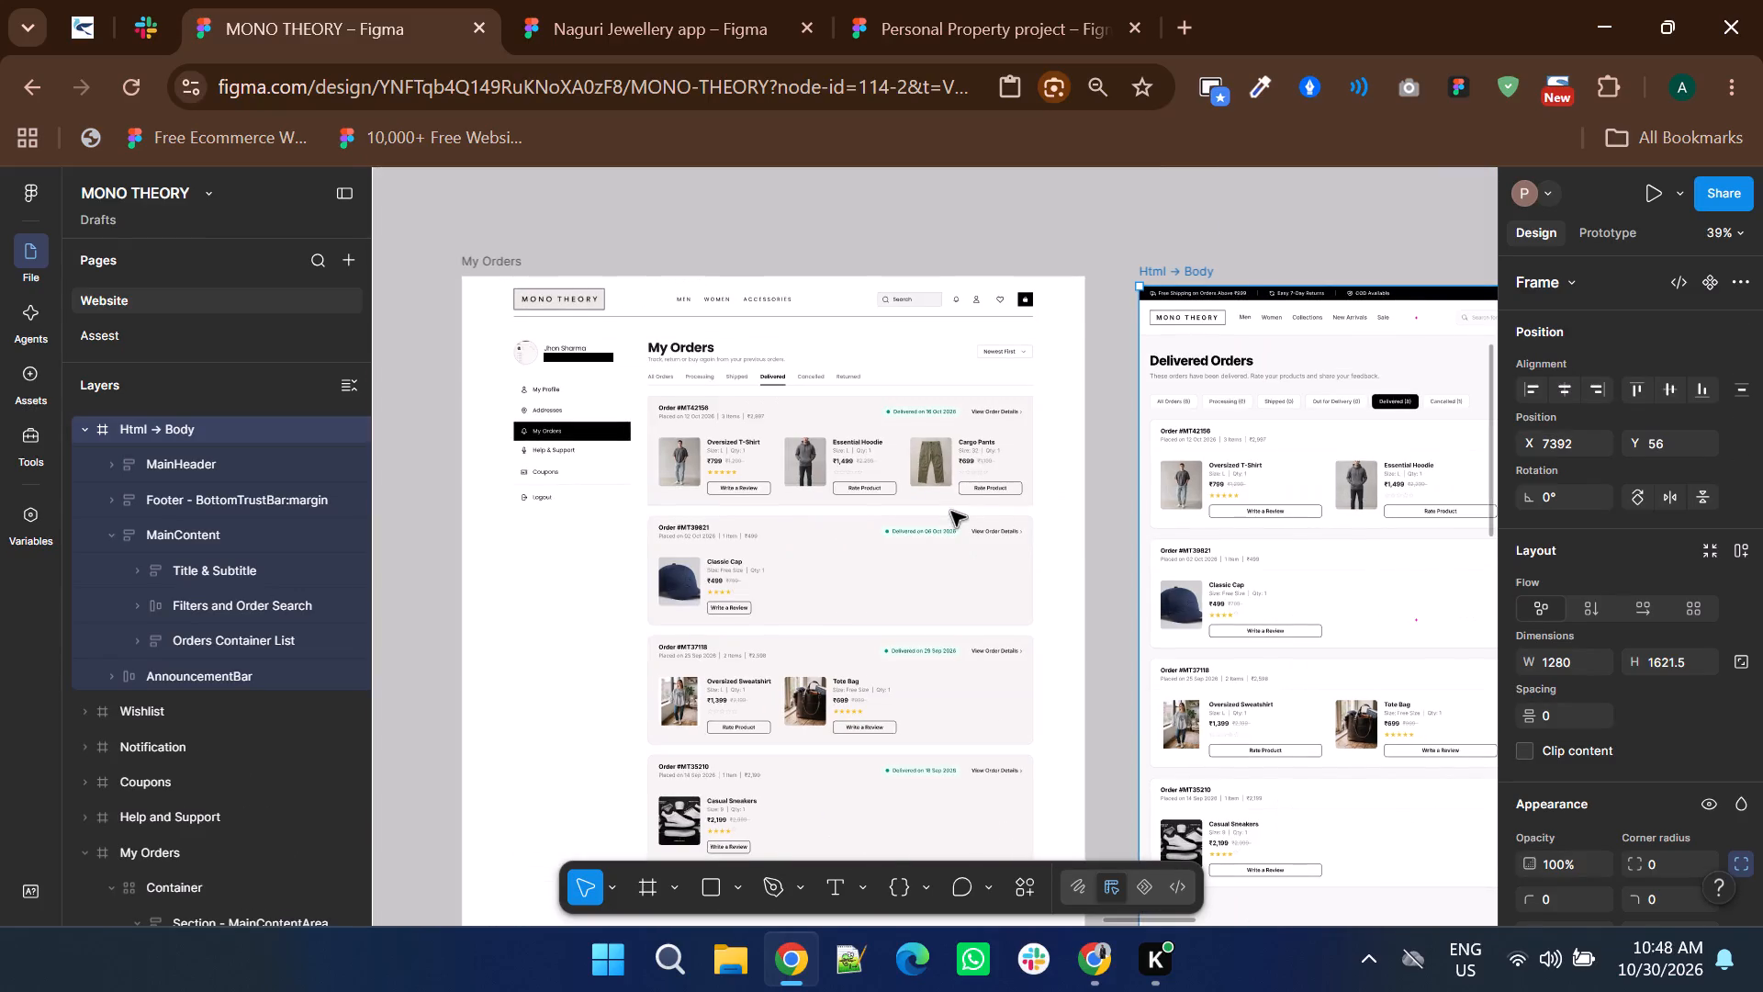
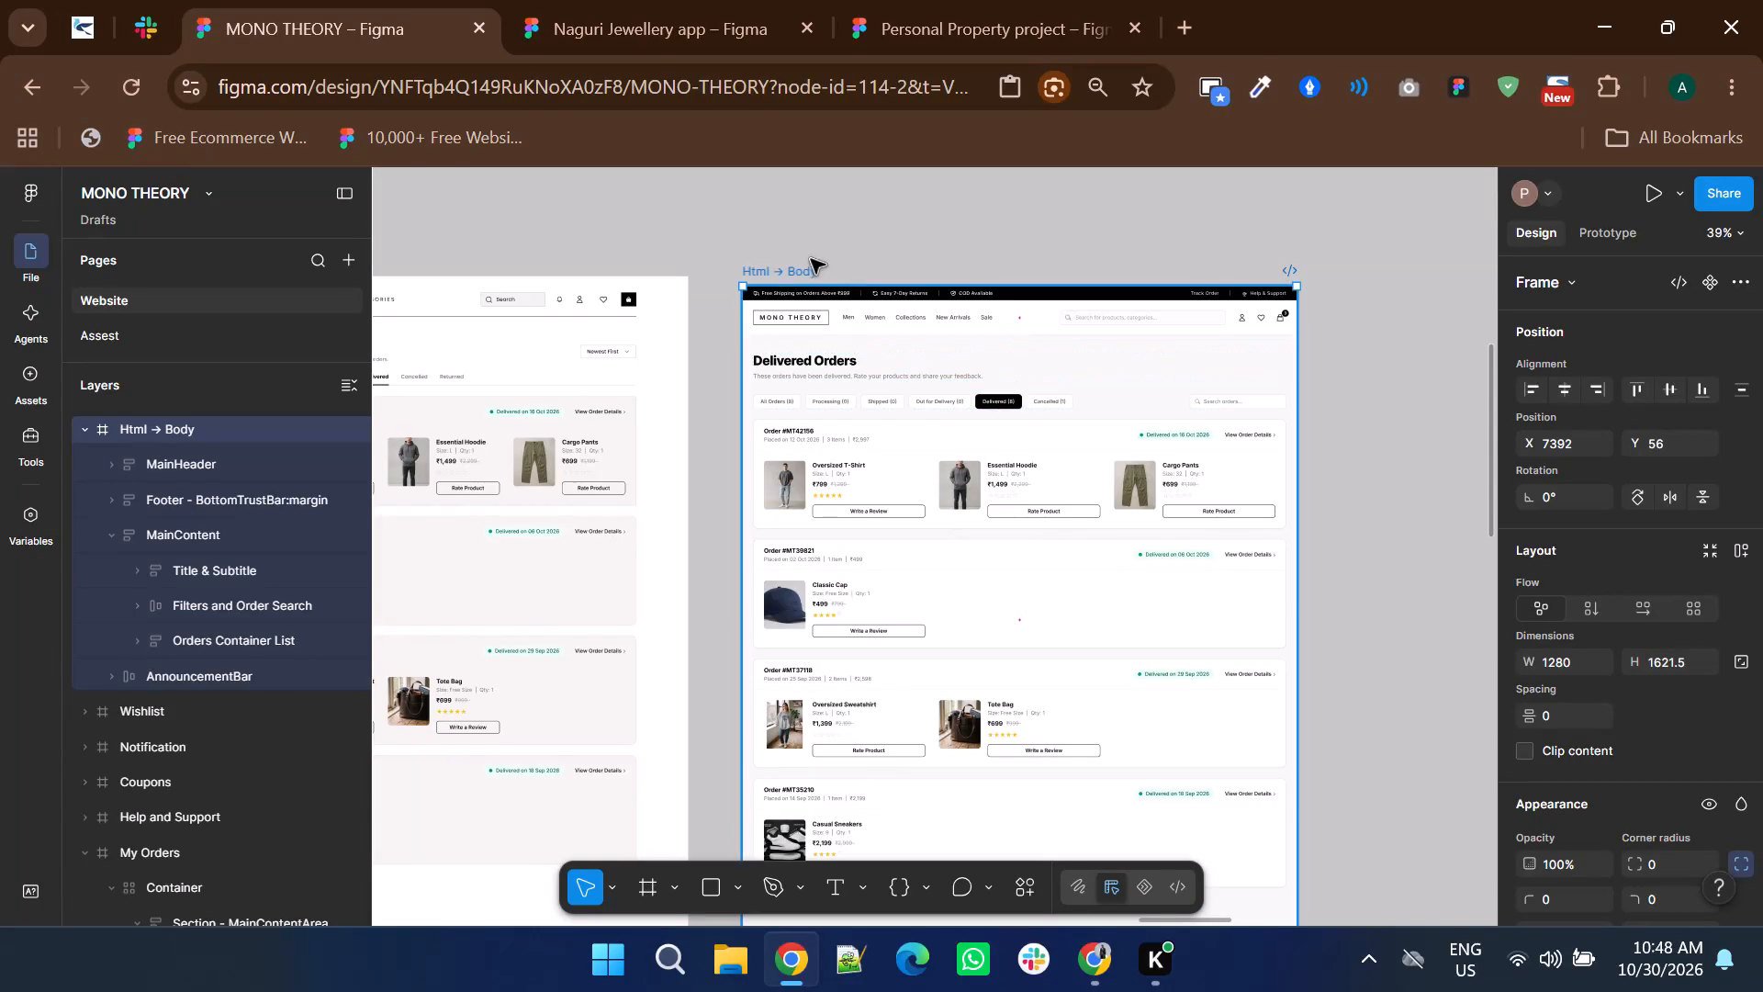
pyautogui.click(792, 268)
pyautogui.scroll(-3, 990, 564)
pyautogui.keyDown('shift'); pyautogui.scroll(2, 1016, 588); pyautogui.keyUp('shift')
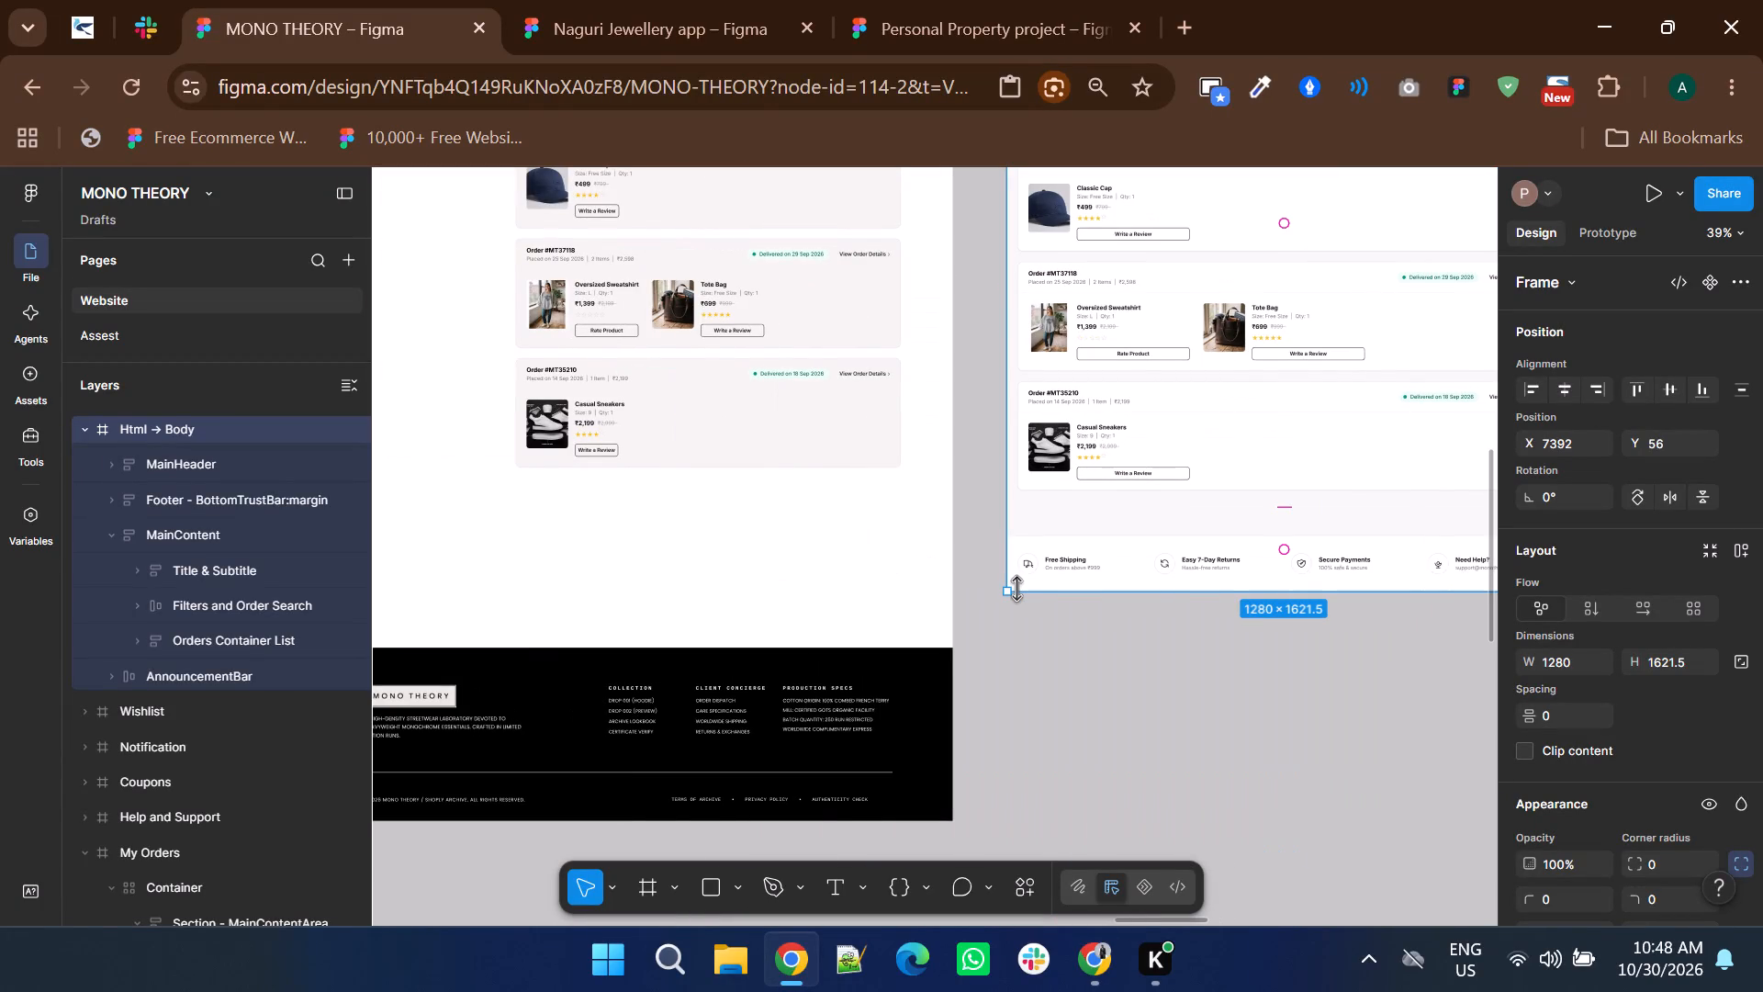
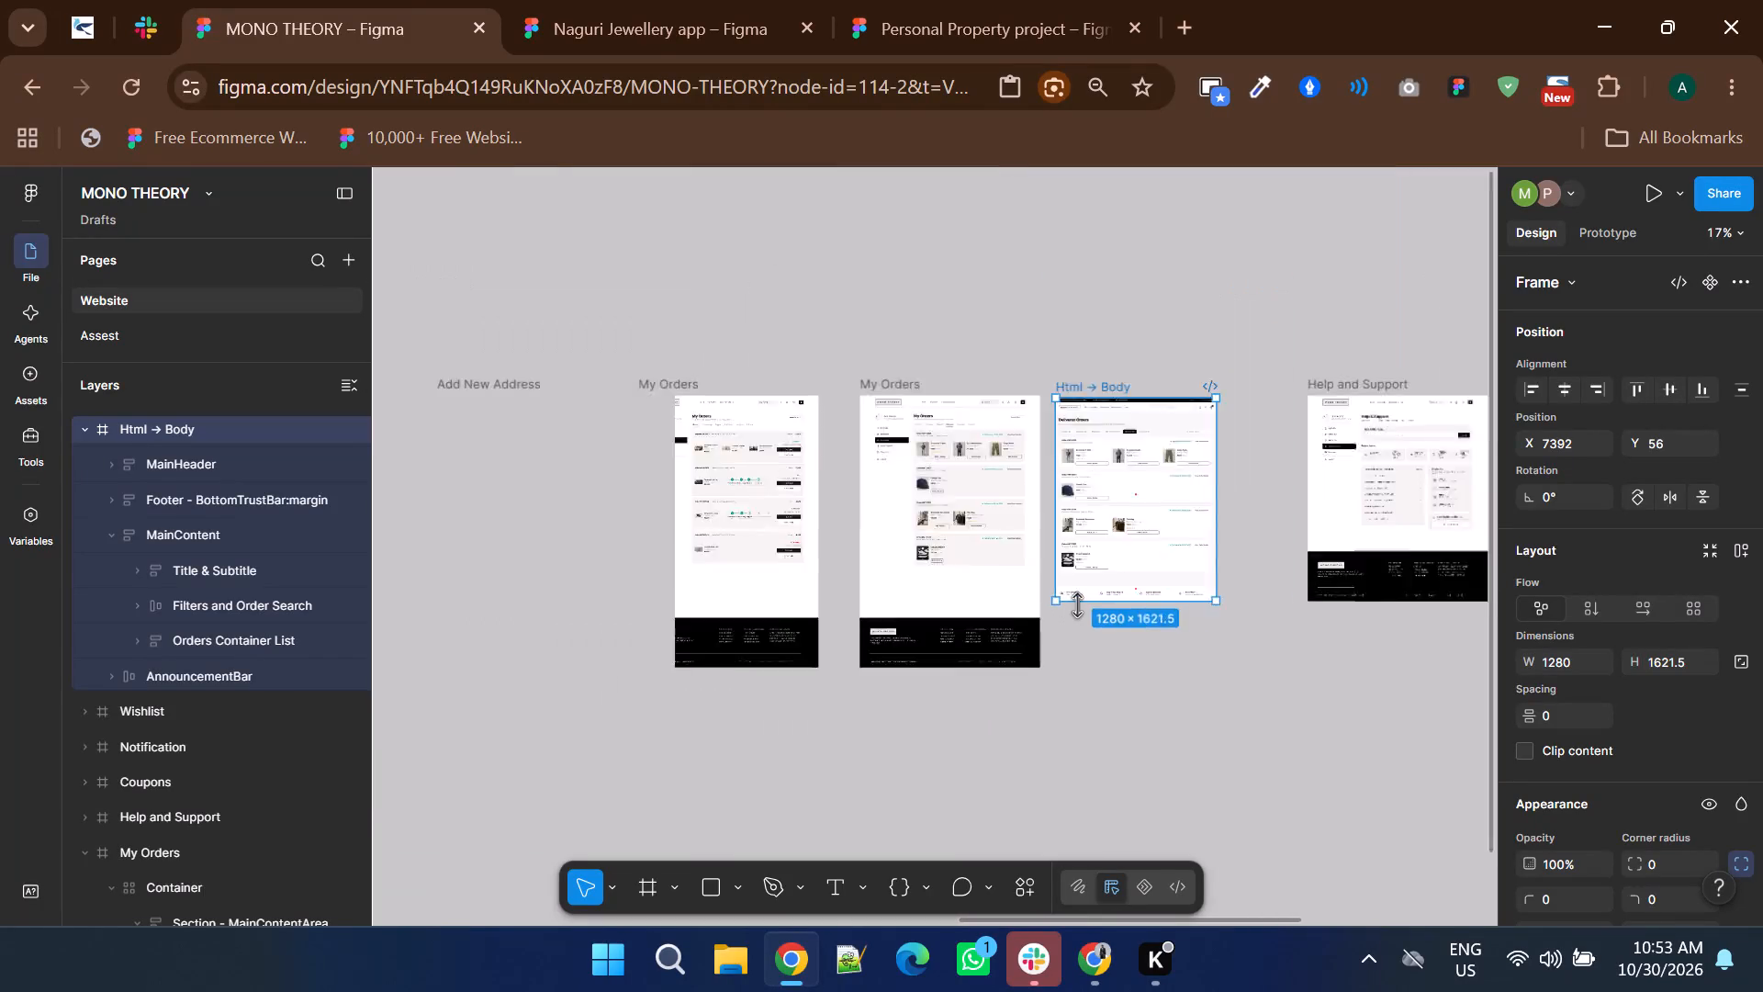
# Delete the imported Html → Body frame beside the second My Orders frame.
pyautogui.click(1139, 626)
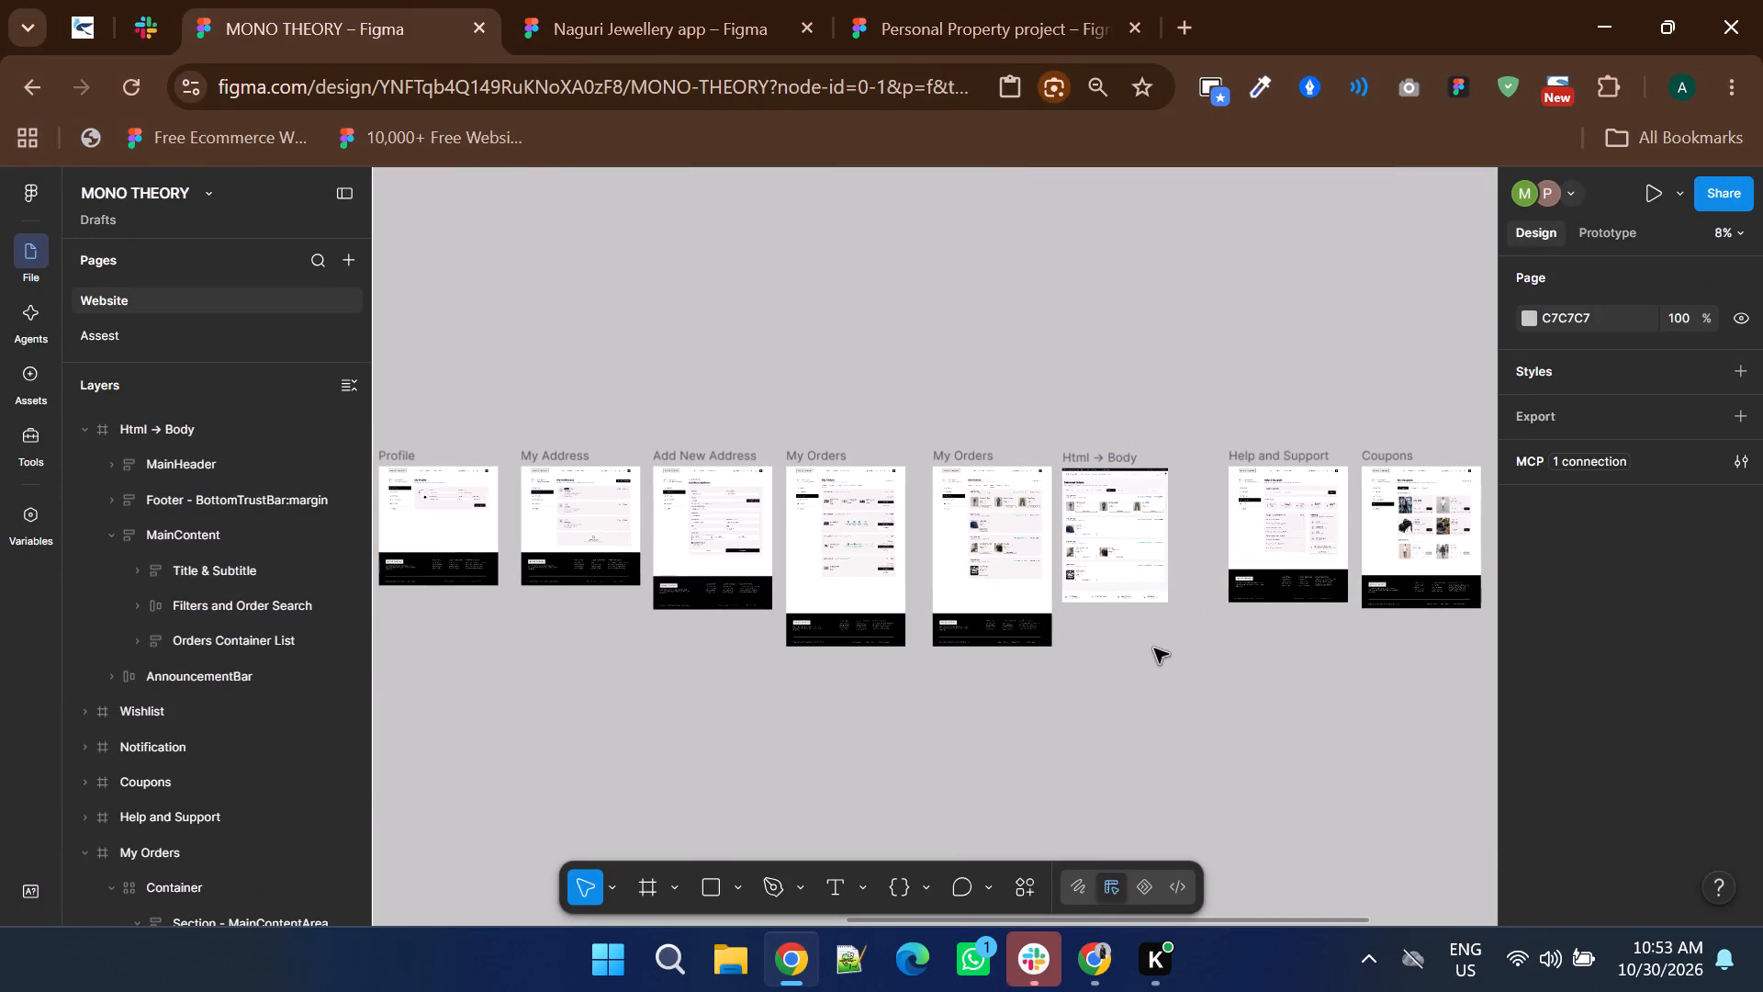
pyautogui.keyDown('shift'); pyautogui.scroll(-2, 1154, 648); pyautogui.keyUp('shift')
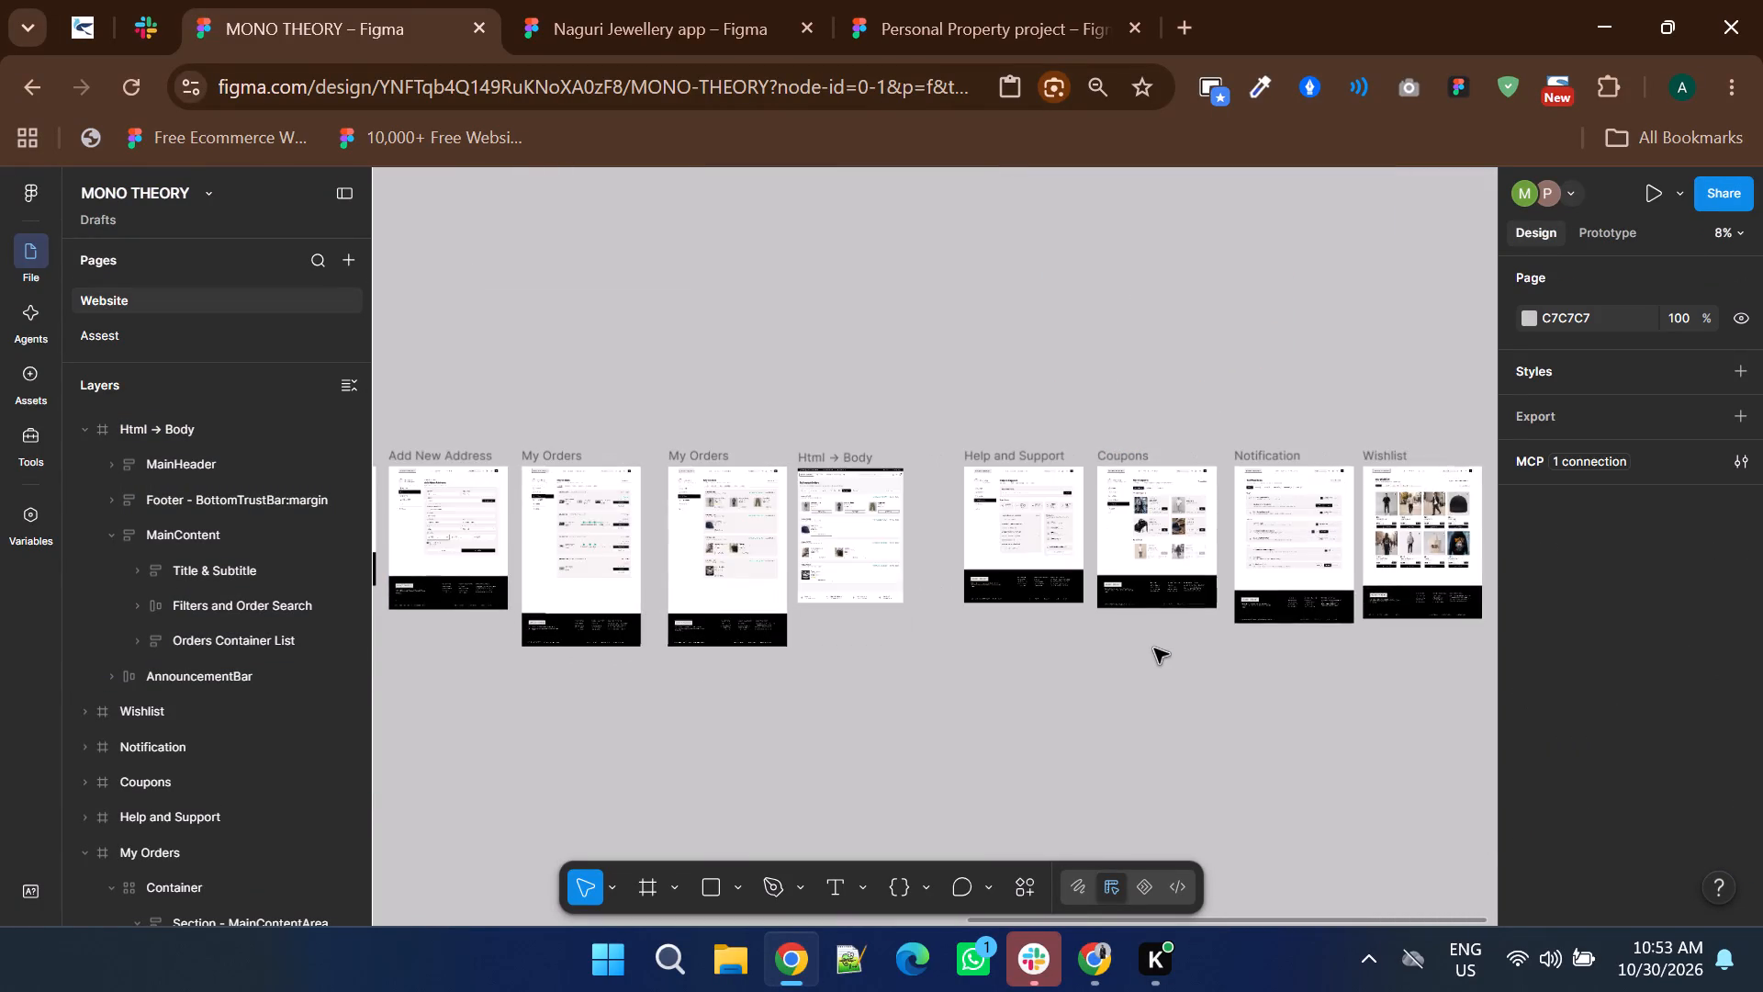
pyautogui.keyDown('shift'); pyautogui.scroll(-2, 1154, 648); pyautogui.keyUp('shift')
pyautogui.keyDown('shift'); pyautogui.scroll(3, 1154, 648); pyautogui.keyUp('shift')
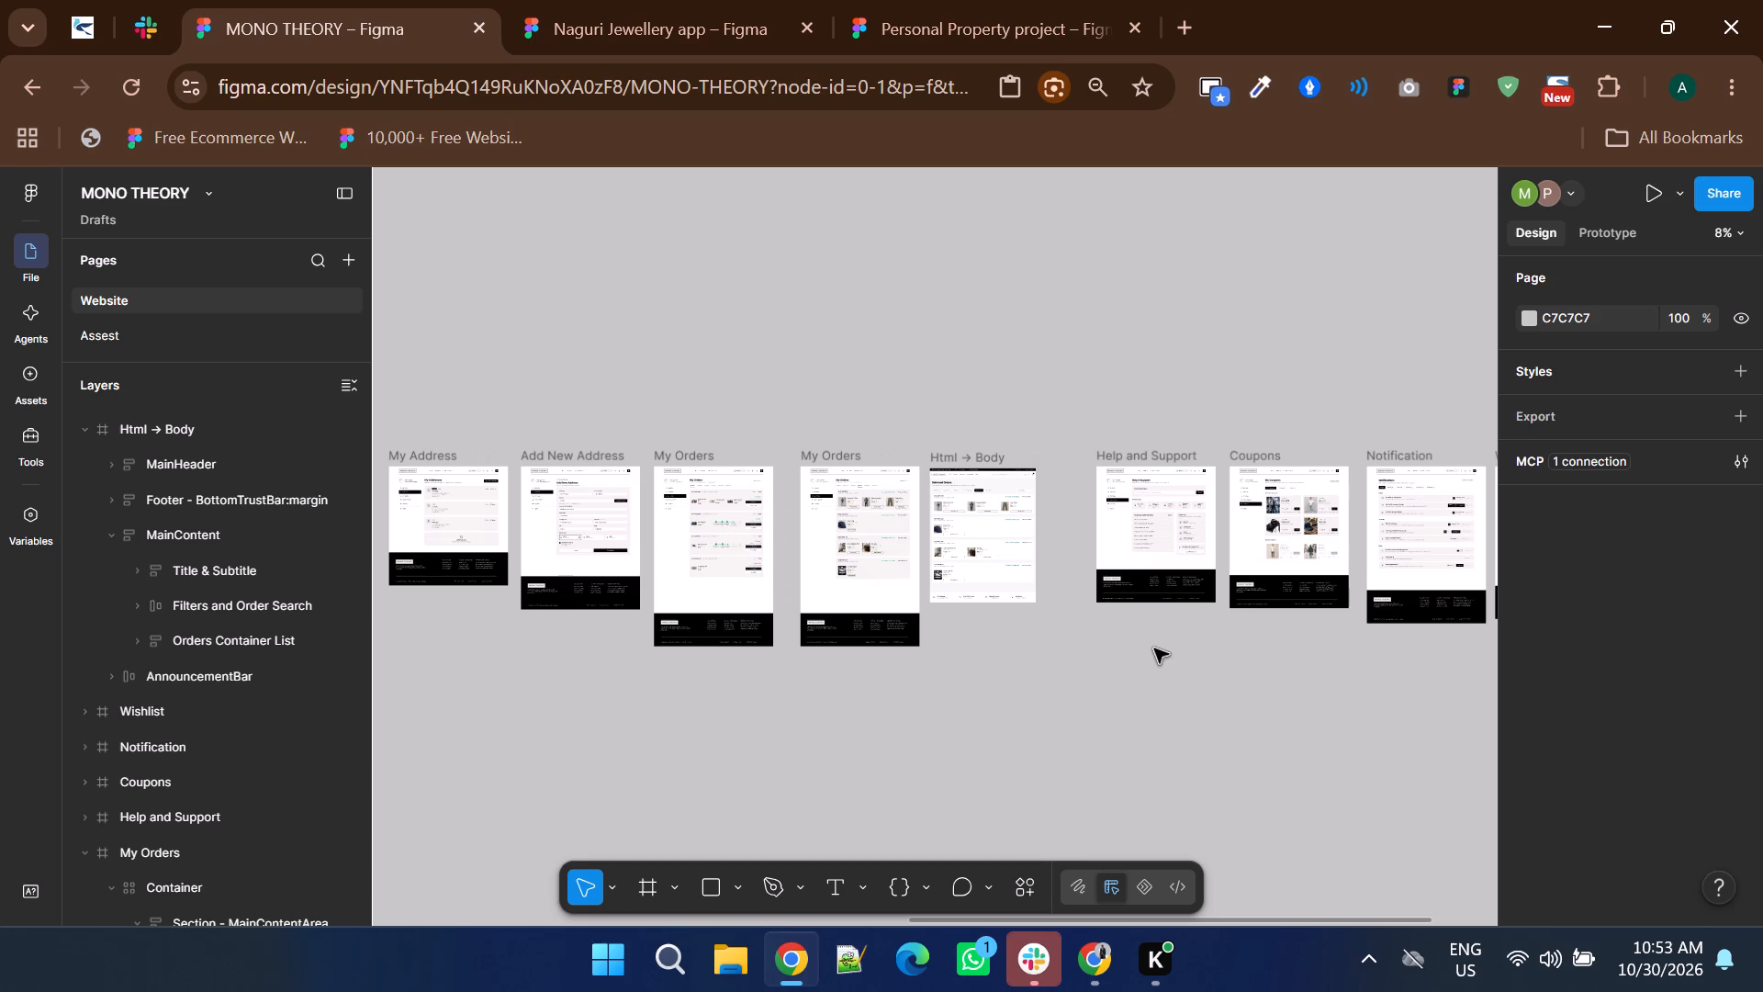
pyautogui.keyDown('ctrl'); pyautogui.scroll(4, 950, 478); pyautogui.keyUp('ctrl')
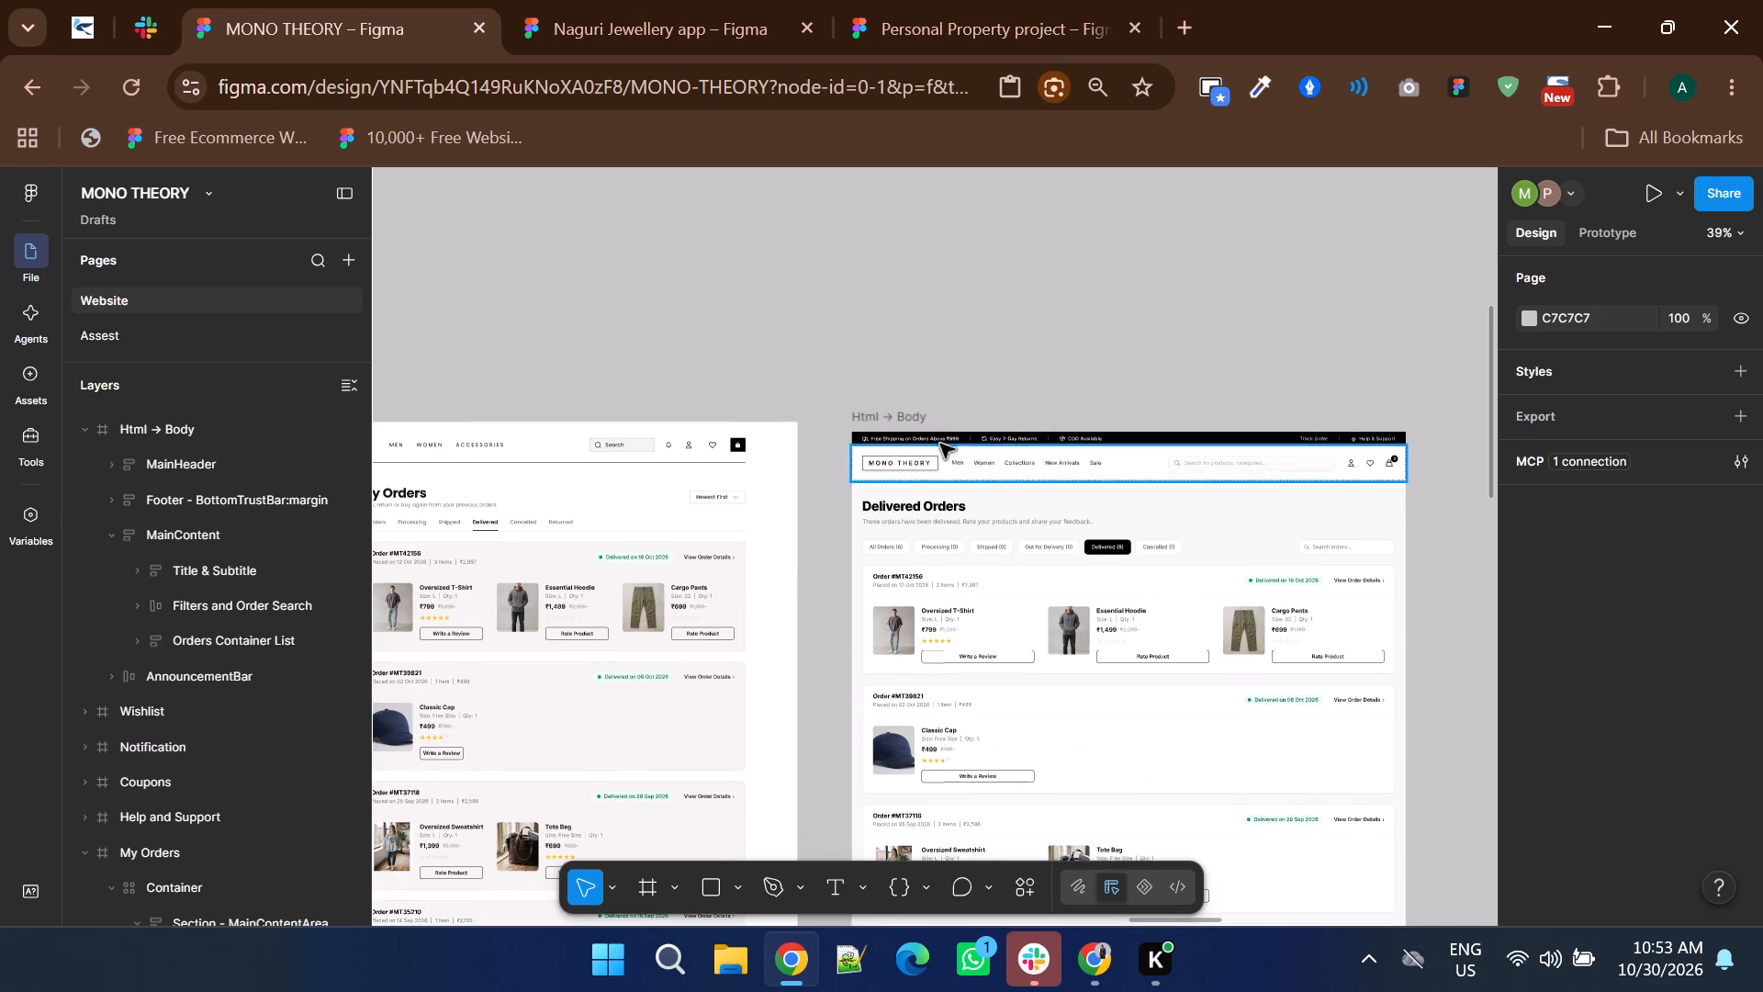
pyautogui.click(900, 422)
pyautogui.press('Delete')
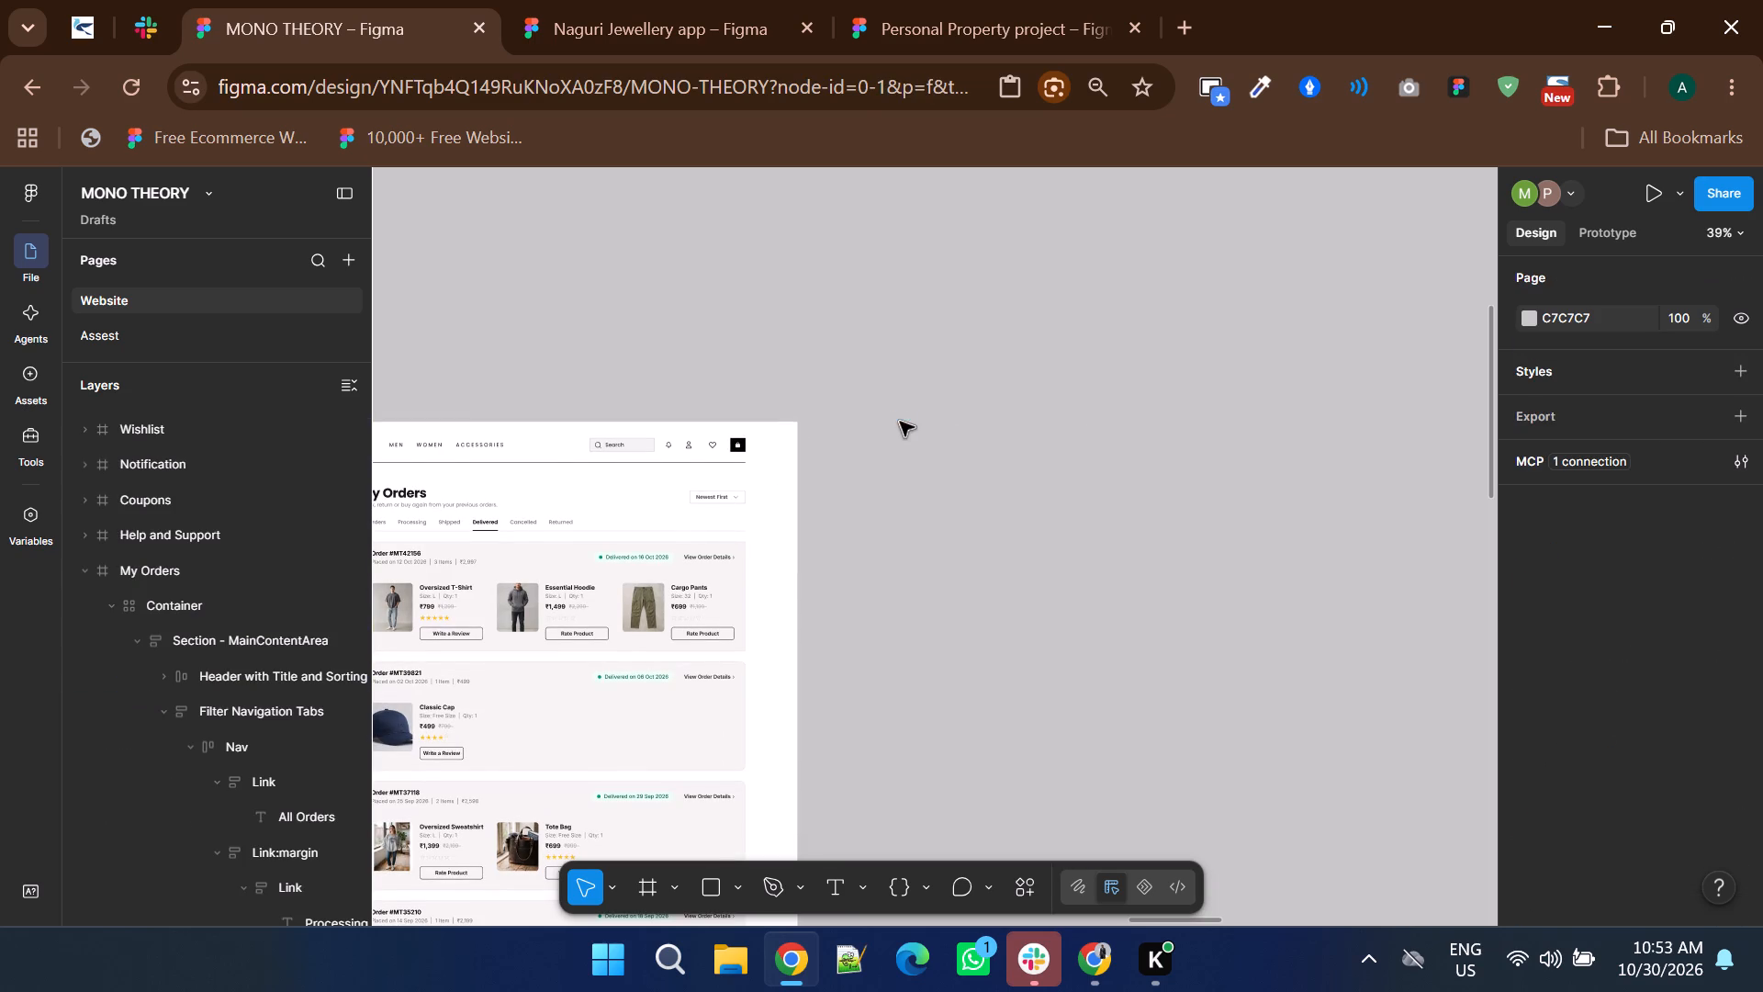
# Review the delivered order cards in the second My Orders frame and its place in the row of page frames.
pyautogui.keyDown('ctrl'); pyautogui.scroll(-6, 1032, 465); pyautogui.keyUp('ctrl')
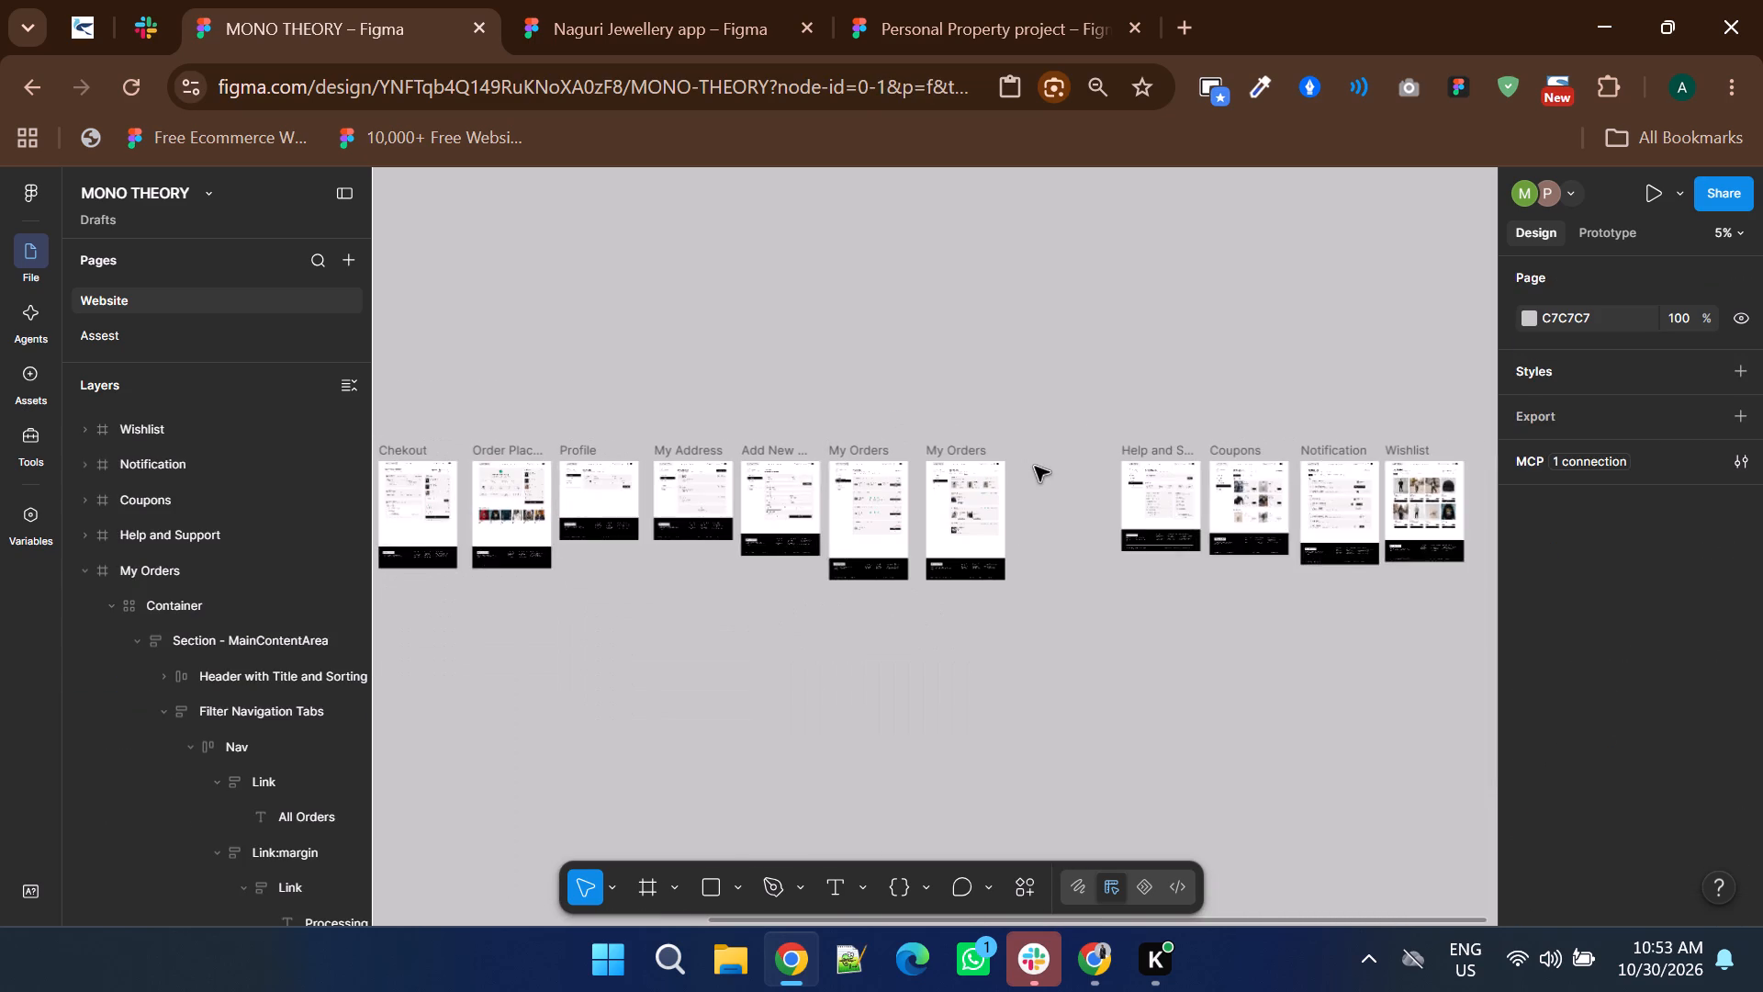
pyautogui.keyDown('ctrl'); pyautogui.scroll(-4, 1035, 467); pyautogui.keyUp('ctrl')
pyautogui.keyDown('ctrl'); pyautogui.scroll(4, 1035, 467); pyautogui.keyUp('ctrl')
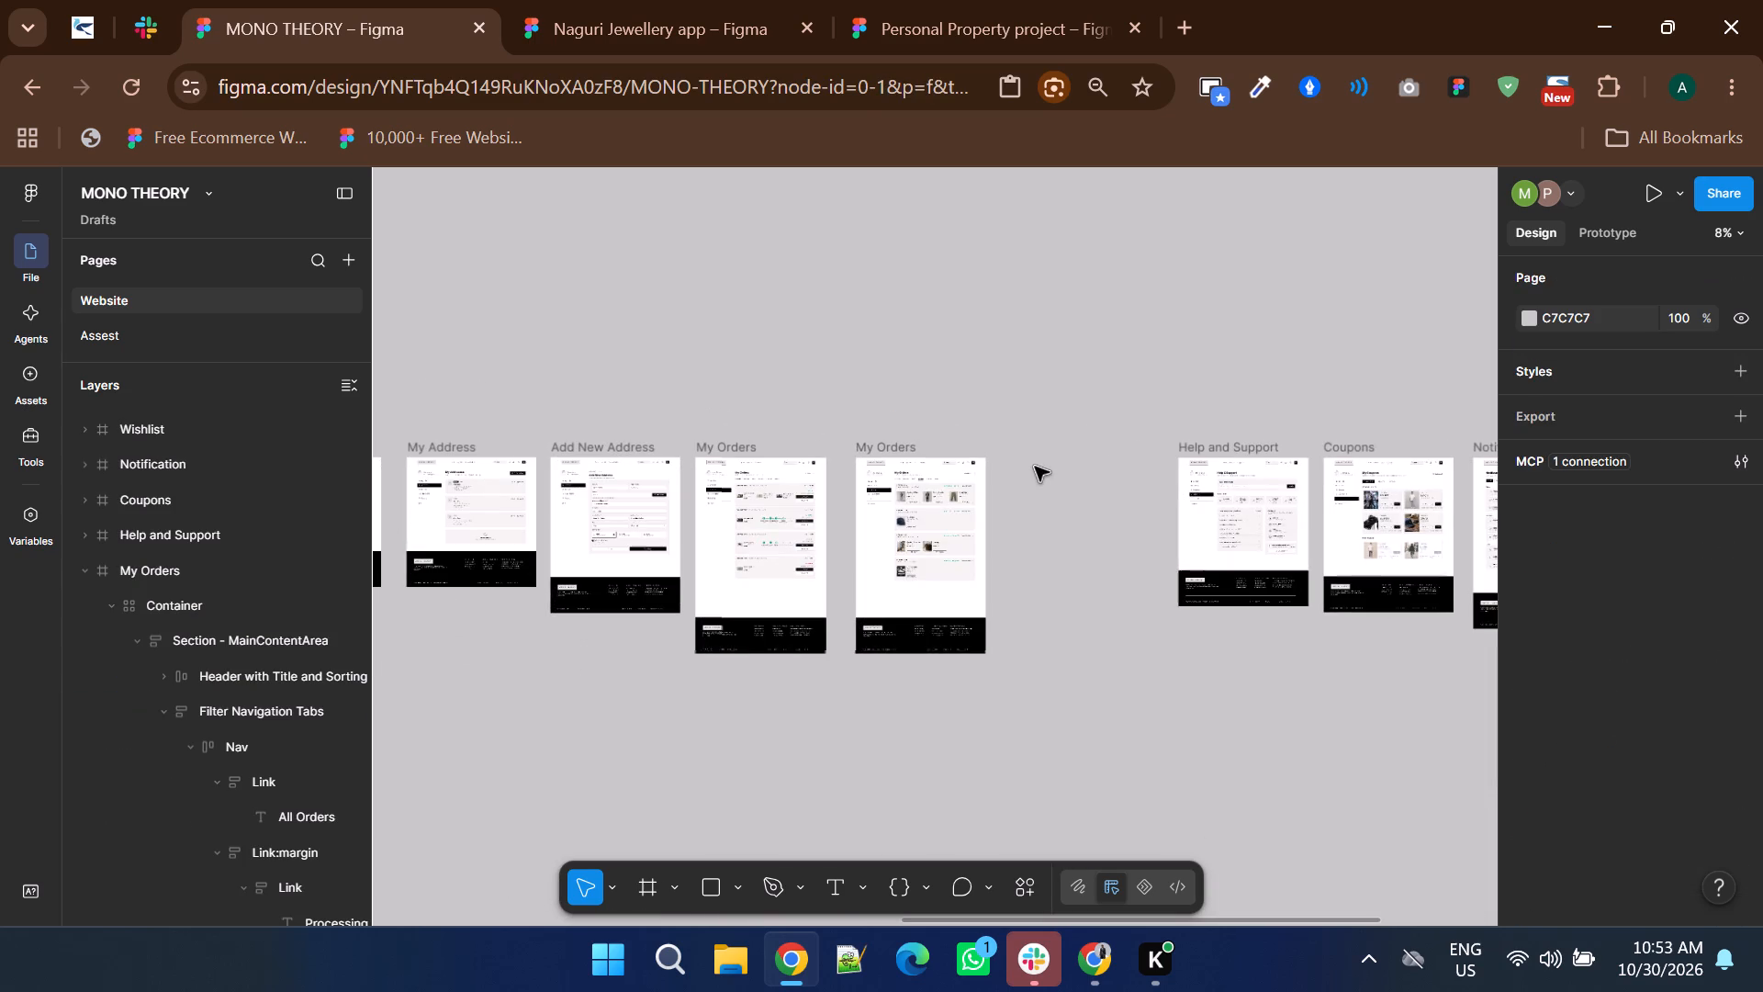
pyautogui.keyDown('ctrl'); pyautogui.scroll(4, 926, 531); pyautogui.keyUp('ctrl')
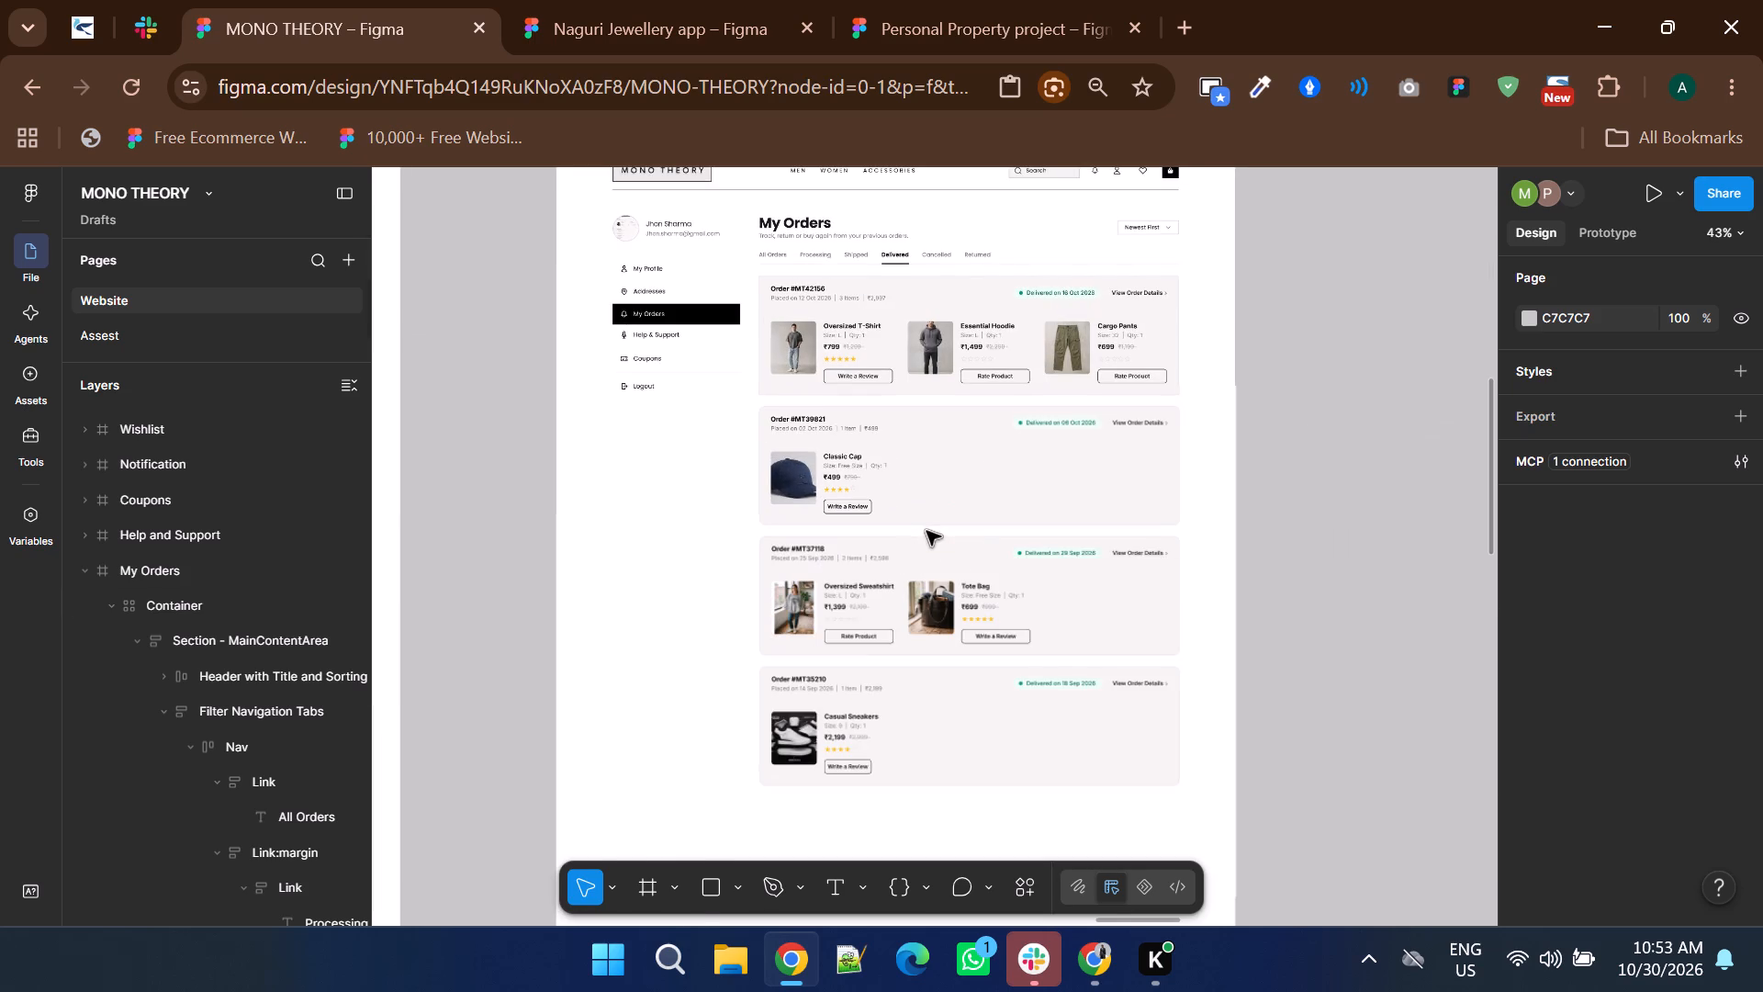
pyautogui.keyDown('ctrl'); pyautogui.scroll(2, 902, 632); pyautogui.keyUp('ctrl')
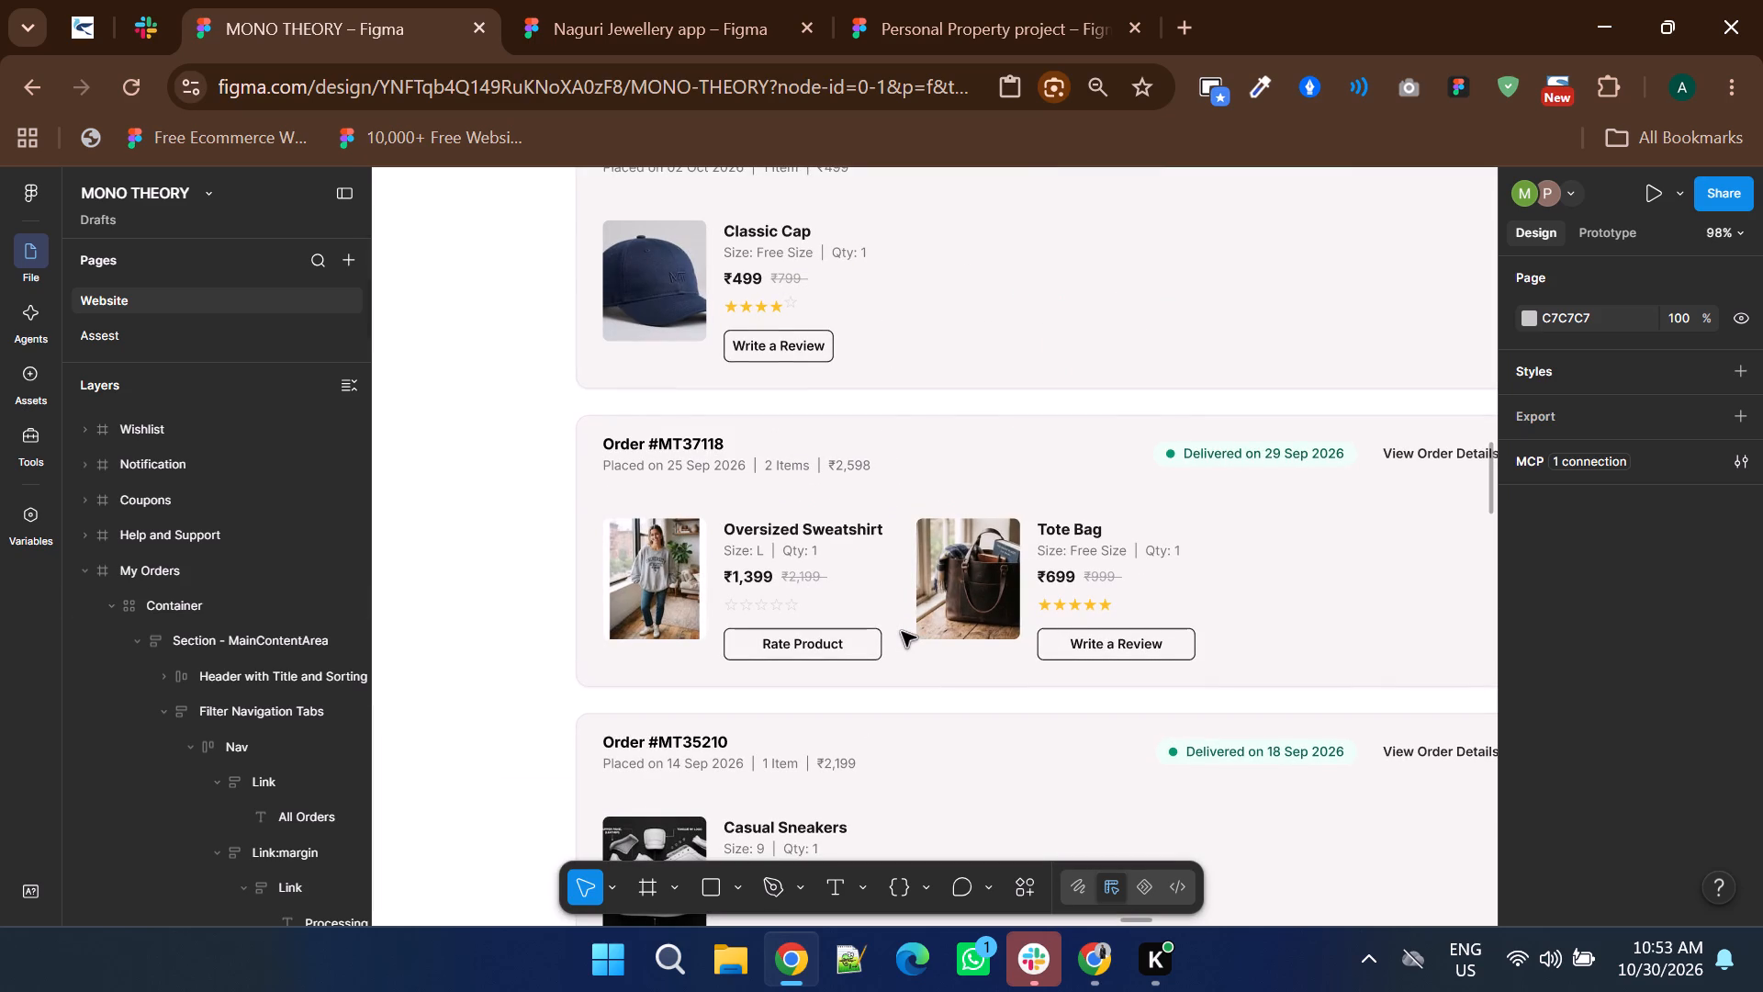
pyautogui.keyDown('ctrl'); pyautogui.scroll(-2, 902, 632); pyautogui.keyUp('ctrl')
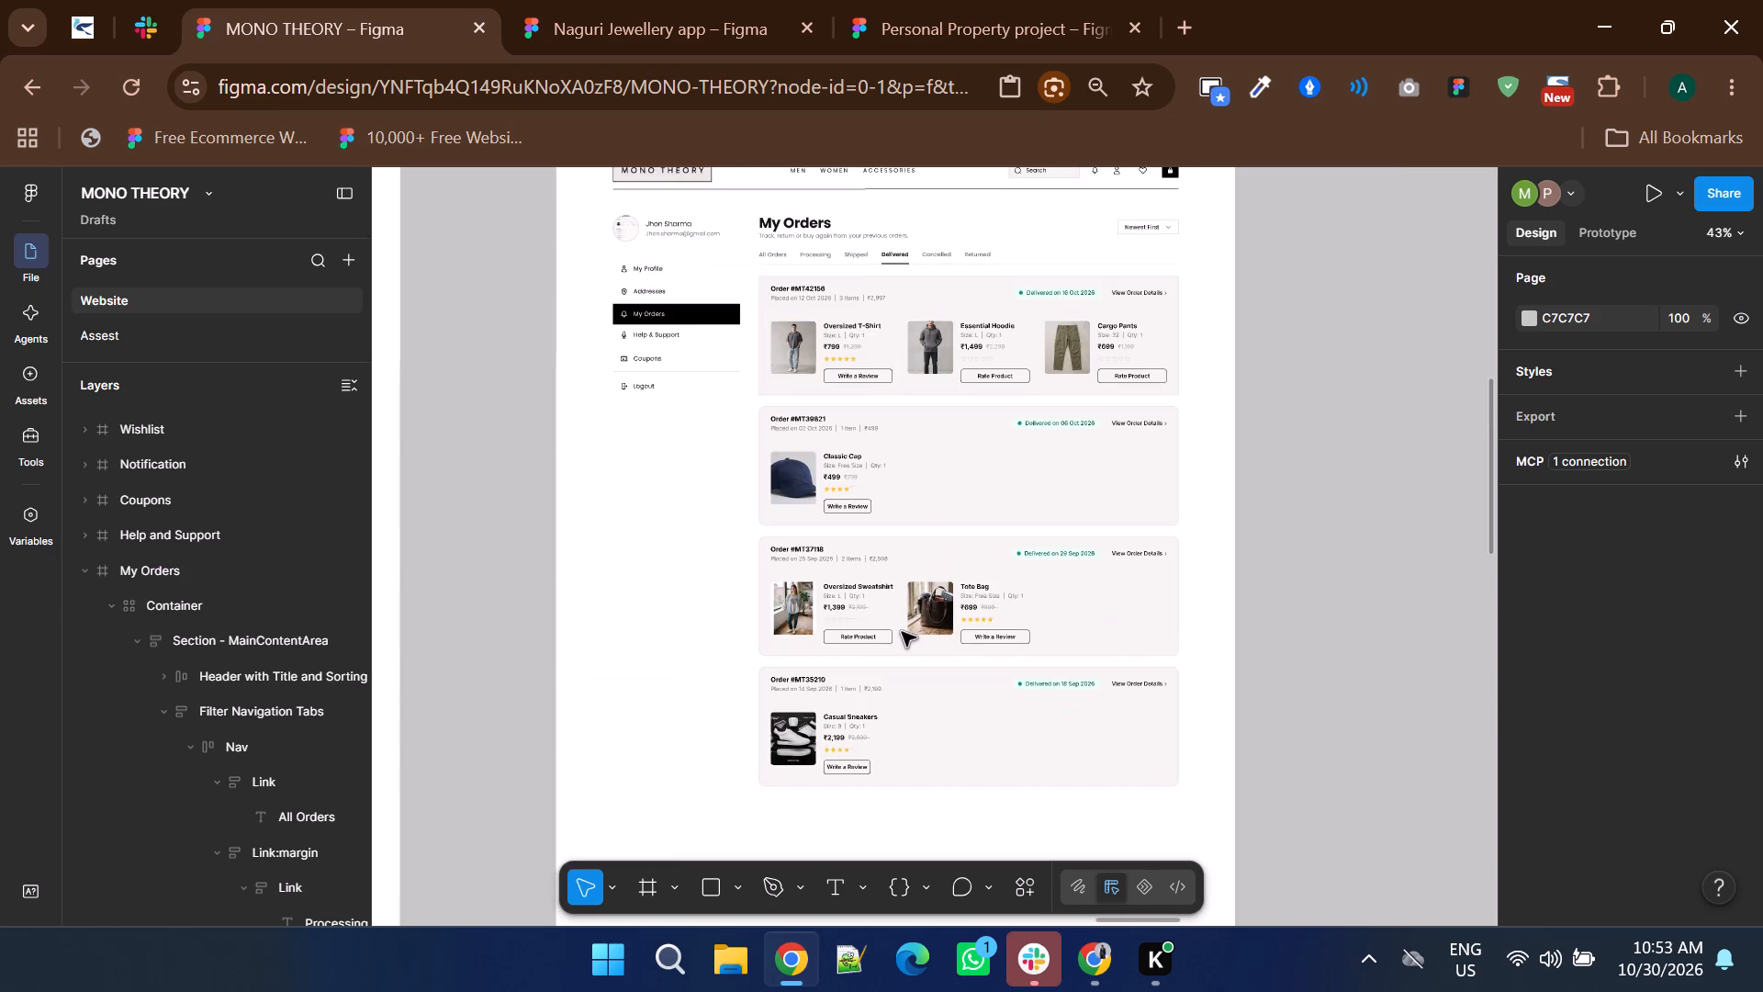
pyautogui.keyDown('ctrl'); pyautogui.scroll(-6, 902, 632); pyautogui.keyUp('ctrl')
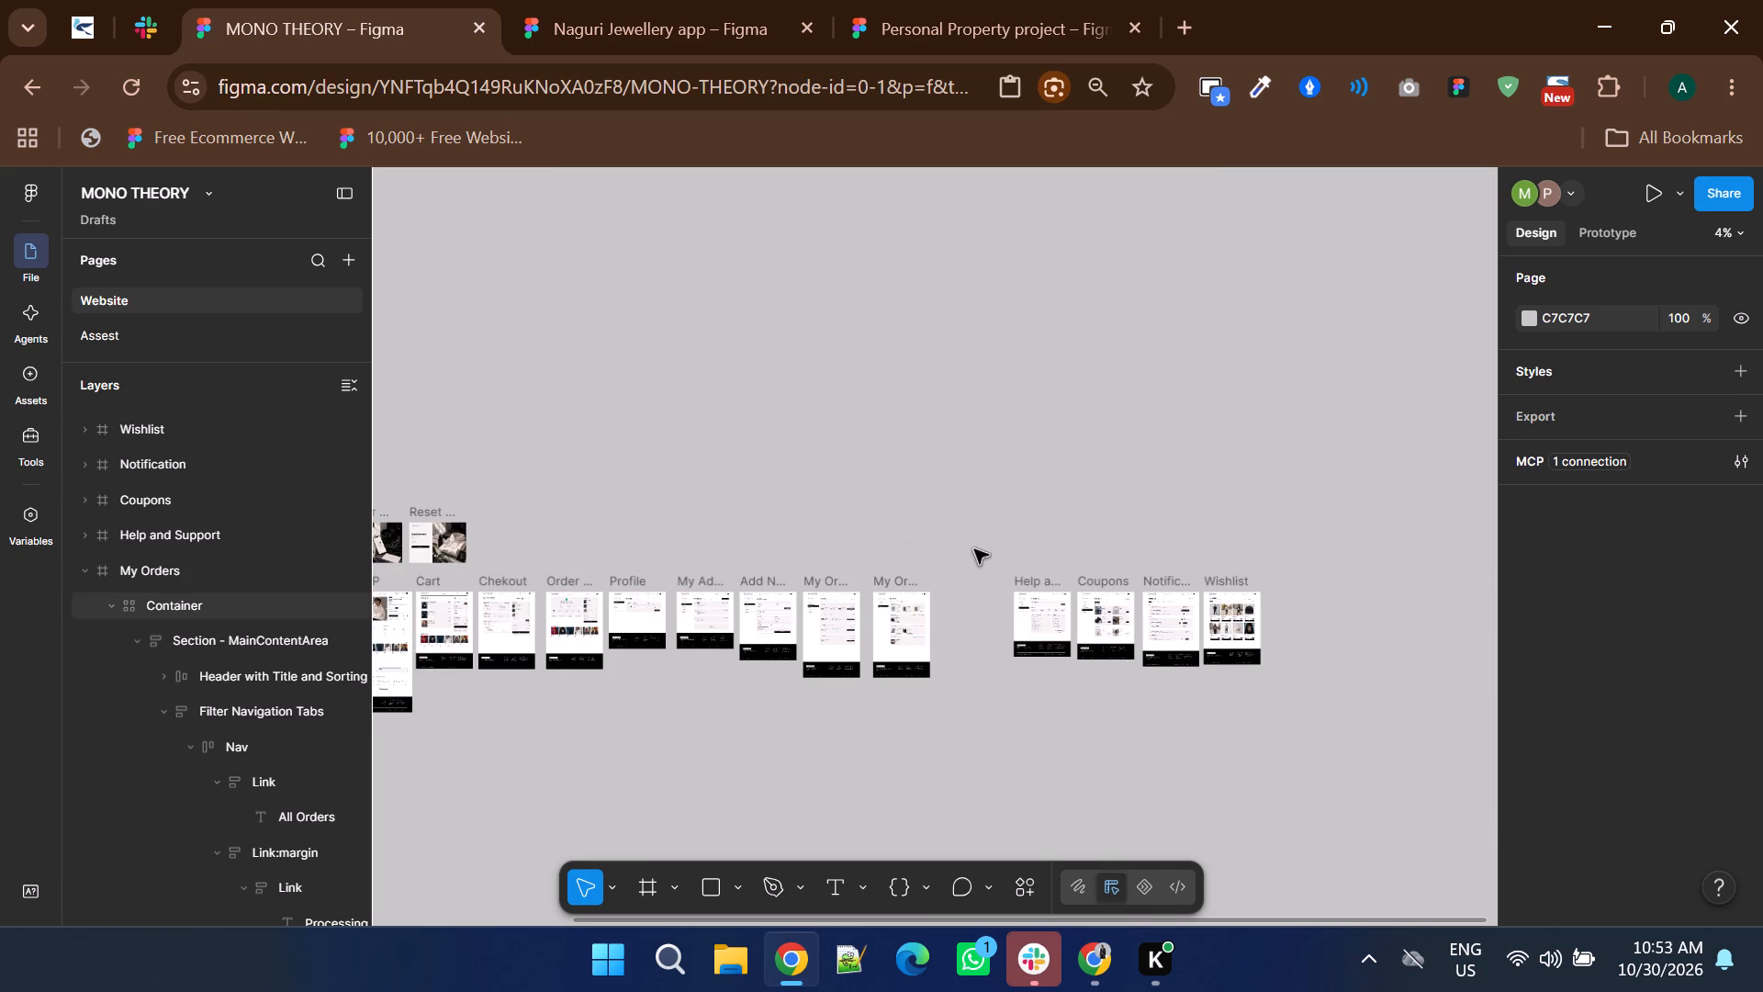
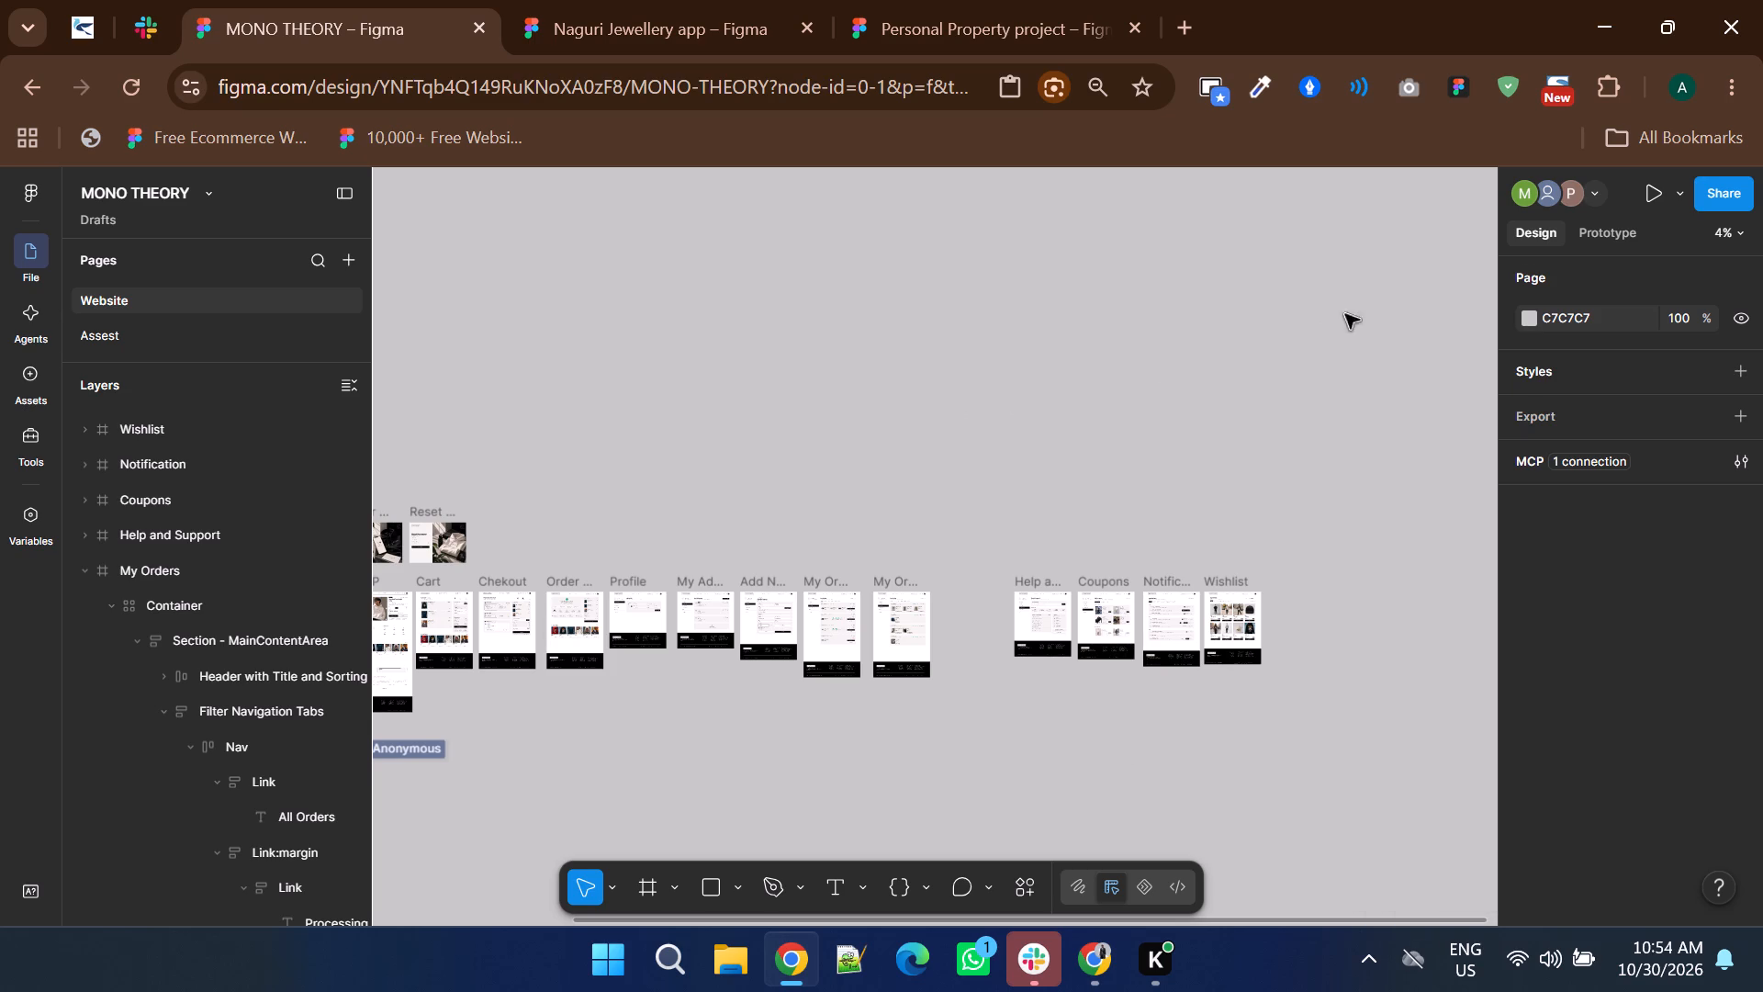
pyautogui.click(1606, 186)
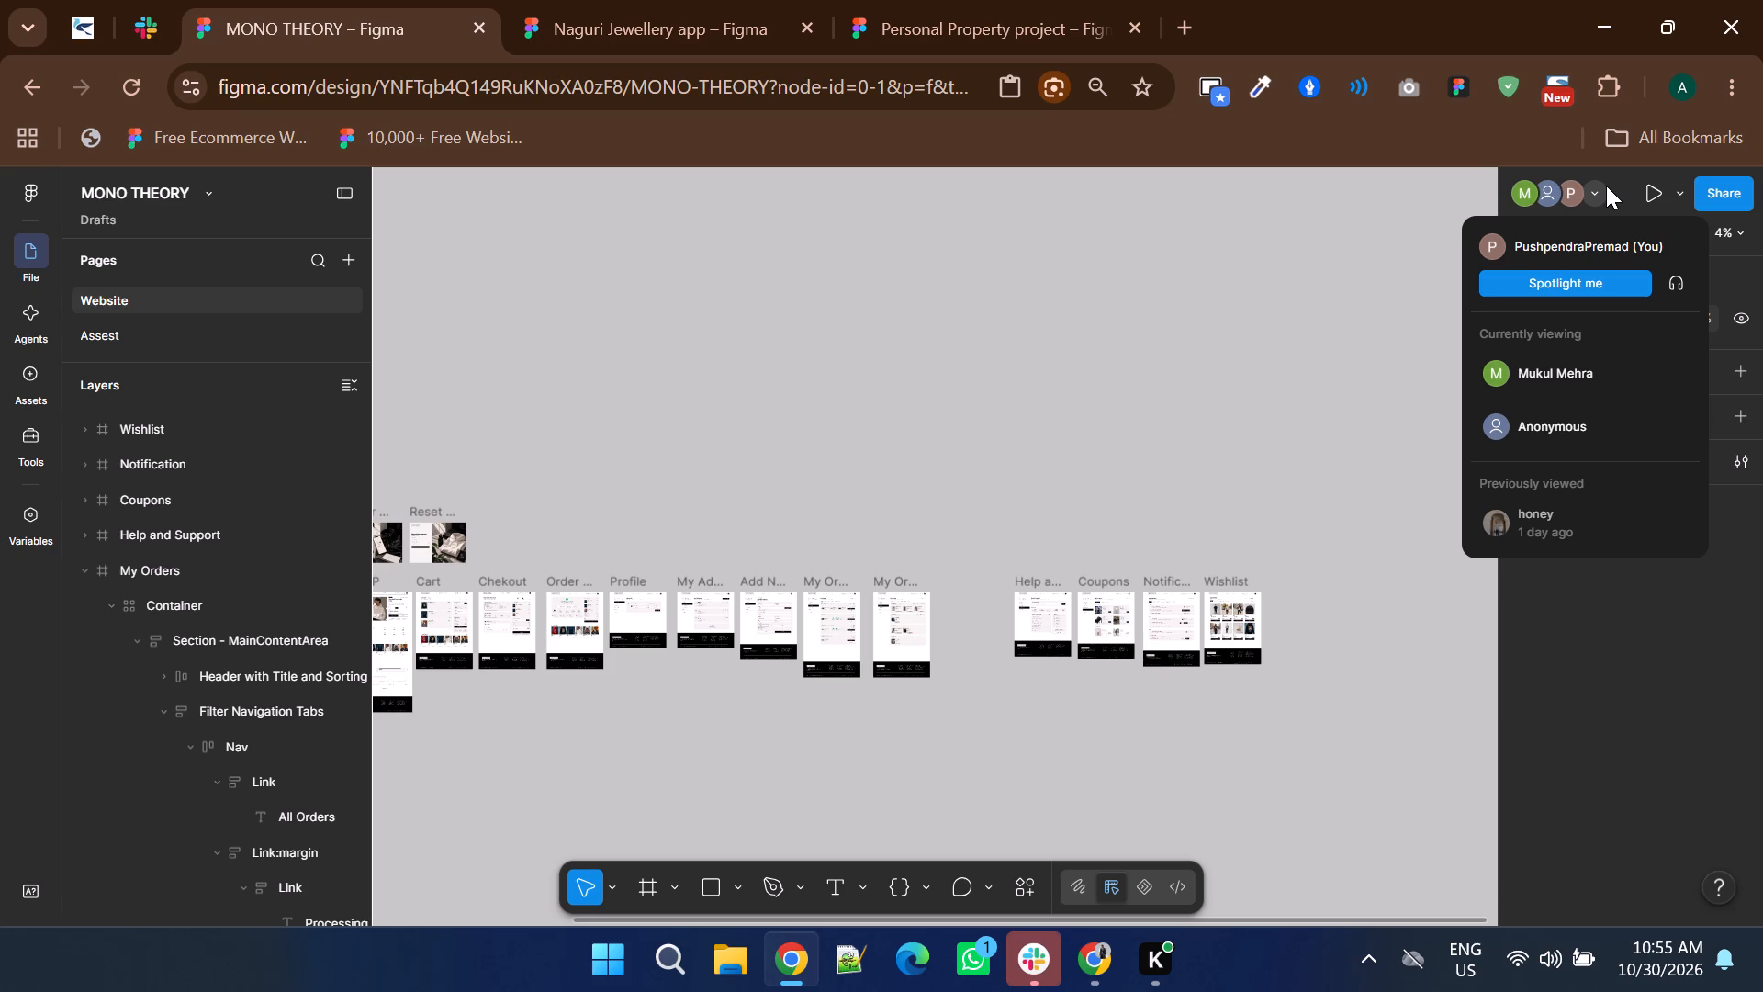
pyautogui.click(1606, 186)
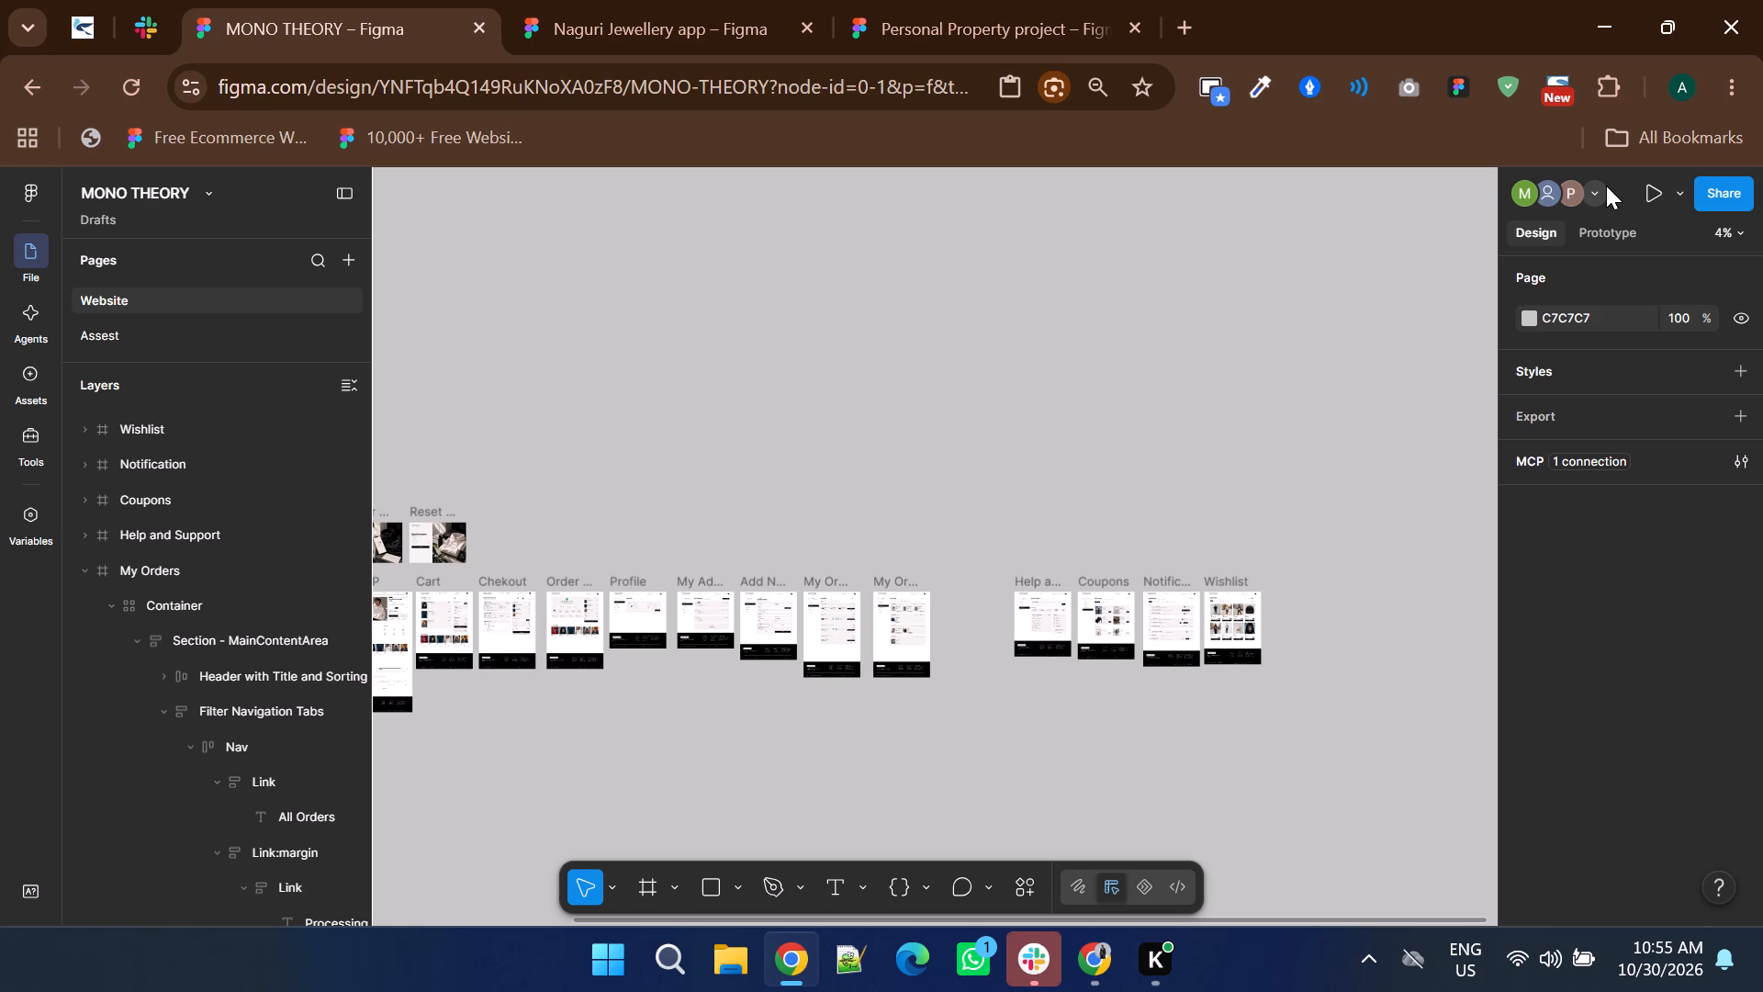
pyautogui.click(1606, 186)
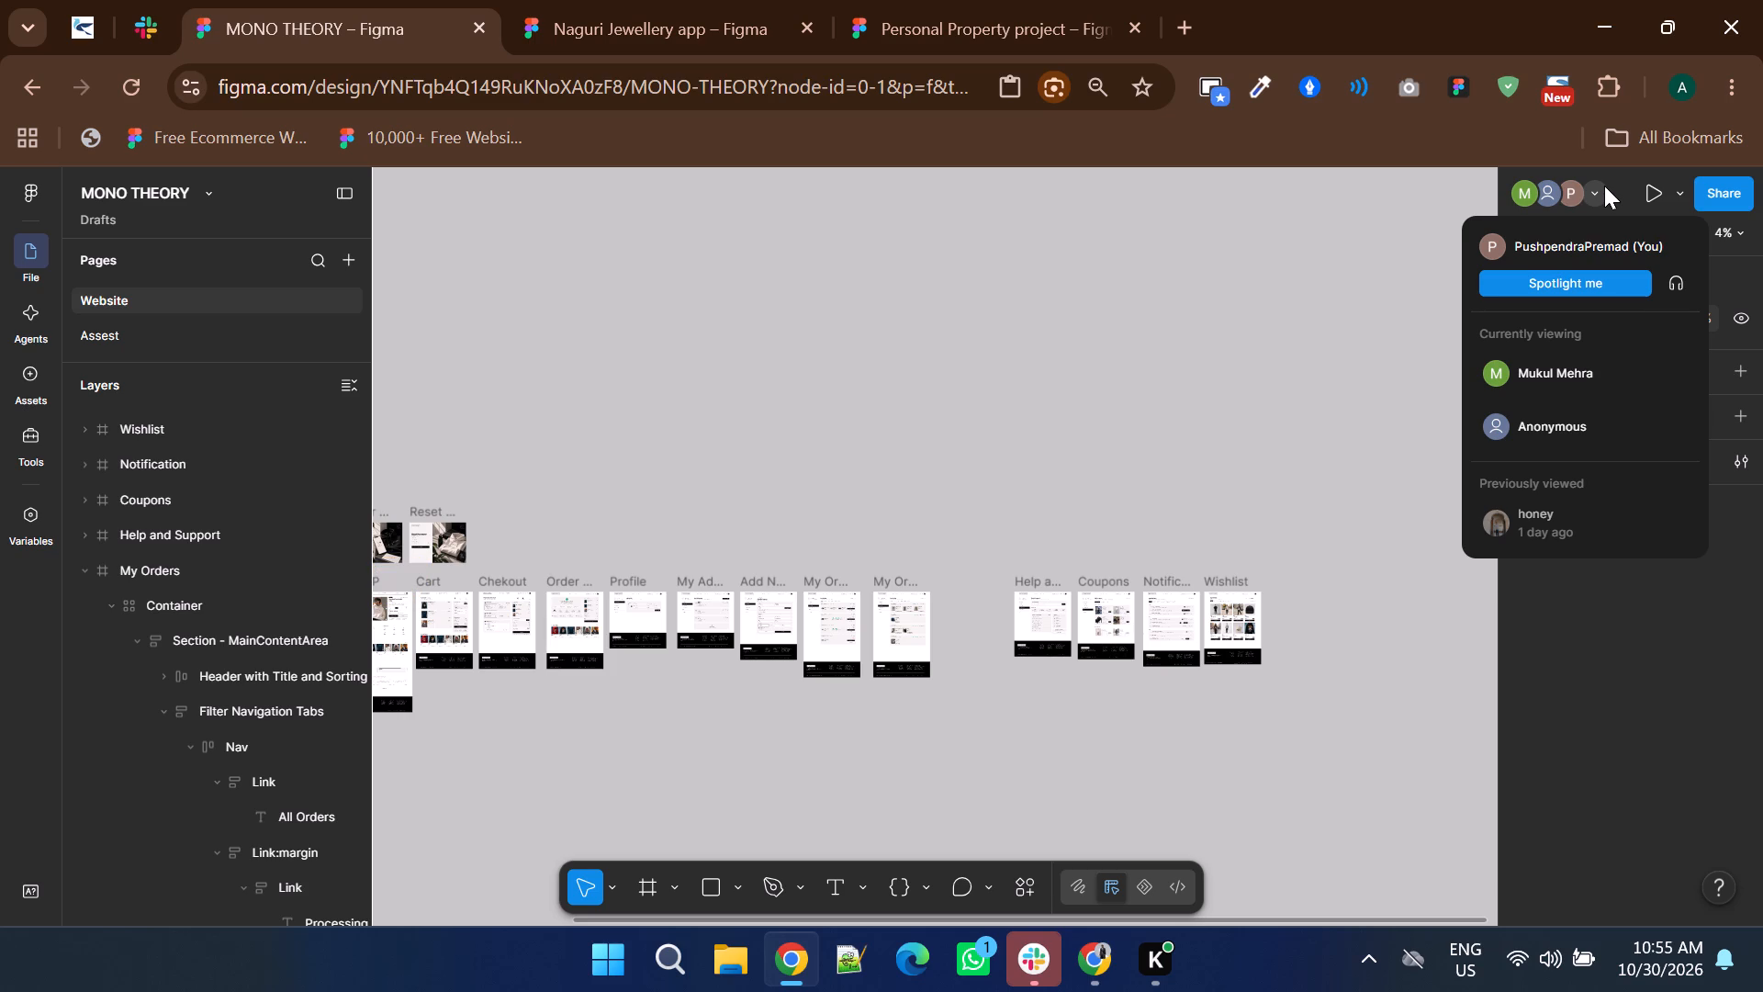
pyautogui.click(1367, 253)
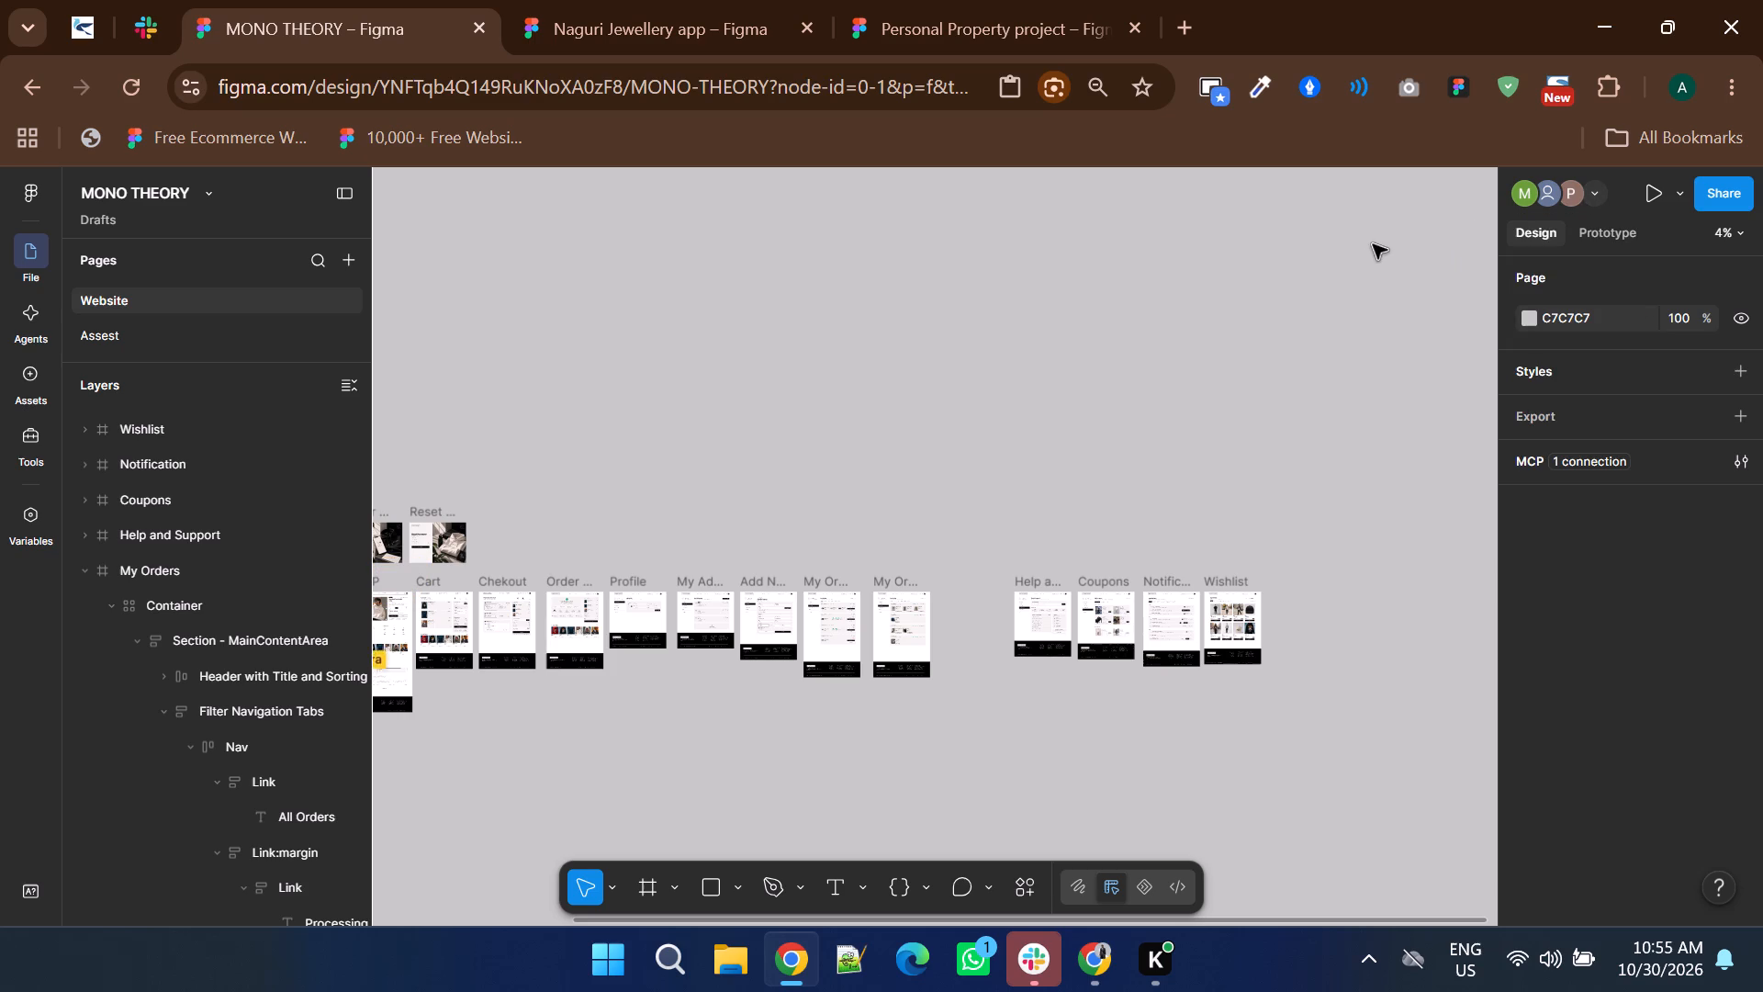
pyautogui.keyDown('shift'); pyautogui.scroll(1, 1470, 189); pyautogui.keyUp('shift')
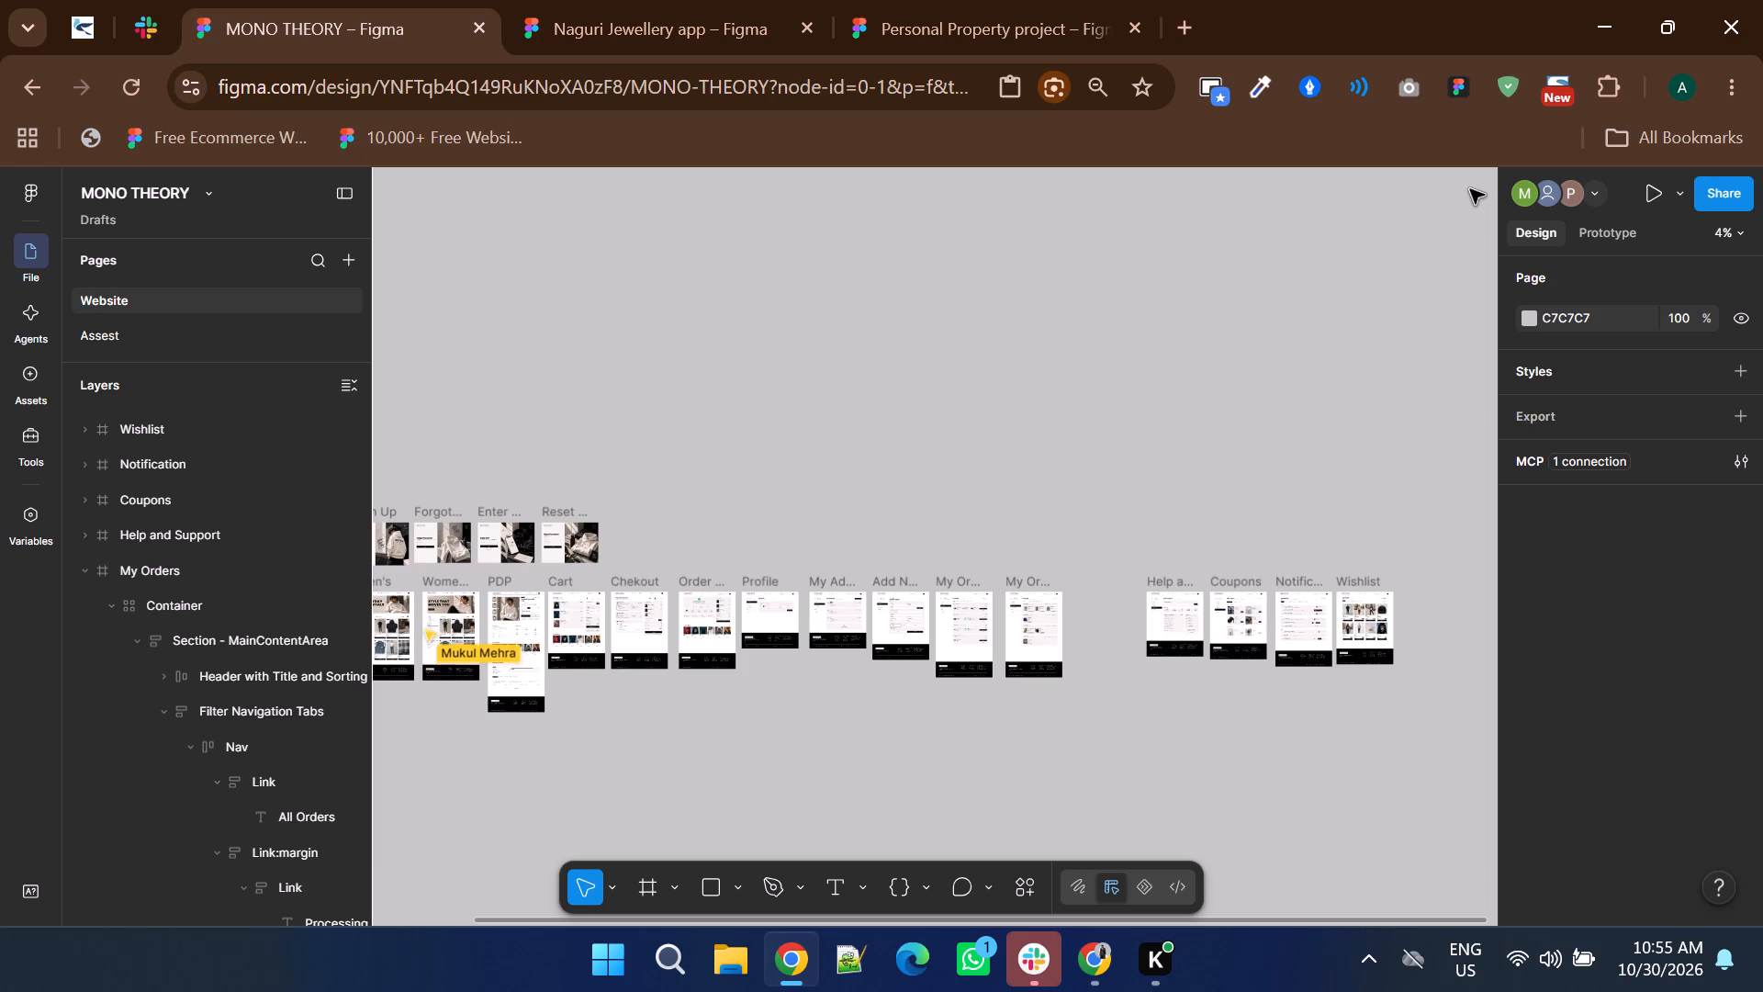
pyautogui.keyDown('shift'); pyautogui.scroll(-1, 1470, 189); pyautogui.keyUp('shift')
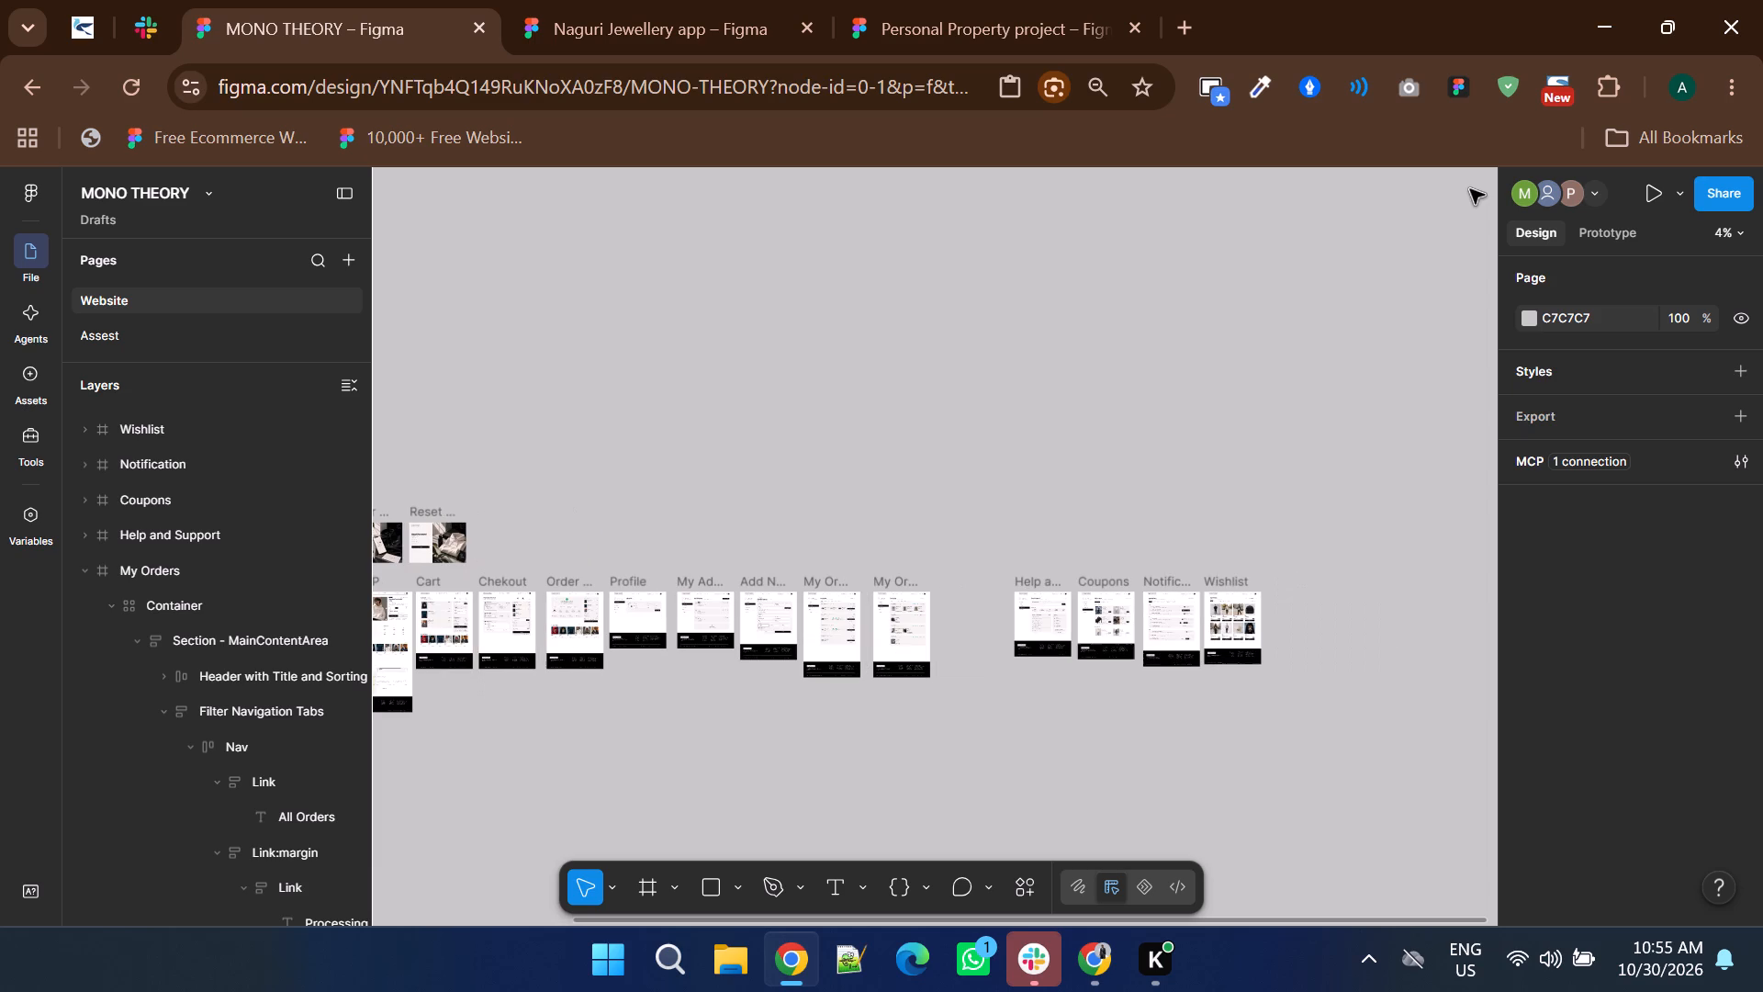
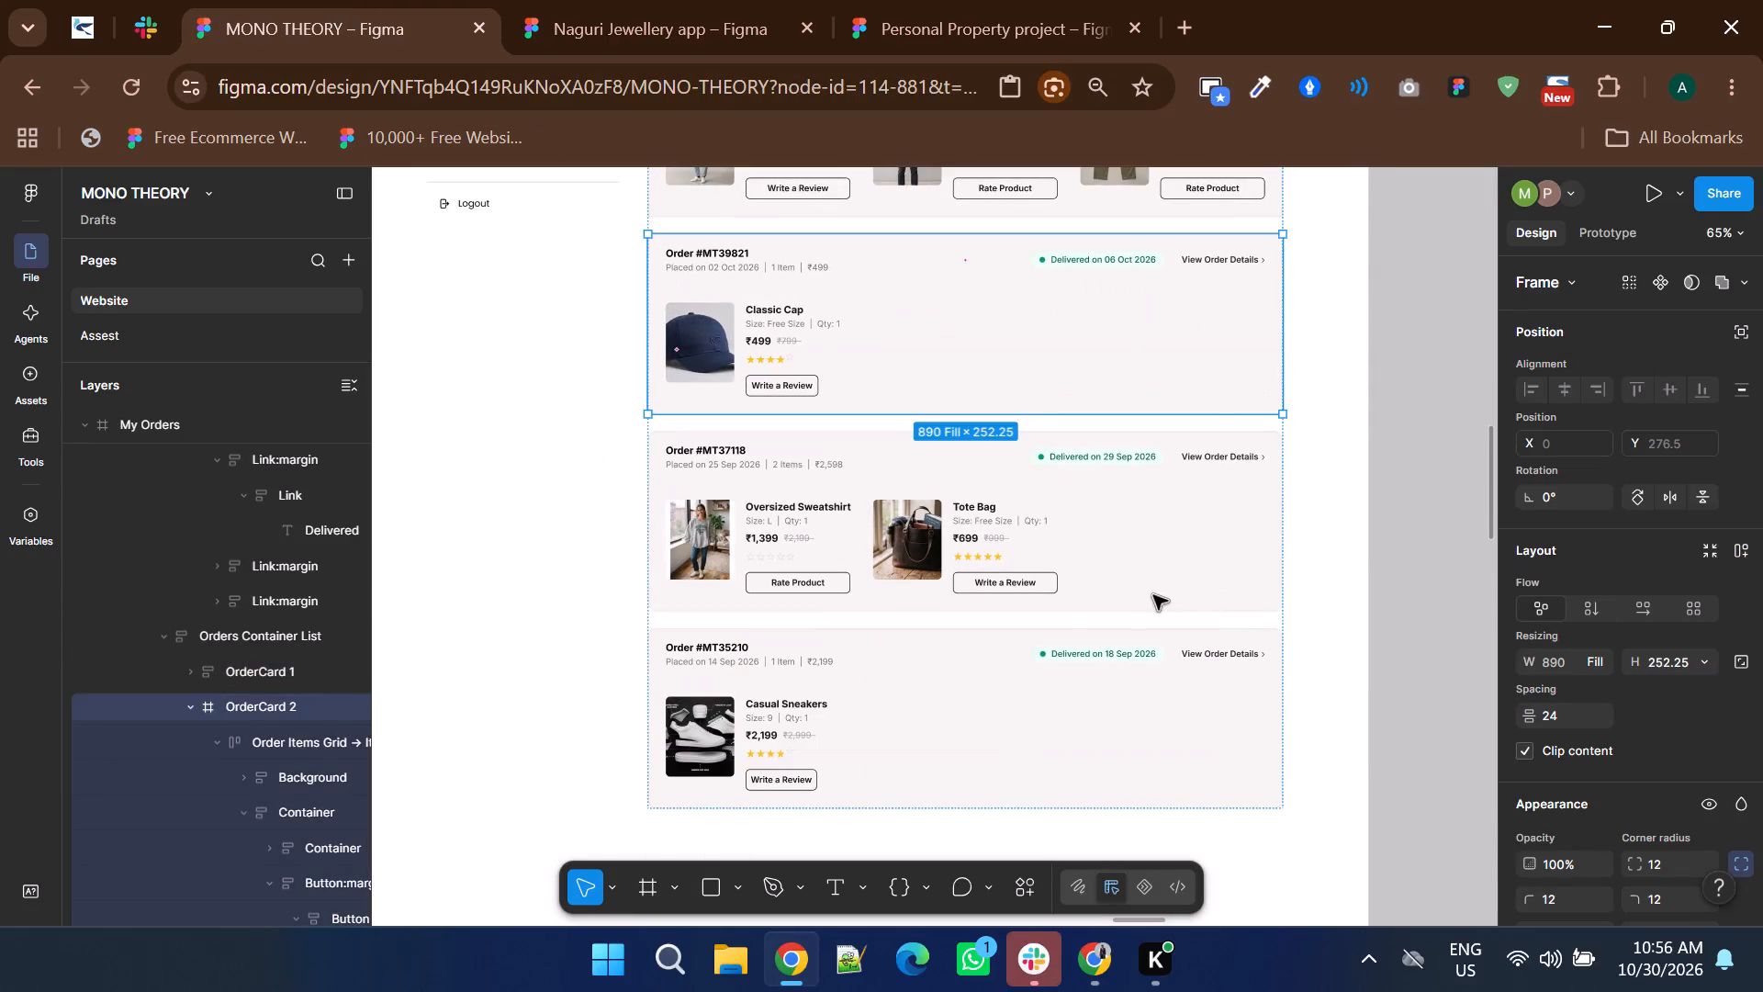
# Set the corner radius of the Order #MT37118 and Order #MT35210 cards to 0 together.
pyautogui.keyDown('ctrl'); pyautogui.click(1175, 506); pyautogui.keyUp('ctrl')
pyautogui.keyDown('ctrl'); pyautogui.keyDown('shift'); pyautogui.click(1150, 690); pyautogui.keyUp('shift'); pyautogui.keyUp('ctrl')
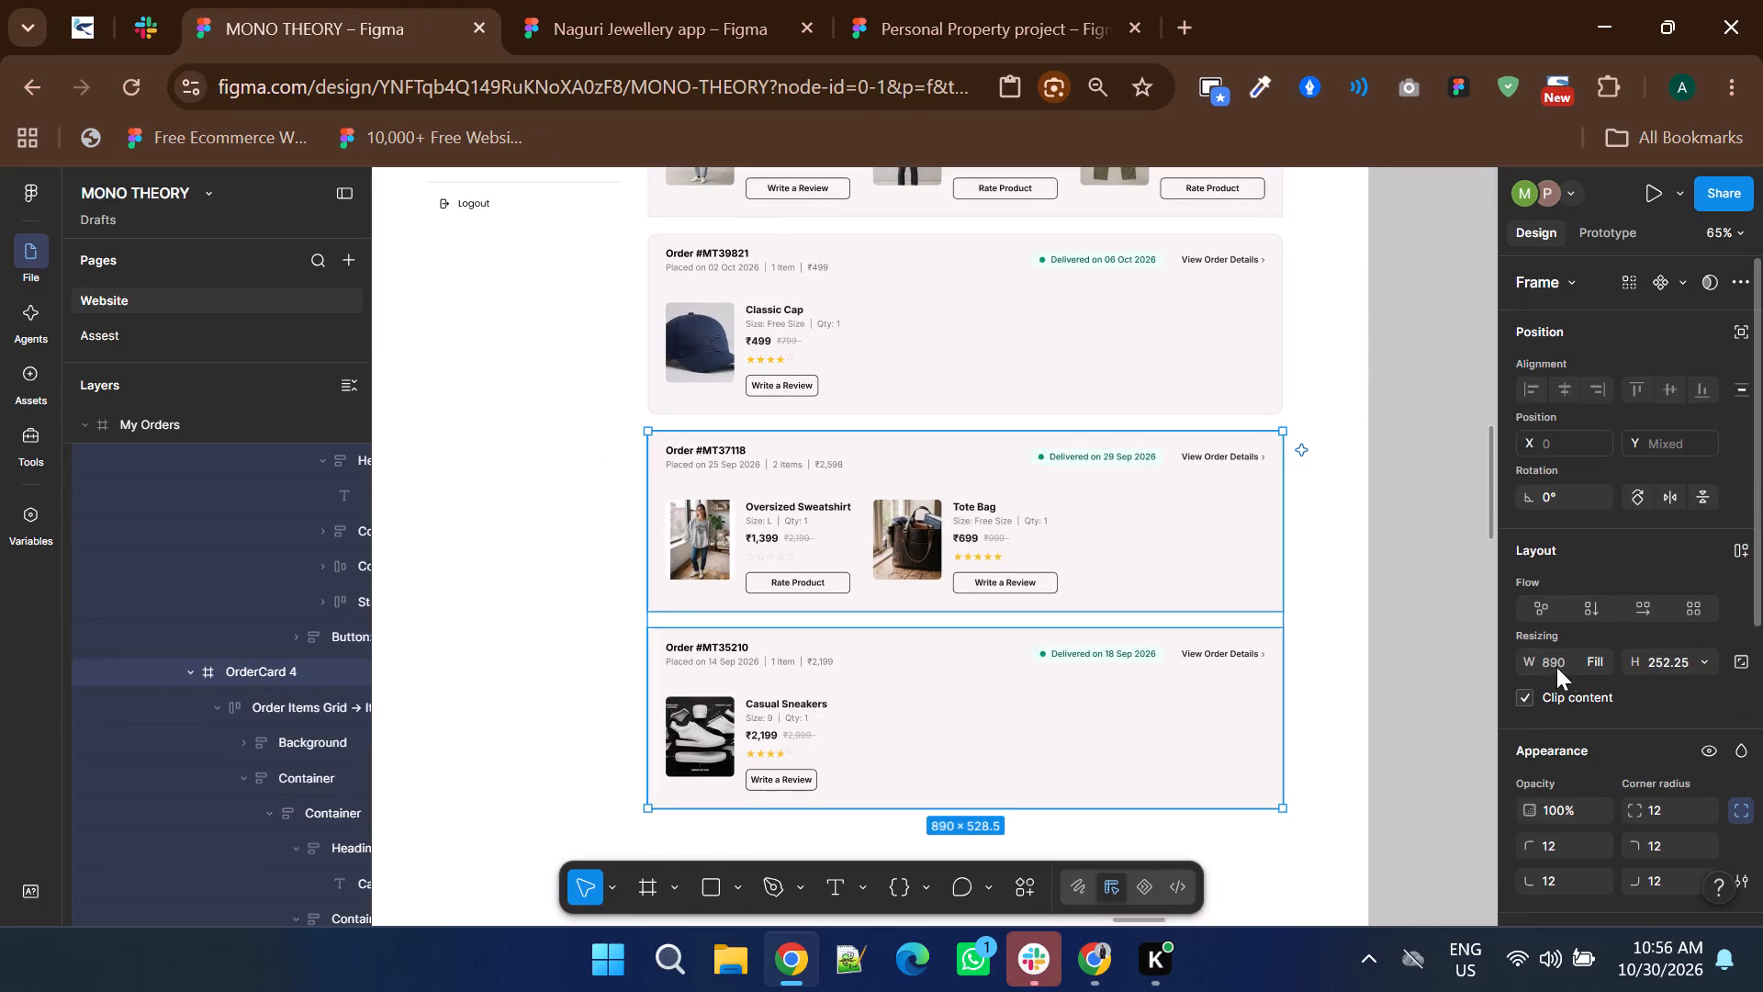
pyautogui.click(1671, 806)
pyautogui.press('Down')
pyautogui.press('Down')
pyautogui.press('Down')
pyautogui.press('Down')
pyautogui.press('Down')
pyautogui.press('Down')
pyautogui.press('Down')
pyautogui.press('Down')
pyautogui.press('Down')
pyautogui.press('Down')
pyautogui.press('Down')
pyautogui.press('Down')
pyautogui.press('Down')
pyautogui.press('Down')
pyautogui.press('Down')
pyautogui.press('Down')
pyautogui.press('Down')
pyautogui.press('Down')
pyautogui.press('Down')
pyautogui.press('Down')
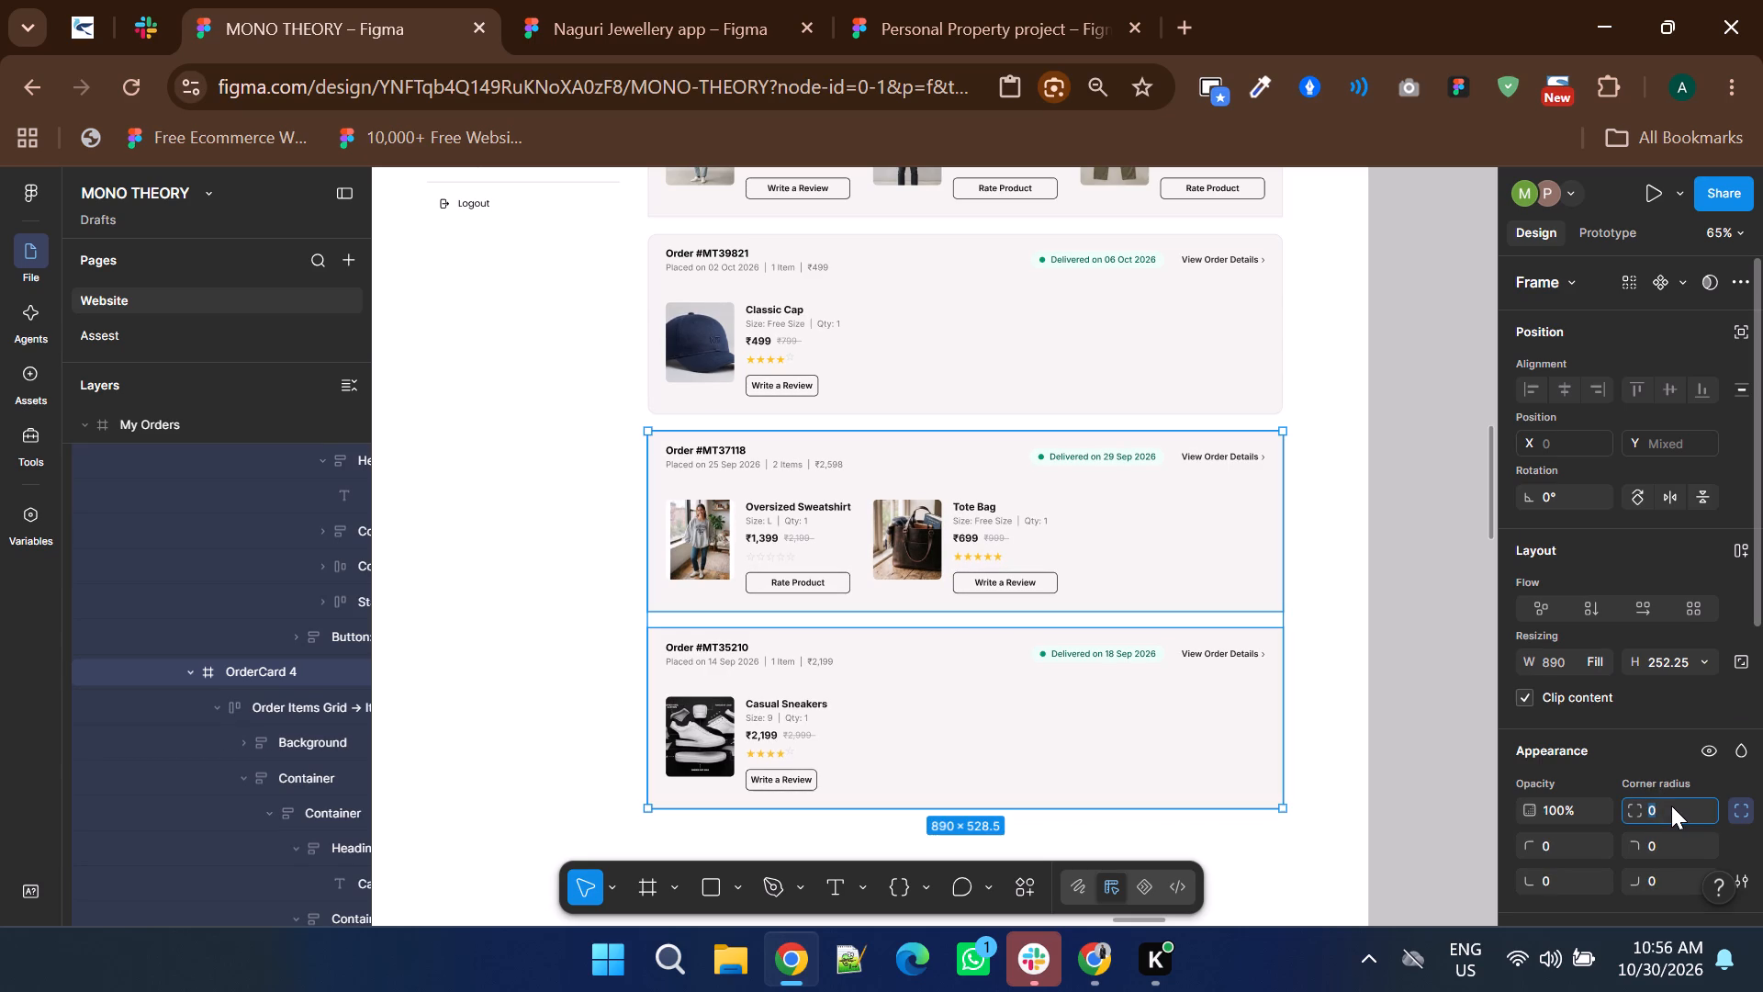
# Set the corner radius of the Order #MT39821 card to 0.
pyautogui.keyDown('ctrl'); pyautogui.click(1228, 336); pyautogui.keyUp('ctrl')
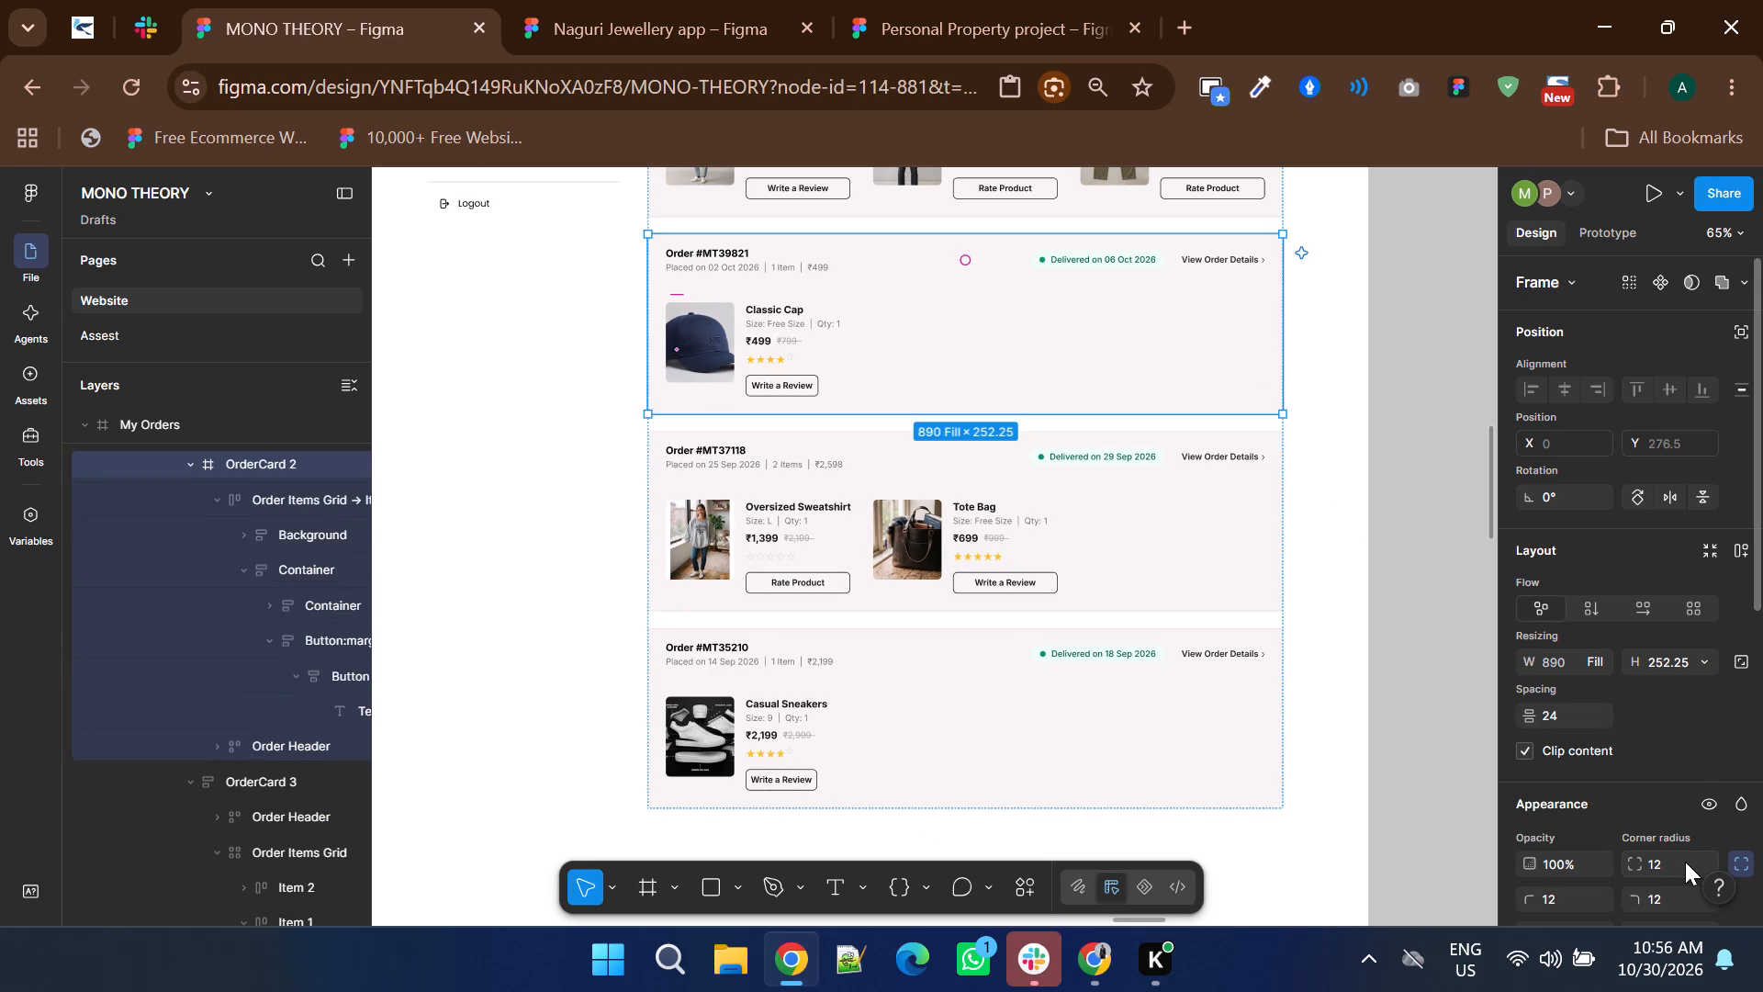
pyautogui.click(1685, 862)
pyautogui.press('Down')
pyautogui.press('Down')
pyautogui.press('Down')
pyautogui.press('Down')
pyautogui.press('Down')
pyautogui.press('Down')
pyautogui.press('Down')
pyautogui.press('Down')
pyautogui.press('Down')
pyautogui.press('Down')
pyautogui.press('Down')
pyautogui.press('Down')
pyautogui.press('Down')
pyautogui.press('Down')
pyautogui.press('Down')
pyautogui.press('Down')
pyautogui.press('Down')
pyautogui.press('Down')
pyautogui.press('Down')
pyautogui.press('Down')
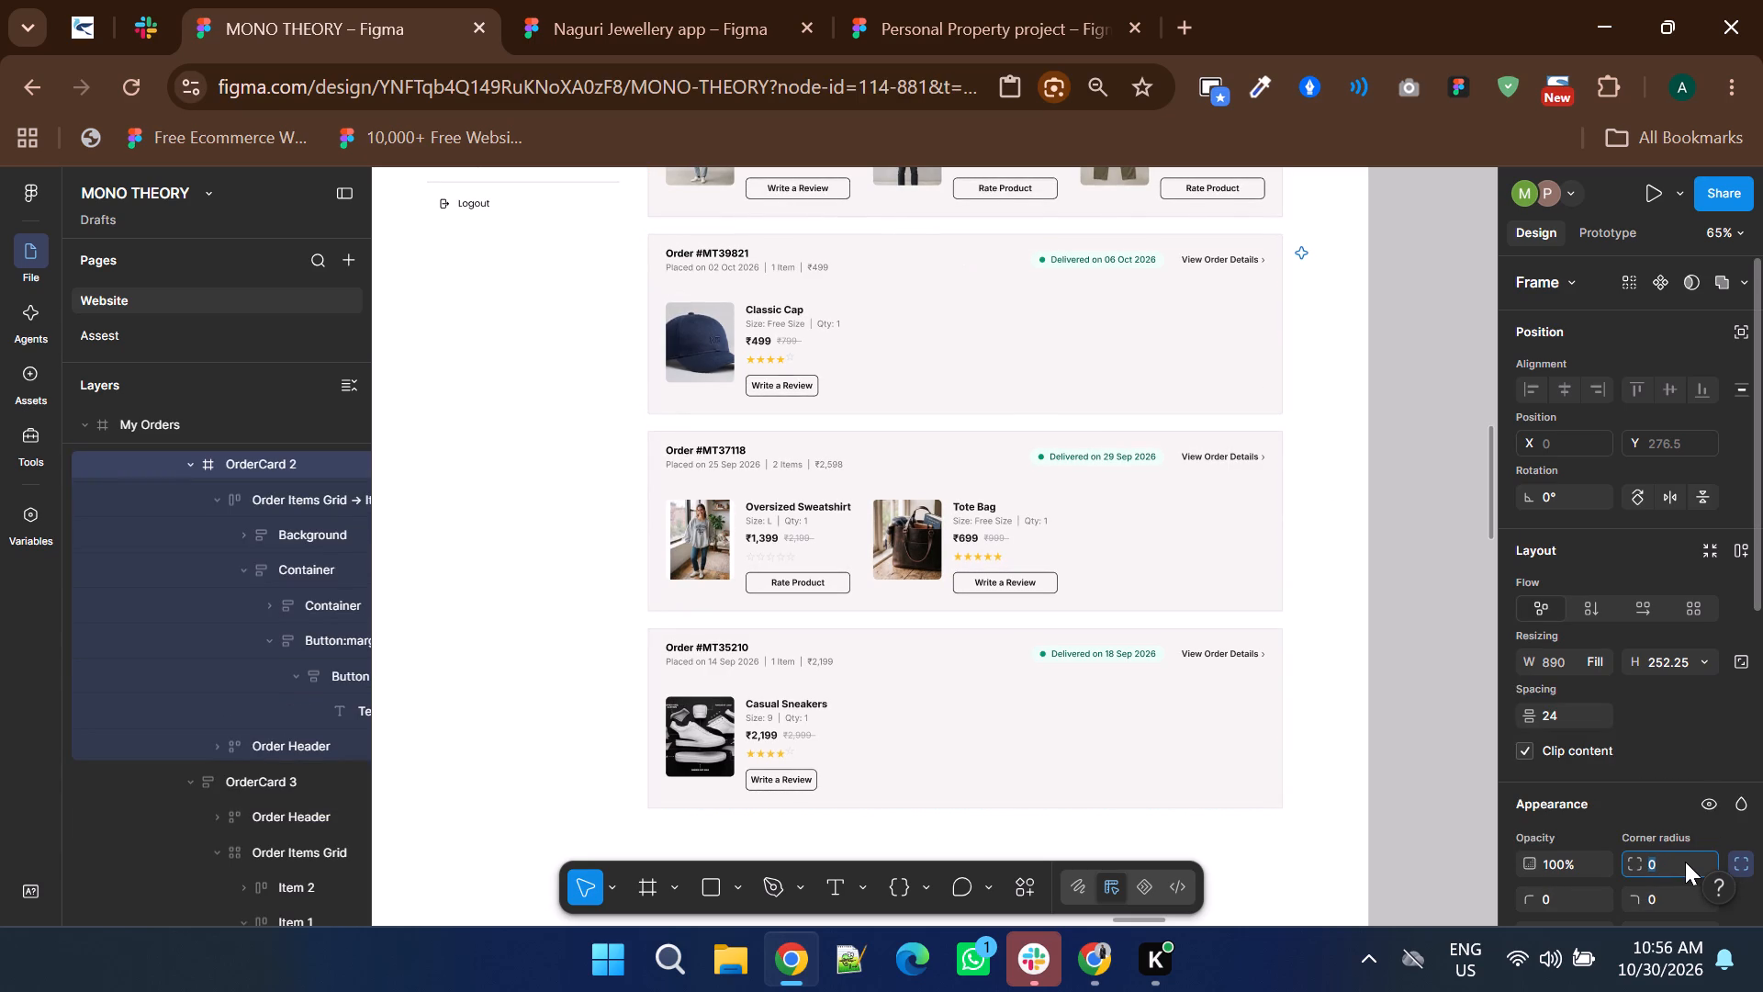
# Set the corner radius of the Oversized T-Shirt's Write a Review button in Order #MT42156 to 0.
pyautogui.scroll(1, 1153, 745)
pyautogui.scroll(1, 1008, 545)
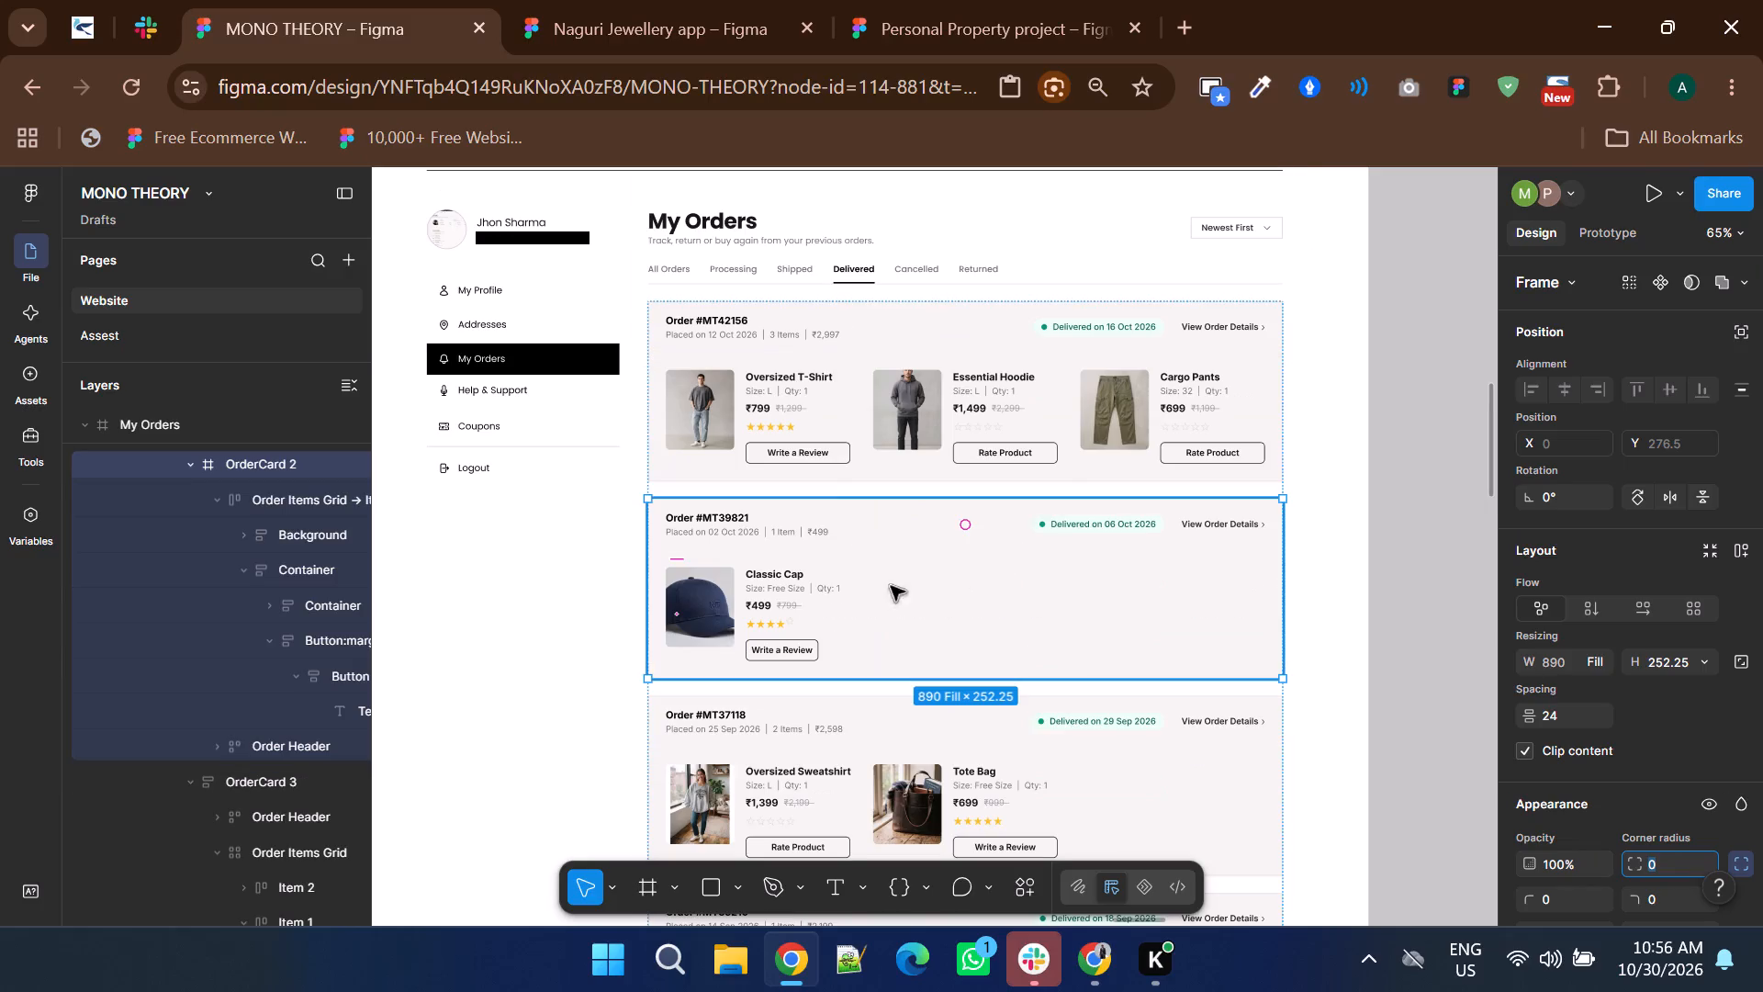
pyautogui.keyDown('ctrl'); pyautogui.scroll(1, 844, 450); pyautogui.keyUp('ctrl')
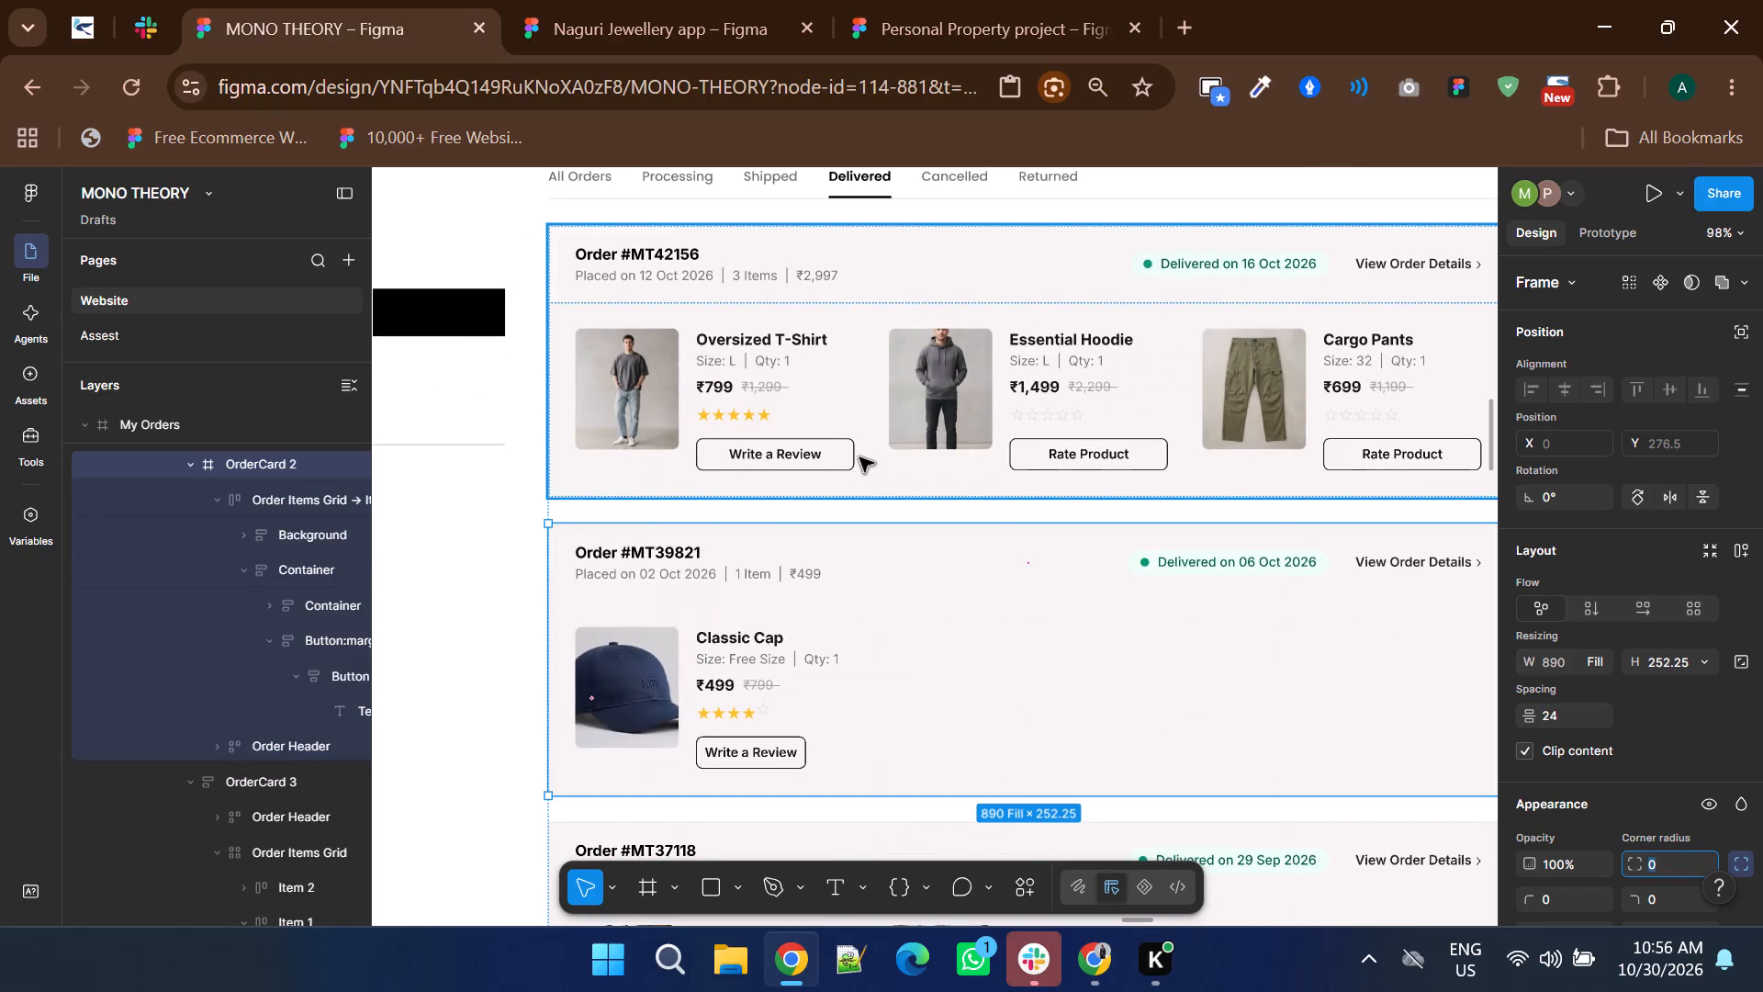
pyautogui.keyDown('ctrl'); pyautogui.doubleClick(851, 457); pyautogui.keyUp('ctrl')
pyautogui.doubleClick(851, 457)
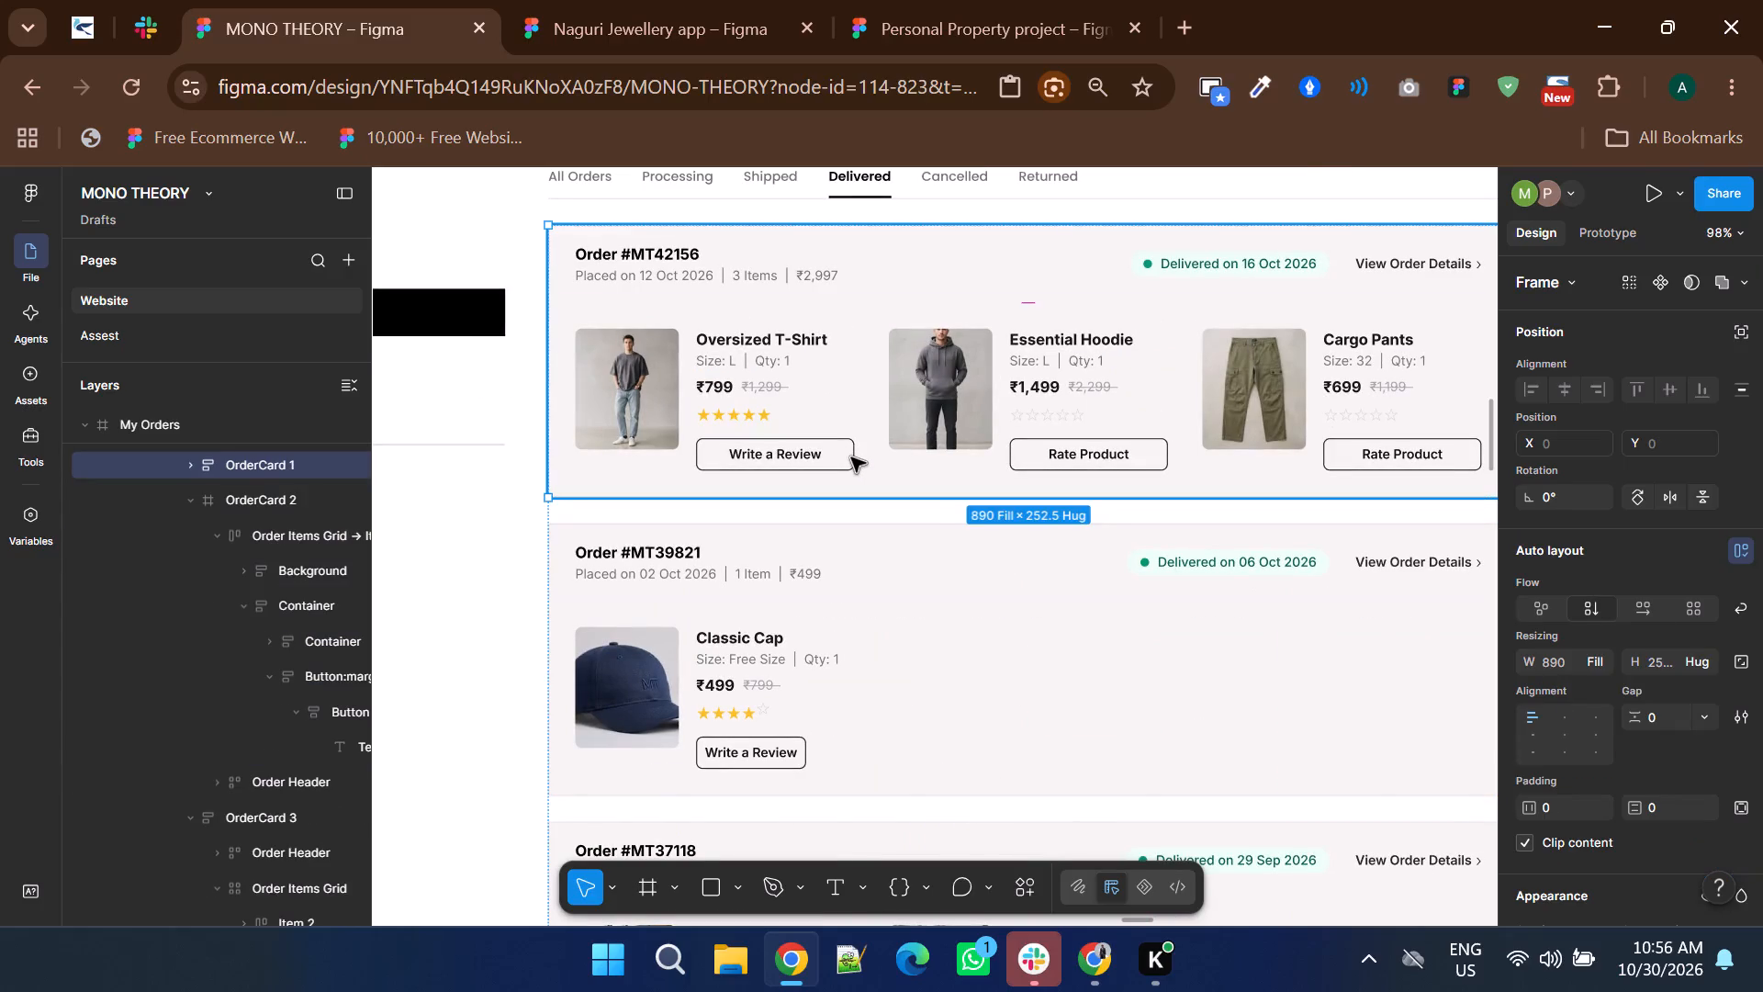
pyautogui.doubleClick(851, 457)
pyautogui.click(851, 457)
pyautogui.doubleClick(839, 450)
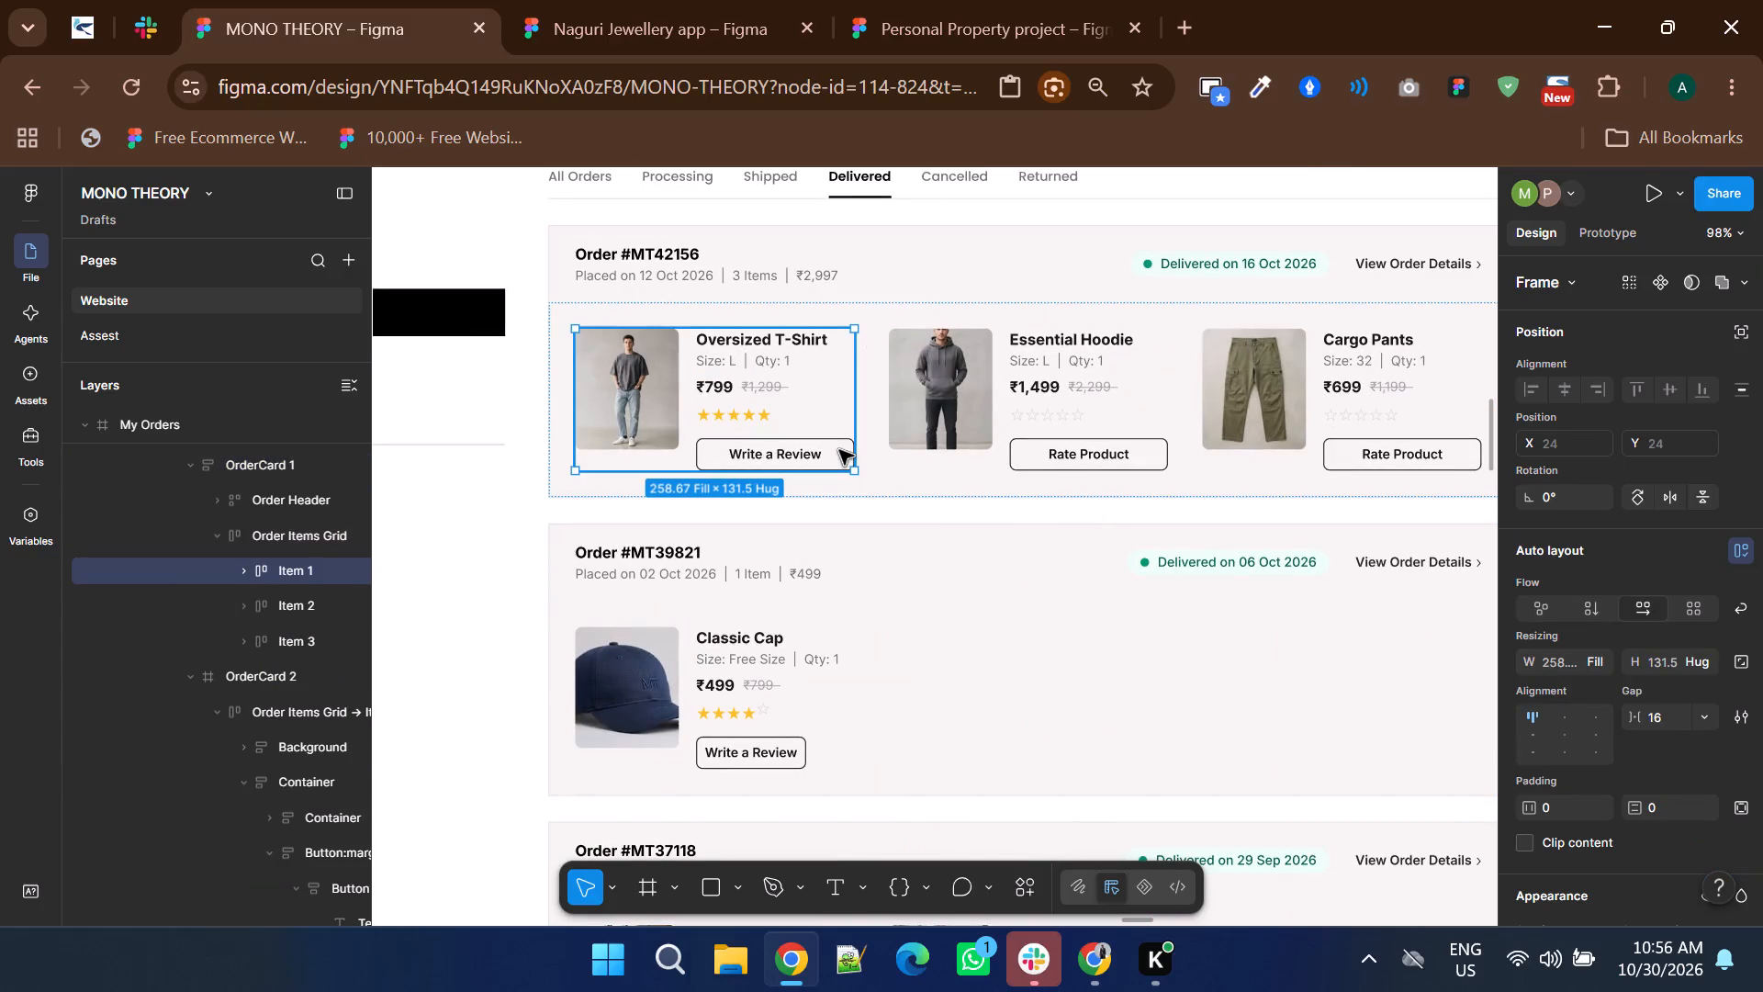
pyautogui.doubleClick(839, 450)
pyautogui.doubleClick(839, 450)
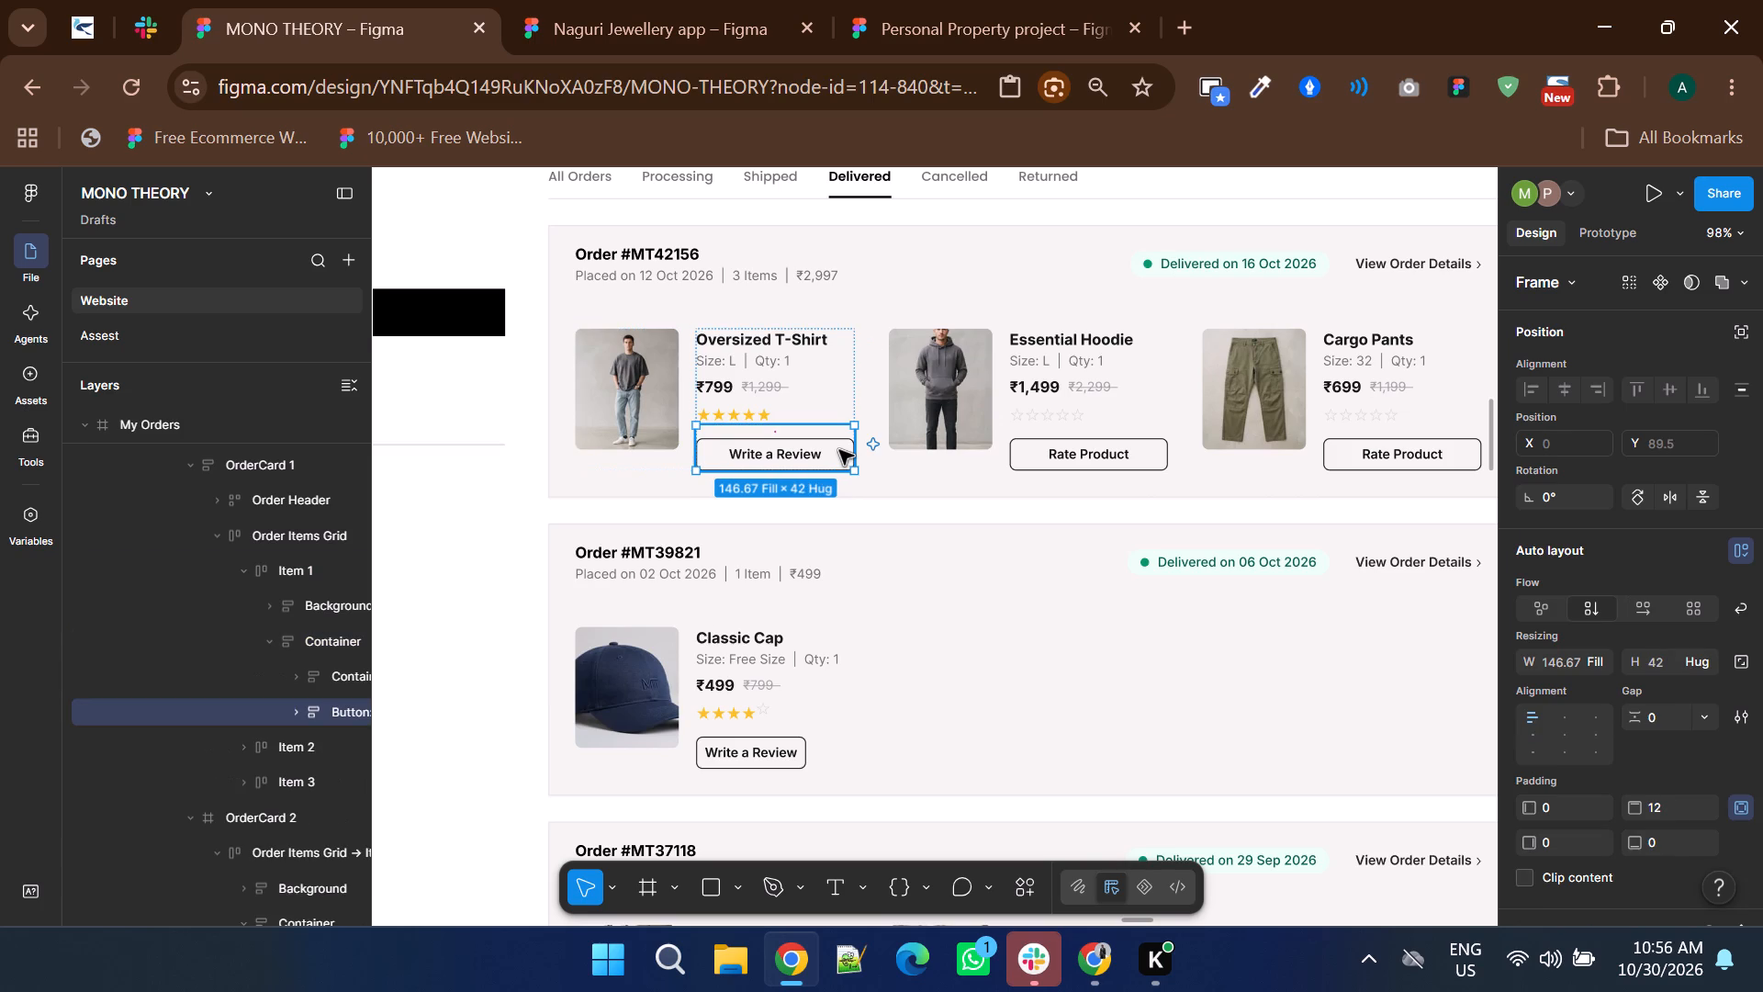
pyautogui.keyDown('shift'); pyautogui.tripleClick(1149, 451); pyautogui.keyUp('shift')
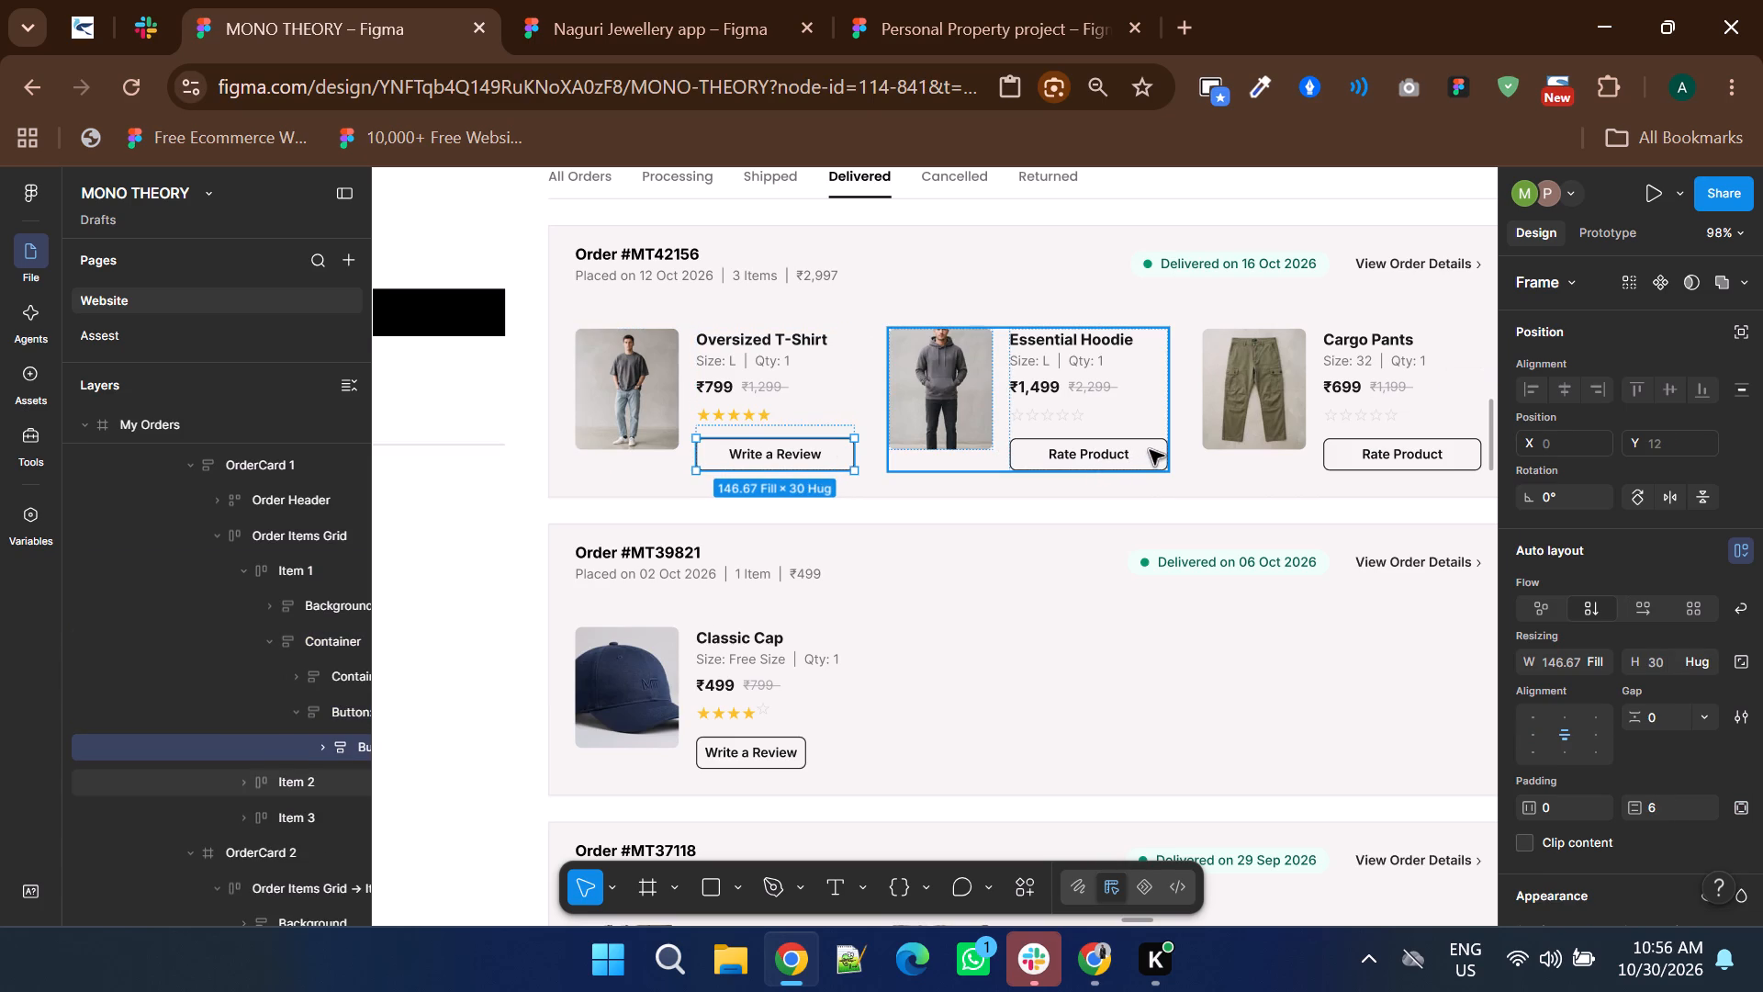
pyautogui.keyDown('shift'); pyautogui.doubleClick(1150, 450); pyautogui.keyUp('shift')
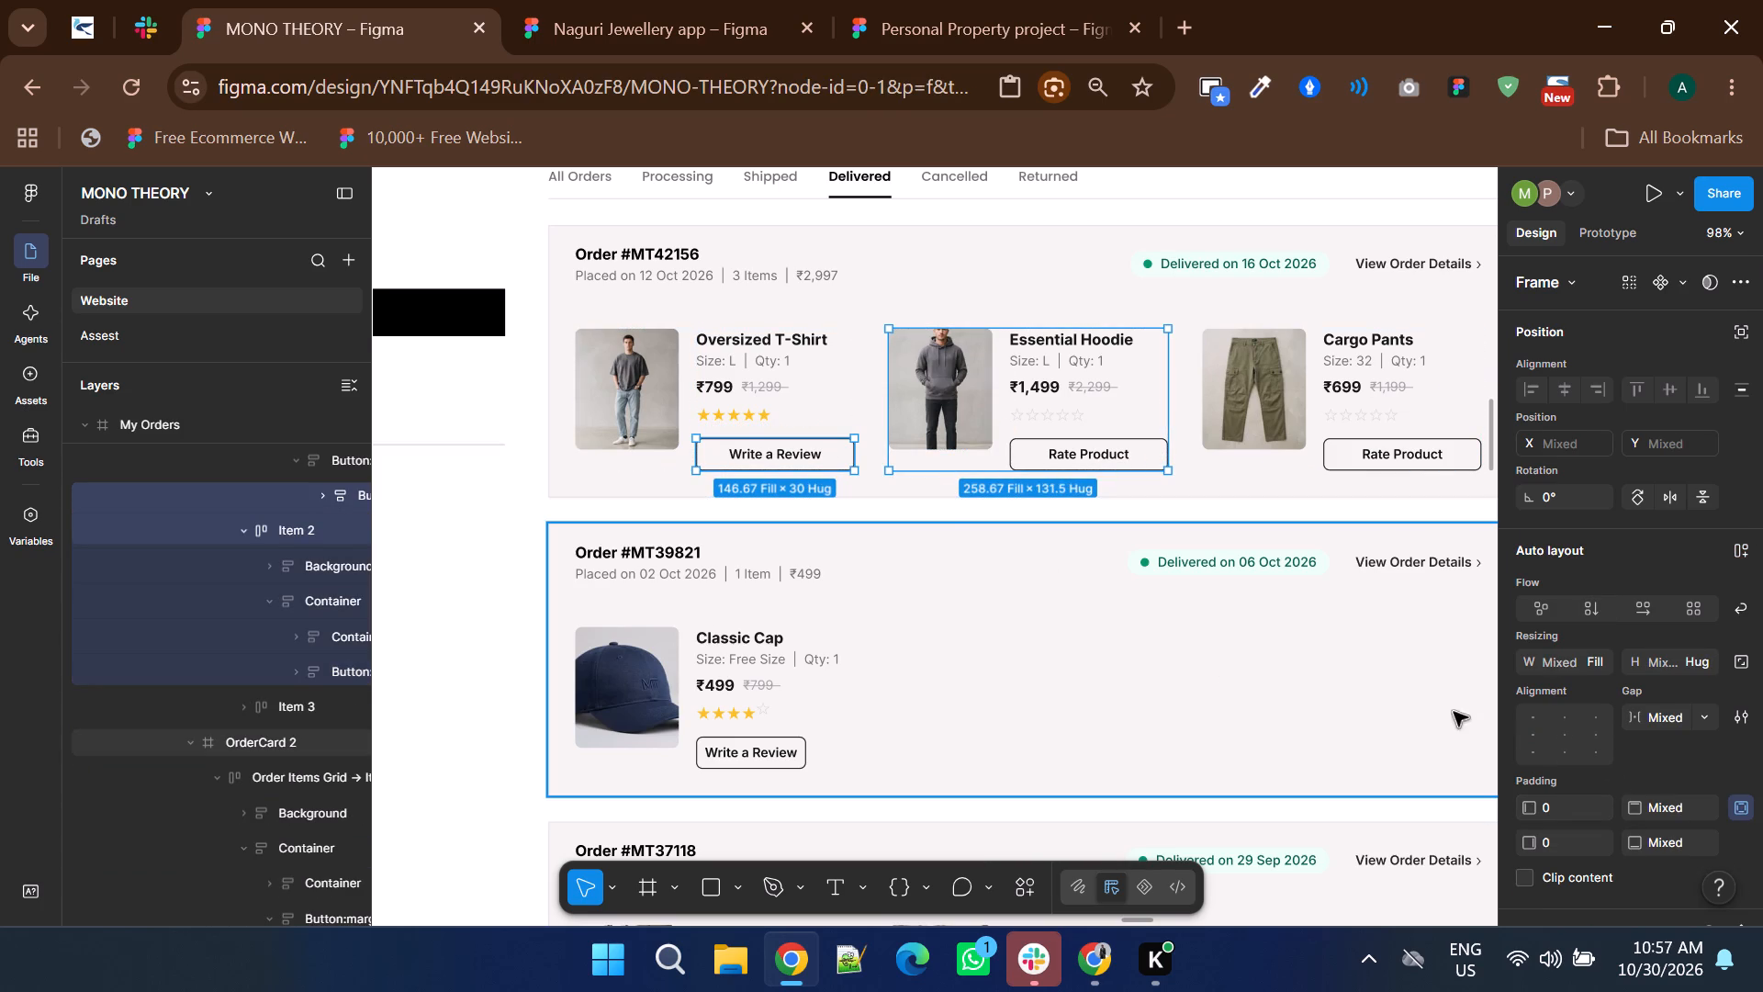
pyautogui.keyDown('shift'); pyautogui.click(953, 410); pyautogui.keyUp('shift')
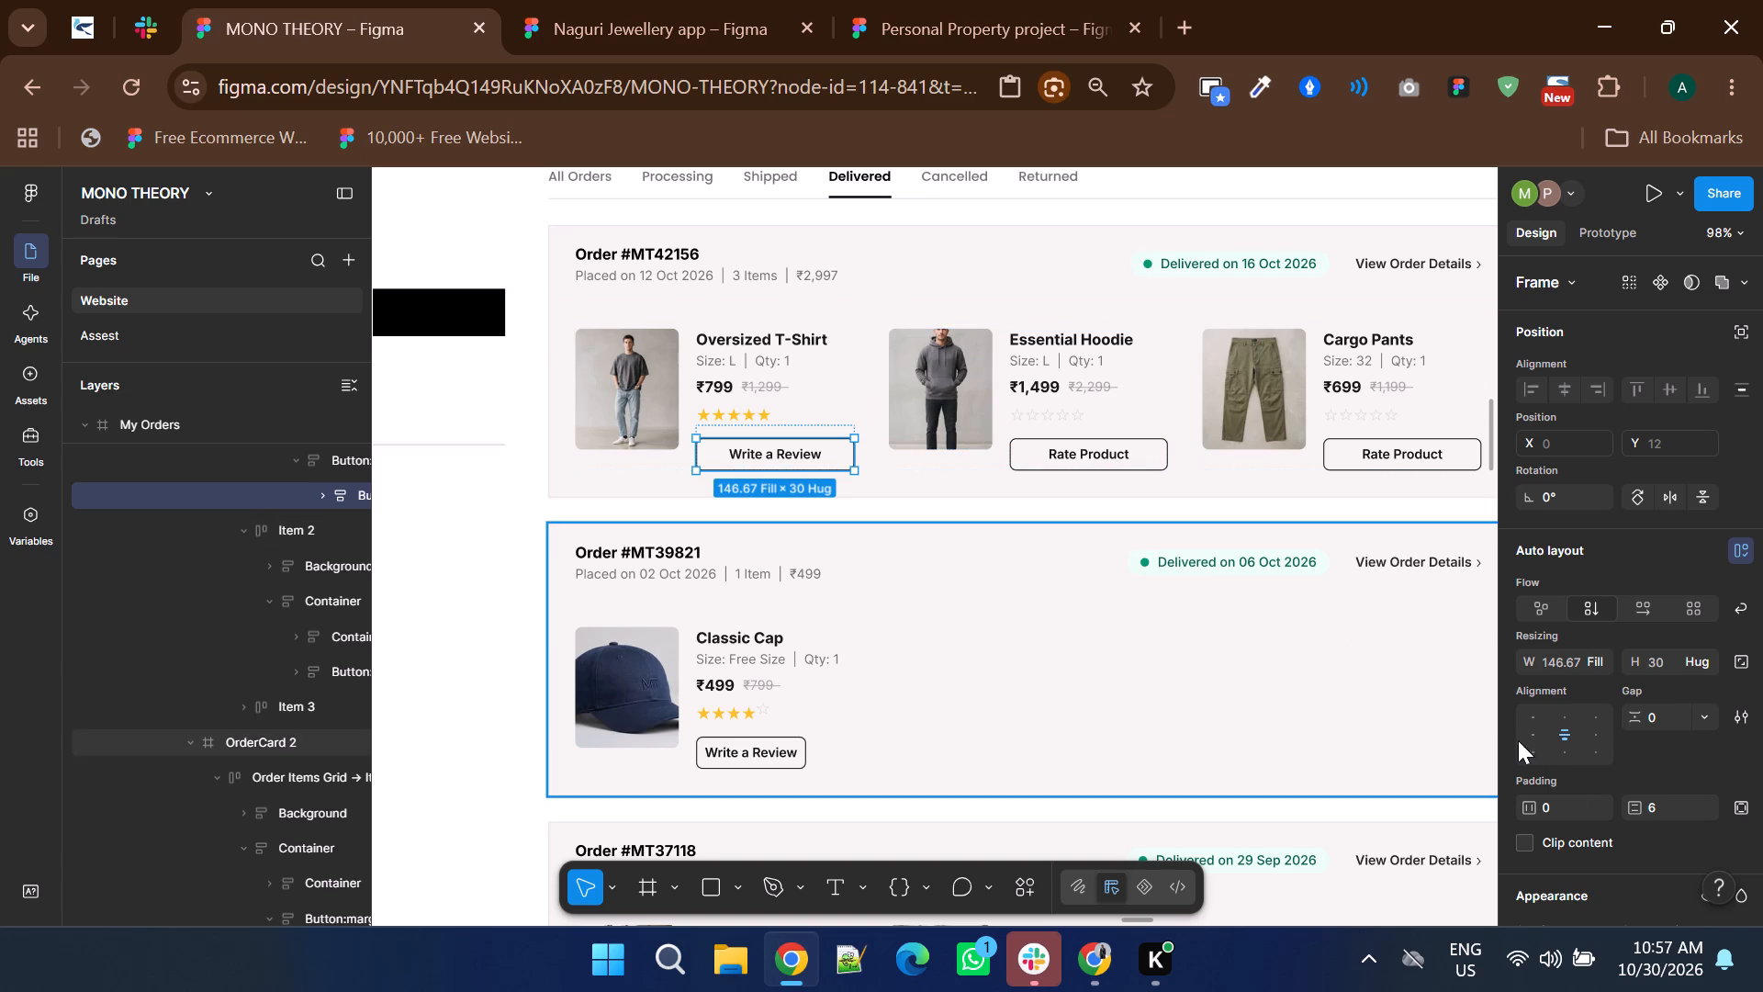
pyautogui.scroll(-1, 1668, 661)
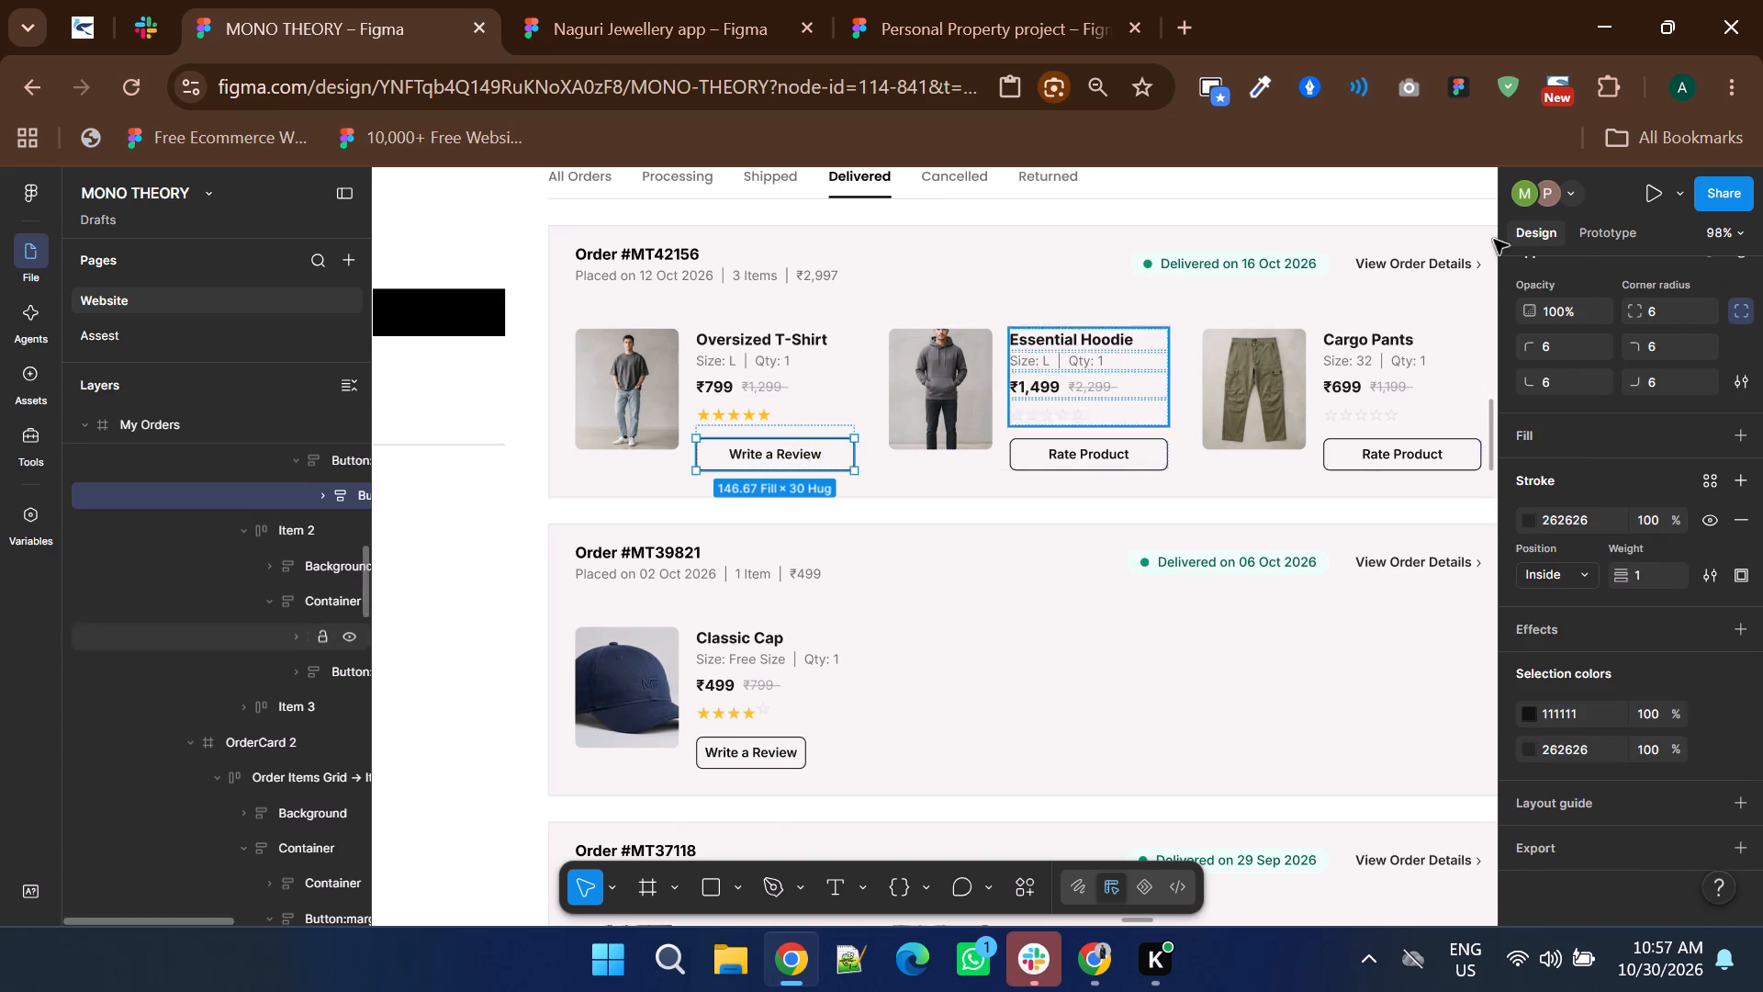
pyautogui.click(1679, 314)
pyautogui.press('Down')
pyautogui.press('Down')
pyautogui.press('Down')
pyautogui.press('Down')
pyautogui.press('Down')
pyautogui.press('Down')
pyautogui.press('Down')
pyautogui.press('Down')
pyautogui.press('Down')
pyautogui.press('Down')
pyautogui.press('Down')
pyautogui.press('Down')
pyautogui.press('Down')
pyautogui.press('Down')
pyautogui.press('Down')
pyautogui.press('Down')
pyautogui.press('Down')
pyautogui.press('Down')
pyautogui.press('Down')
pyautogui.press('Down')
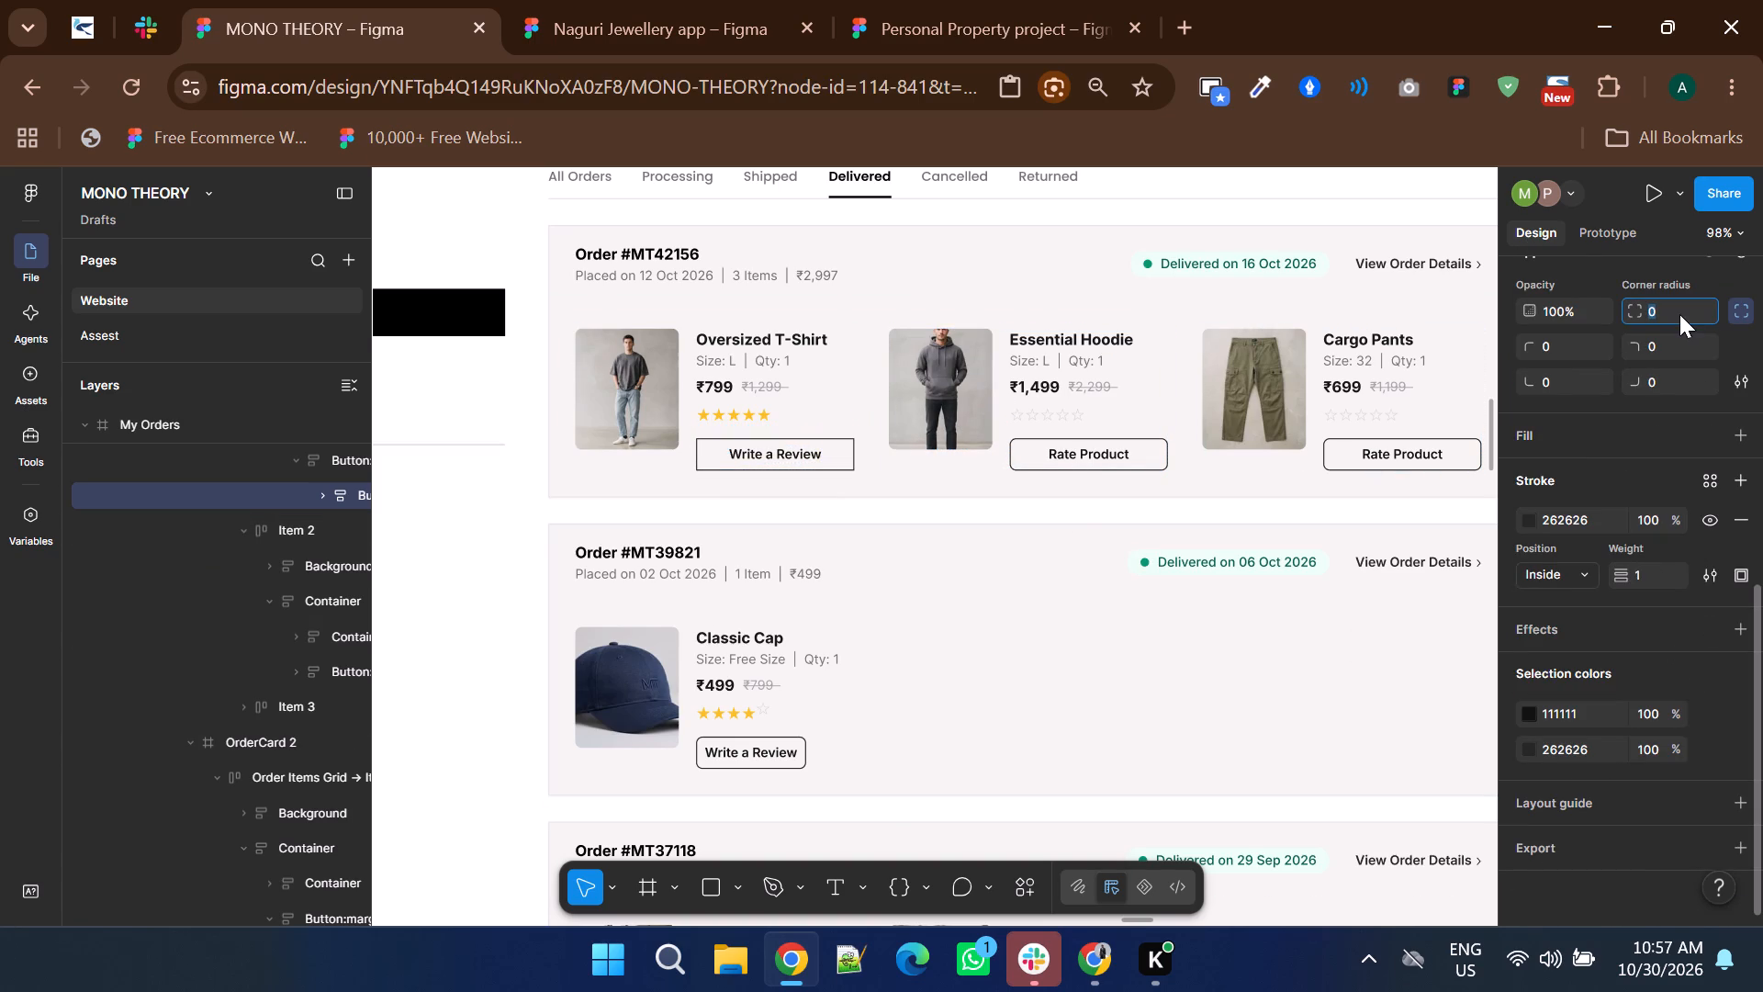
# Set the corner radius of the Essential Hoodie's Rate Product button in Order #MT42156 to 0.
pyautogui.keyDown('ctrl'); pyautogui.doubleClick(1143, 451); pyautogui.keyUp('ctrl')
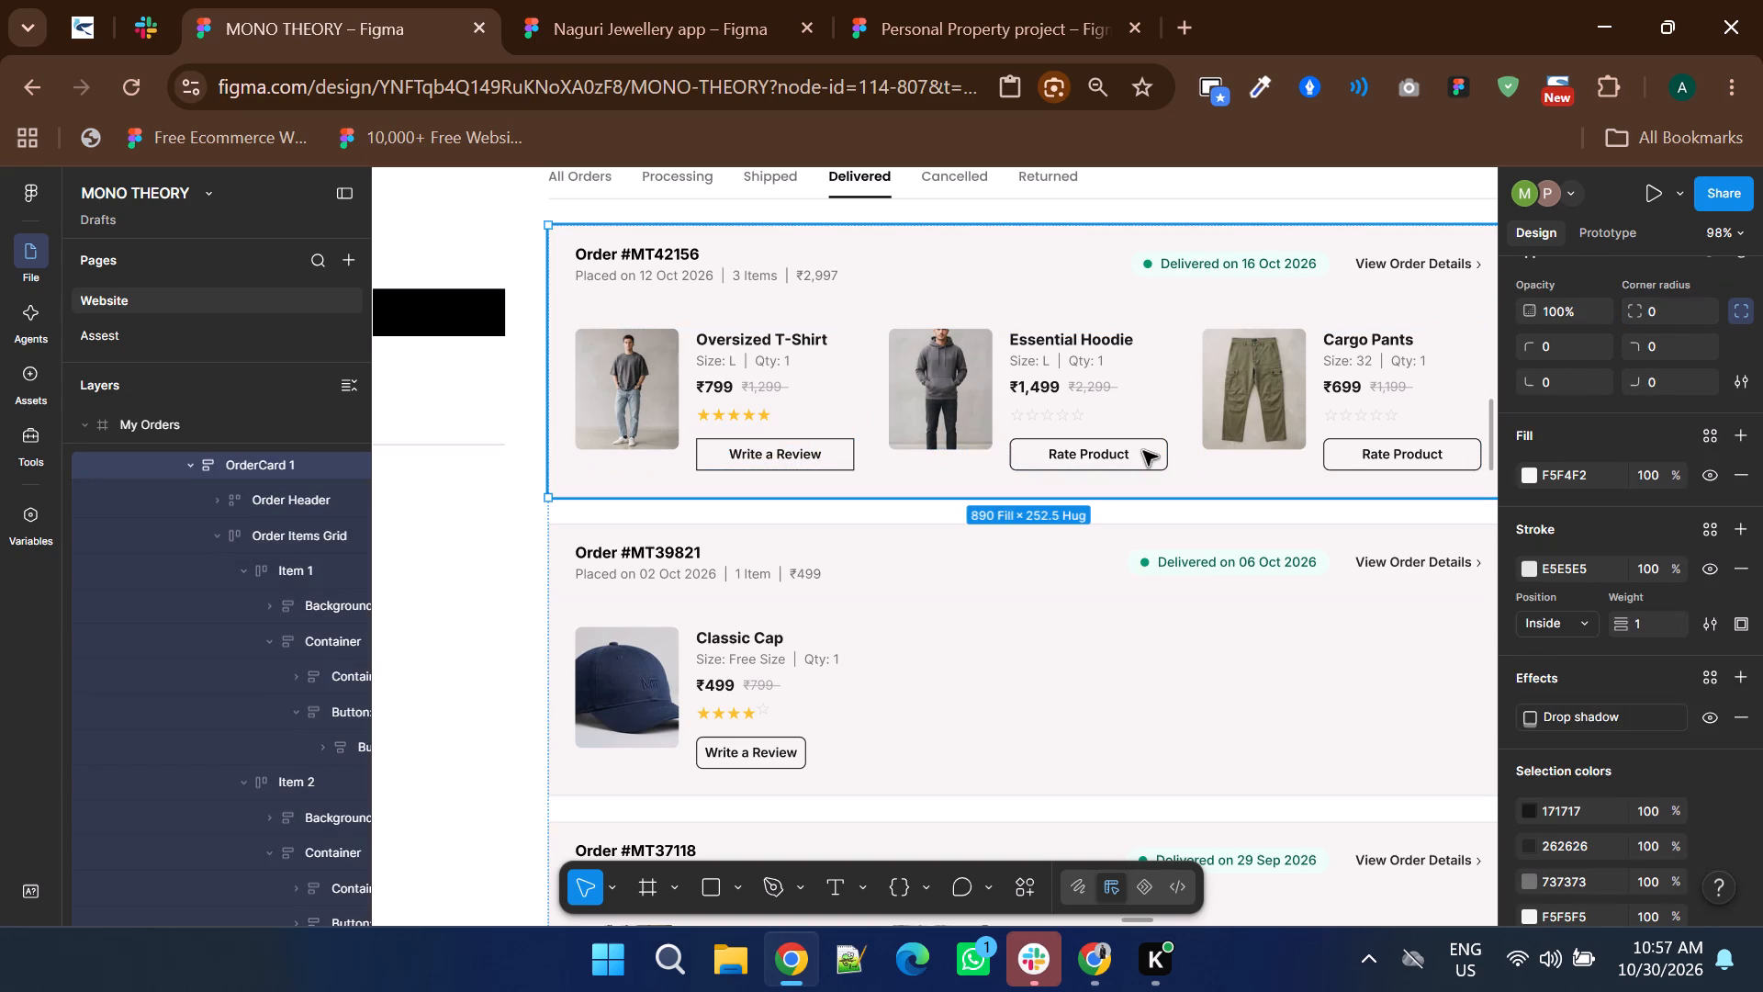
pyautogui.tripleClick(1143, 451)
pyautogui.doubleClick(1143, 451)
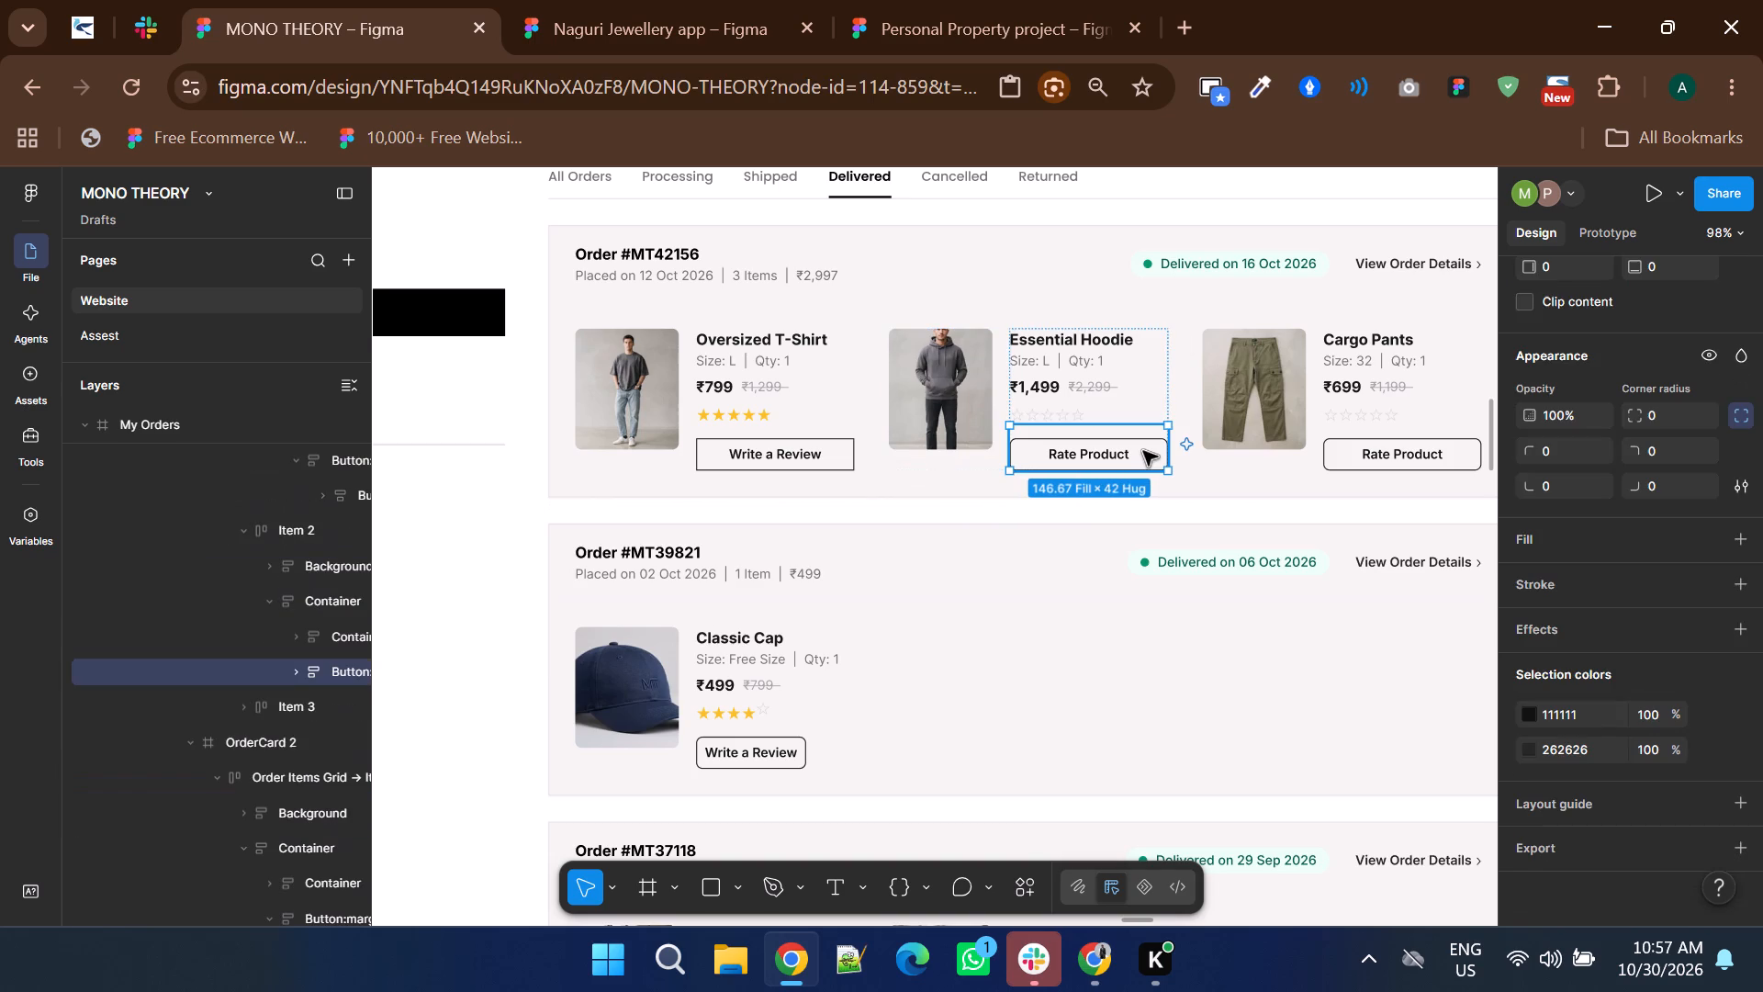
pyautogui.doubleClick(1143, 451)
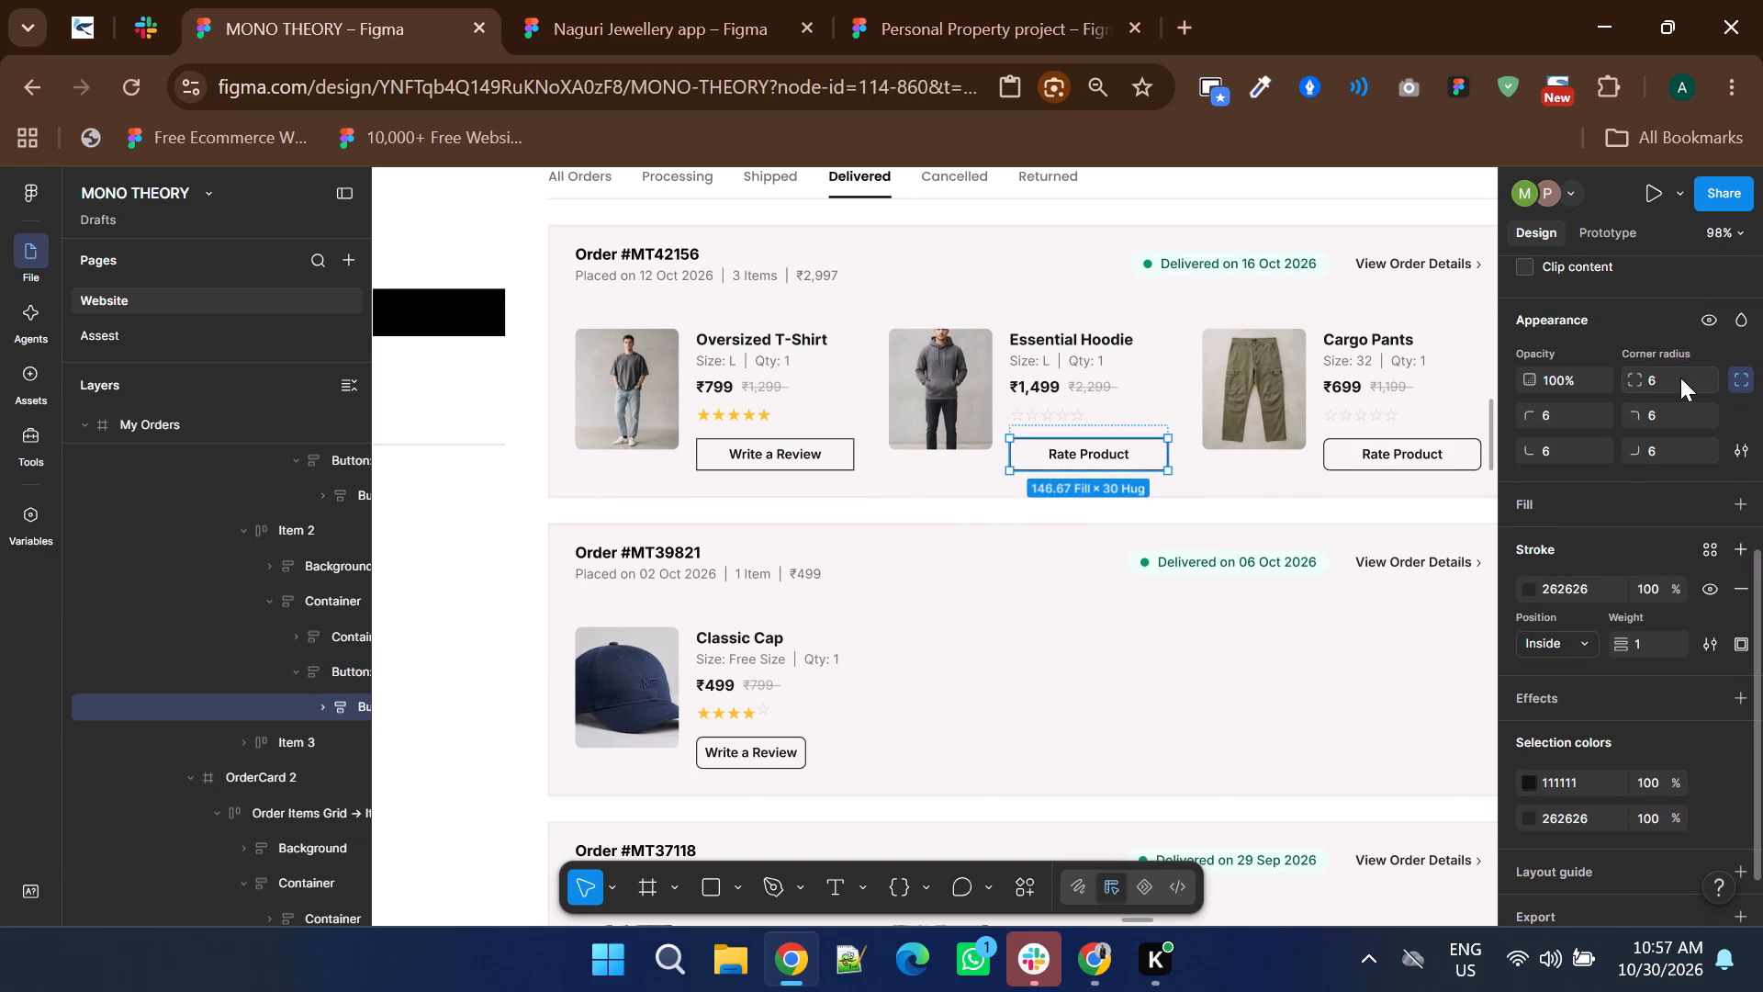
pyautogui.click(1680, 378)
pyautogui.press('Down')
pyautogui.press('Down')
pyautogui.press('Down')
pyautogui.press('Down')
pyautogui.press('Down')
pyautogui.press('Down')
pyautogui.press('Down')
pyautogui.press('Down')
pyautogui.press('Down')
pyautogui.press('Down')
pyautogui.press('Down')
pyautogui.press('Down')
pyautogui.press('Down')
pyautogui.press('Down')
pyautogui.press('Down')
pyautogui.press('Down')
pyautogui.press('Down')
pyautogui.press('Down')
pyautogui.press('Down')
pyautogui.press('Down')
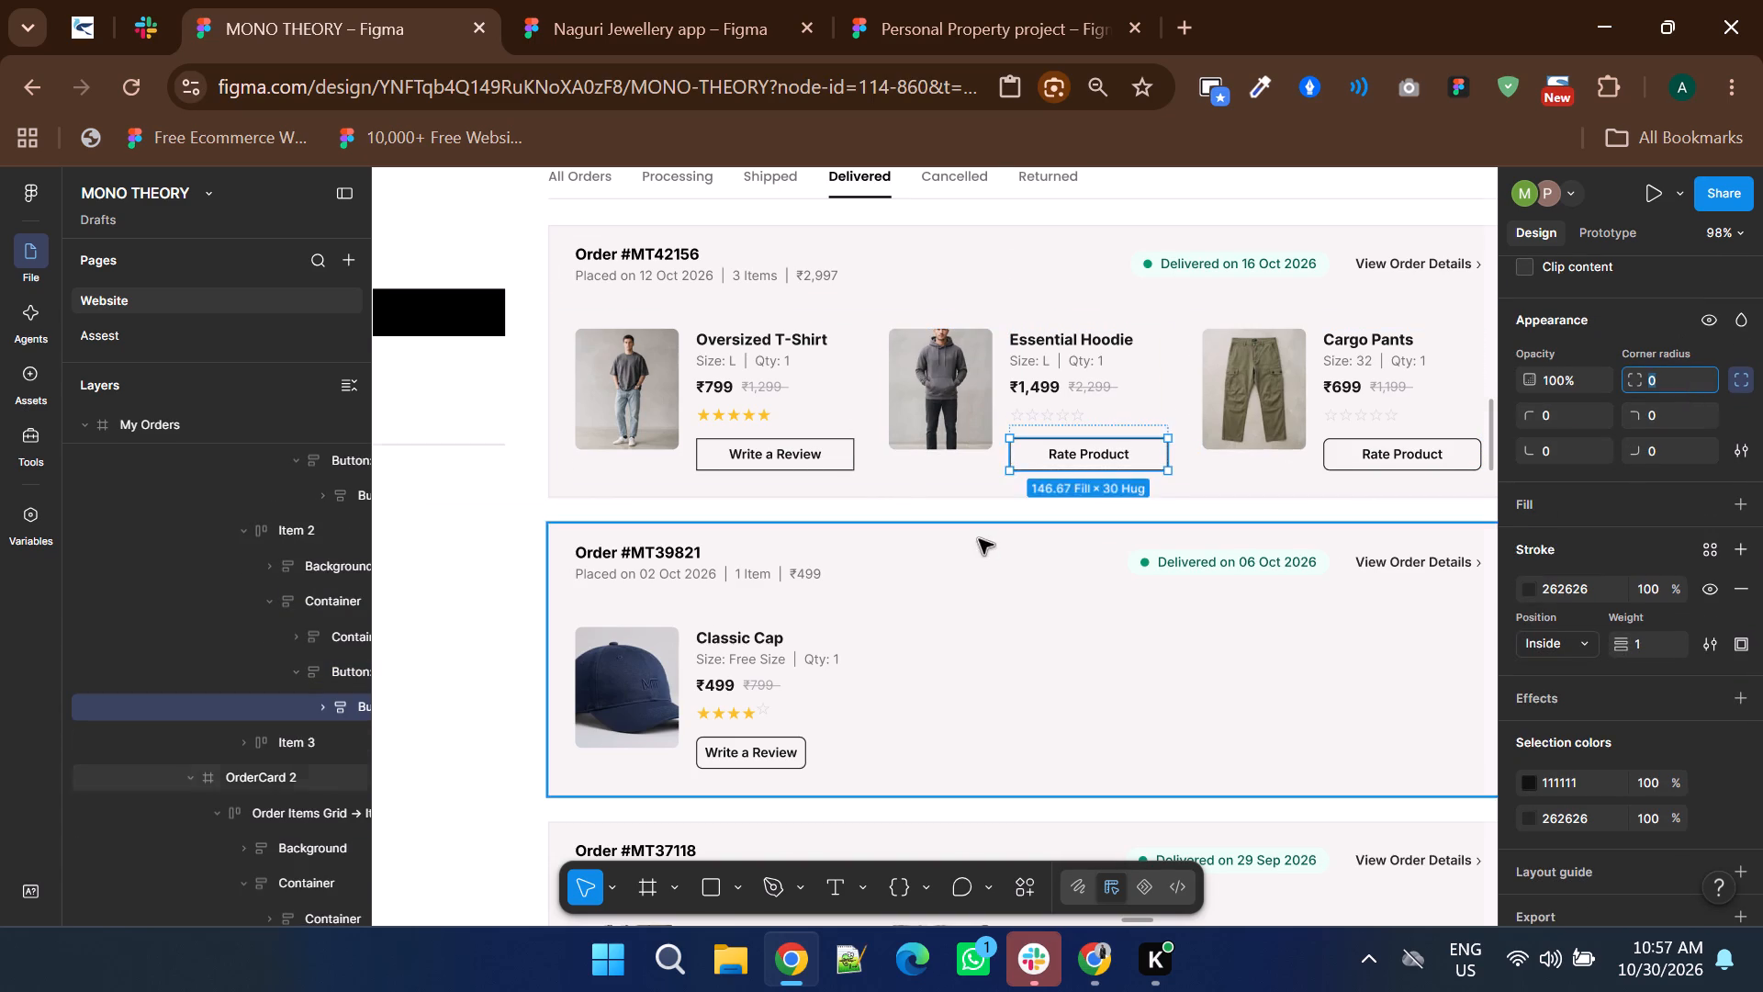
# Set the corner radius of the Cargo Pants' Rate Product button in Order #MT42156 to 0.
pyautogui.keyDown('shift'); pyautogui.scroll(-2, 979, 539); pyautogui.keyUp('shift')
pyautogui.tripleClick(1190, 458)
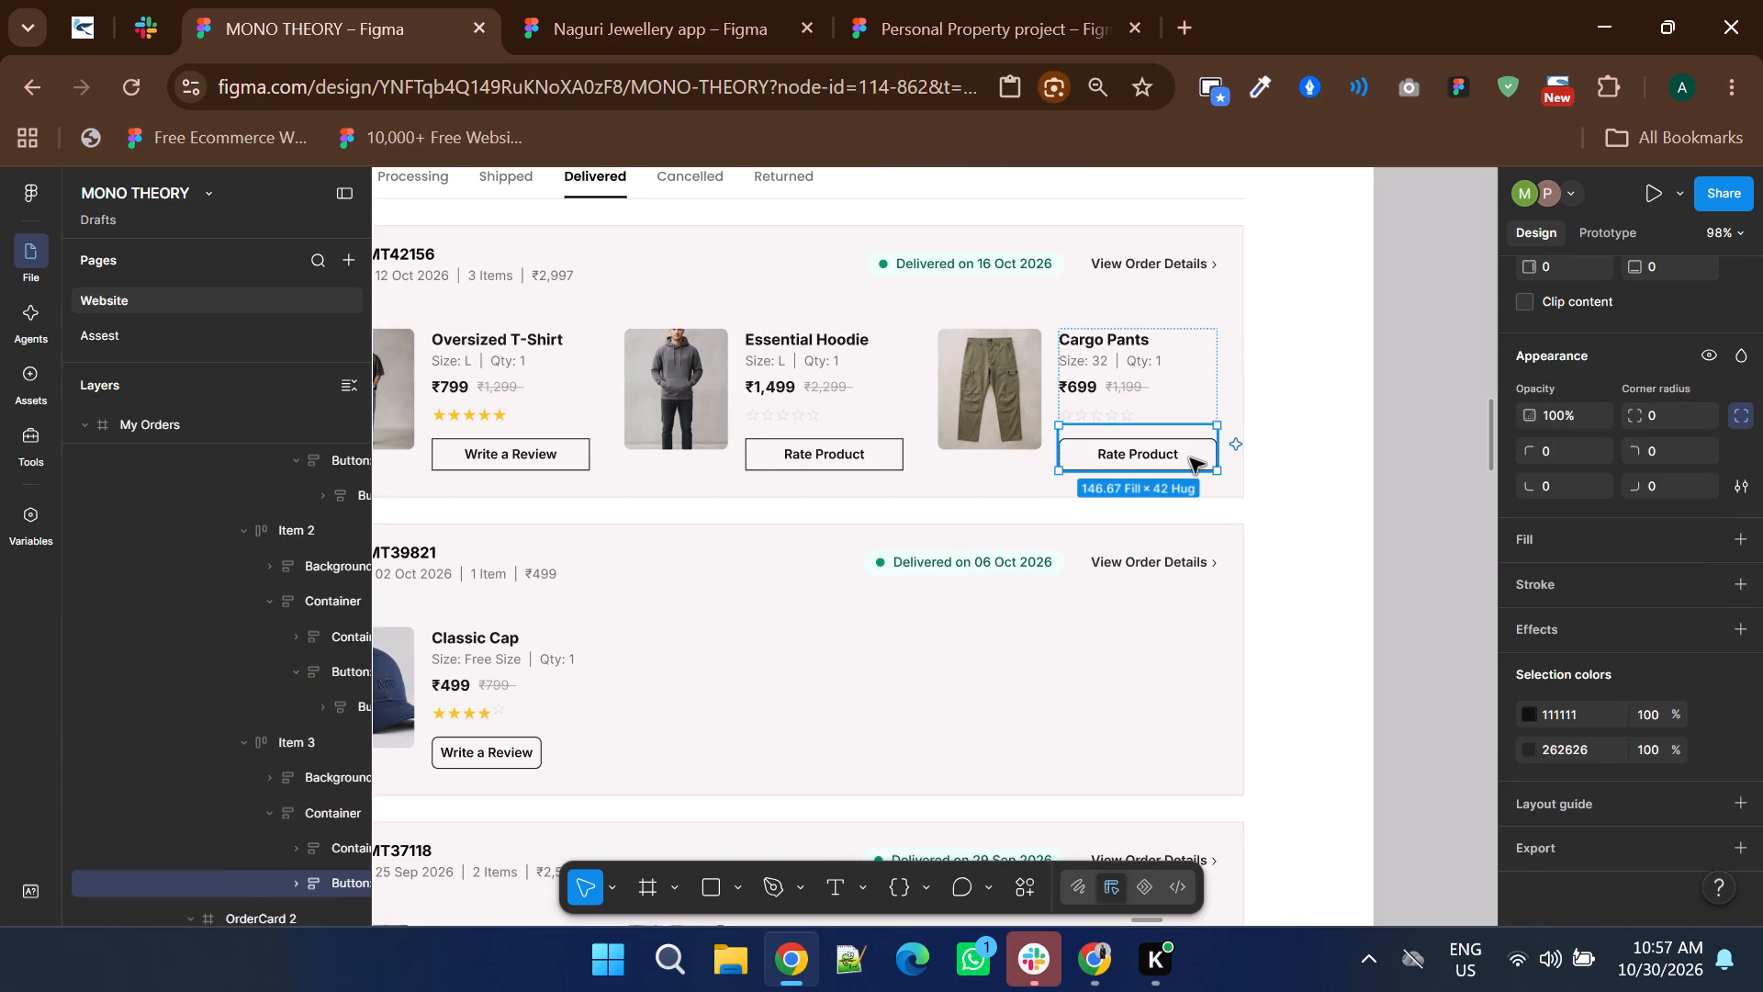
pyautogui.doubleClick(1190, 458)
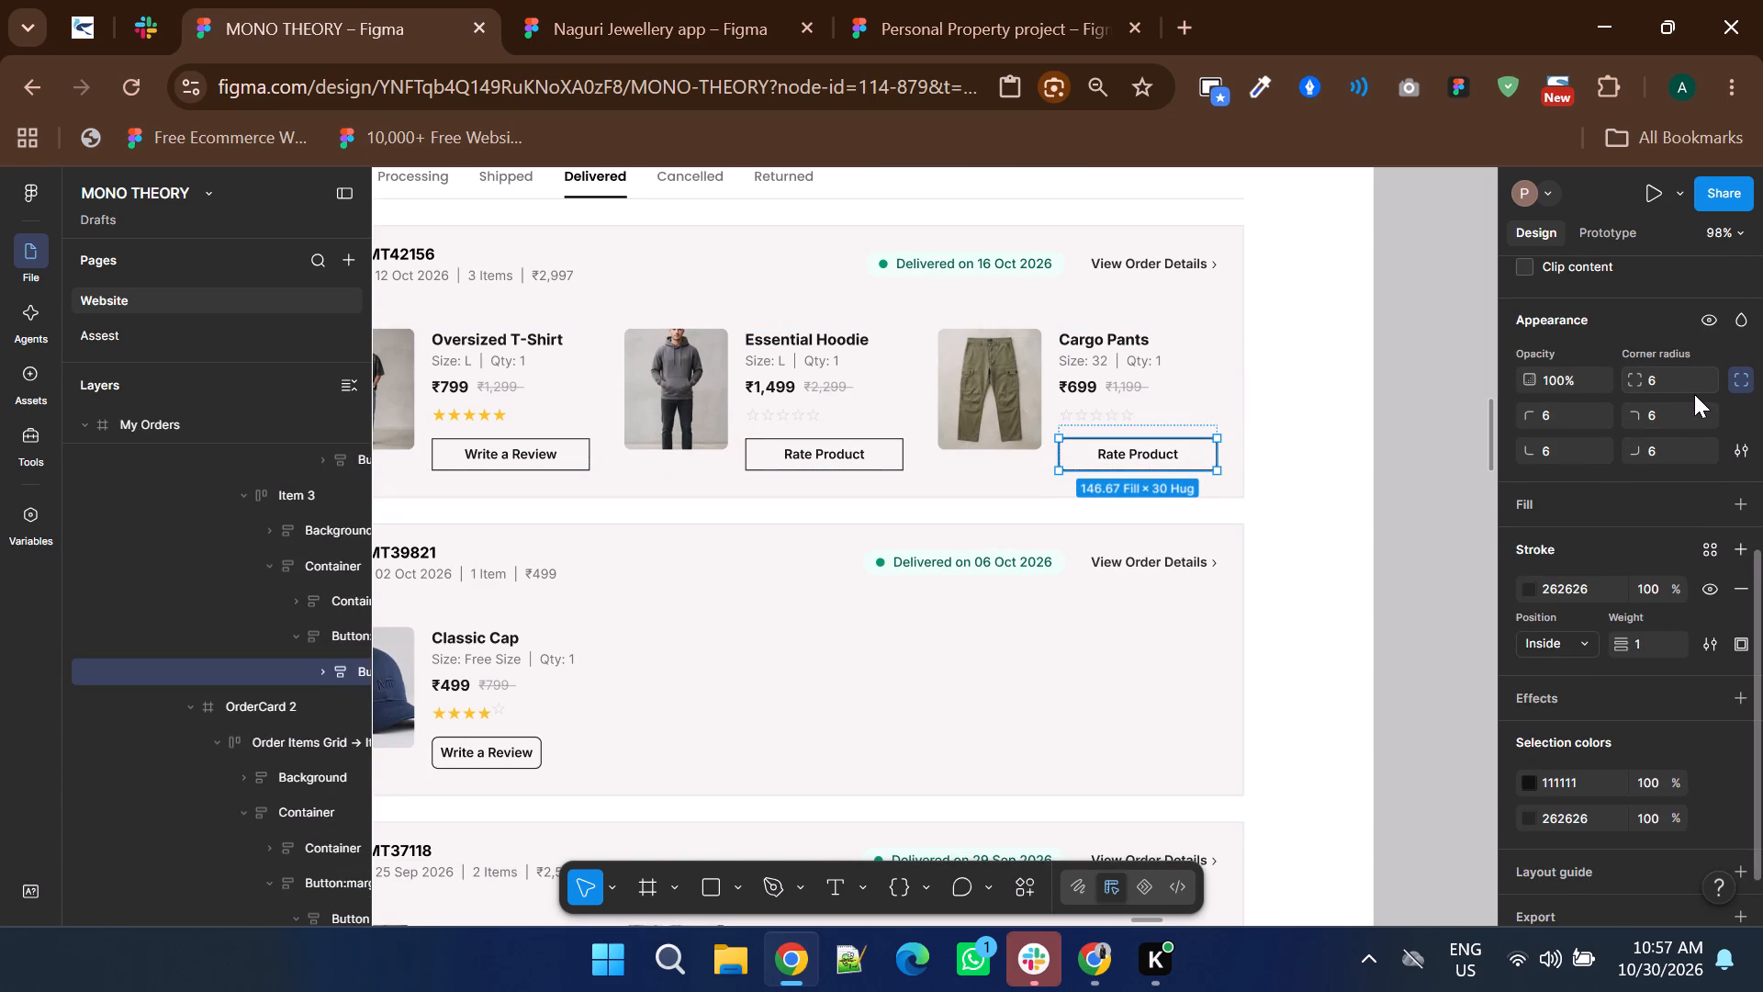
pyautogui.click(1693, 389)
pyautogui.press('Down')
pyautogui.press('Down')
pyautogui.press('Down')
pyautogui.press('Down')
pyautogui.press('Down')
pyautogui.press('Down')
pyautogui.press('Down')
pyautogui.press('Down')
pyautogui.press('Down')
pyautogui.press('Down')
pyautogui.press('Down')
pyautogui.press('Down')
pyautogui.press('Down')
pyautogui.press('Down')
pyautogui.press('Down')
pyautogui.press('Down')
pyautogui.press('Down')
pyautogui.press('Down')
pyautogui.press('Down')
pyautogui.press('Down')
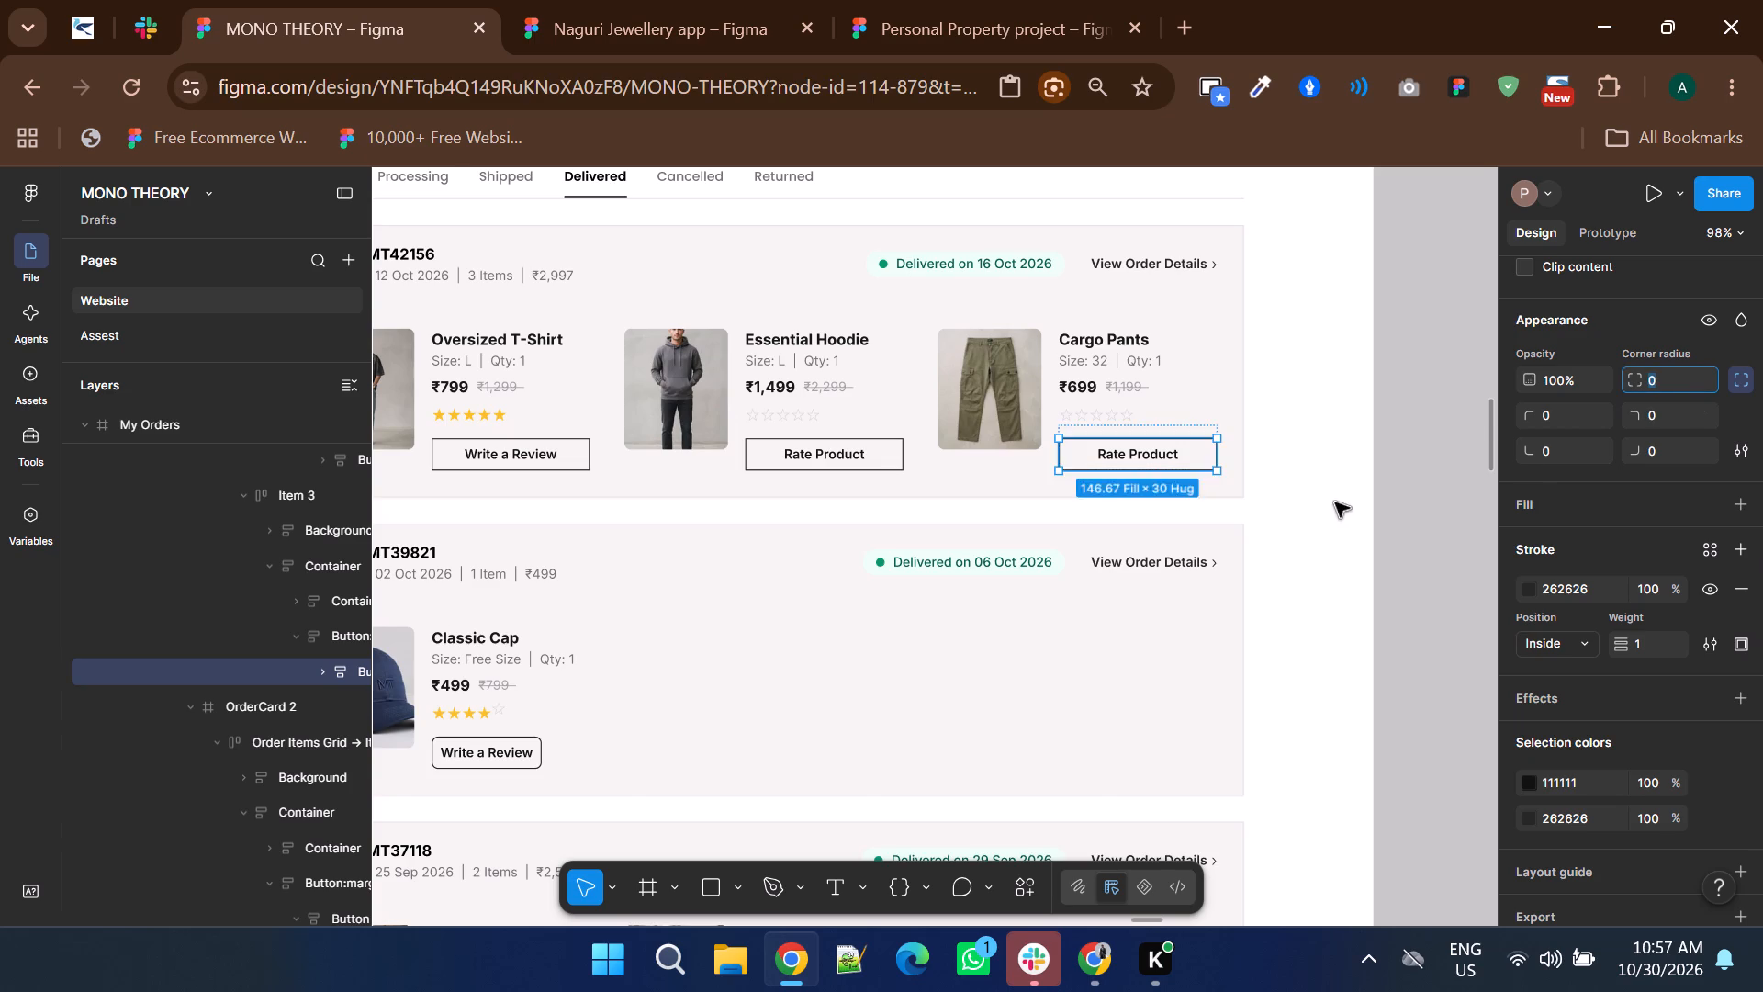
# Set the corner radius of the Classic Cap's Write a Review button in Order #MT39821 to 0 and clear the selection.
pyautogui.scroll(-2, 1335, 502)
pyautogui.keyDown('shift'); pyautogui.scroll(3, 1048, 561); pyautogui.keyUp('shift')
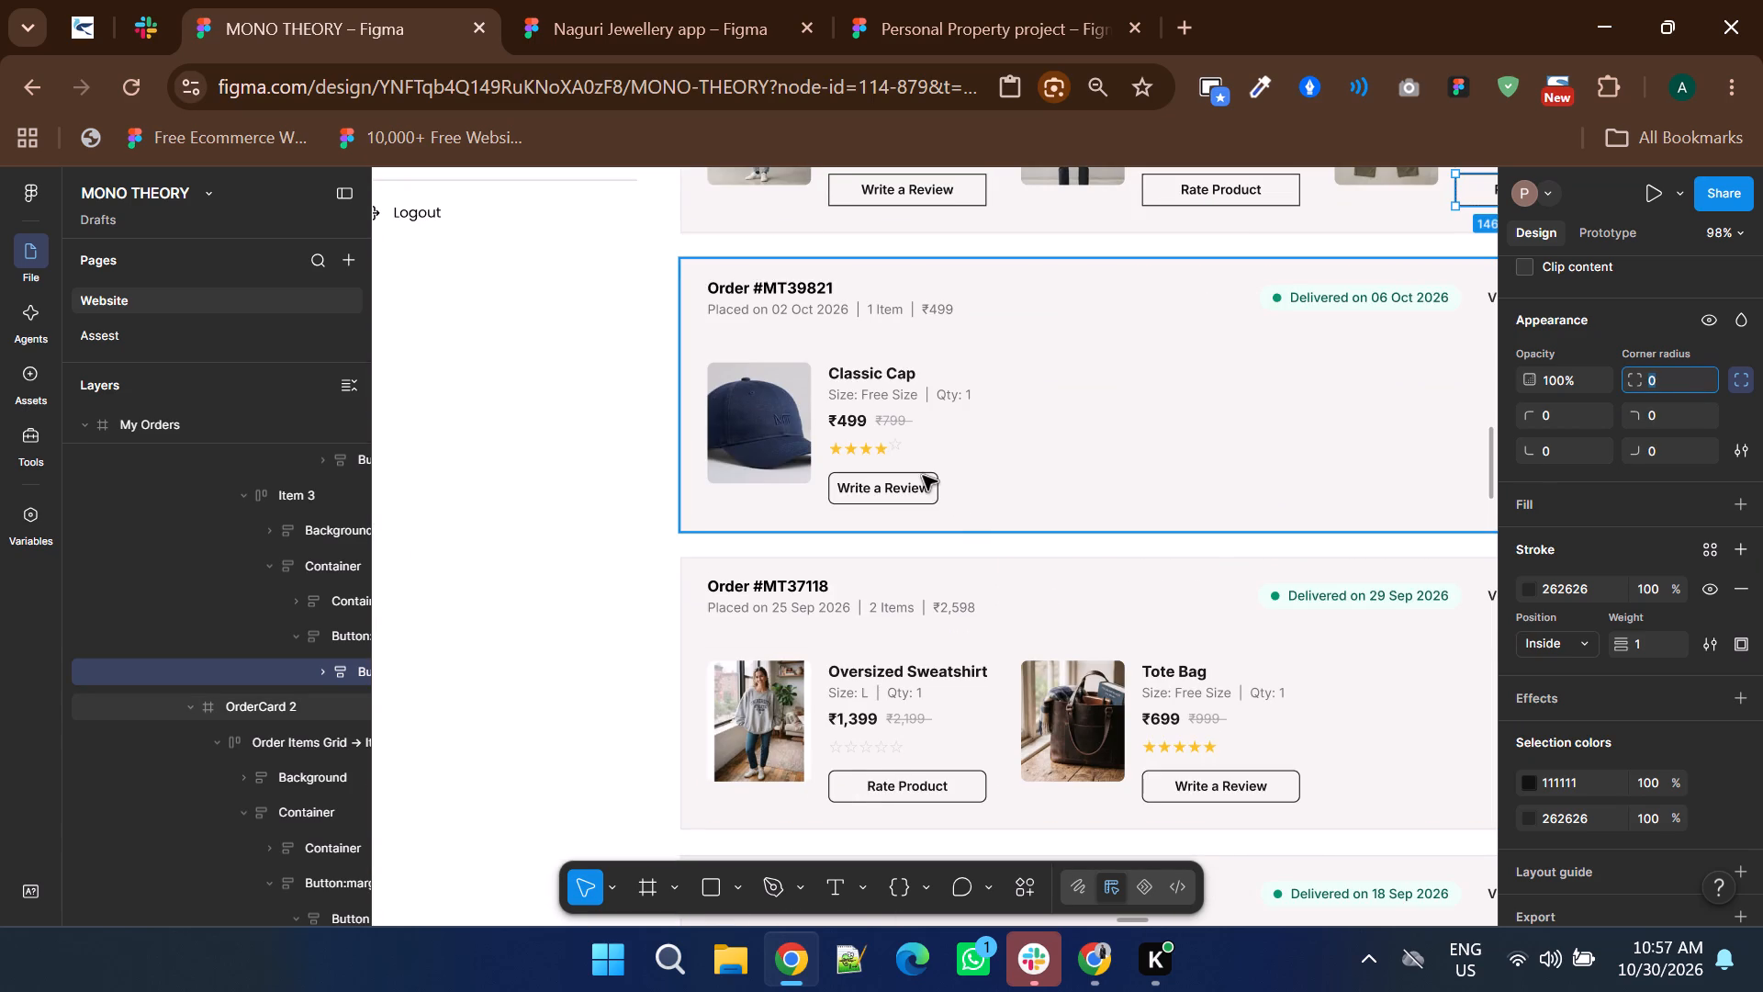
pyautogui.tripleClick(923, 476)
pyautogui.doubleClick(923, 476)
pyautogui.keyDown('ctrl'); pyautogui.scroll(4, 923, 476); pyautogui.keyUp('ctrl')
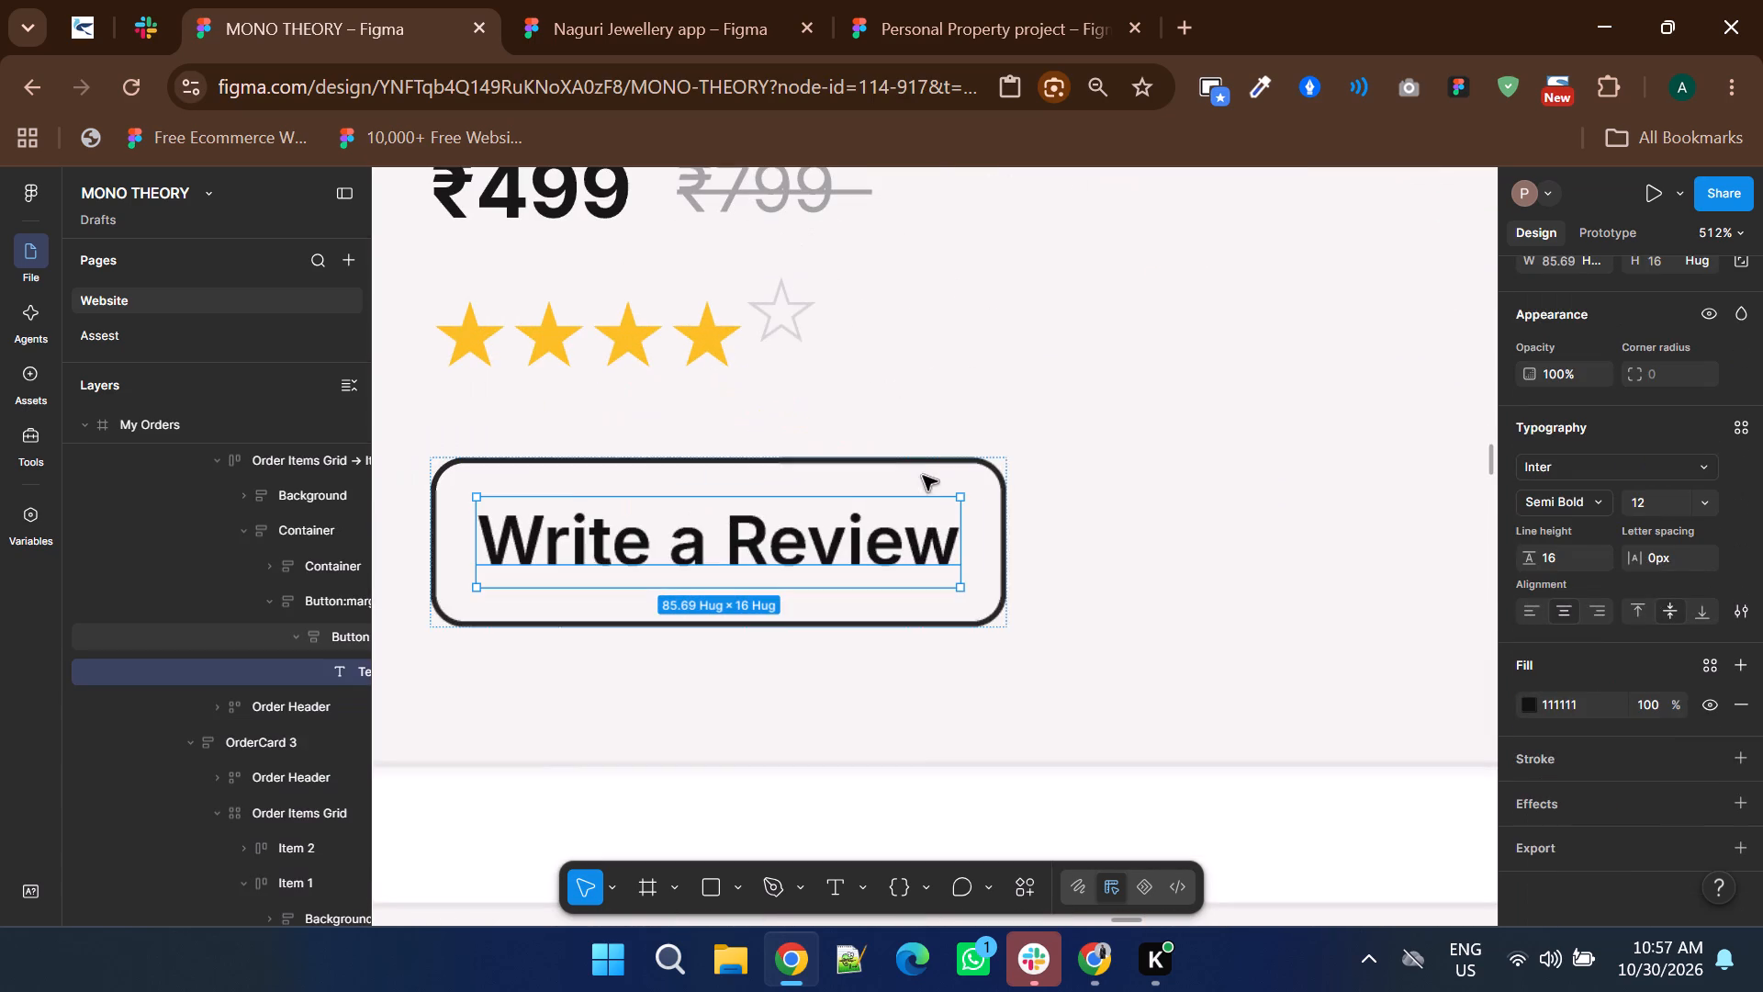
pyautogui.click(916, 458)
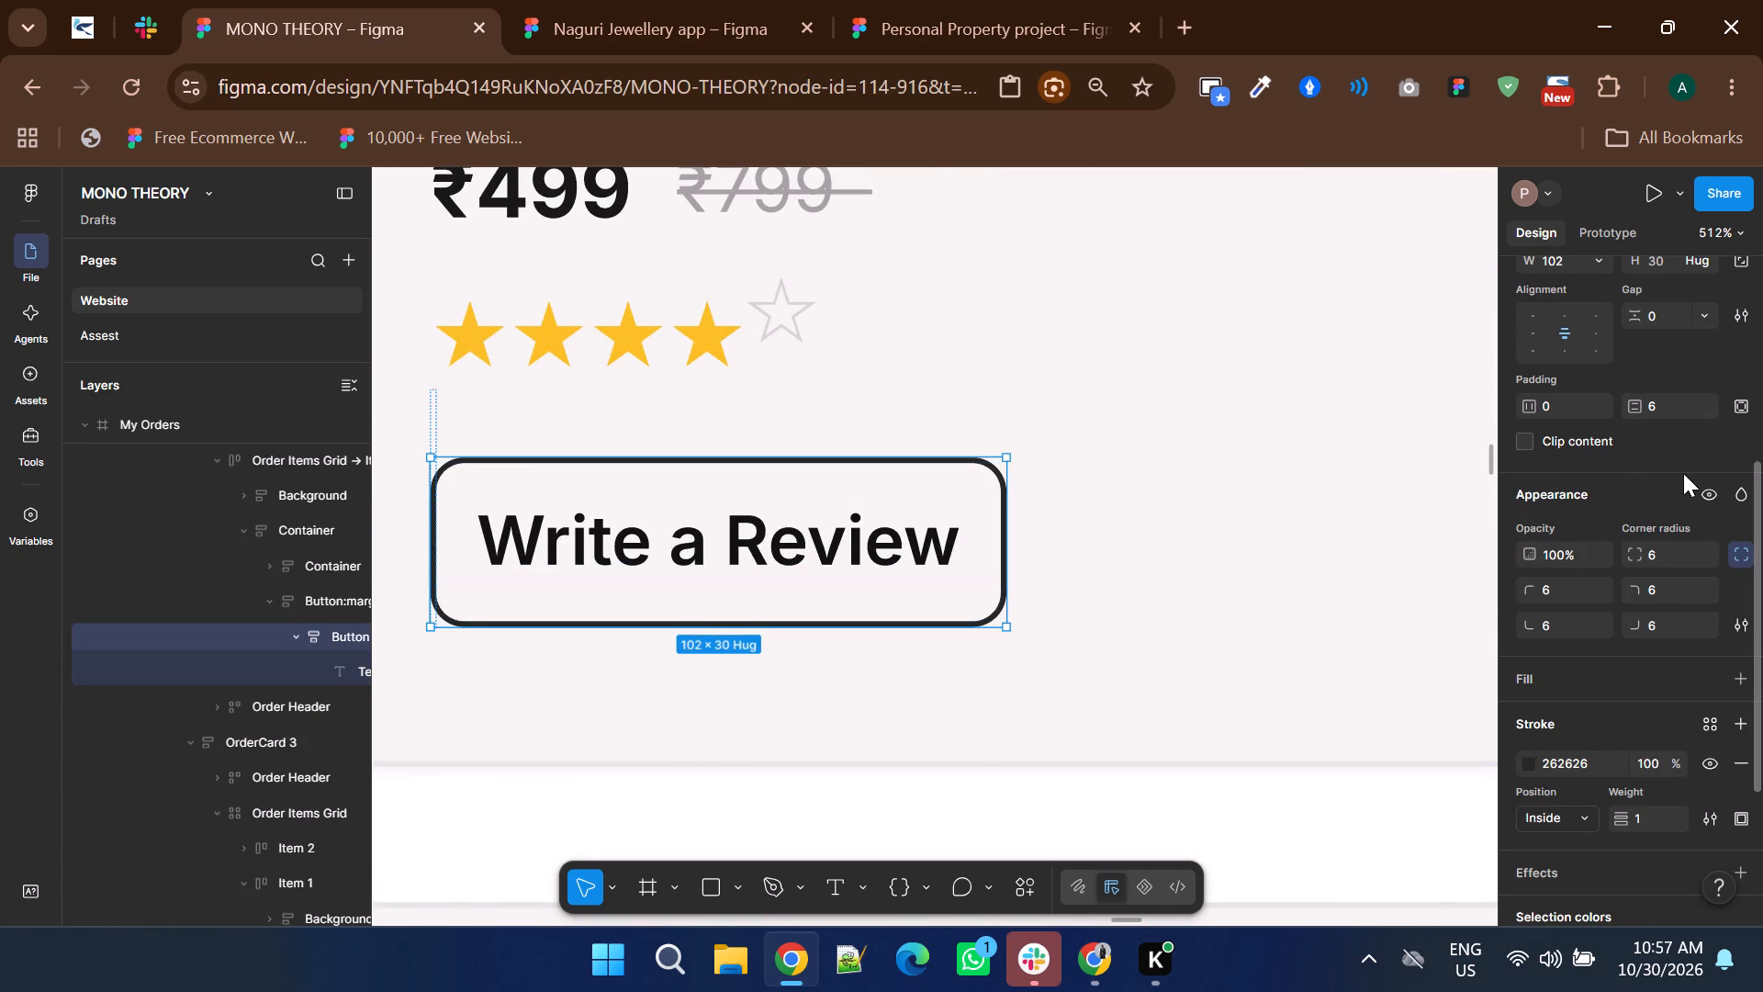
pyautogui.click(1656, 553)
pyautogui.press('Down')
pyautogui.press('Down')
pyautogui.press('Down')
pyautogui.press('Down')
pyautogui.press('Down')
pyautogui.press('Down')
pyautogui.press('Down')
pyautogui.press('Down')
pyautogui.press('Down')
pyautogui.press('Down')
pyautogui.press('Down')
pyautogui.press('Down')
pyautogui.press('Down')
pyautogui.press('Down')
pyautogui.press('Down')
pyautogui.press('Down')
pyautogui.press('Down')
pyautogui.press('Down')
pyautogui.press('Down')
pyautogui.press('Down')
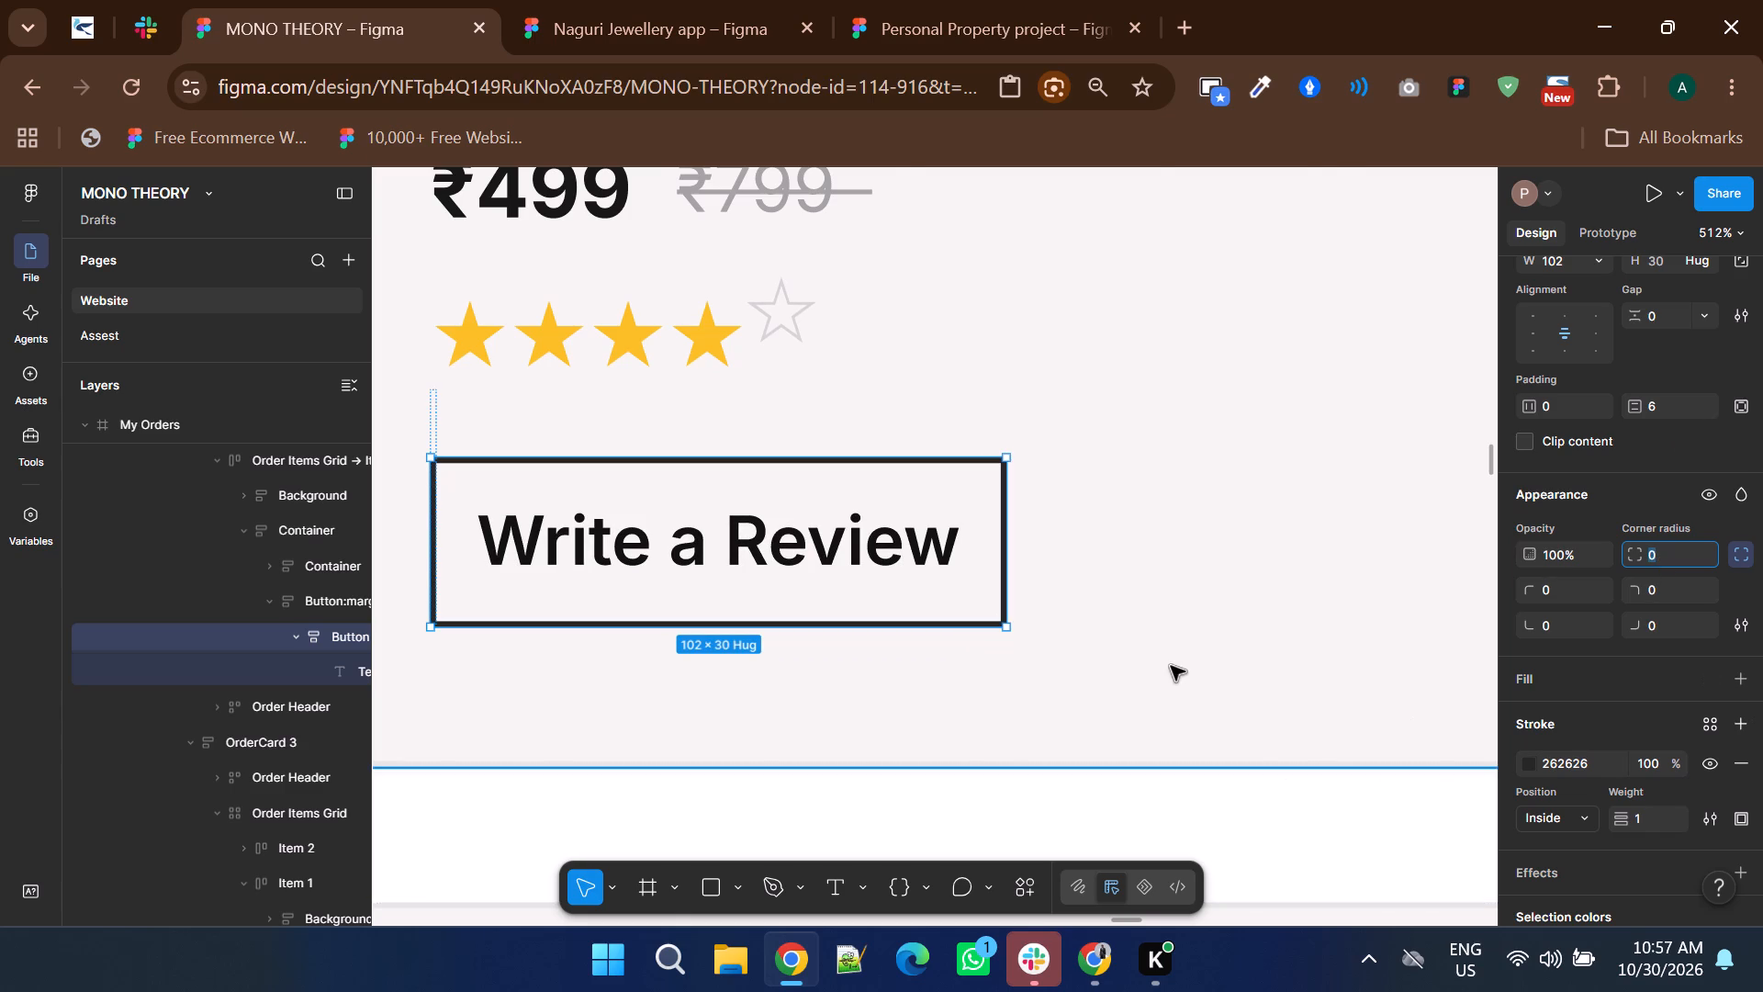
pyautogui.keyDown('ctrl'); pyautogui.scroll(-8, 1171, 666); pyautogui.keyUp('ctrl')
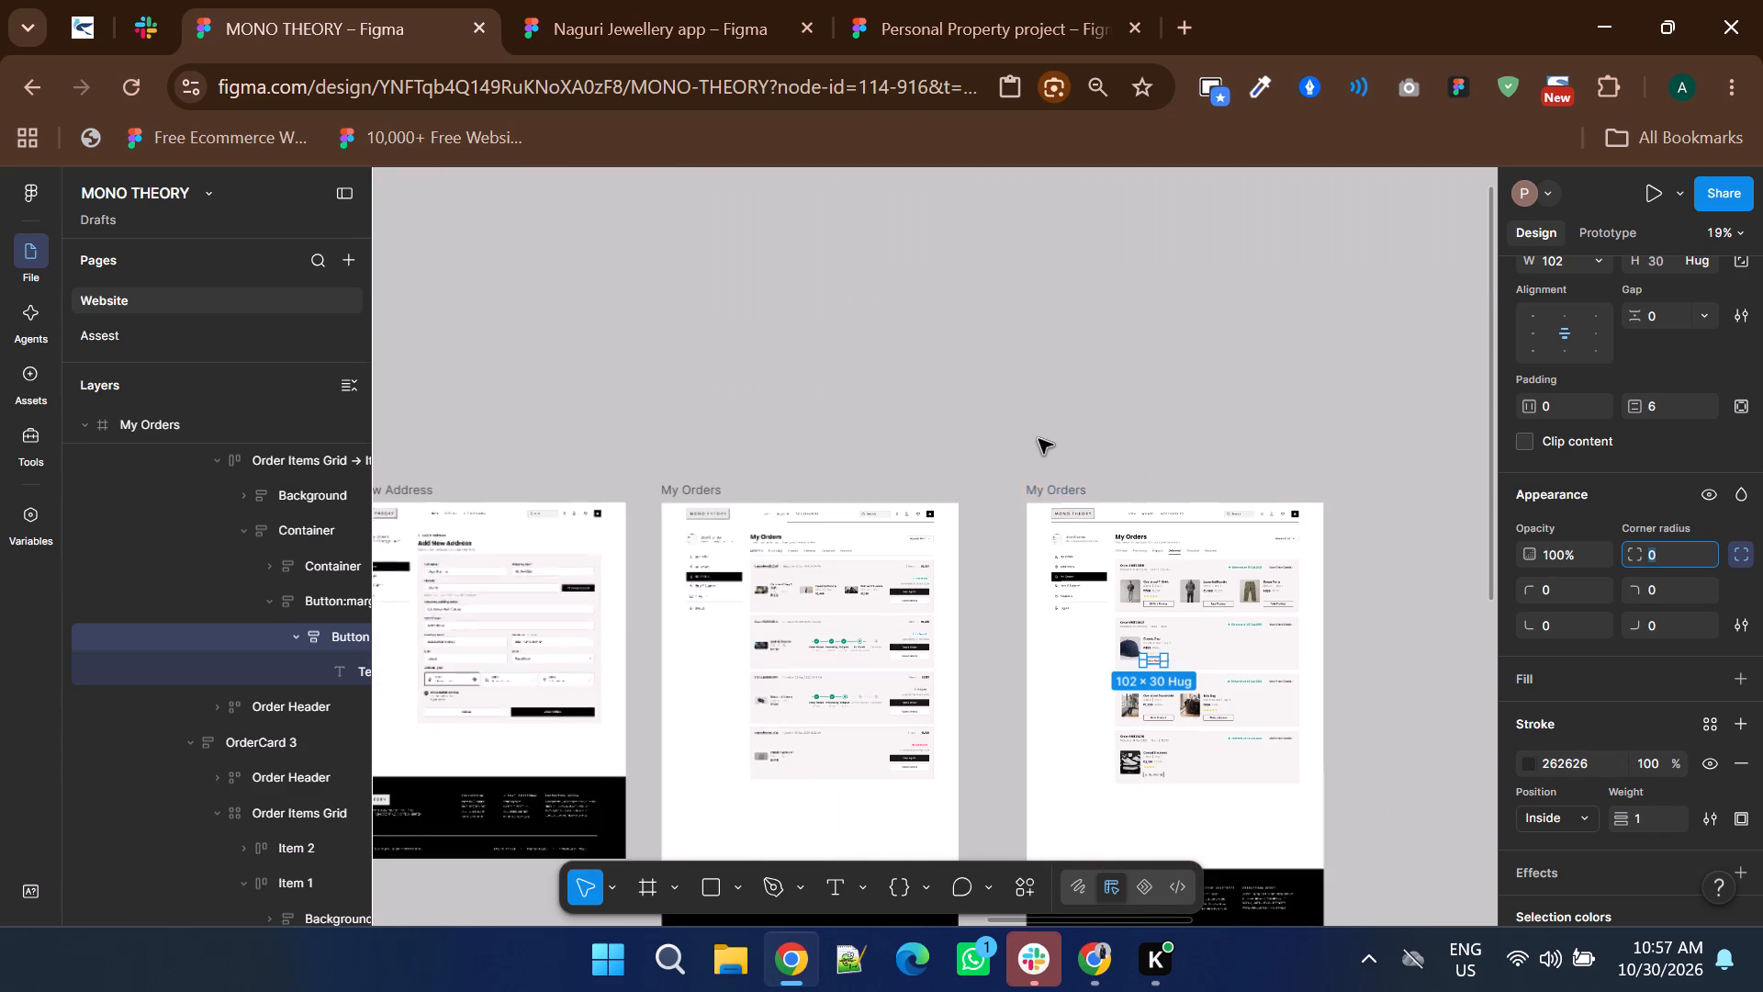
pyautogui.click(1040, 424)
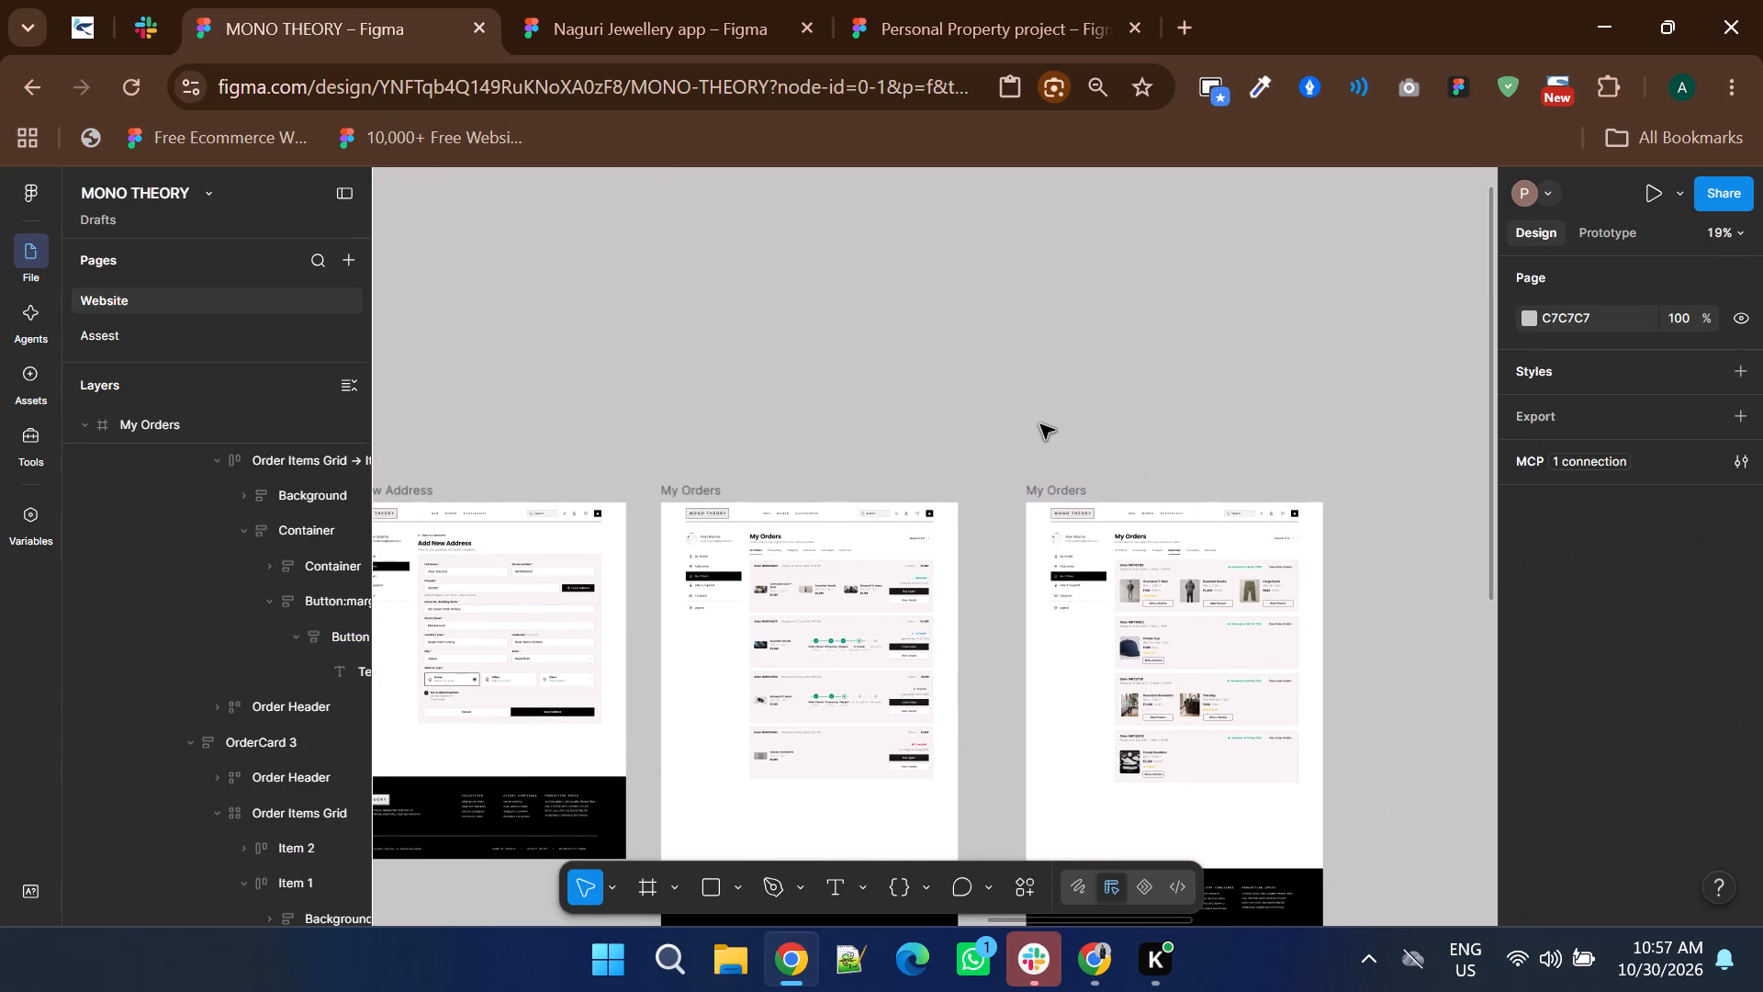
# Compare the All Orders and Delivered versions of the My Orders page, checking their order cards and buttons.
pyautogui.keyDown('ctrl'); pyautogui.scroll(2, 824, 625); pyautogui.keyUp('ctrl')
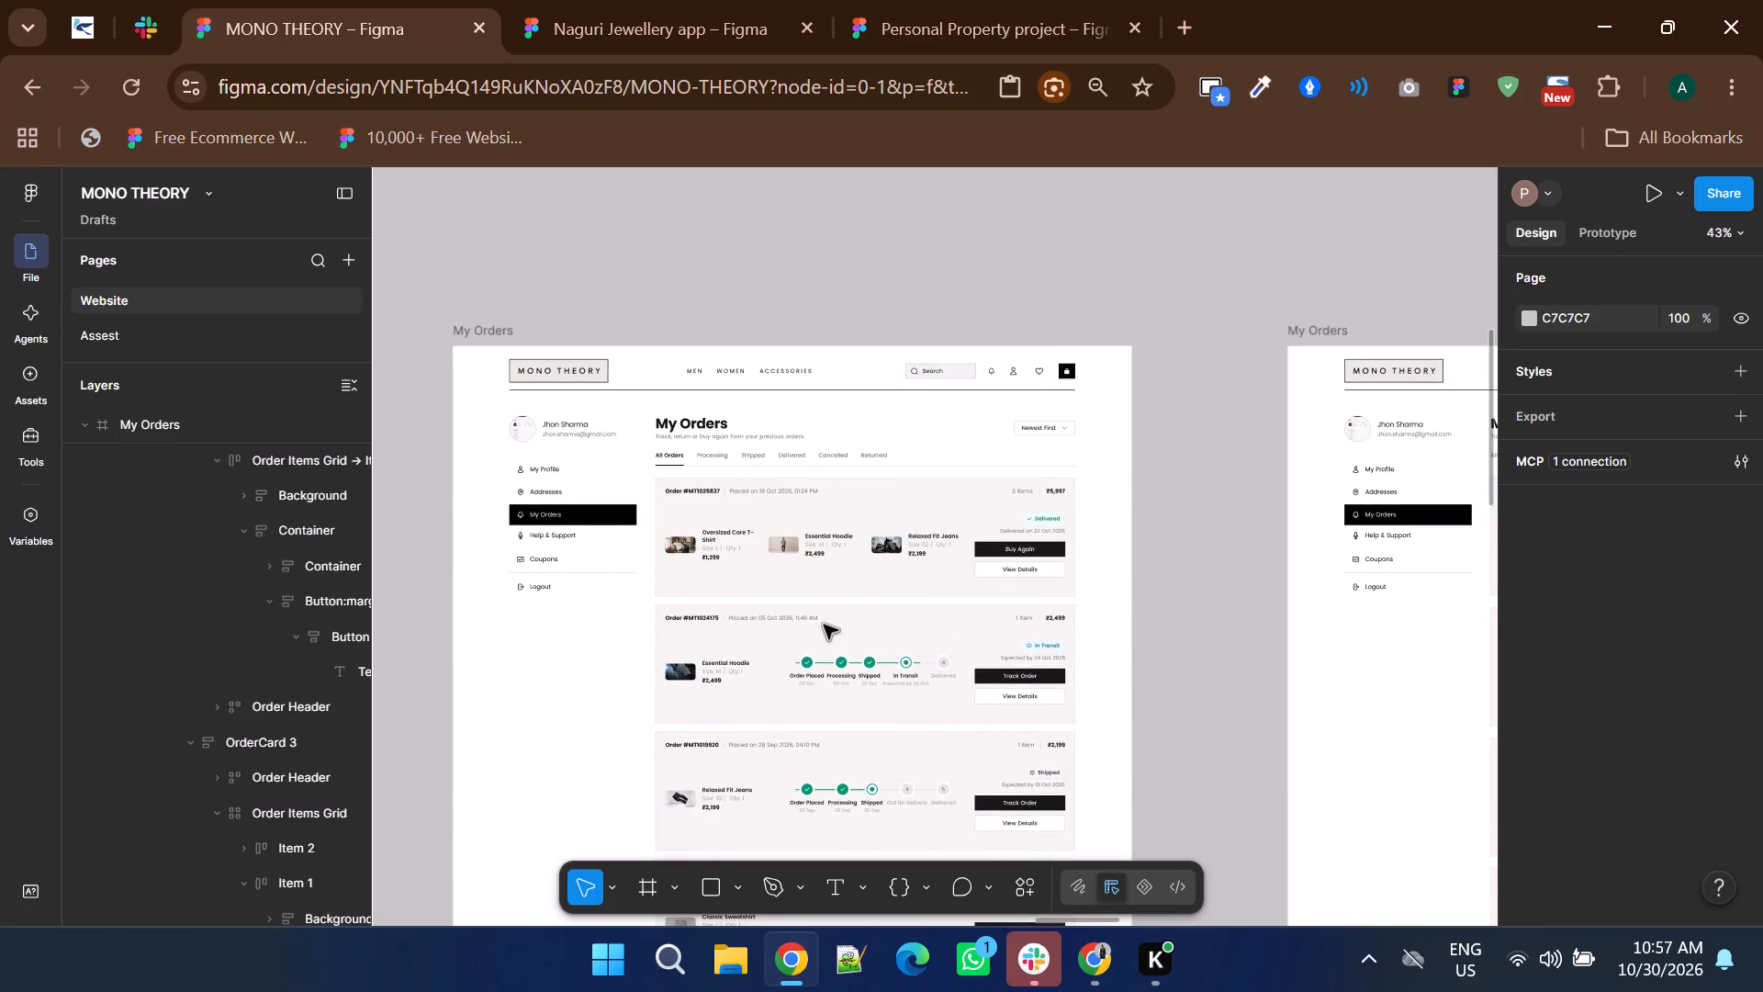
pyautogui.keyDown('shift'); pyautogui.scroll(-3, 1233, 556); pyautogui.keyUp('shift')
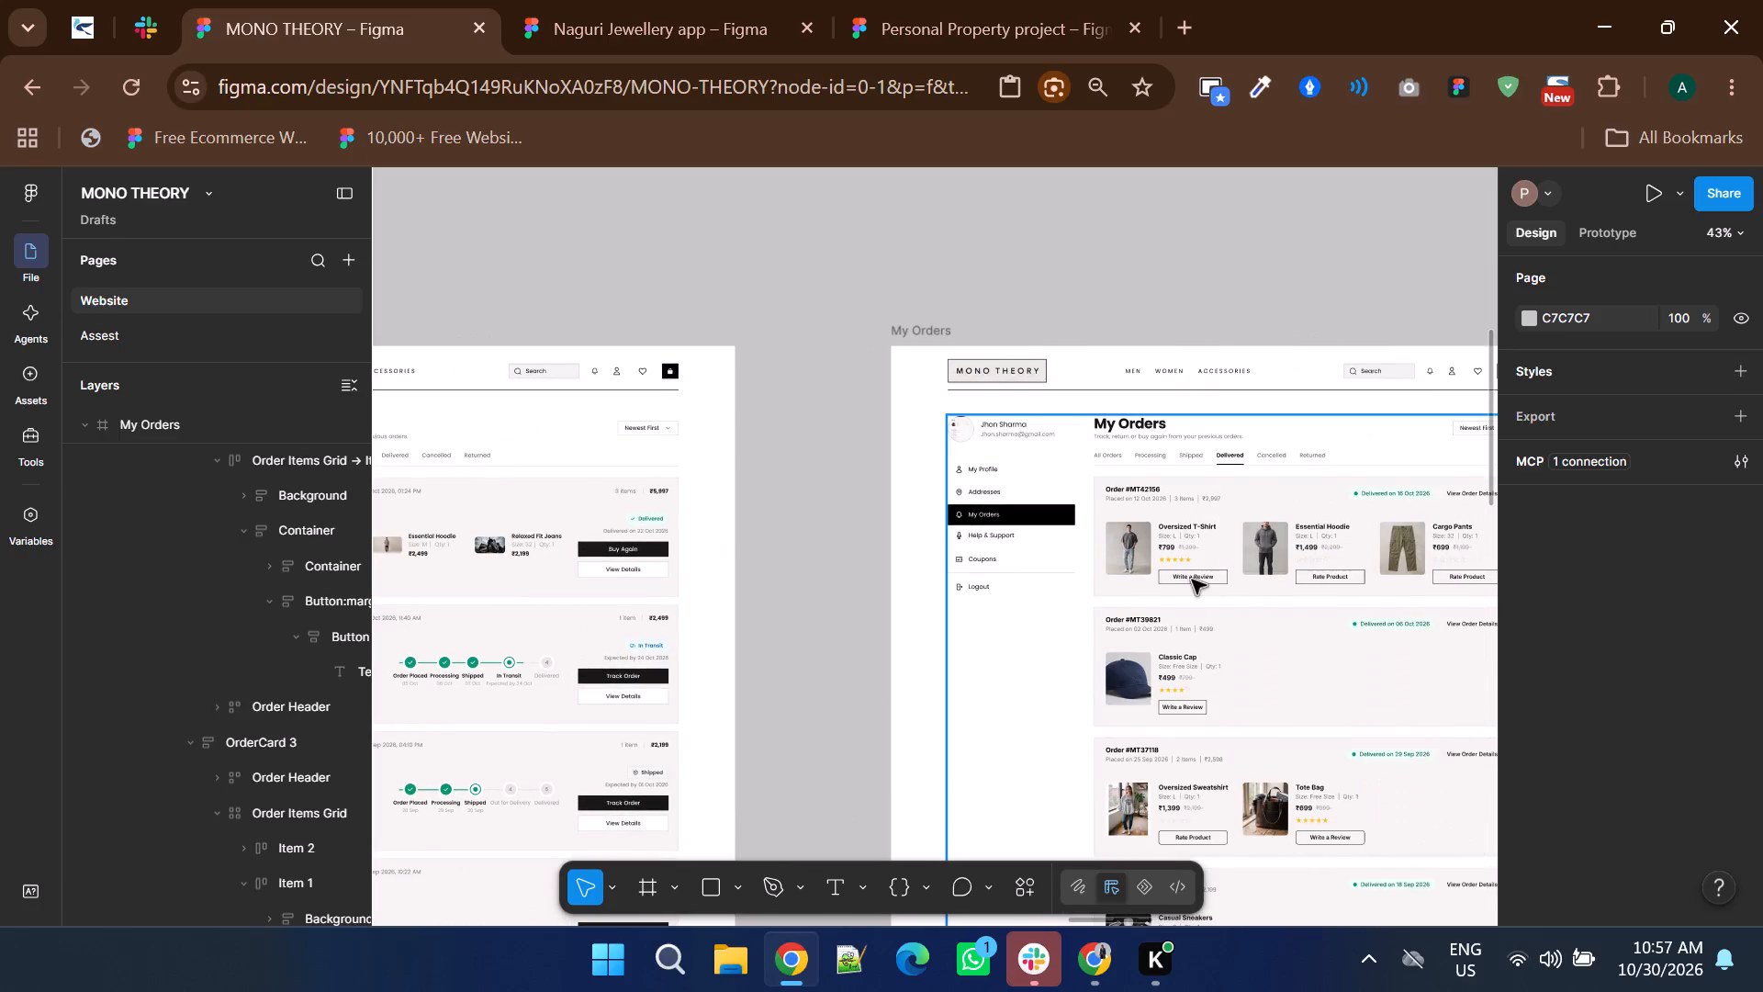
pyautogui.keyDown('ctrl'); pyautogui.scroll(2, 1317, 616); pyautogui.keyUp('ctrl')
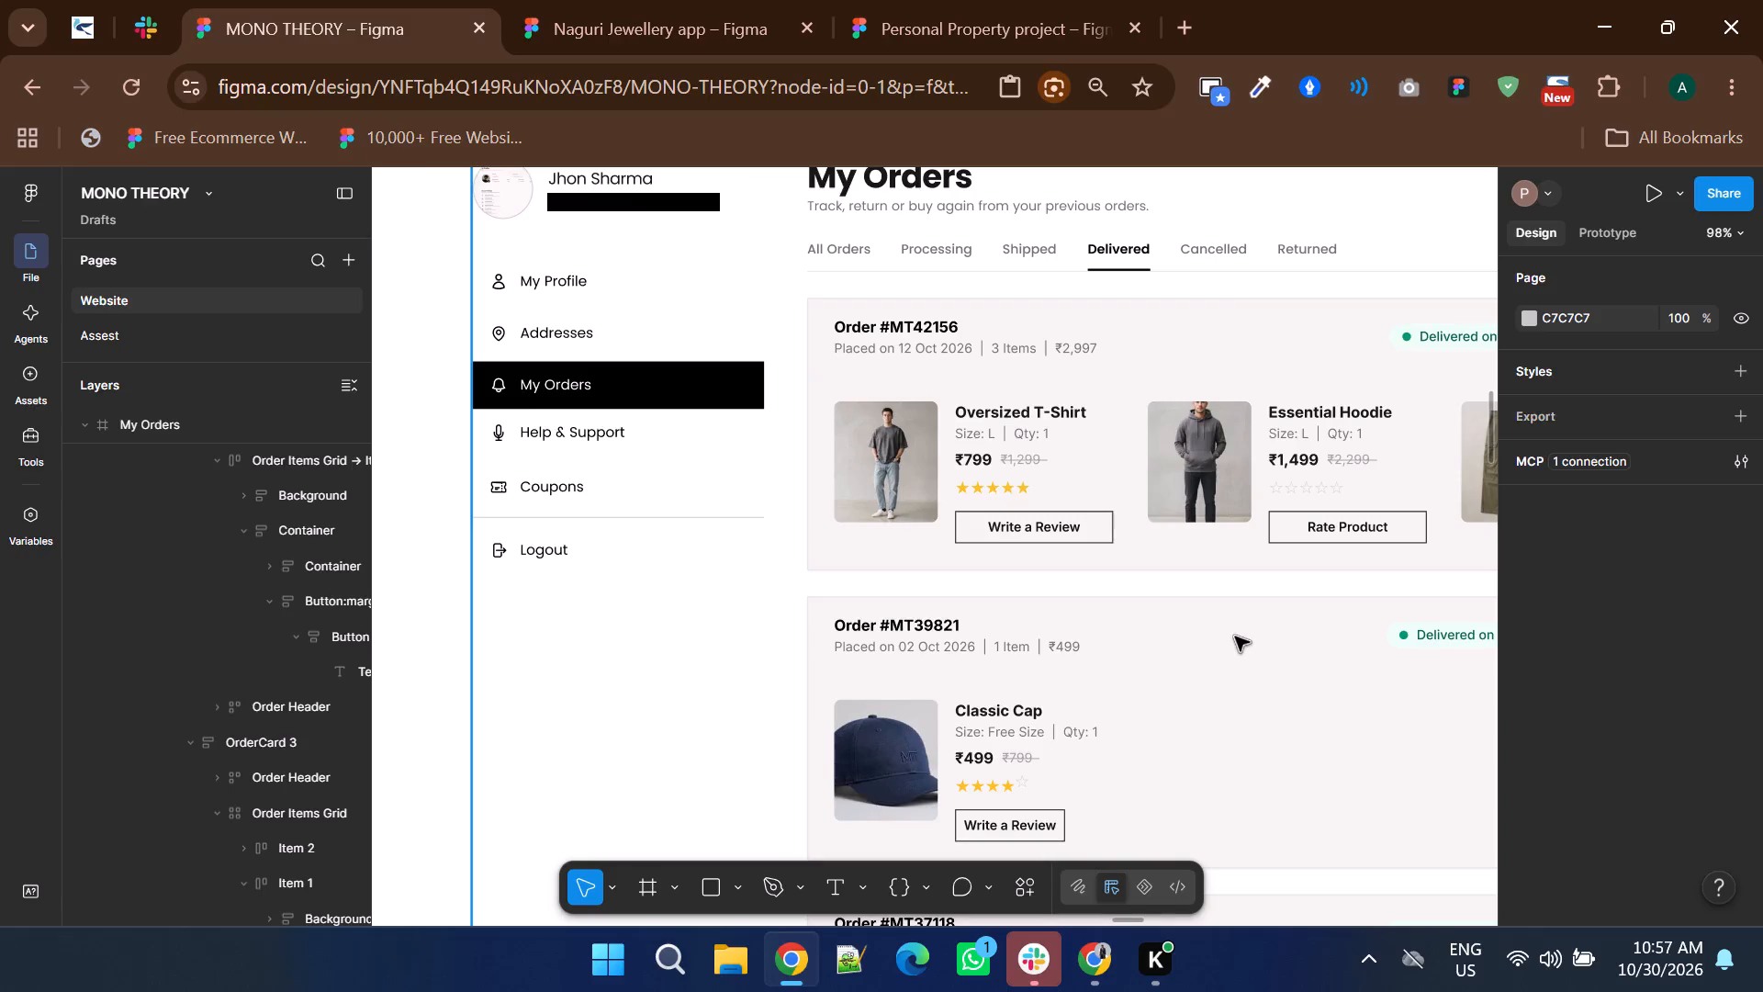
pyautogui.keyDown('ctrl'); pyautogui.scroll(-2, 1167, 605); pyautogui.keyUp('ctrl')
pyautogui.keyDown('shift'); pyautogui.scroll(2, 1036, 650); pyautogui.keyUp('shift')
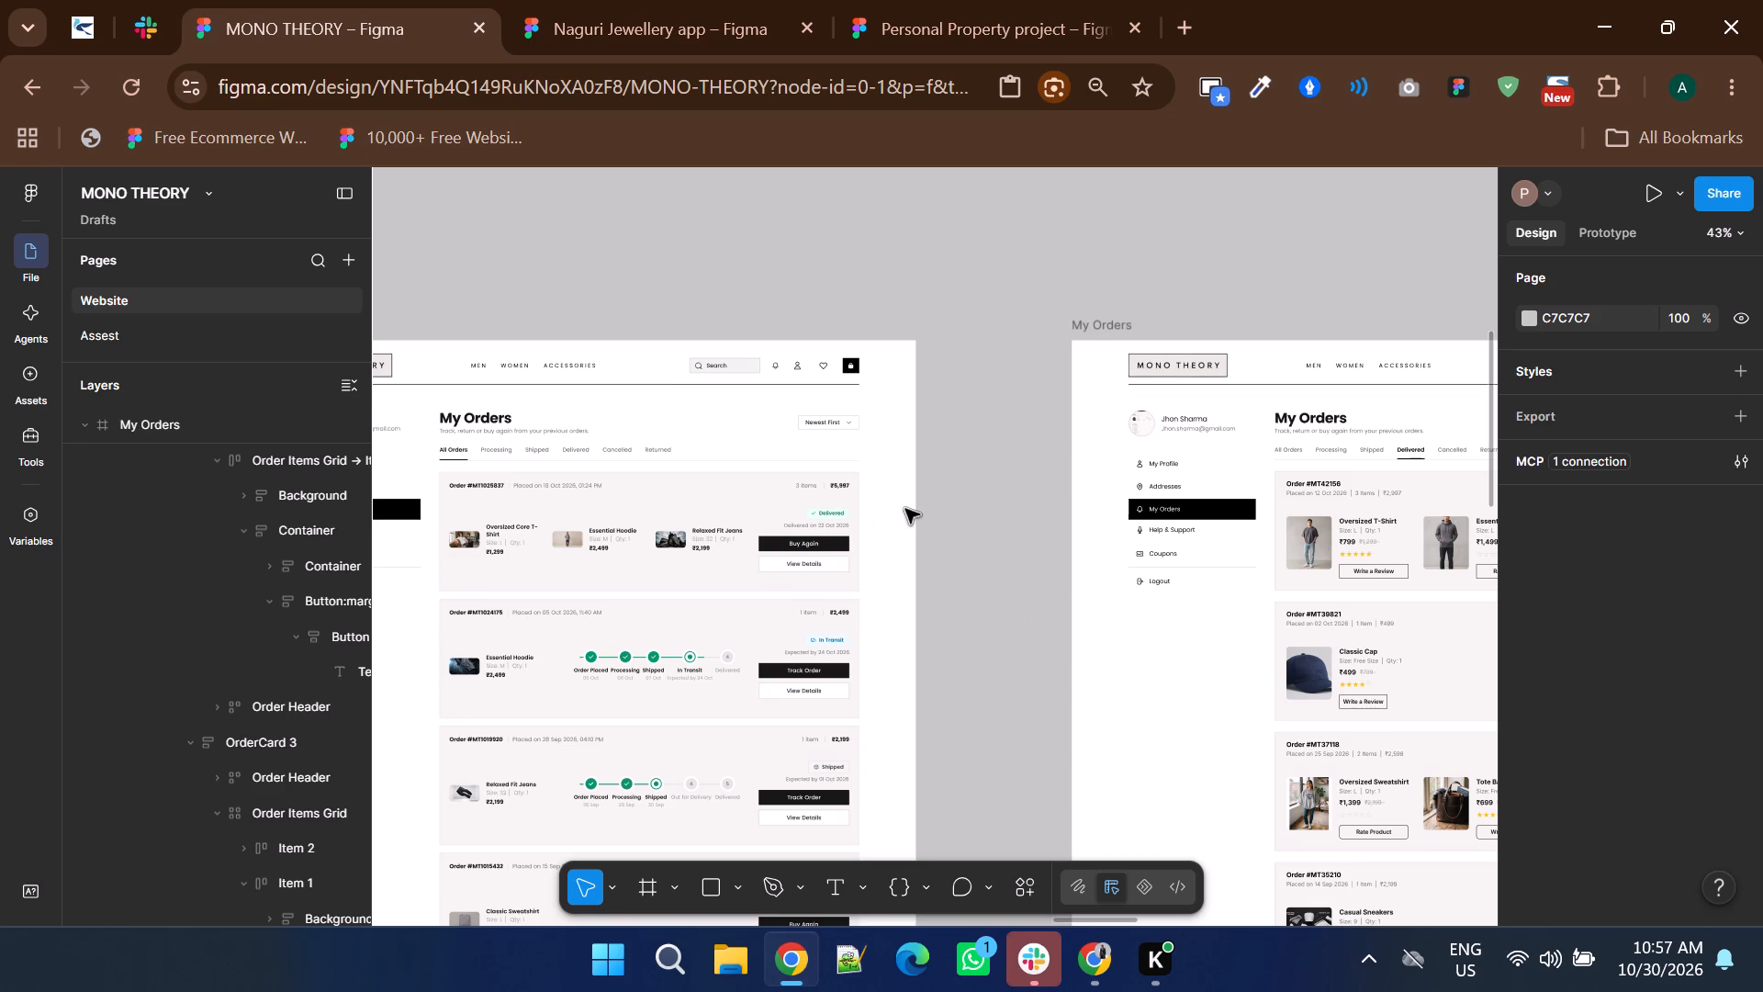
pyautogui.keyDown('ctrl'); pyautogui.scroll(-4, 916, 509); pyautogui.keyUp('ctrl')
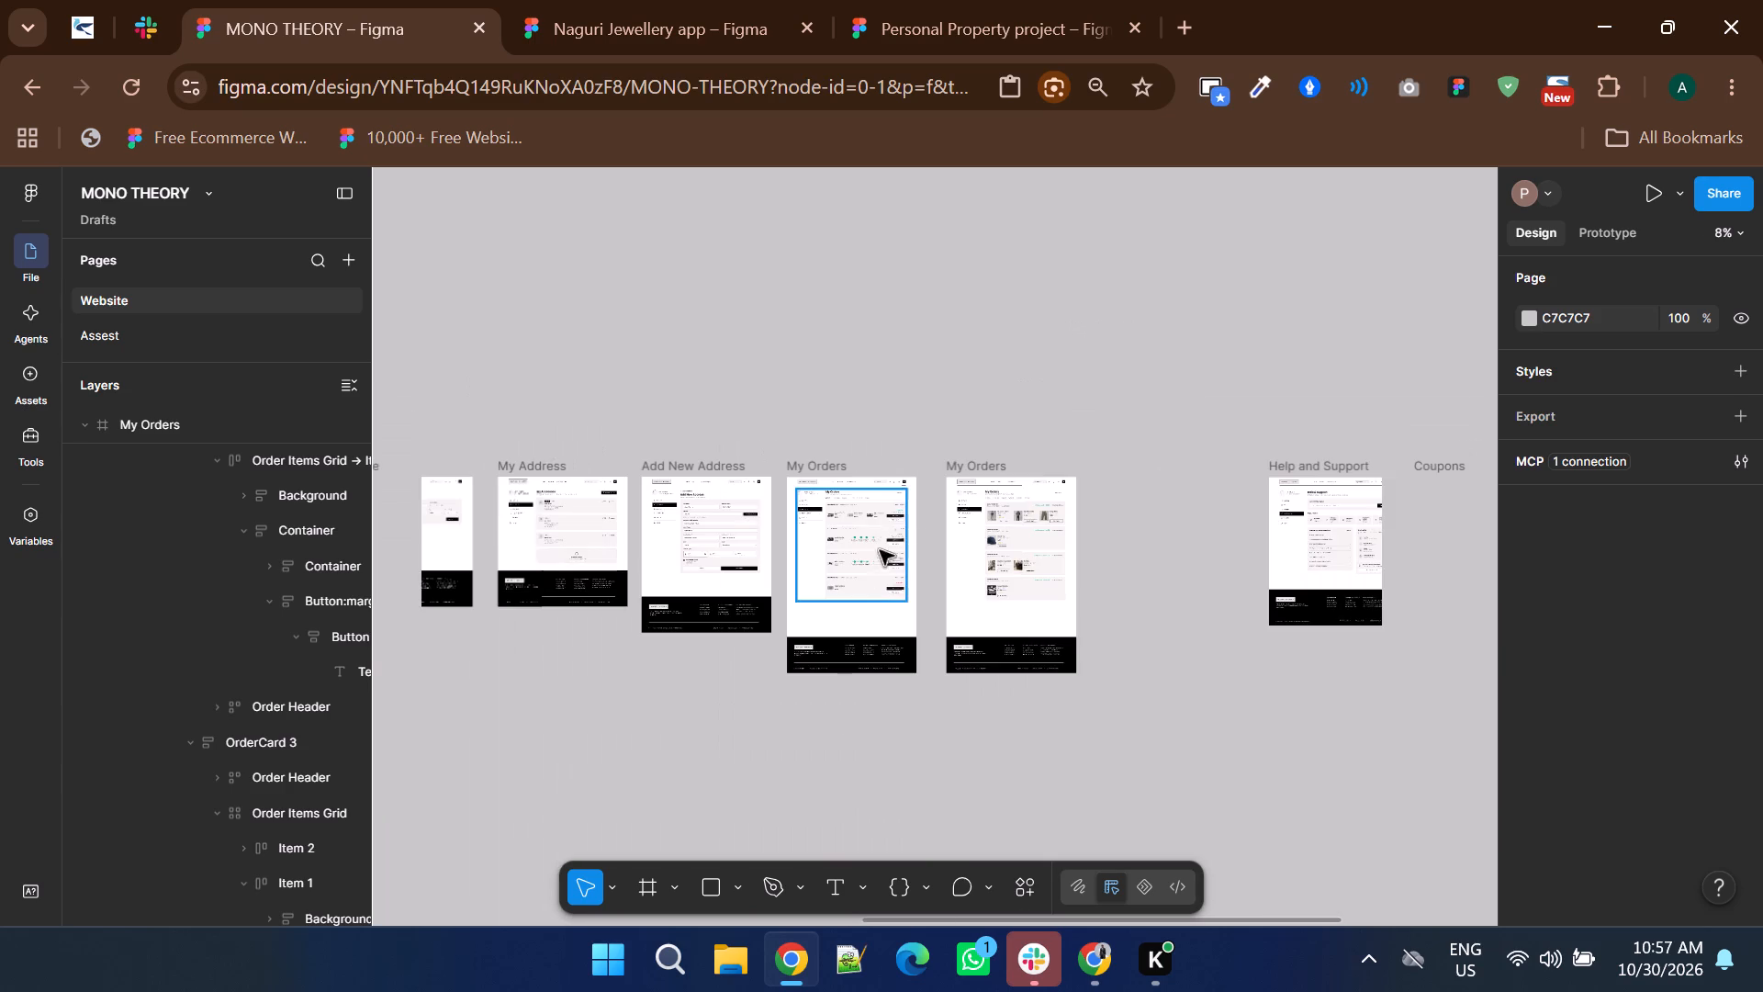
# Review the earlier page designs from Cart and Checkout through Order Placed, Profile, My Address and Add New Address to My Orders.
pyautogui.keyDown('shift'); pyautogui.scroll(4, 751, 544); pyautogui.keyUp('shift')
pyautogui.keyDown('ctrl'); pyautogui.scroll(4, 747, 545); pyautogui.keyUp('ctrl')
pyautogui.keyDown('ctrl'); pyautogui.scroll(-2, 747, 545); pyautogui.keyUp('ctrl')
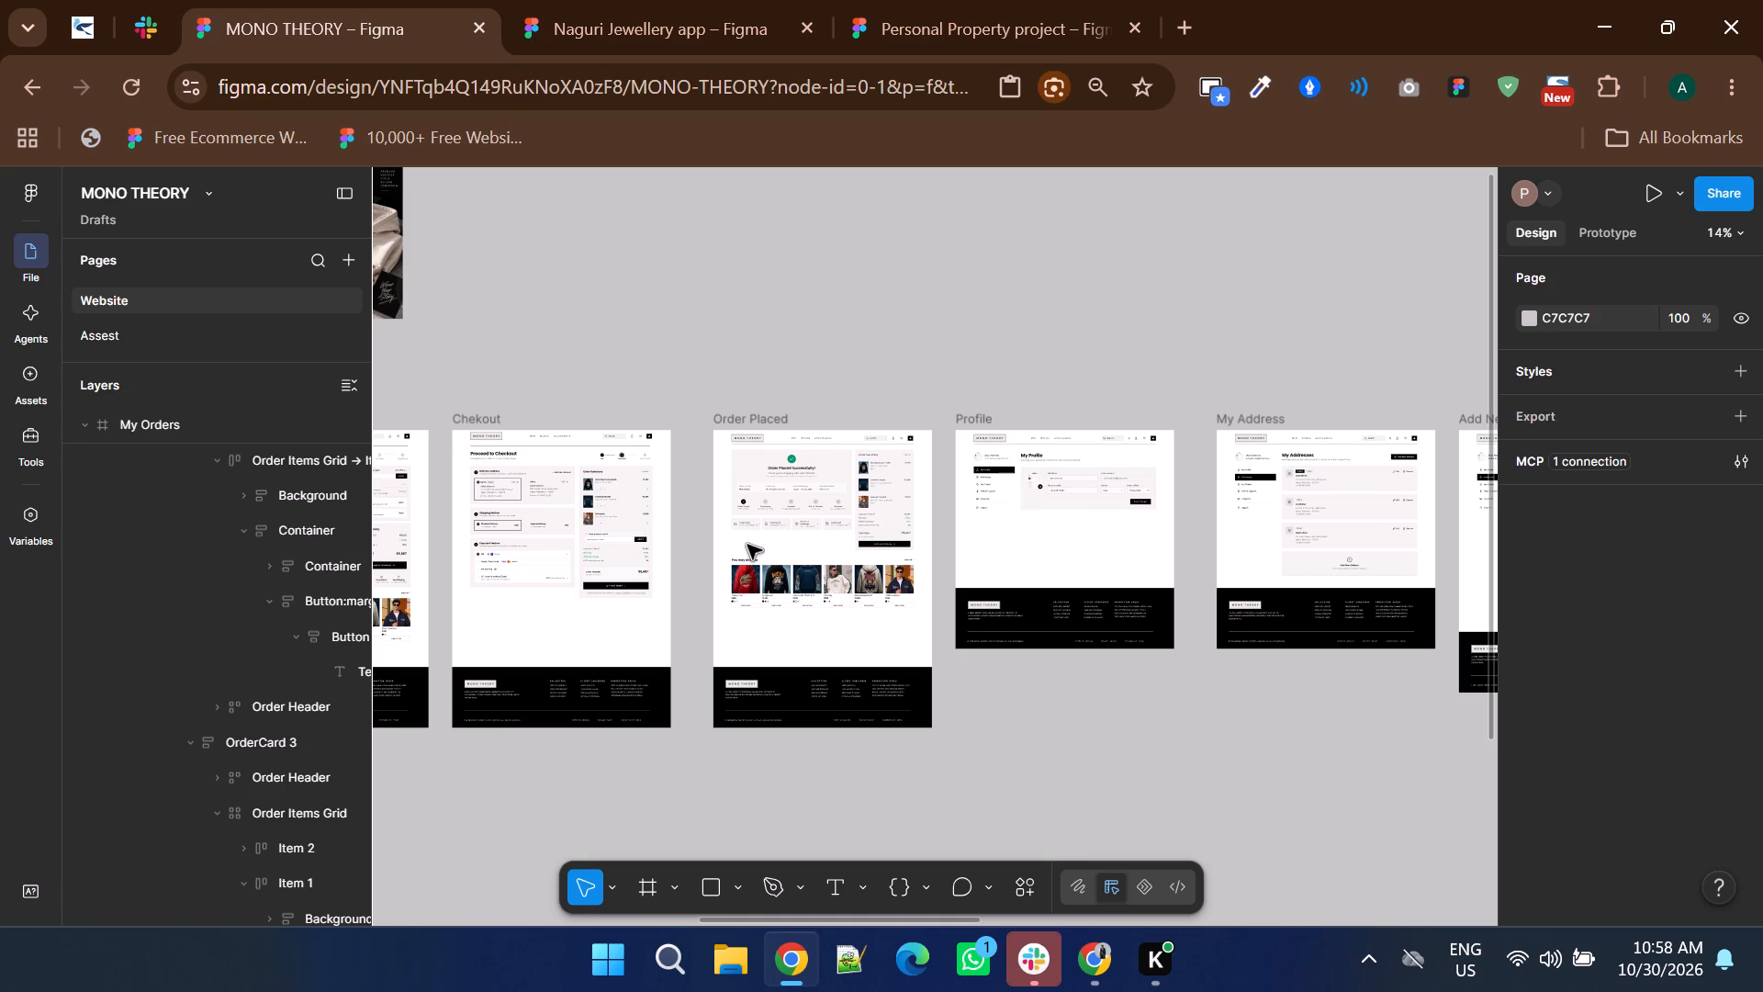
pyautogui.keyDown('shift'); pyautogui.scroll(-4, 758, 582); pyautogui.keyUp('shift')
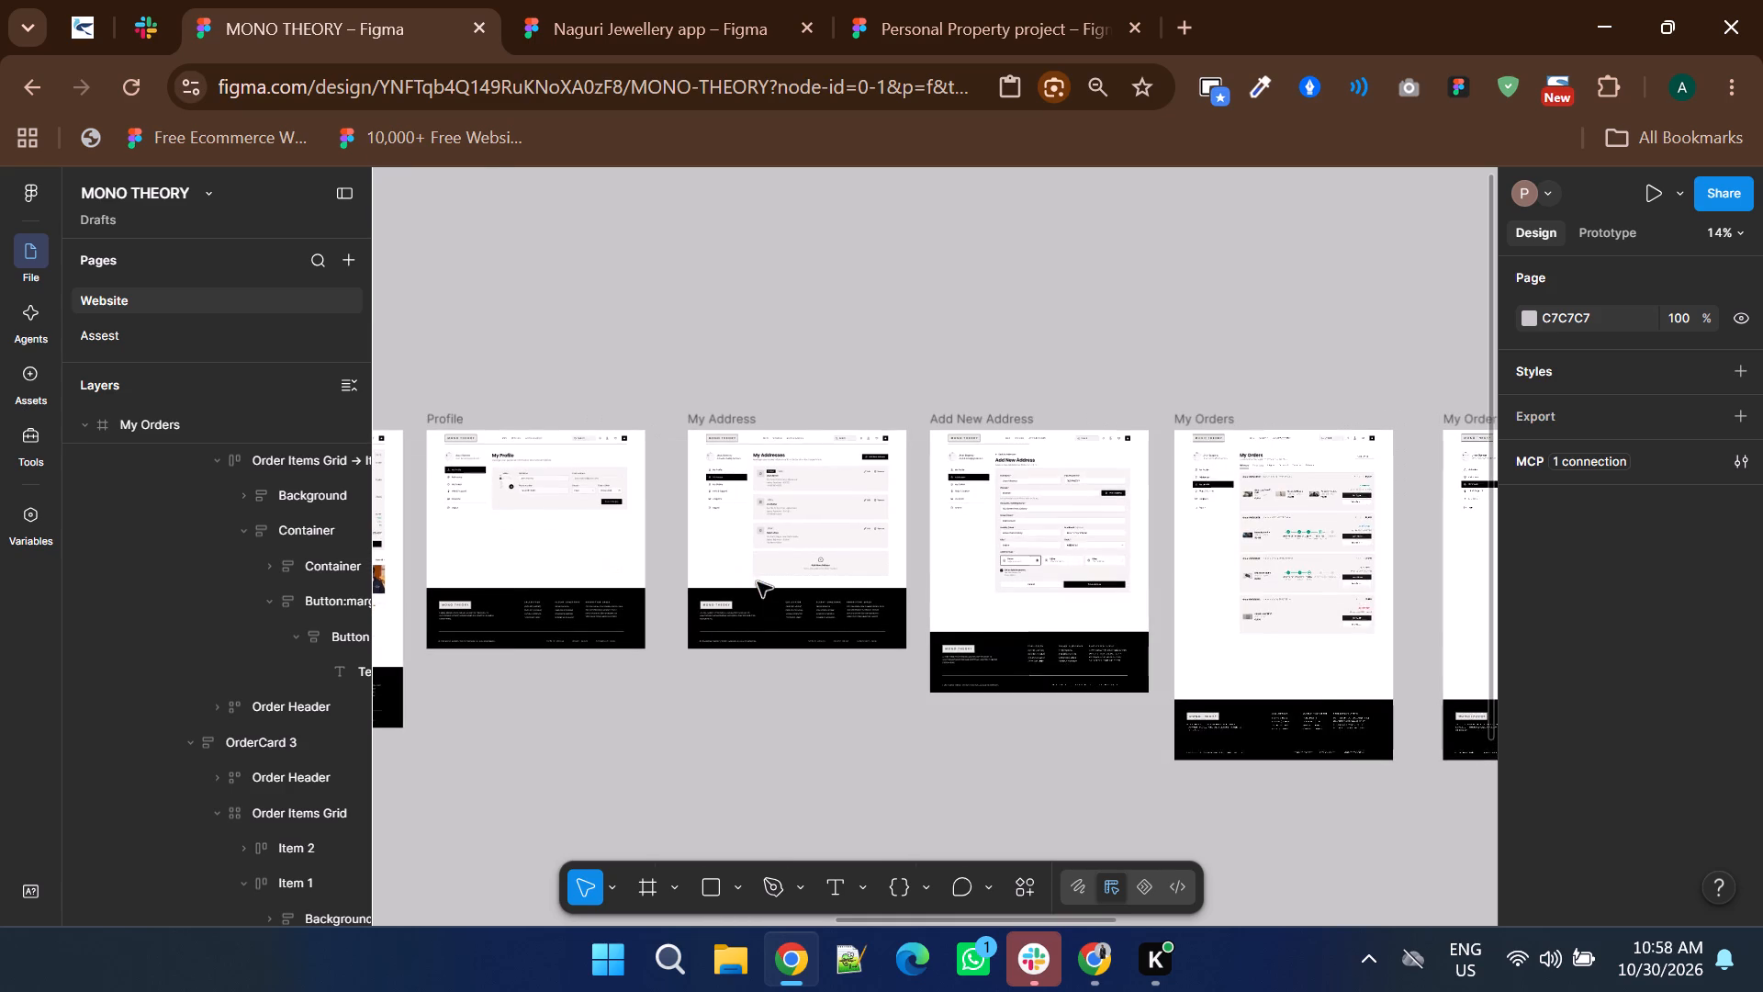
pyautogui.keyDown('shift'); pyautogui.scroll(-3, 758, 582); pyautogui.keyUp('shift')
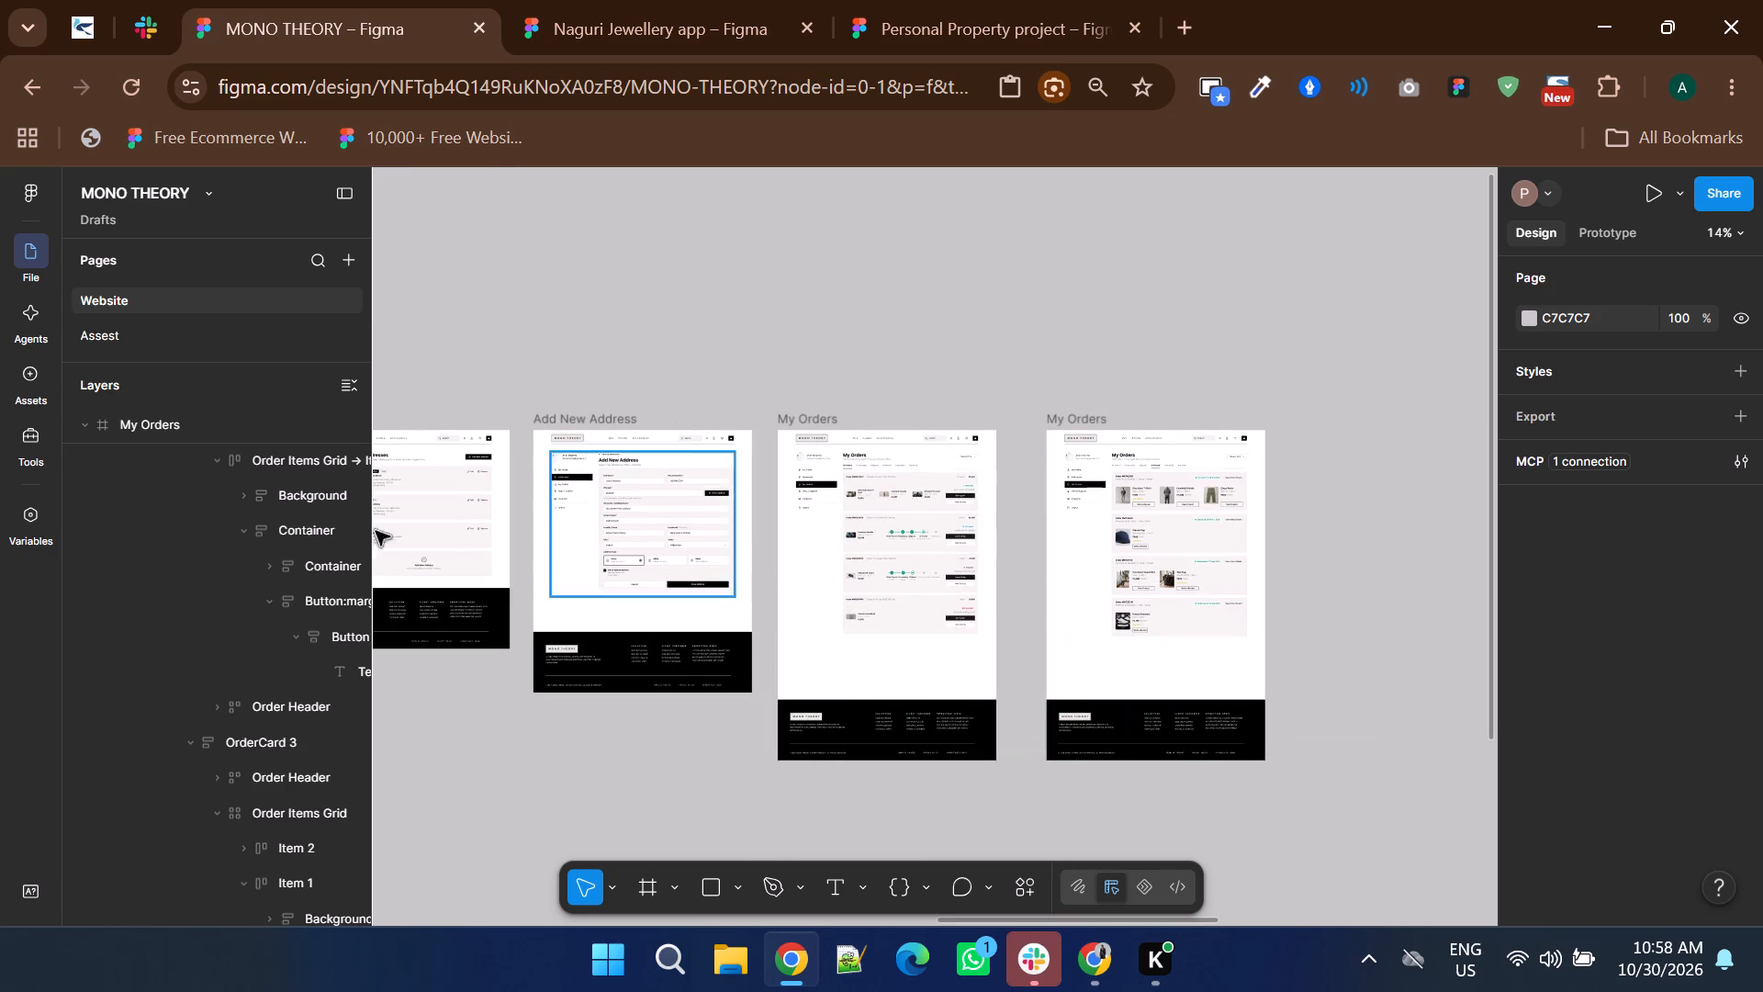
pyautogui.keyDown('shift'); pyautogui.scroll(2, 602, 531); pyautogui.keyUp('shift')
pyautogui.keyDown('ctrl'); pyautogui.scroll(2, 966, 463); pyautogui.keyUp('ctrl')
pyautogui.keyDown('shift'); pyautogui.scroll(6, 880, 561); pyautogui.keyUp('shift')
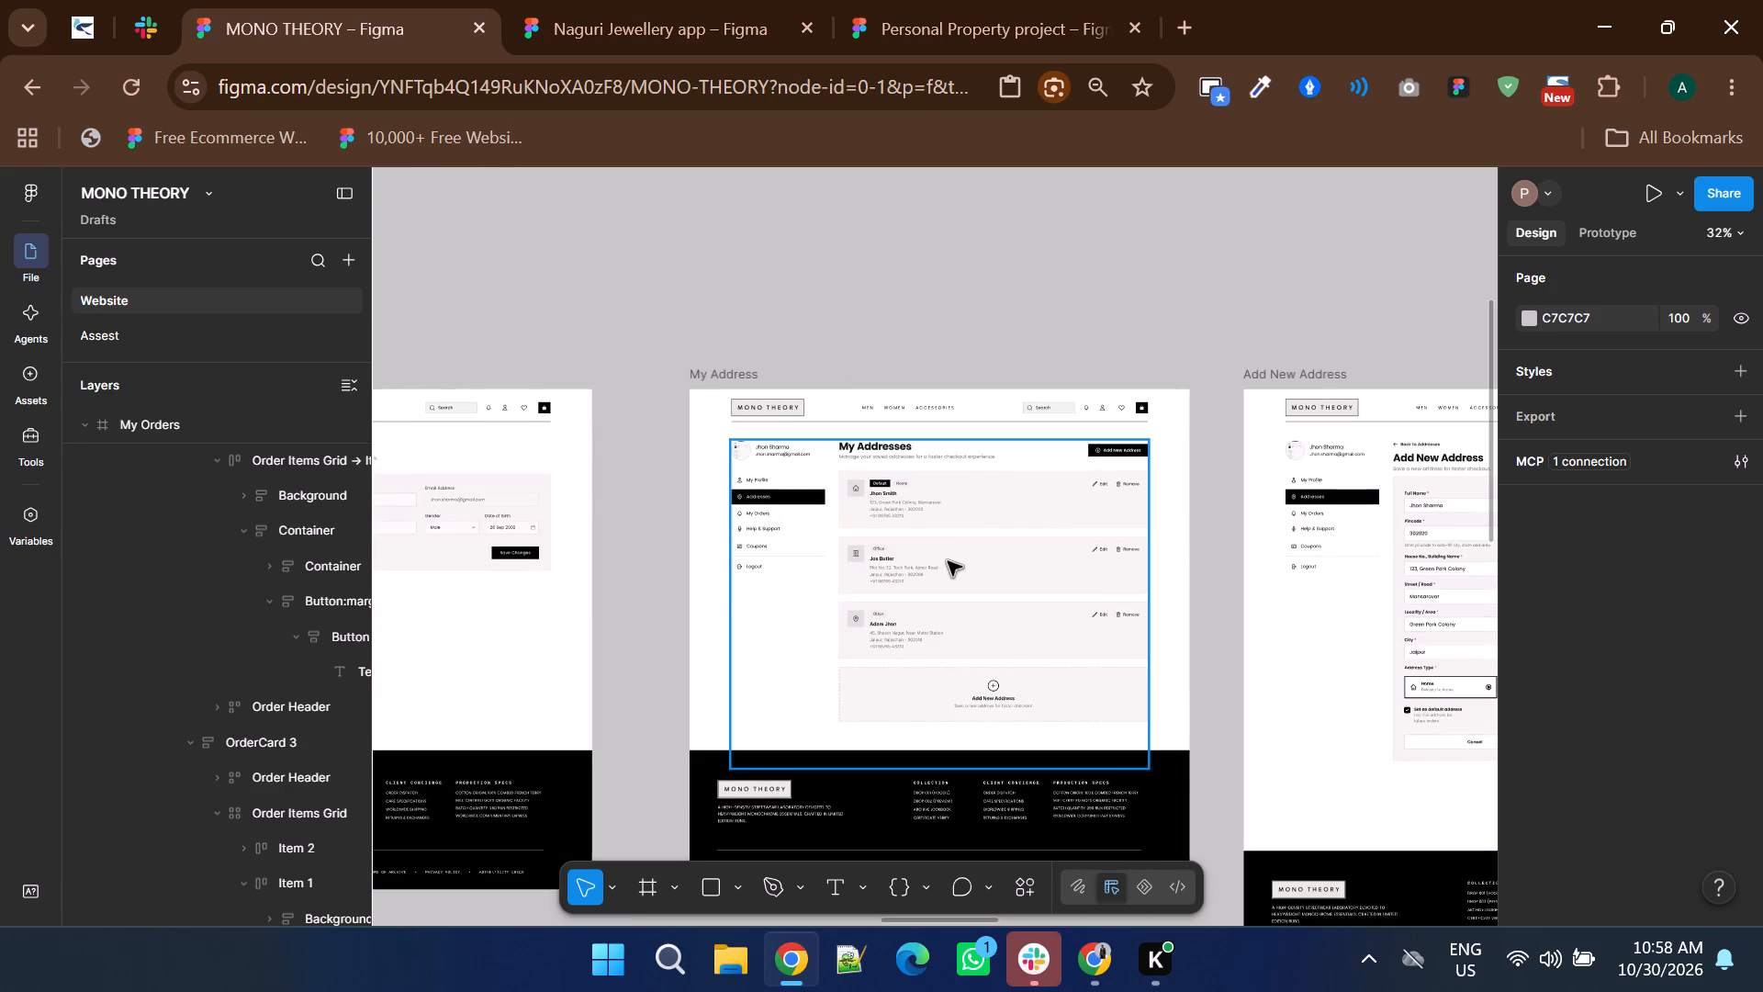
pyautogui.keyDown('shift'); pyautogui.scroll(13, 967, 551); pyautogui.keyUp('shift')
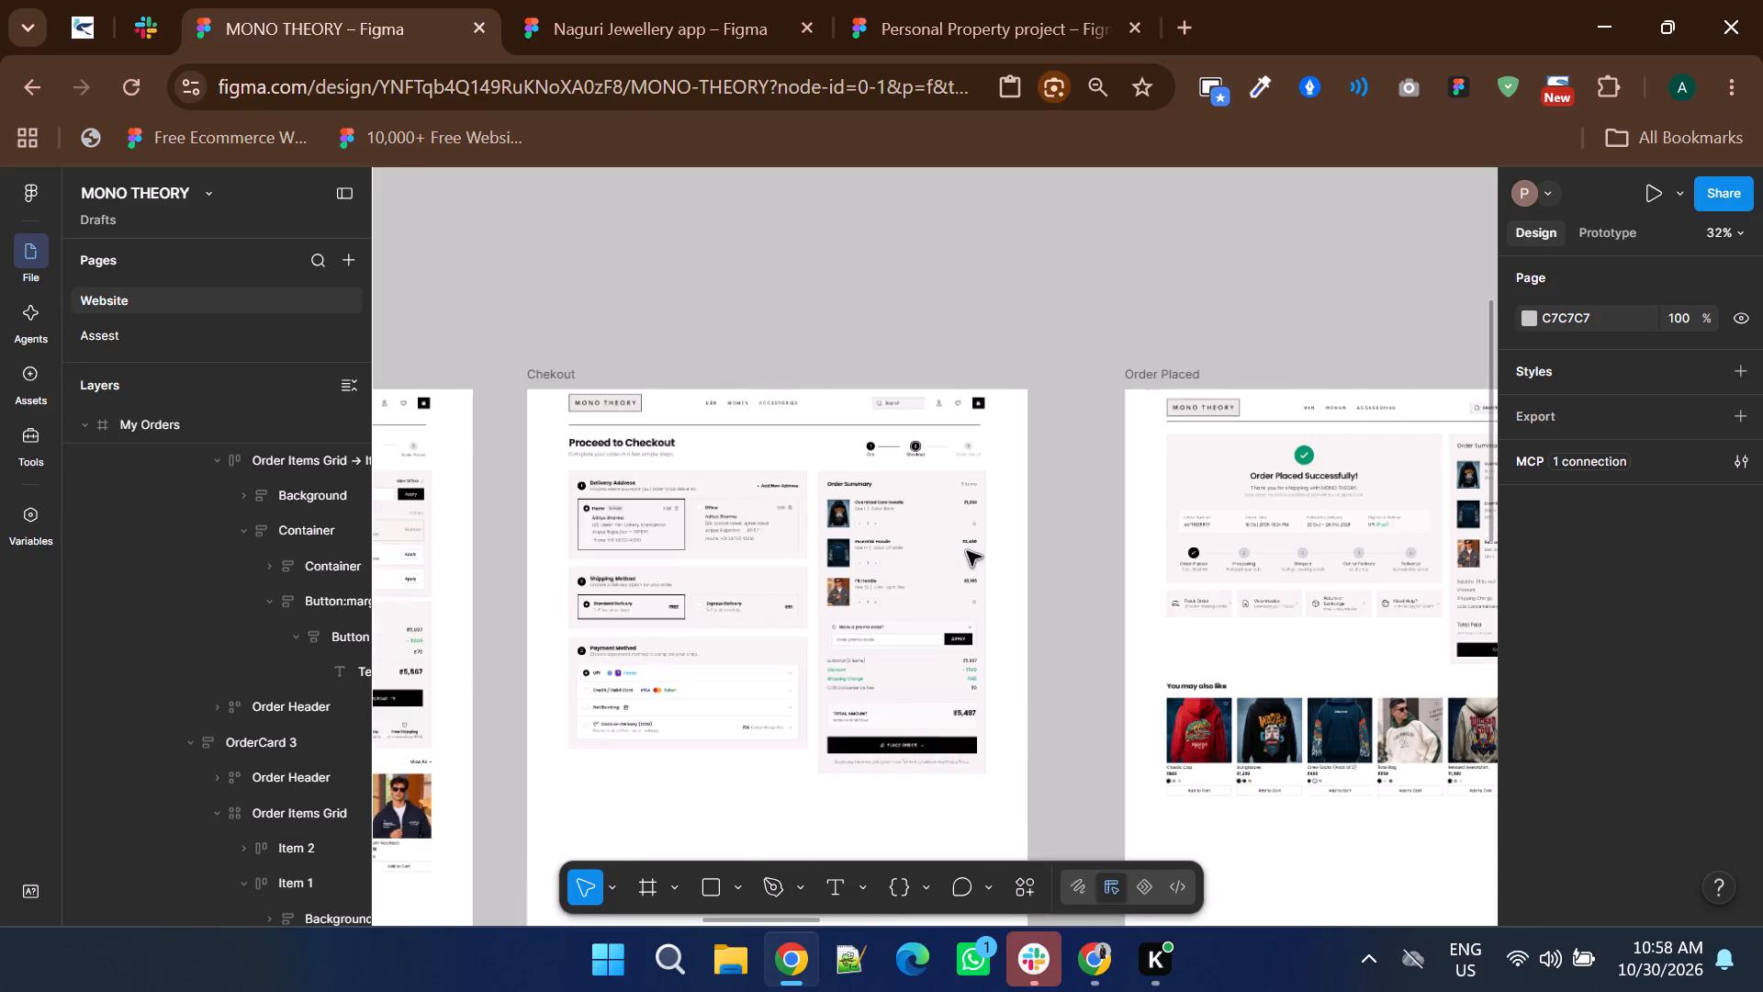
pyautogui.keyDown('shift'); pyautogui.scroll(5, 967, 551); pyautogui.keyUp('shift')
pyautogui.scroll(1, 967, 551)
pyautogui.keyDown('ctrl'); pyautogui.scroll(-2, 1062, 531); pyautogui.keyUp('ctrl')
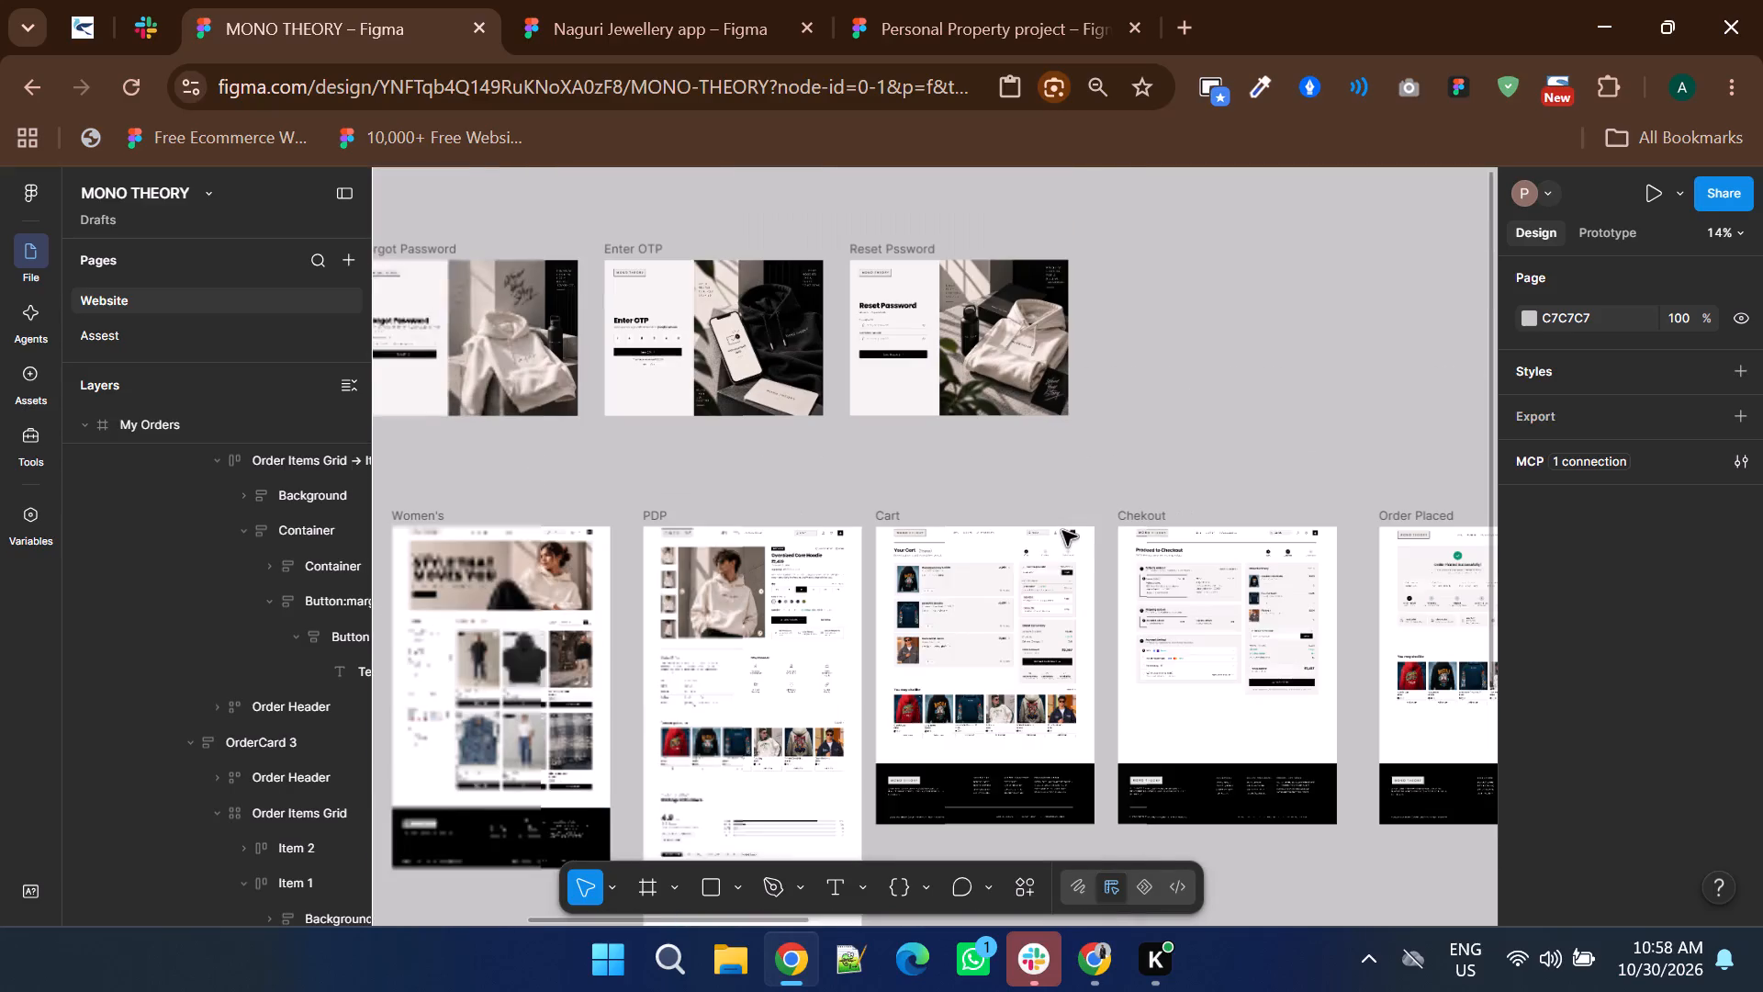
pyautogui.scroll(-1, 1062, 531)
pyautogui.keyDown('shift'); pyautogui.scroll(-4, 1057, 531); pyautogui.keyUp('shift')
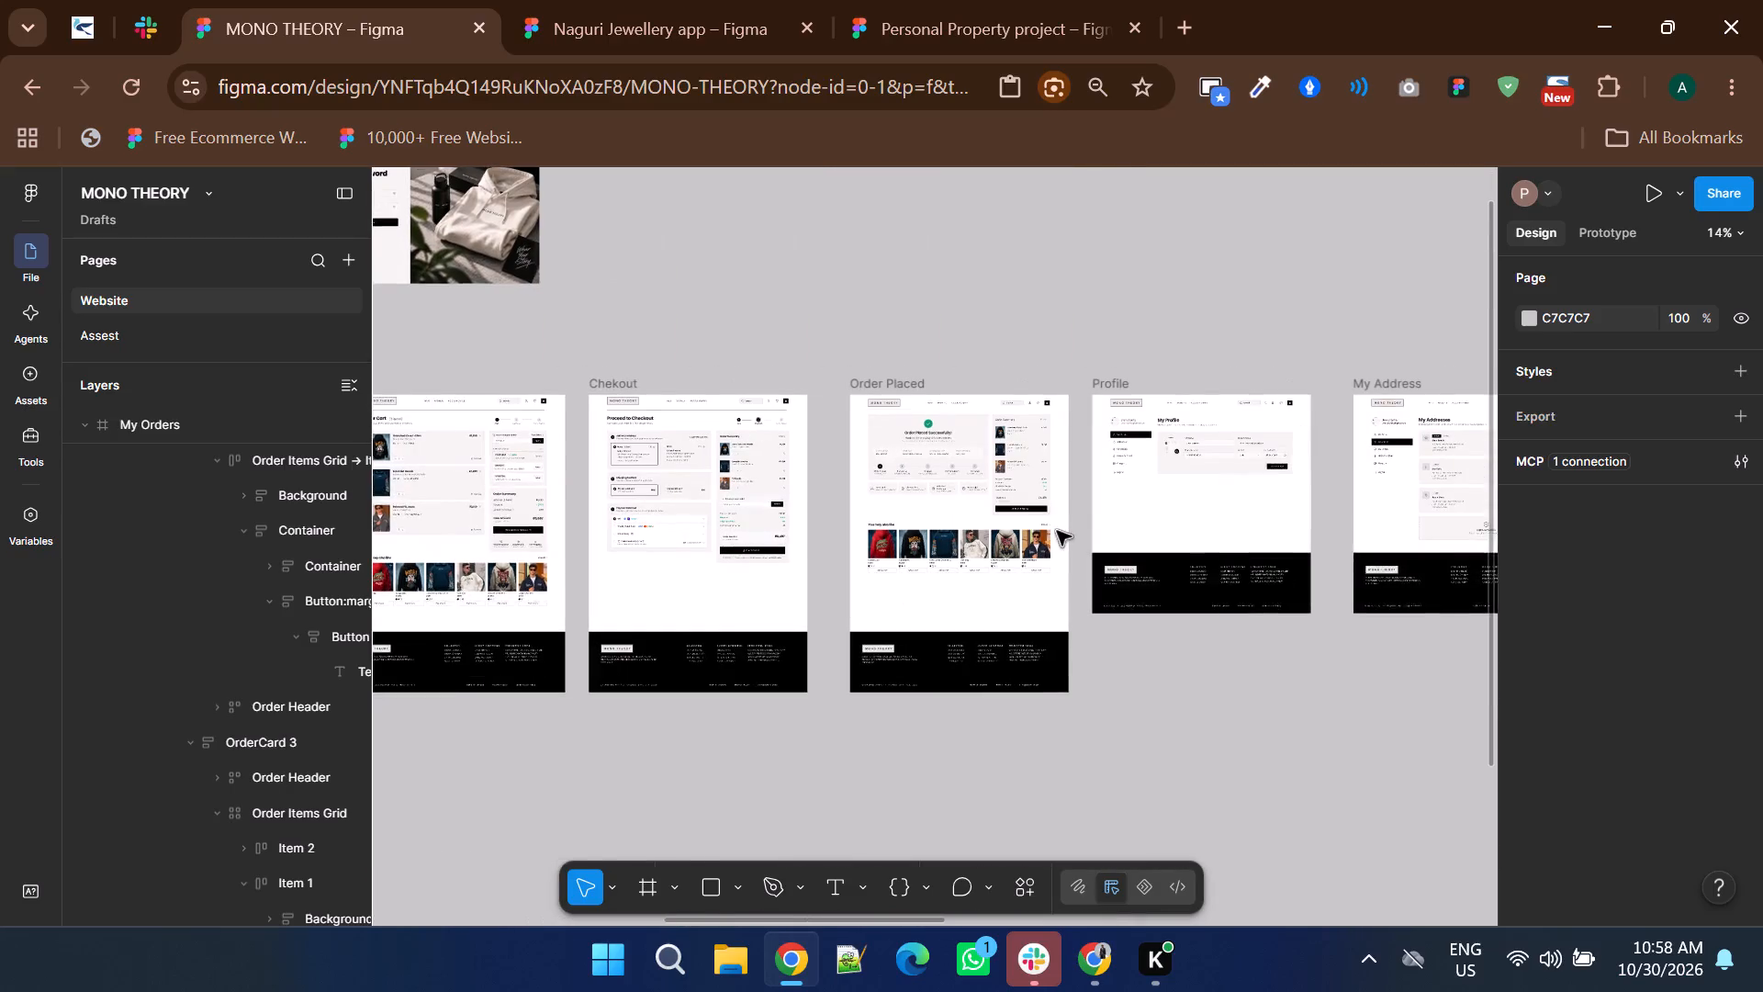
pyautogui.keyDown('shift'); pyautogui.scroll(-3, 1057, 531); pyautogui.keyUp('shift')
pyautogui.keyDown('ctrl'); pyautogui.scroll(3, 1091, 454); pyautogui.keyUp('ctrl')
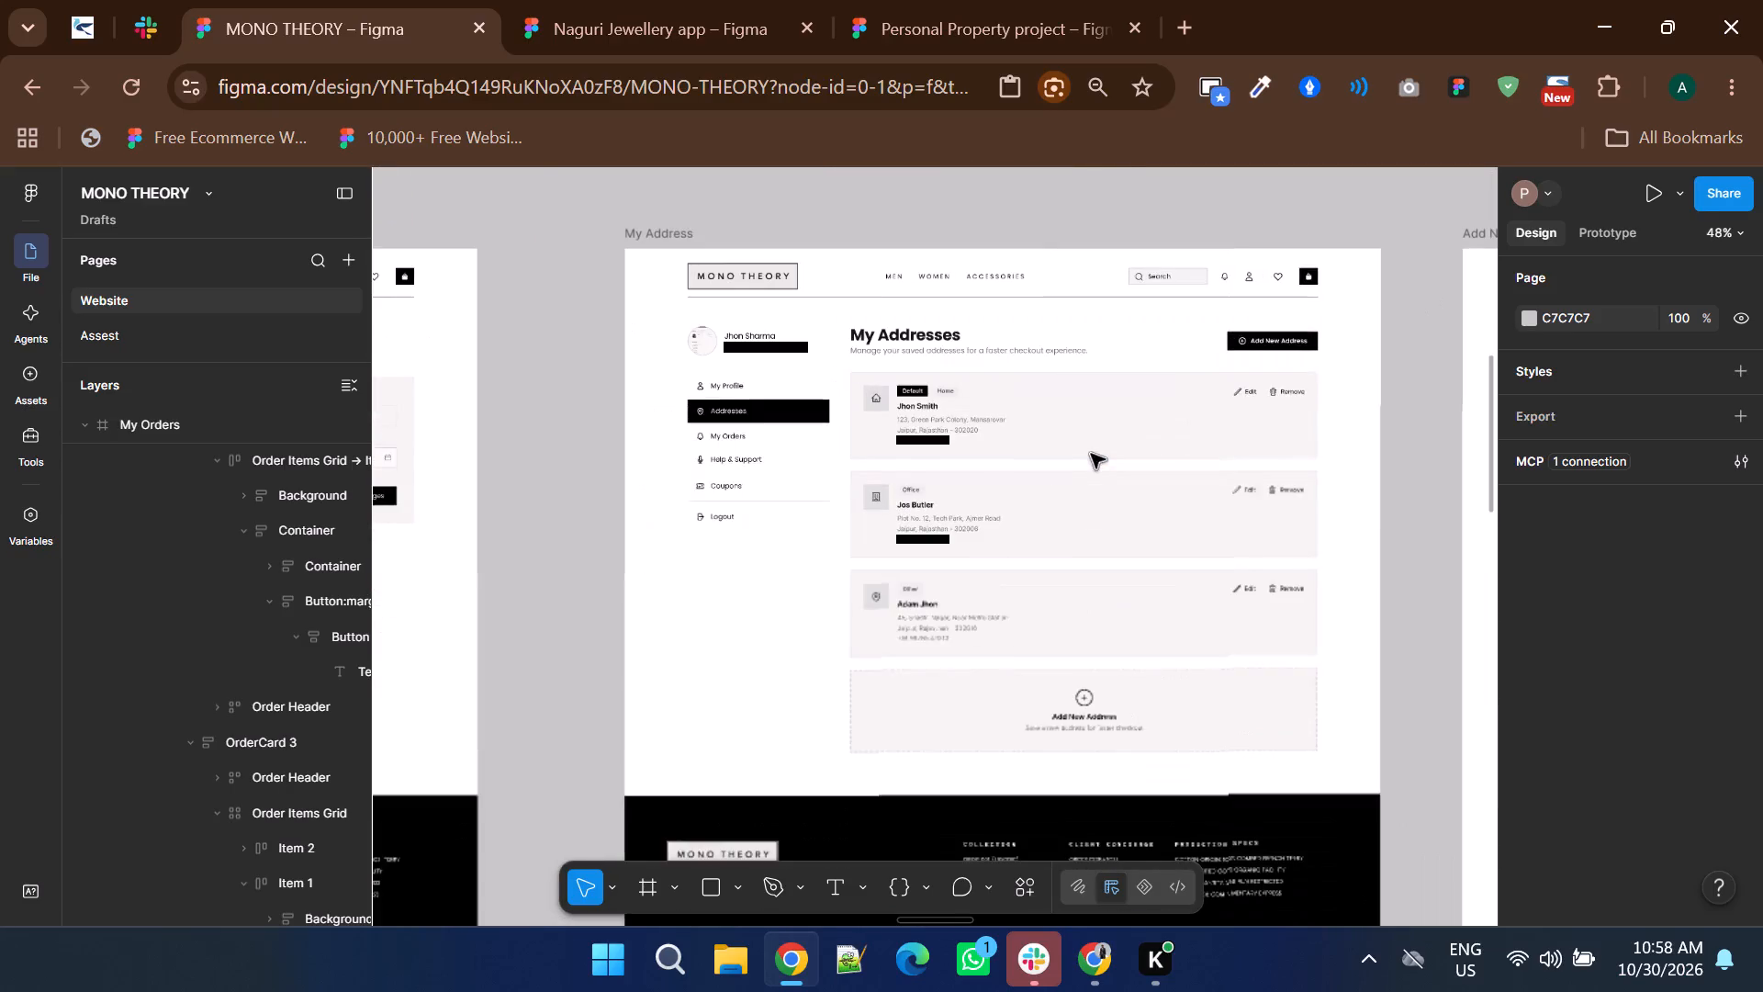
pyautogui.keyDown('ctrl'); pyautogui.scroll(-1, 1048, 504); pyautogui.keyUp('ctrl')
pyautogui.keyDown('shift'); pyautogui.scroll(2, 1048, 504); pyautogui.keyUp('shift')
pyautogui.keyDown('shift'); pyautogui.scroll(-3, 1048, 504); pyautogui.keyUp('shift')
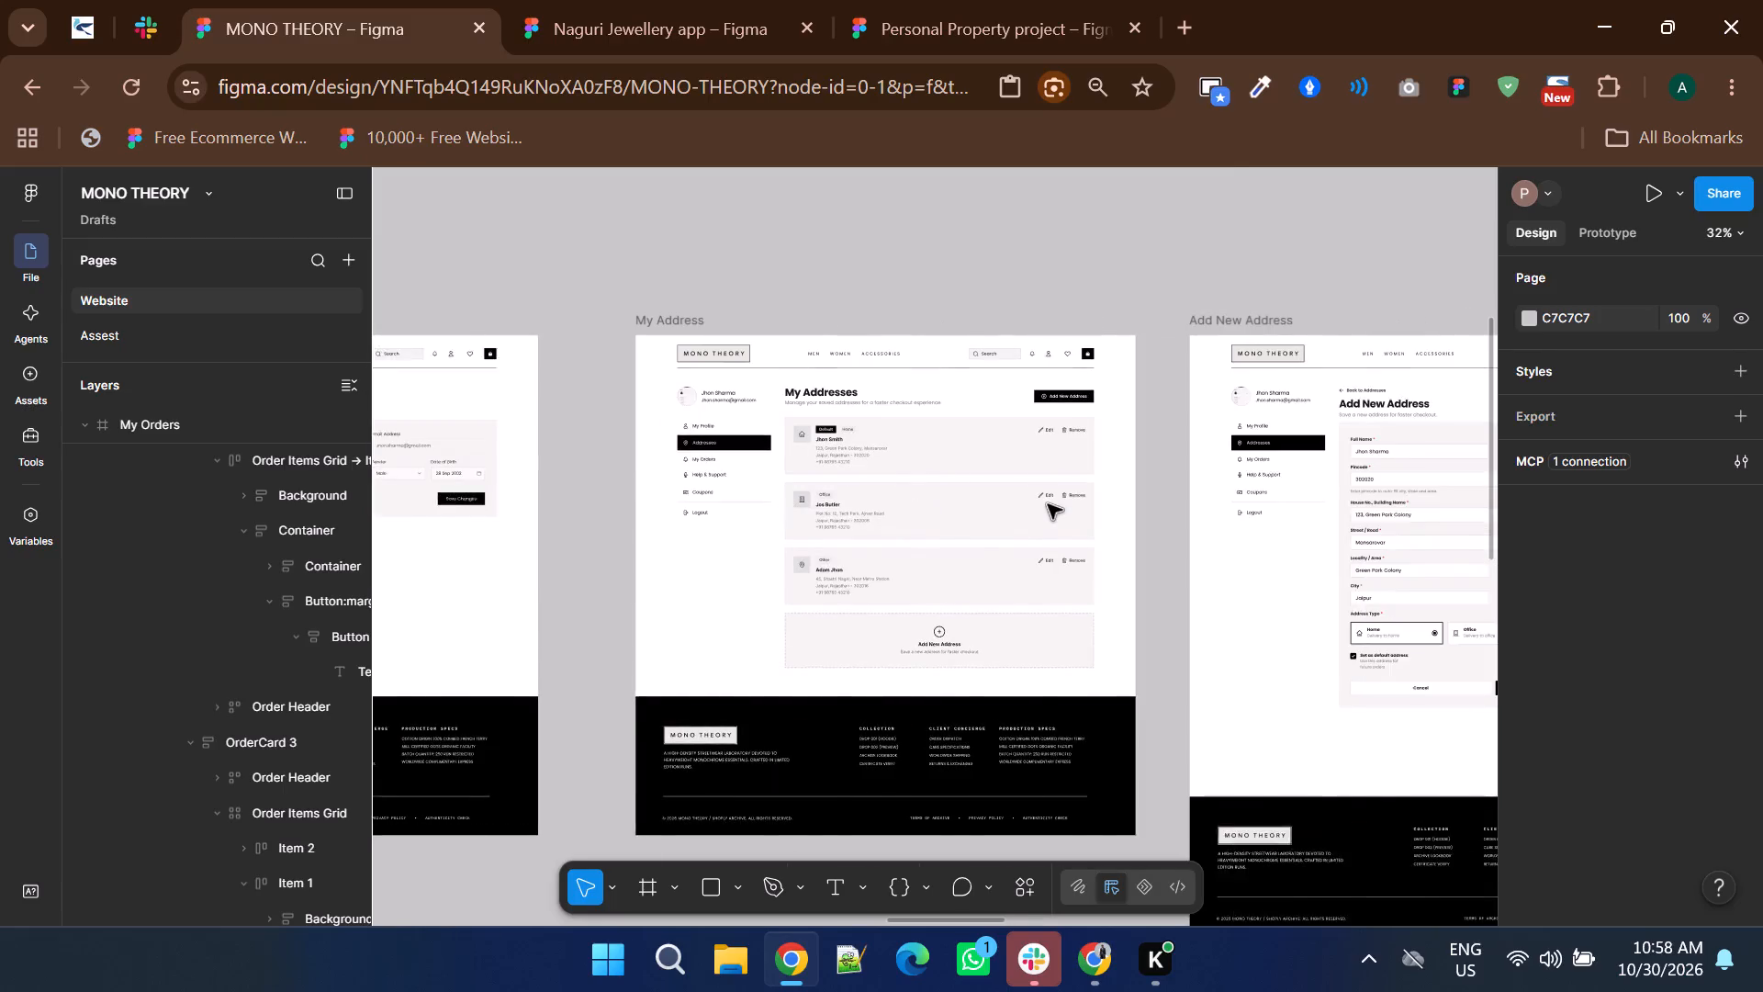
pyautogui.keyDown('shift'); pyautogui.scroll(-10, 1048, 504); pyautogui.keyUp('shift')
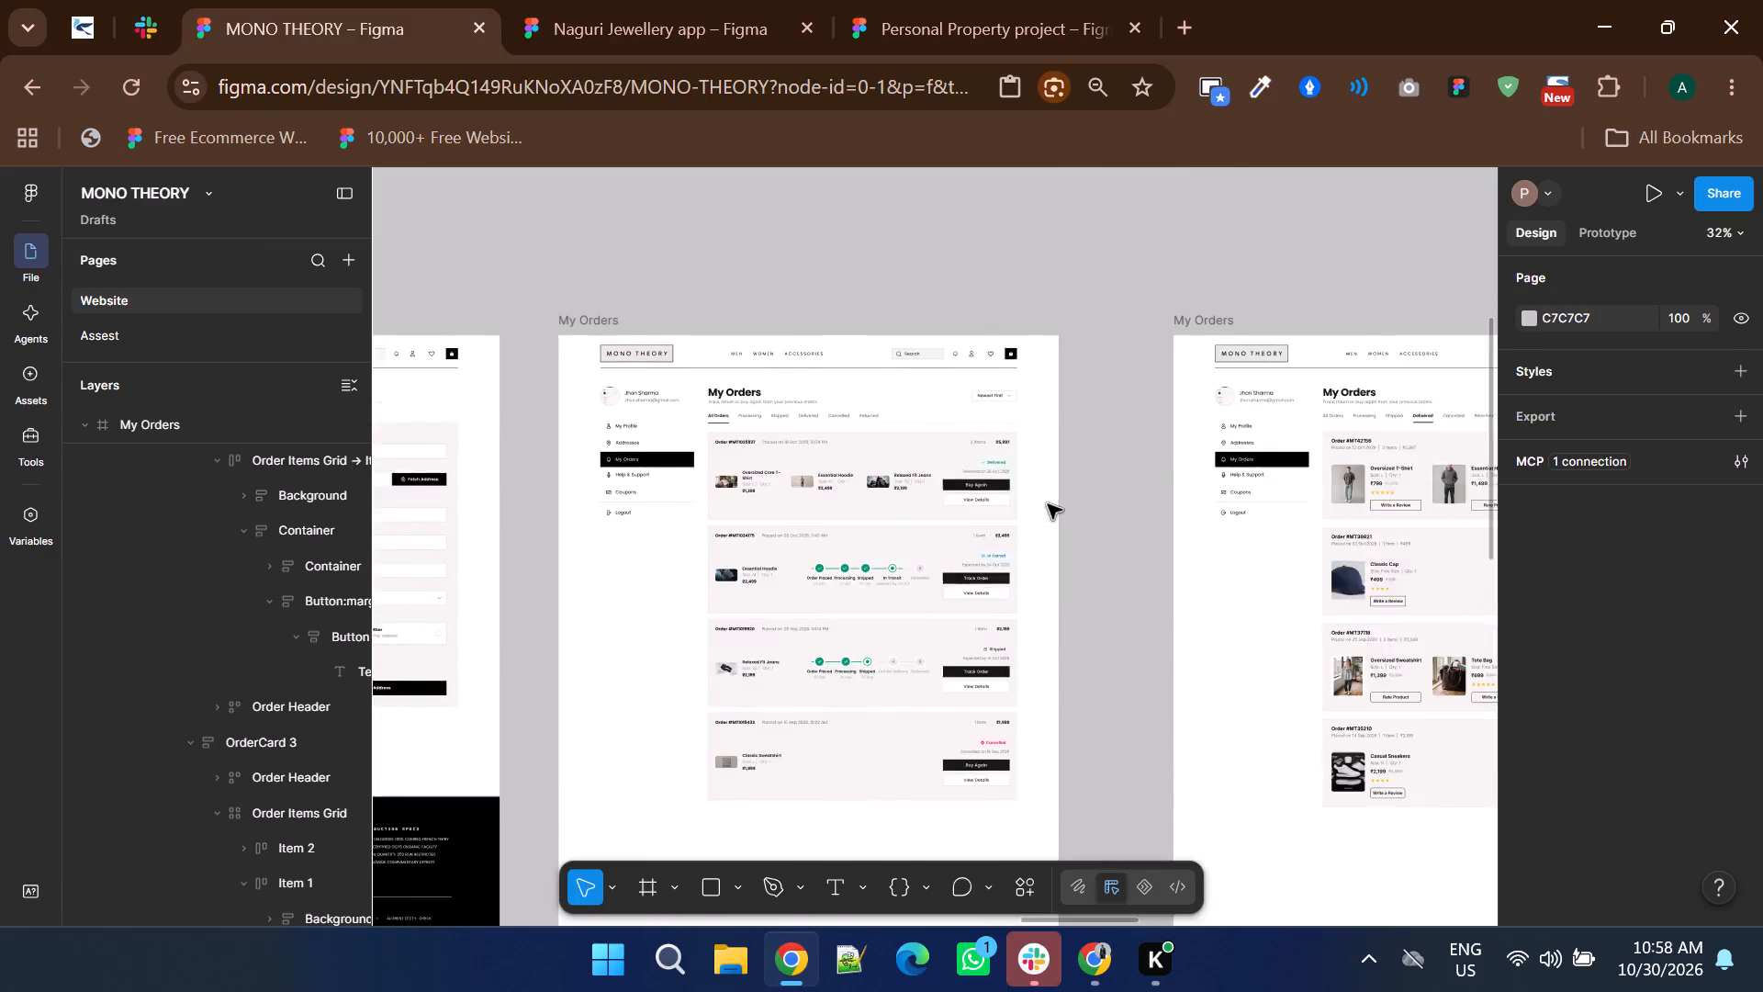
# Examine the Notification, Wishlist, Coupons and Help and Support pages, inspecting the Popular Topics section in Help and Support.
pyautogui.keyDown('shift'); pyautogui.scroll(-5, 1048, 504); pyautogui.keyUp('shift')
pyautogui.keyDown('ctrl'); pyautogui.scroll(-5, 1074, 511); pyautogui.keyUp('ctrl')
pyautogui.keyDown('shift'); pyautogui.scroll(-3, 1081, 513); pyautogui.keyUp('shift')
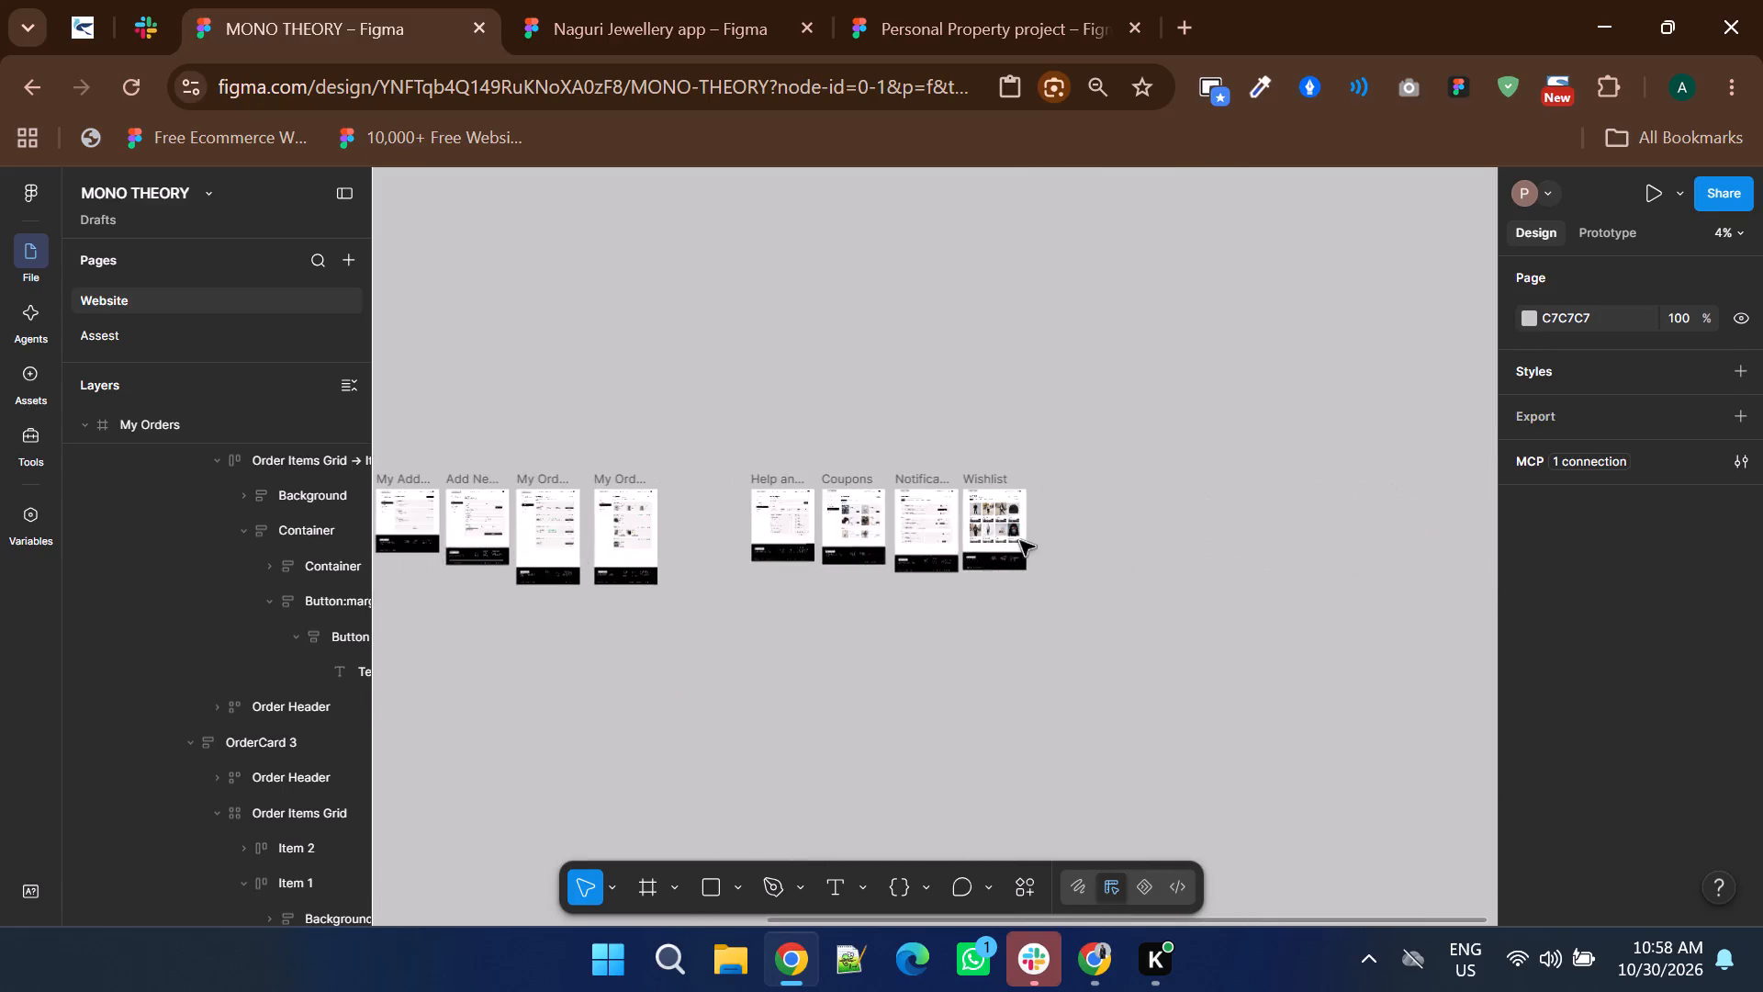
pyautogui.keyDown('ctrl'); pyautogui.scroll(5, 1010, 535); pyautogui.keyUp('ctrl')
pyautogui.keyDown('shift'); pyautogui.scroll(4, 940, 554); pyautogui.keyUp('shift')
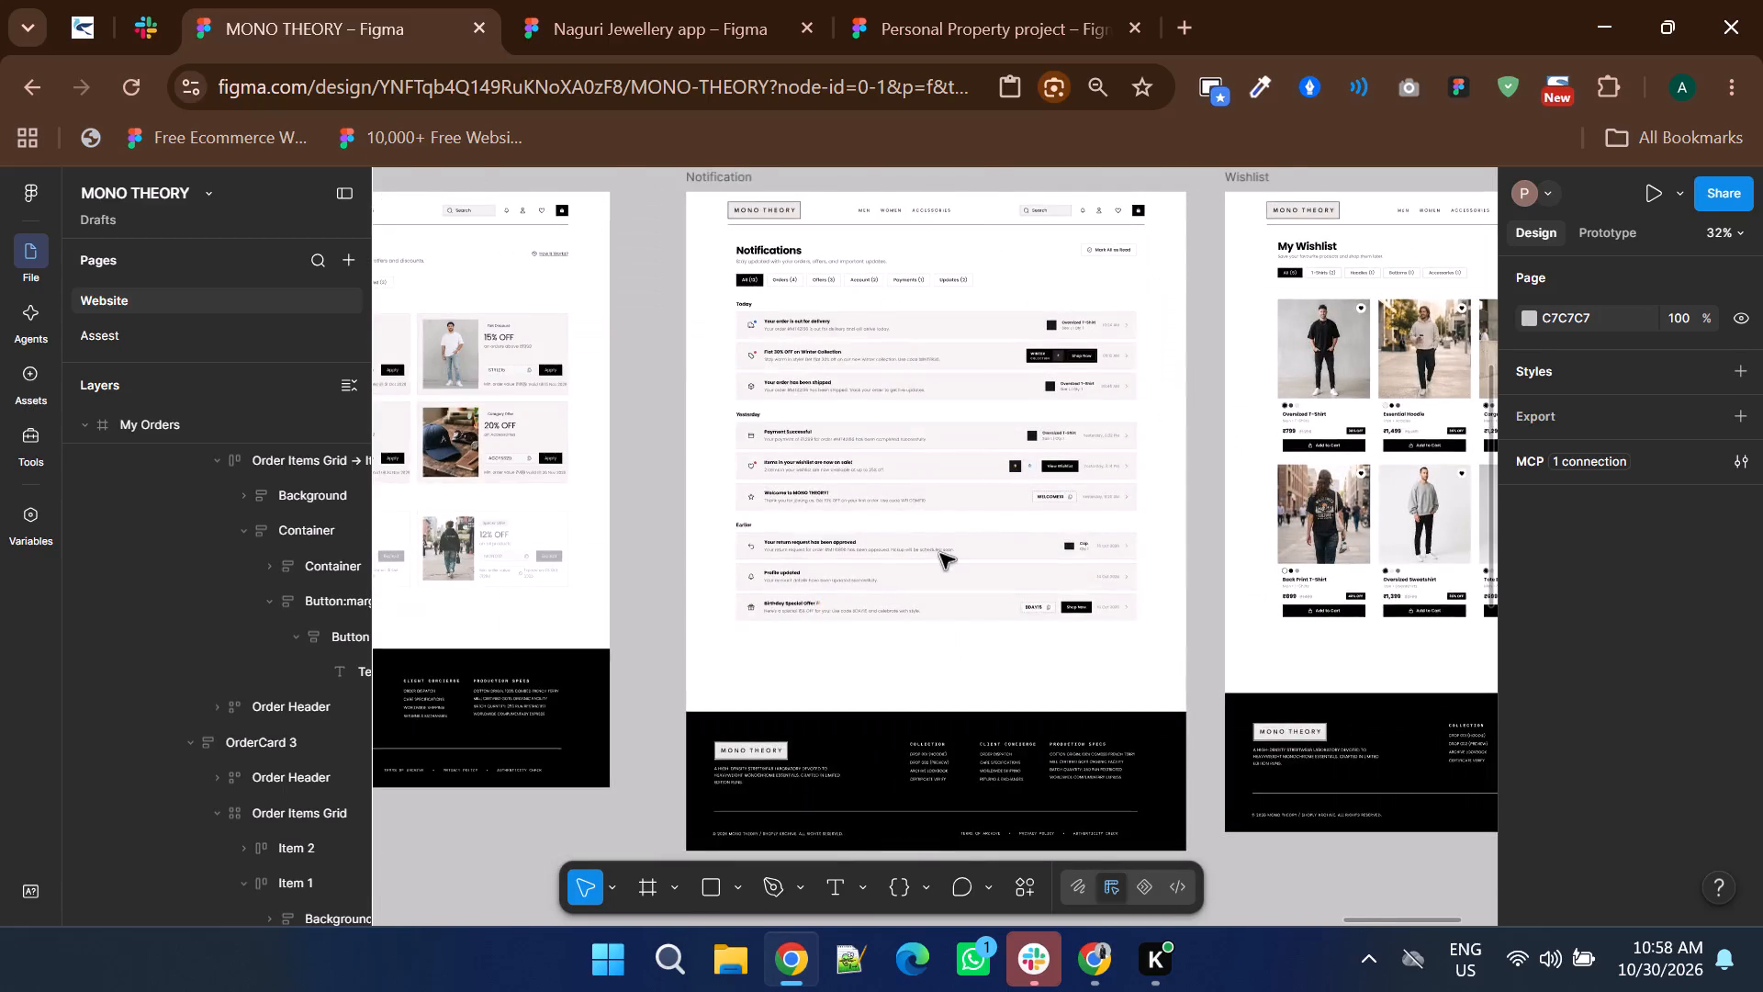
pyautogui.keyDown('shift'); pyautogui.scroll(-4, 940, 554); pyautogui.keyUp('shift')
pyautogui.keyDown('ctrl'); pyautogui.scroll(-2, 1118, 549); pyautogui.keyUp('ctrl')
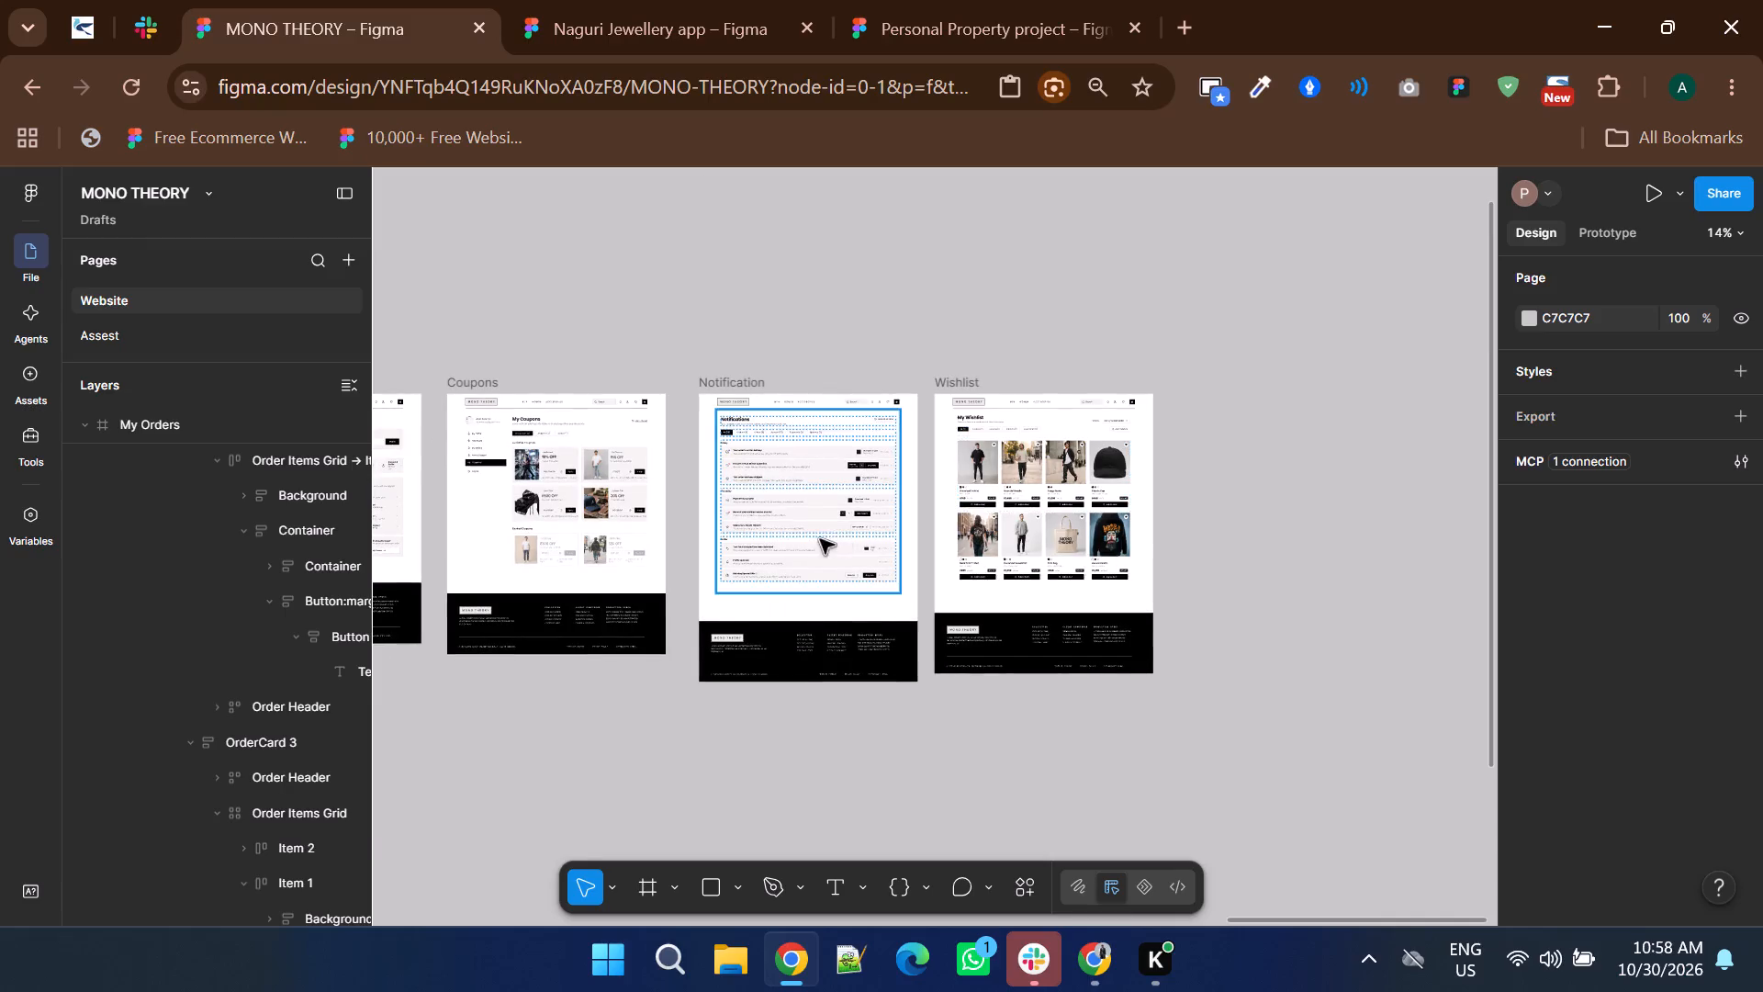
pyautogui.keyDown('shift'); pyautogui.scroll(3, 820, 539); pyautogui.keyUp('shift')
pyautogui.keyDown('ctrl'); pyautogui.scroll(4, 640, 468); pyautogui.keyUp('ctrl')
pyautogui.keyDown('ctrl'); pyautogui.scroll(-1, 808, 577); pyautogui.keyUp('ctrl')
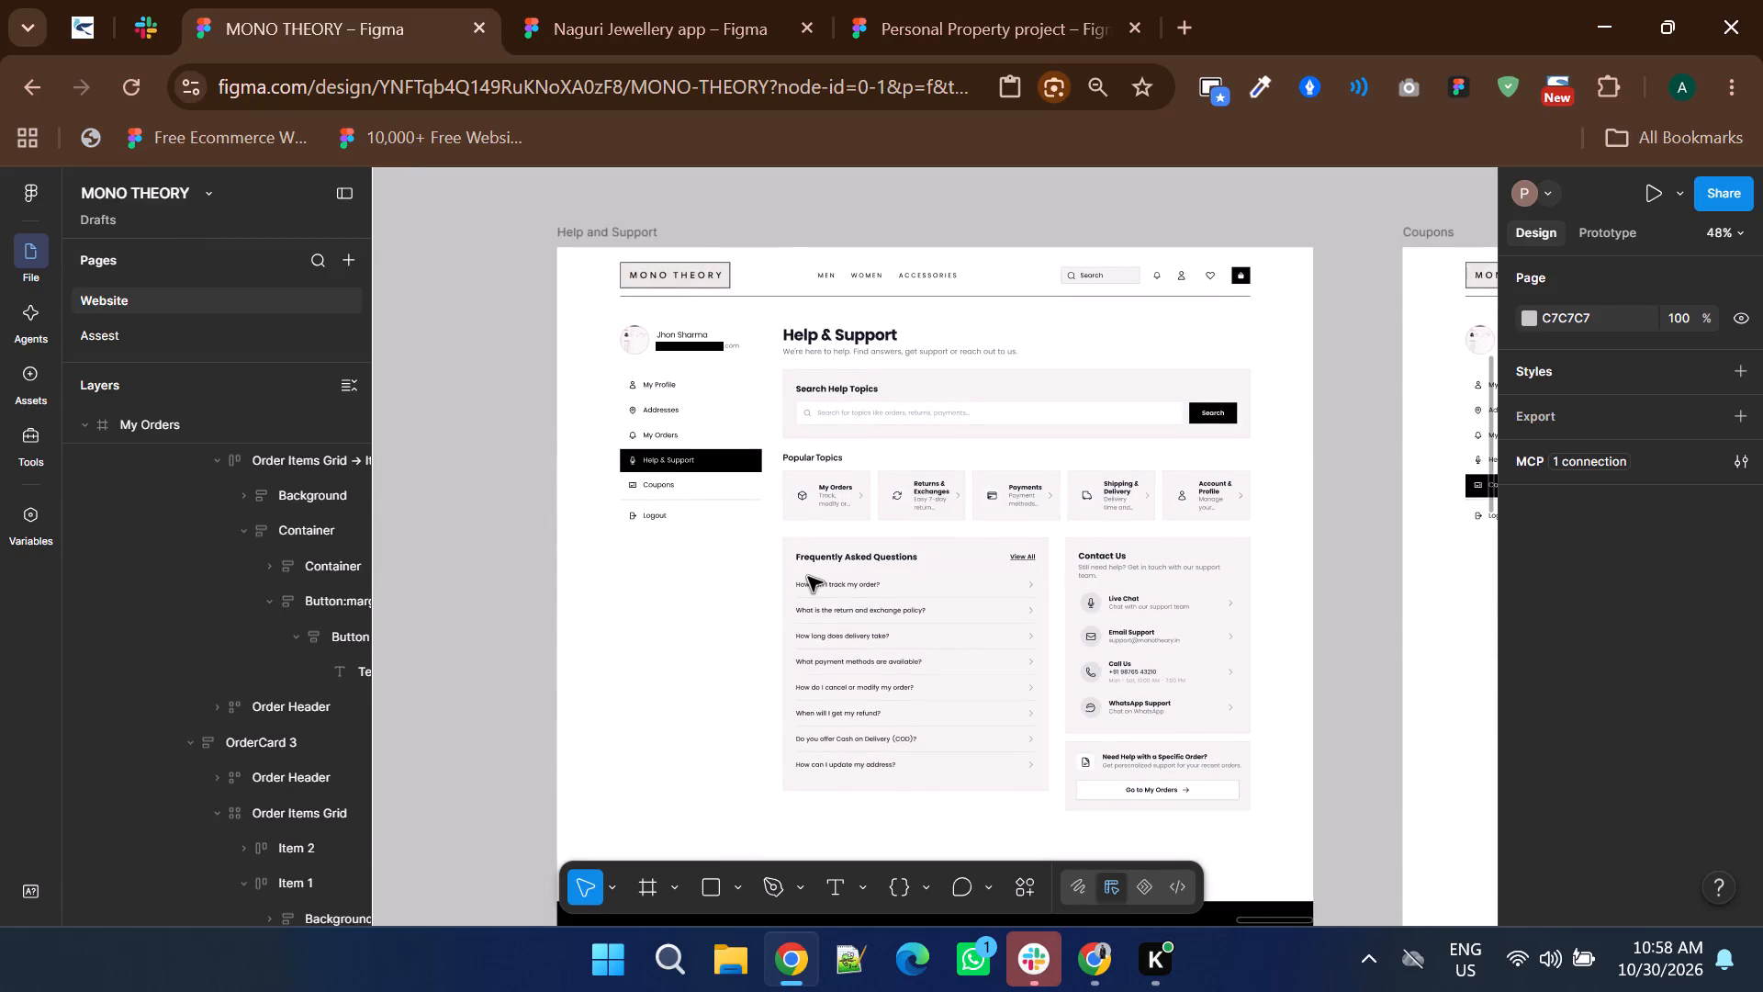
pyautogui.keyDown('ctrl'); pyautogui.scroll(2, 875, 493); pyautogui.keyUp('ctrl')
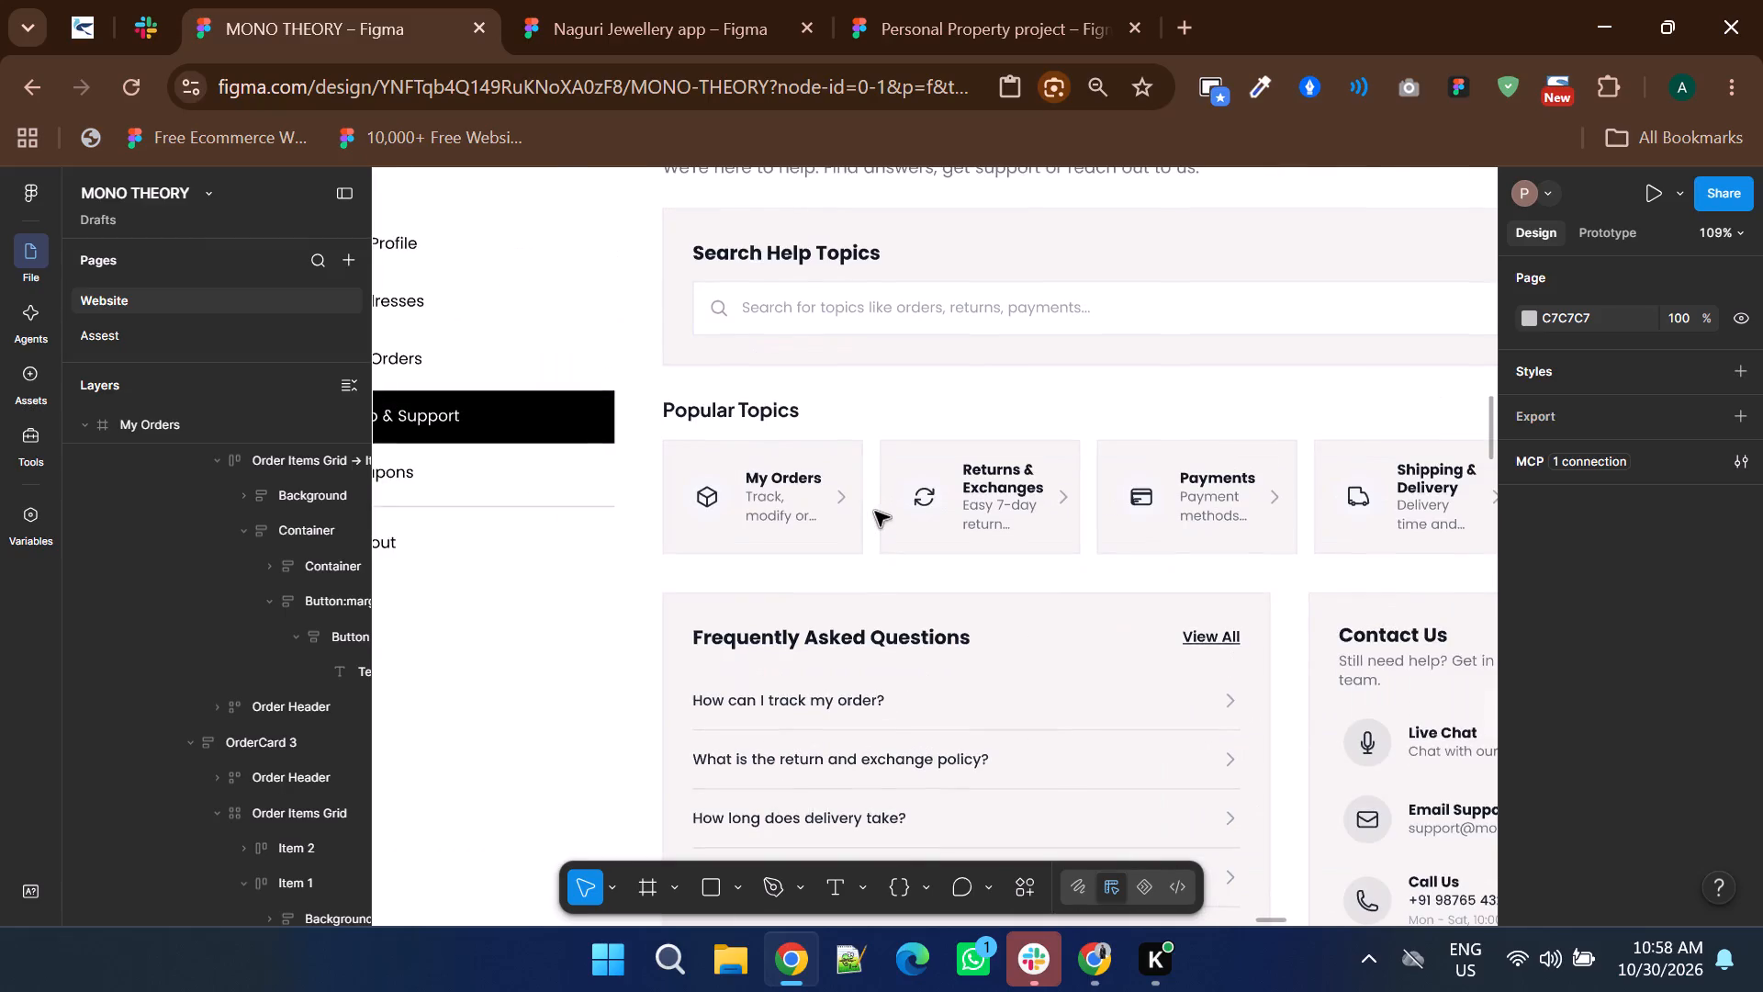
pyautogui.keyDown('ctrl'); pyautogui.scroll(-1, 875, 512); pyautogui.keyUp('ctrl')
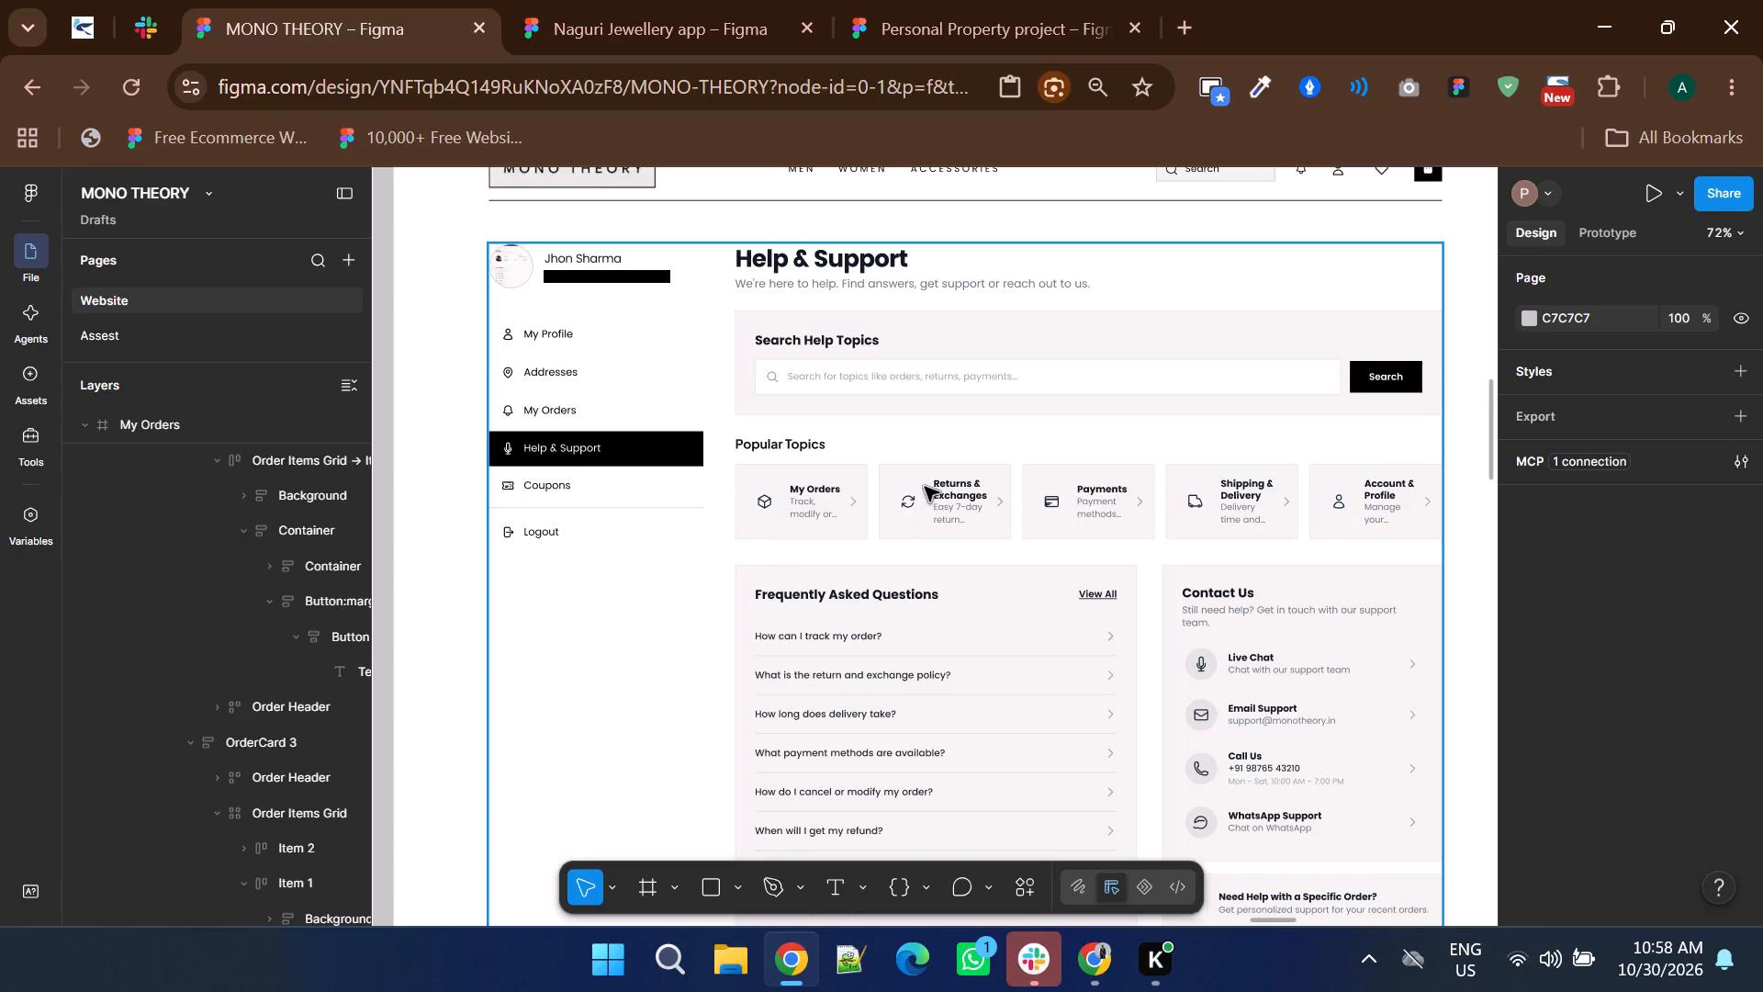
pyautogui.doubleClick(925, 487)
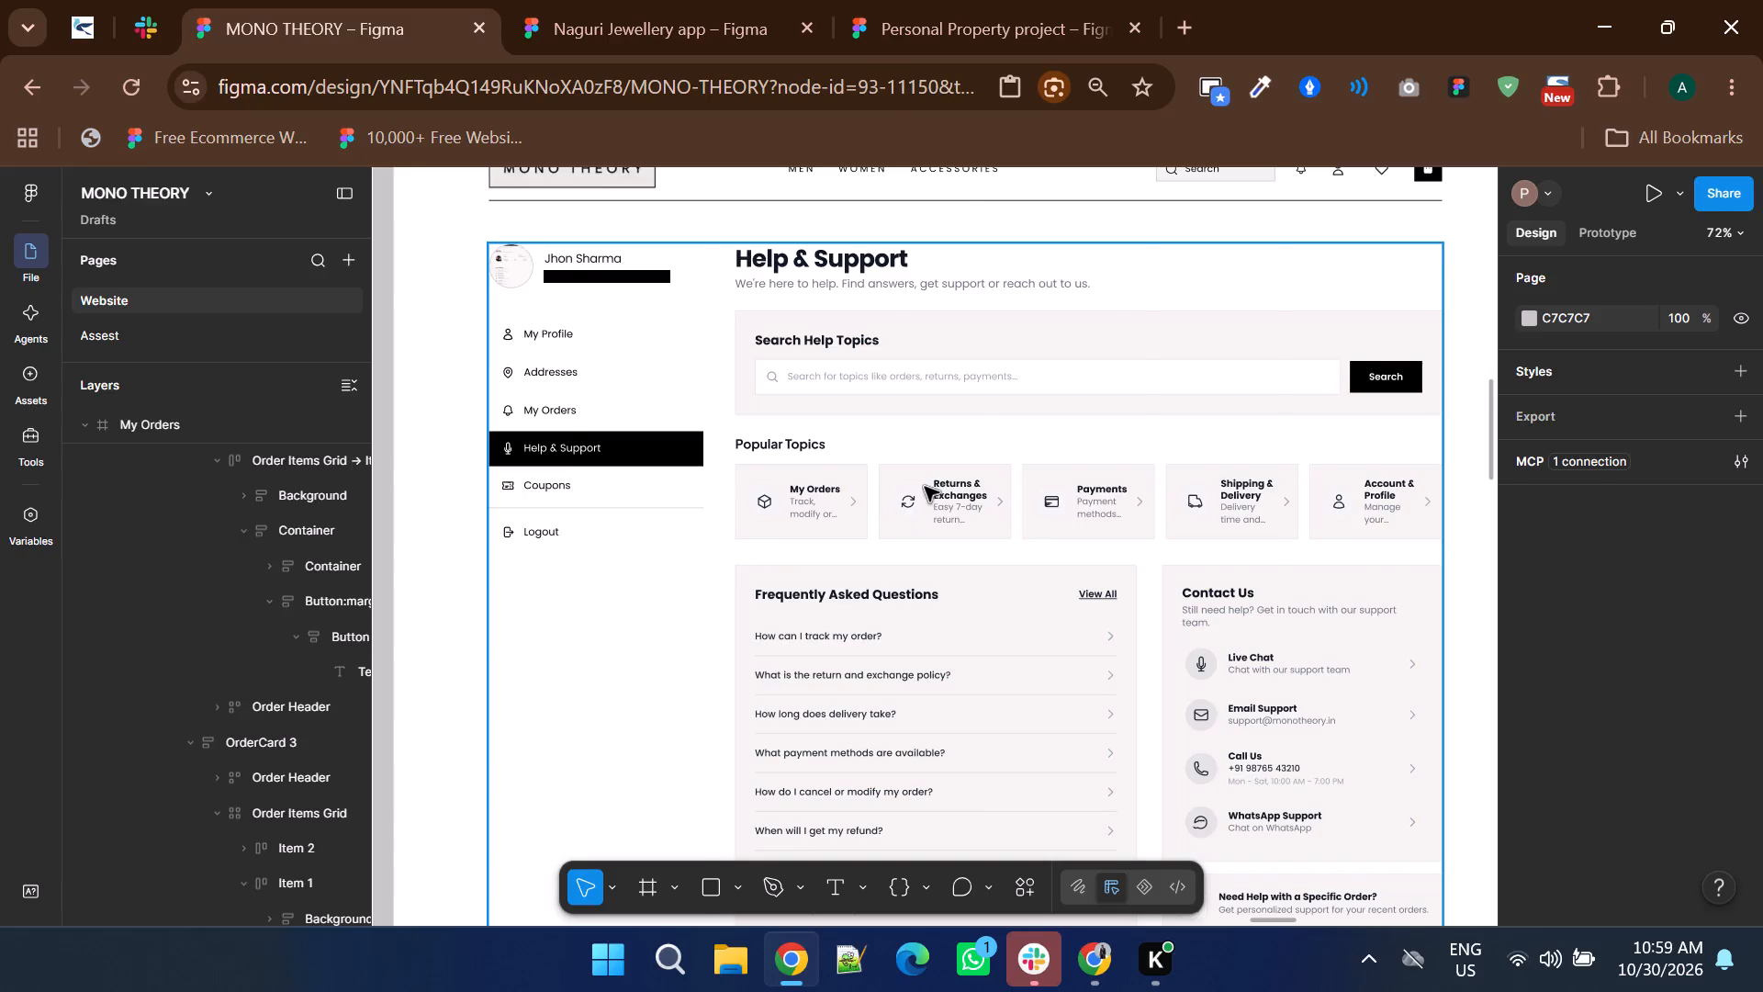
pyautogui.doubleClick(925, 487)
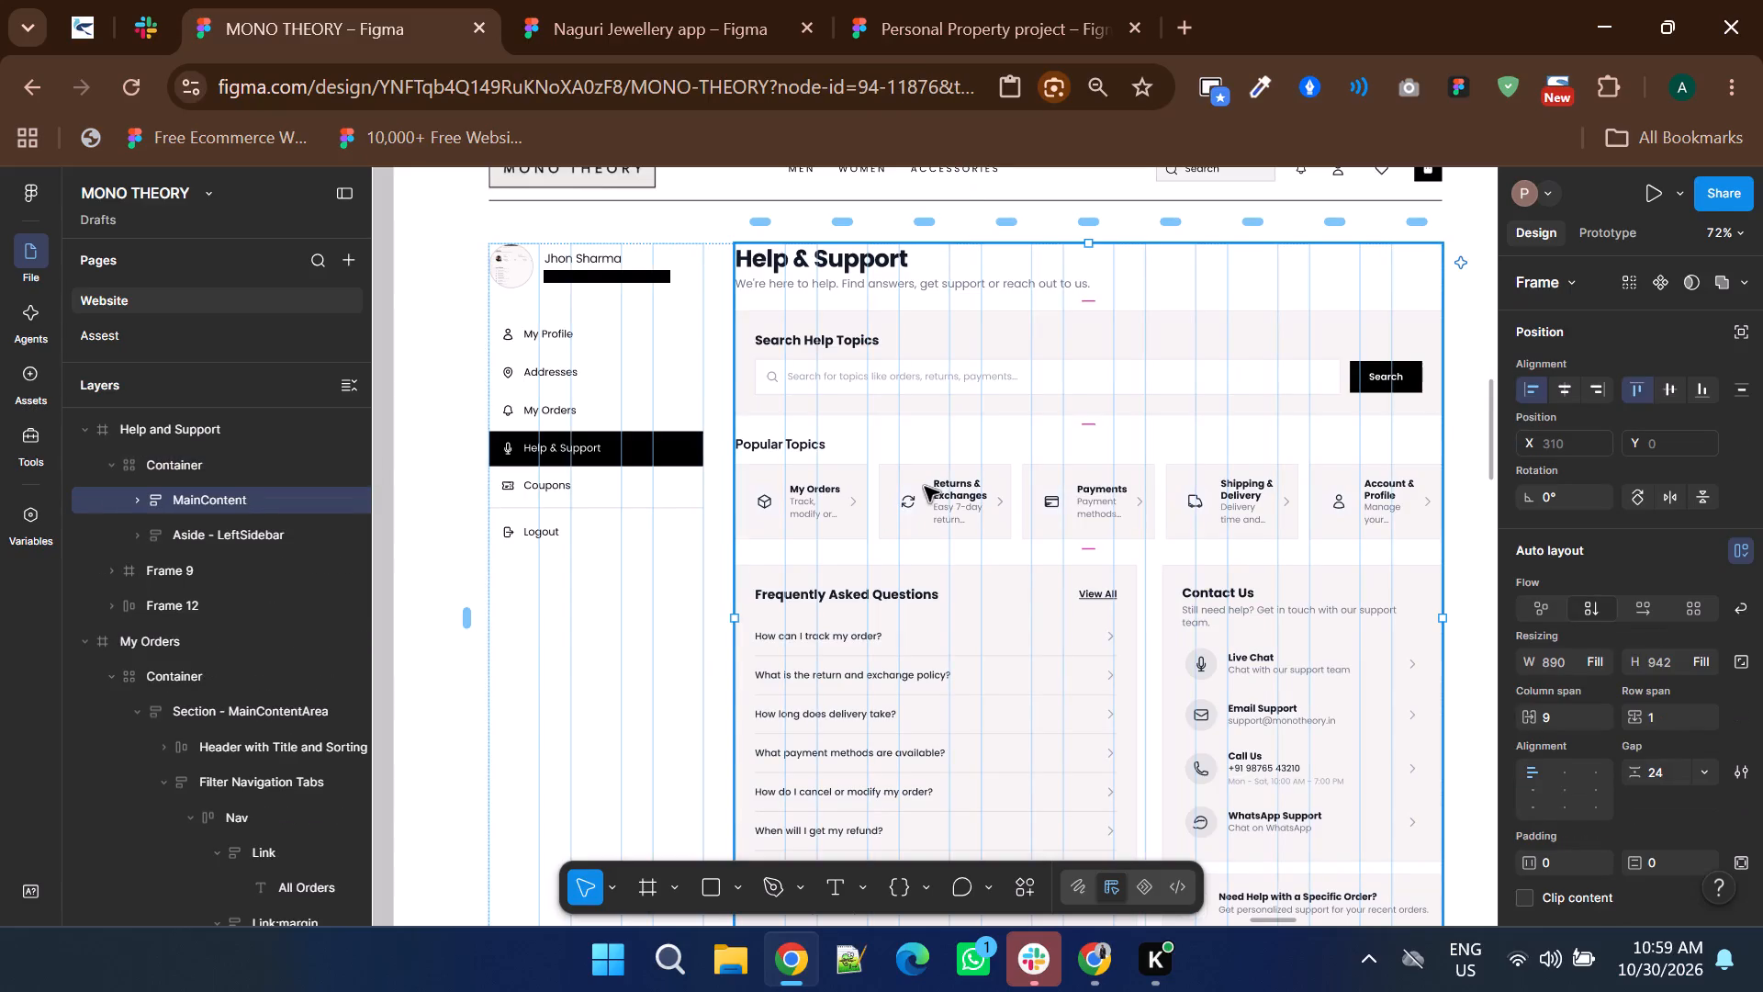
pyautogui.doubleClick(925, 487)
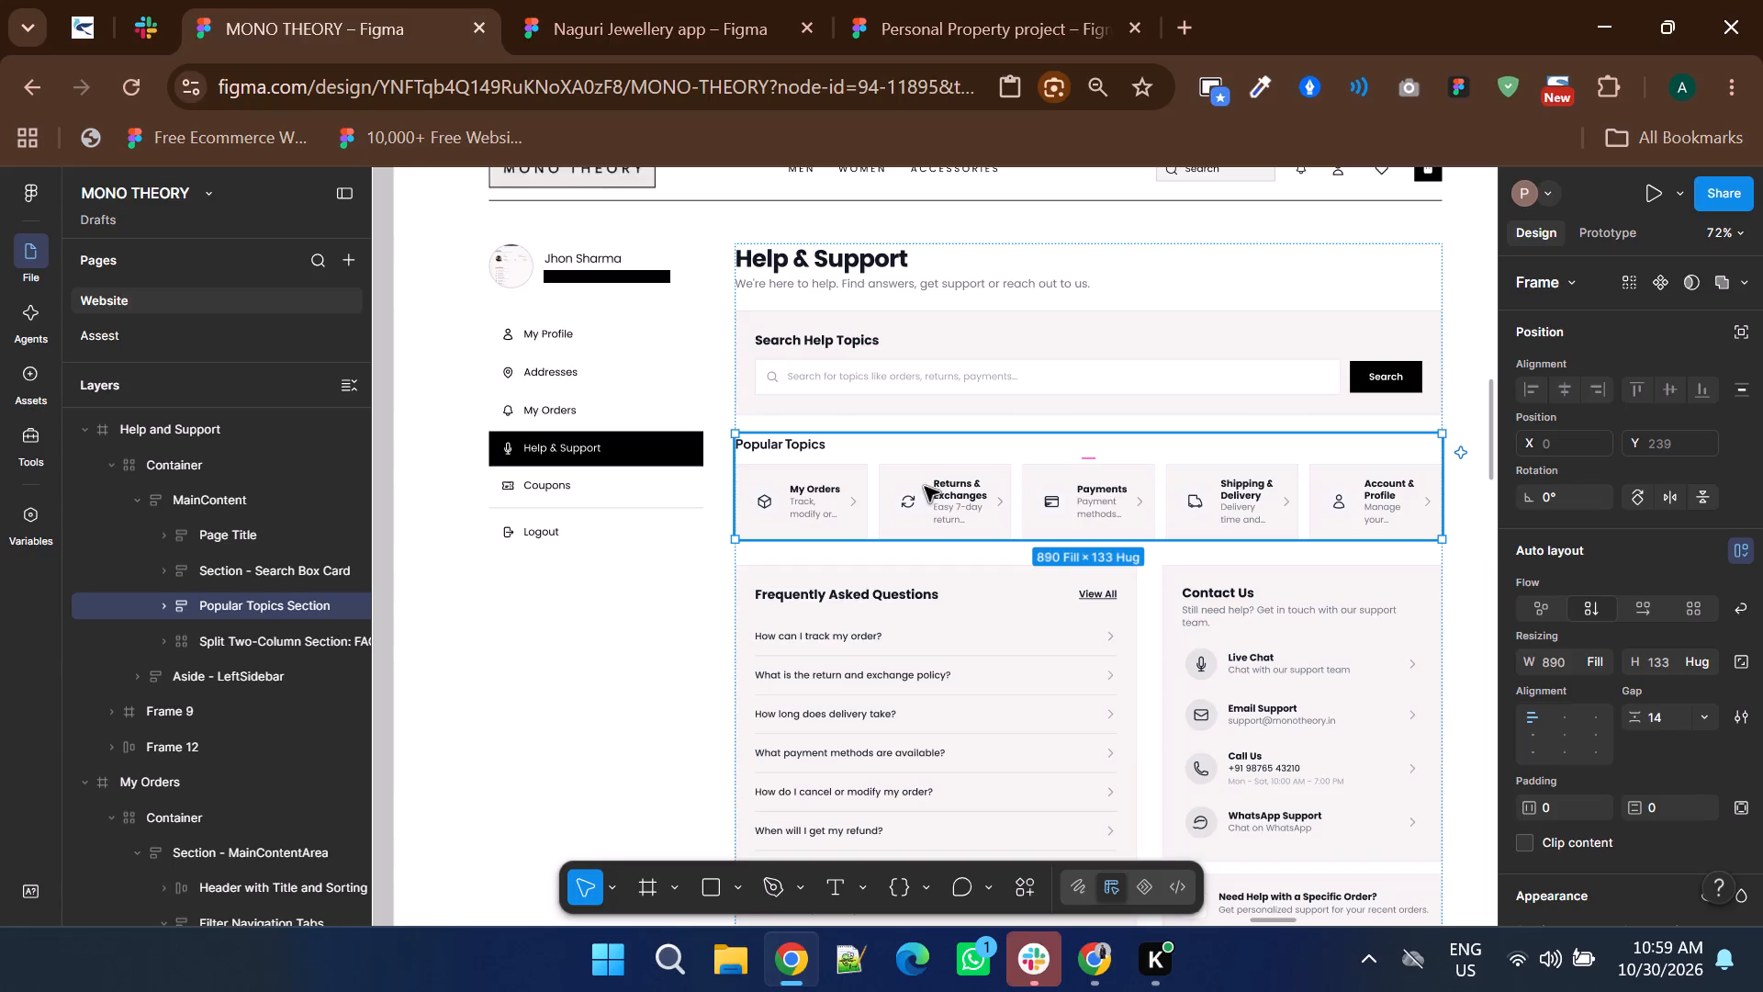
pyautogui.keyDown('ctrl'); pyautogui.scroll(-4, 997, 544); pyautogui.keyUp('ctrl')
pyautogui.click(757, 565)
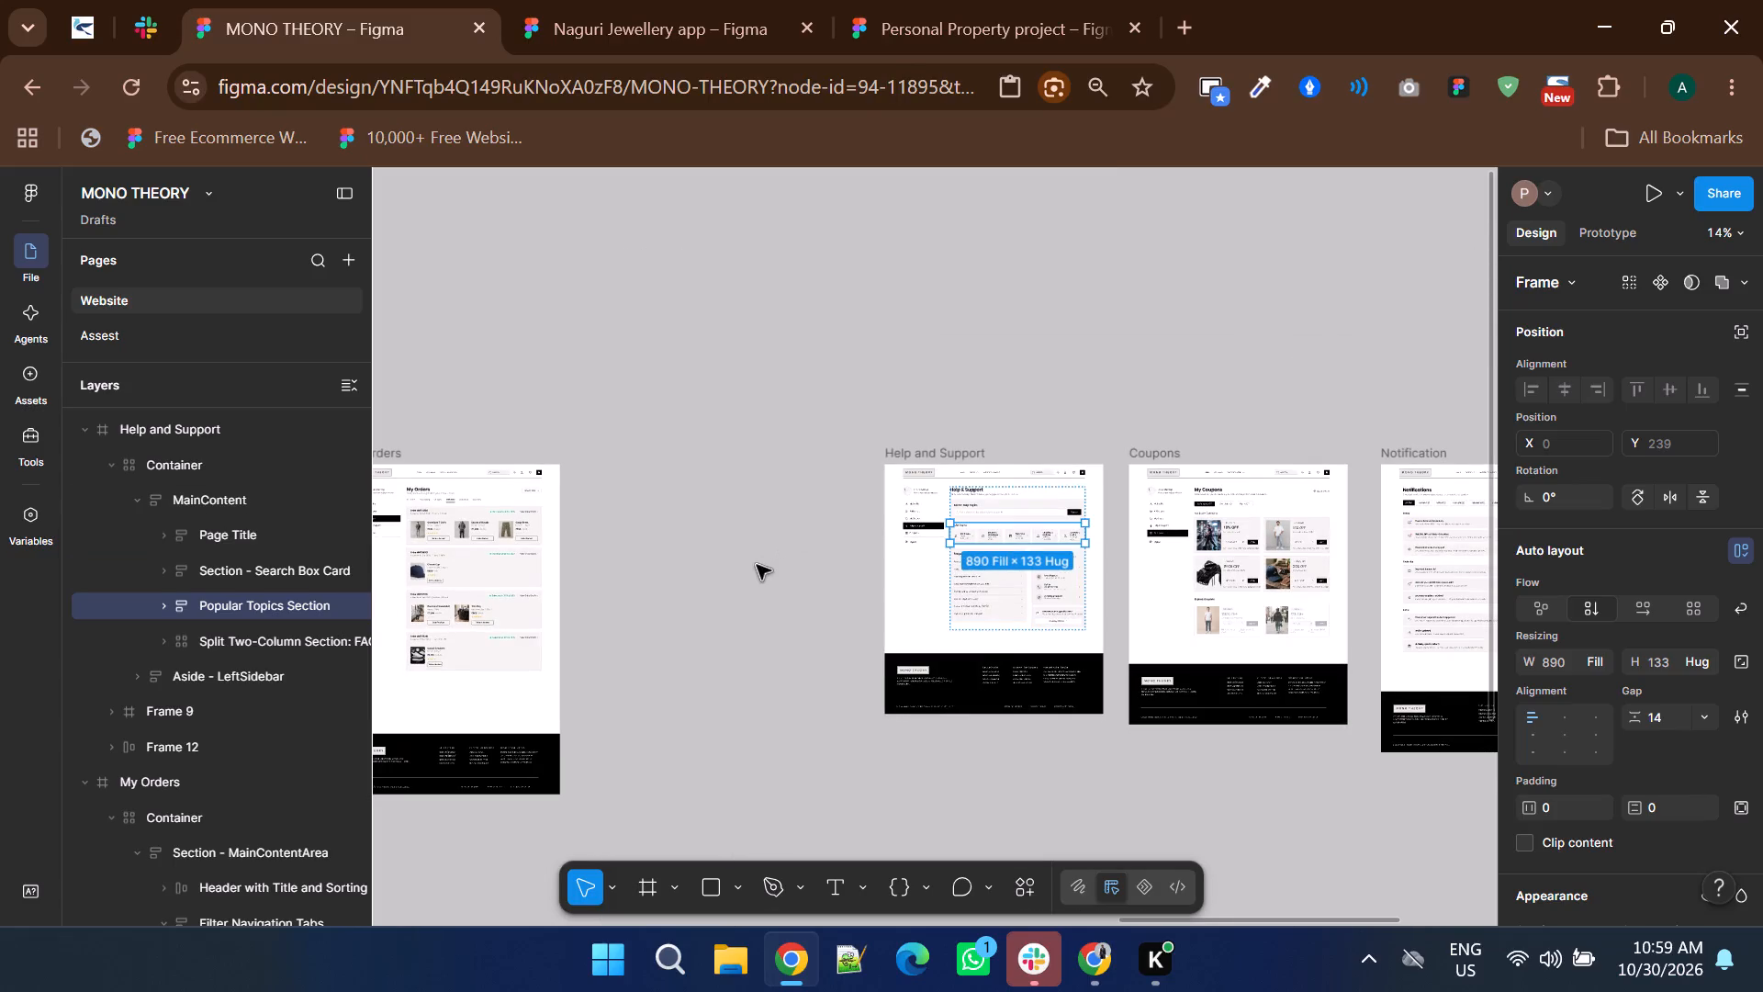
# Set the corner radius of the Delivered on 16 Oct 2026 badge in Order #MT42156 to 0 and clear the selection.
pyautogui.keyDown('shift'); pyautogui.scroll(2, 757, 565); pyautogui.keyUp('shift')
pyautogui.keyDown('ctrl'); pyautogui.scroll(4, 736, 564); pyautogui.keyUp('ctrl')
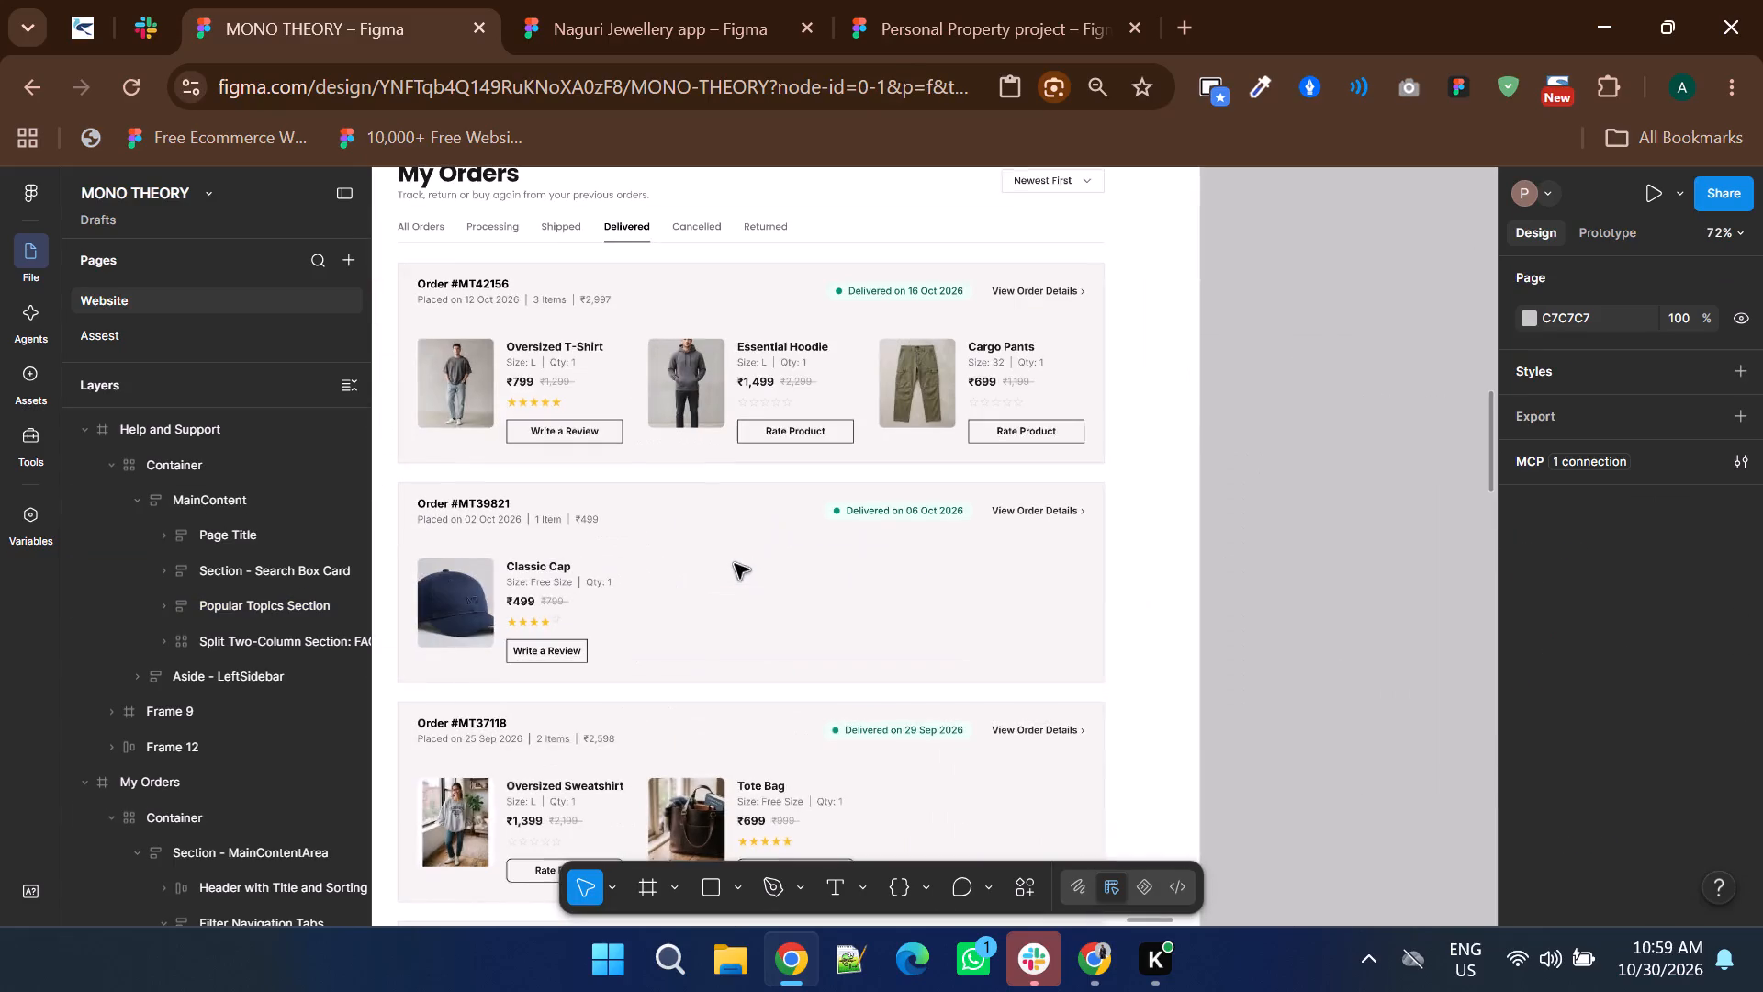
pyautogui.scroll(-3, 908, 548)
pyautogui.scroll(2, 833, 652)
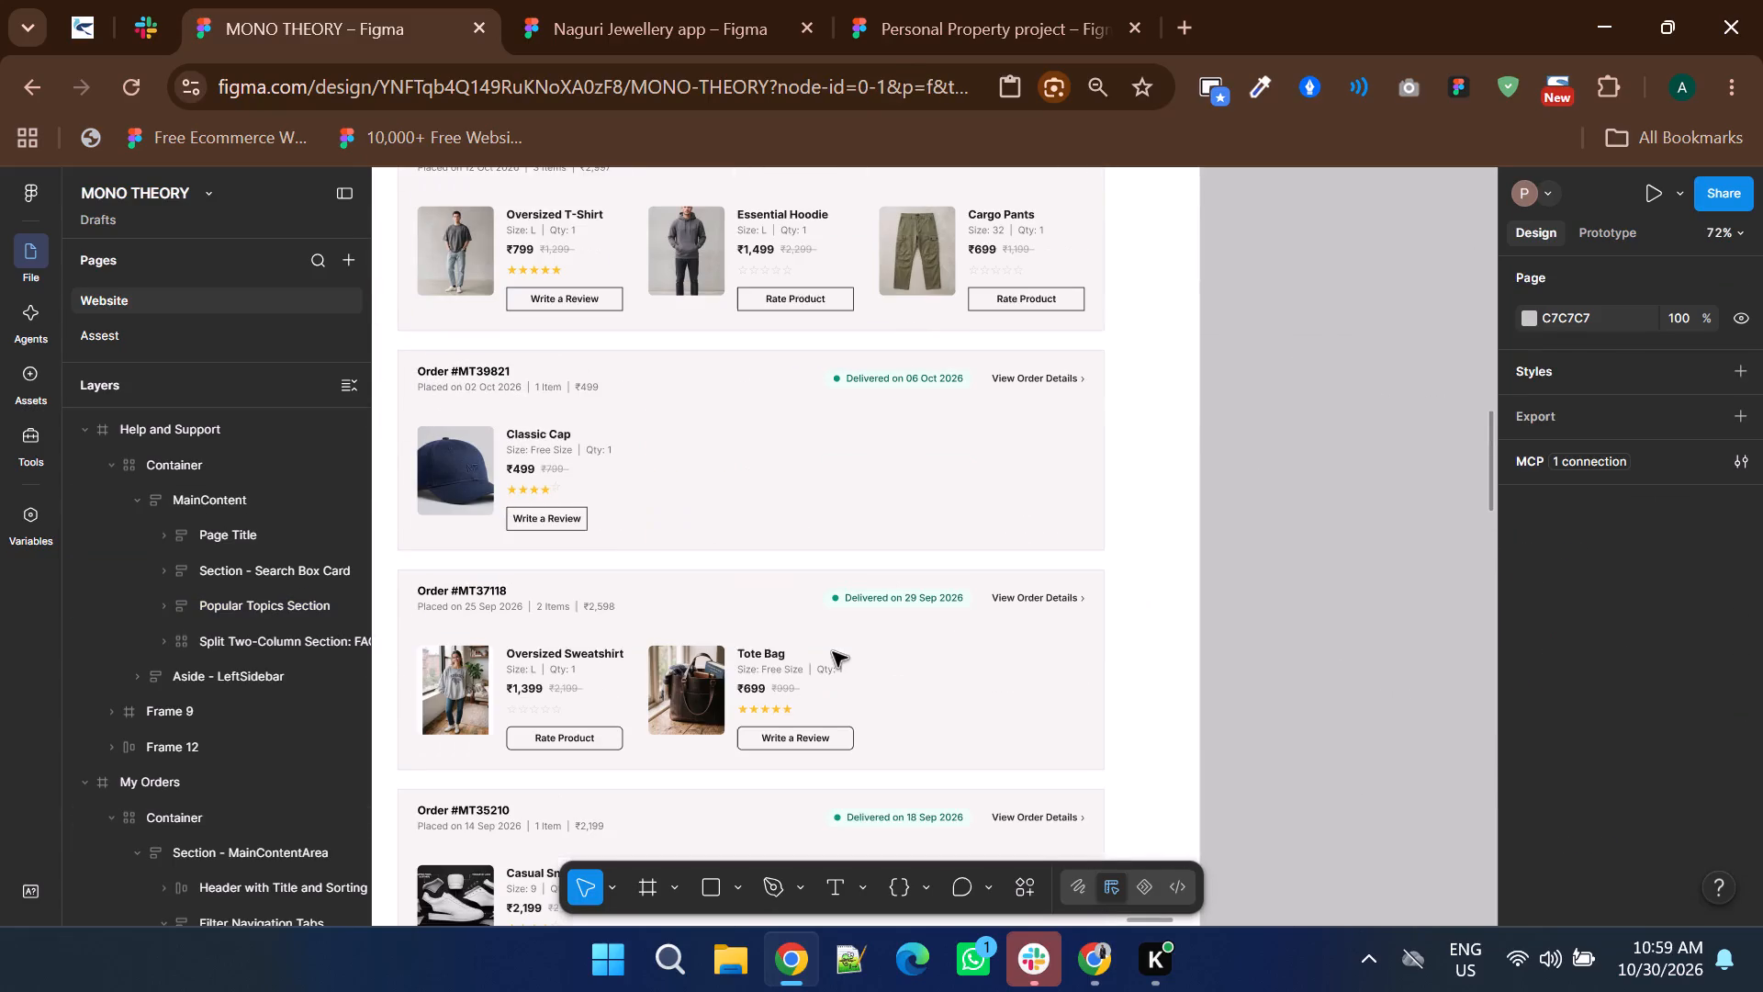
pyautogui.keyDown('shift'); pyautogui.scroll(1, 585, 782); pyautogui.keyUp('shift')
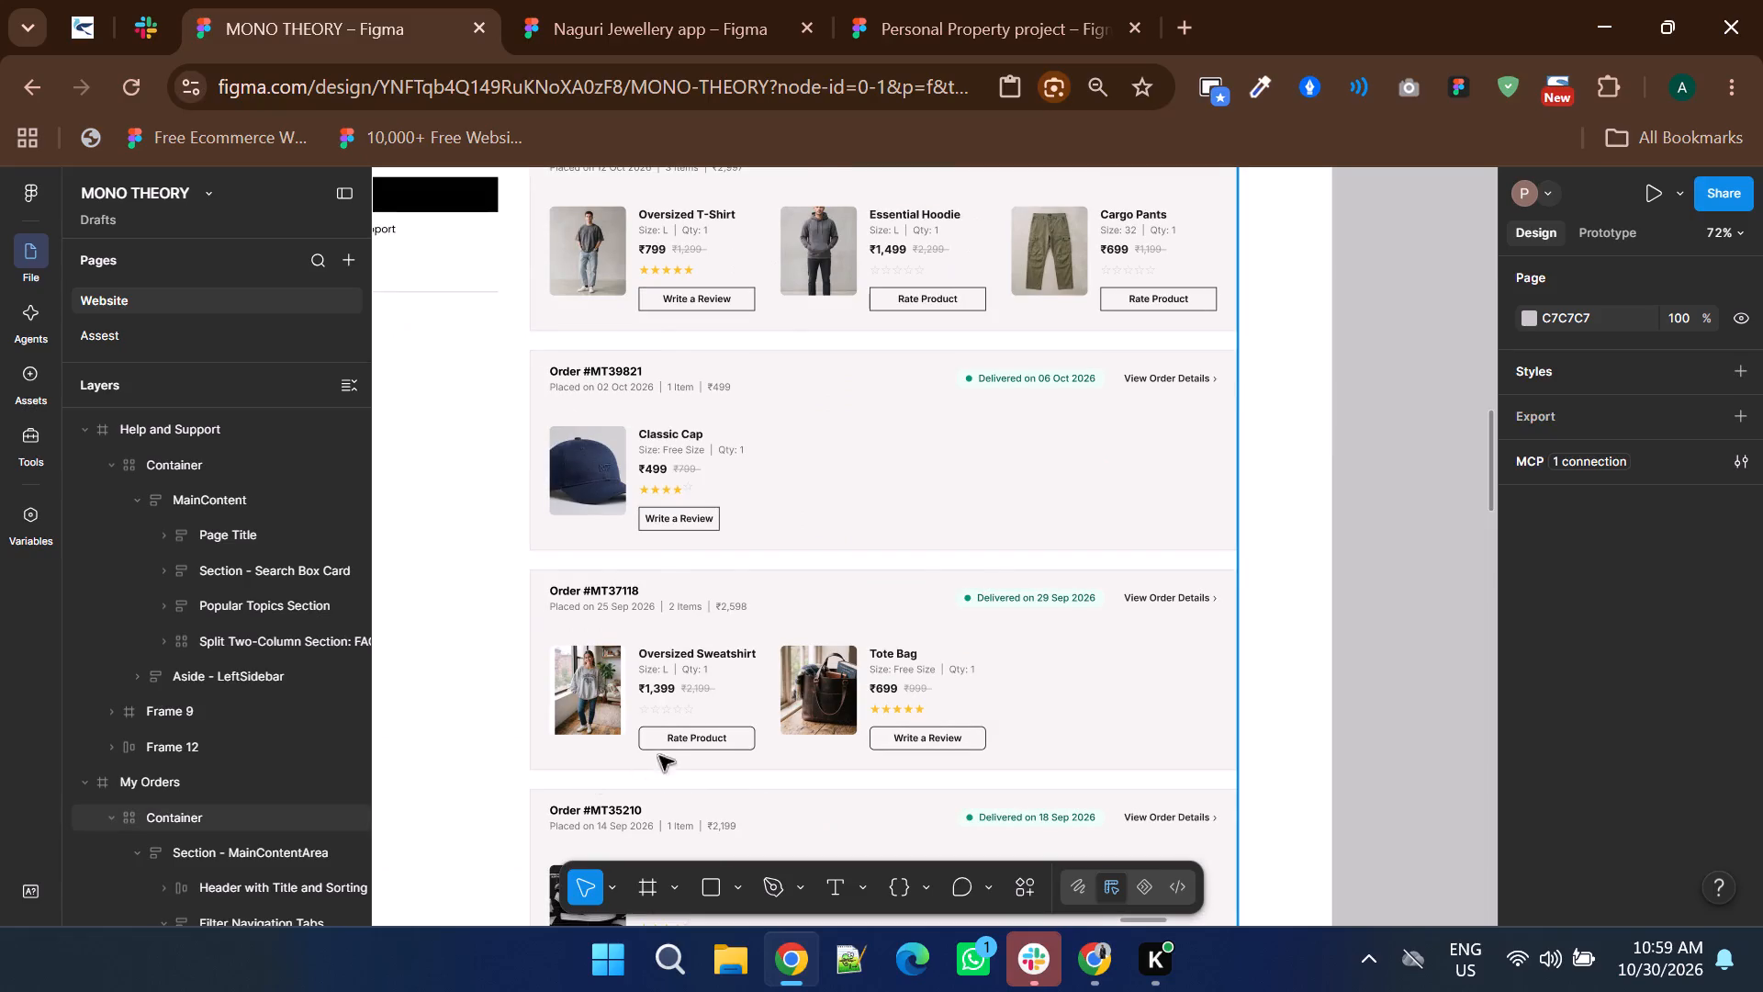
pyautogui.scroll(1, 768, 627)
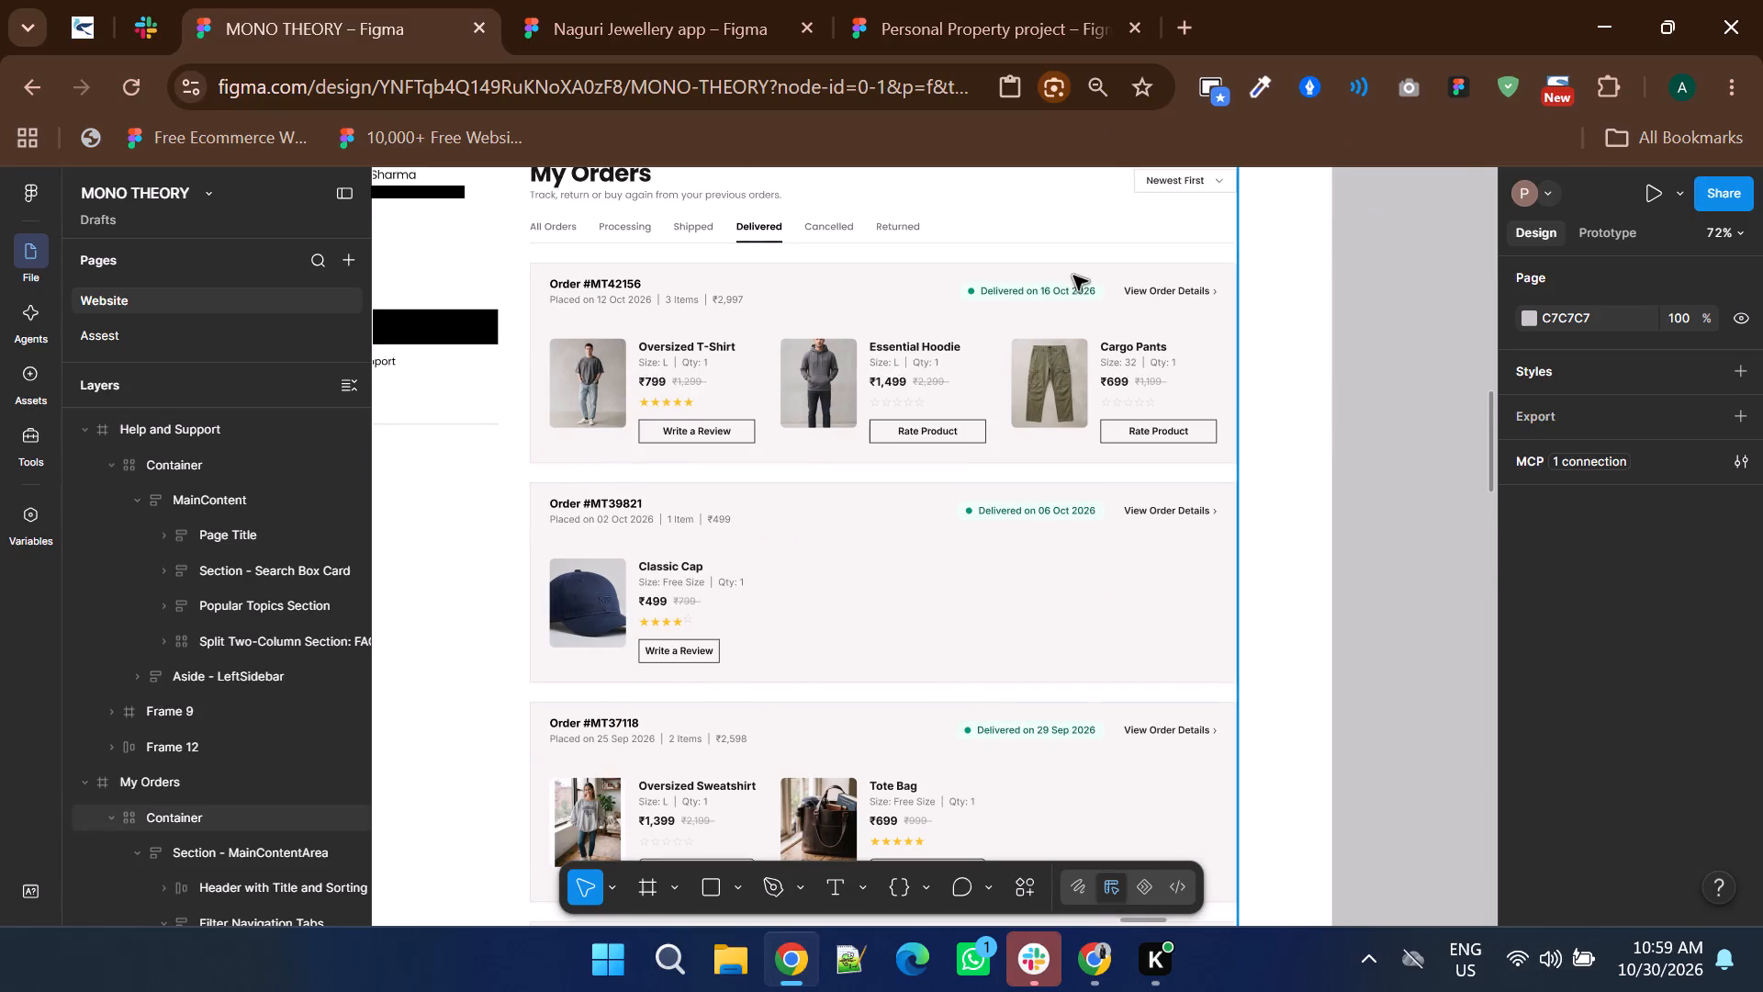
pyautogui.keyDown('ctrl'); pyautogui.scroll(2, 1078, 276); pyautogui.keyUp('ctrl')
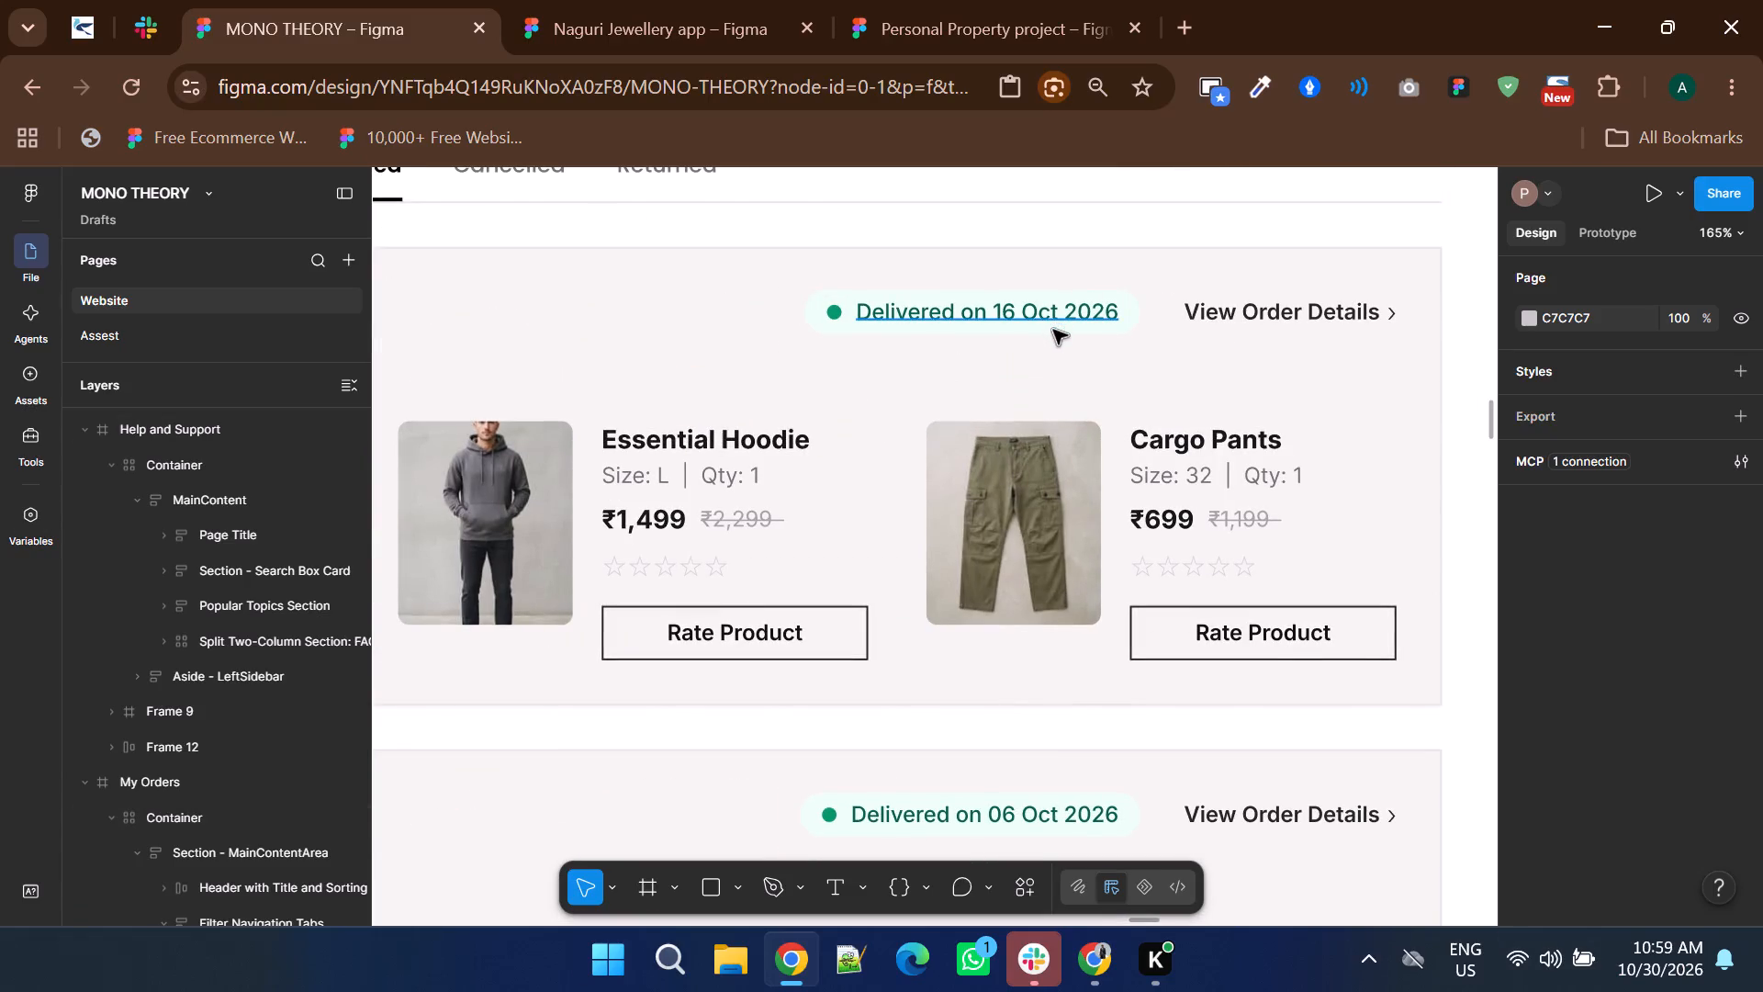
pyautogui.keyDown('ctrl'); pyautogui.click(1056, 334); pyautogui.keyUp('ctrl')
pyautogui.scroll(-1, 1664, 761)
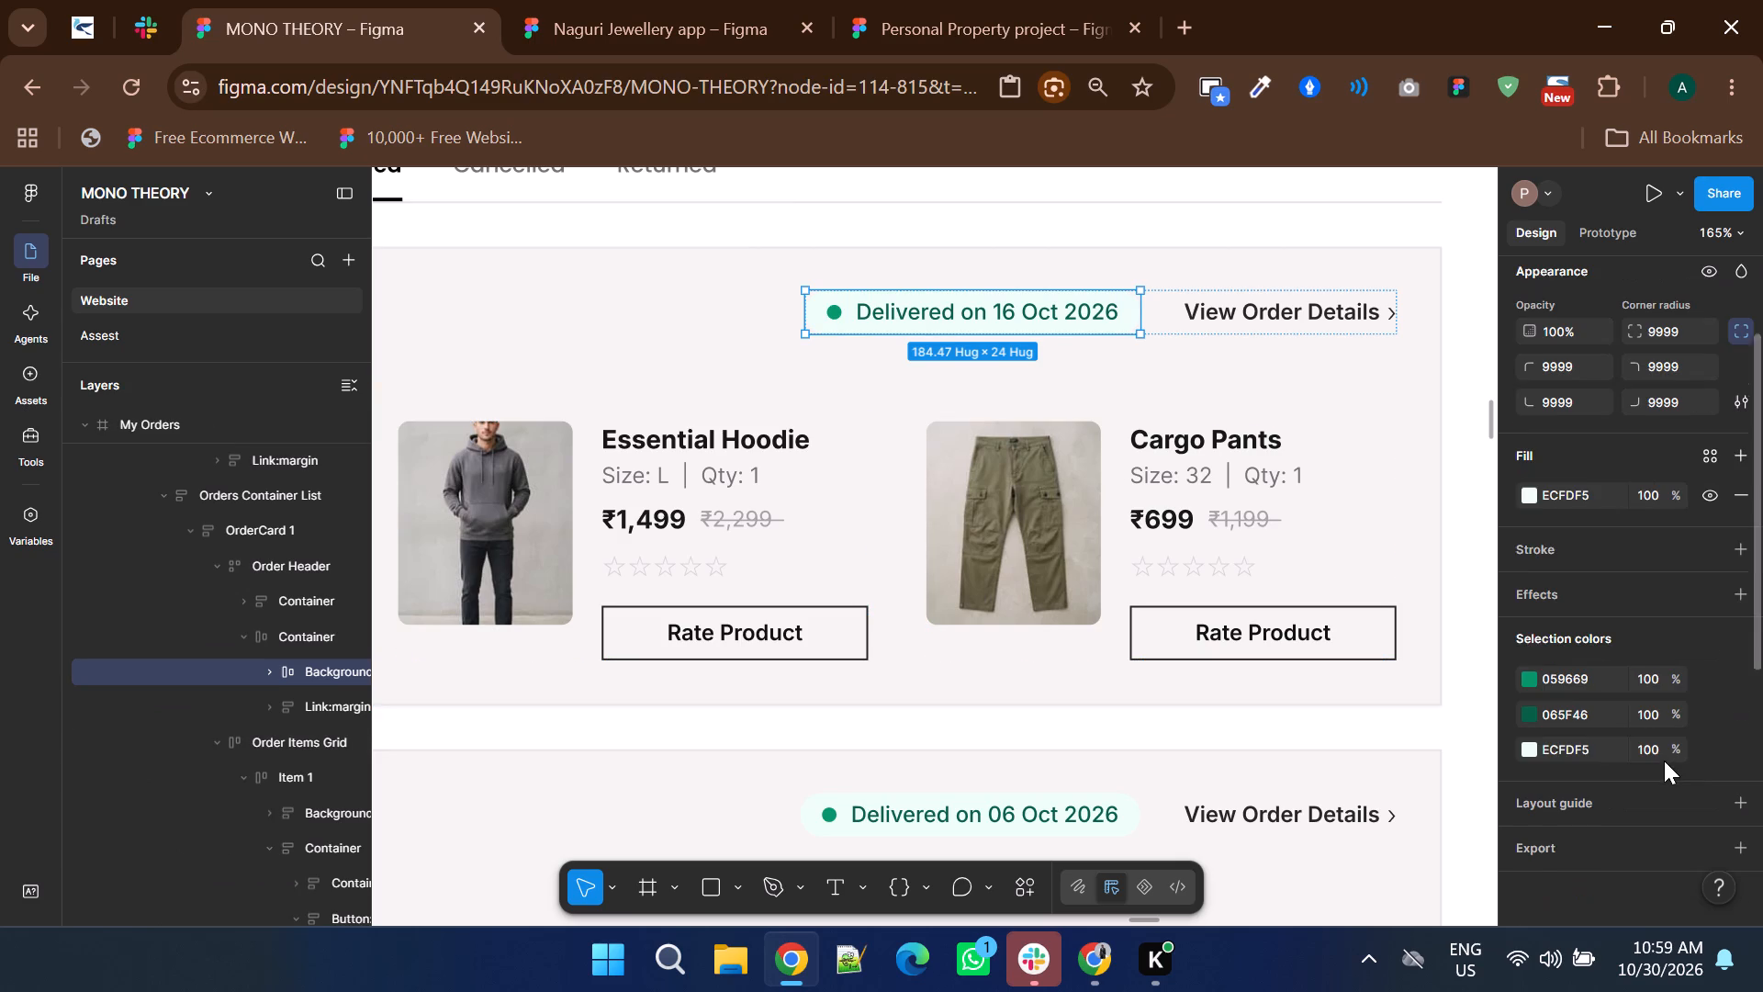
pyautogui.click(1673, 328)
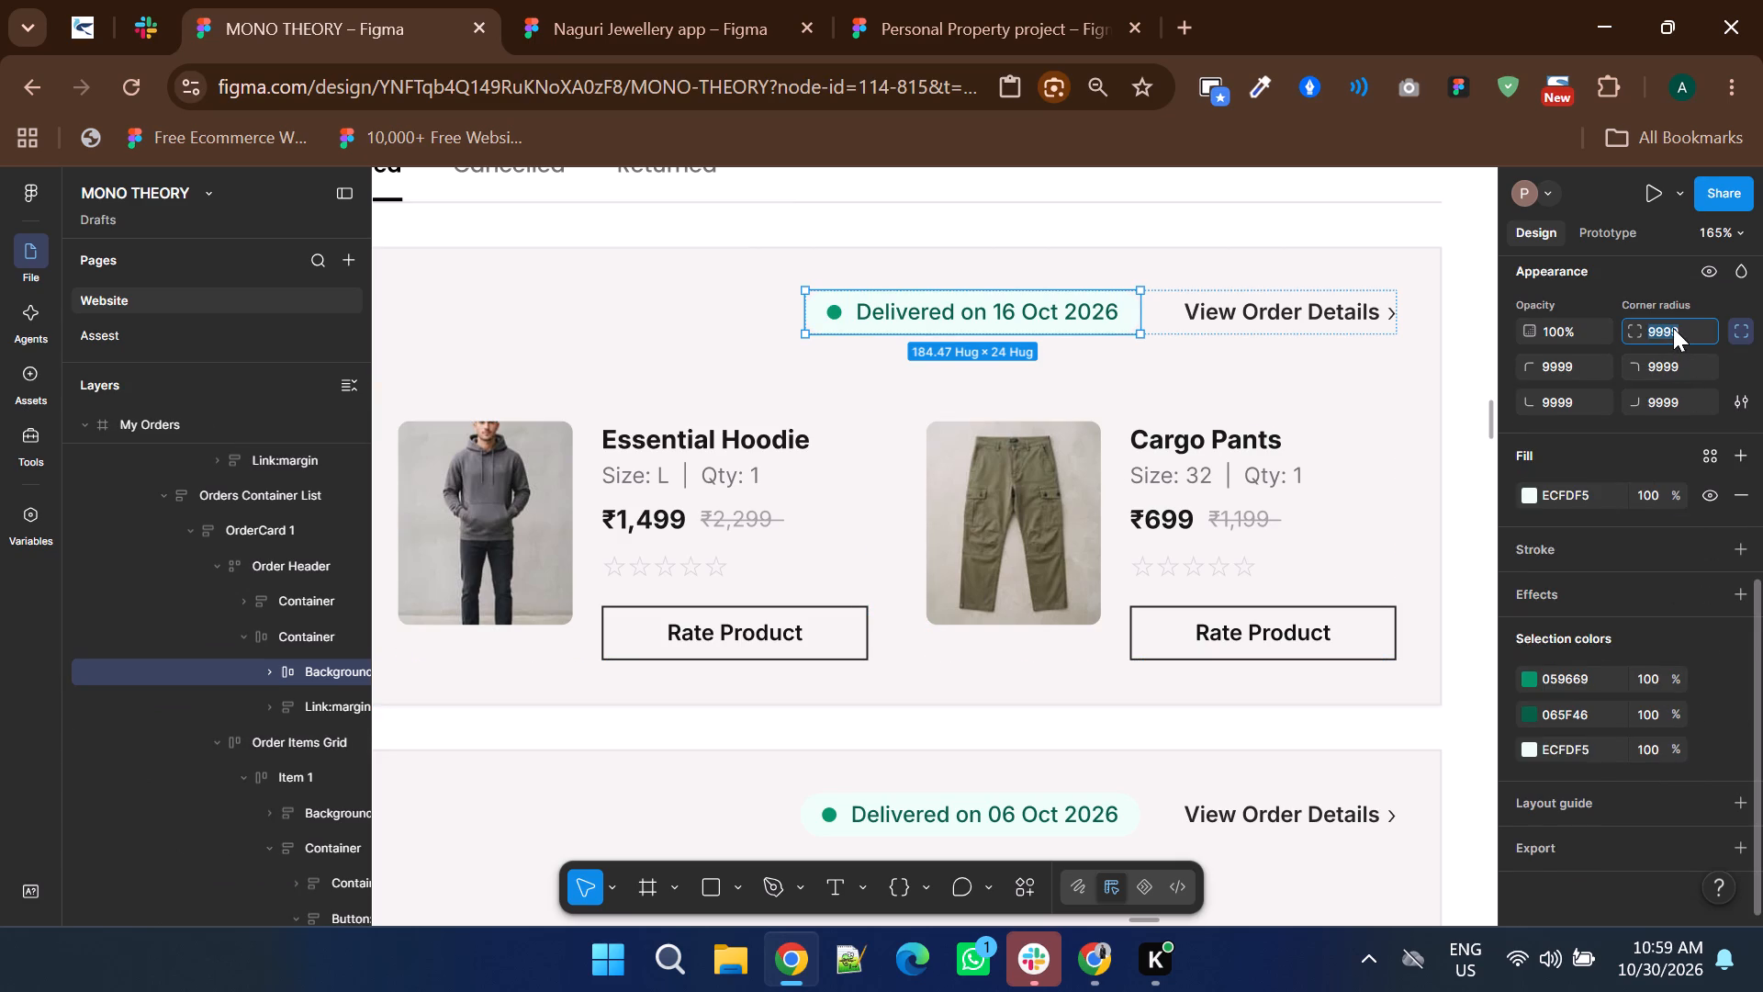
pyautogui.click(1673, 328)
pyautogui.press('0')
pyautogui.press('BackSpace')
pyautogui.press('BackSpace')
pyautogui.press('BackSpace')
pyautogui.press('BackSpace')
pyautogui.press('Right')
pyautogui.press('BackSpace')
pyautogui.press('0')
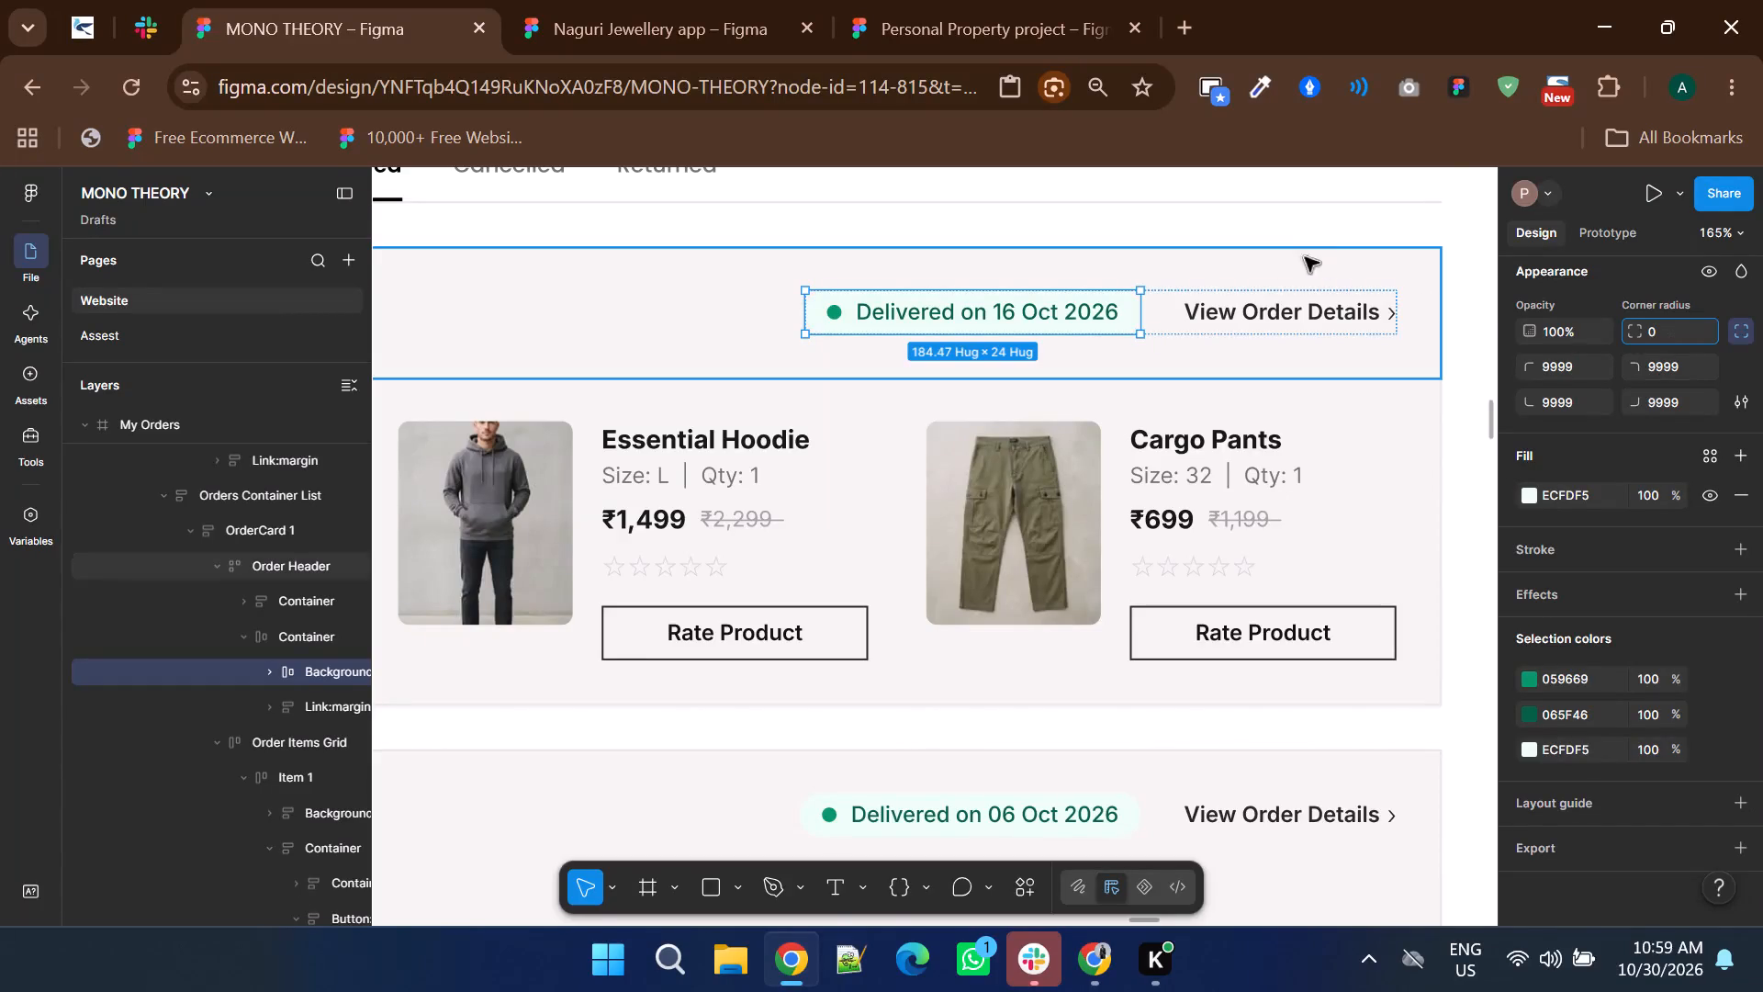
pyautogui.keyDown('ctrl'); pyautogui.scroll(-2, 1056, 504); pyautogui.keyUp('ctrl')
pyautogui.click(1432, 393)
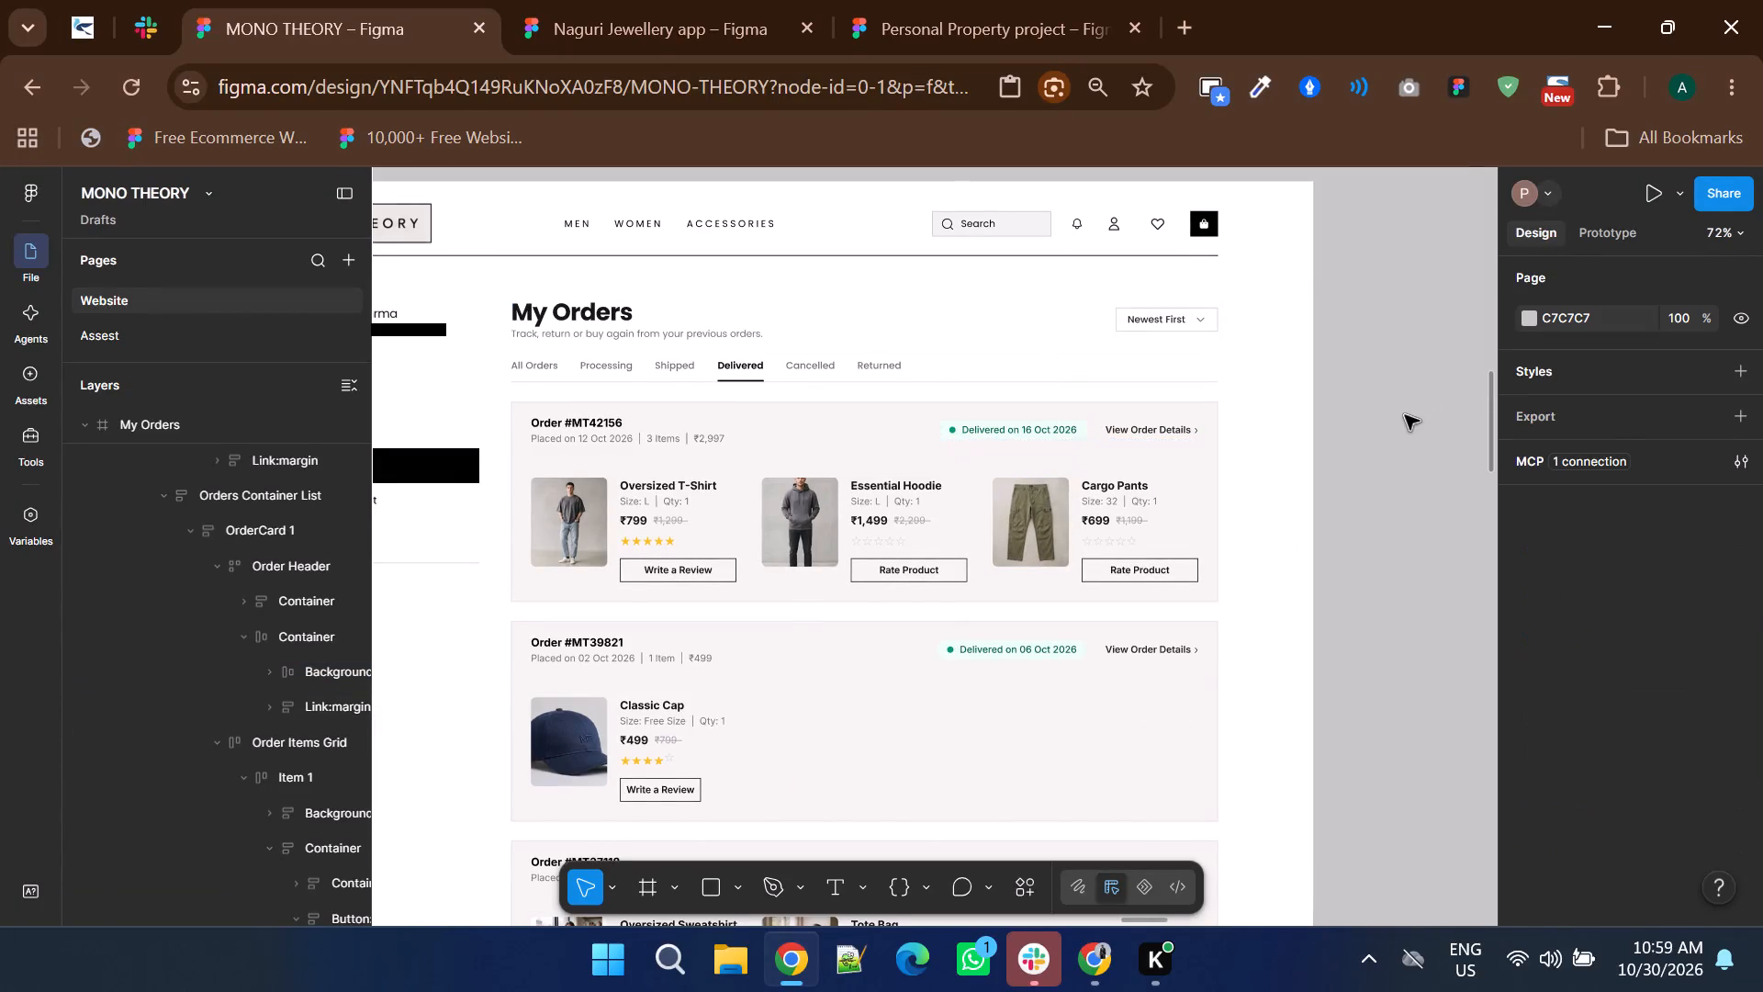
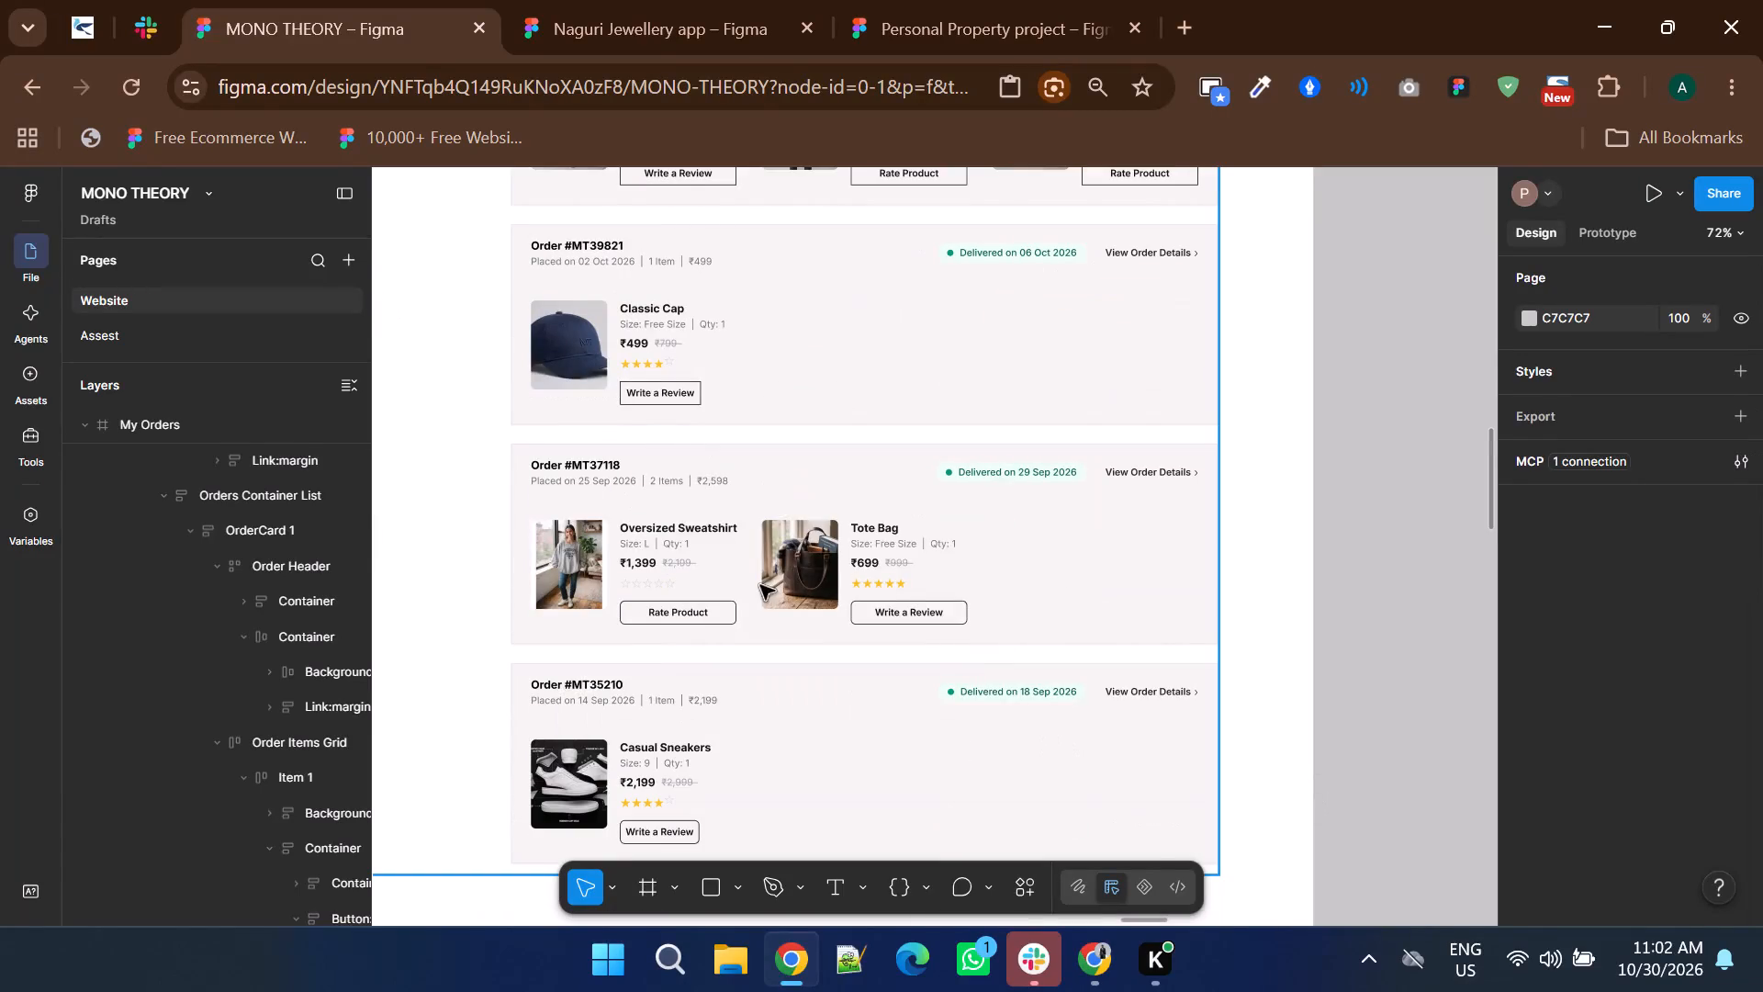
# Set the corner radius of the Oversized Sweatshirt's Rate Product button in Order #MT37118 to 0.
pyautogui.keyDown('ctrl'); pyautogui.scroll(3, 708, 613); pyautogui.keyUp('ctrl')
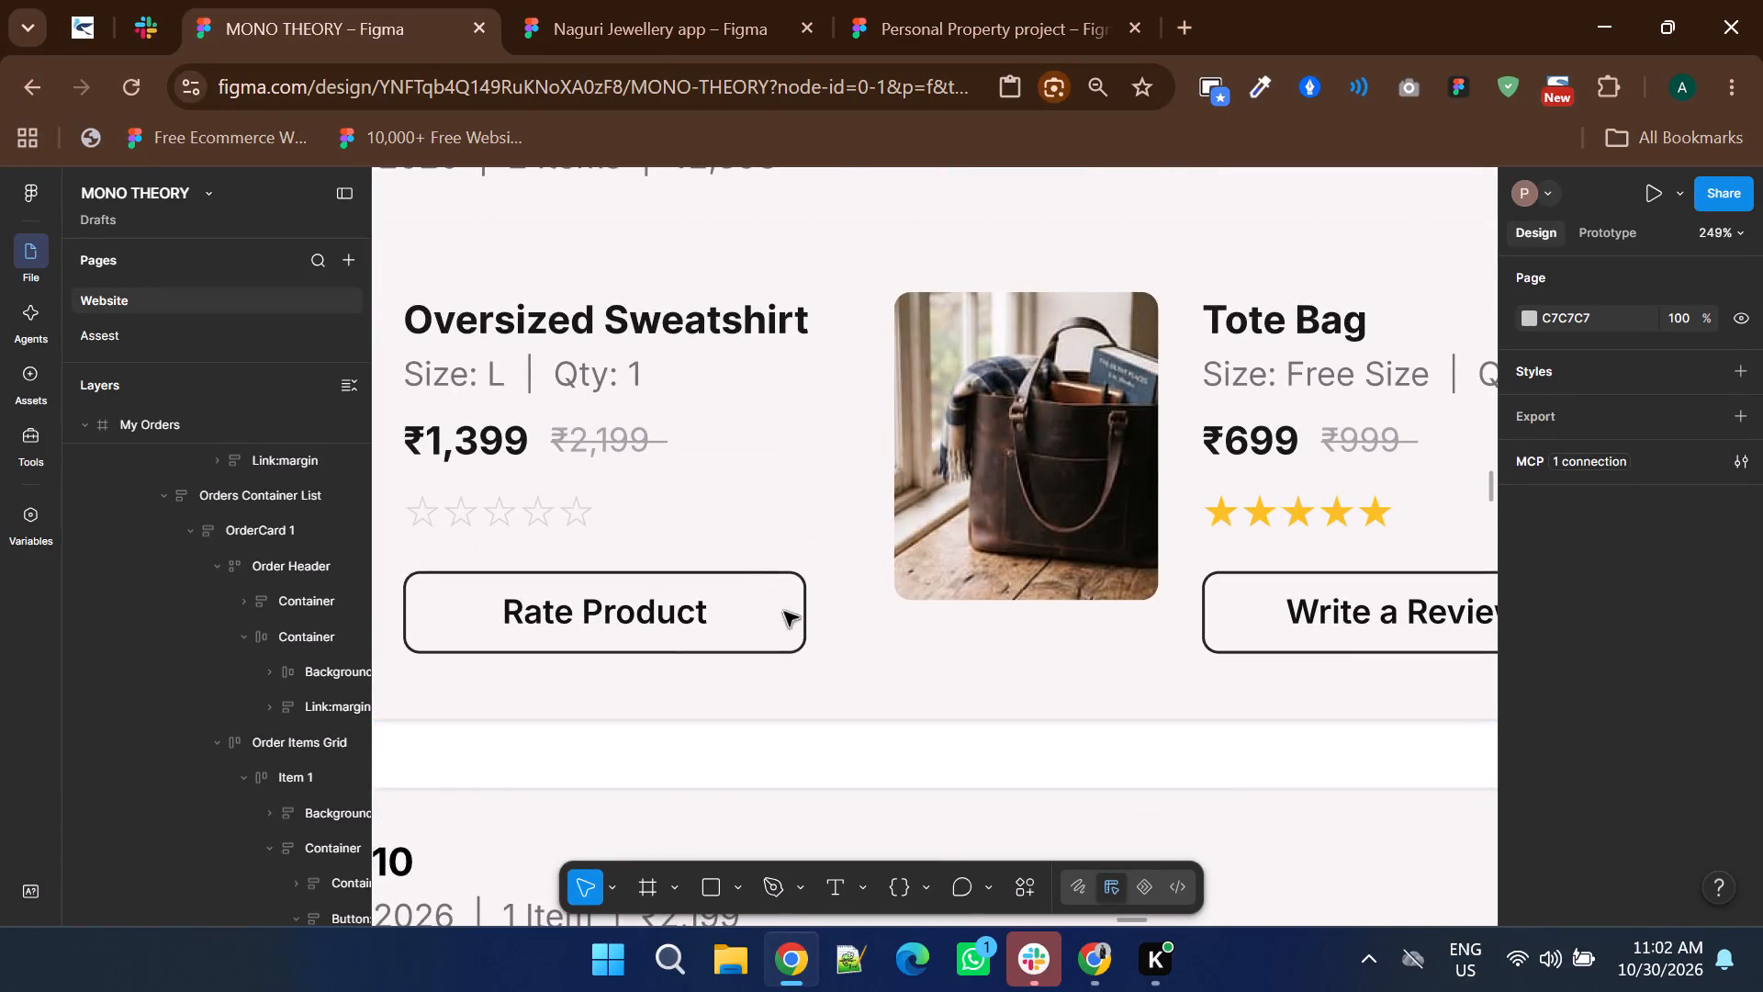
pyautogui.tripleClick(780, 580)
pyautogui.click(780, 580)
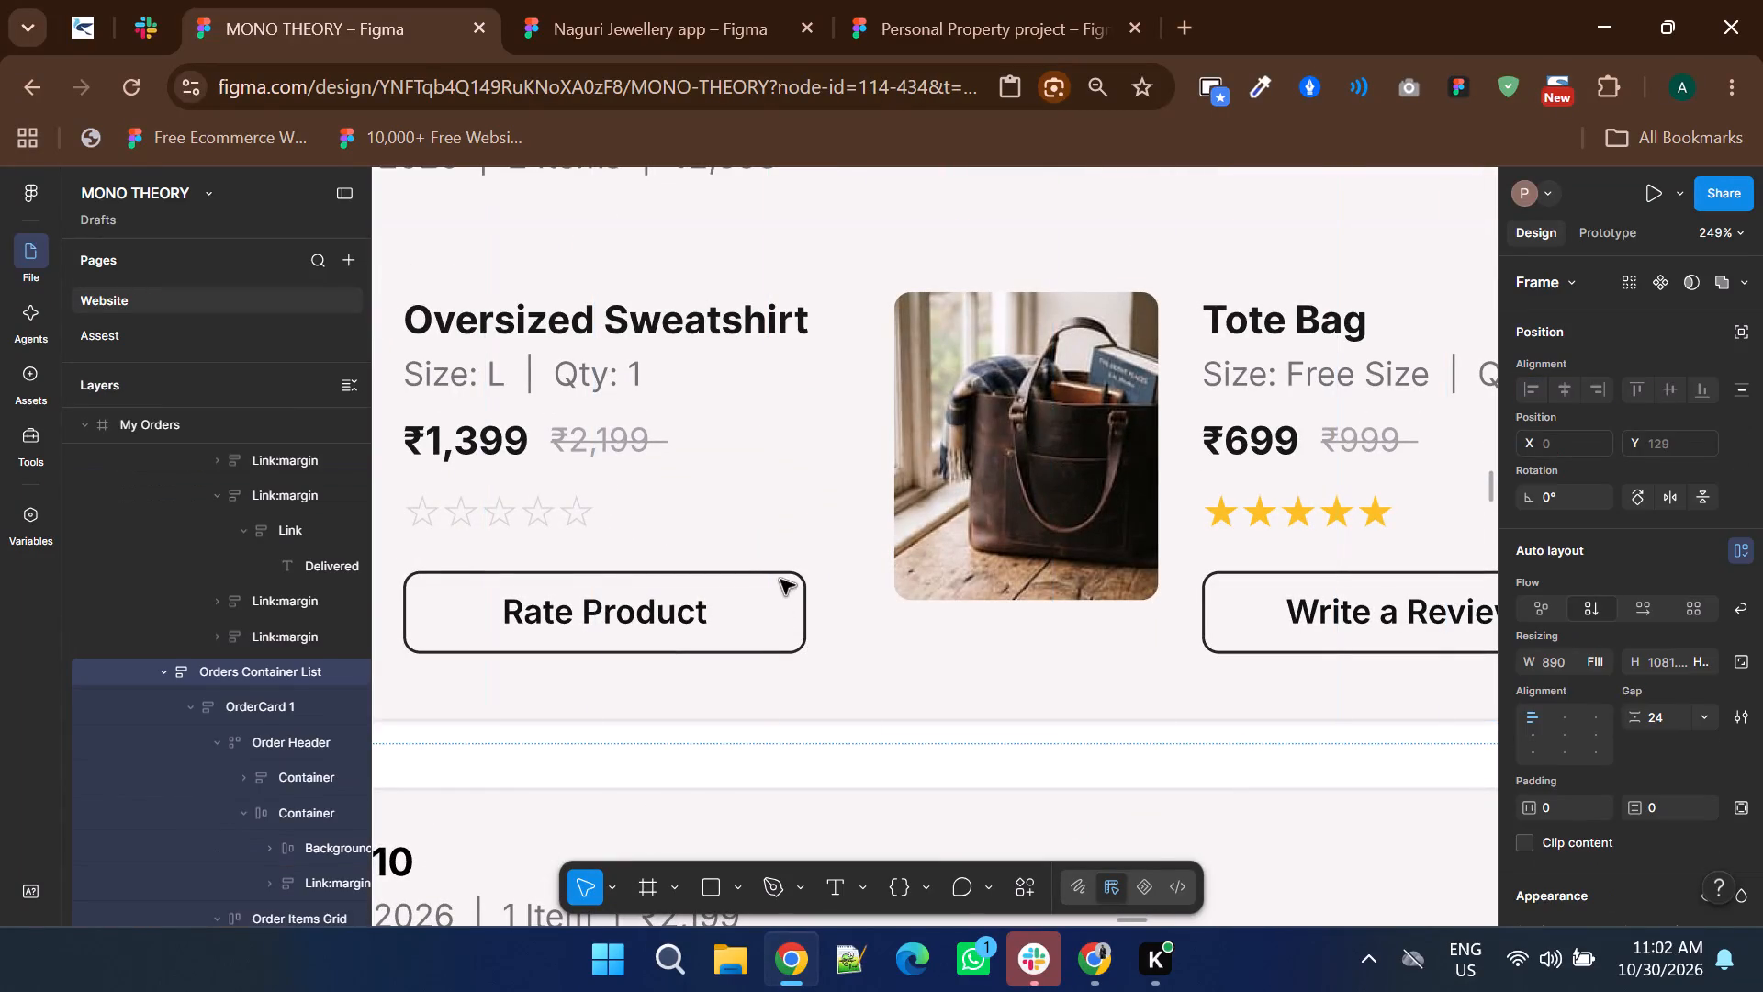
pyautogui.doubleClick(780, 580)
pyautogui.doubleClick(780, 580)
pyautogui.doubleClick(780, 580)
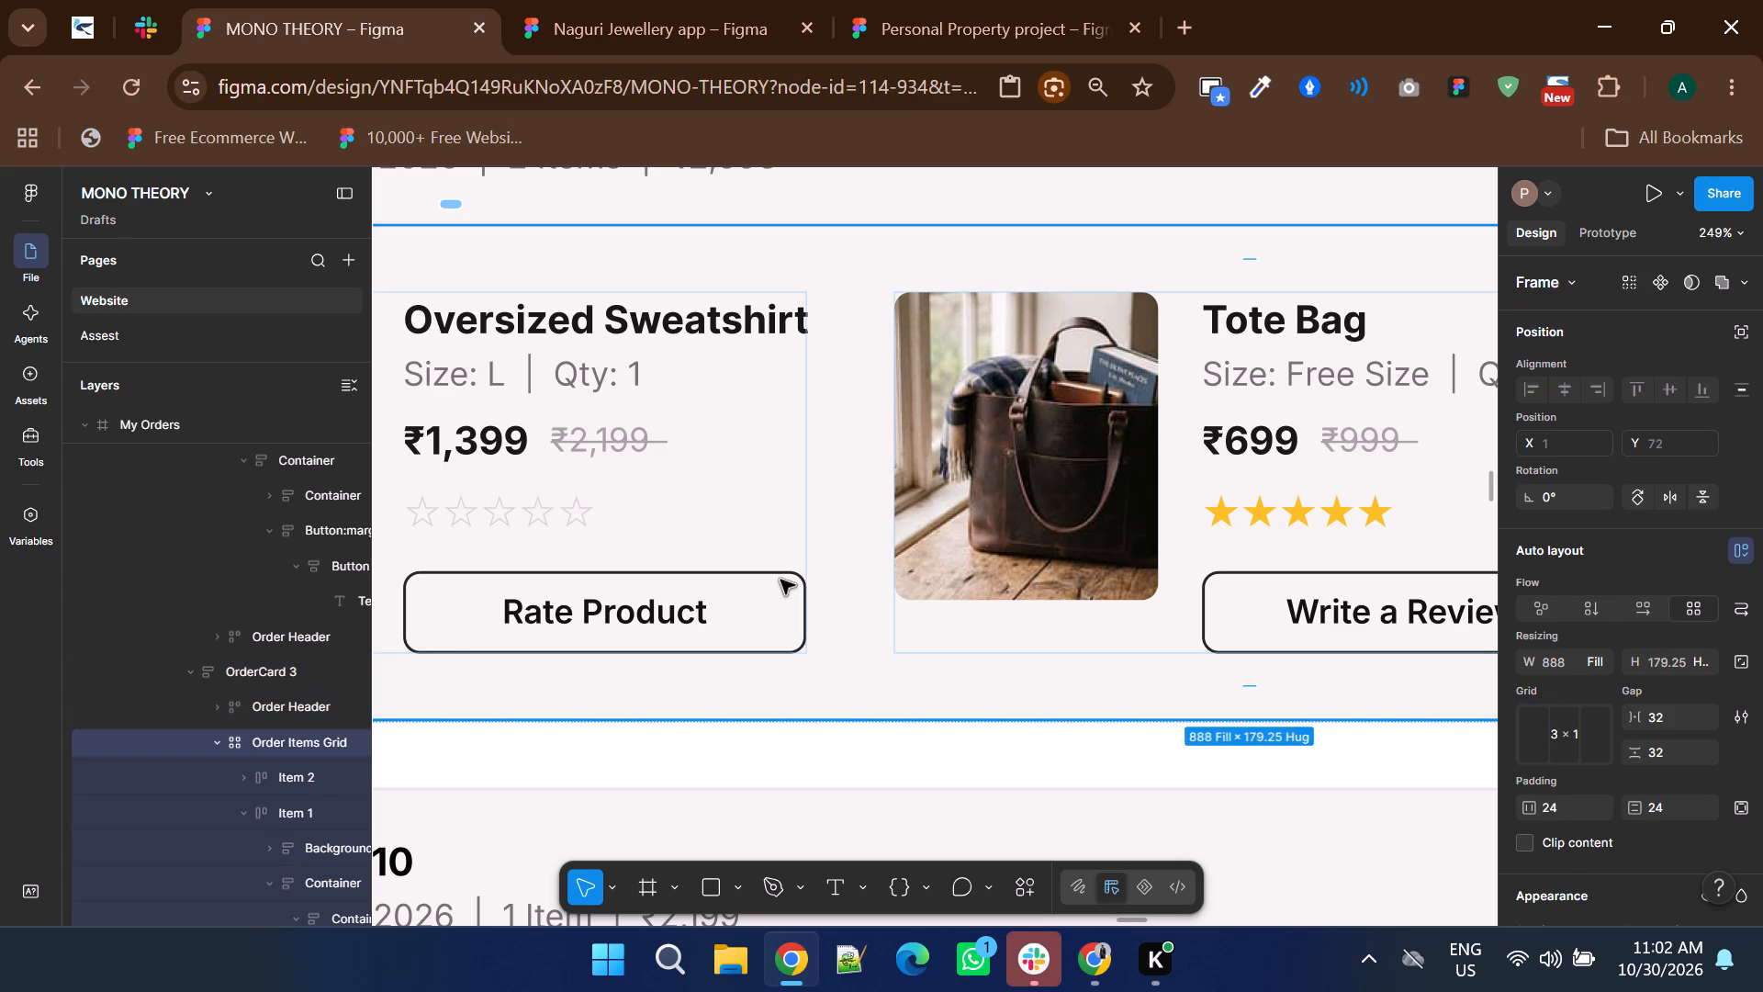
pyautogui.doubleClick(780, 580)
pyautogui.doubleClick(780, 580)
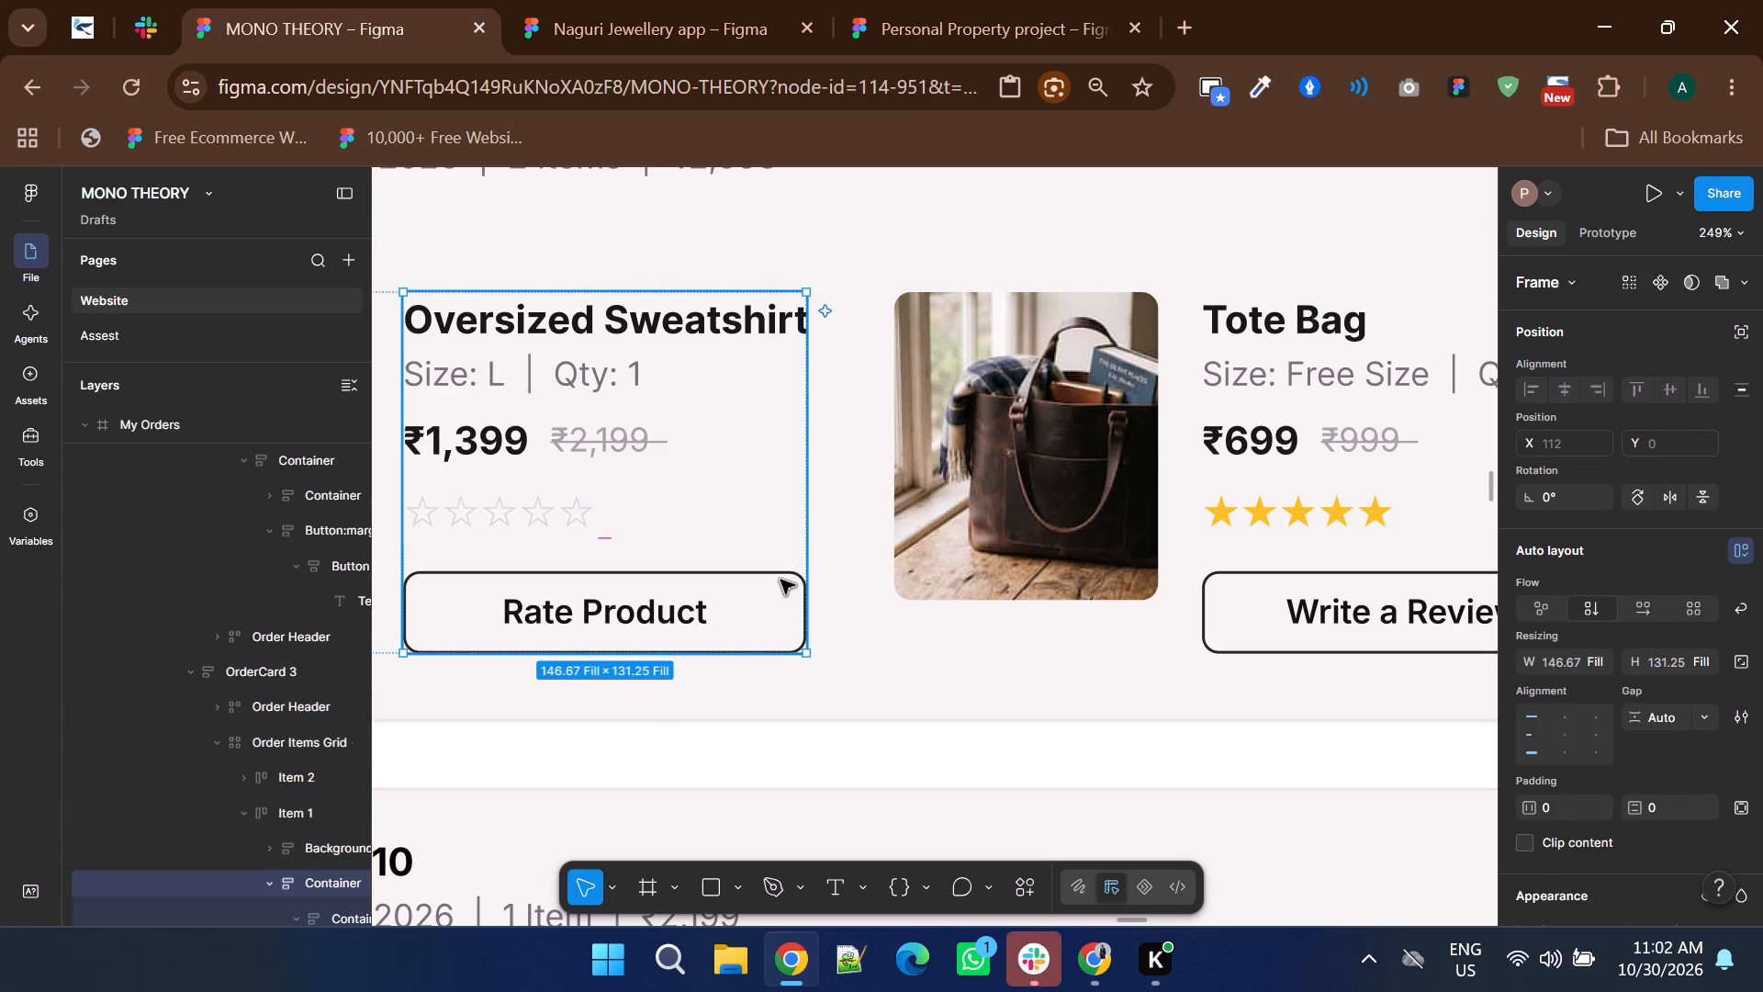
pyautogui.doubleClick(780, 580)
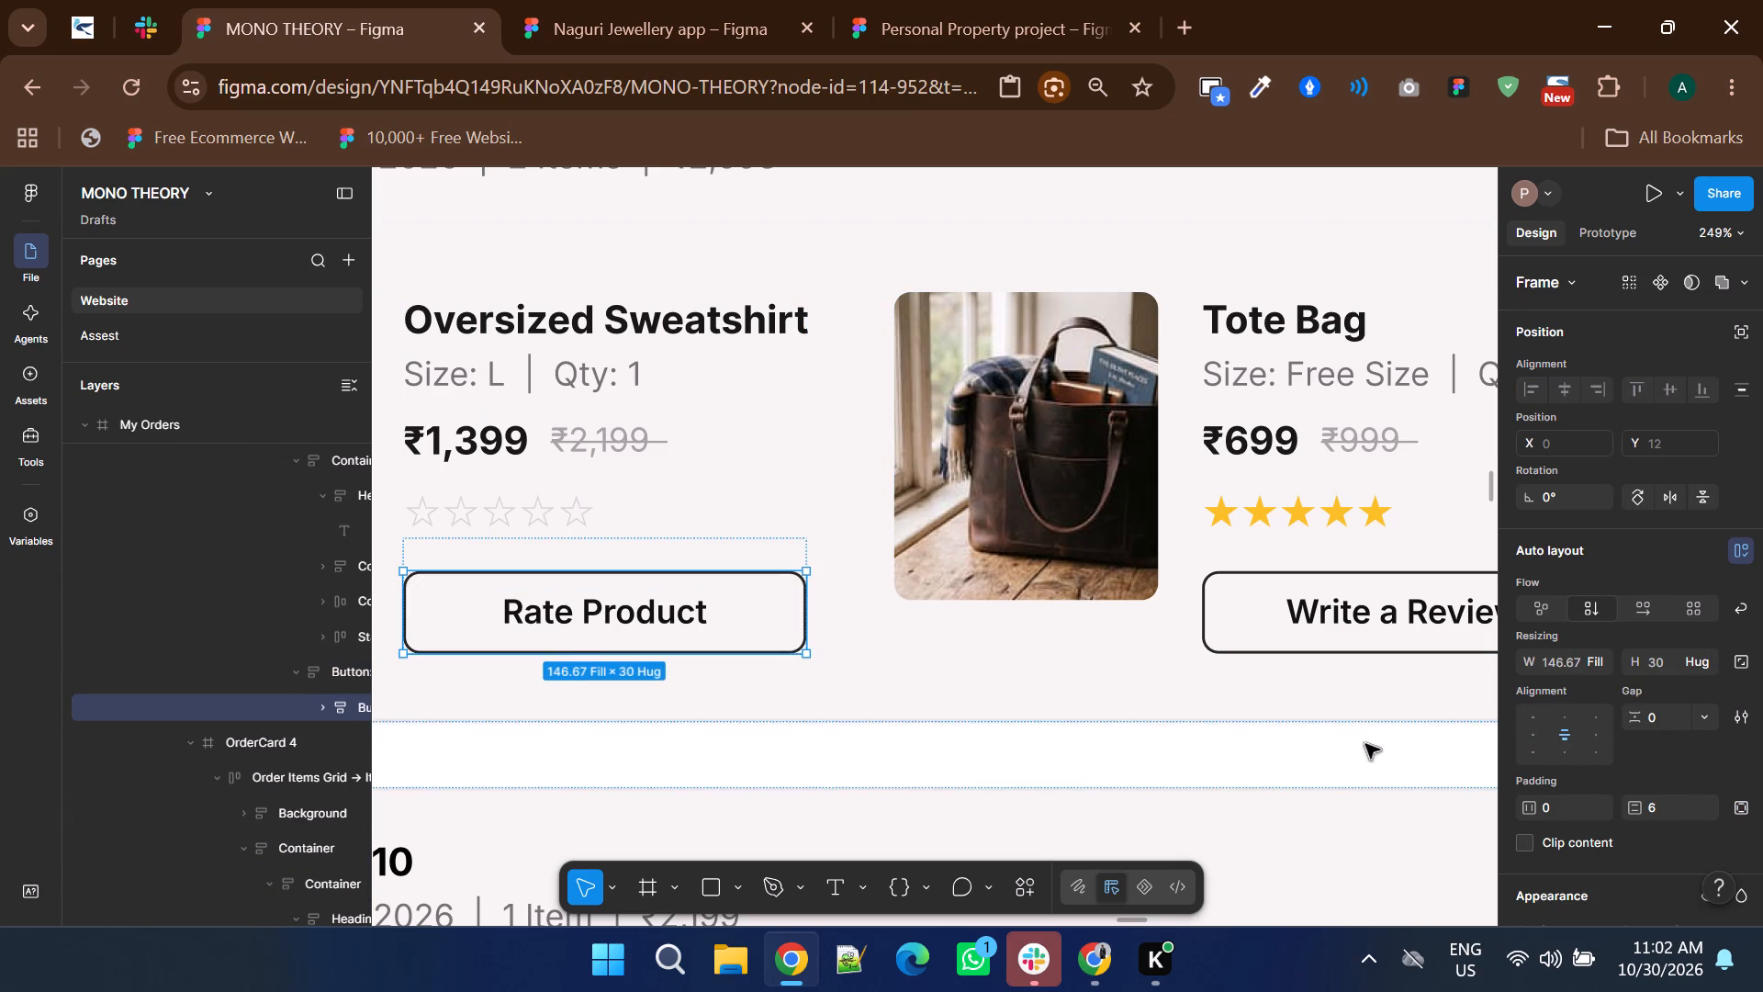
pyautogui.scroll(-1, 1633, 697)
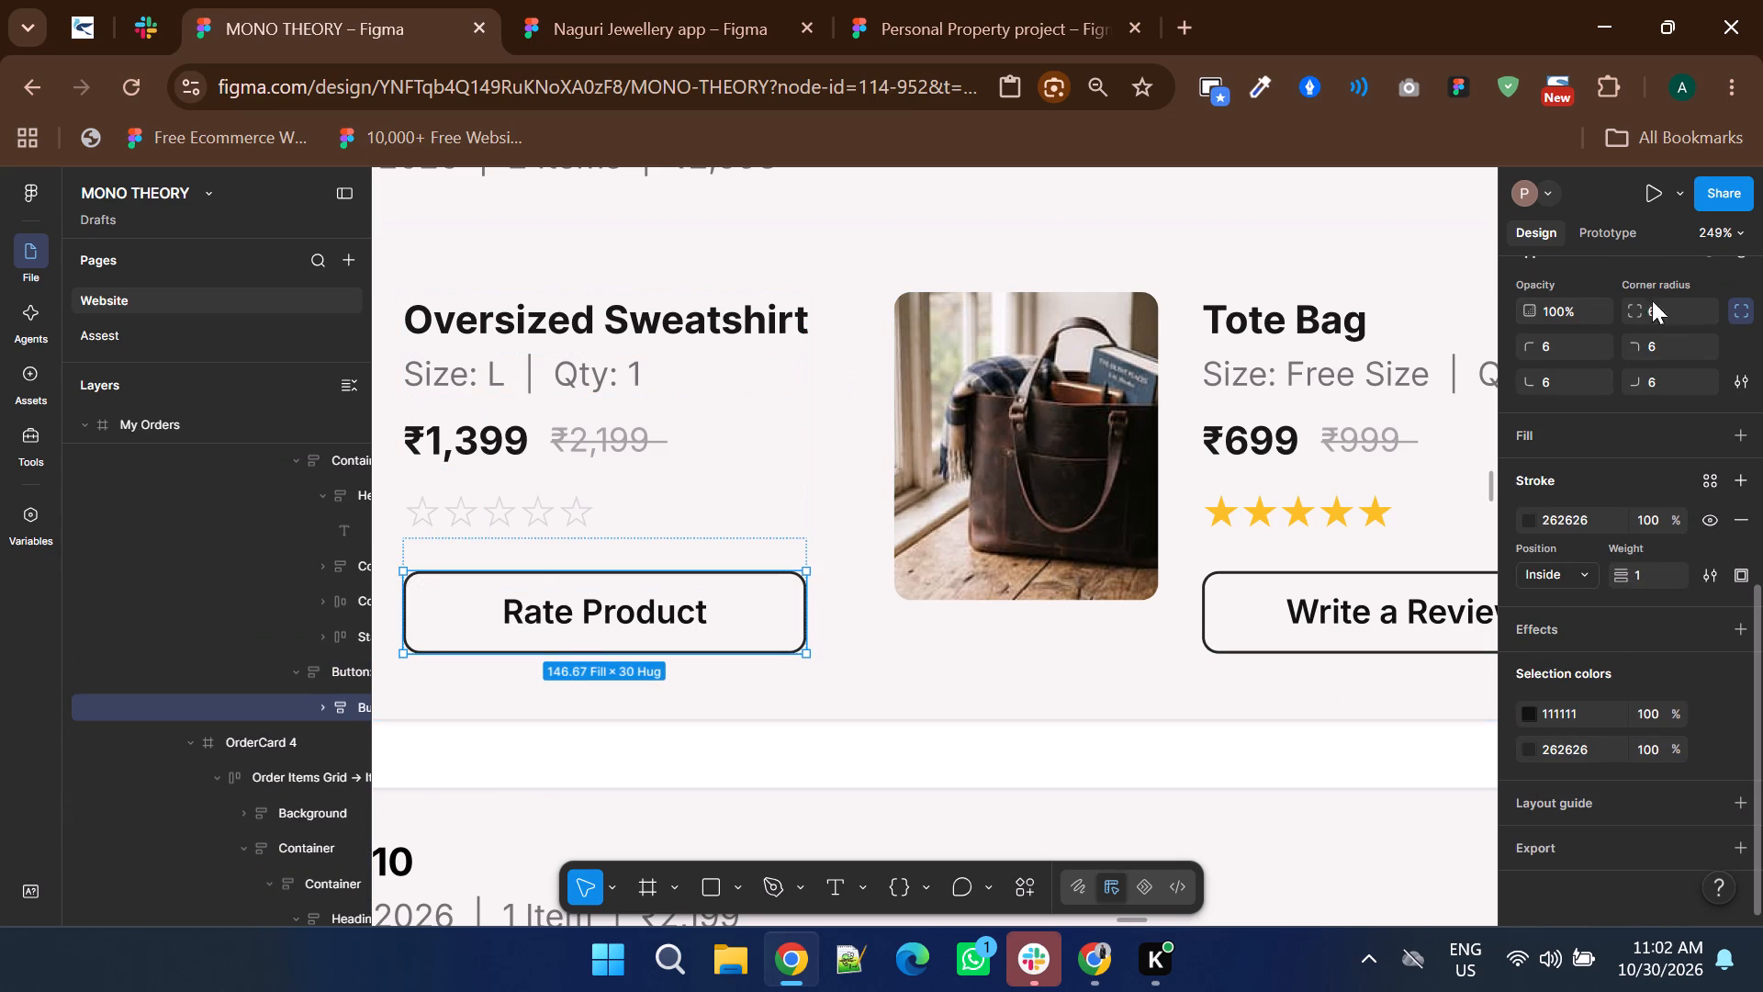
pyautogui.click(1673, 300)
pyautogui.press('Down')
pyautogui.press('Down')
pyautogui.press('Down')
pyautogui.press('Down')
pyautogui.press('Down')
pyautogui.press('Down')
pyautogui.press('Down')
pyautogui.press('Down')
pyautogui.press('Down')
pyautogui.press('Down')
pyautogui.press('Down')
pyautogui.press('Down')
pyautogui.press('Down')
pyautogui.press('Down')
pyautogui.press('Down')
pyautogui.press('Down')
pyautogui.press('Down')
pyautogui.press('Down')
pyautogui.press('Down')
pyautogui.press('Down')
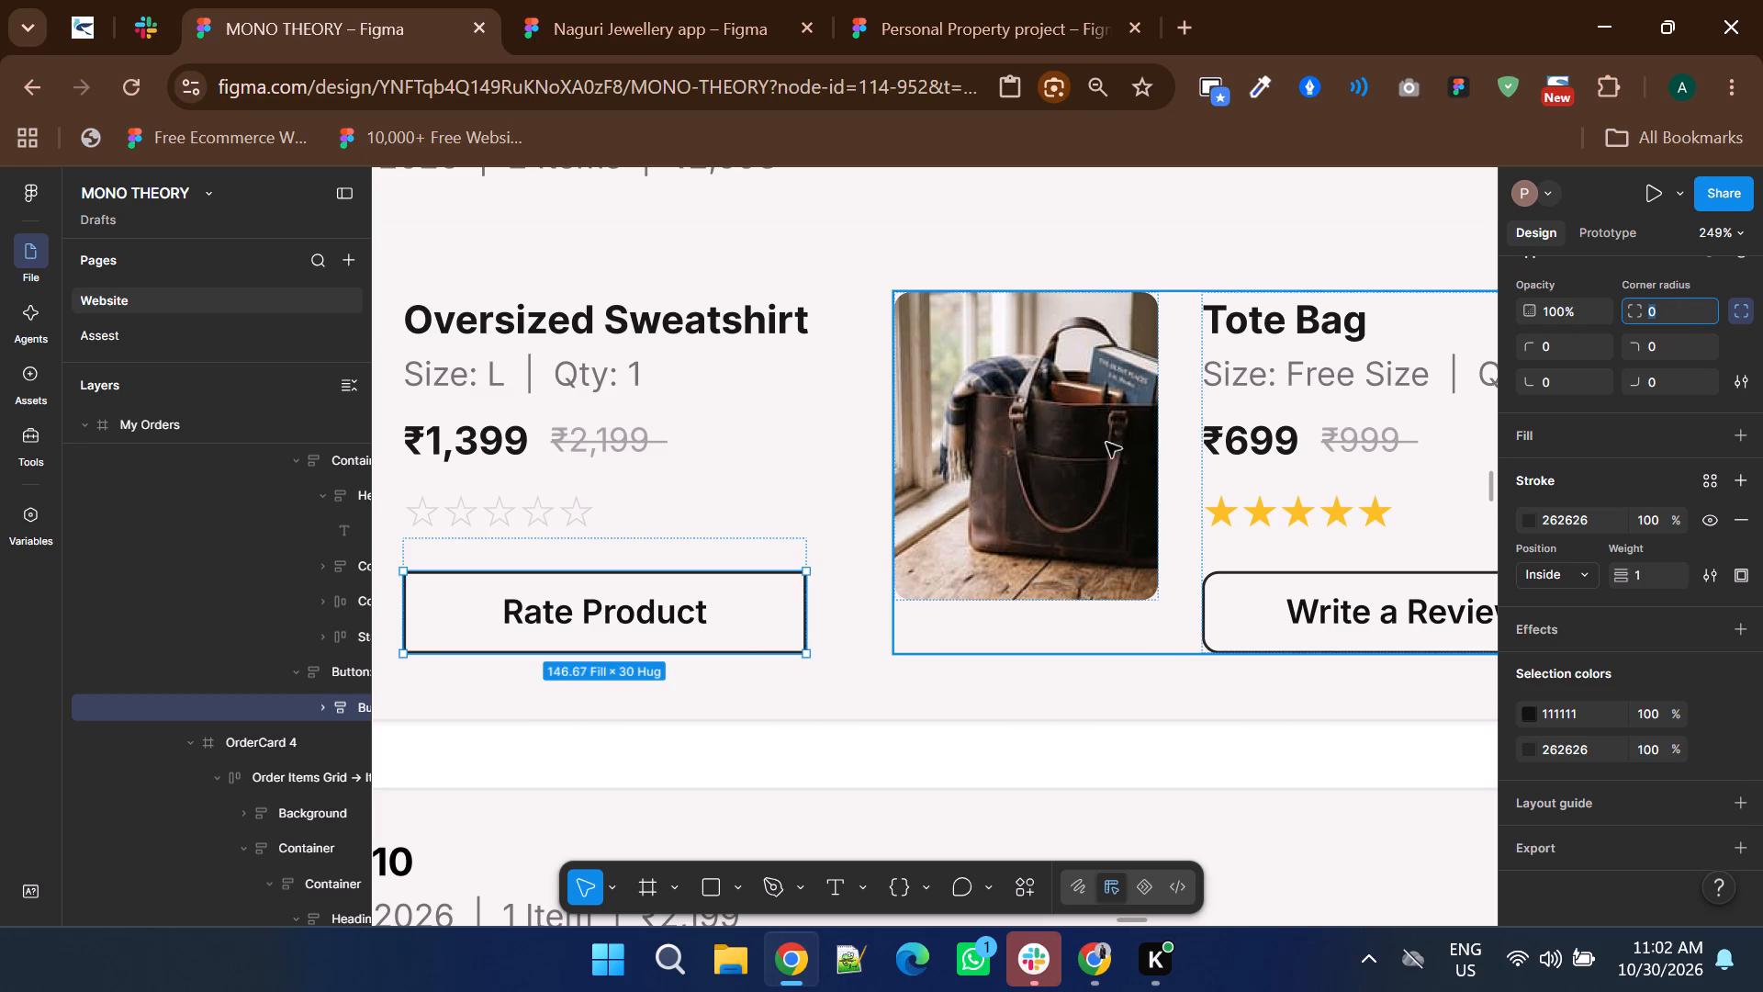
# Set the corner radius of the Tote Bag's Write a Review button in Order #MT37118 to 0.
pyautogui.keyDown('shift'); pyautogui.scroll(-3, 944, 504); pyautogui.keyUp('shift')
pyautogui.doubleClick(1182, 588)
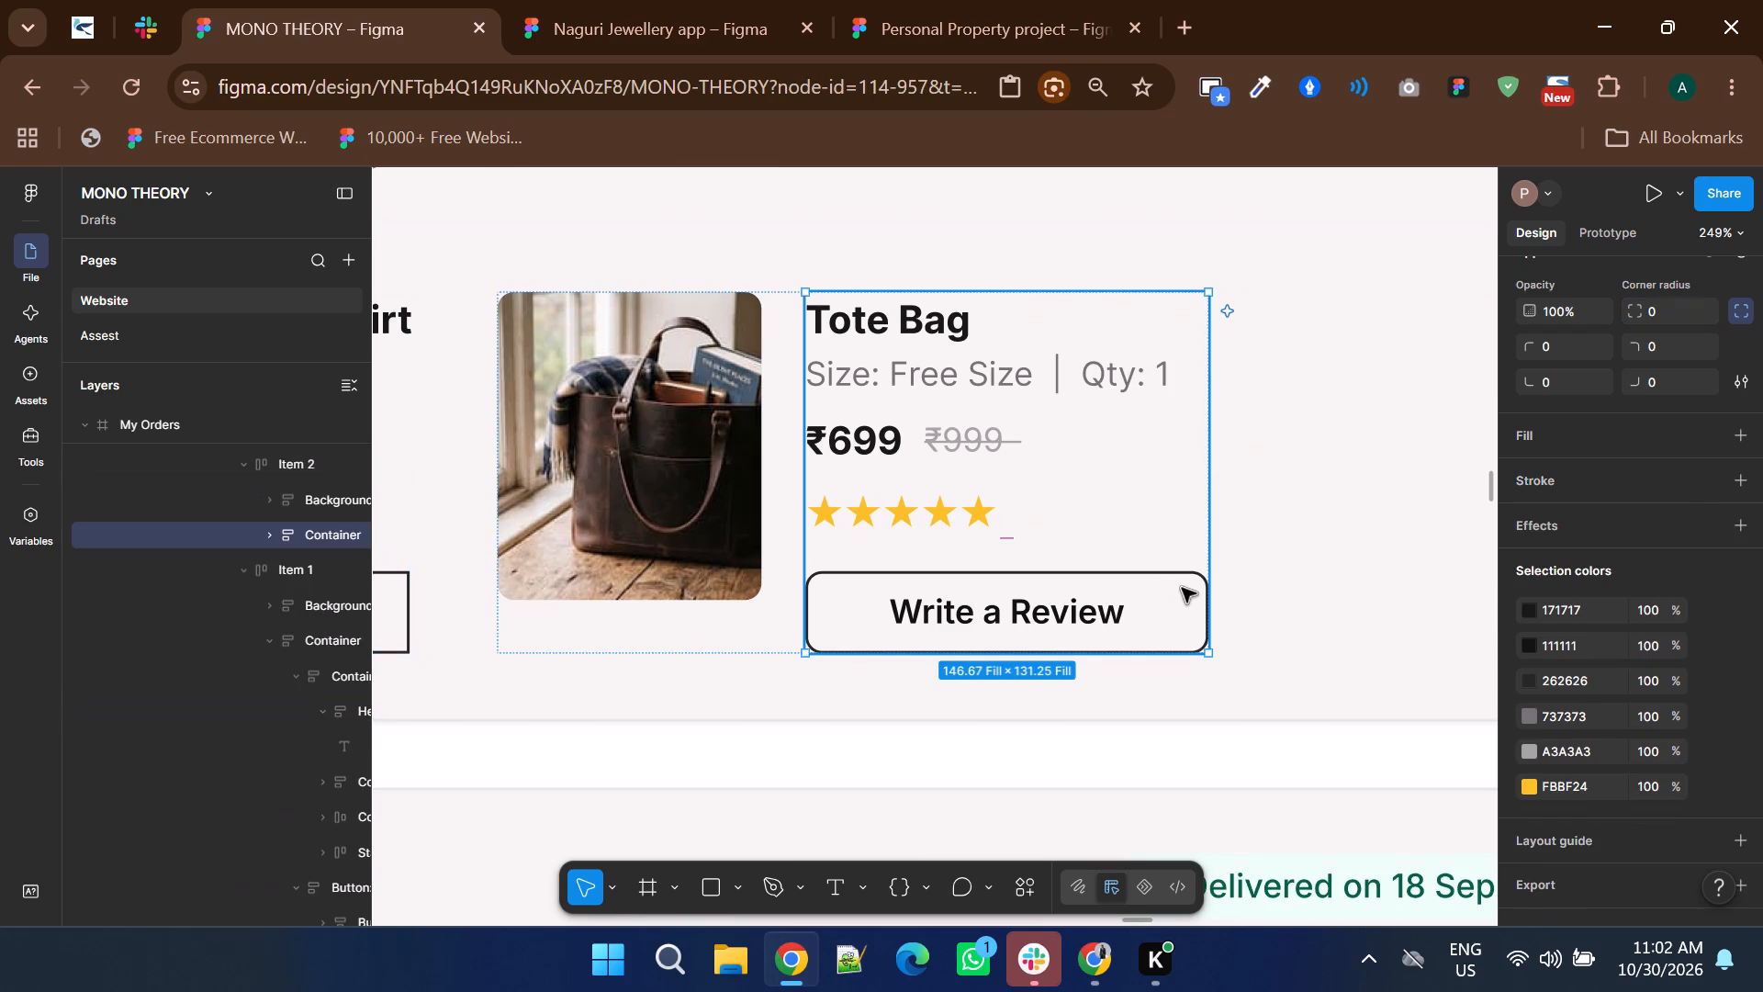
pyautogui.doubleClick(1182, 588)
pyautogui.doubleClick(1182, 588)
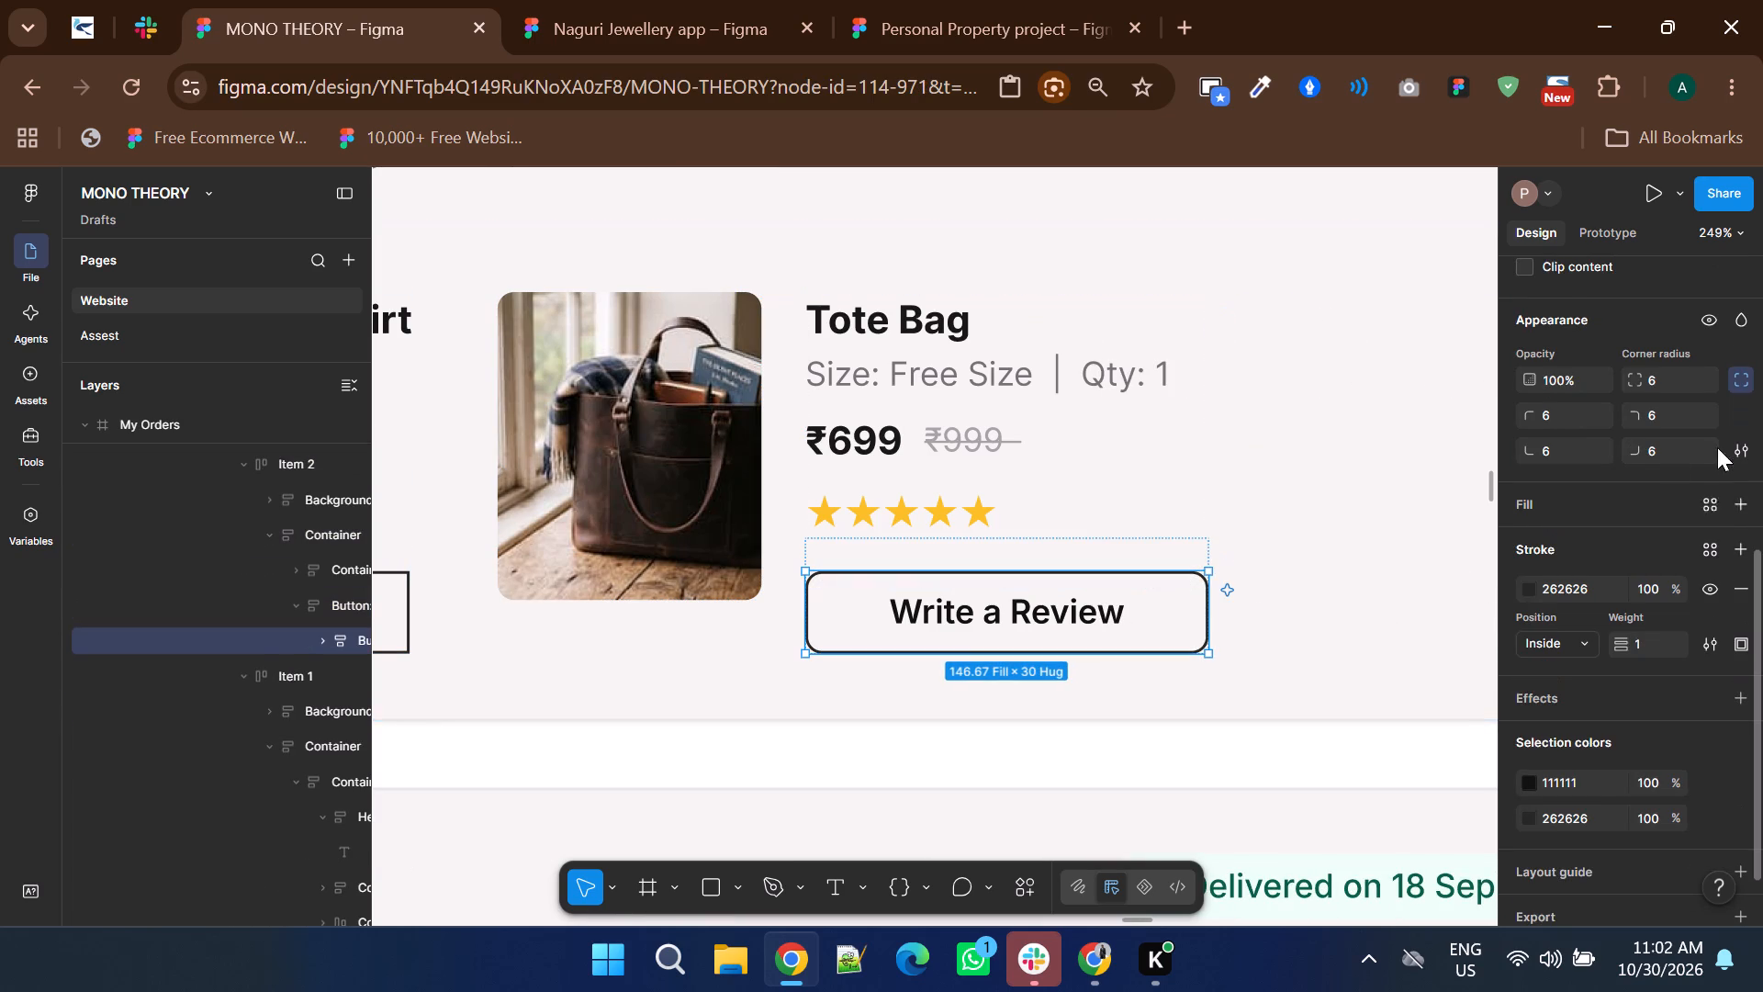
pyautogui.click(1680, 380)
pyautogui.press('Down')
pyautogui.press('Down')
pyautogui.press('Down')
pyautogui.press('Down')
pyautogui.press('Down')
pyautogui.press('Down')
pyautogui.press('Down')
pyautogui.press('Down')
pyautogui.press('Down')
pyautogui.press('Down')
pyautogui.press('Down')
pyautogui.press('Down')
pyautogui.press('Down')
pyautogui.press('Down')
pyautogui.press('Down')
pyautogui.press('Down')
pyautogui.press('Down')
pyautogui.press('Down')
pyautogui.press('Down')
pyautogui.press('Down')
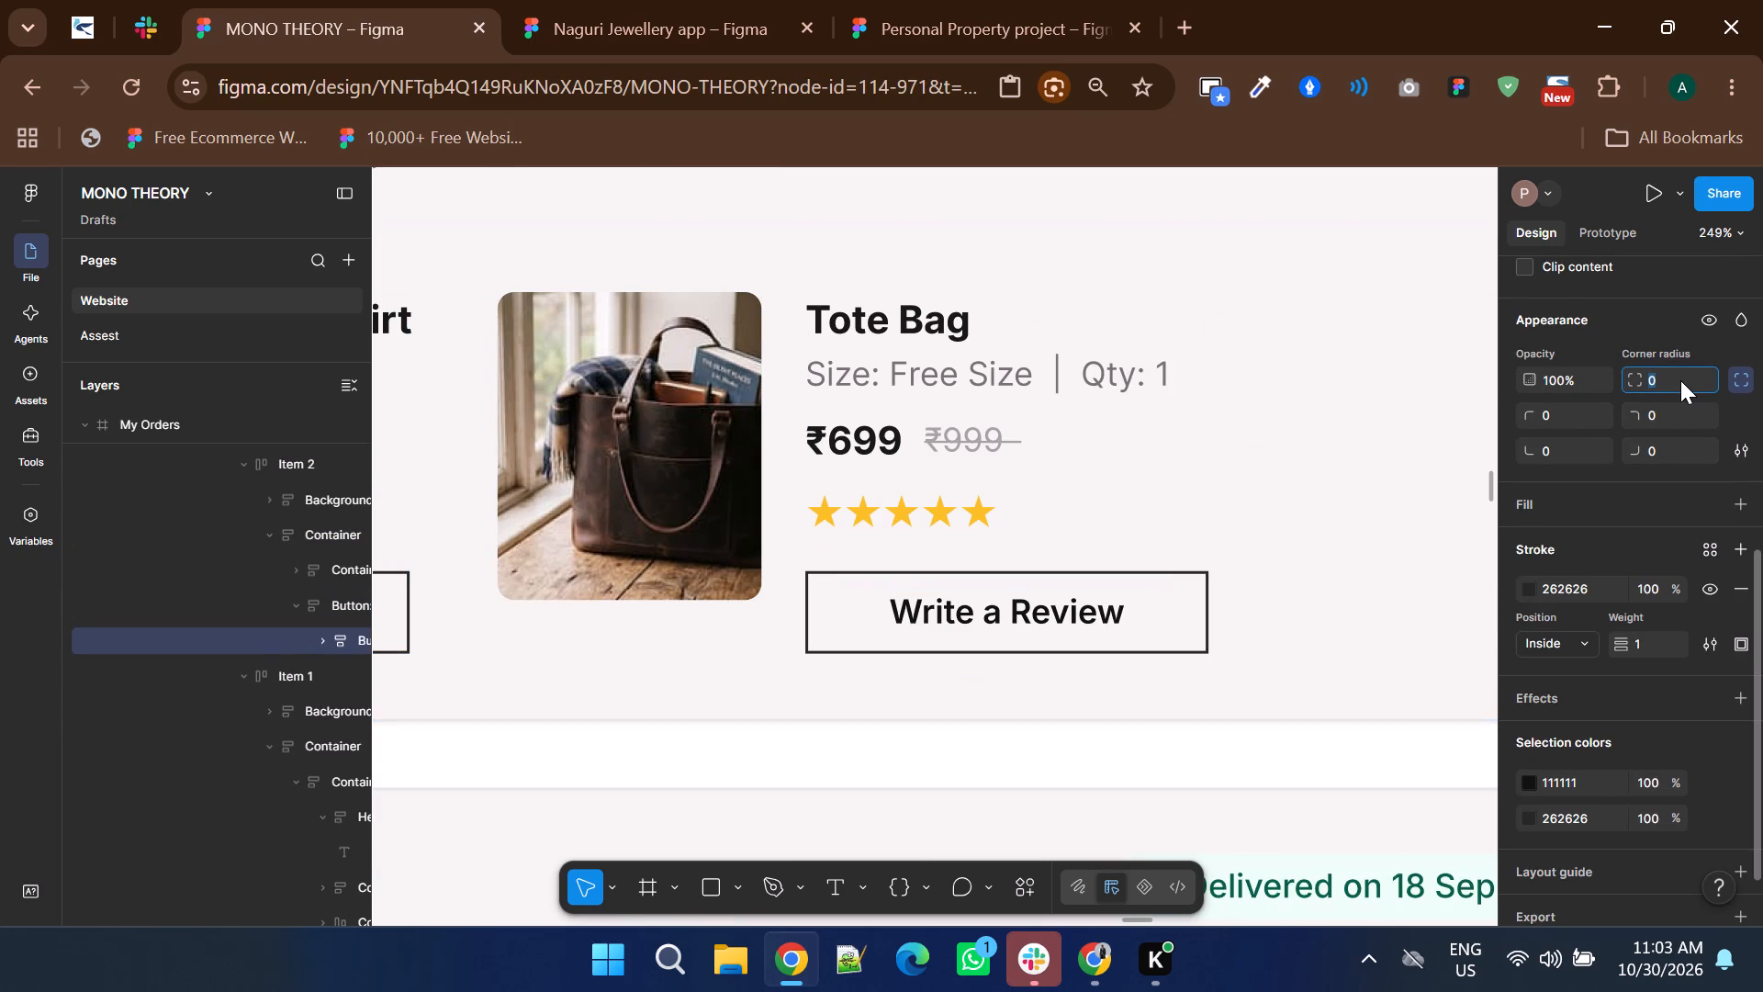
# Set the corner radius of the Casual Sneakers' Write a Review button in Order #MT35210 to 0.
pyautogui.keyDown('ctrl'); pyautogui.scroll(-3, 1417, 528); pyautogui.keyUp('ctrl')
pyautogui.scroll(-1, 1093, 583)
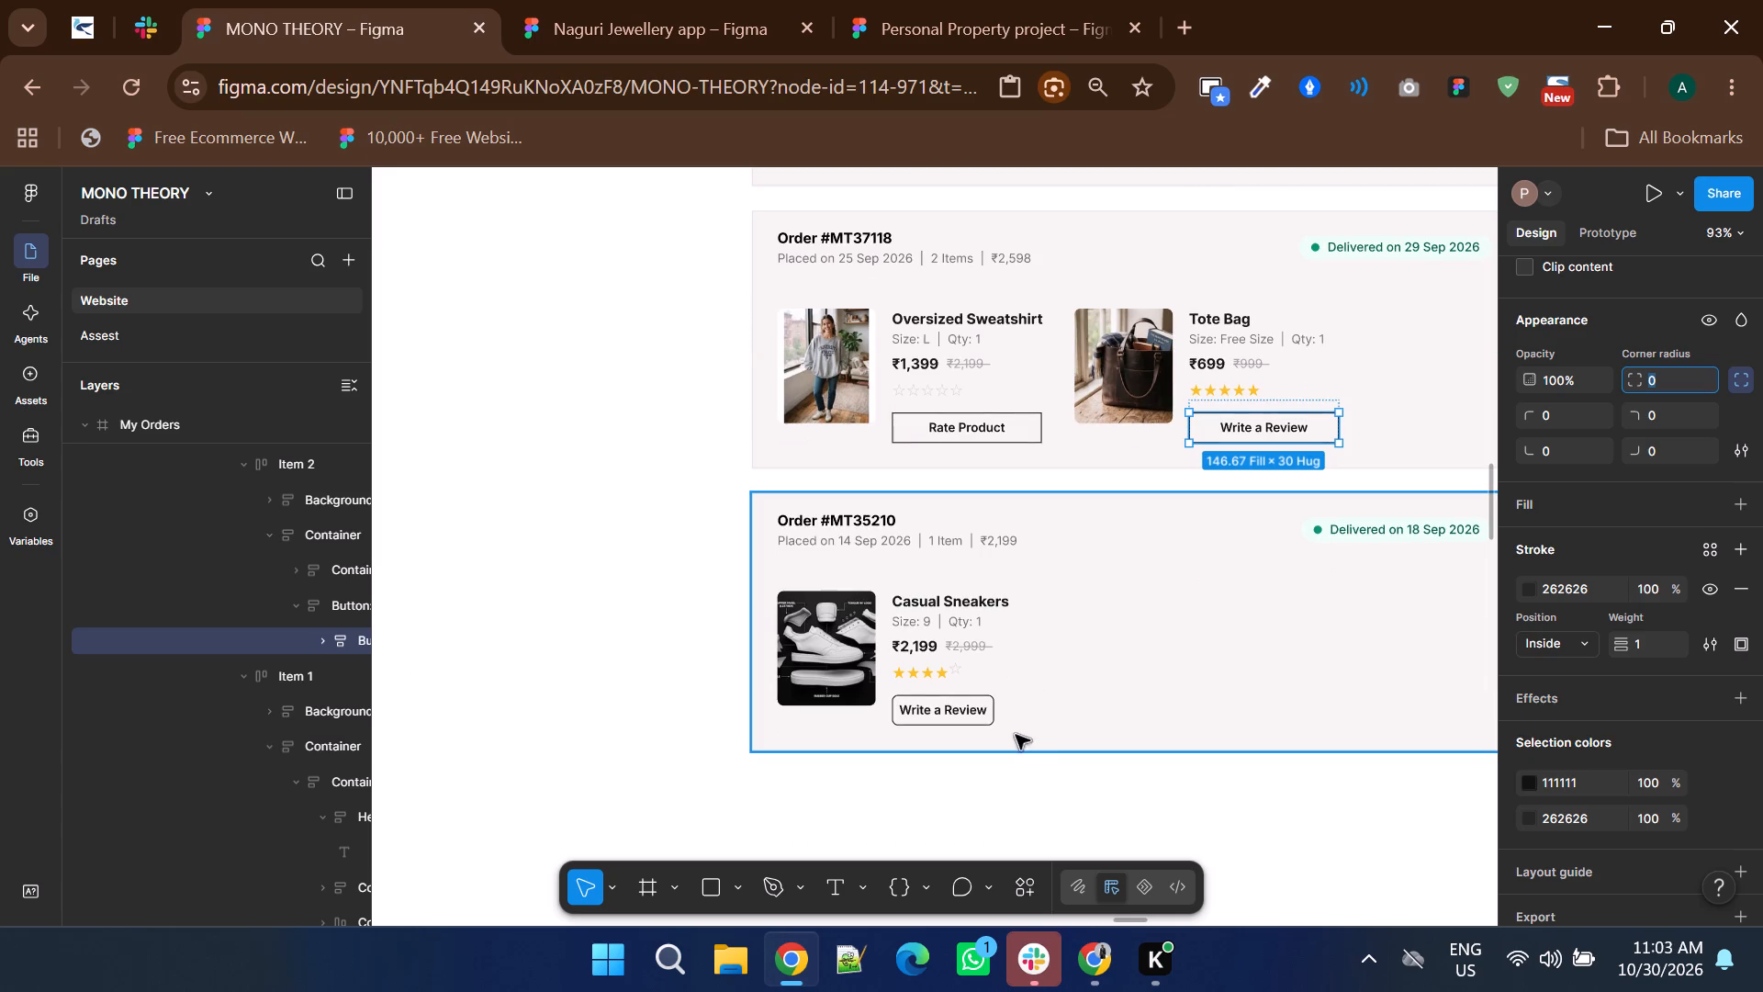
pyautogui.keyDown('ctrl'); pyautogui.scroll(3, 1001, 751); pyautogui.keyUp('ctrl')
pyautogui.tripleClick(970, 660)
pyautogui.doubleClick(970, 660)
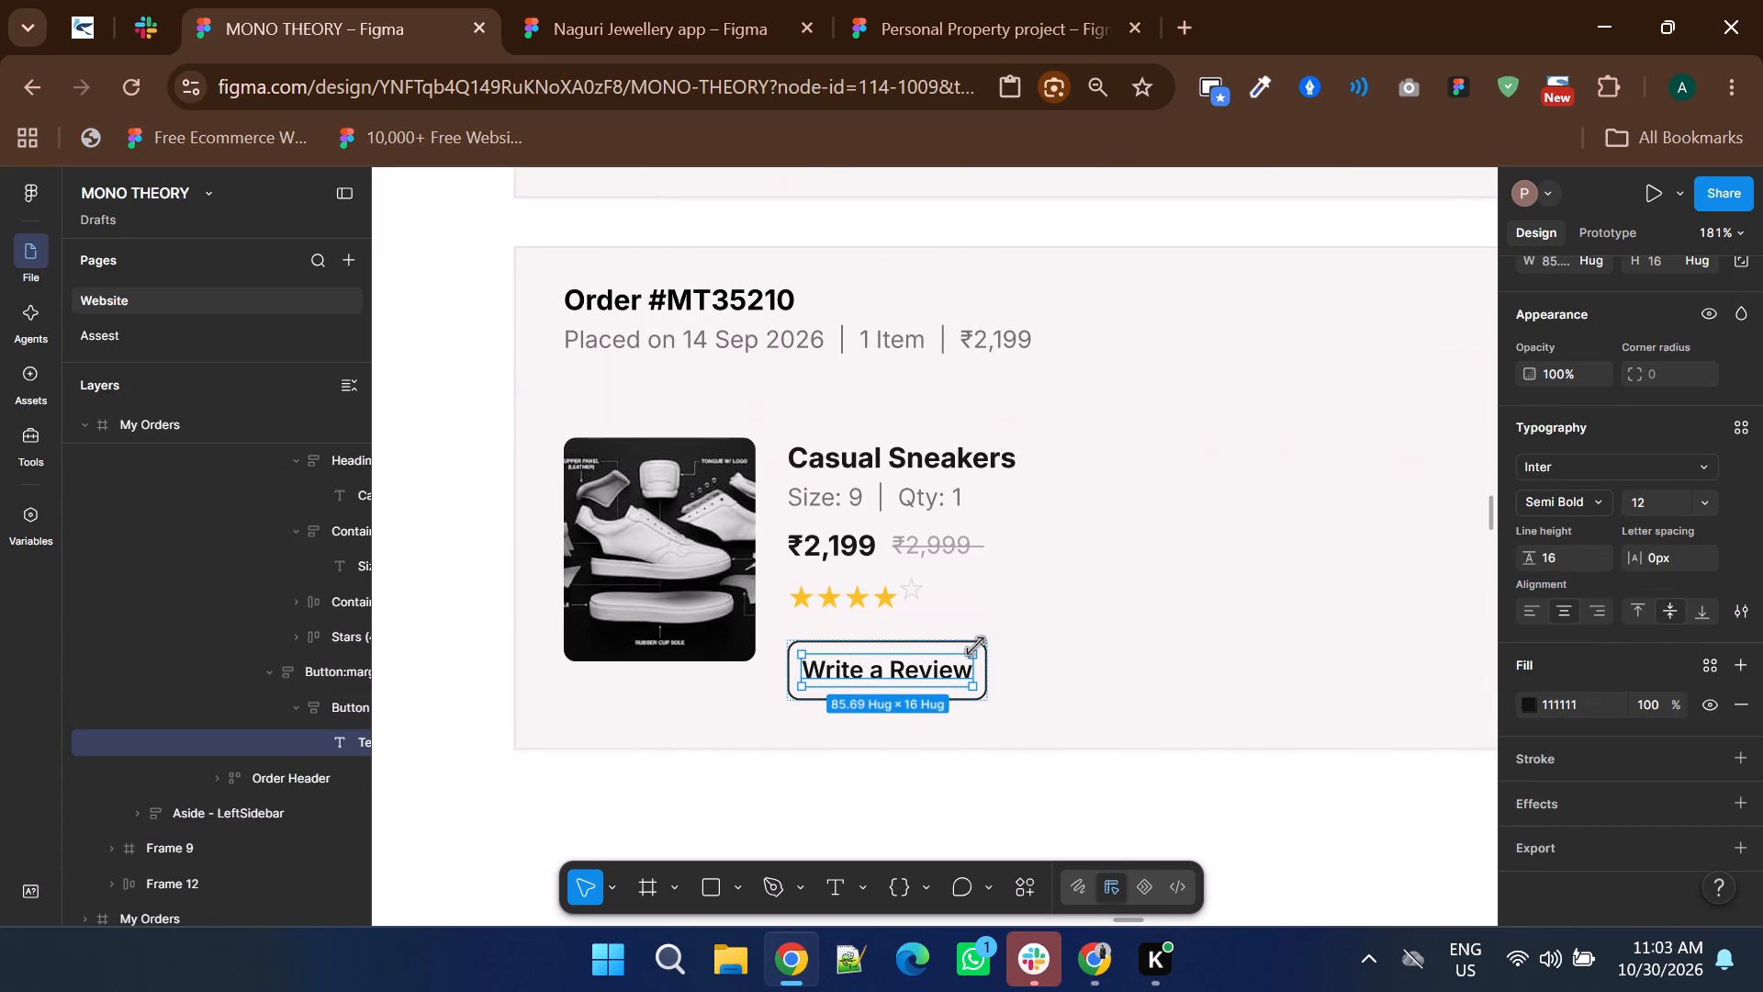
pyautogui.click(975, 646)
pyautogui.keyDown('ctrl'); pyautogui.scroll(2, 975, 646); pyautogui.keyUp('ctrl')
pyautogui.click(992, 647)
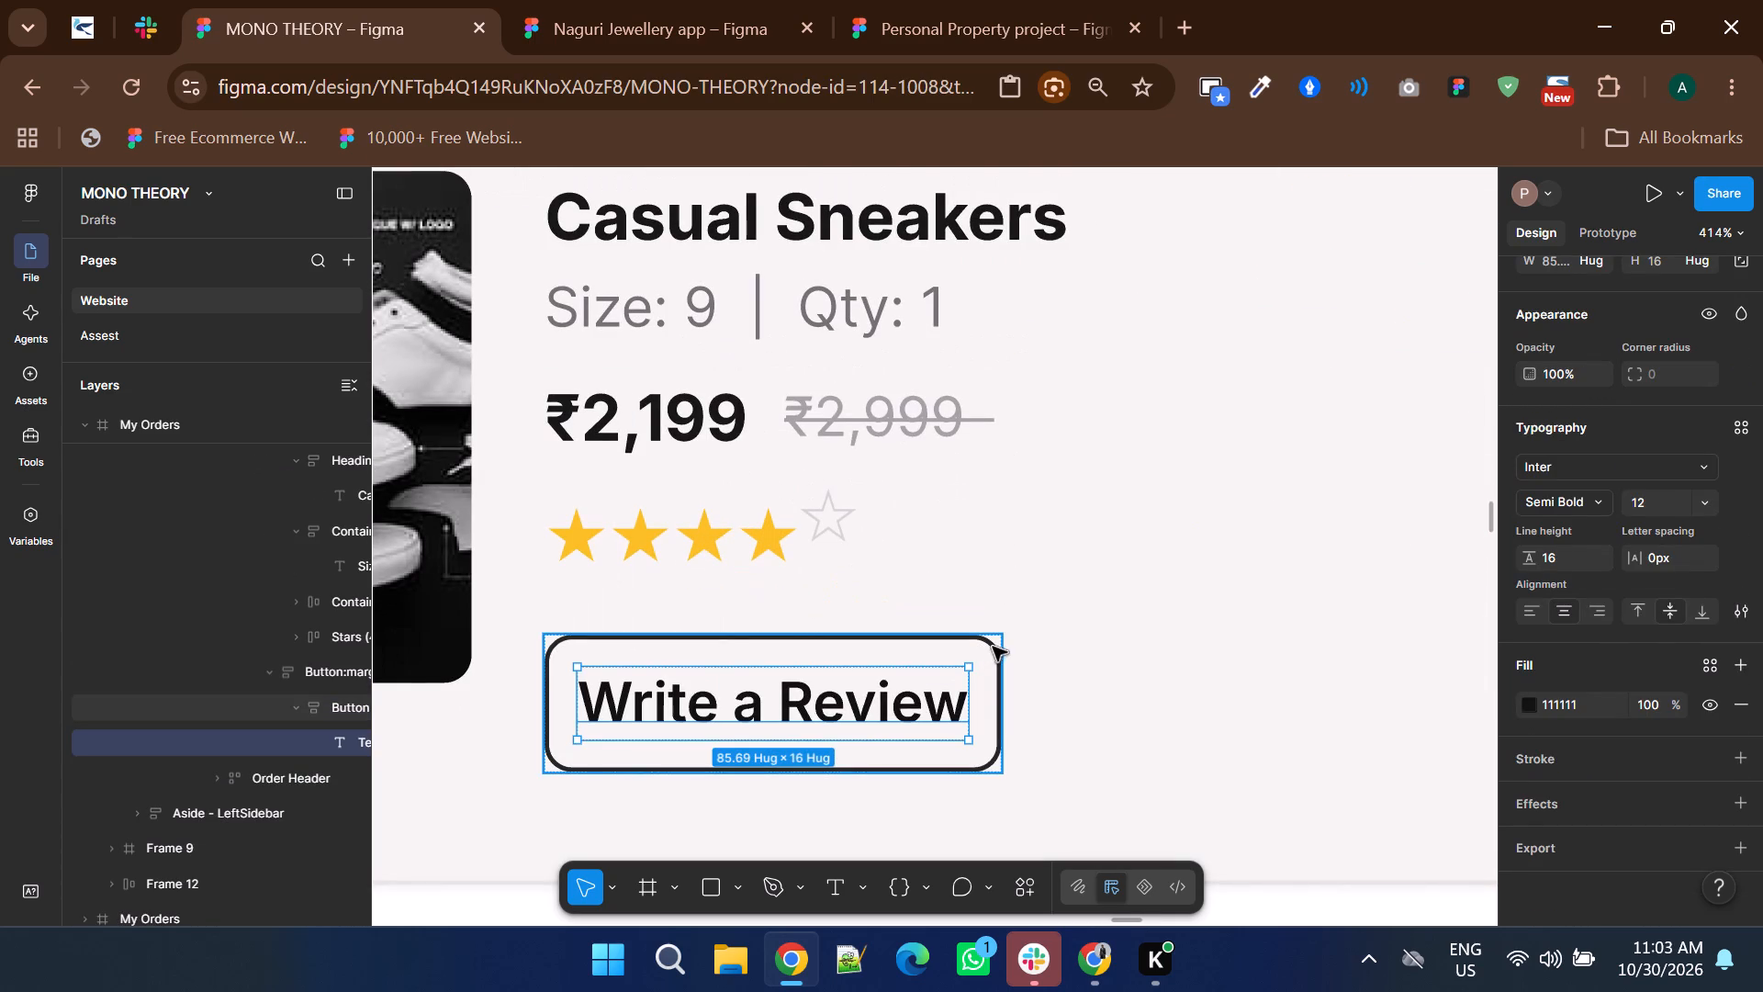
pyautogui.click(1680, 558)
pyautogui.press('Down')
pyautogui.press('Down')
pyautogui.press('Down')
pyautogui.press('Down')
pyautogui.press('Down')
pyautogui.press('Down')
pyautogui.press('Down')
pyautogui.press('Down')
pyautogui.press('Down')
pyautogui.press('Down')
pyautogui.press('Down')
pyautogui.press('Down')
pyautogui.press('Down')
pyautogui.press('Down')
pyautogui.press('Down')
pyautogui.press('Down')
pyautogui.press('Down')
pyautogui.press('Down')
pyautogui.press('Down')
pyautogui.press('Down')
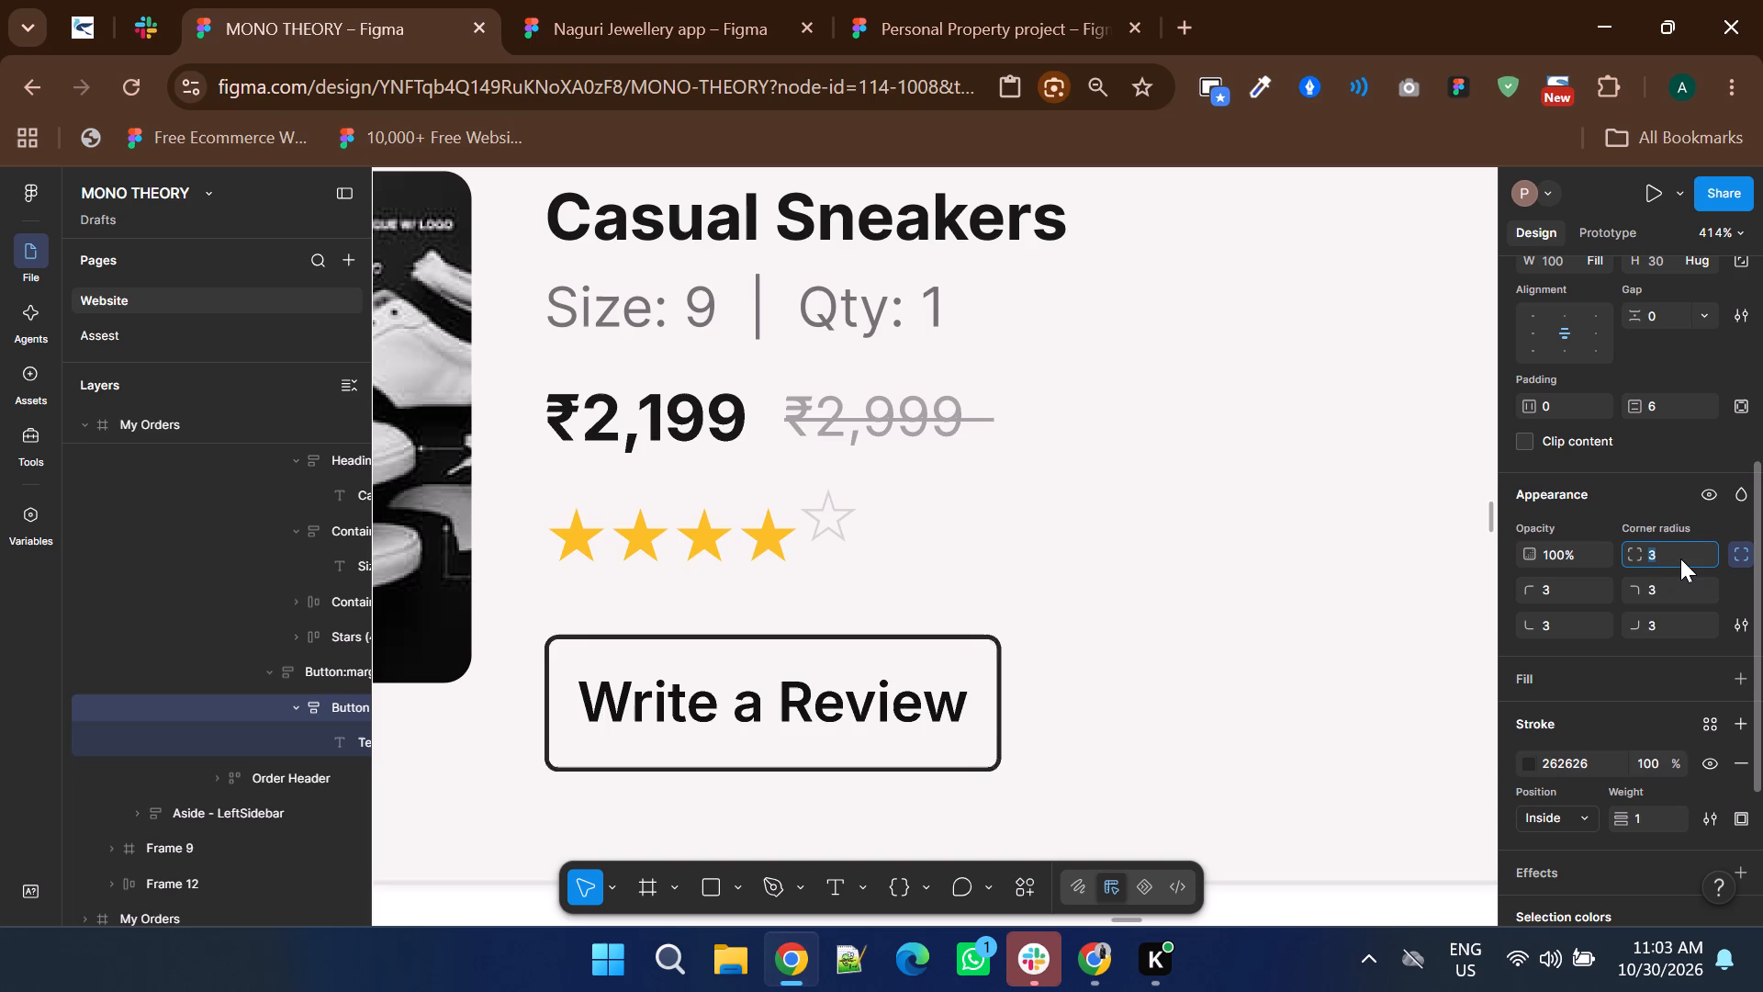
# Set the corner radius of the Background frame around the Casual Sneakers image in Order #MT35210 to 0.
pyautogui.keyDown('ctrl'); pyautogui.scroll(-3, 852, 614); pyautogui.keyUp('ctrl')
pyautogui.scroll(-2, 852, 614)
pyautogui.keyDown('ctrl'); pyautogui.scroll(-1, 766, 695); pyautogui.keyUp('ctrl')
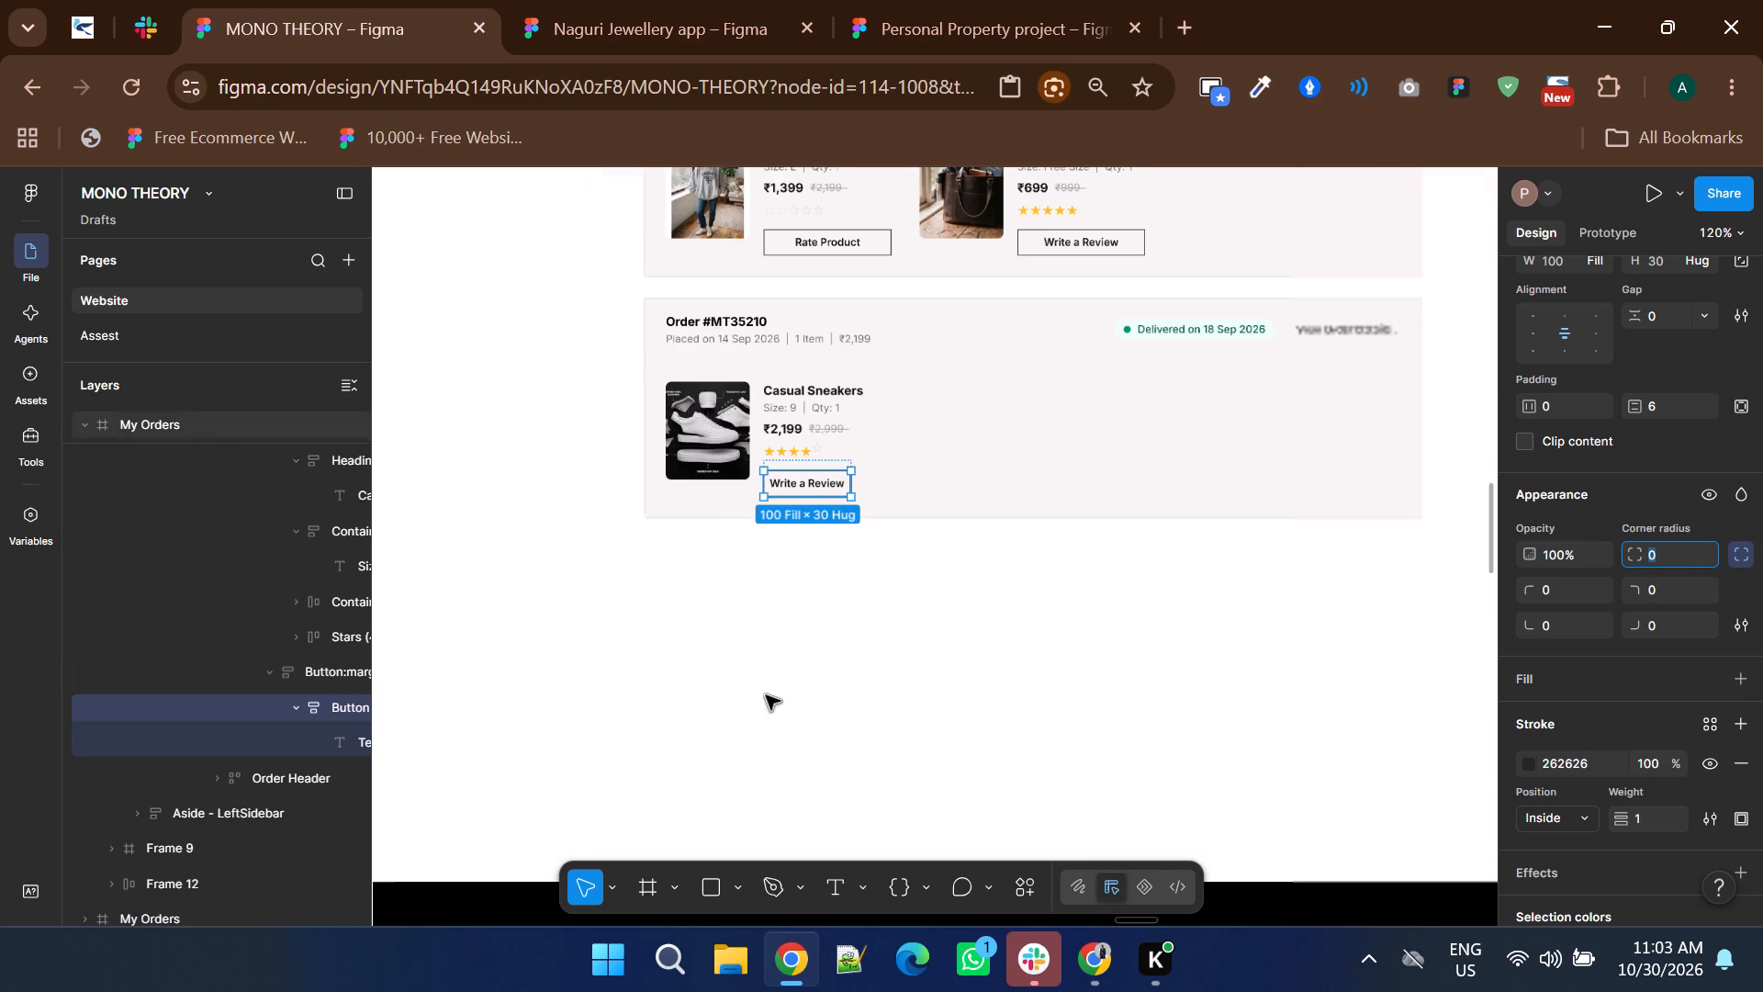
pyautogui.keyDown('ctrl'); pyautogui.click(724, 414); pyautogui.keyUp('ctrl')
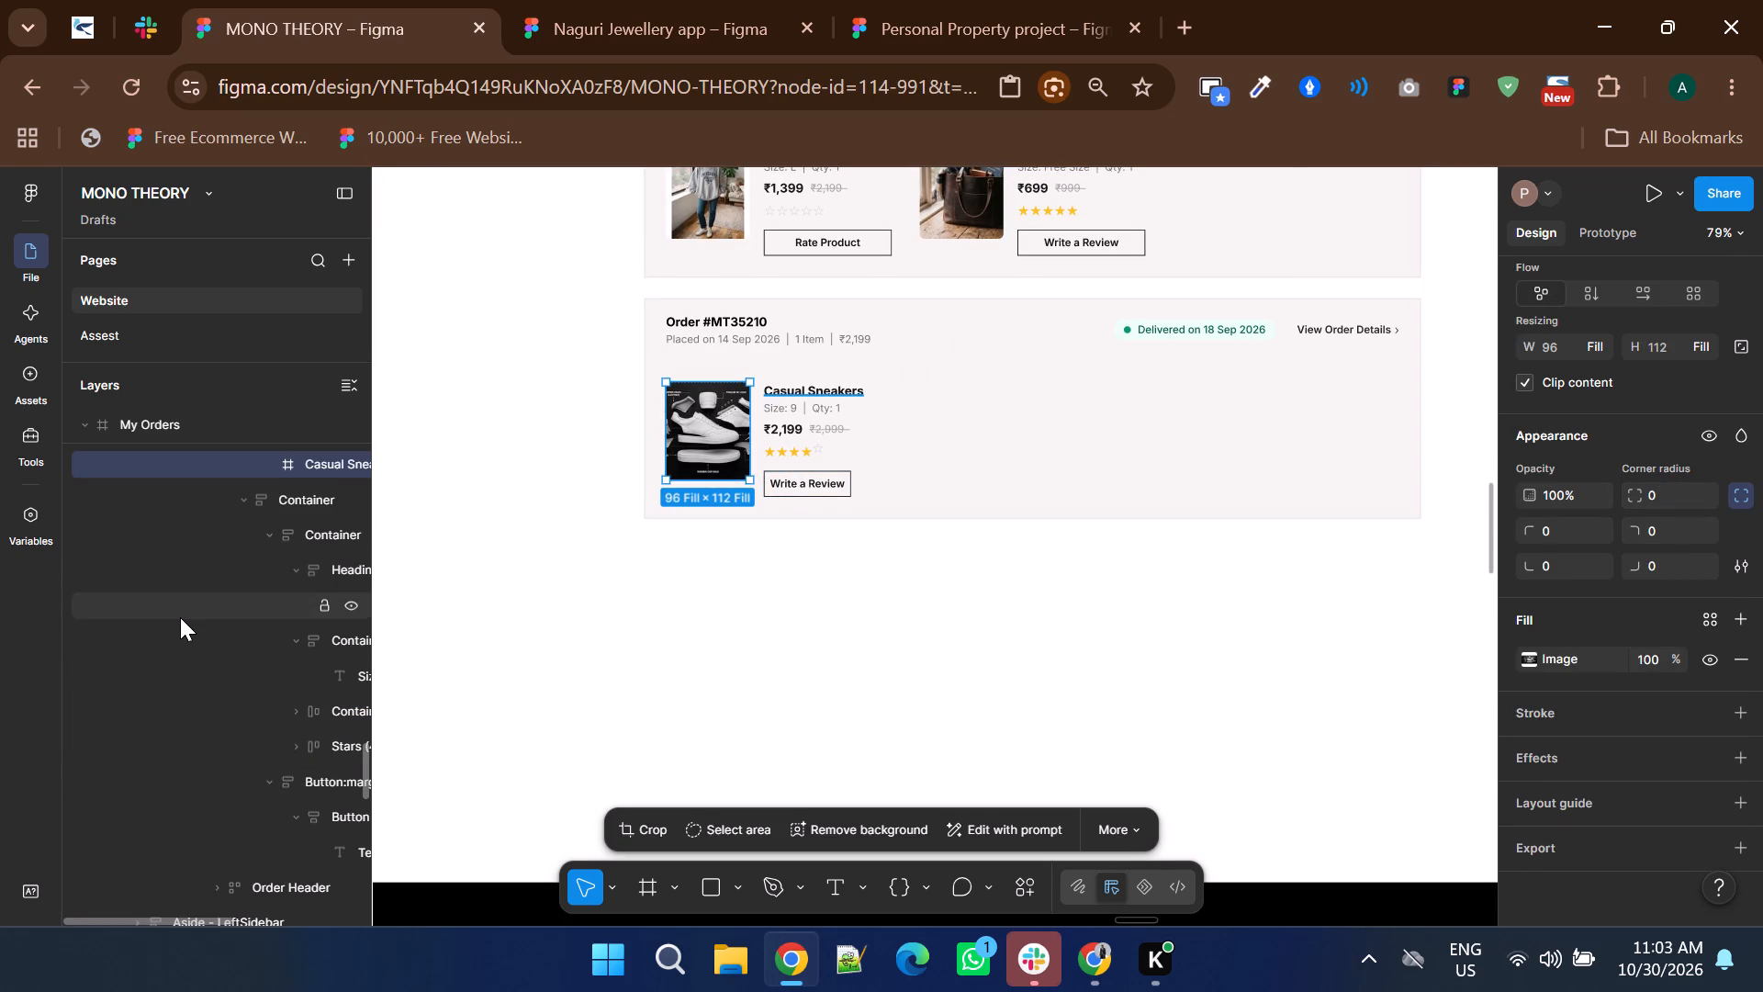
pyautogui.scroll(1, 179, 620)
pyautogui.click(297, 556)
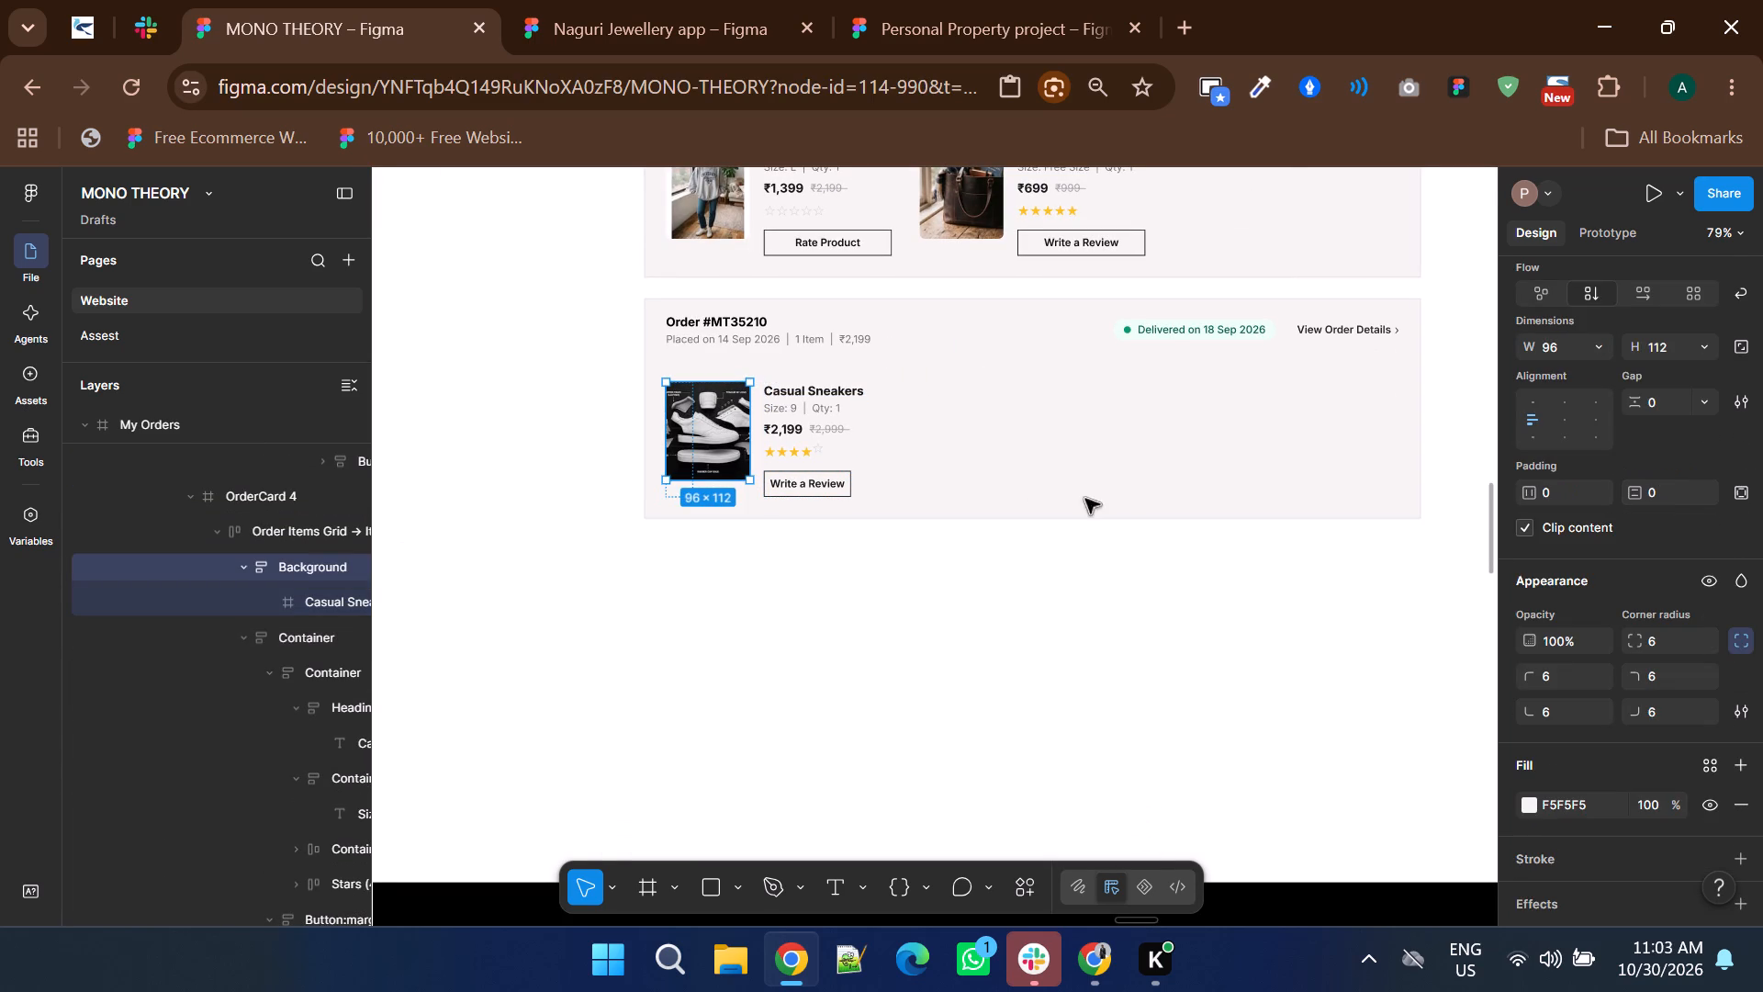
pyautogui.click(1656, 637)
pyautogui.press('Down')
pyautogui.press('Down')
pyautogui.press('Down')
pyautogui.press('Down')
pyautogui.press('Down')
pyautogui.press('Down')
pyautogui.press('Down')
pyautogui.press('Down')
pyautogui.press('Down')
pyautogui.press('Down')
pyautogui.press('Down')
pyautogui.press('Down')
pyautogui.press('Down')
pyautogui.press('Down')
pyautogui.press('Down')
pyautogui.press('Down')
pyautogui.press('Down')
pyautogui.press('Down')
pyautogui.press('Down')
pyautogui.press('Down')
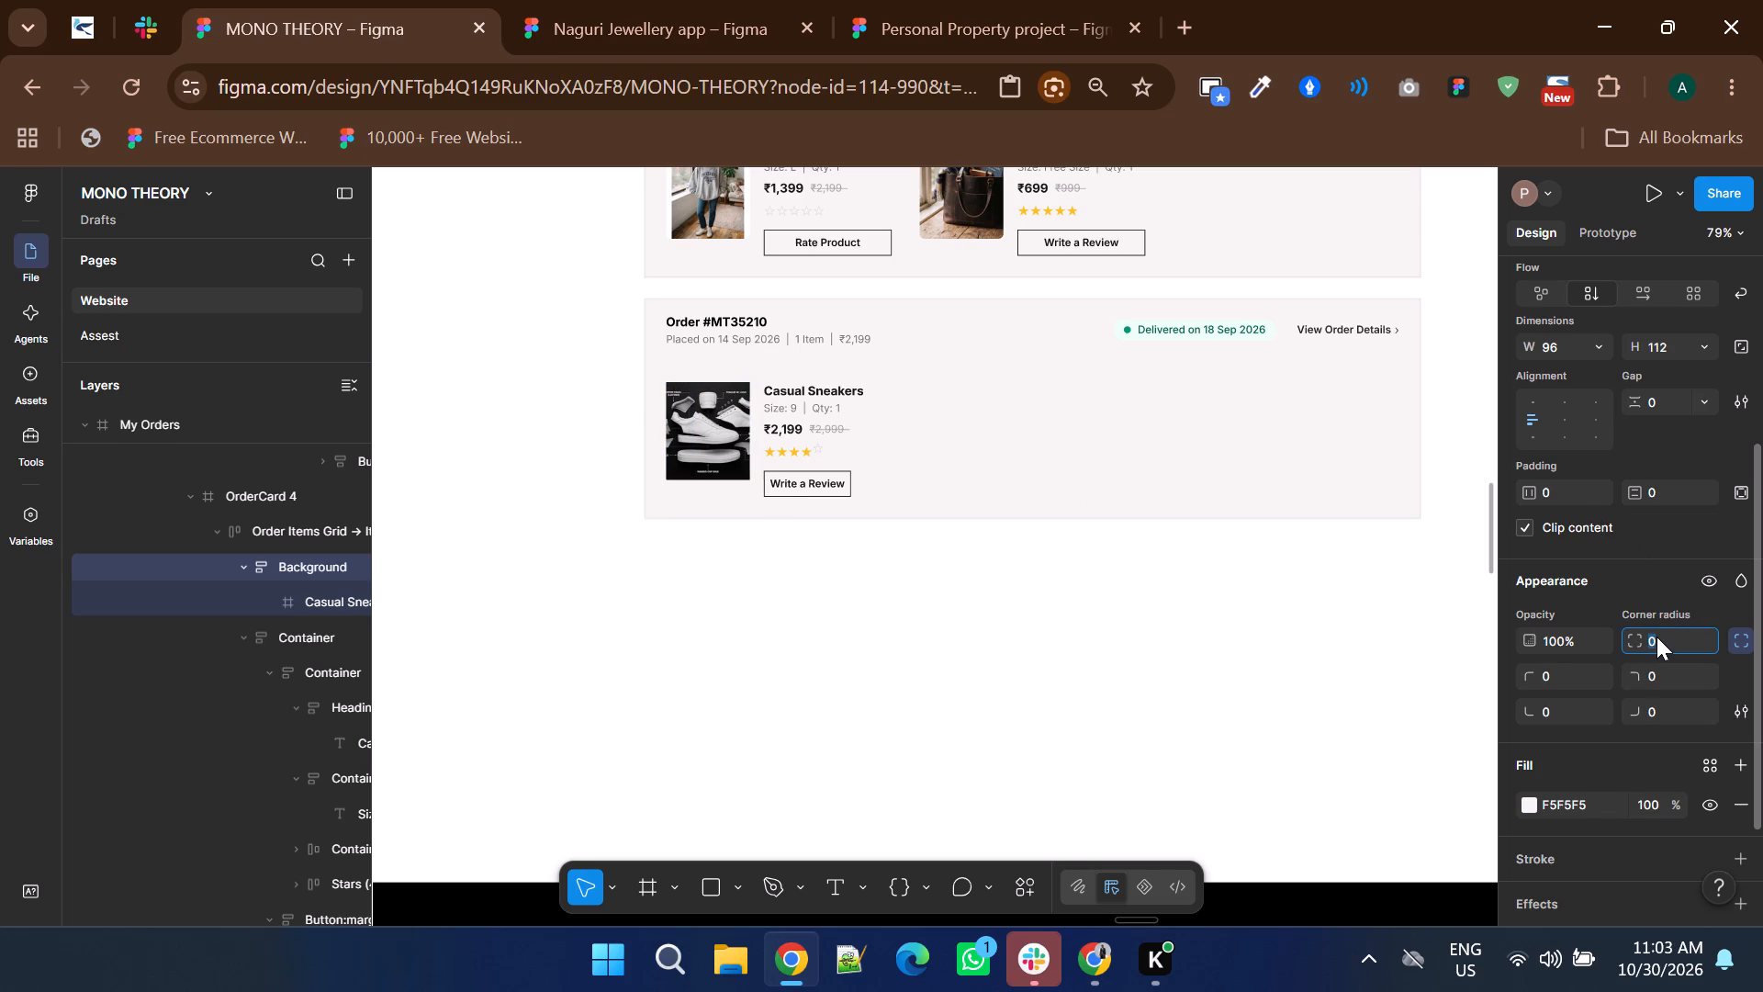
# Set the corner radius of the Background frame around the Oversized Sweatshirt image in Order #MT37118 to 0.
pyautogui.scroll(2, 1029, 659)
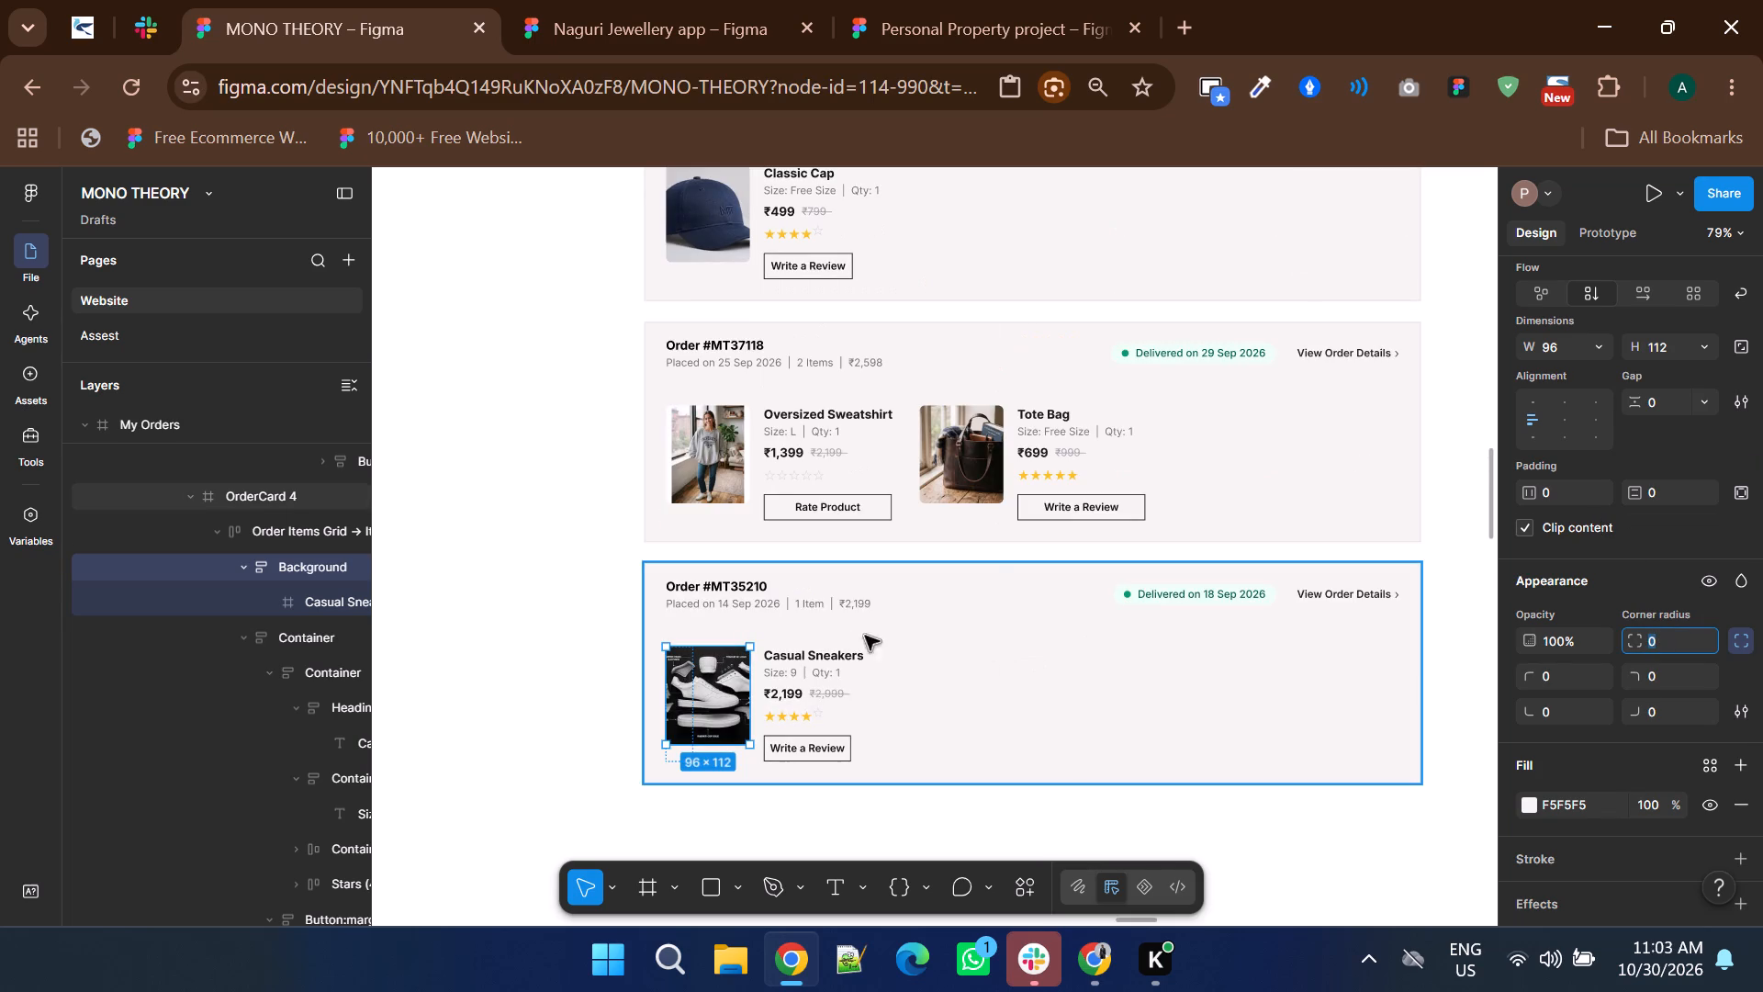
pyautogui.tripleClick(723, 448)
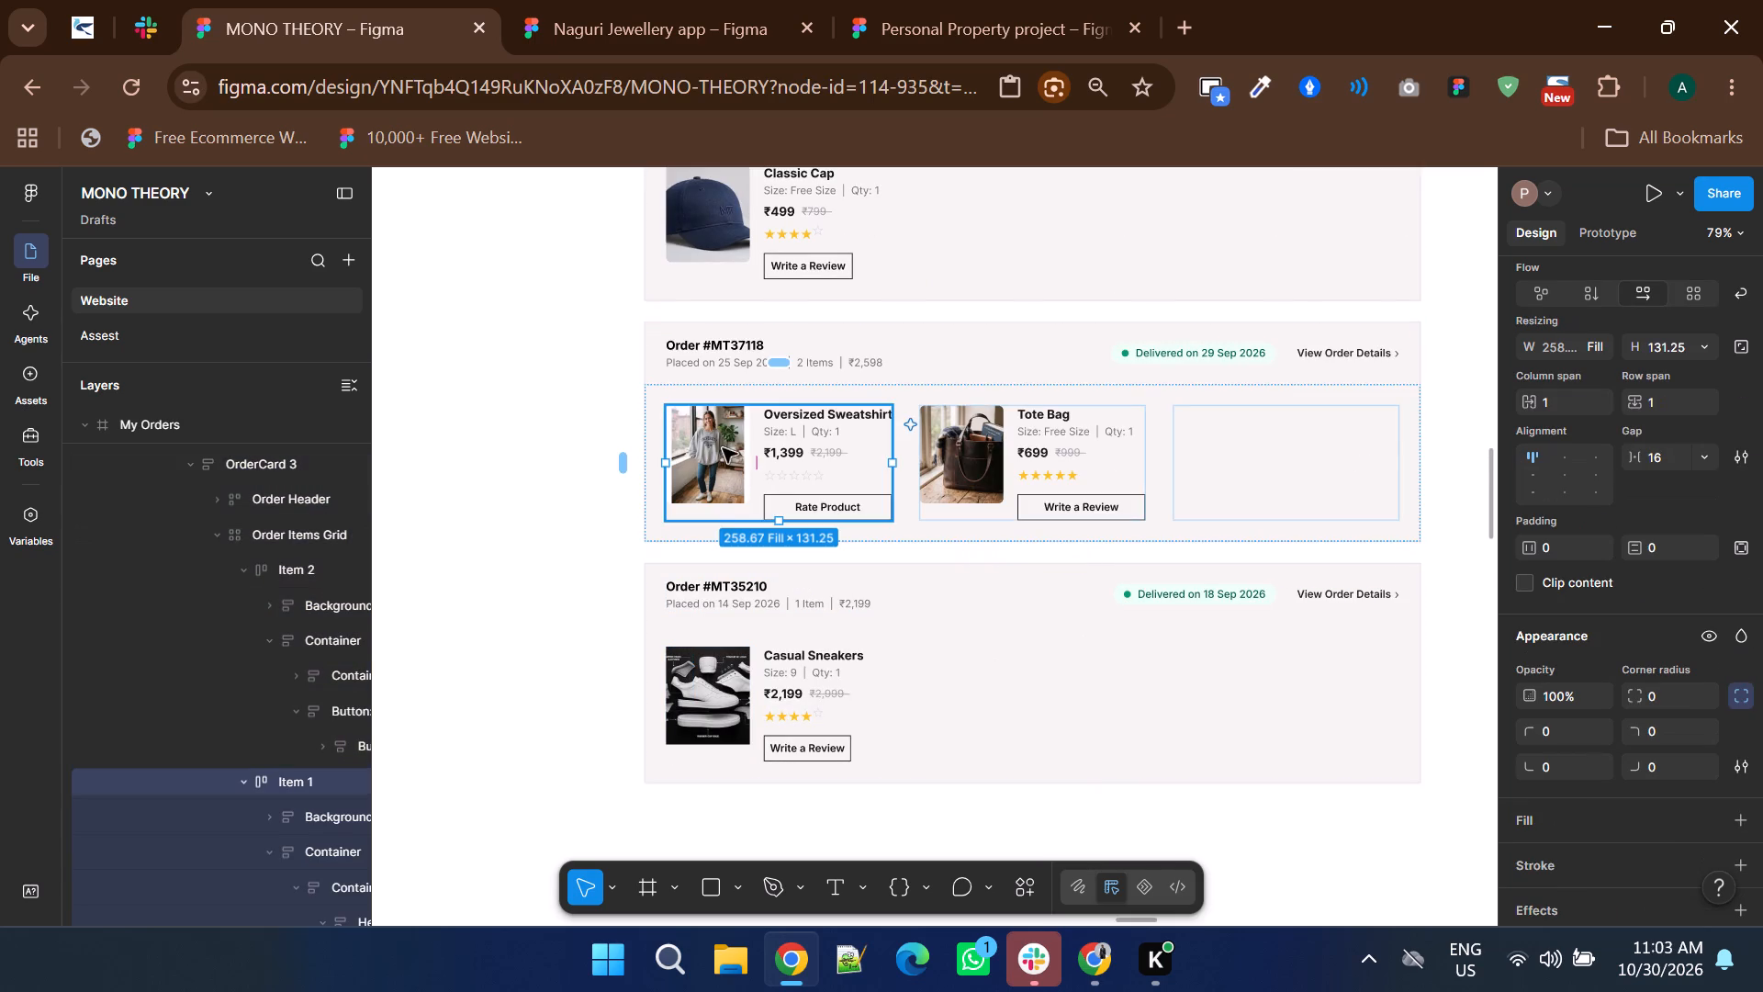
pyautogui.keyDown('ctrl'); pyautogui.scroll(3, 718, 448); pyautogui.keyUp('ctrl')
pyautogui.doubleClick(713, 456)
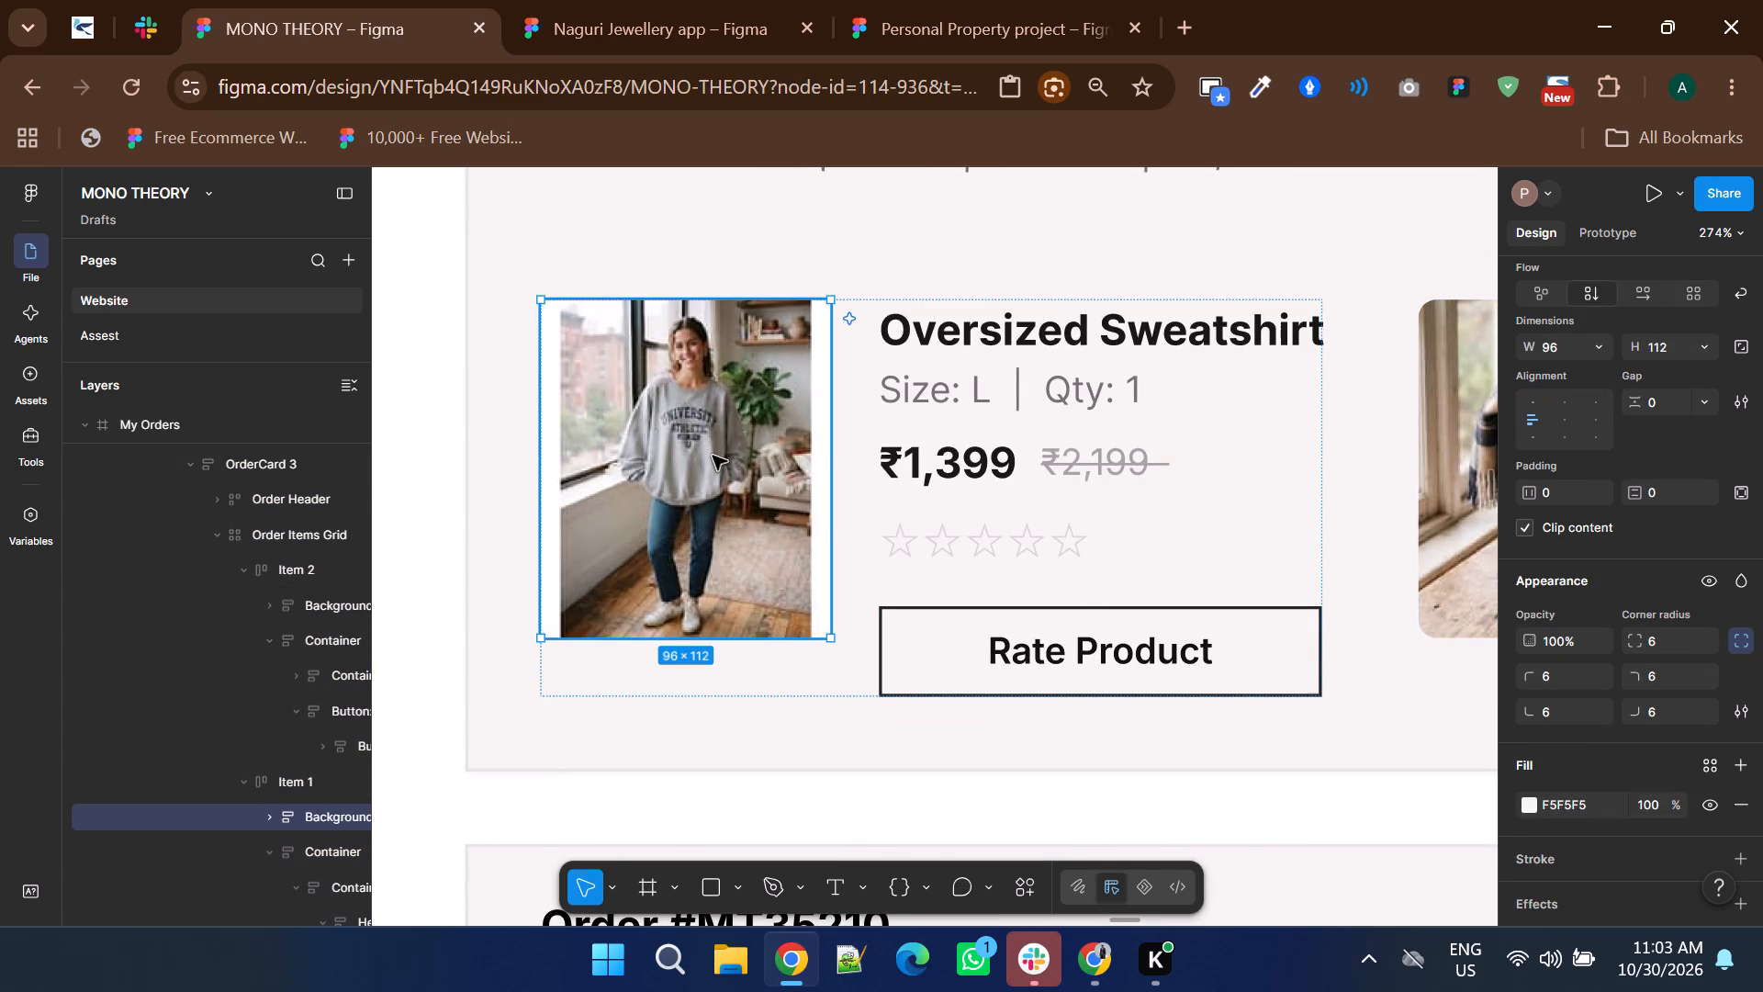
pyautogui.click(1672, 630)
pyautogui.press('Down')
pyautogui.press('Down')
pyautogui.press('Down')
pyautogui.press('Down')
pyautogui.press('Down')
pyautogui.press('Down')
pyautogui.press('Down')
pyautogui.press('Down')
pyautogui.press('Down')
pyautogui.press('Down')
pyautogui.press('Down')
pyautogui.press('Down')
pyautogui.press('Down')
pyautogui.press('Down')
pyautogui.press('Down')
pyautogui.press('Down')
pyautogui.press('Down')
pyautogui.press('Down')
pyautogui.press('Down')
pyautogui.press('Down')
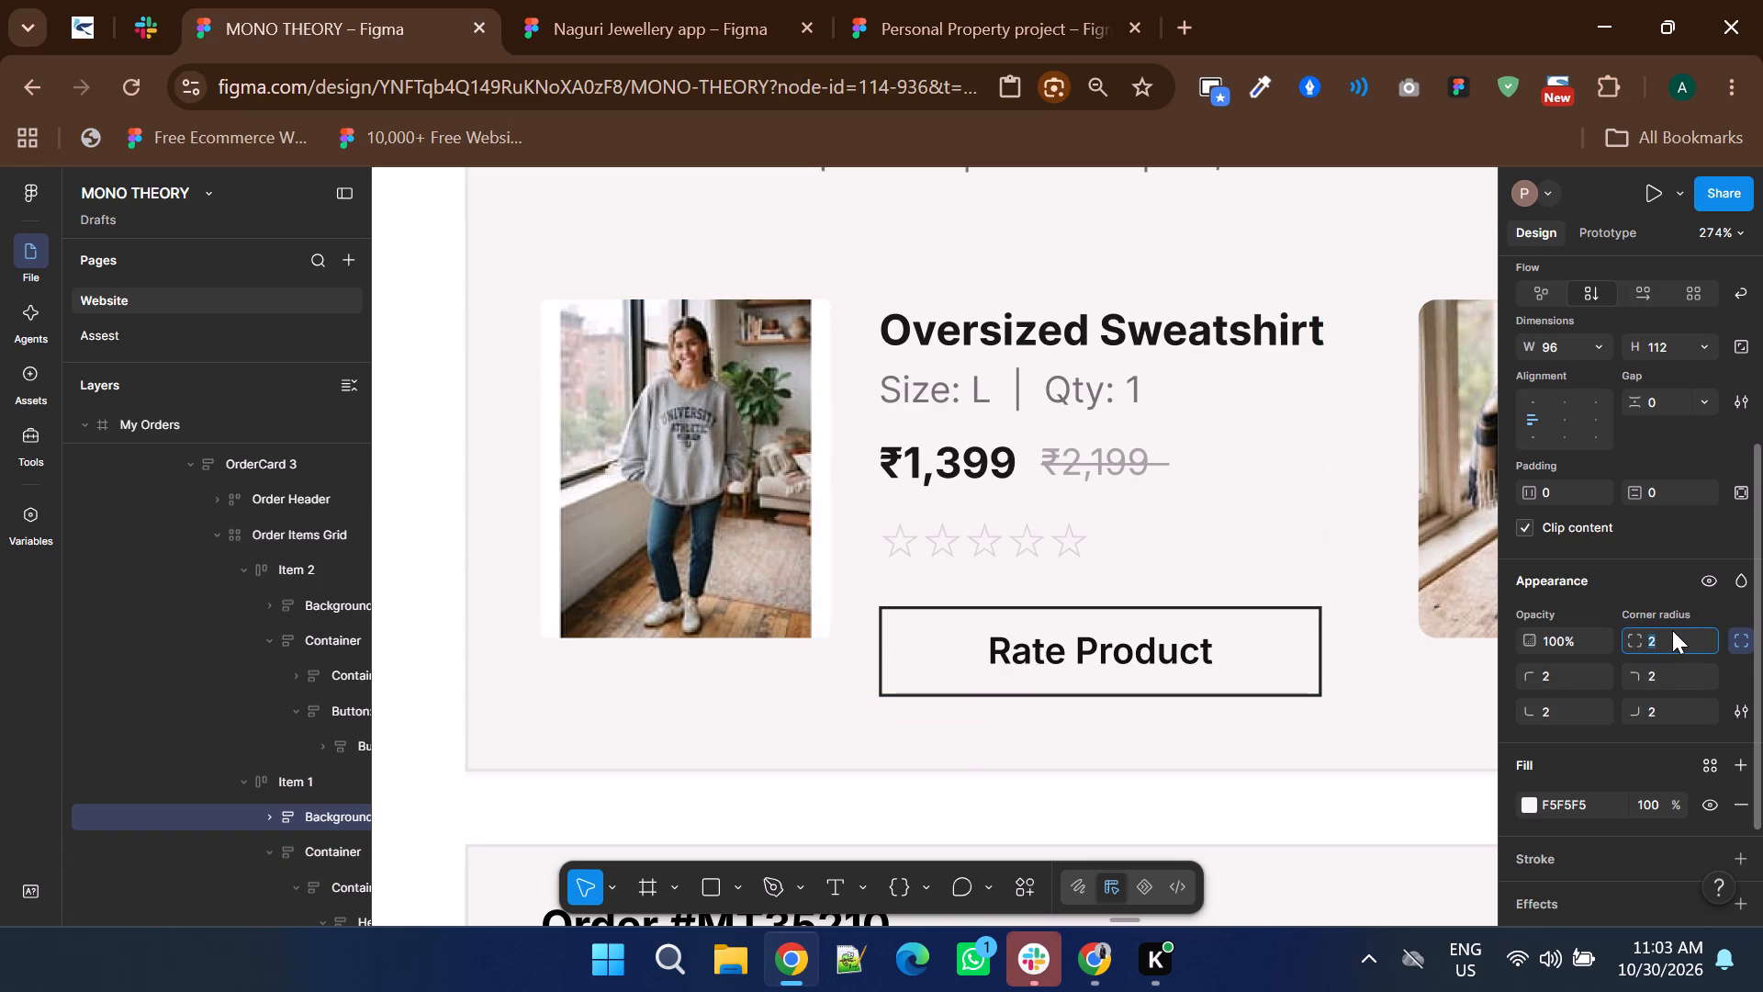
# Change the Oversized Sweatshirt image's scaling mode to Fill in Order #MT37118, close the image settings and clear the selection.
pyautogui.keyDown('ctrl'); pyautogui.click(739, 374); pyautogui.keyUp('ctrl')
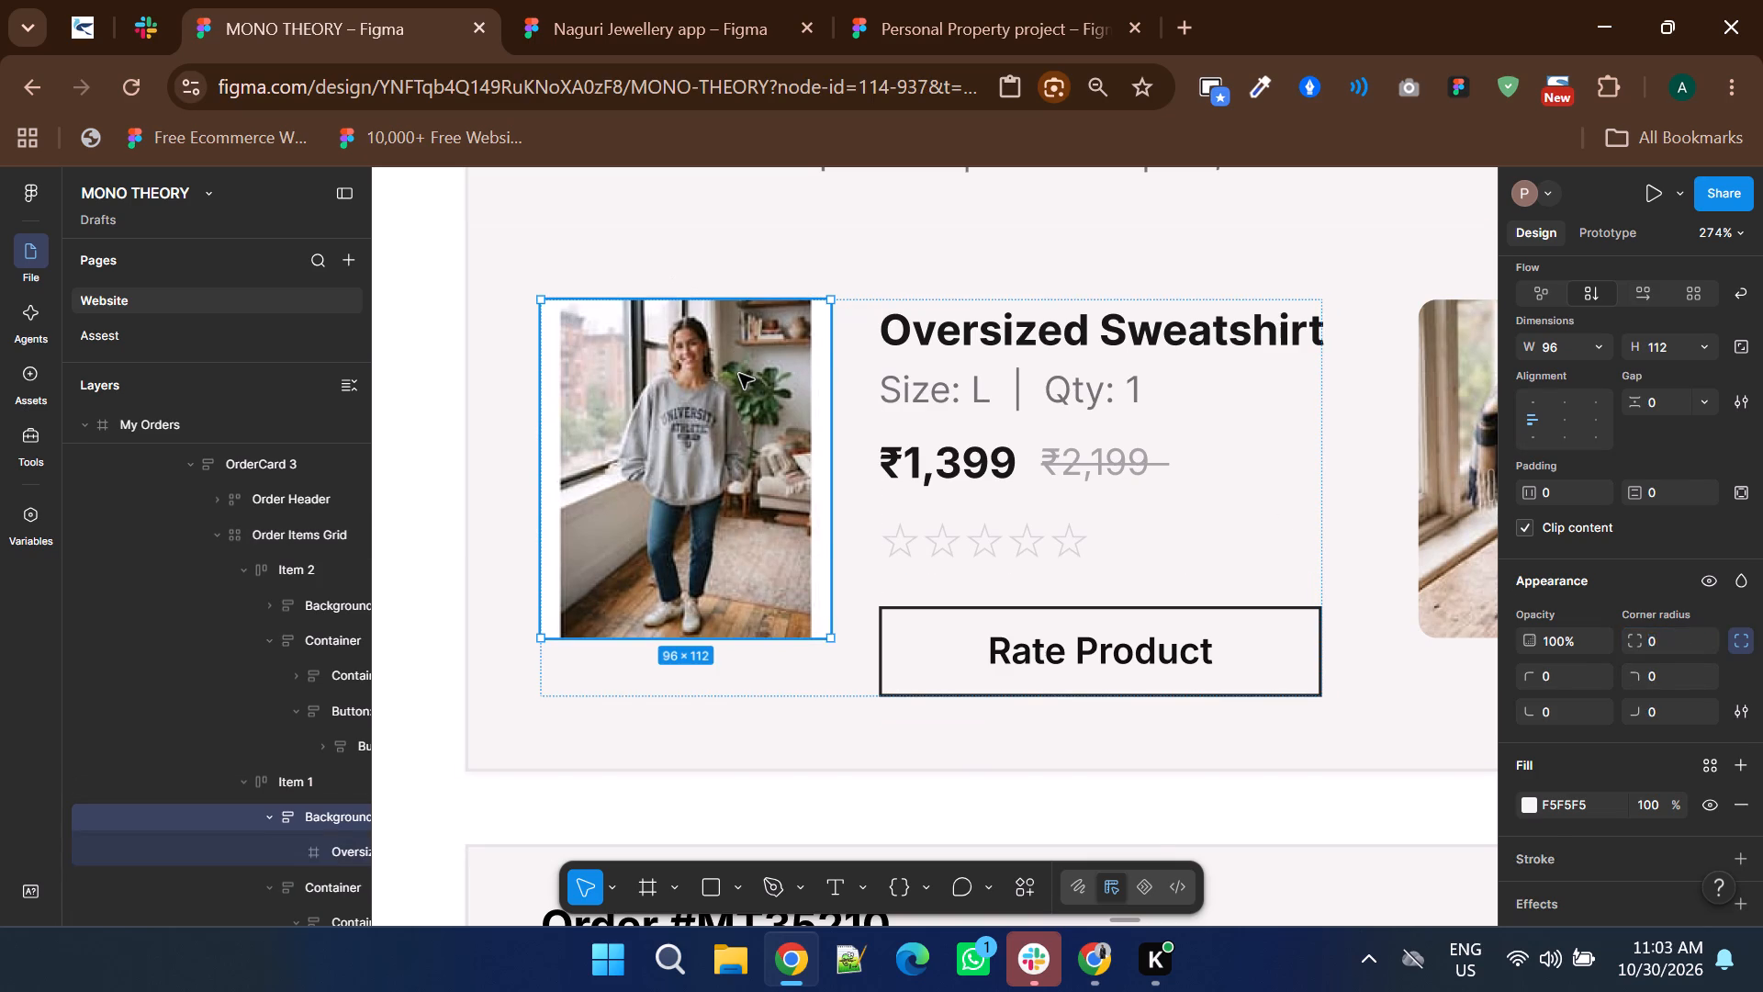
pyautogui.doubleClick(749, 373)
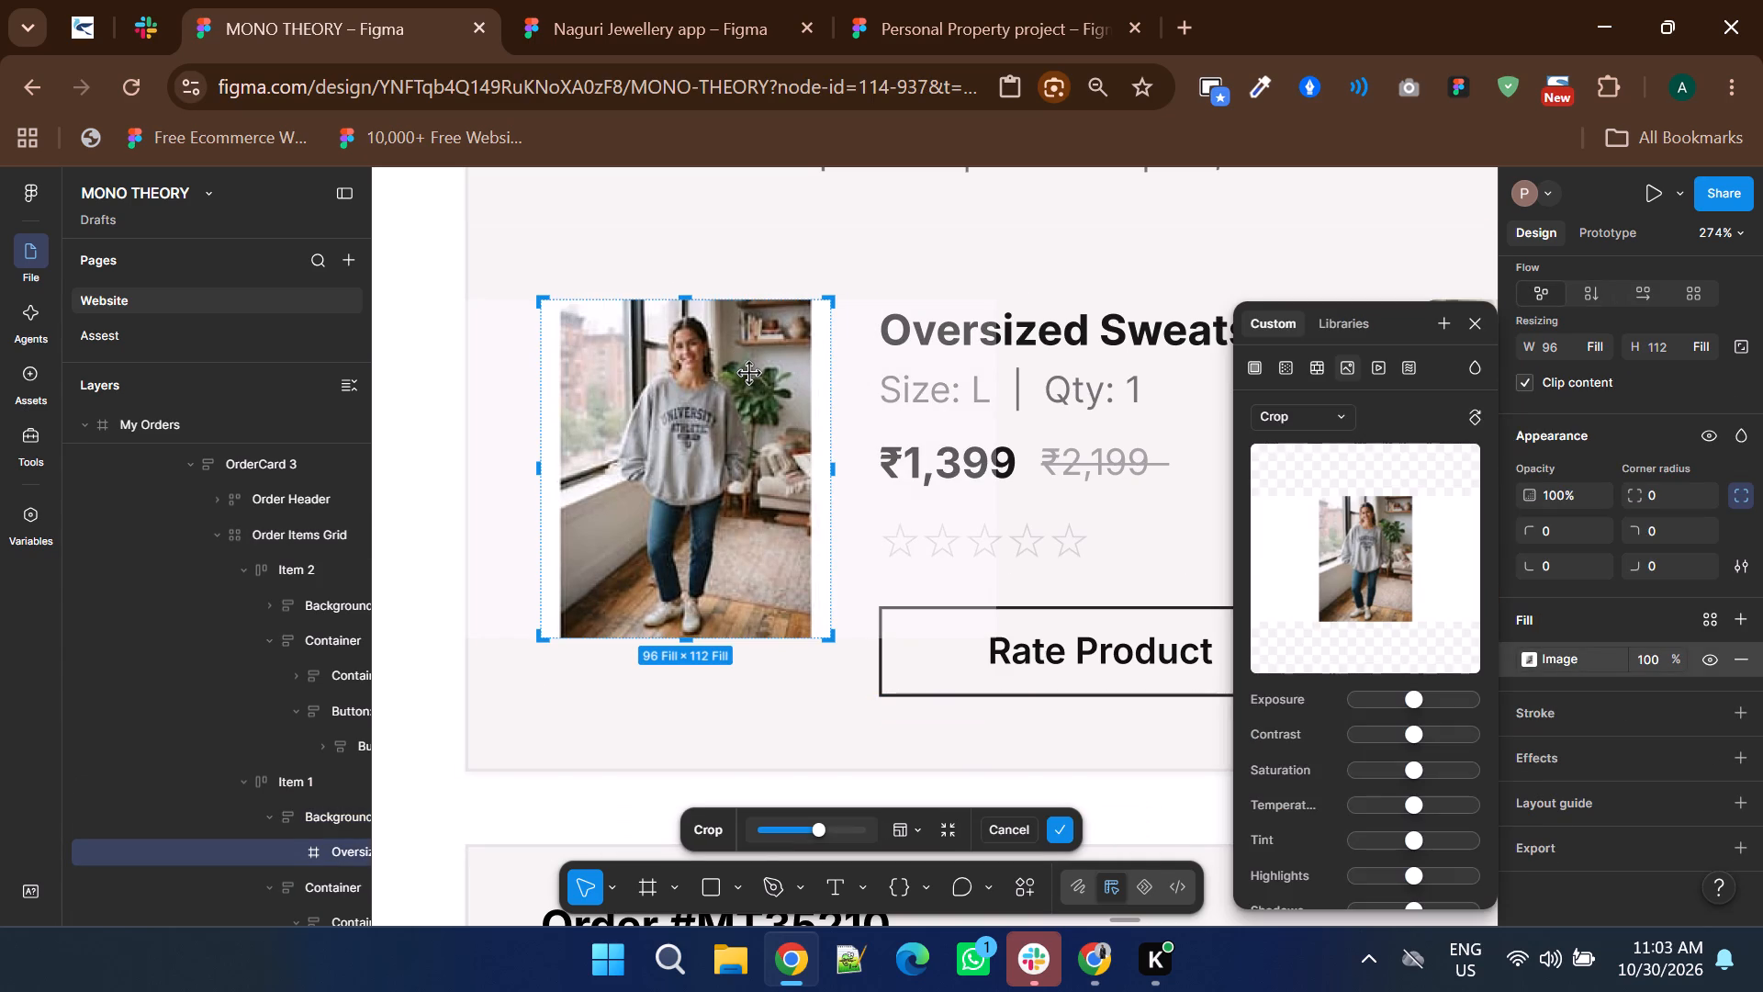
pyautogui.click(1317, 423)
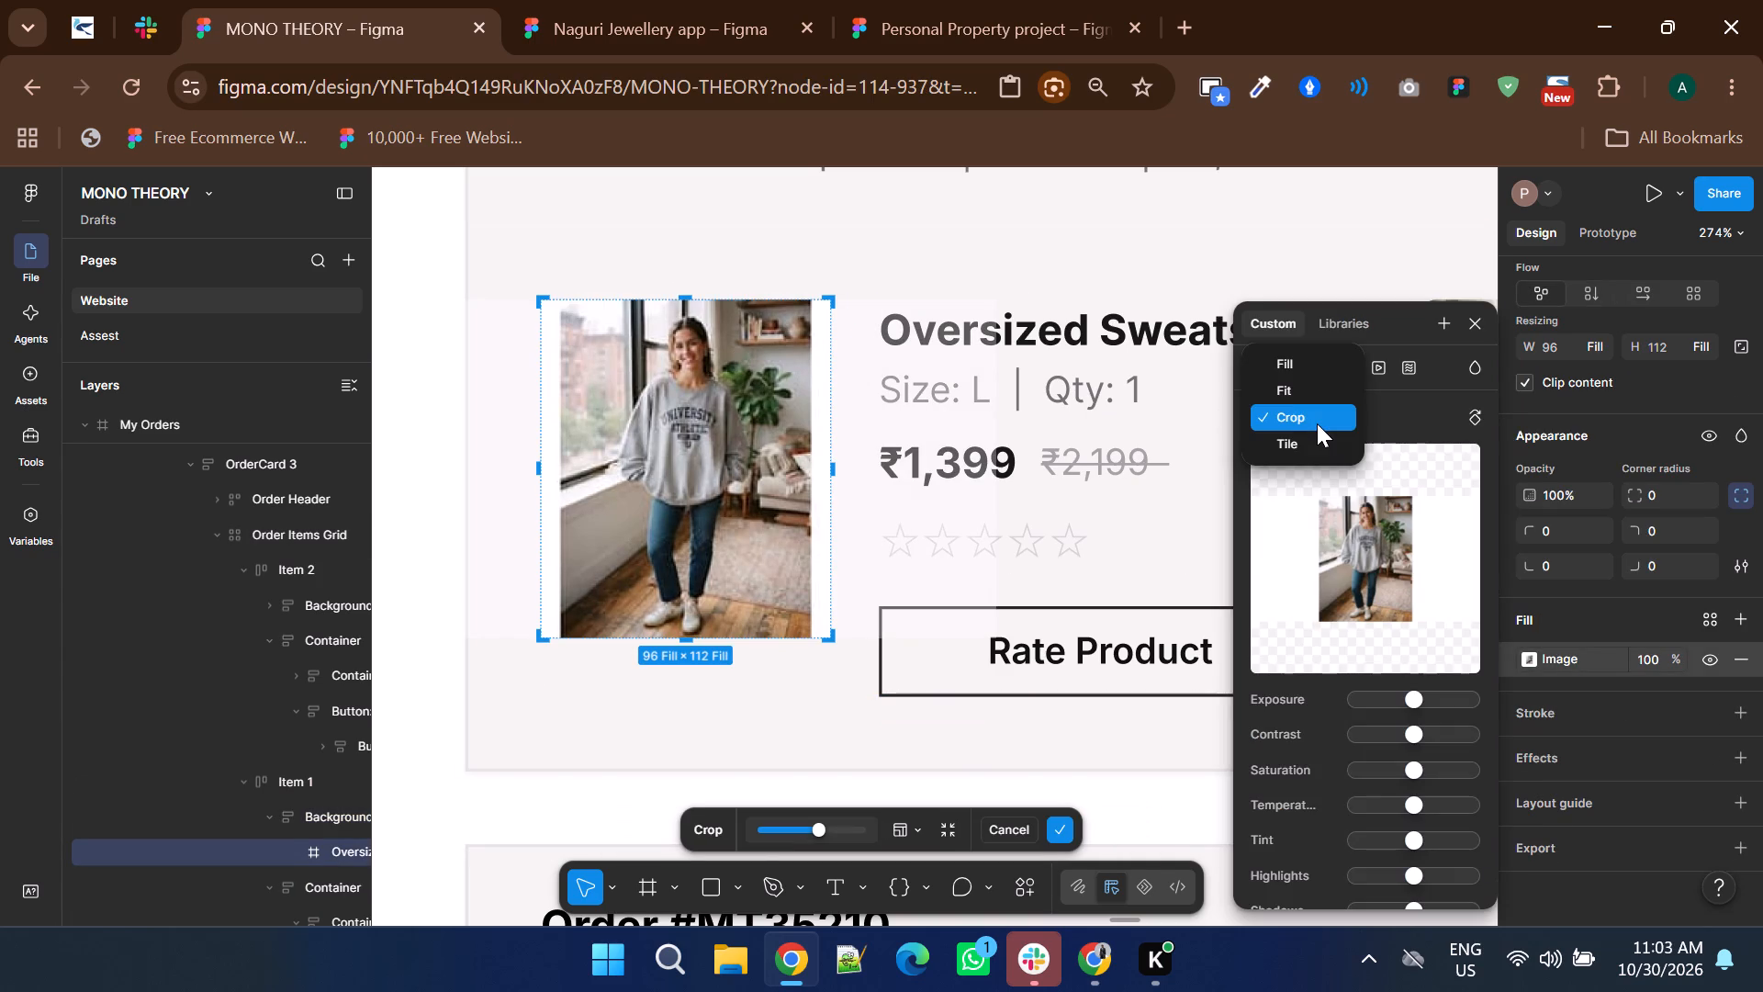
pyautogui.click(1301, 368)
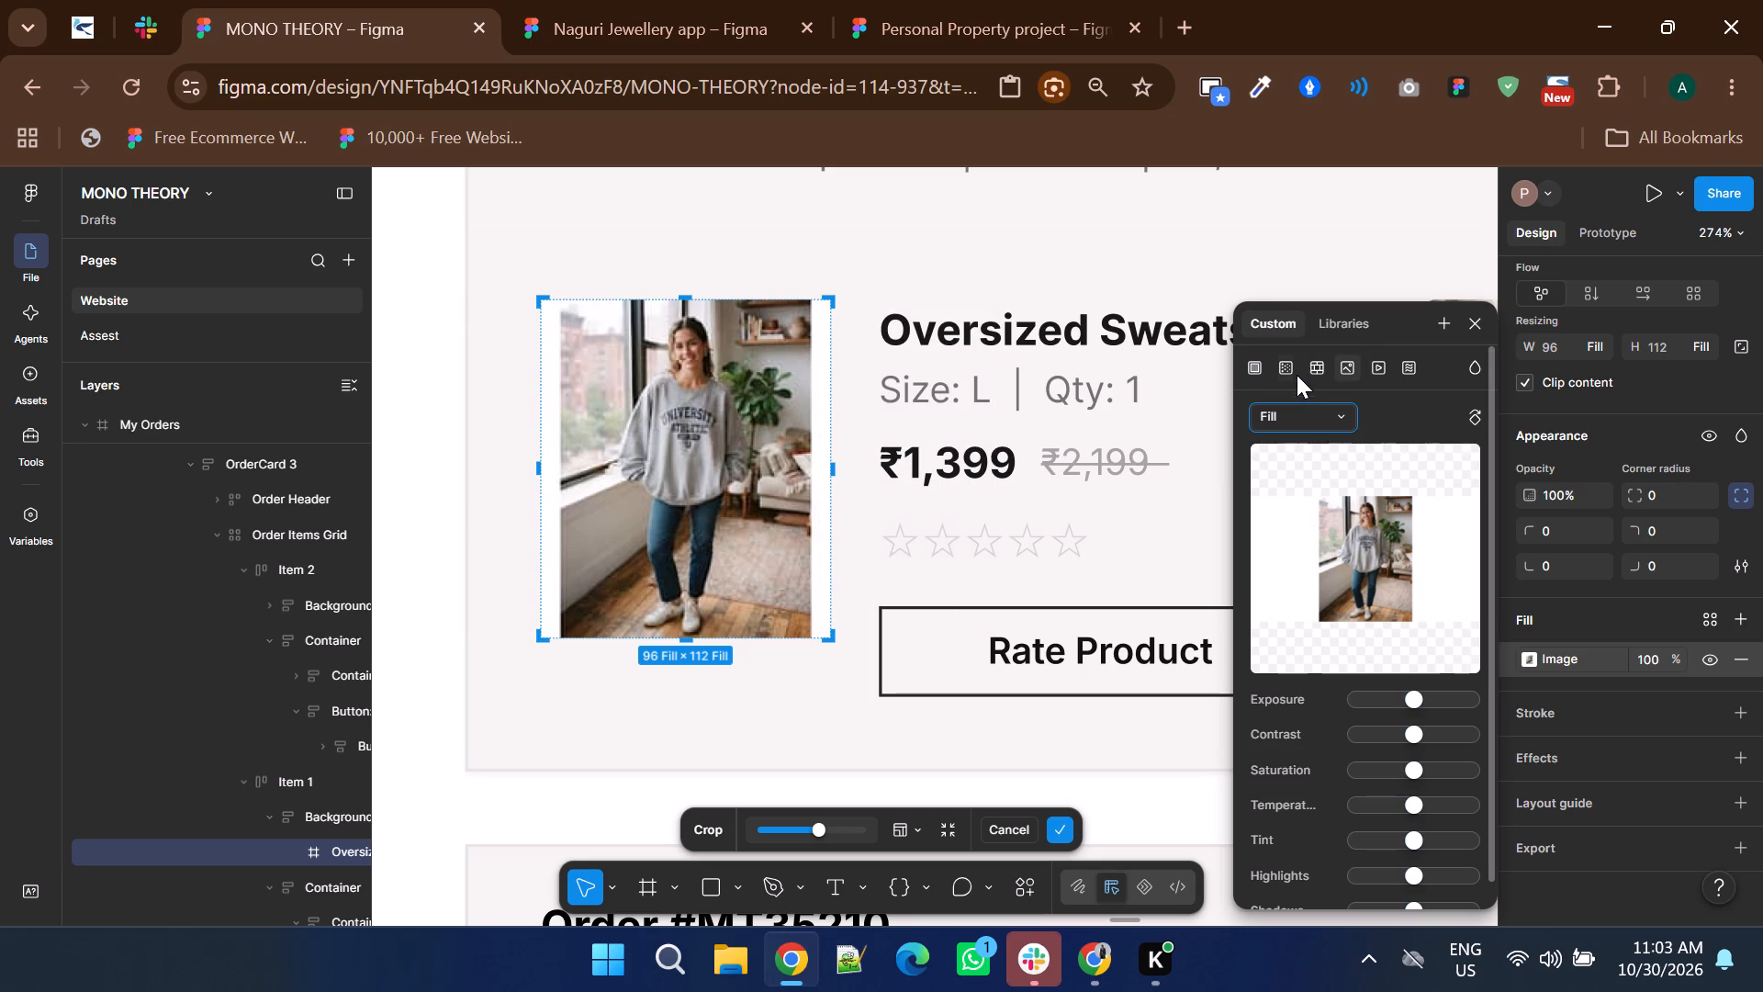
pyautogui.click(814, 447)
pyautogui.doubleClick(758, 434)
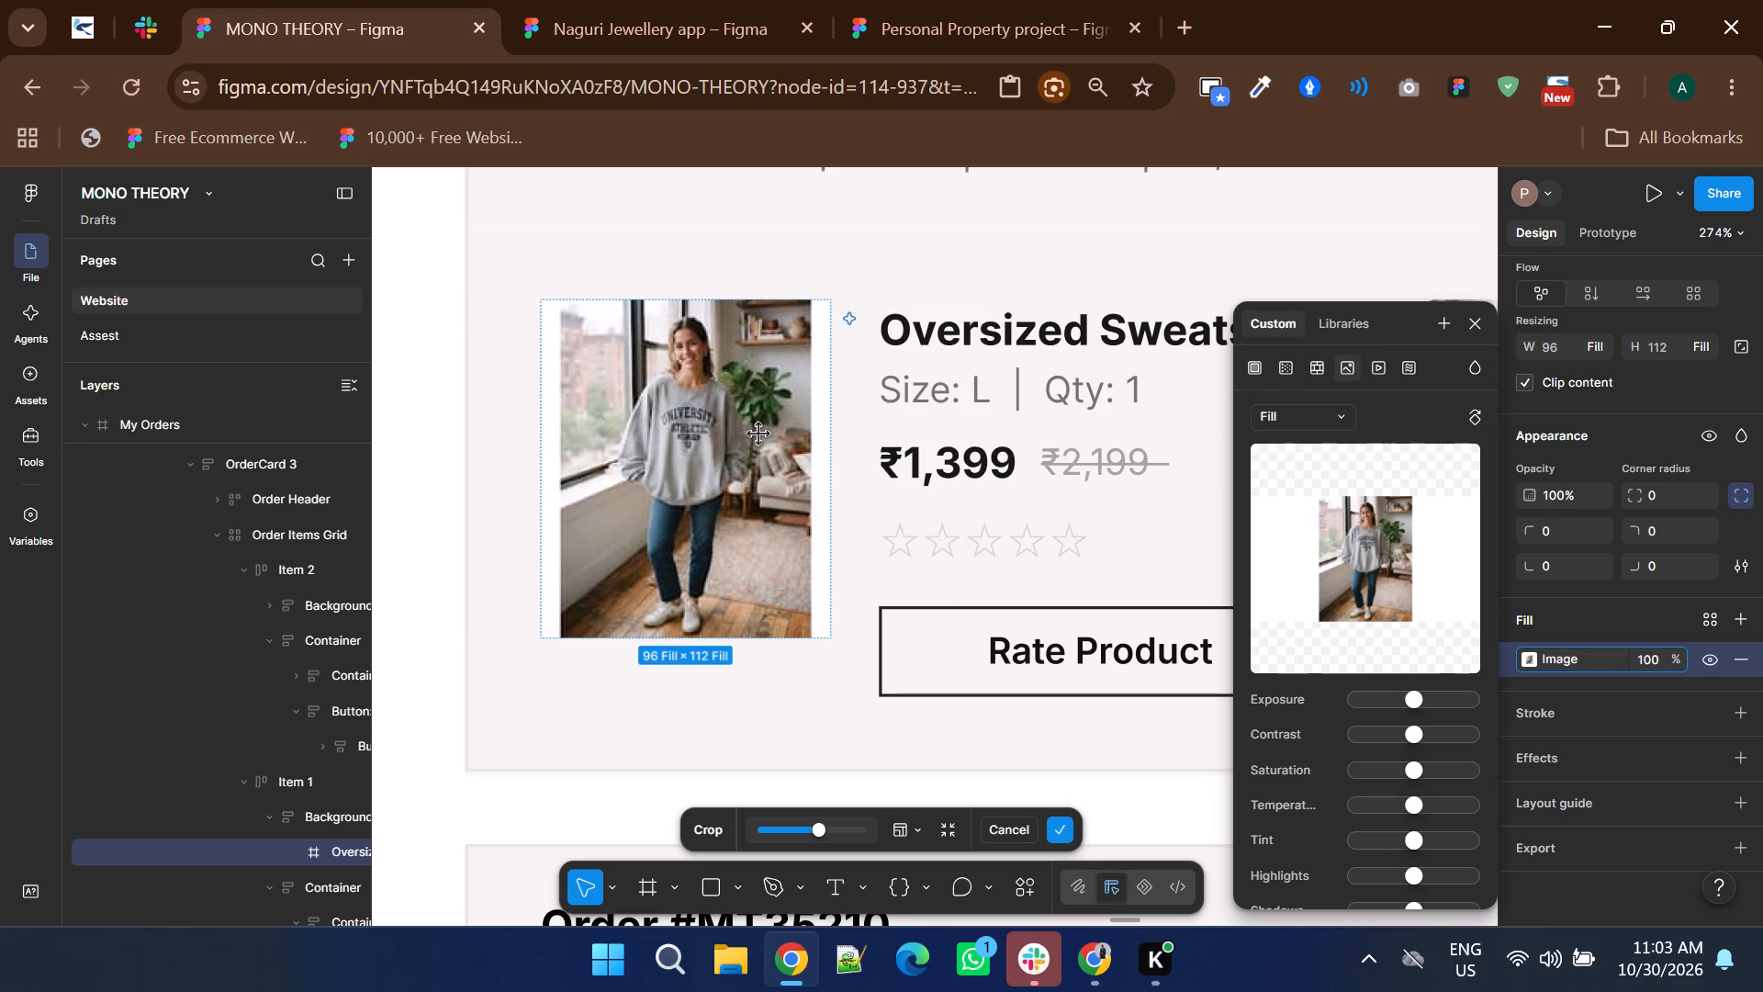
pyautogui.click(397, 512)
pyautogui.doubleClick(397, 512)
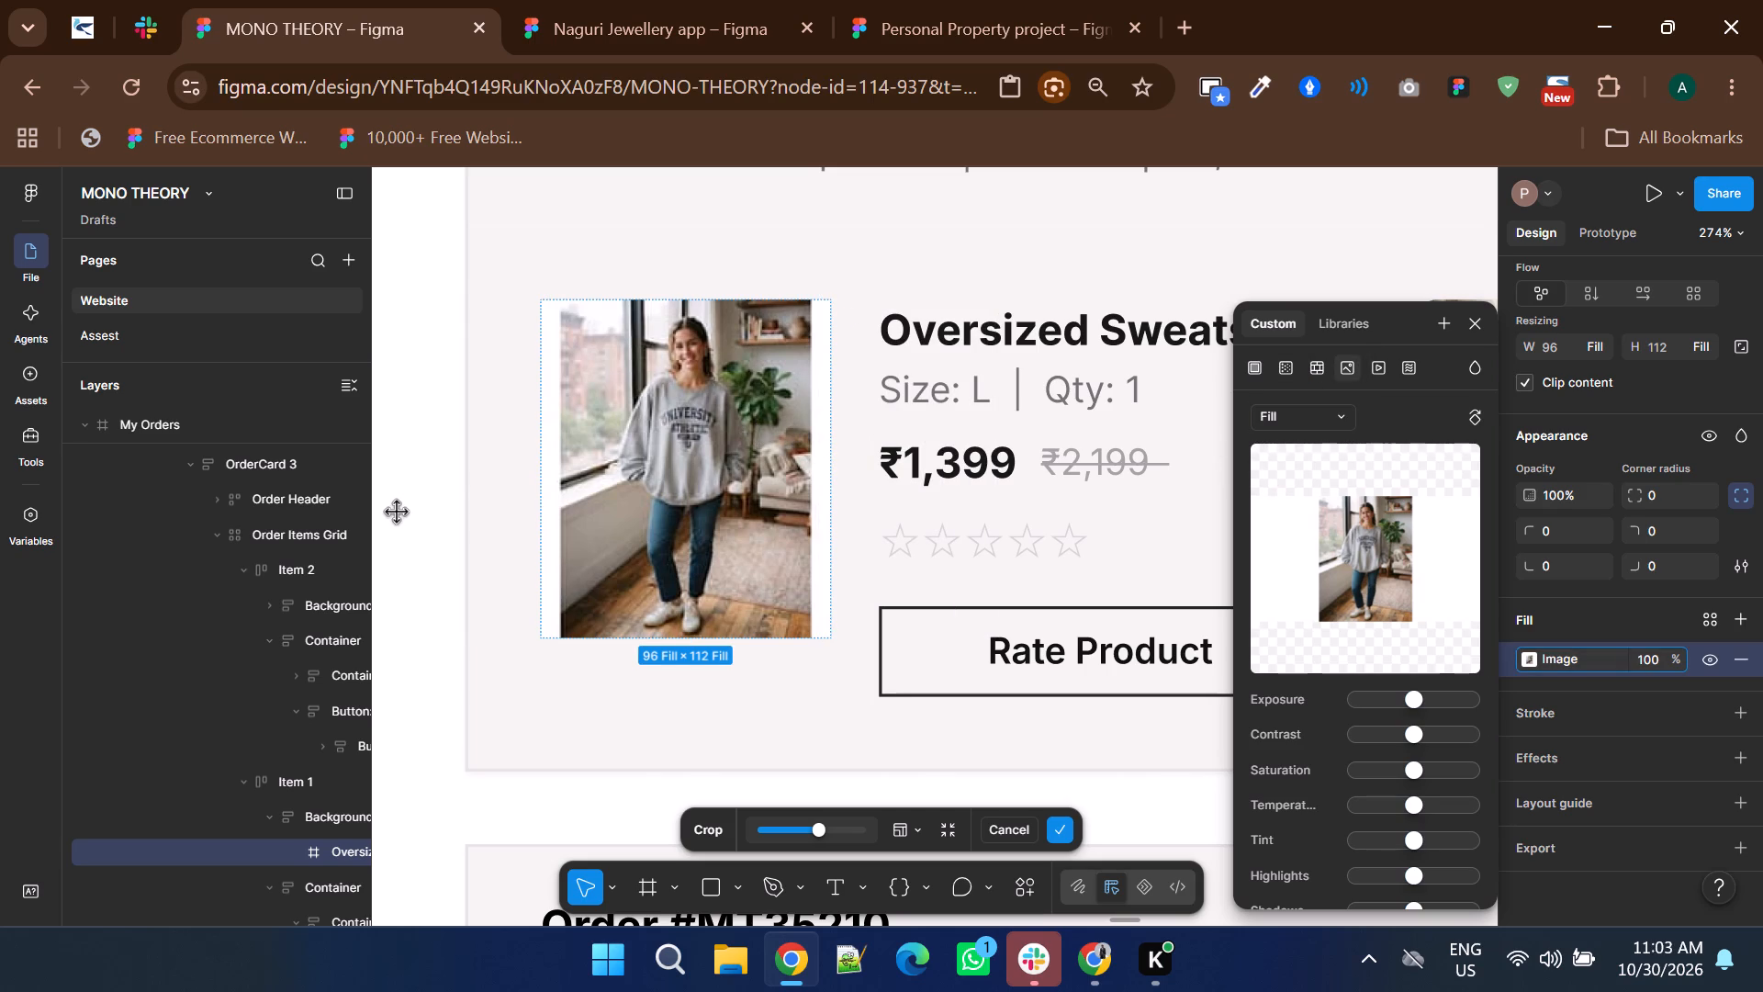
pyautogui.tripleClick(397, 512)
pyautogui.keyDown('ctrl'); pyautogui.scroll(-2, 917, 547); pyautogui.keyUp('ctrl')
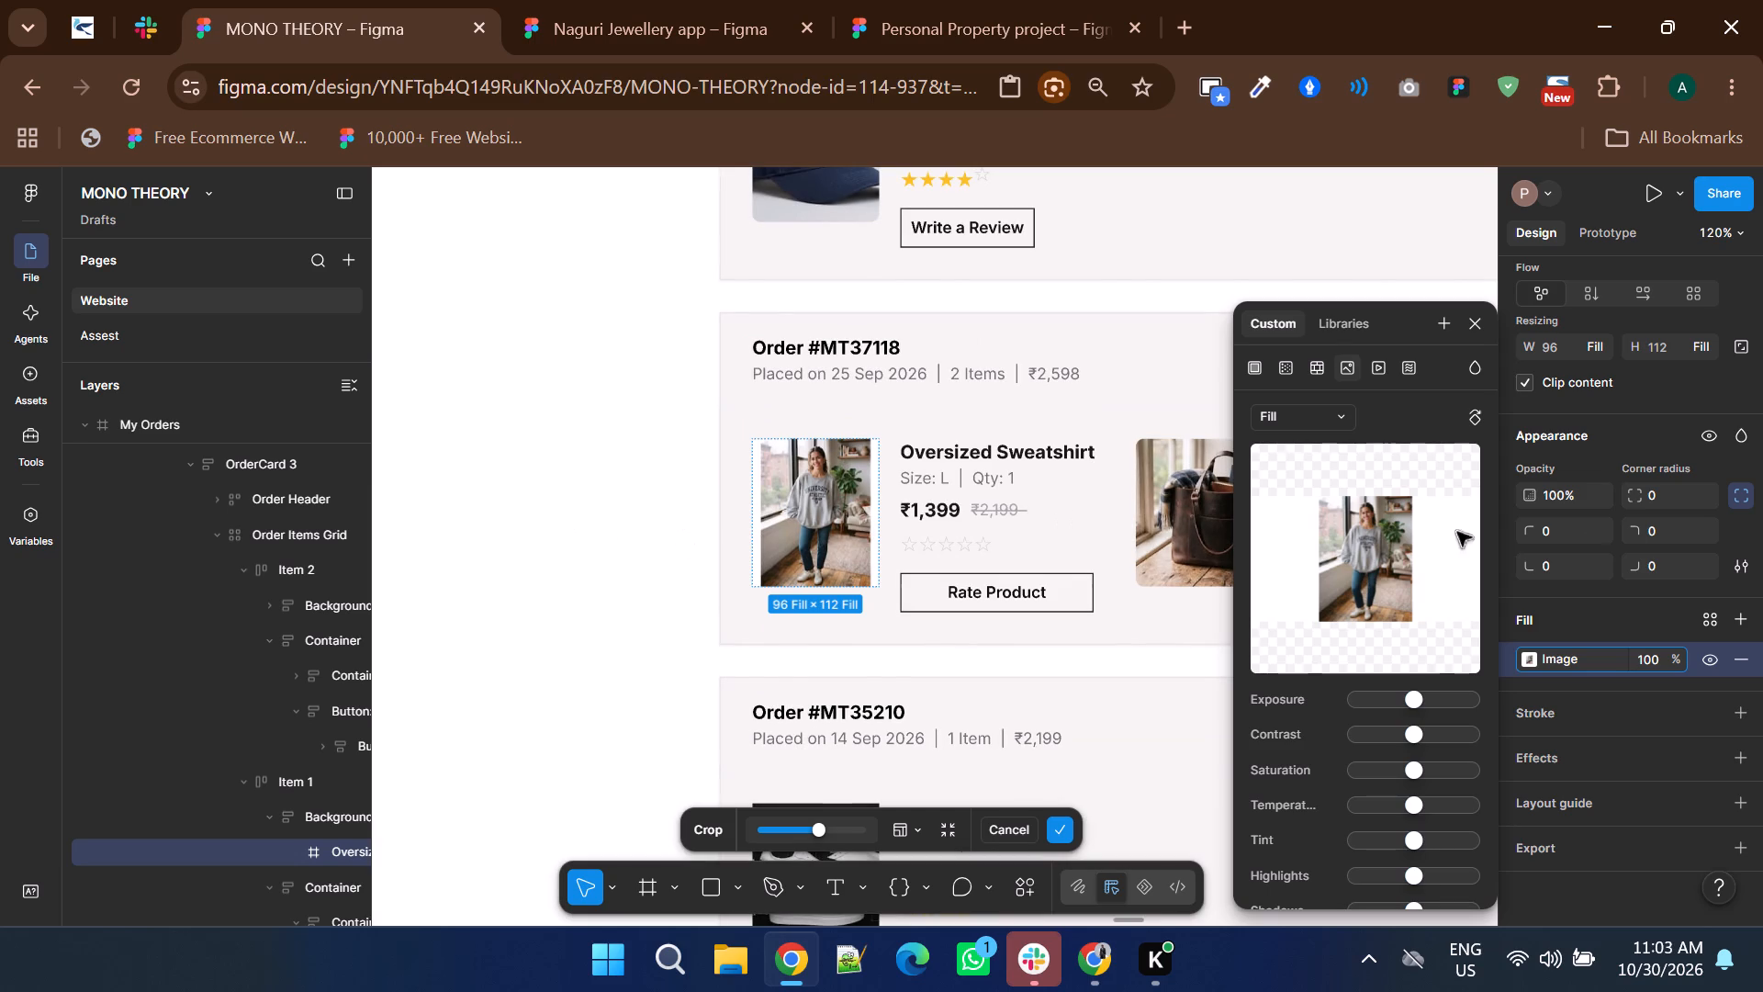
pyautogui.click(1471, 333)
pyautogui.doubleClick(605, 527)
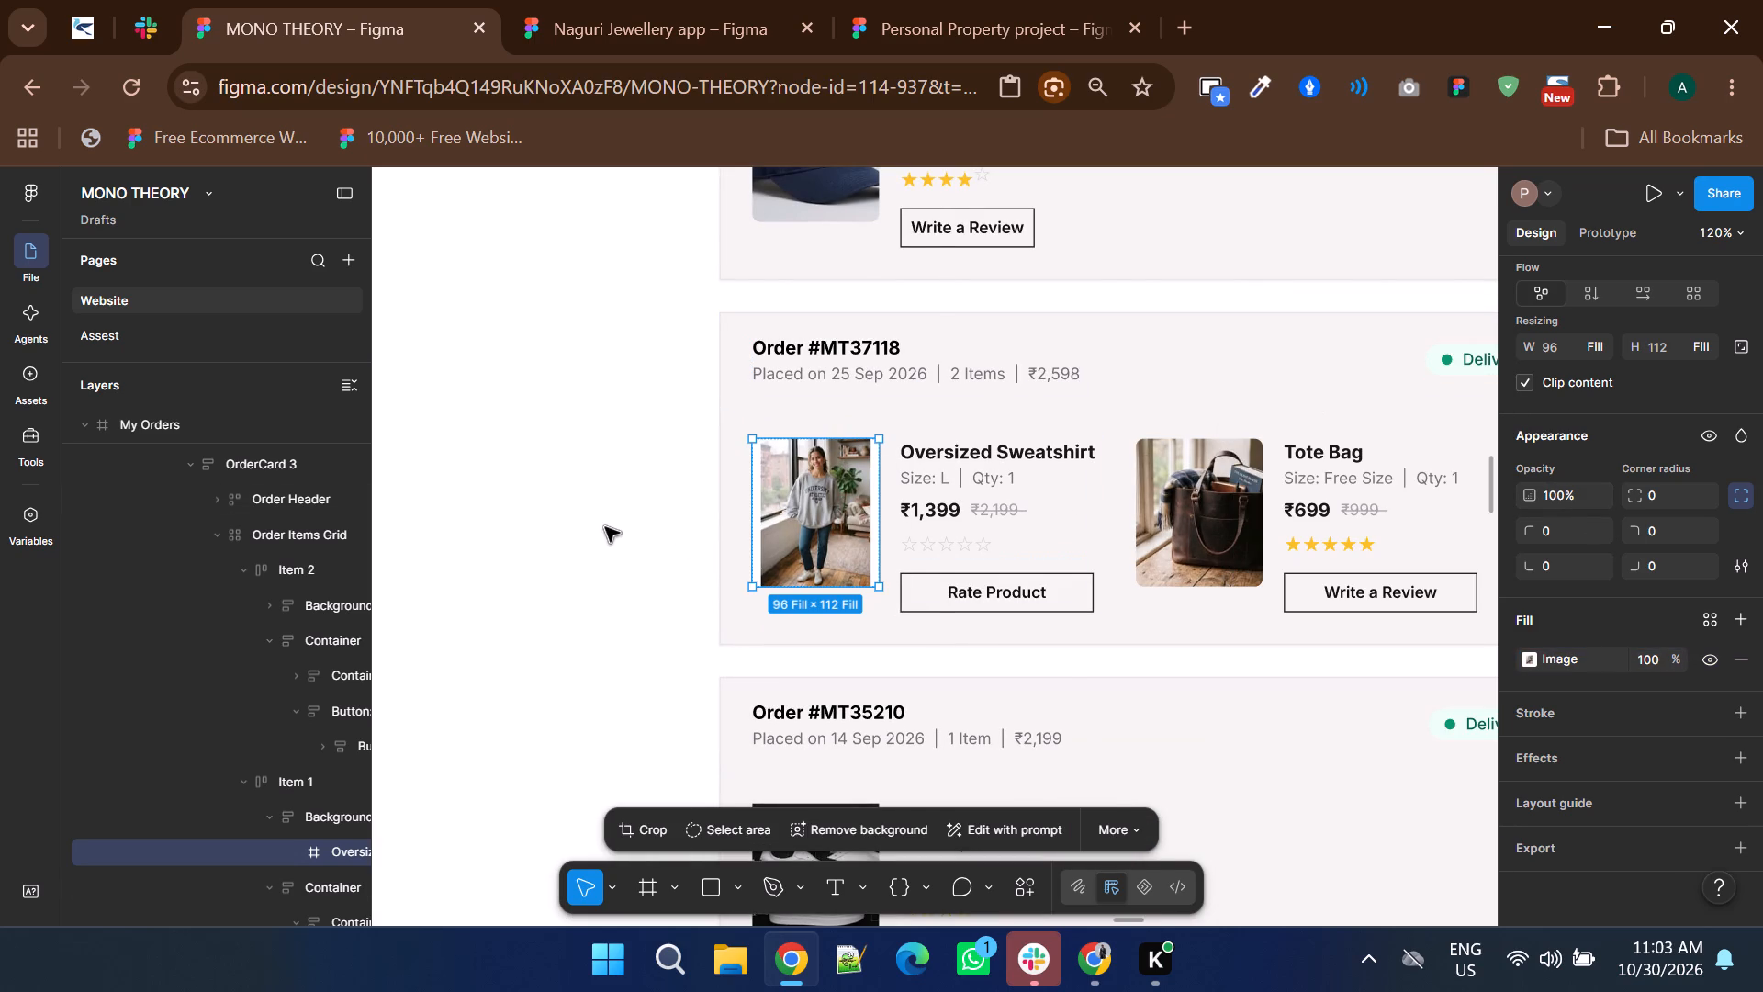
pyautogui.doubleClick(592, 533)
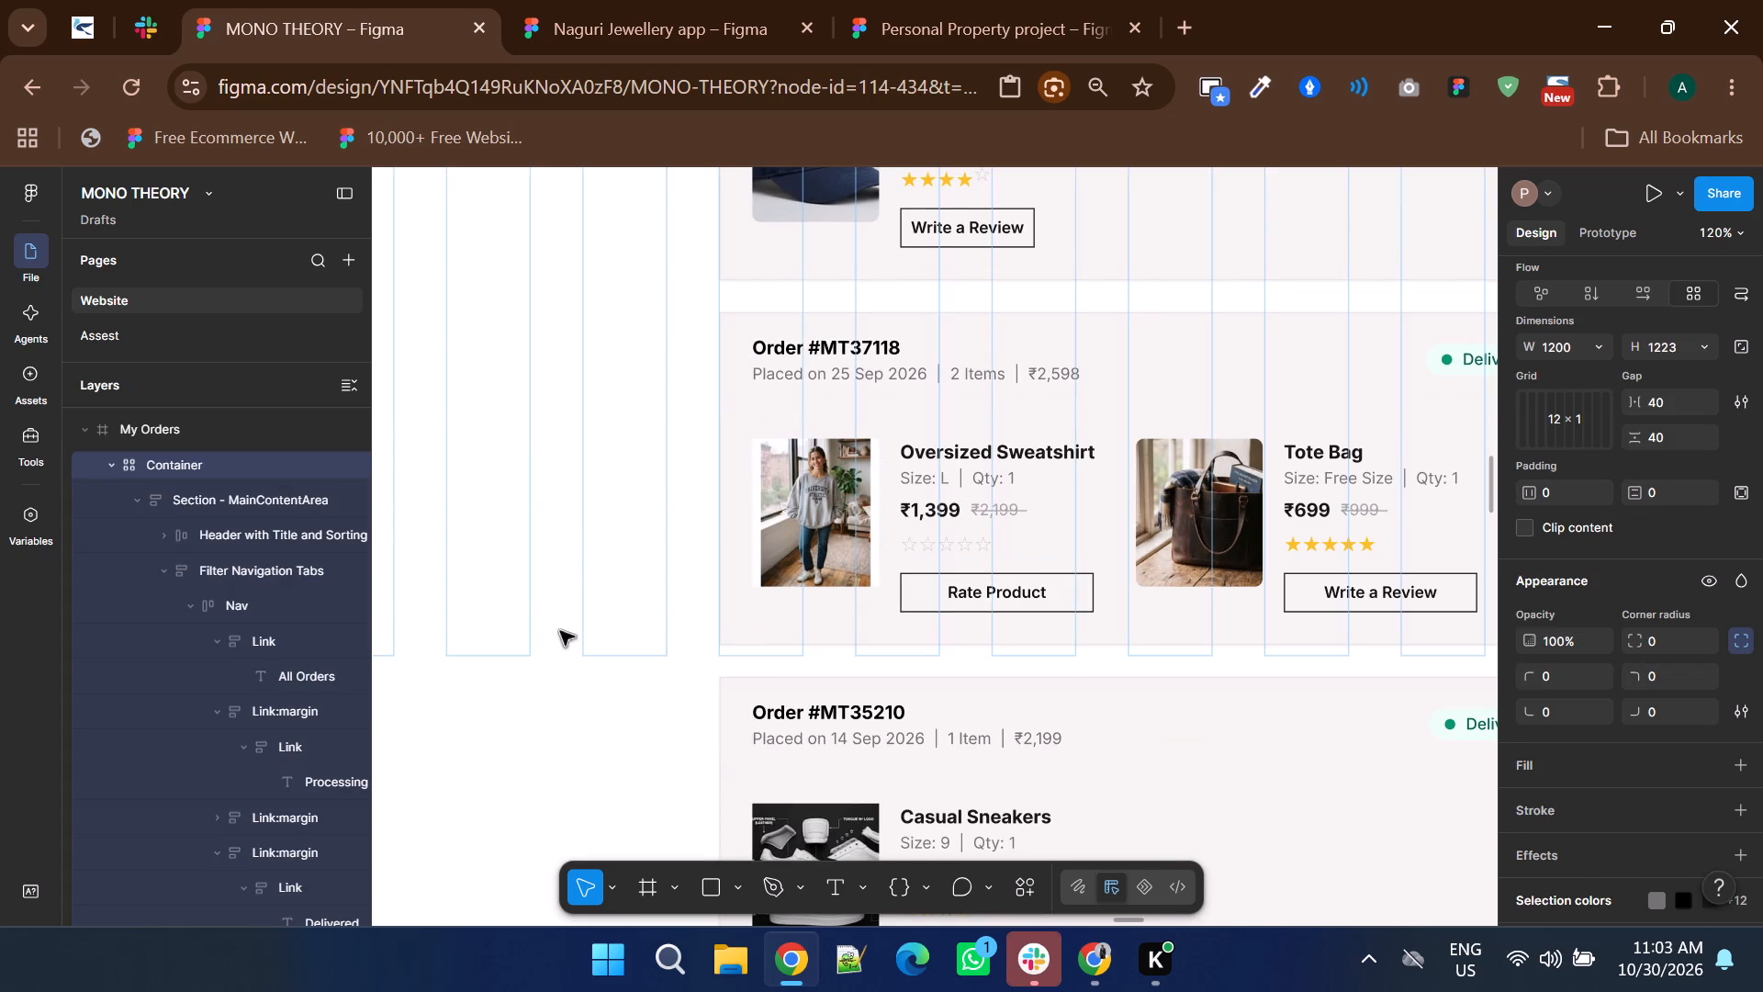
pyautogui.click(545, 744)
pyautogui.tripleClick(545, 744)
pyautogui.keyDown('ctrl'); pyautogui.scroll(-4, 665, 686); pyautogui.keyUp('ctrl')
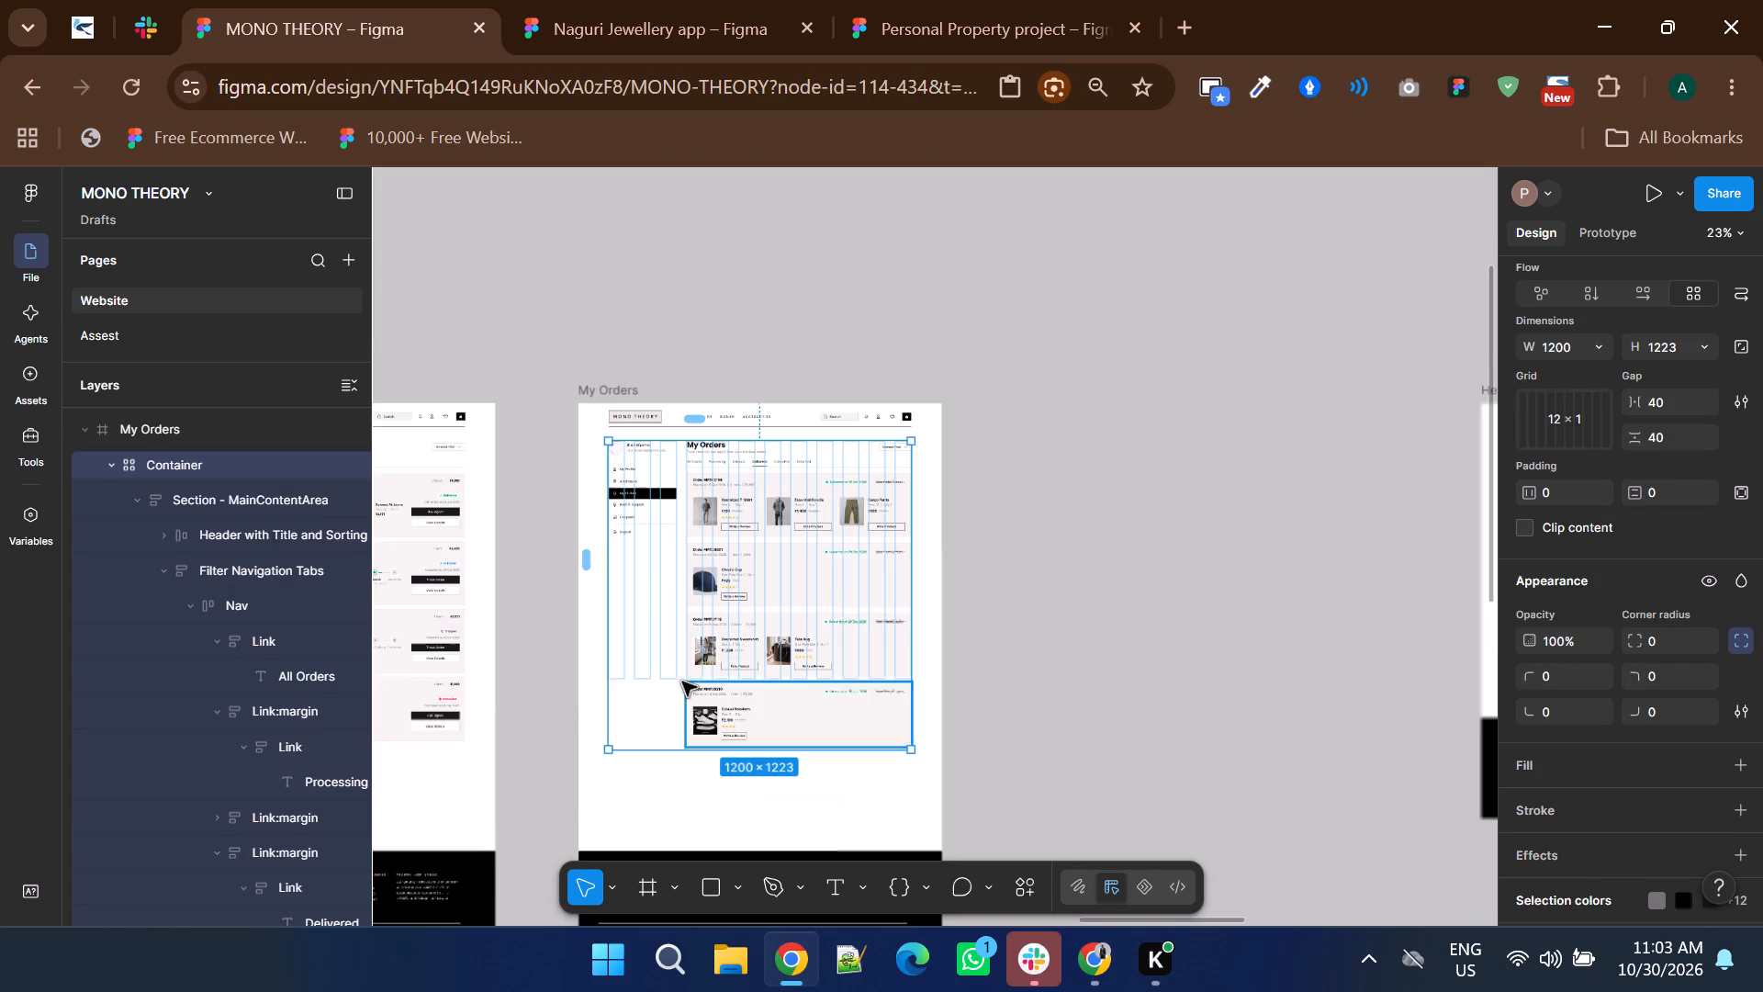
pyautogui.click(1295, 658)
pyautogui.click(1249, 664)
# Set the corner radius of the Background frame around the Classic Cap image in Order #MT39821 to 0.
pyautogui.keyDown('ctrl'); pyautogui.scroll(4, 668, 572); pyautogui.keyUp('ctrl')
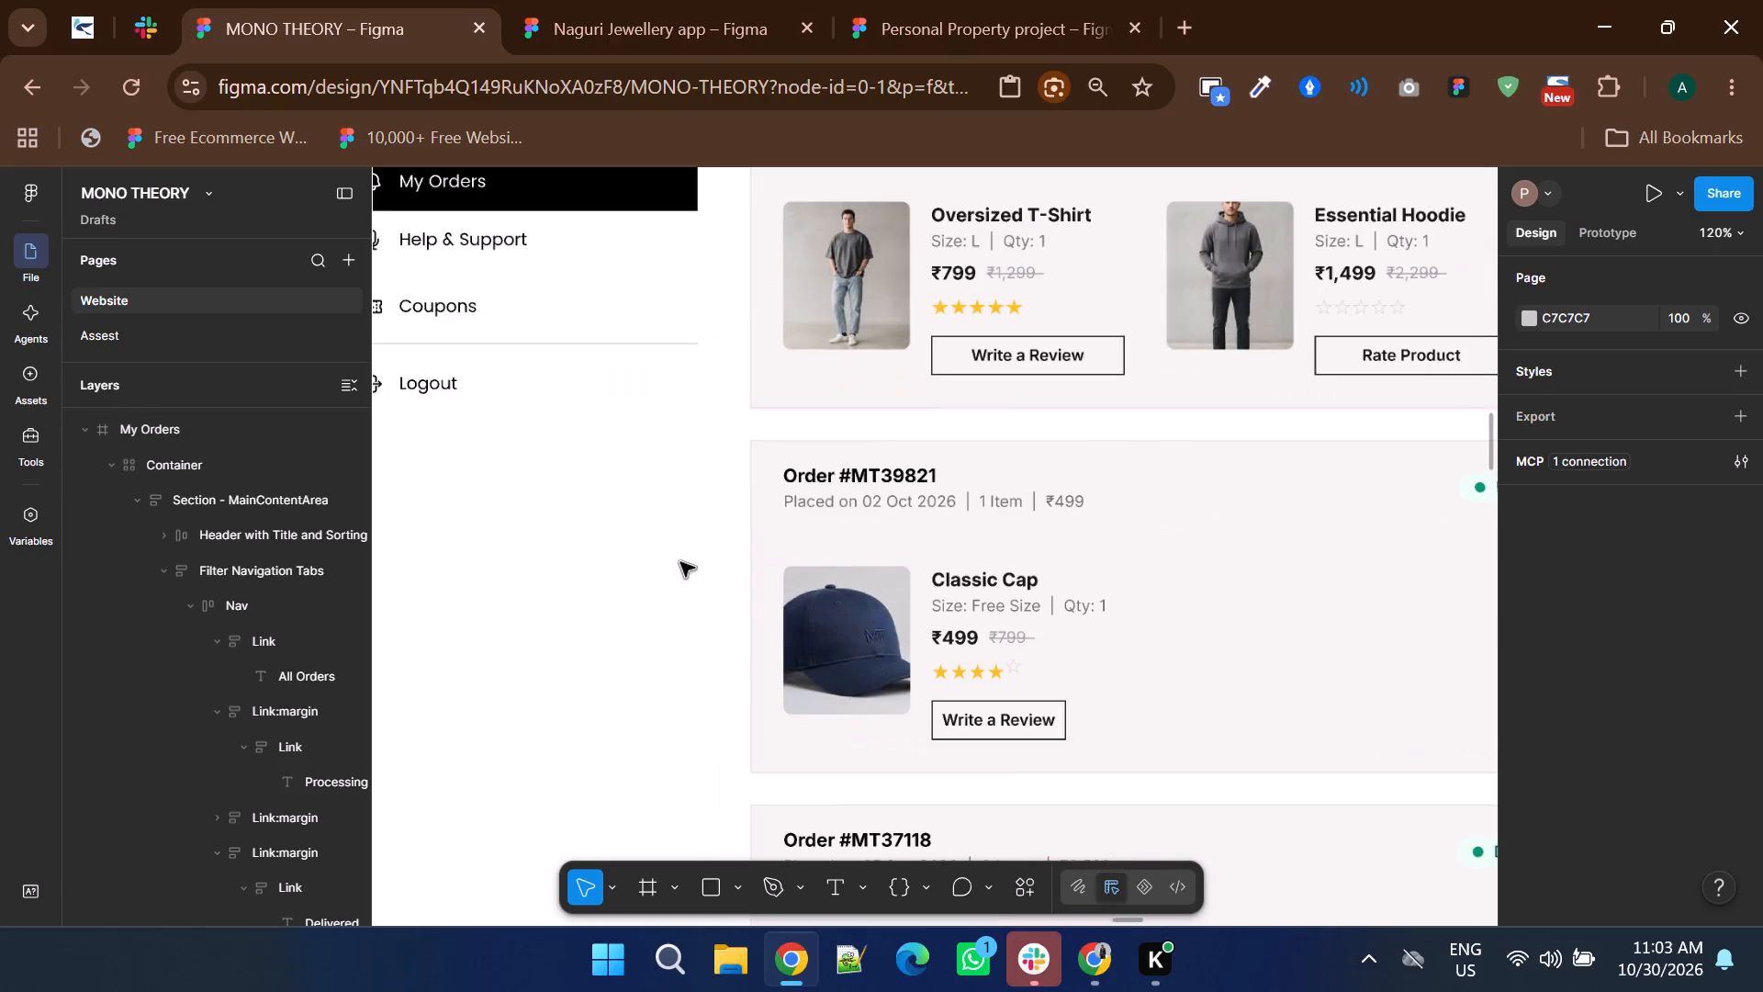
pyautogui.keyDown('ctrl'); pyautogui.click(835, 601); pyautogui.keyUp('ctrl')
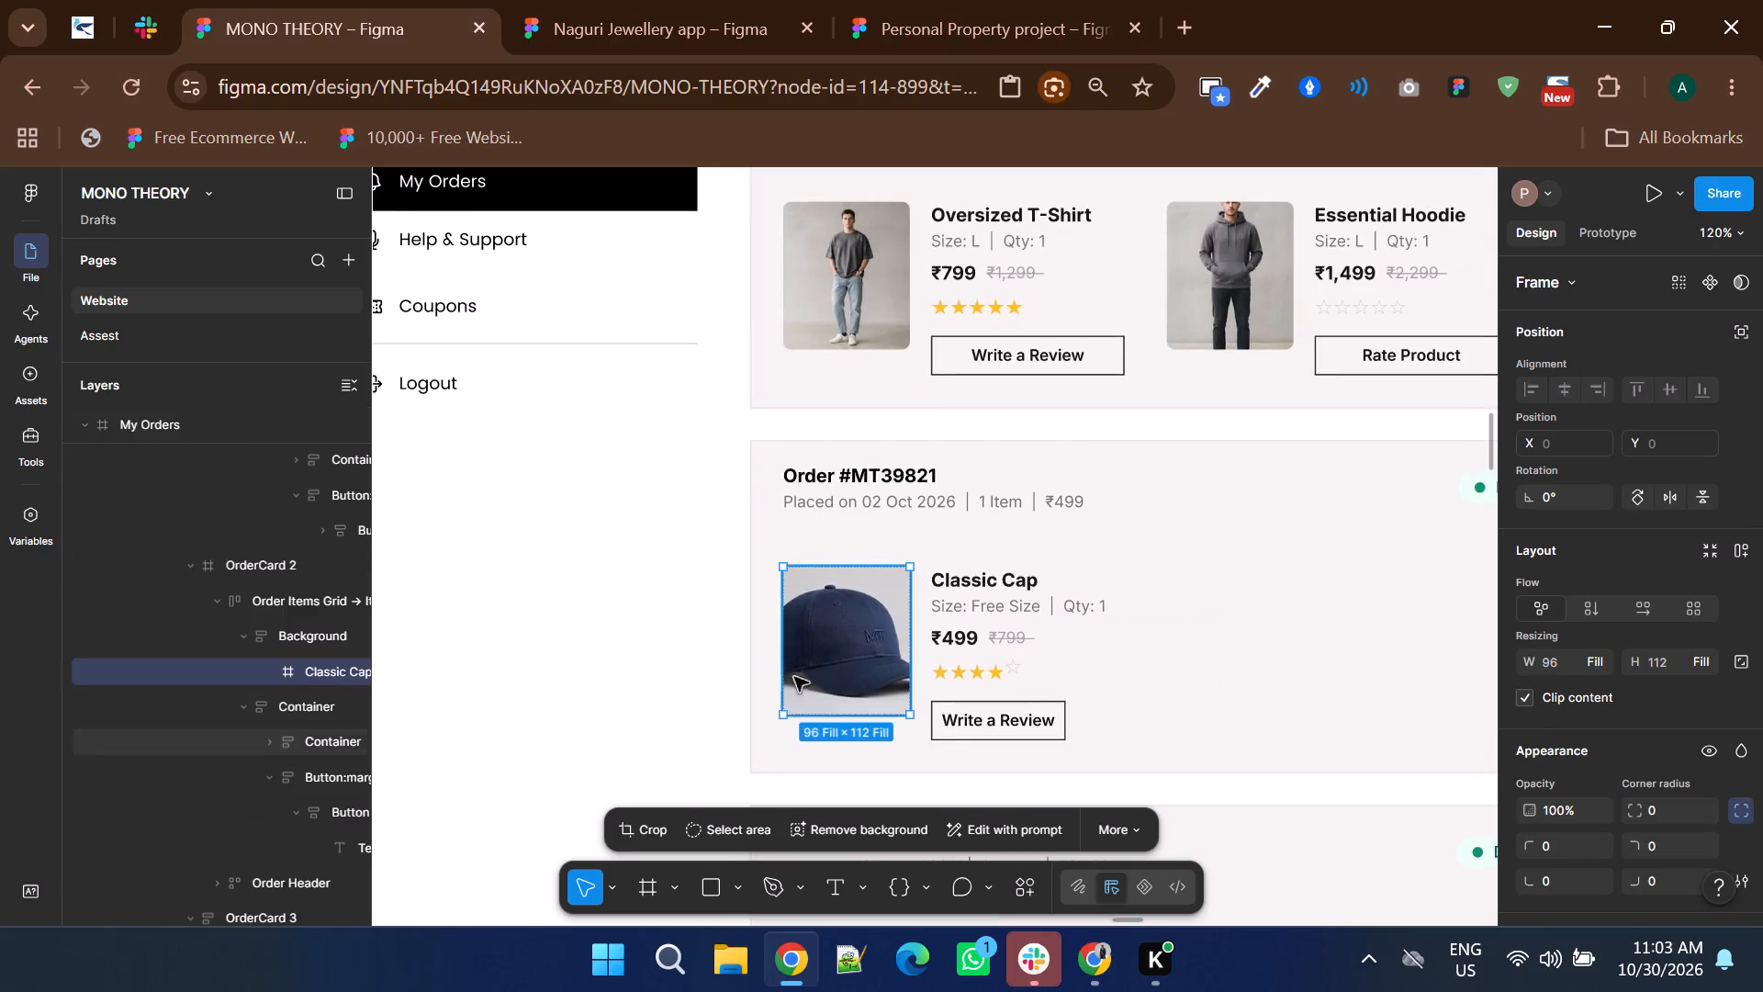
pyautogui.click(291, 627)
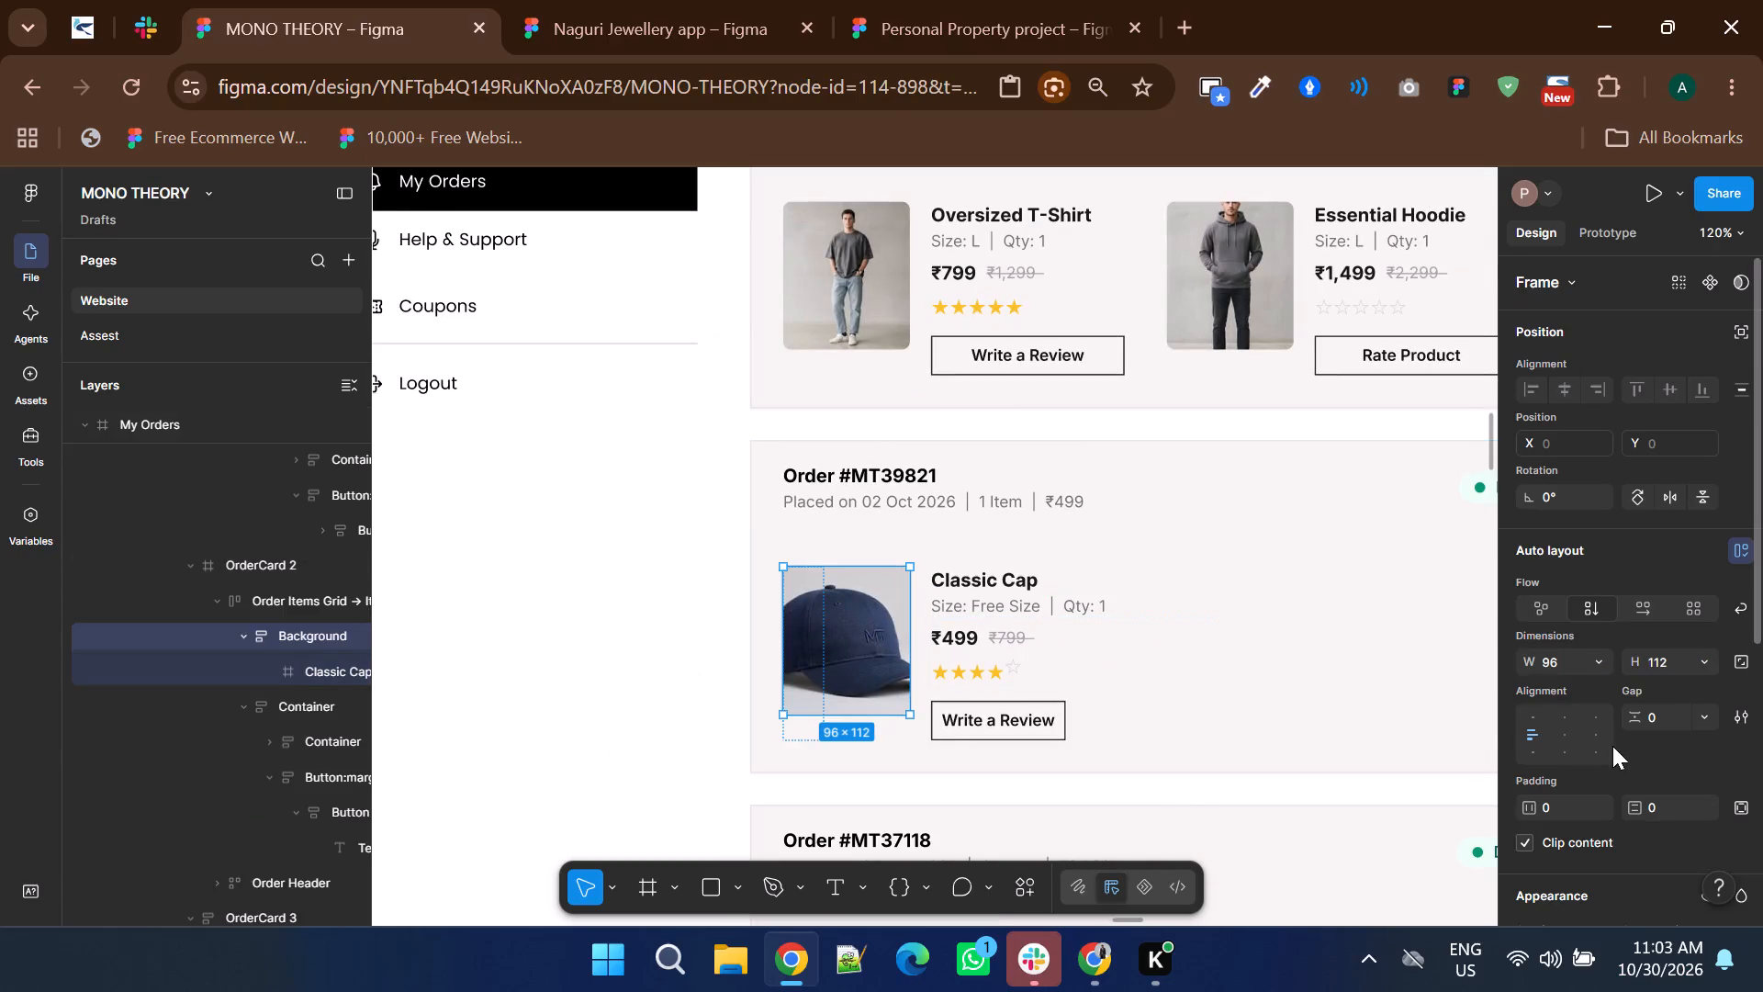
pyautogui.scroll(-1, 1648, 705)
pyautogui.click(1668, 502)
pyautogui.press('Down')
pyautogui.press('Down')
pyautogui.press('Down')
pyautogui.press('Down')
pyautogui.press('Down')
pyautogui.press('Down')
pyautogui.press('Down')
pyautogui.press('Down')
pyautogui.press('Down')
pyautogui.press('Down')
pyautogui.press('Down')
pyautogui.press('Down')
pyautogui.press('Down')
pyautogui.press('Down')
pyautogui.press('Down')
pyautogui.press('Down')
pyautogui.press('Down')
pyautogui.press('Down')
pyautogui.press('Down')
pyautogui.press('Down')
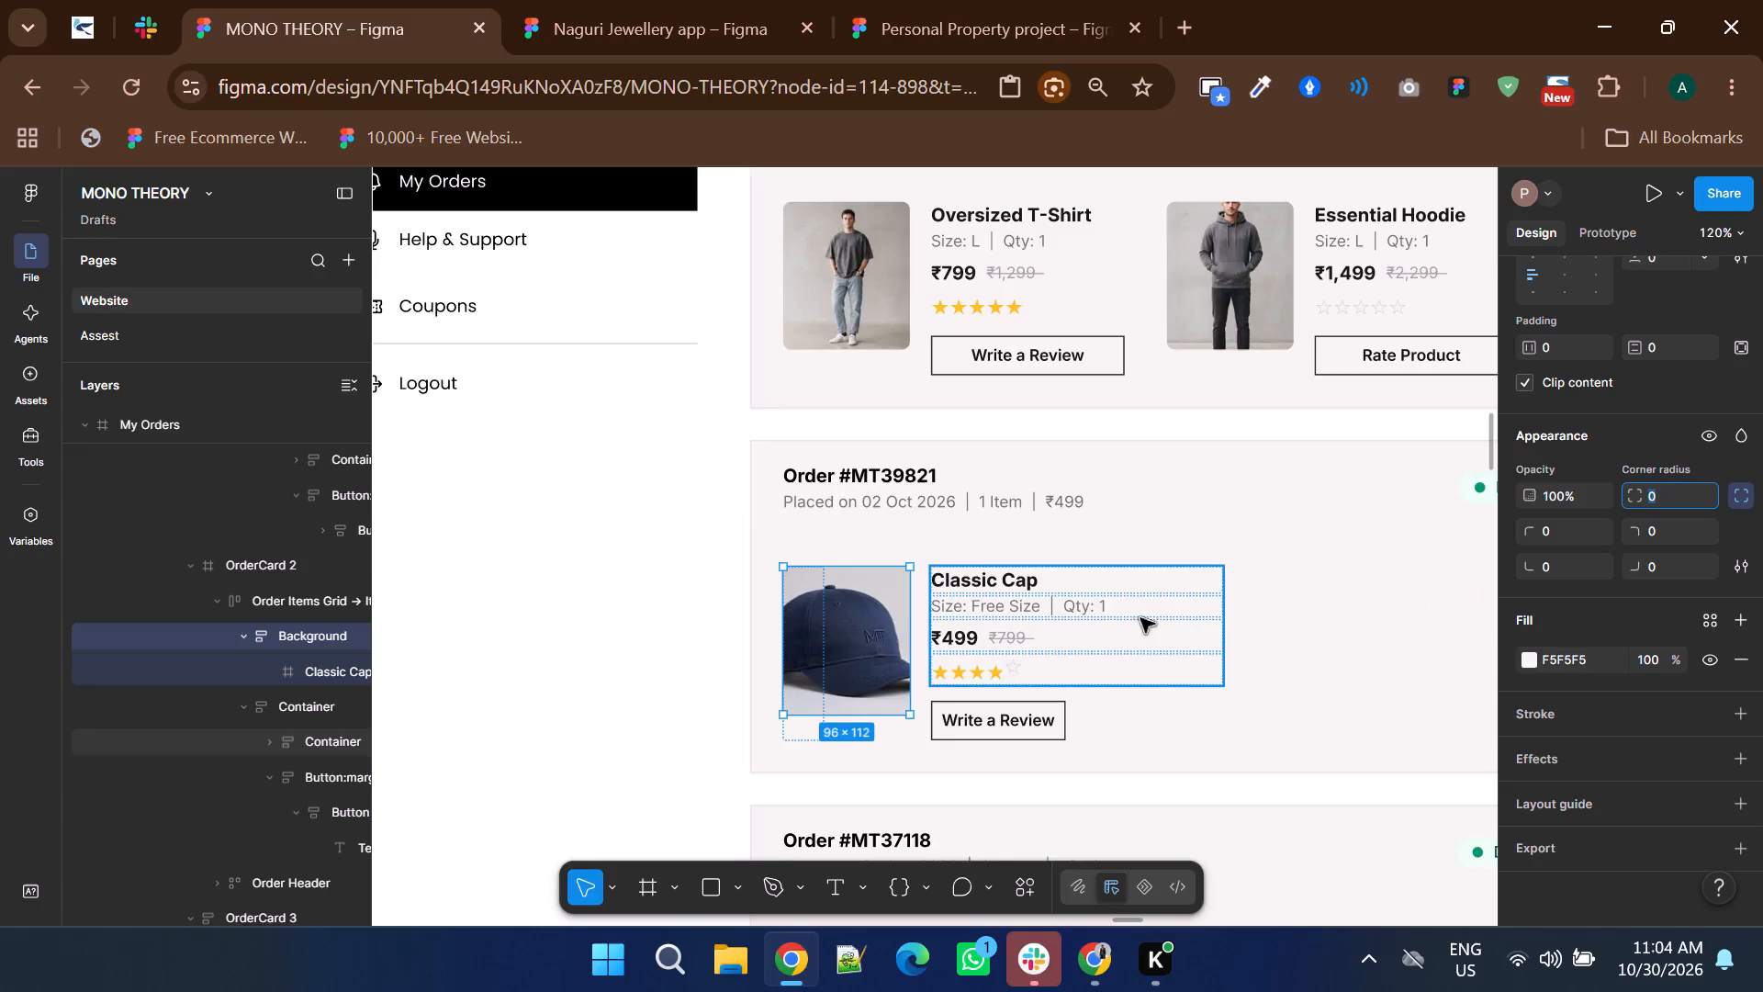
# Set the corner radius of the Background frame around the Oversized T-Shirt image in Order #MT42156 to 0.
pyautogui.scroll(2, 832, 675)
pyautogui.tripleClick(871, 509)
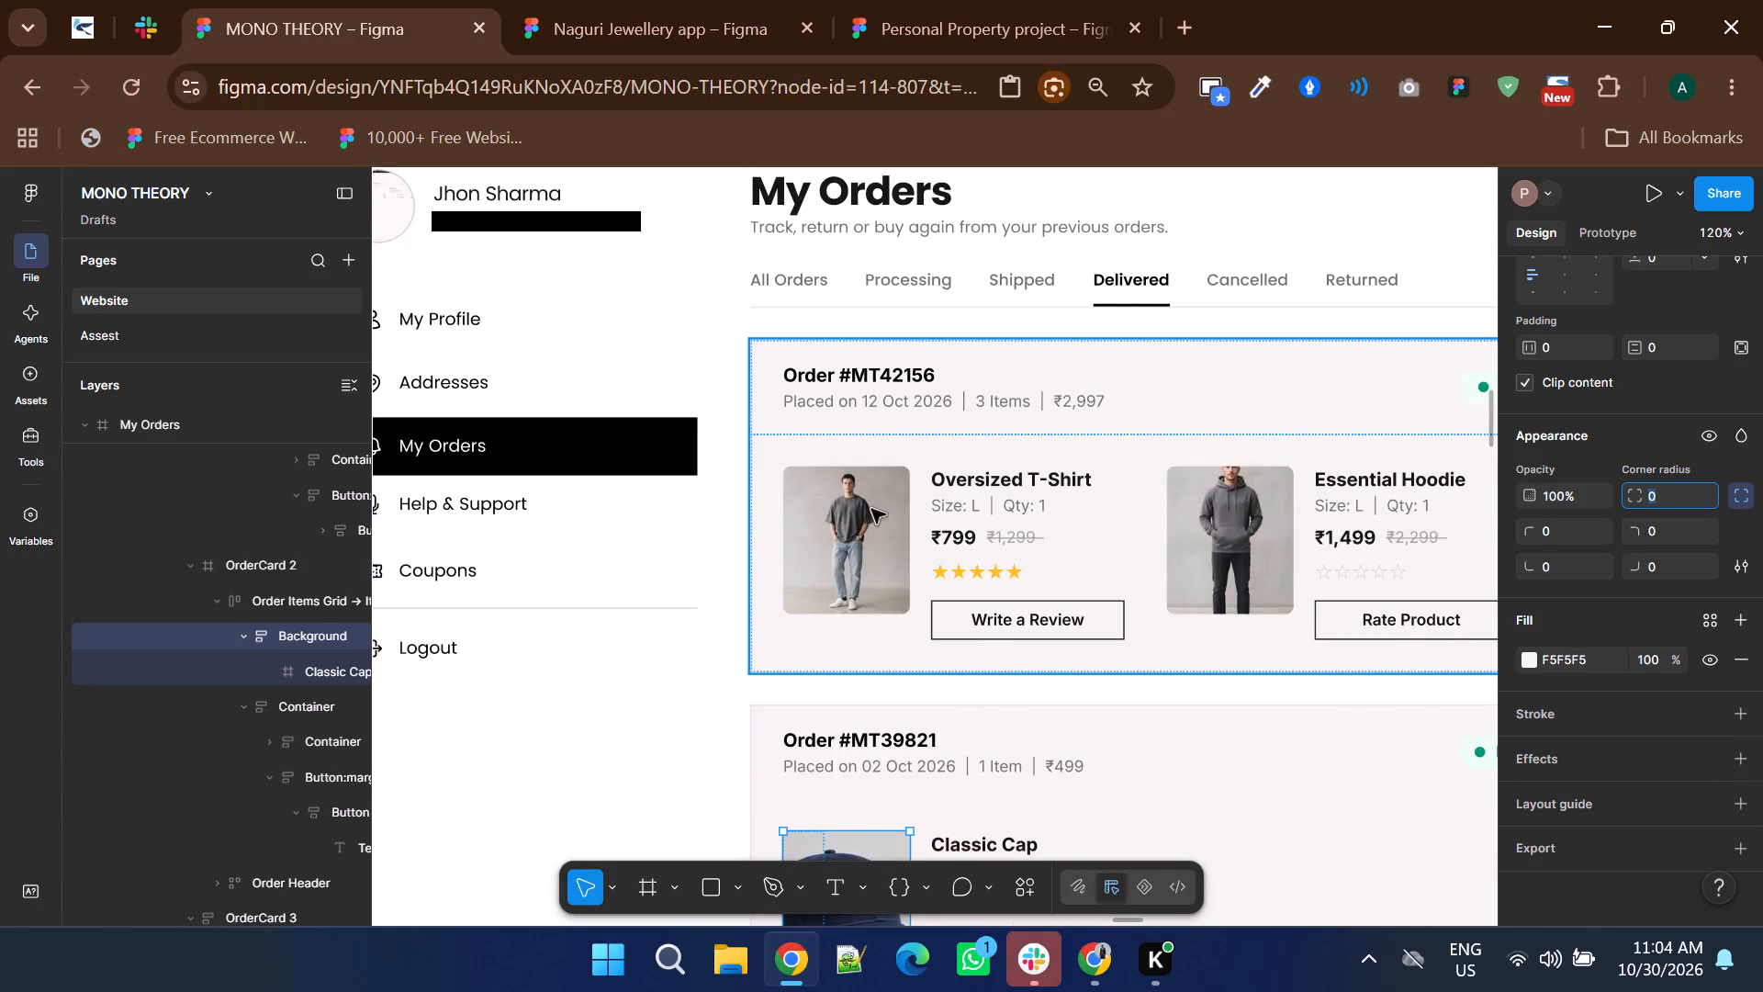
pyautogui.doubleClick(871, 509)
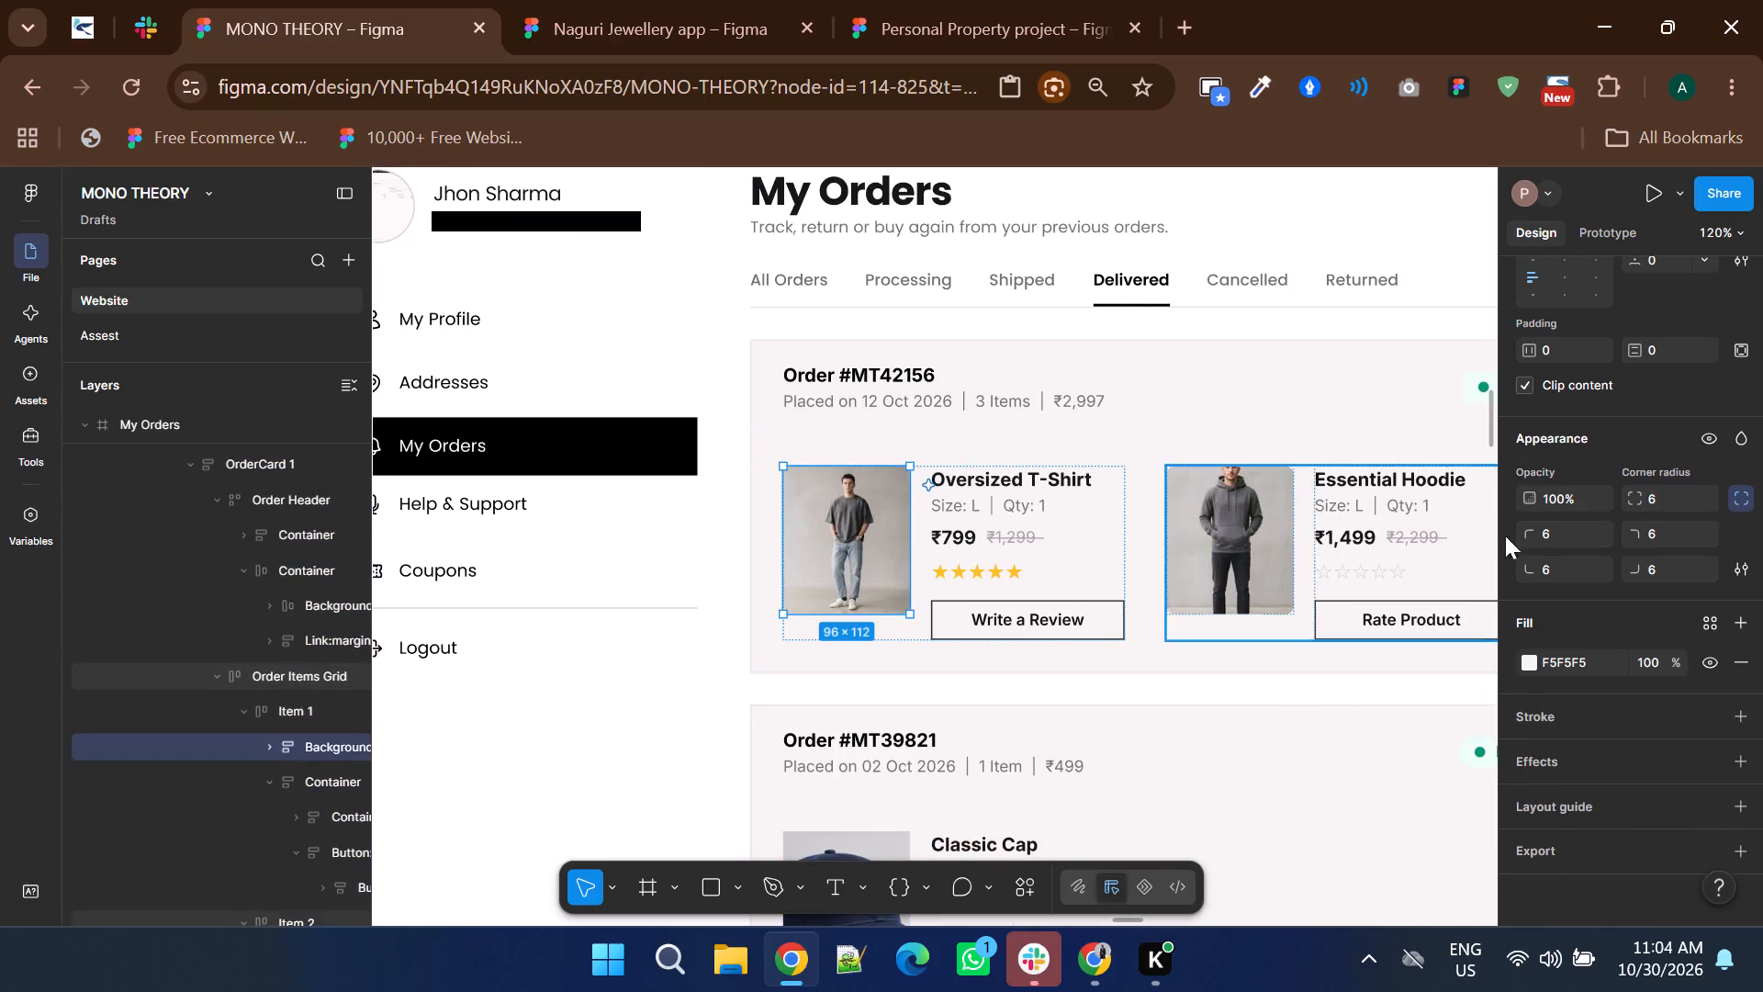
pyautogui.click(1668, 494)
pyautogui.press('Down')
pyautogui.press('Down')
pyautogui.press('Down')
pyautogui.press('Down')
pyautogui.press('Down')
pyautogui.press('Down')
pyautogui.press('Down')
pyautogui.press('Down')
pyautogui.press('Down')
pyautogui.press('Down')
pyautogui.press('Down')
pyautogui.press('Down')
pyautogui.press('Down')
pyautogui.press('Down')
pyautogui.press('Down')
pyautogui.press('Down')
pyautogui.press('Down')
pyautogui.press('Down')
pyautogui.press('Down')
pyautogui.press('Down')
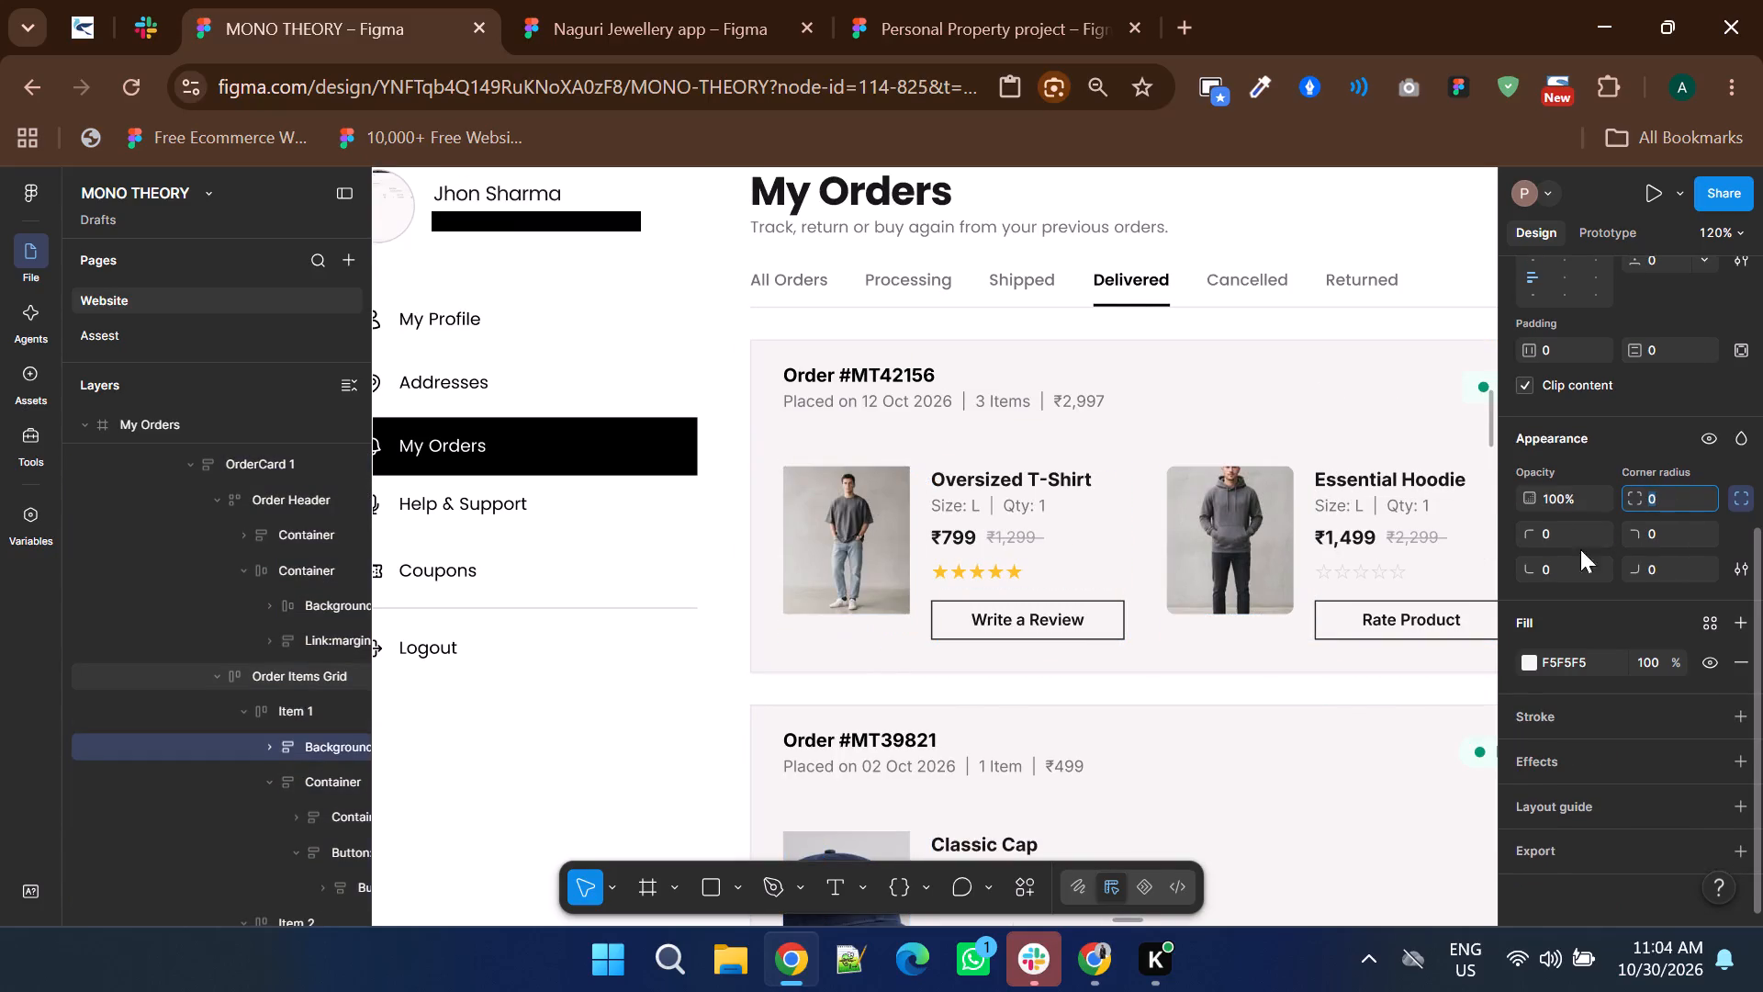
# Set the corner radius of the Background frame around the Essential Hoodie image in Order #MT42156 to 0.
pyautogui.keyDown('shift'); pyautogui.scroll(-2, 1004, 551); pyautogui.keyUp('shift')
pyautogui.doubleClick(952, 545)
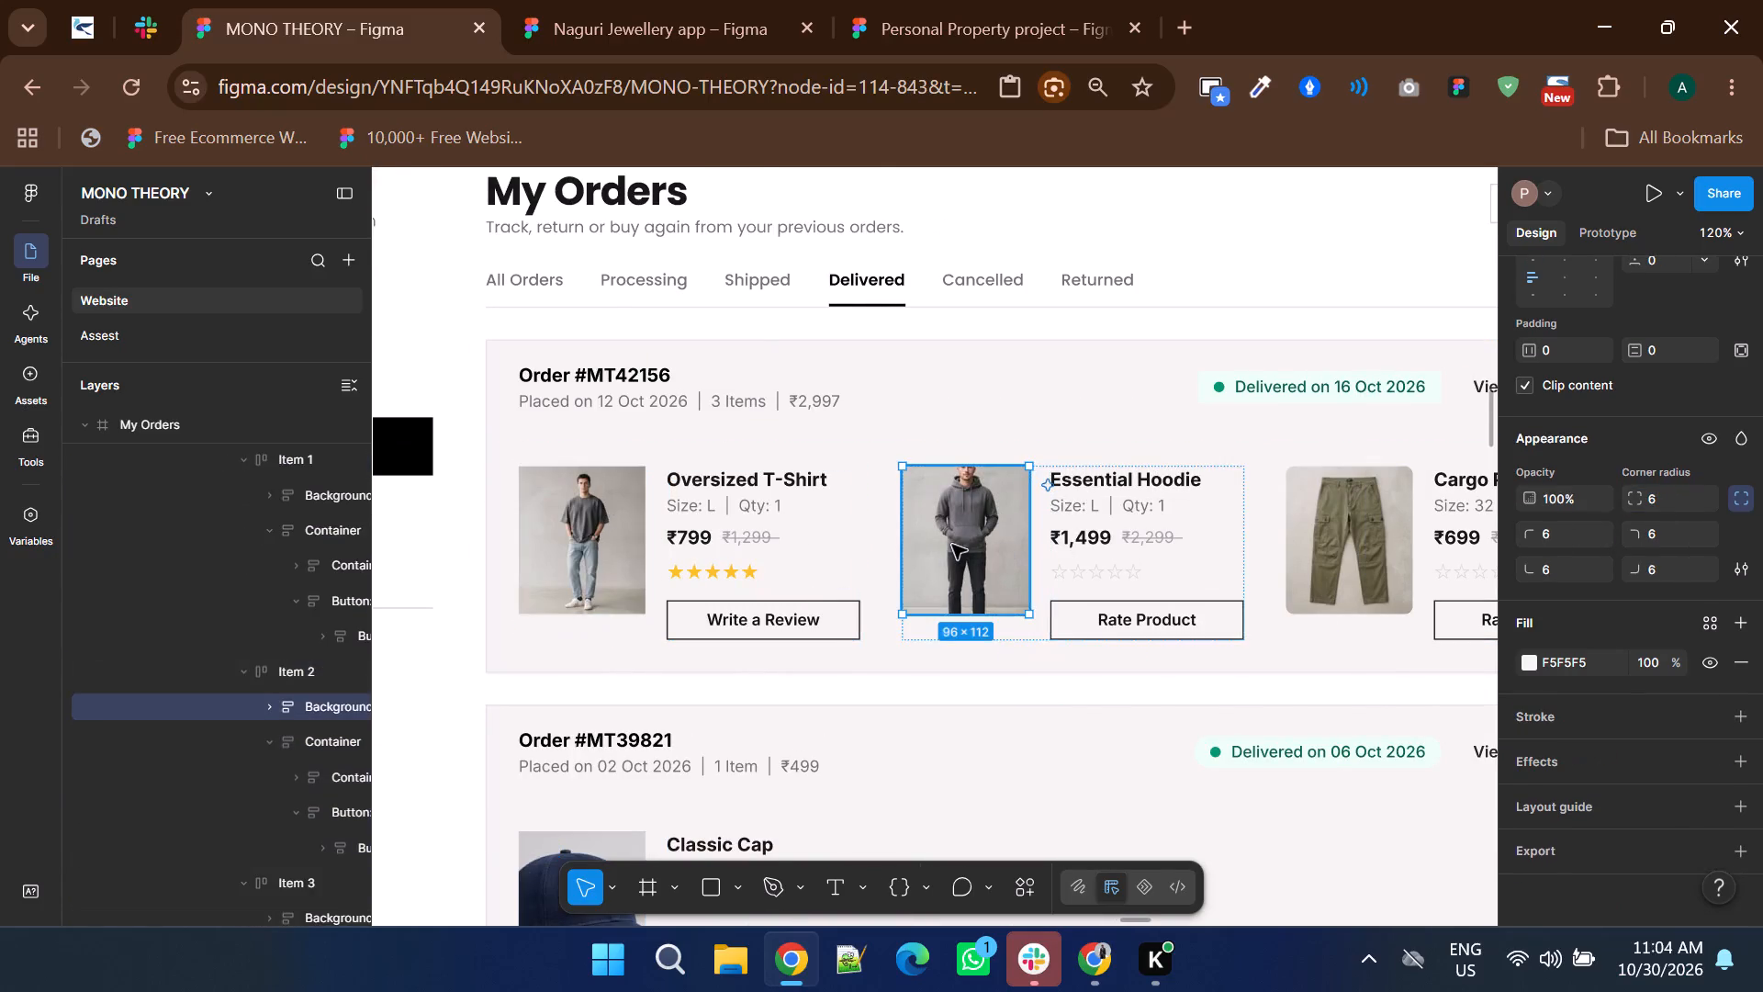
pyautogui.moveTo(1645, 505); pyautogui.dragTo(881, 546)
pyautogui.press('Down')
pyautogui.press('Down')
pyautogui.press('Down')
pyautogui.press('Down')
pyautogui.press('Down')
pyautogui.press('Down')
pyautogui.press('Down')
pyautogui.press('Down')
pyautogui.press('Down')
pyautogui.press('Down')
pyautogui.press('Down')
pyautogui.press('Down')
pyautogui.press('Down')
pyautogui.press('Down')
pyautogui.press('Down')
pyautogui.press('Down')
pyautogui.press('Down')
pyautogui.press('Down')
pyautogui.press('Down')
pyautogui.press('Down')
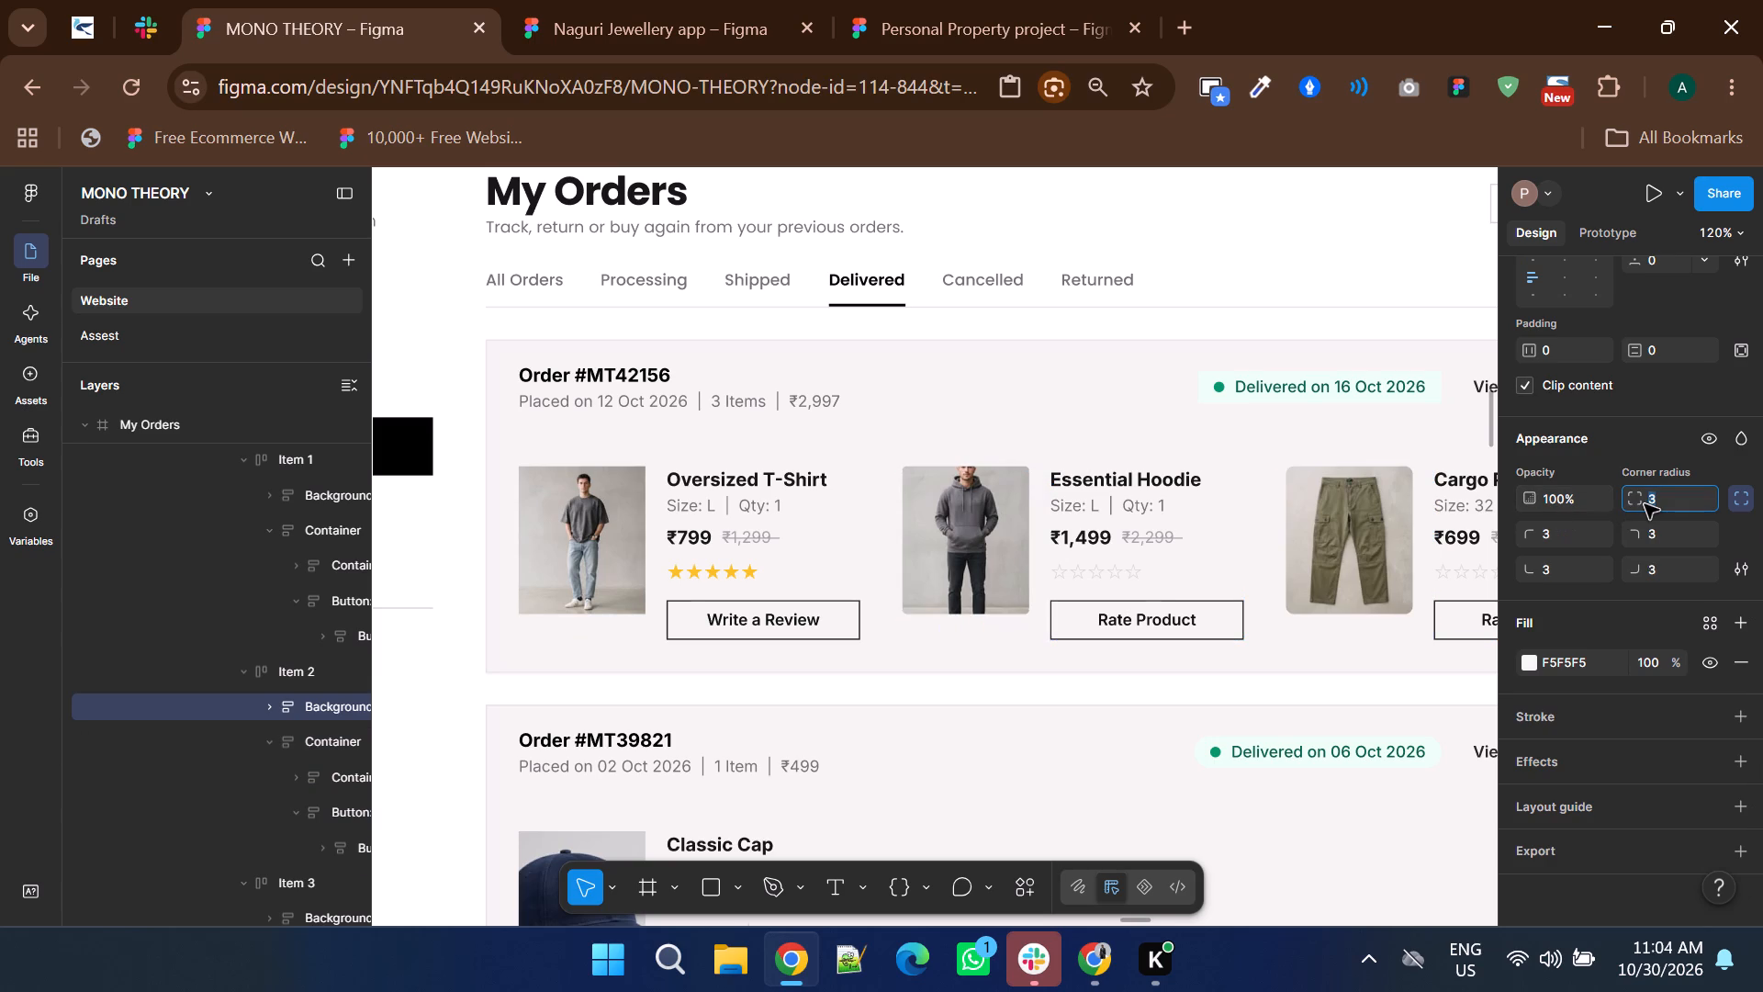
# Set the corner radius of the Background frame around the Cargo Pants image in Order #MT42156 to 0 and clear the selection.
pyautogui.keyDown('shift'); pyautogui.scroll(-3, 1135, 558); pyautogui.keyUp('shift')
pyautogui.doubleClick(923, 537)
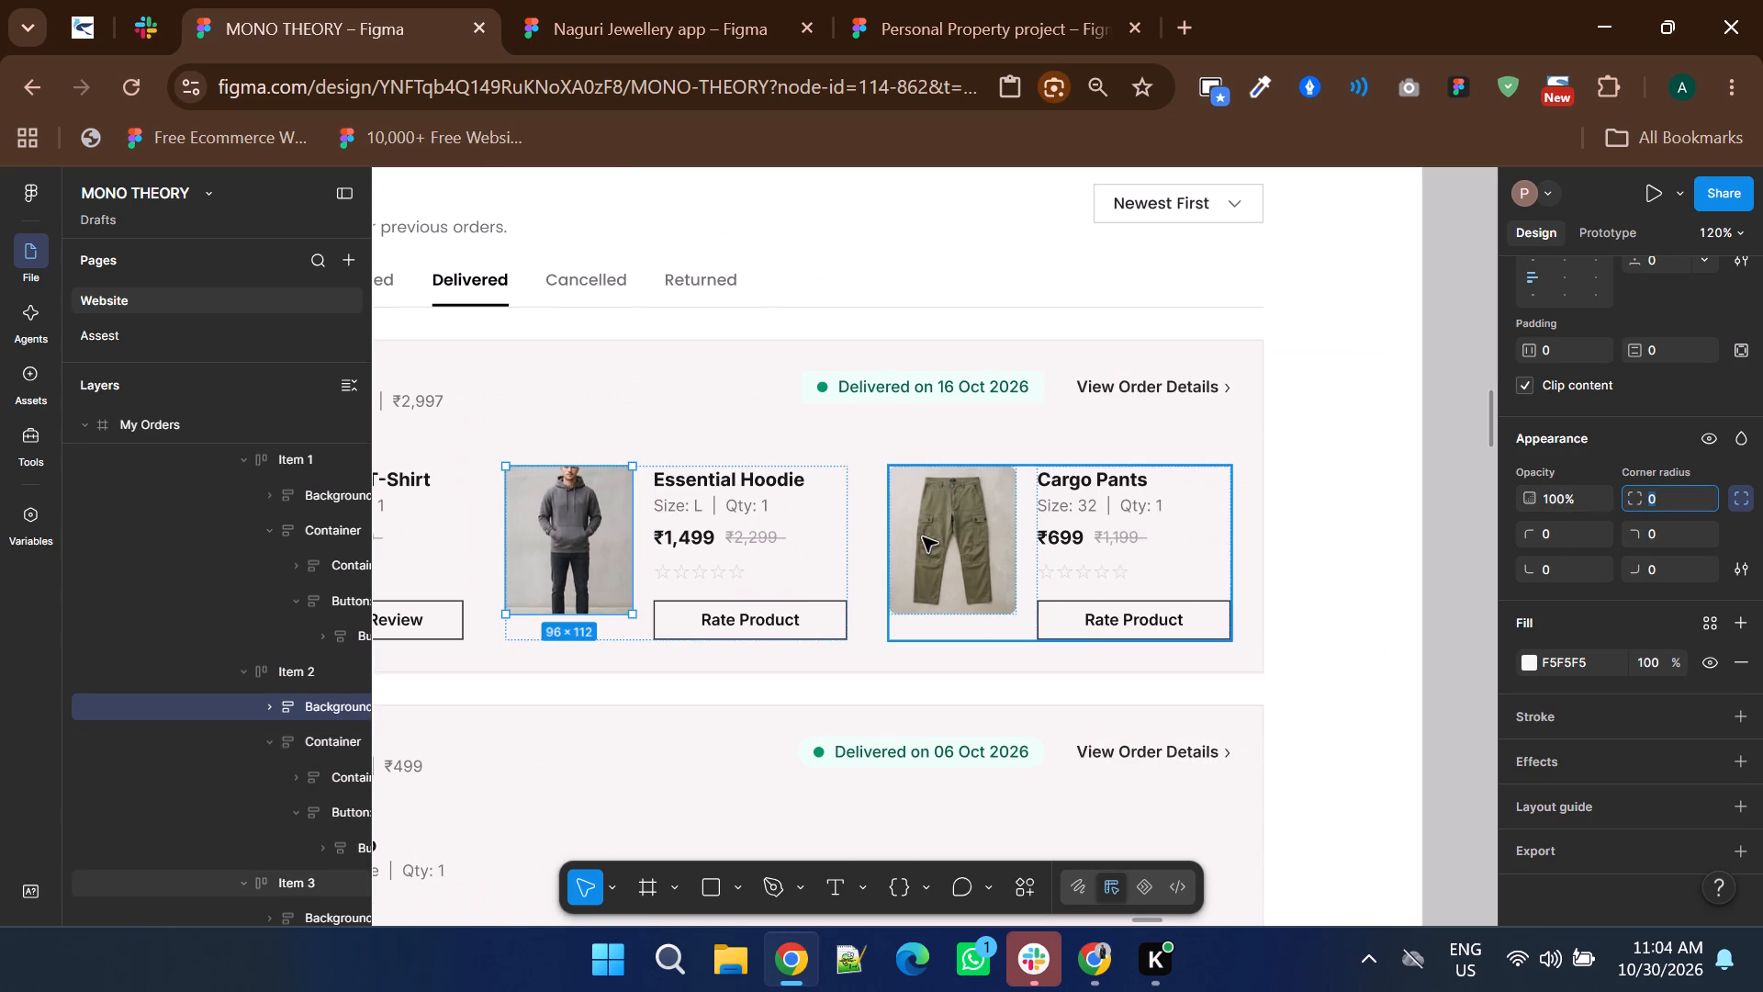
pyautogui.click(1653, 493)
pyautogui.press('Down')
pyautogui.press('Down')
pyautogui.press('Down')
pyautogui.press('Down')
pyautogui.press('Down')
pyautogui.press('Down')
pyautogui.press('Down')
pyautogui.press('Down')
pyautogui.press('Down')
pyautogui.press('Down')
pyautogui.press('Down')
pyautogui.press('Down')
pyautogui.press('Down')
pyautogui.press('Down')
pyautogui.press('Down')
pyautogui.press('Down')
pyautogui.press('Down')
pyautogui.press('Down')
pyautogui.press('Down')
pyautogui.press('Down')
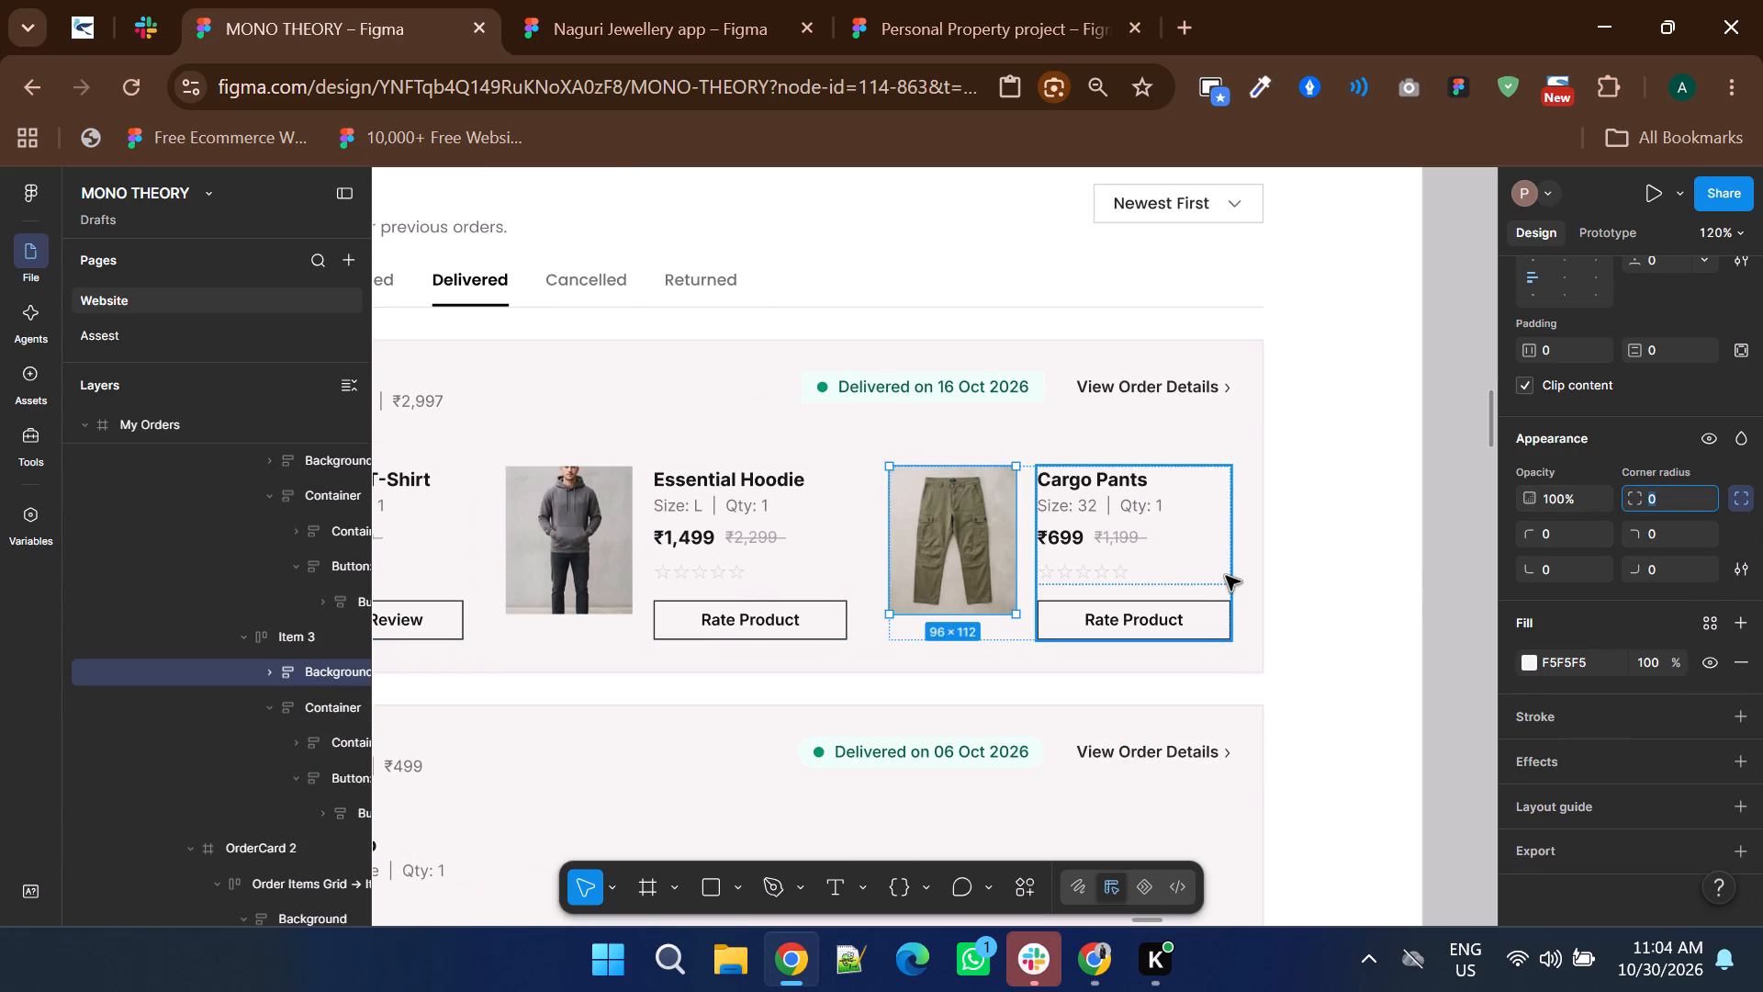
pyautogui.click(1319, 530)
# Change the font of Order #MT42156's header texts (order number, placed-on line, delivery status, View Order Details) to Poppins.
pyautogui.keyDown('ctrl'); pyautogui.scroll(-1, 1312, 563); pyautogui.keyUp('ctrl')
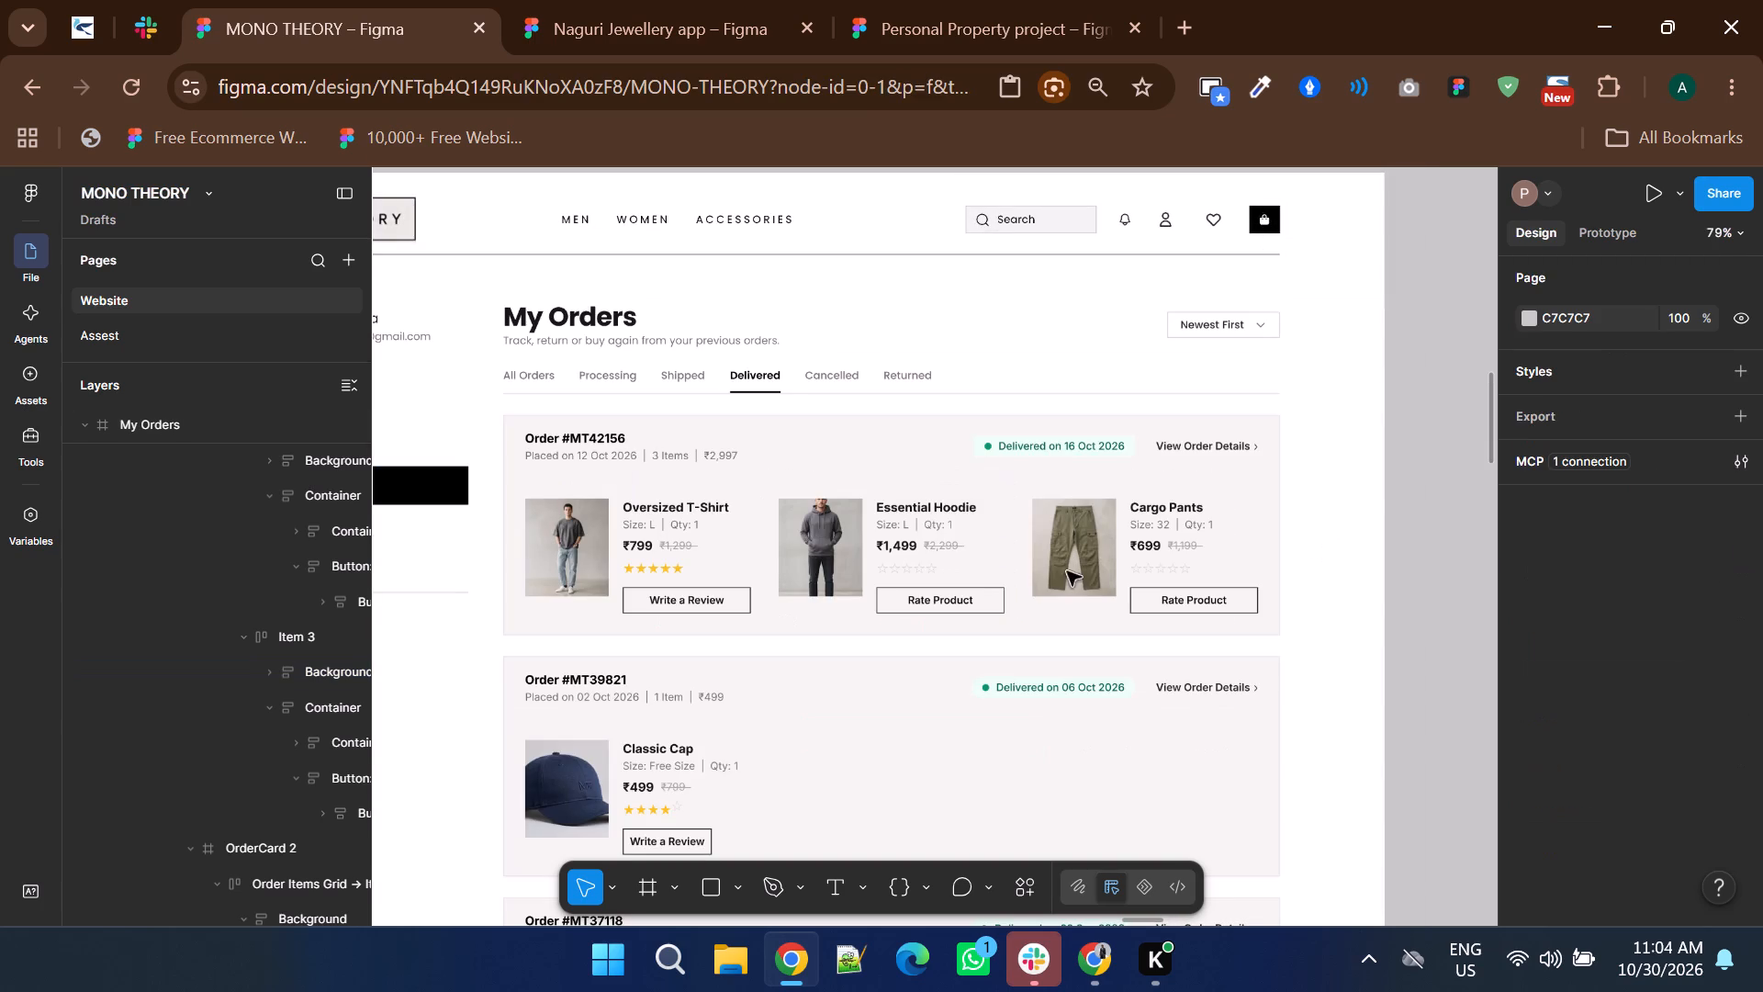
pyautogui.keyDown('ctrl'); pyautogui.scroll(1, 547, 434); pyautogui.keyUp('ctrl')
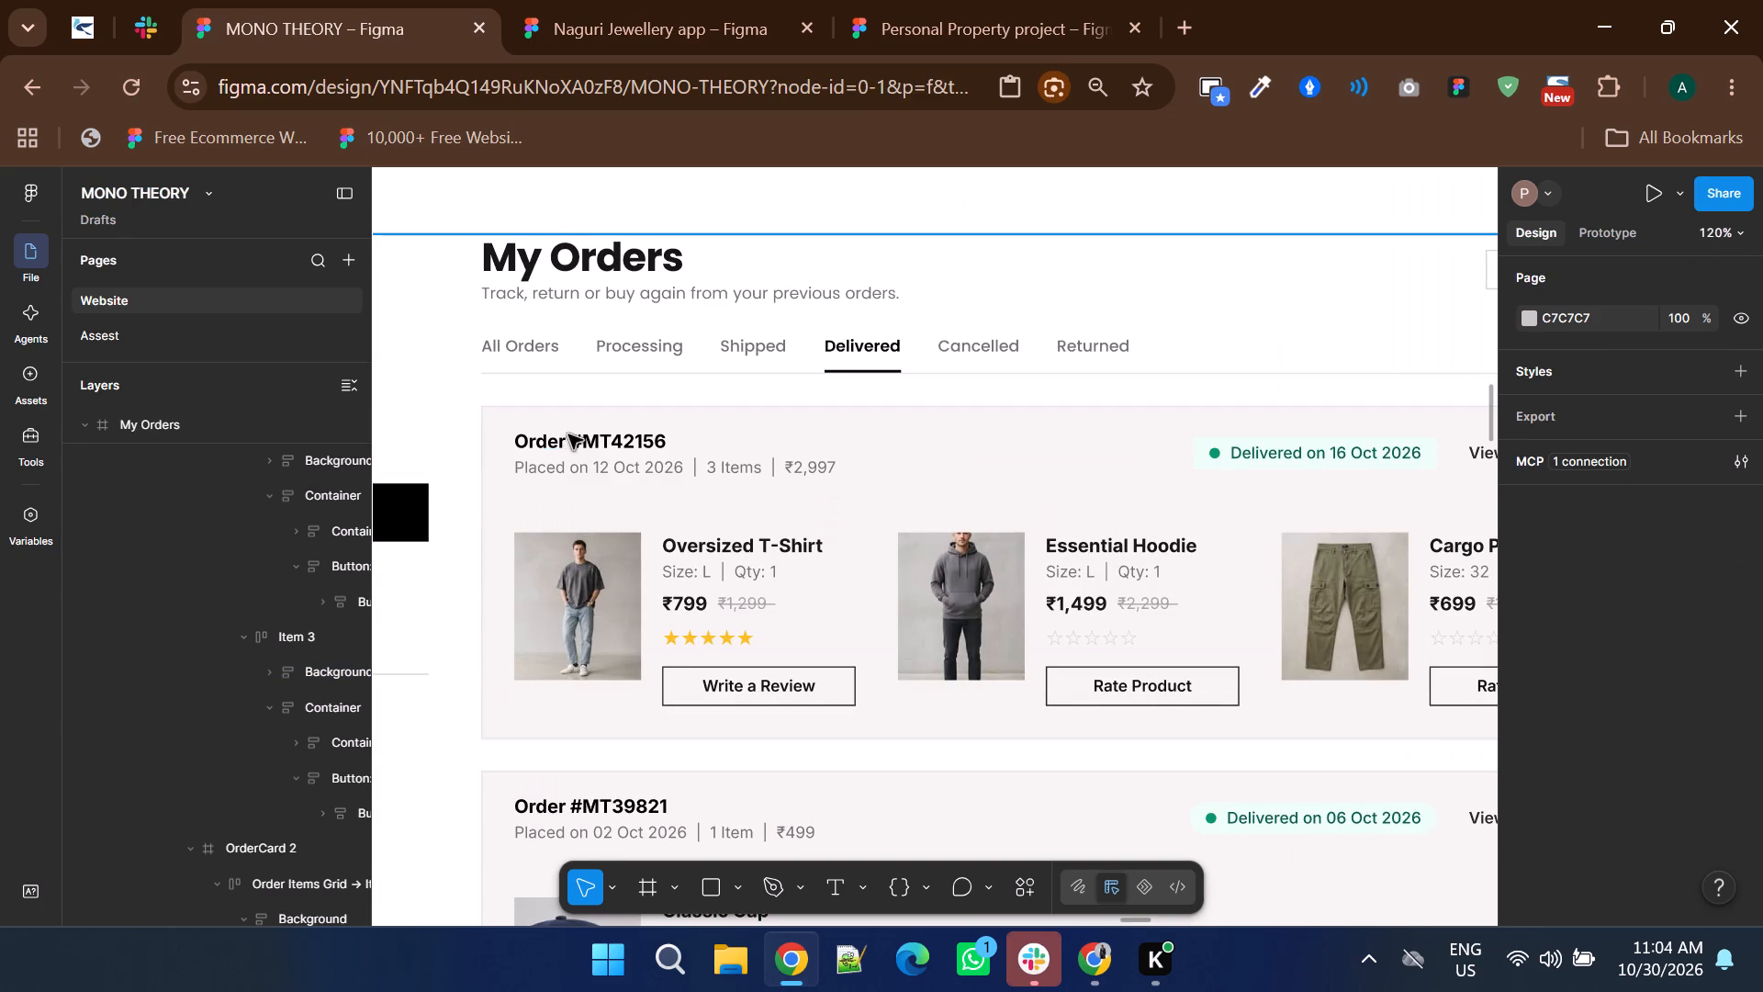
pyautogui.keyDown('ctrl'); pyautogui.click(572, 440); pyautogui.keyUp('ctrl')
pyautogui.keyDown('ctrl'); pyautogui.click(653, 346); pyautogui.keyUp('ctrl')
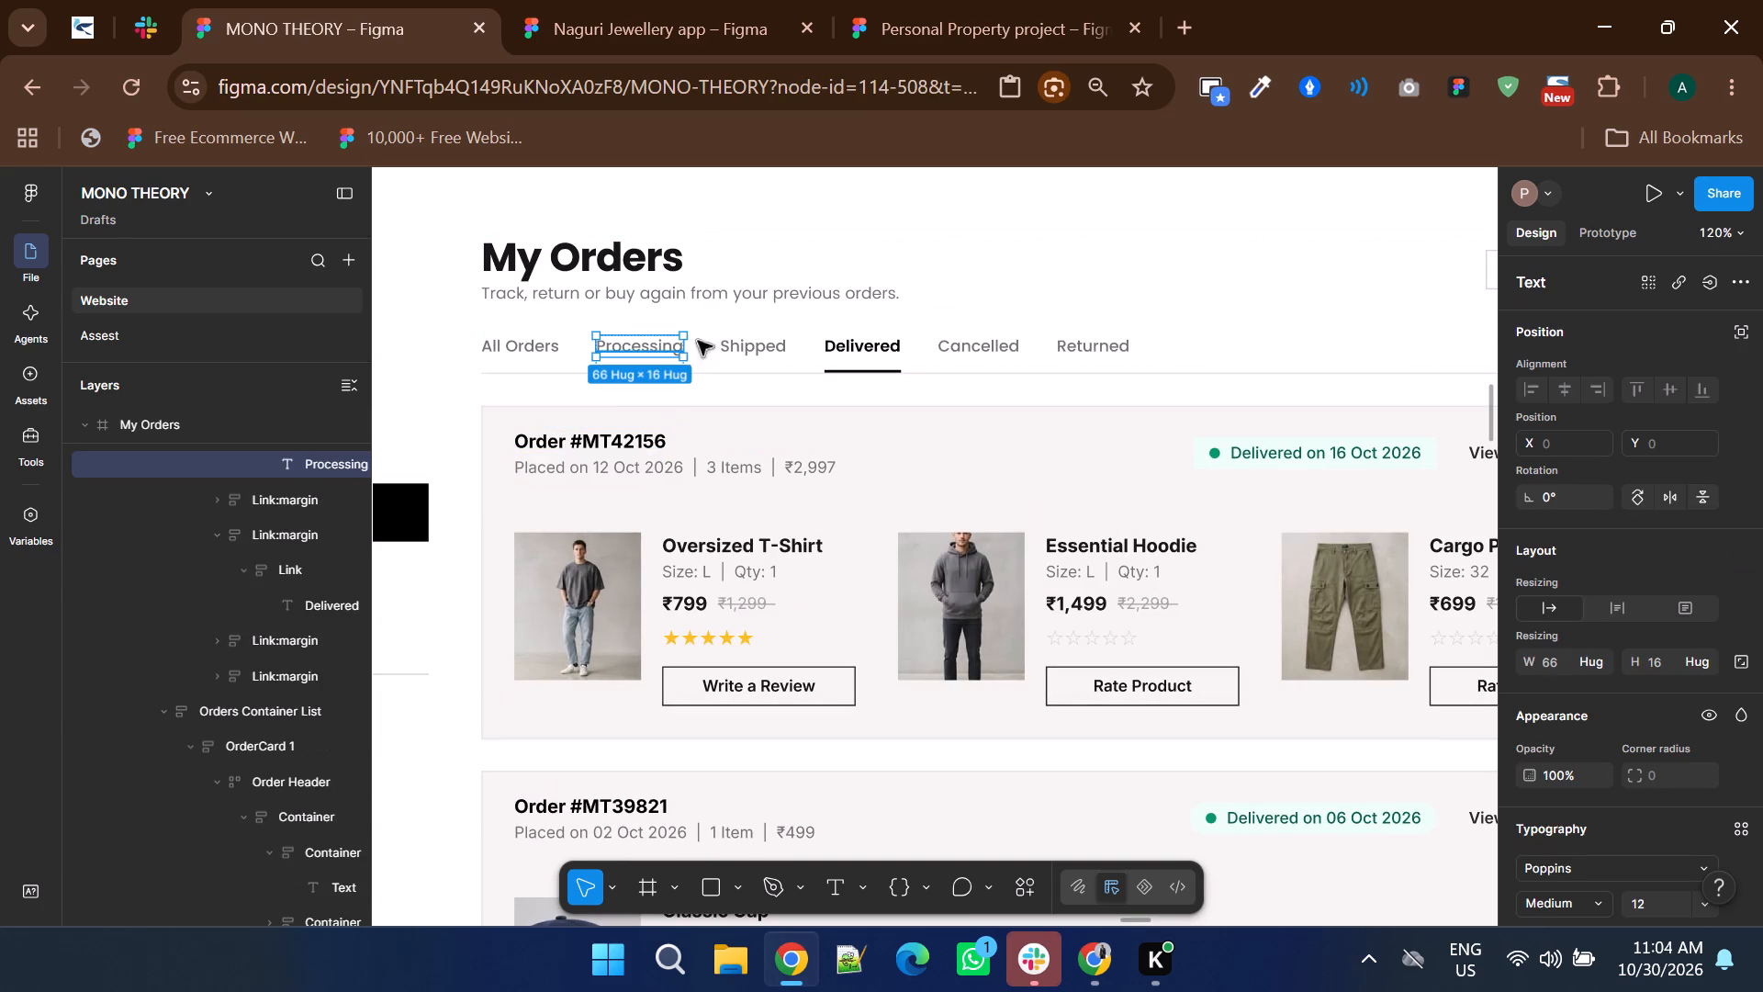
pyautogui.keyDown('ctrl'); pyautogui.keyDown('shift'); pyautogui.click(749, 341); pyautogui.keyUp('shift'); pyautogui.keyUp('ctrl')
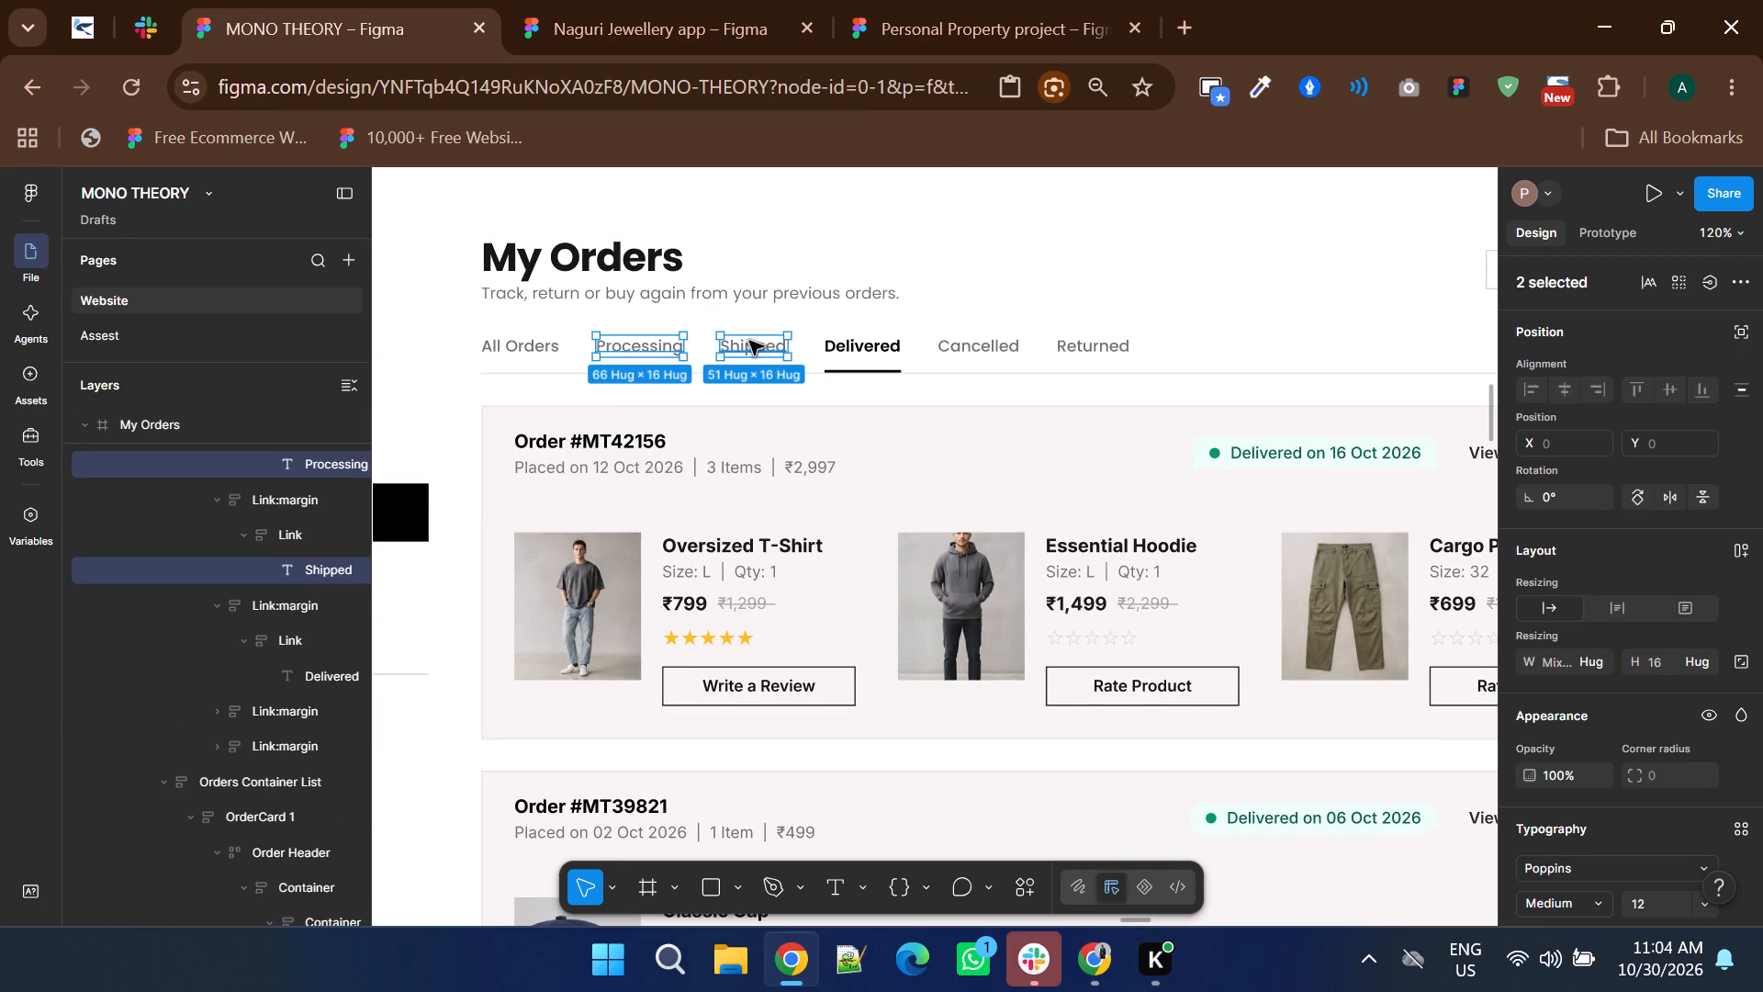
pyautogui.keyDown('ctrl'); pyautogui.keyDown('shift'); pyautogui.click(860, 341); pyautogui.keyUp('shift'); pyautogui.keyUp('ctrl')
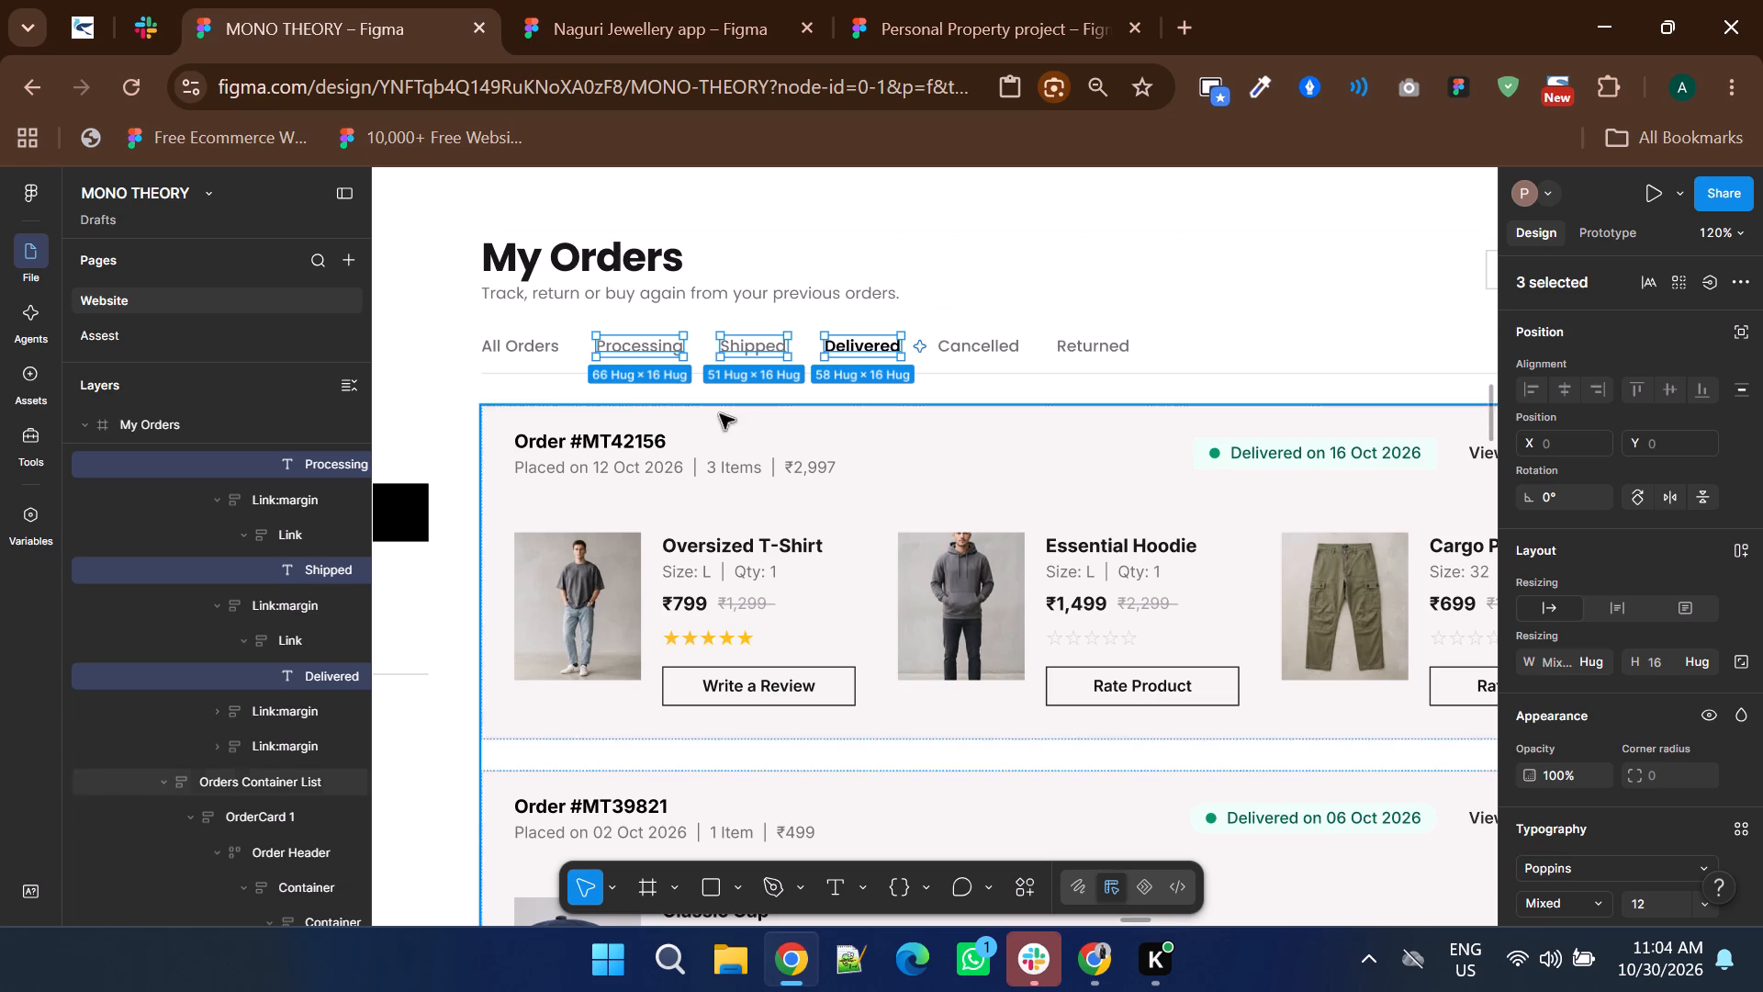
pyautogui.keyDown('ctrl'); pyautogui.click(650, 434); pyautogui.keyUp('ctrl')
pyautogui.keyDown('ctrl'); pyautogui.keyDown('shift'); pyautogui.click(624, 468); pyautogui.keyUp('shift'); pyautogui.keyUp('ctrl')
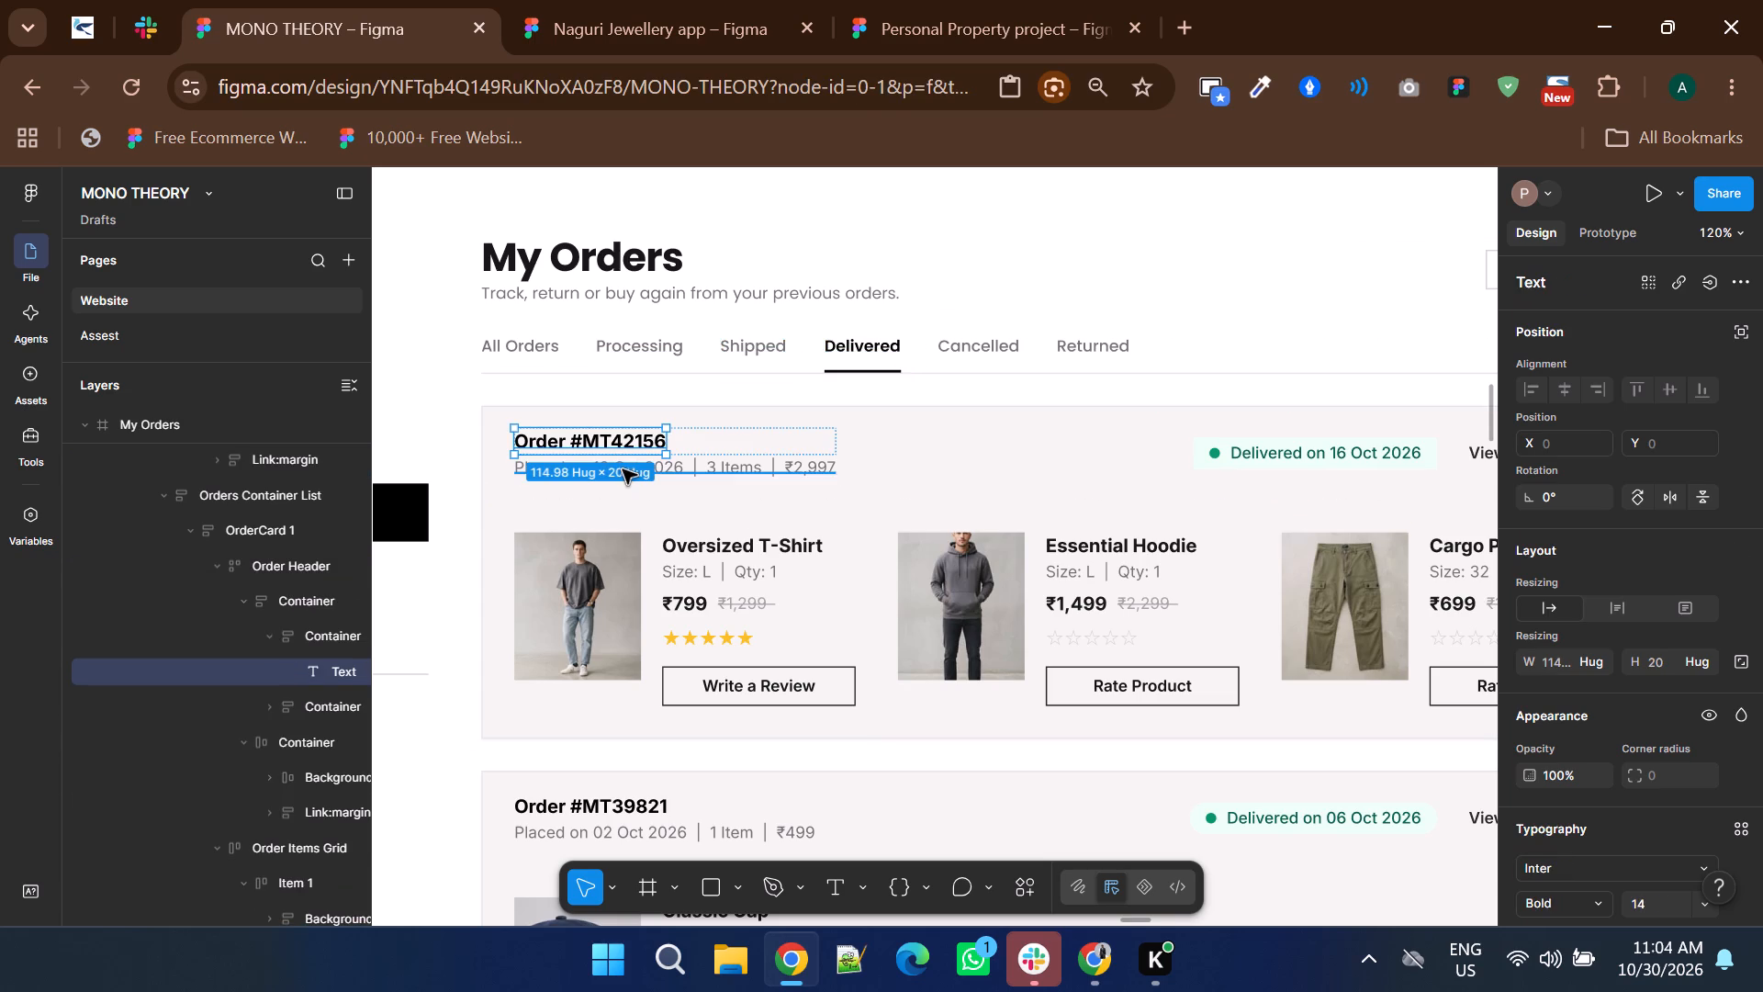
pyautogui.keyDown('shift'); pyautogui.scroll(-2, 877, 451); pyautogui.keyUp('shift')
pyautogui.keyDown('ctrl'); pyautogui.keyDown('shift'); pyautogui.click(1000, 444); pyautogui.keyUp('shift'); pyautogui.keyUp('ctrl')
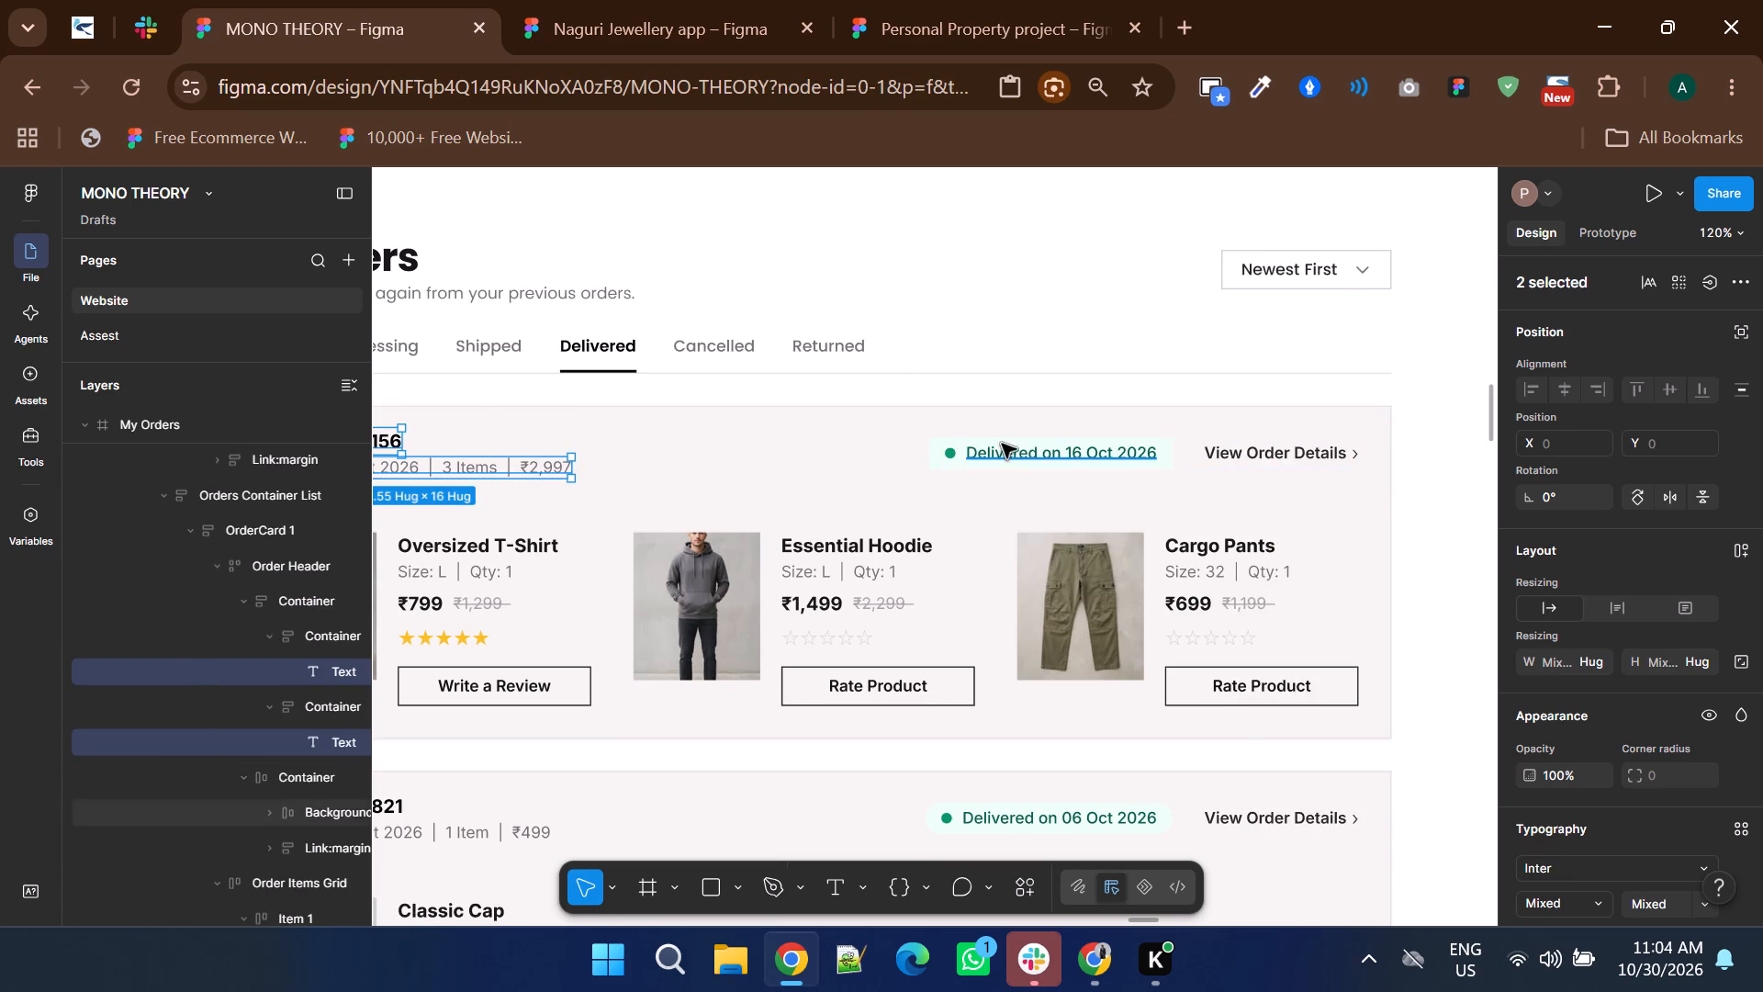
pyautogui.keyDown('ctrl'); pyautogui.keyDown('shift'); pyautogui.click(1267, 463); pyautogui.keyUp('shift'); pyautogui.keyUp('ctrl')
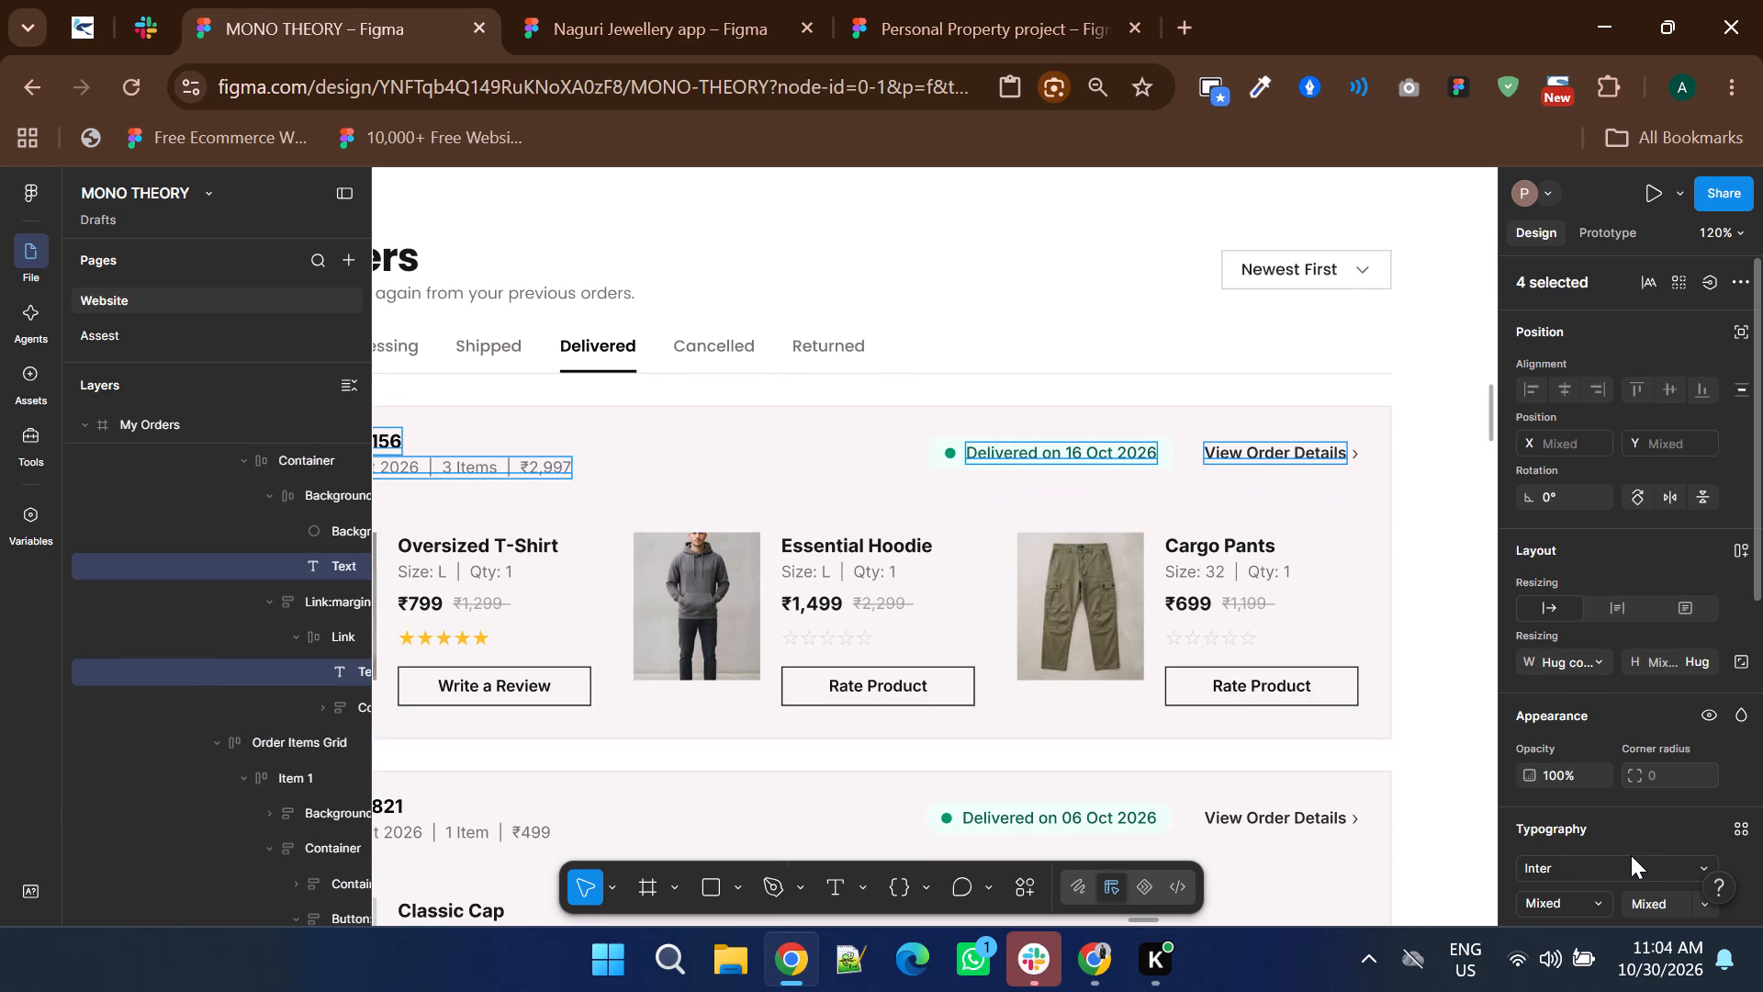
pyautogui.click(1628, 862)
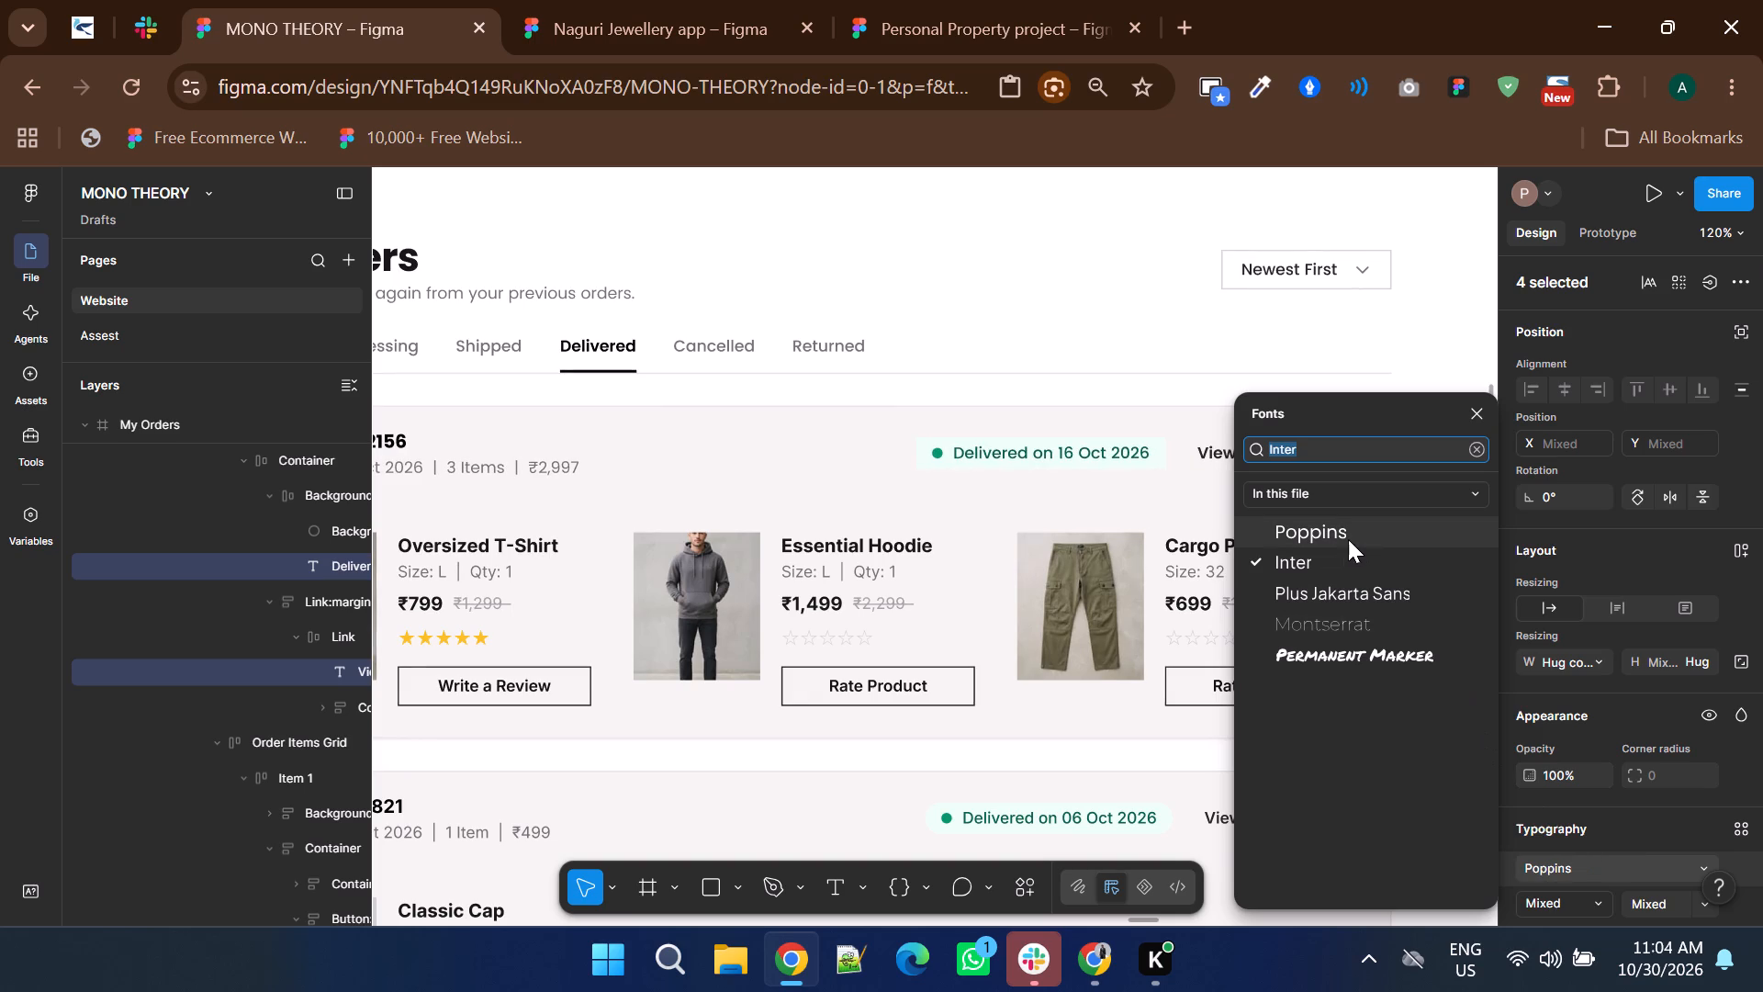
pyautogui.click(1348, 539)
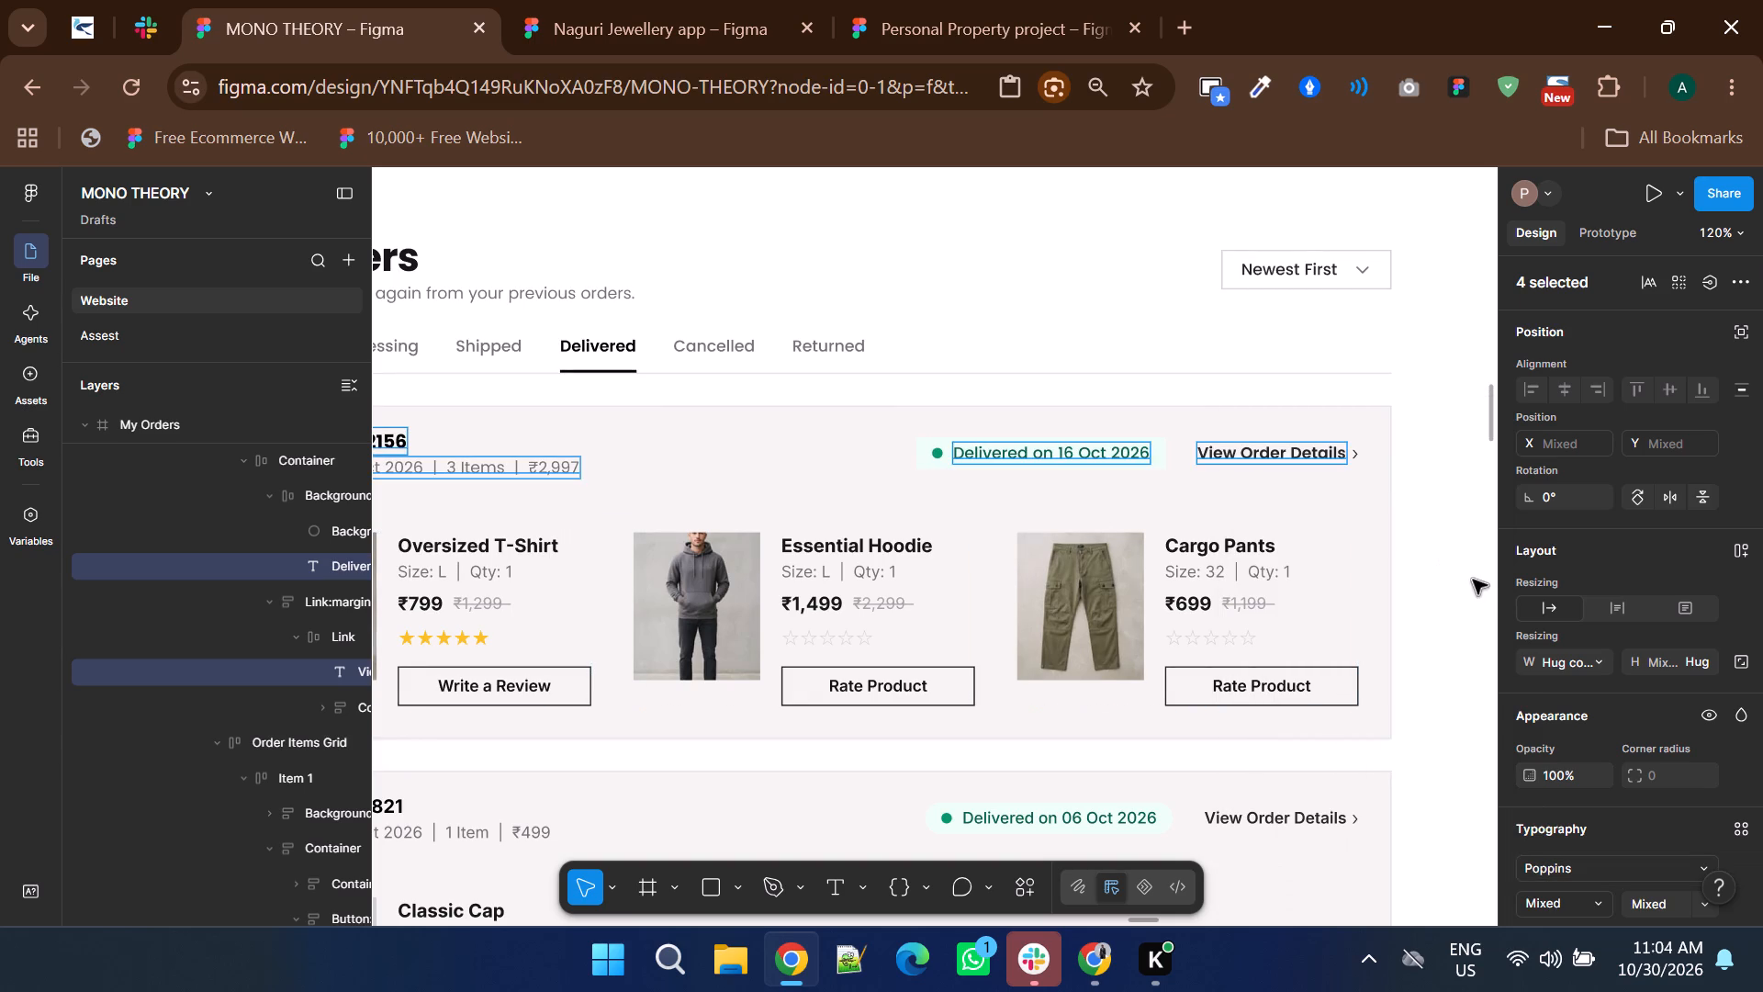
pyautogui.click(1473, 580)
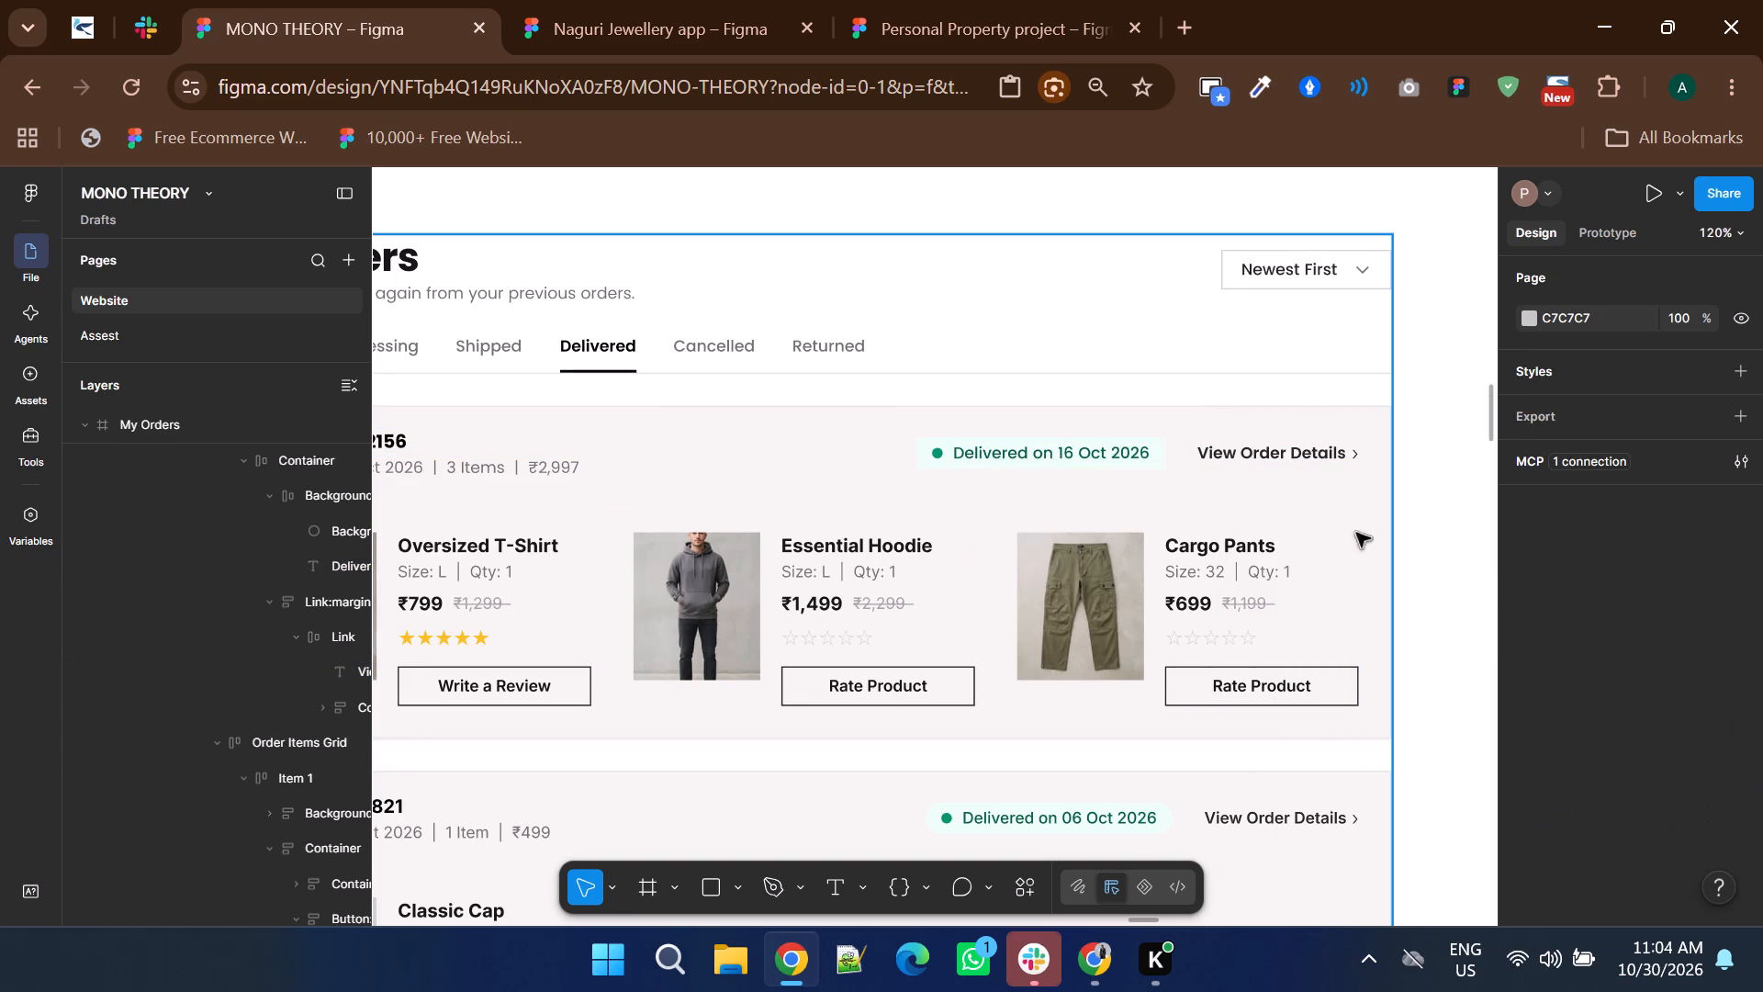
# Check the text styling of the placed-on line and the other header elements in Order #MT42156.
pyautogui.keyDown('shift'); pyautogui.scroll(1, 907, 465); pyautogui.keyUp('shift')
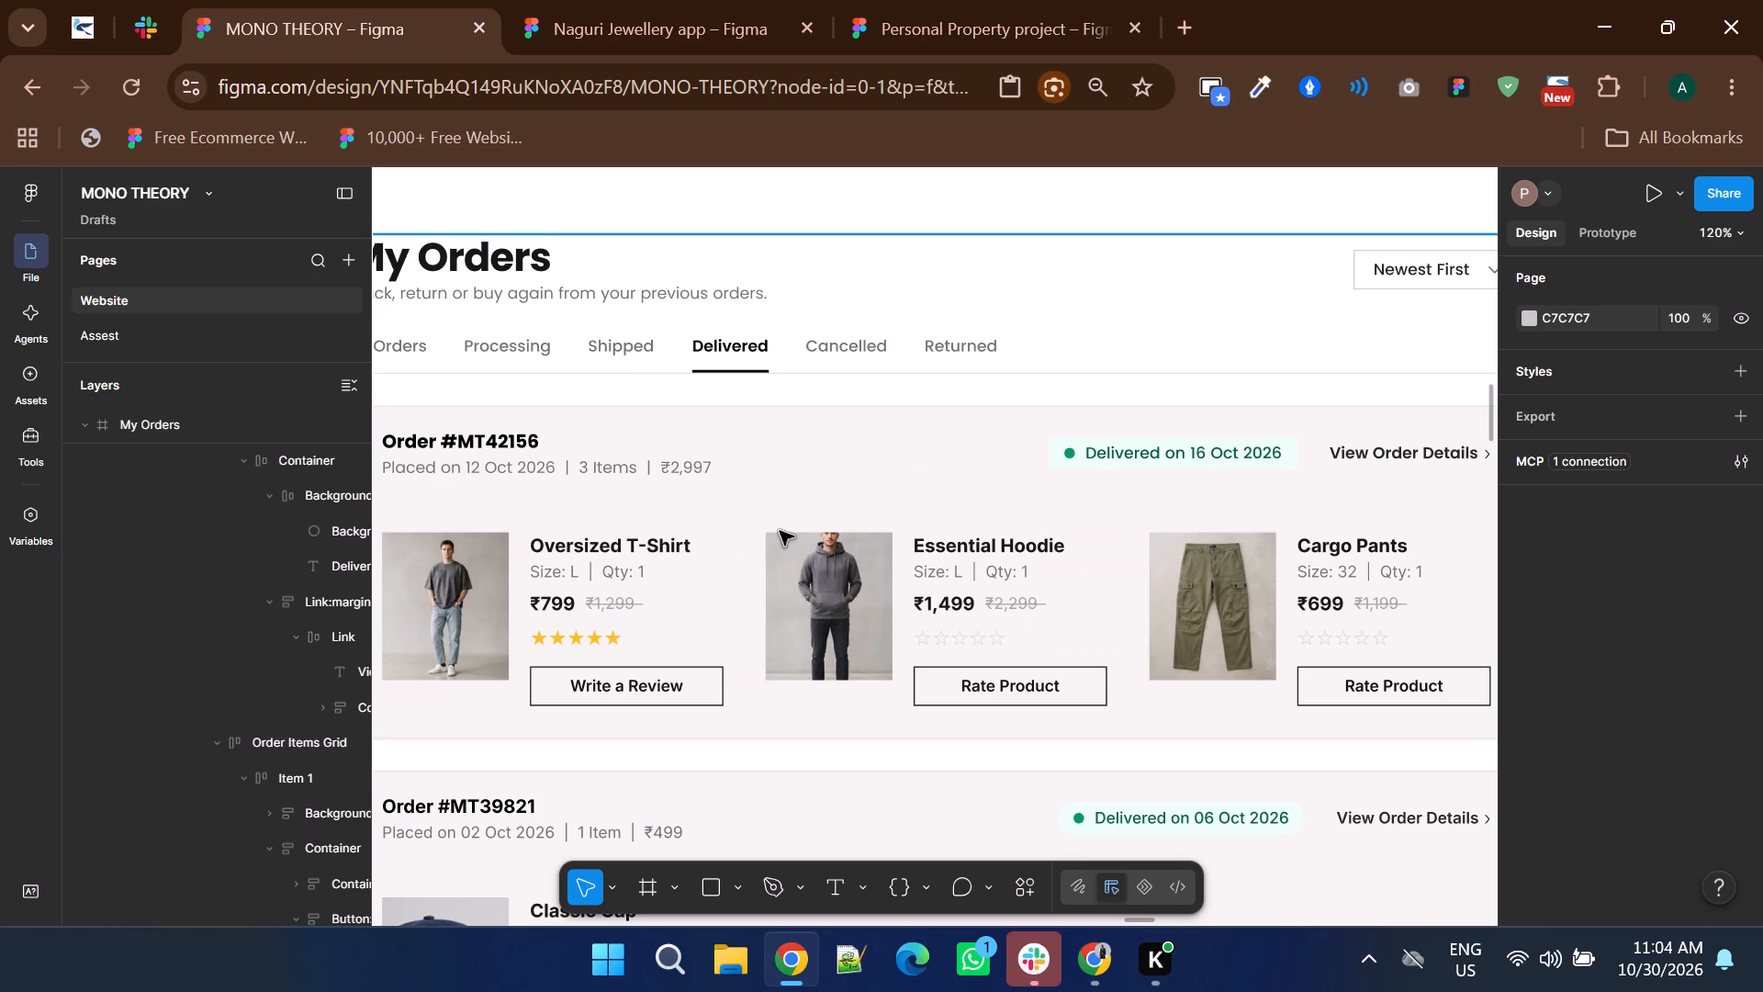
pyautogui.keyDown('ctrl'); pyautogui.click(674, 475); pyautogui.keyUp('ctrl')
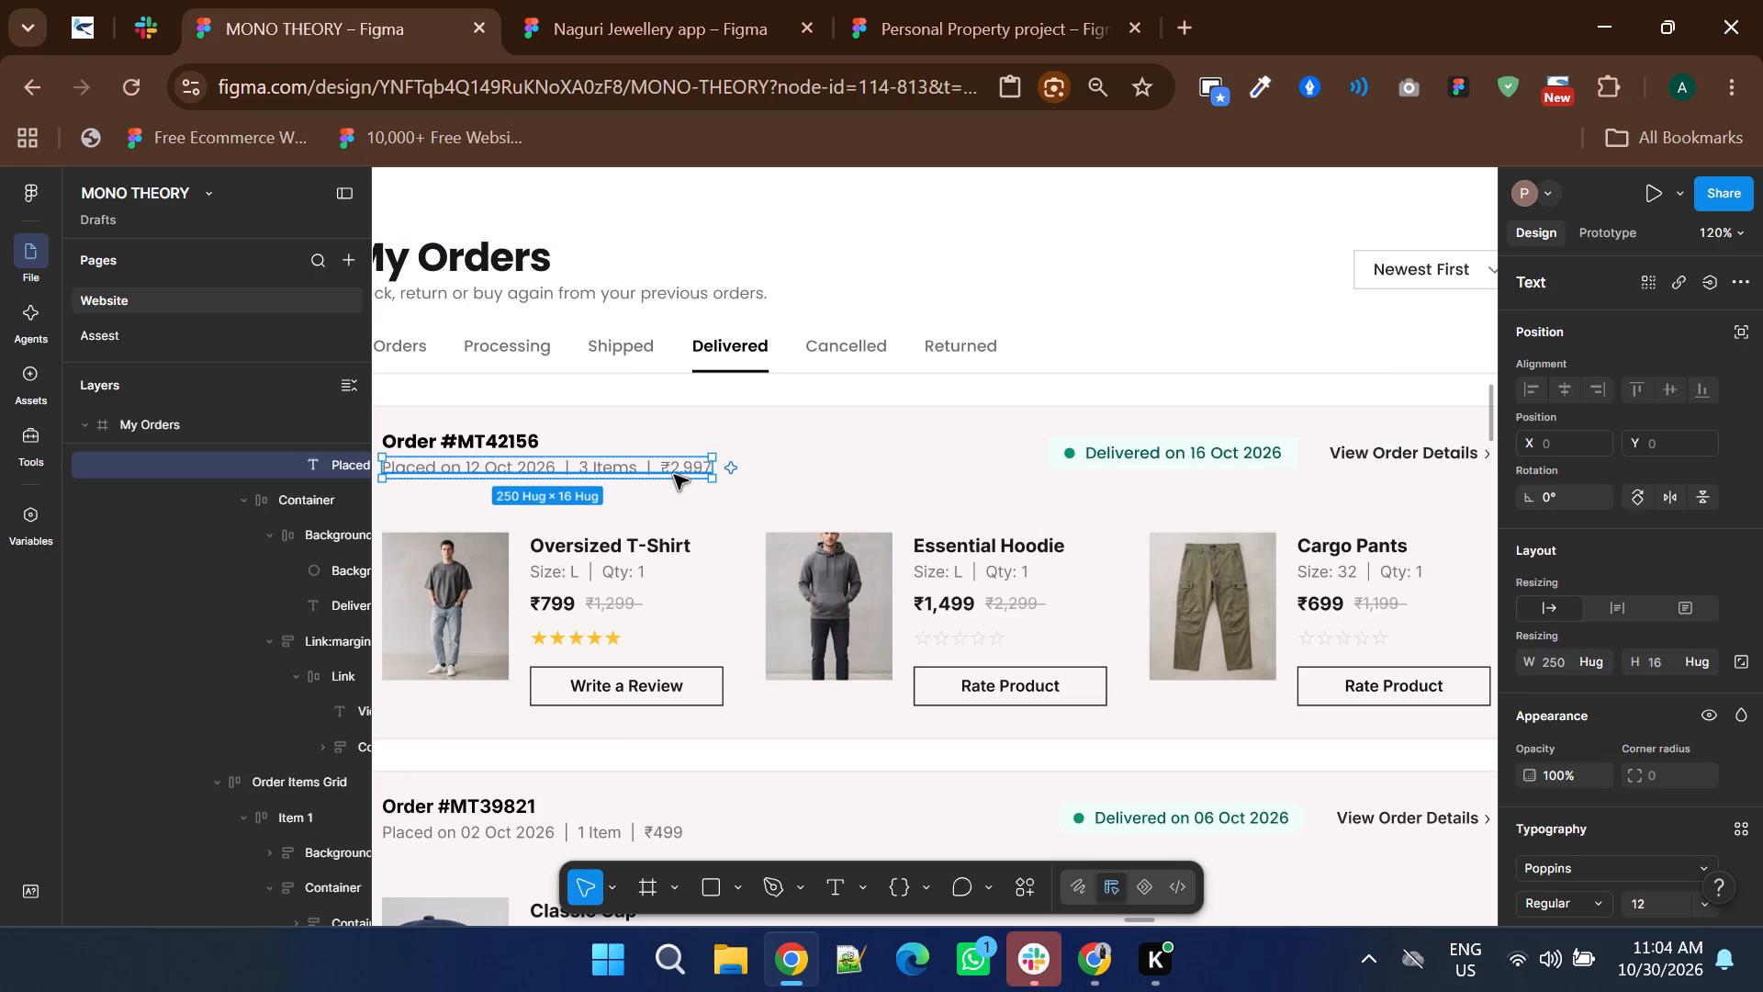
pyautogui.click(827, 458)
pyautogui.keyDown('shift'); pyautogui.scroll(-2, 827, 458); pyautogui.keyUp('shift')
pyautogui.keyDown('ctrl'); pyautogui.click(888, 444); pyautogui.keyUp('ctrl')
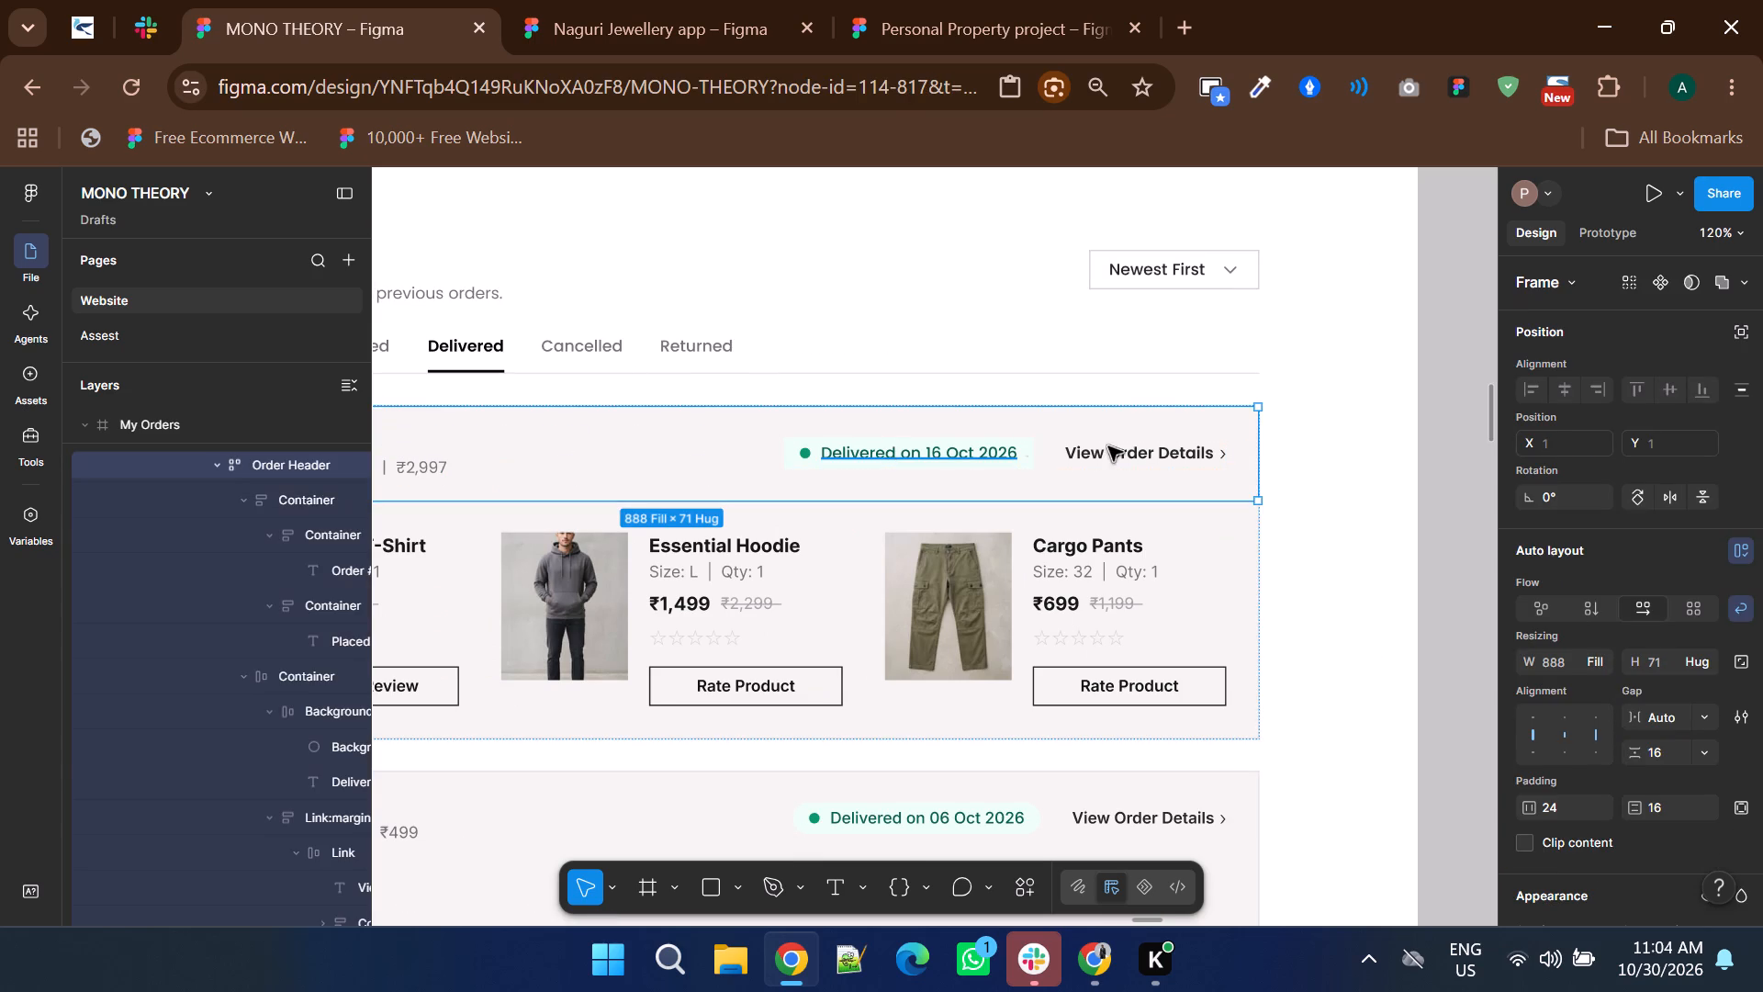
pyautogui.keyDown('ctrl'); pyautogui.keyDown('shift'); pyautogui.click(1108, 446); pyautogui.keyUp('shift'); pyautogui.keyUp('ctrl')
pyautogui.click(1373, 531)
# Change the font of the product names, size lines, prices and button labels of all three items in Order #MT42156 to Poppins.
pyautogui.keyDown('shift'); pyautogui.scroll(2, 1356, 537); pyautogui.keyUp('shift')
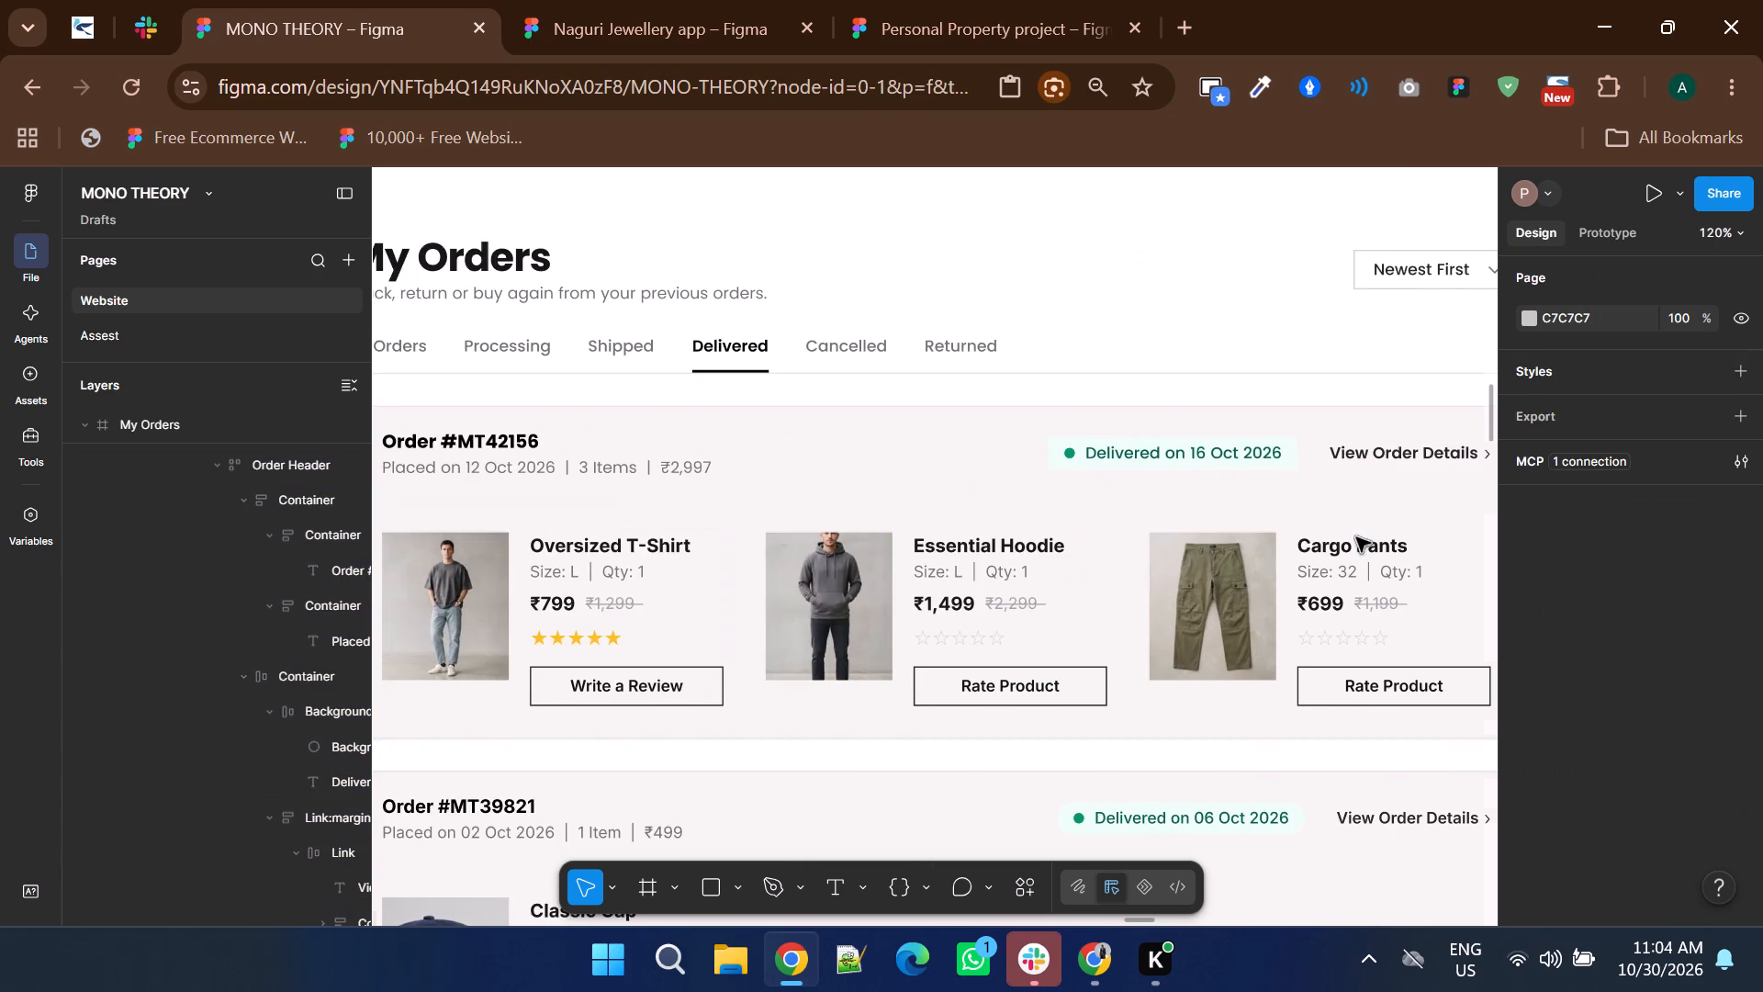
pyautogui.keyDown('ctrl'); pyautogui.click(628, 545); pyautogui.keyUp('ctrl')
pyautogui.keyDown('ctrl'); pyautogui.keyDown('shift'); pyautogui.click(565, 577); pyautogui.keyUp('shift'); pyautogui.keyUp('ctrl')
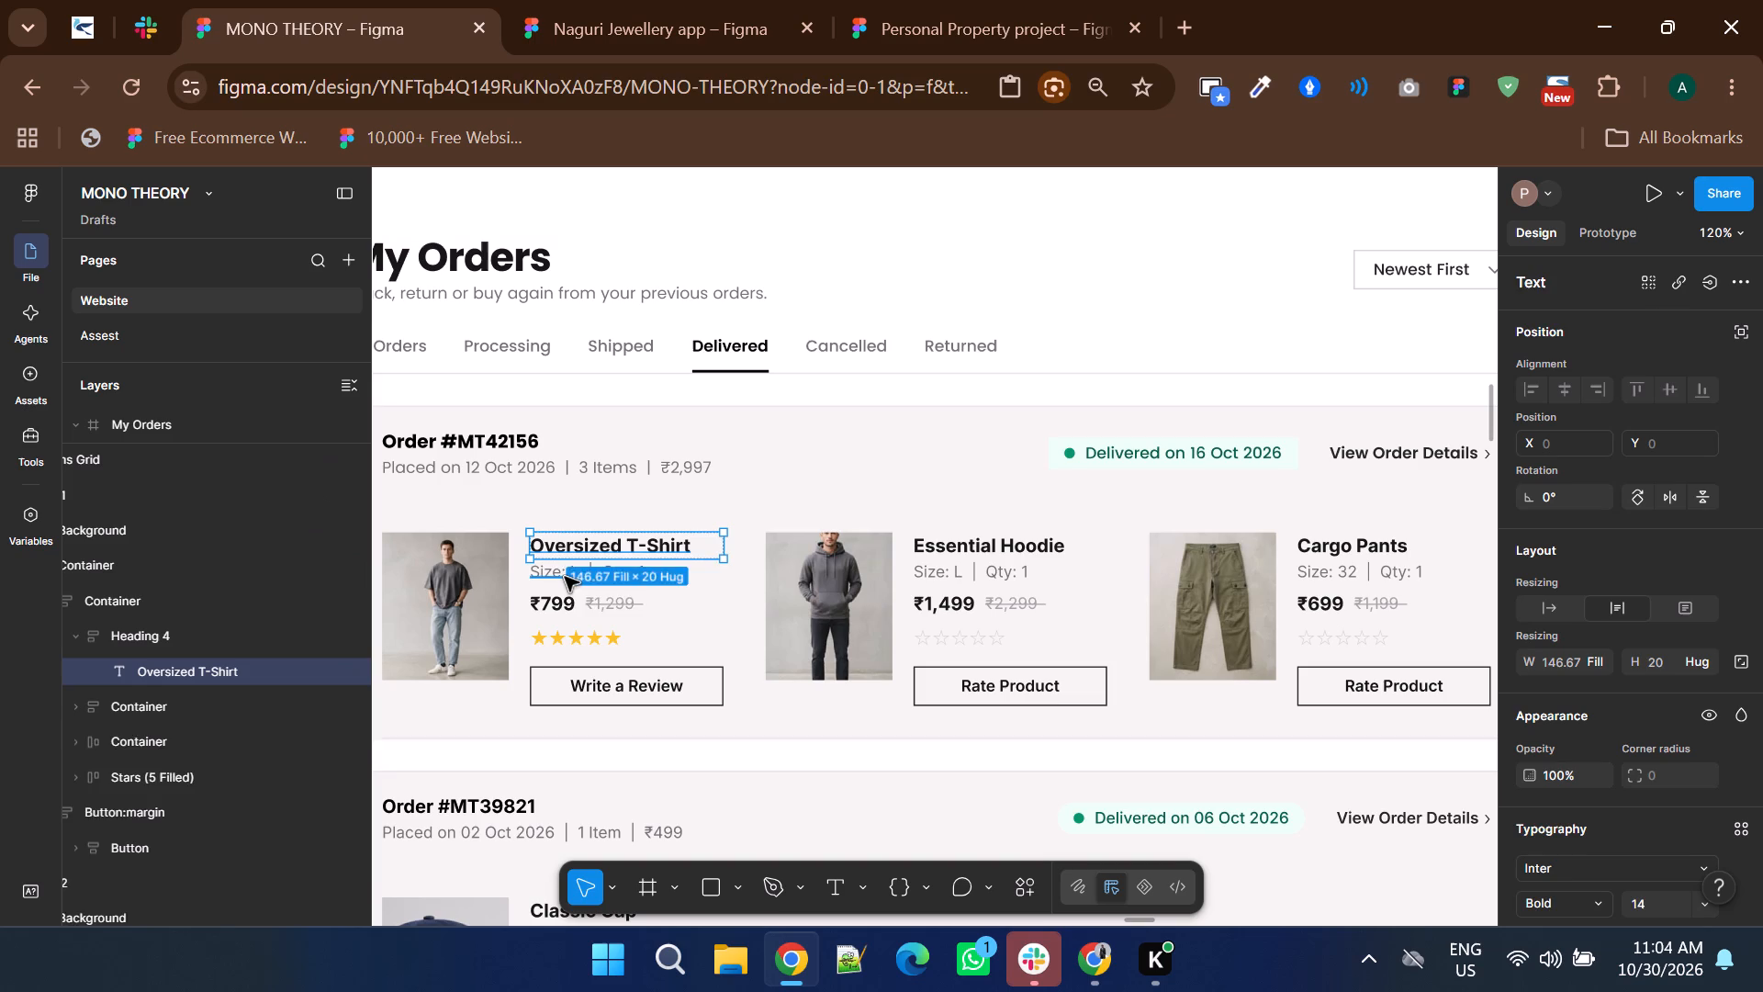
pyautogui.keyDown('ctrl'); pyautogui.keyDown('shift'); pyautogui.click(553, 607); pyautogui.keyUp('shift'); pyautogui.keyUp('ctrl')
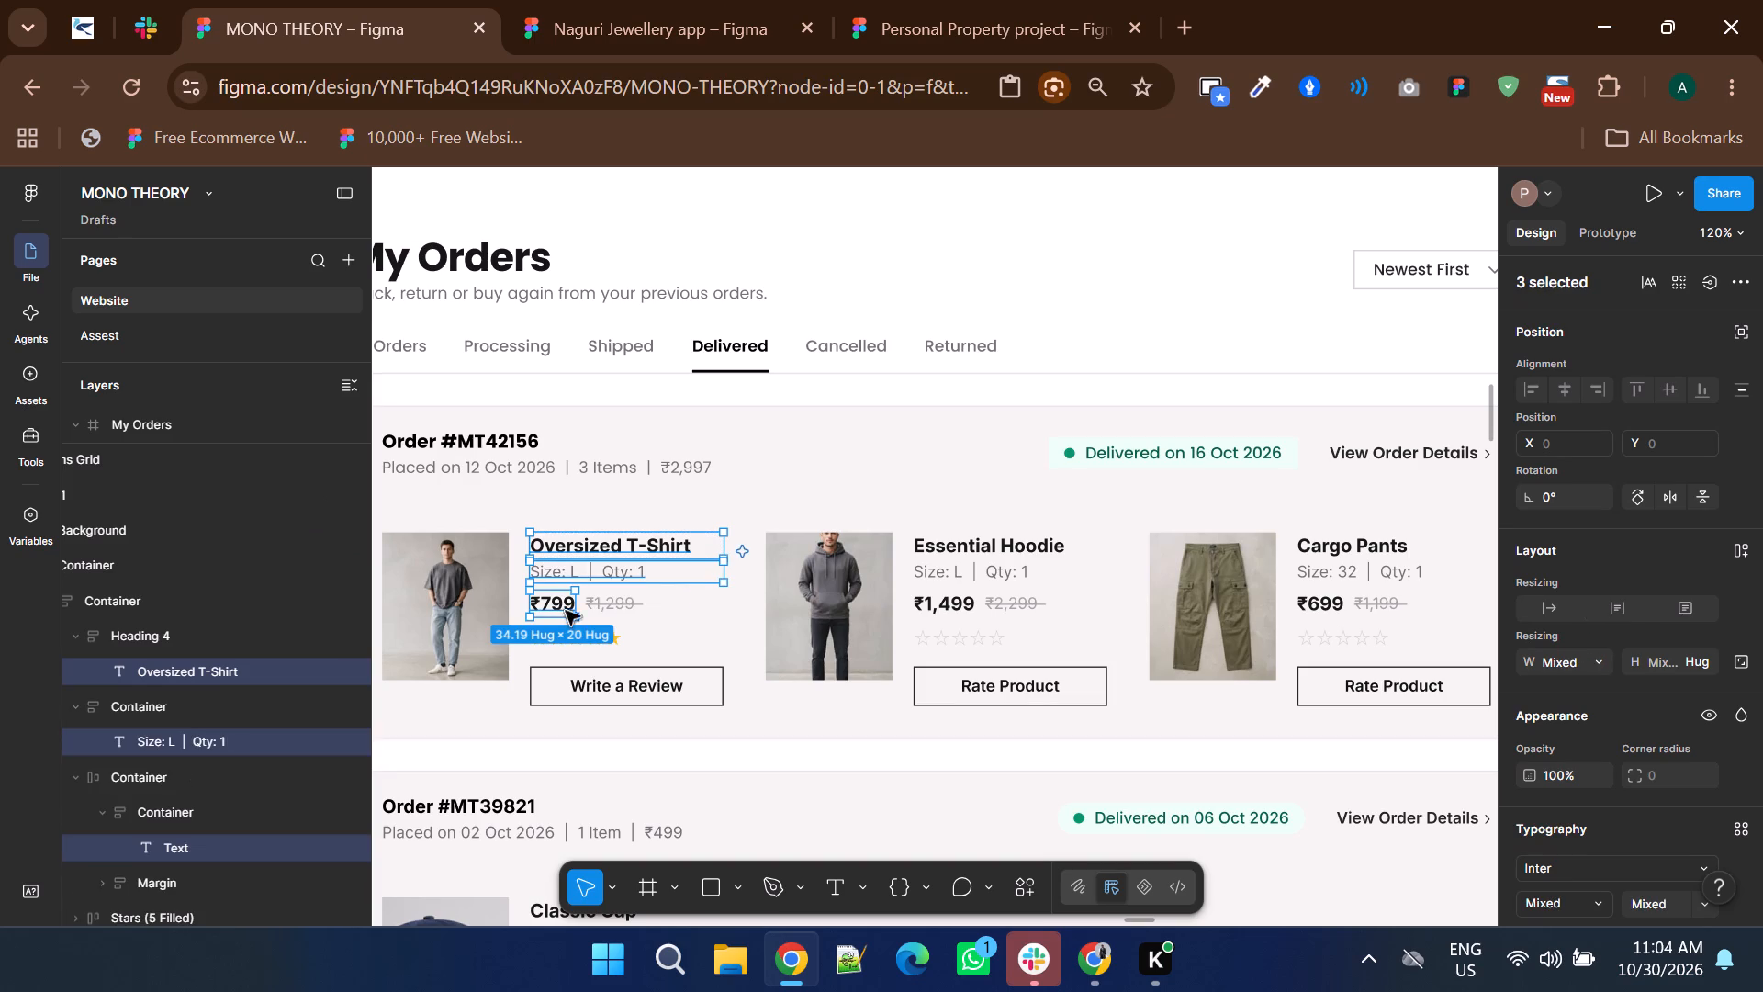
pyautogui.keyDown('ctrl'); pyautogui.keyDown('shift'); pyautogui.click(614, 605); pyautogui.keyUp('shift'); pyautogui.keyUp('ctrl')
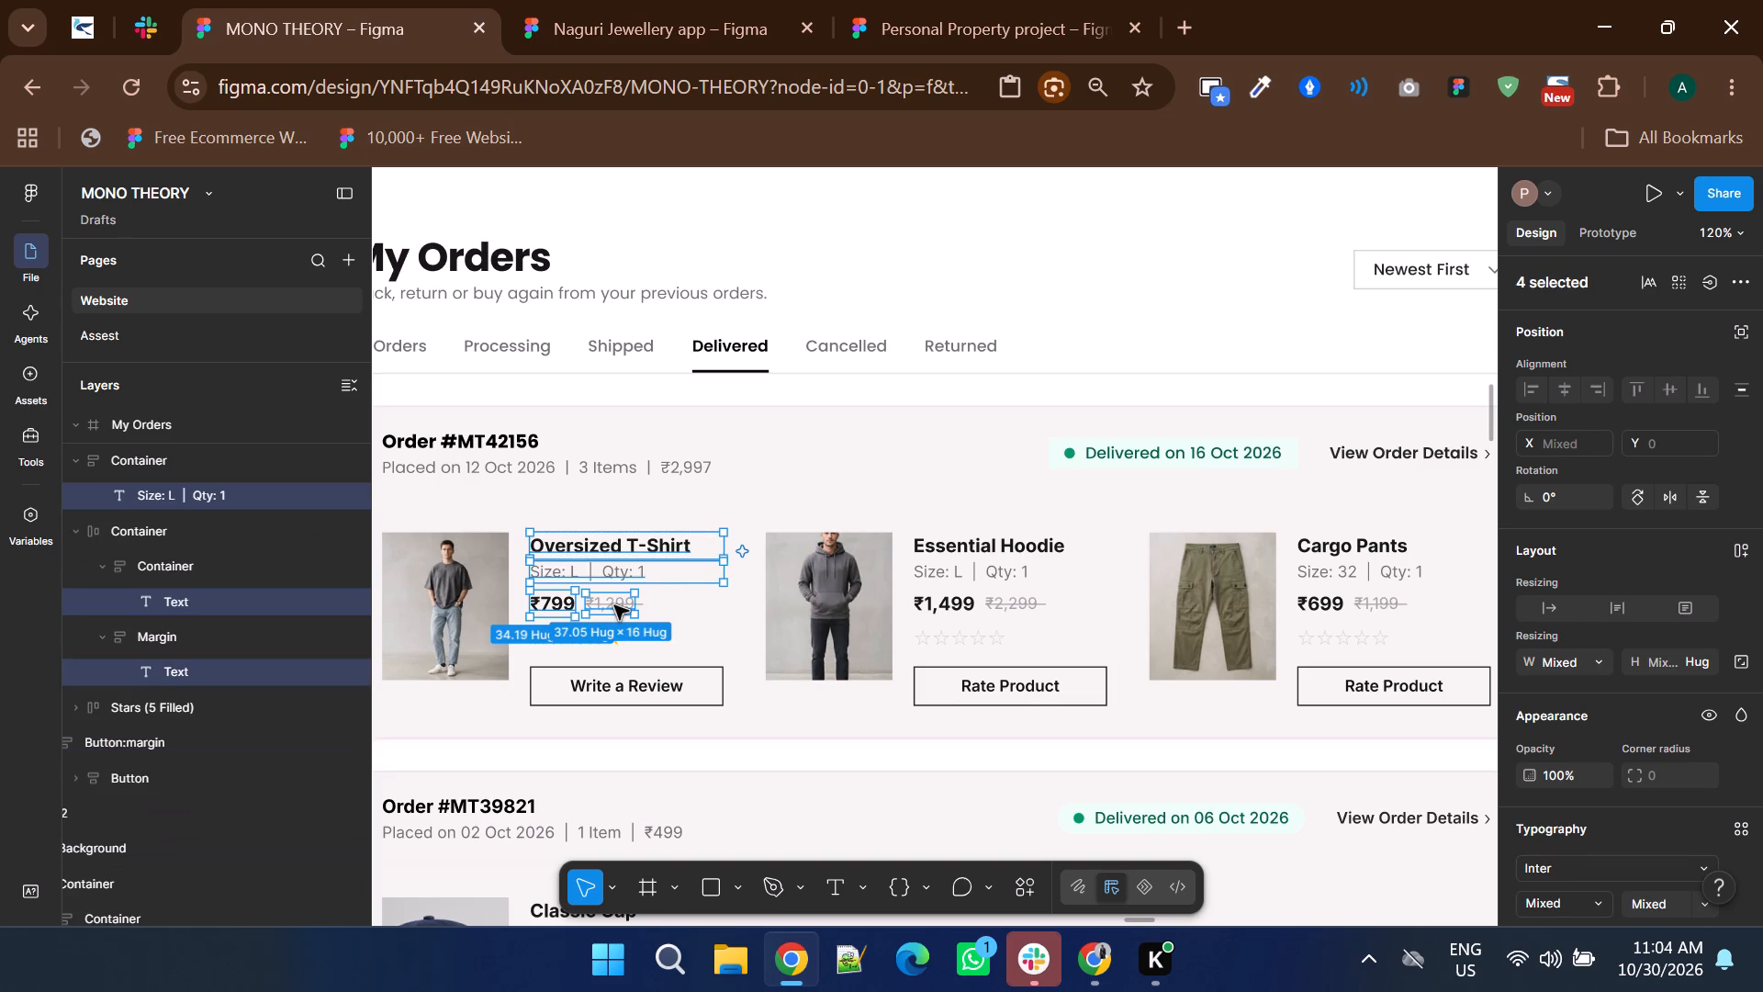
pyautogui.keyDown('ctrl'); pyautogui.scroll(3, 554, 636); pyautogui.keyUp('ctrl')
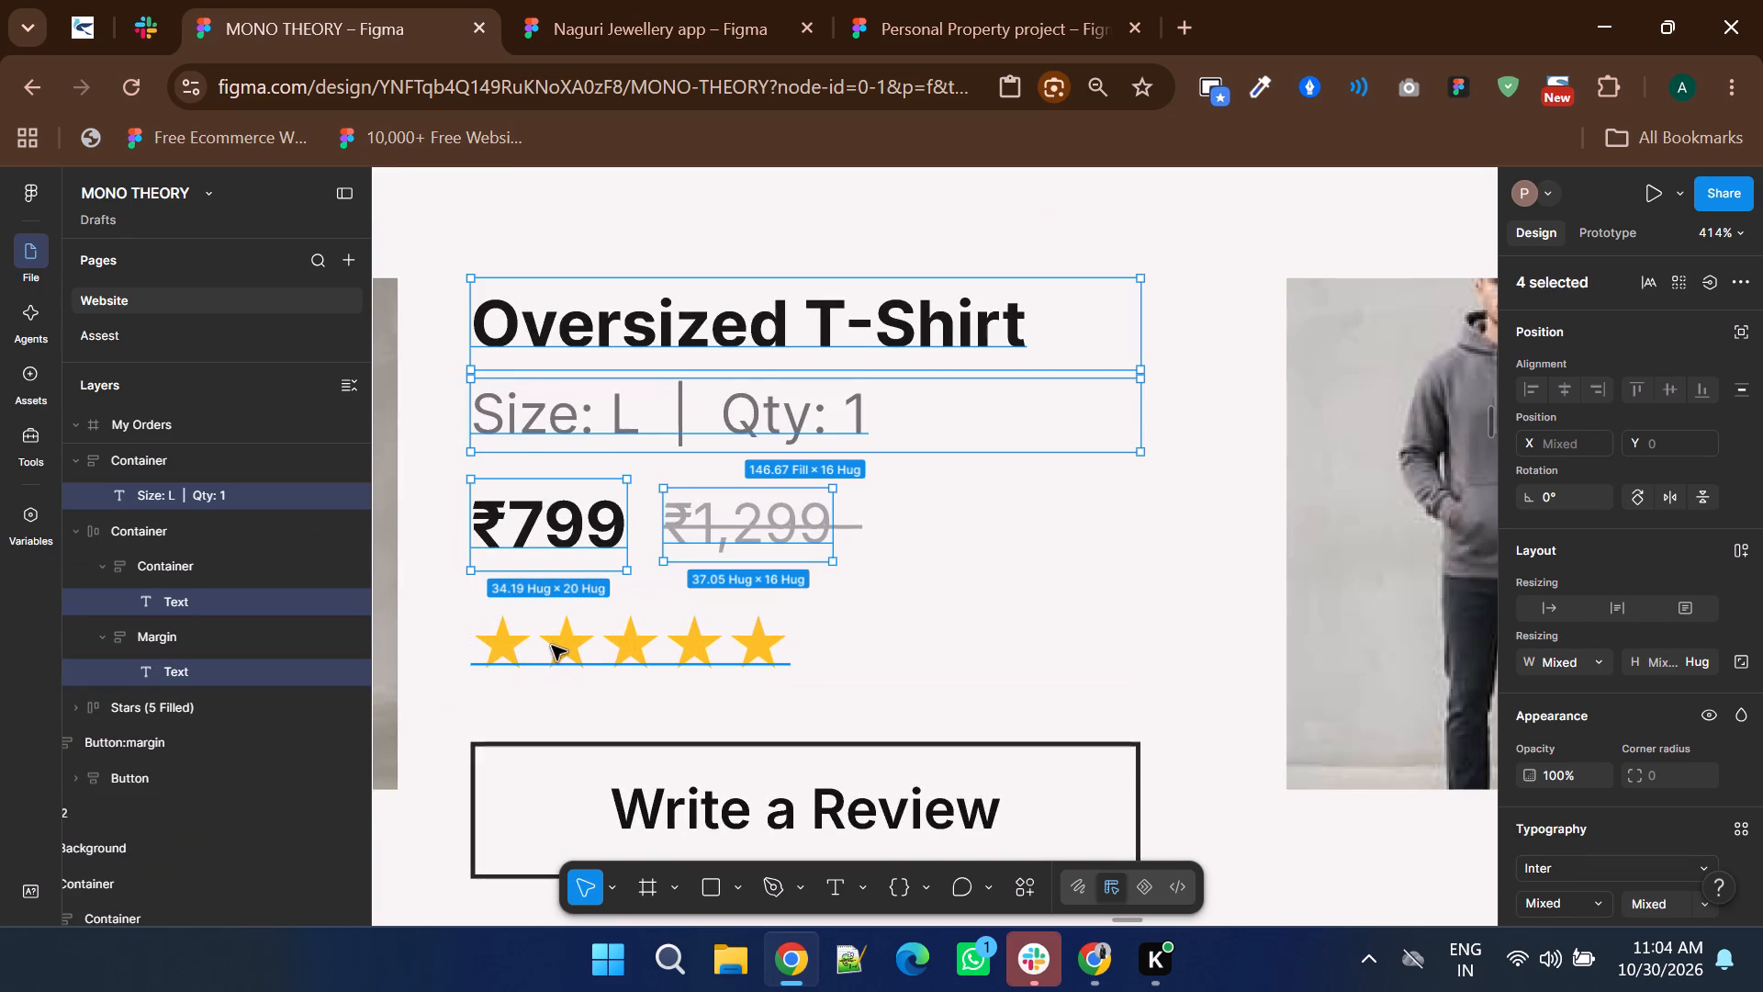
pyautogui.keyDown('ctrl'); pyautogui.scroll(-3, 591, 607); pyautogui.keyUp('ctrl')
pyautogui.keyDown('ctrl'); pyautogui.keyDown('shift'); pyautogui.click(609, 653); pyautogui.keyUp('shift'); pyautogui.keyUp('ctrl')
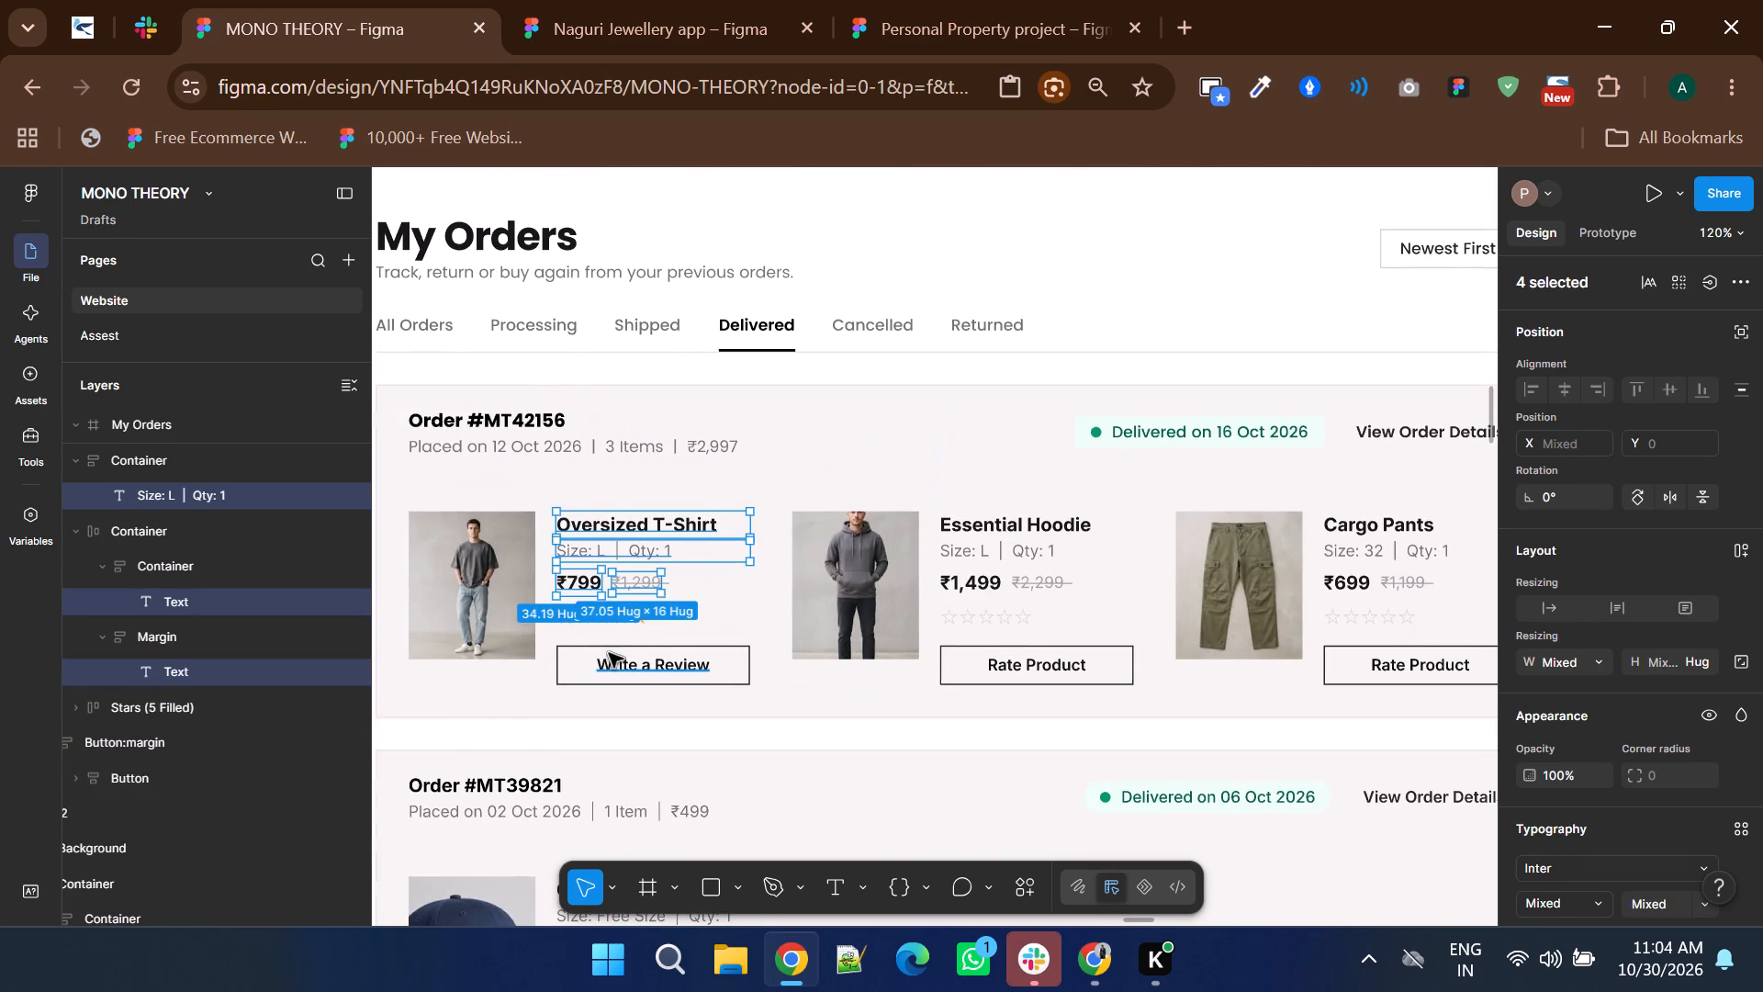
pyautogui.keyDown('ctrl'); pyautogui.keyDown('shift'); pyautogui.click(1016, 665); pyautogui.keyUp('shift'); pyautogui.keyUp('ctrl')
pyautogui.keyDown('ctrl'); pyautogui.keyDown('shift'); pyautogui.click(966, 574); pyautogui.keyUp('shift'); pyautogui.keyUp('ctrl')
pyautogui.keyDown('ctrl'); pyautogui.keyDown('shift'); pyautogui.click(1050, 570); pyautogui.keyUp('shift'); pyautogui.keyUp('ctrl')
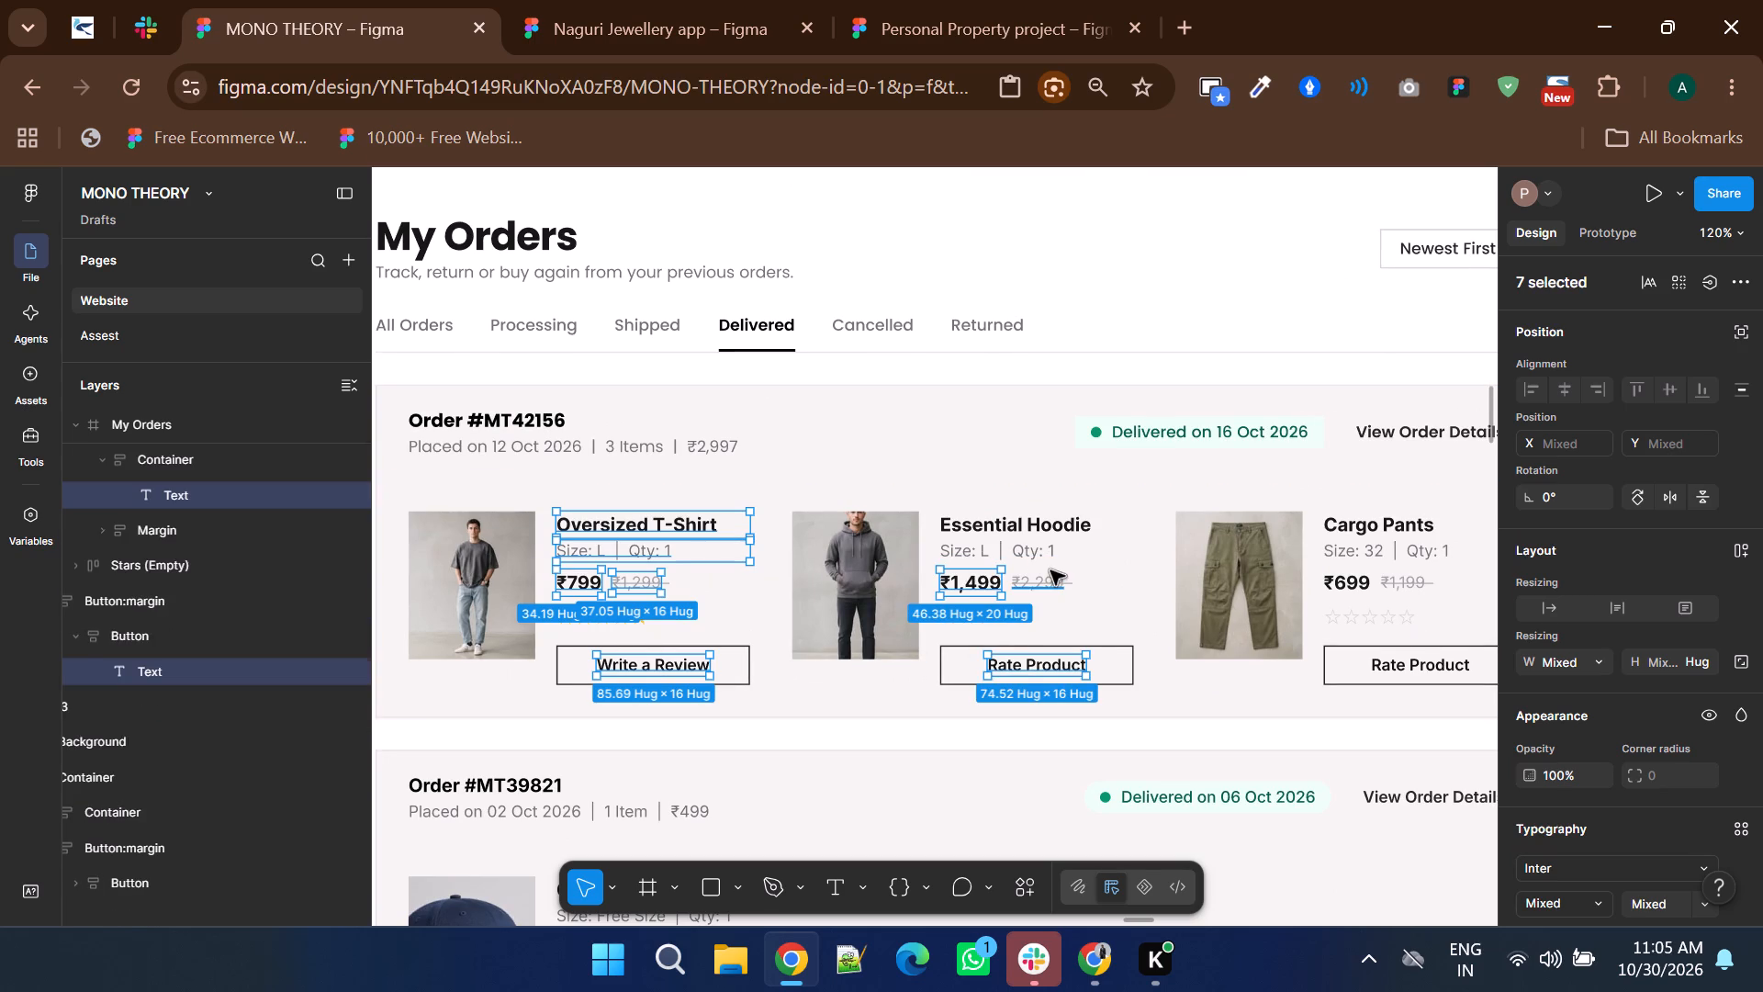
pyautogui.keyDown('ctrl'); pyautogui.keyDown('shift'); pyautogui.click(1023, 553); pyautogui.keyUp('shift'); pyautogui.keyUp('ctrl')
pyautogui.keyDown('ctrl'); pyautogui.keyDown('shift'); pyautogui.click(1005, 512); pyautogui.keyUp('shift'); pyautogui.keyUp('ctrl')
pyautogui.keyDown('shift'); pyautogui.scroll(-4, 1005, 512); pyautogui.keyUp('shift')
pyautogui.keyDown('ctrl'); pyautogui.keyDown('shift'); pyautogui.click(854, 529); pyautogui.keyUp('shift'); pyautogui.keyUp('ctrl')
pyautogui.keyDown('ctrl'); pyautogui.keyDown('shift'); pyautogui.click(841, 562); pyautogui.keyUp('shift'); pyautogui.keyUp('ctrl')
pyautogui.keyDown('ctrl'); pyautogui.keyDown('shift'); pyautogui.click(823, 589); pyautogui.keyUp('shift'); pyautogui.keyUp('ctrl')
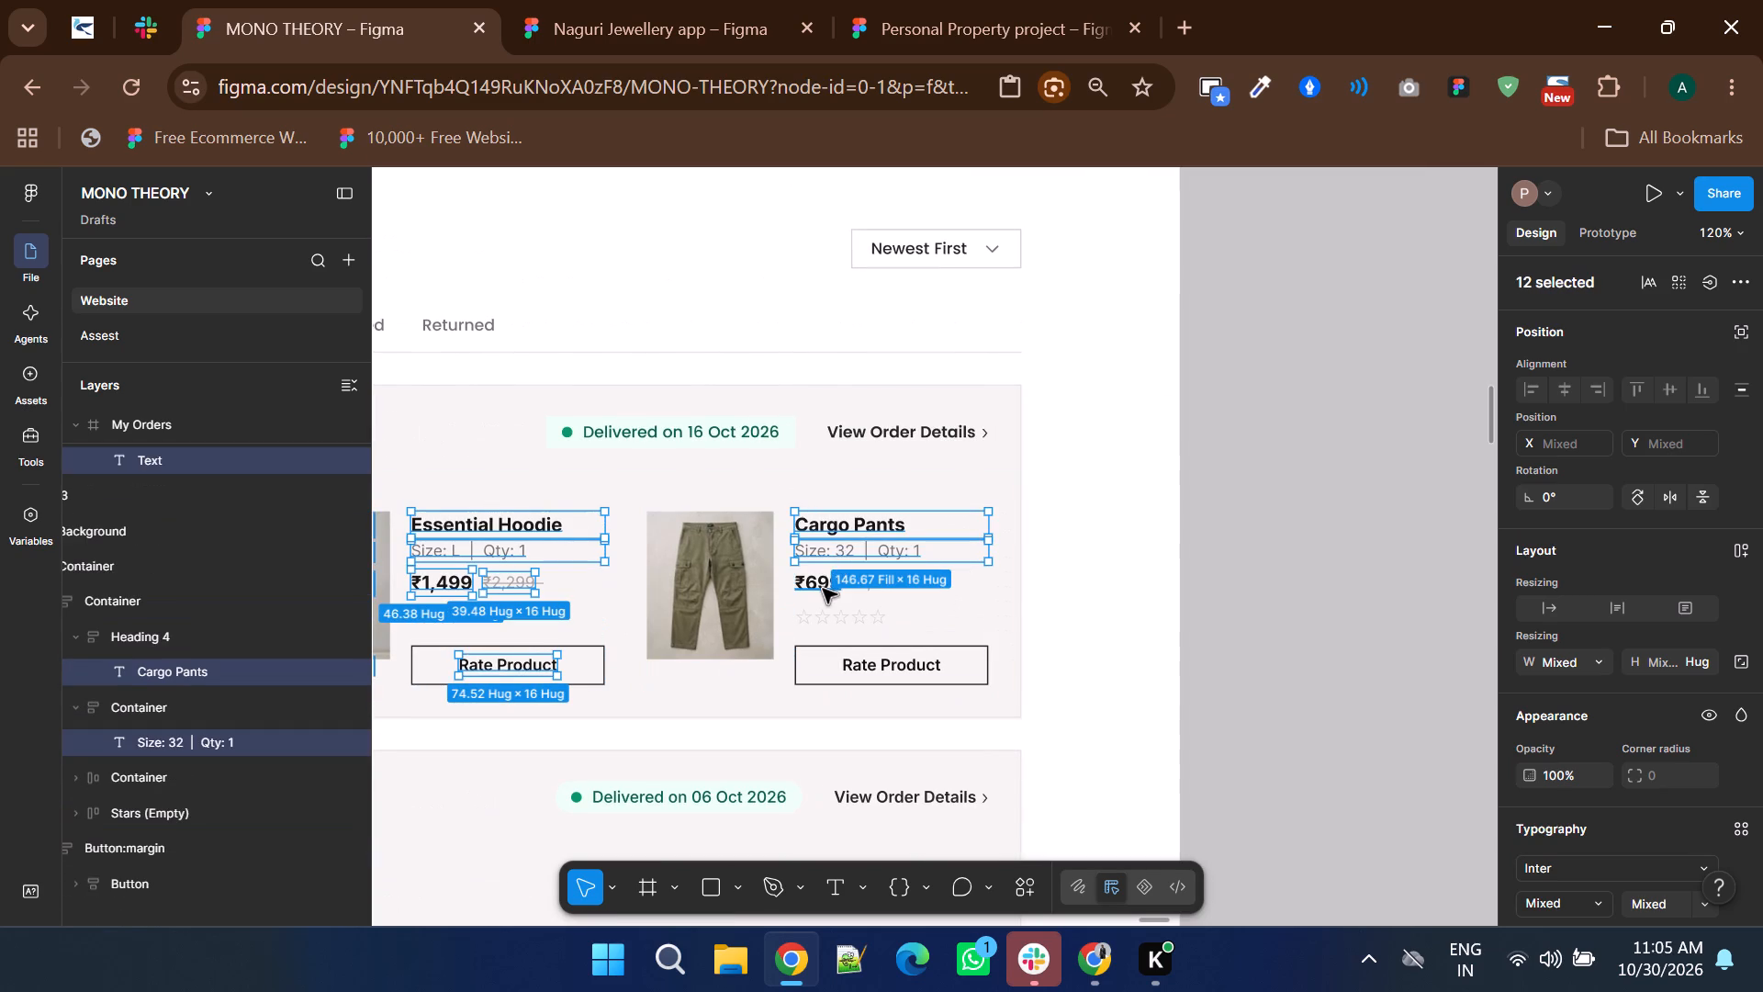
pyautogui.keyDown('ctrl'); pyautogui.keyDown('shift'); pyautogui.click(880, 586); pyautogui.keyUp('shift'); pyautogui.keyUp('ctrl')
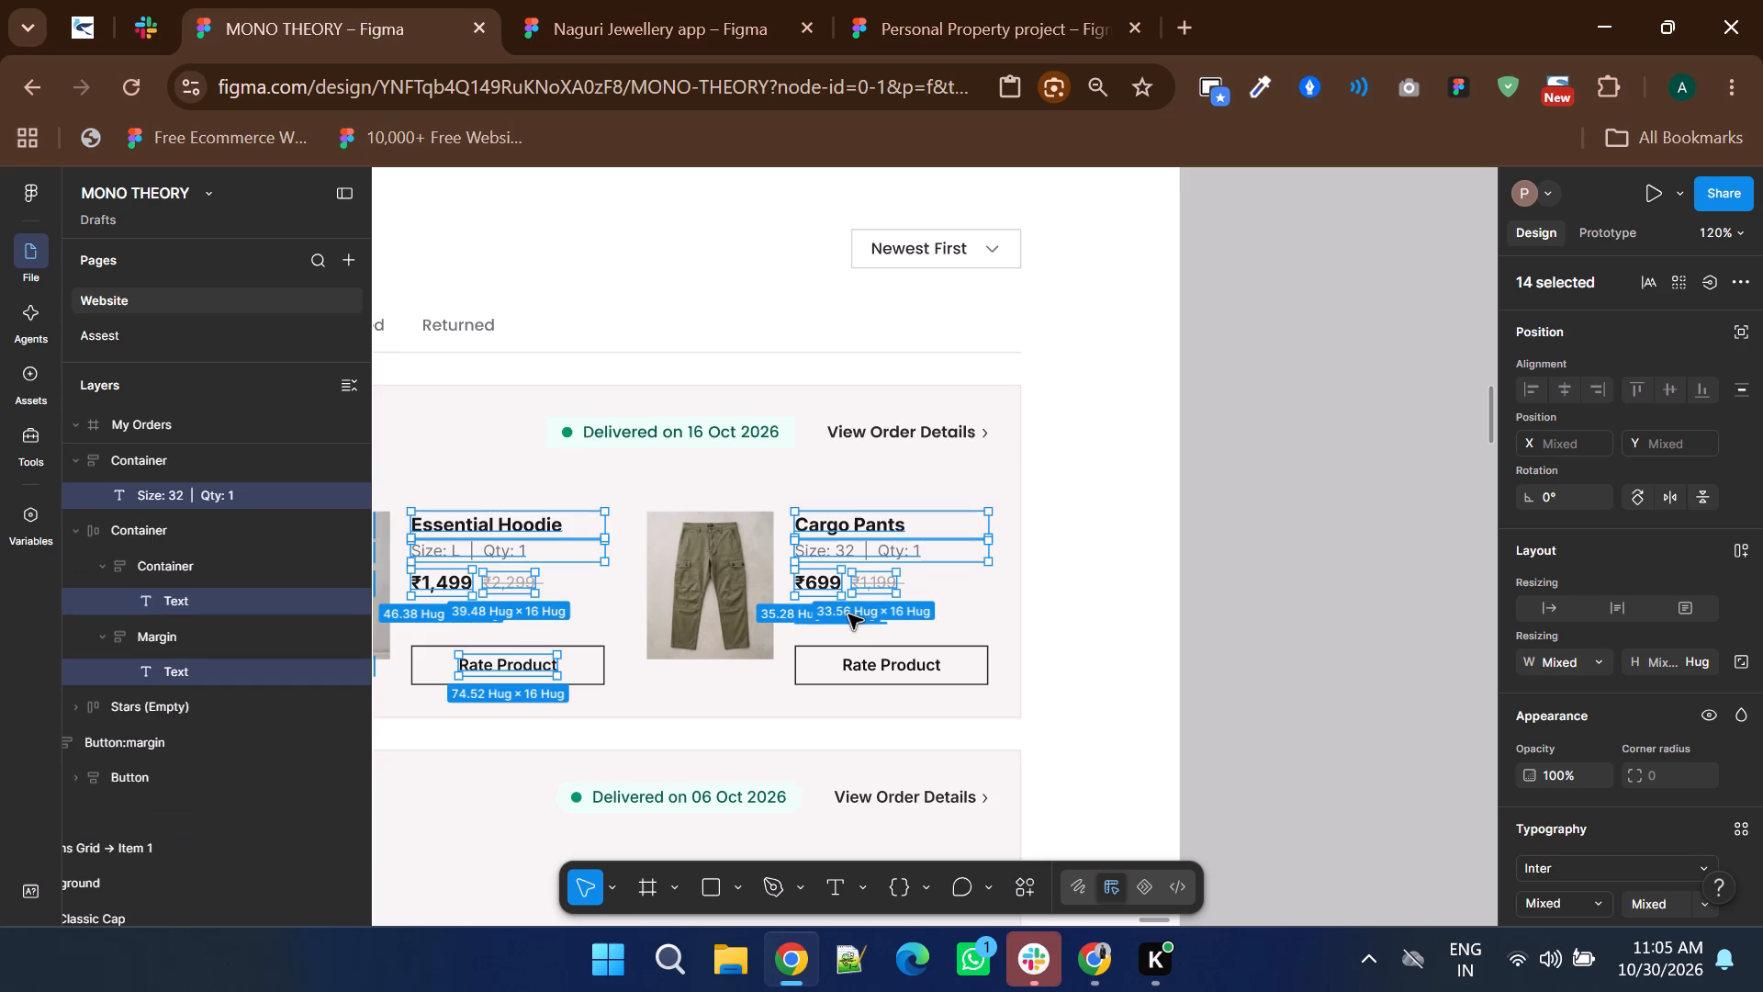
pyautogui.keyDown('ctrl'); pyautogui.keyDown('shift'); pyautogui.click(867, 669); pyautogui.keyUp('shift'); pyautogui.keyUp('ctrl')
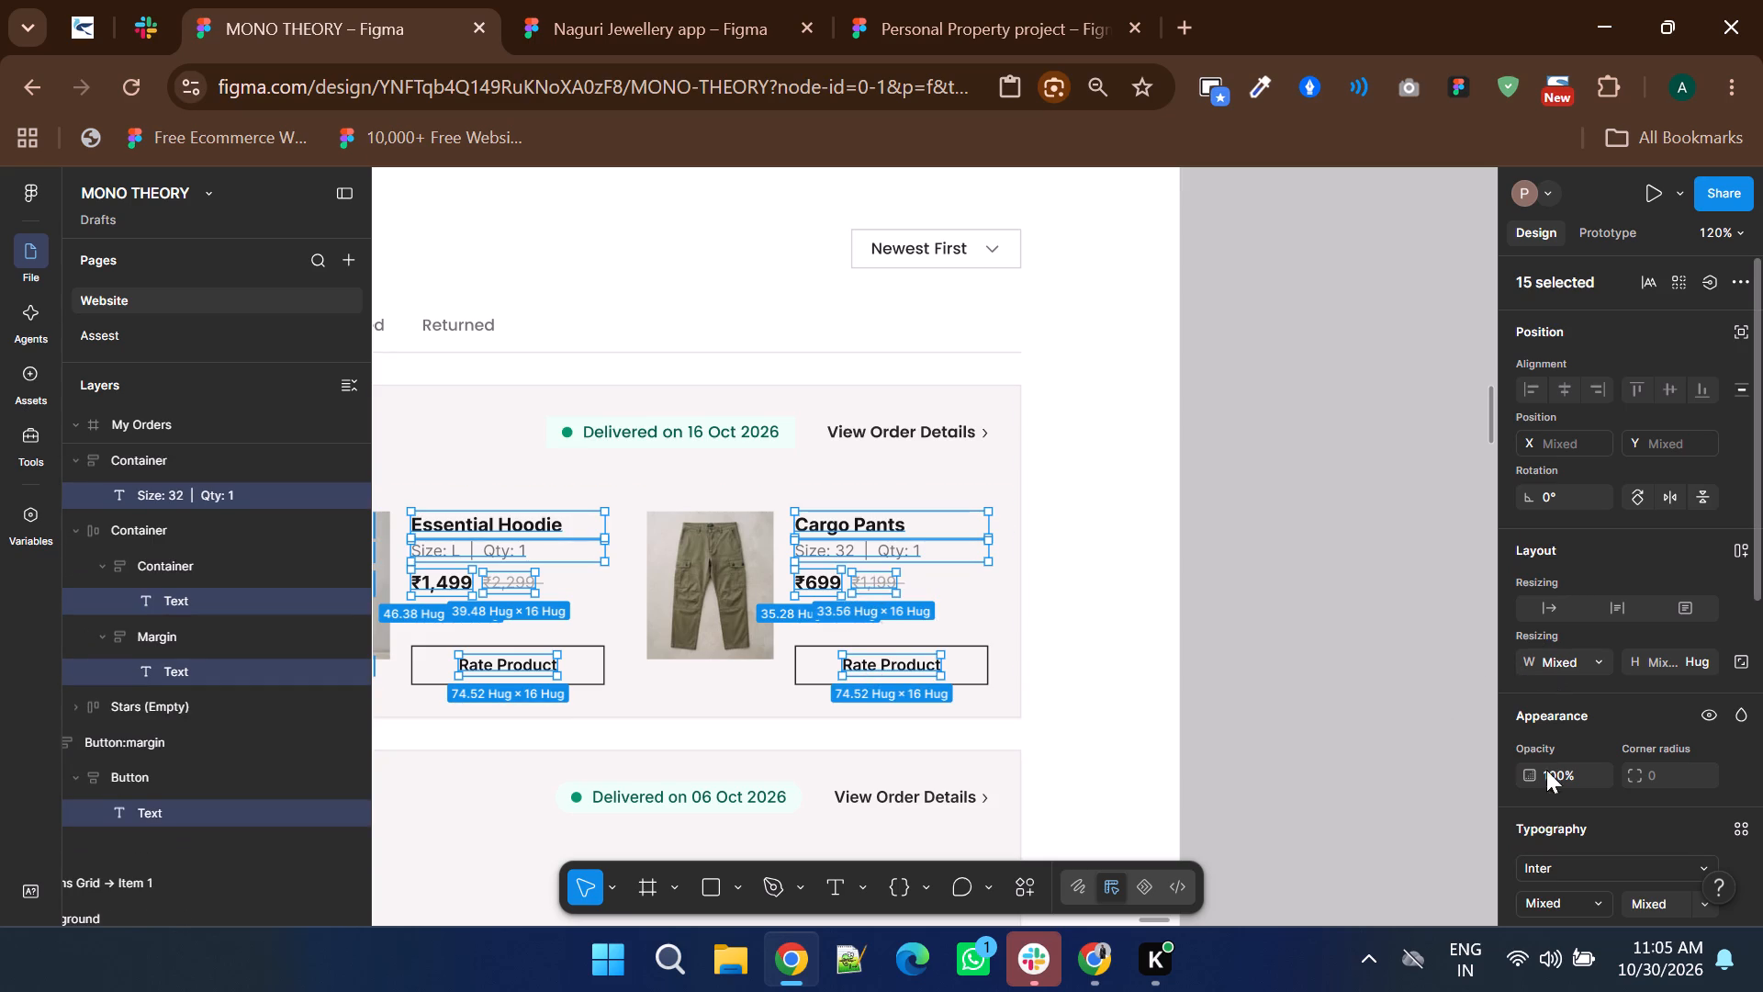
pyautogui.click(1573, 864)
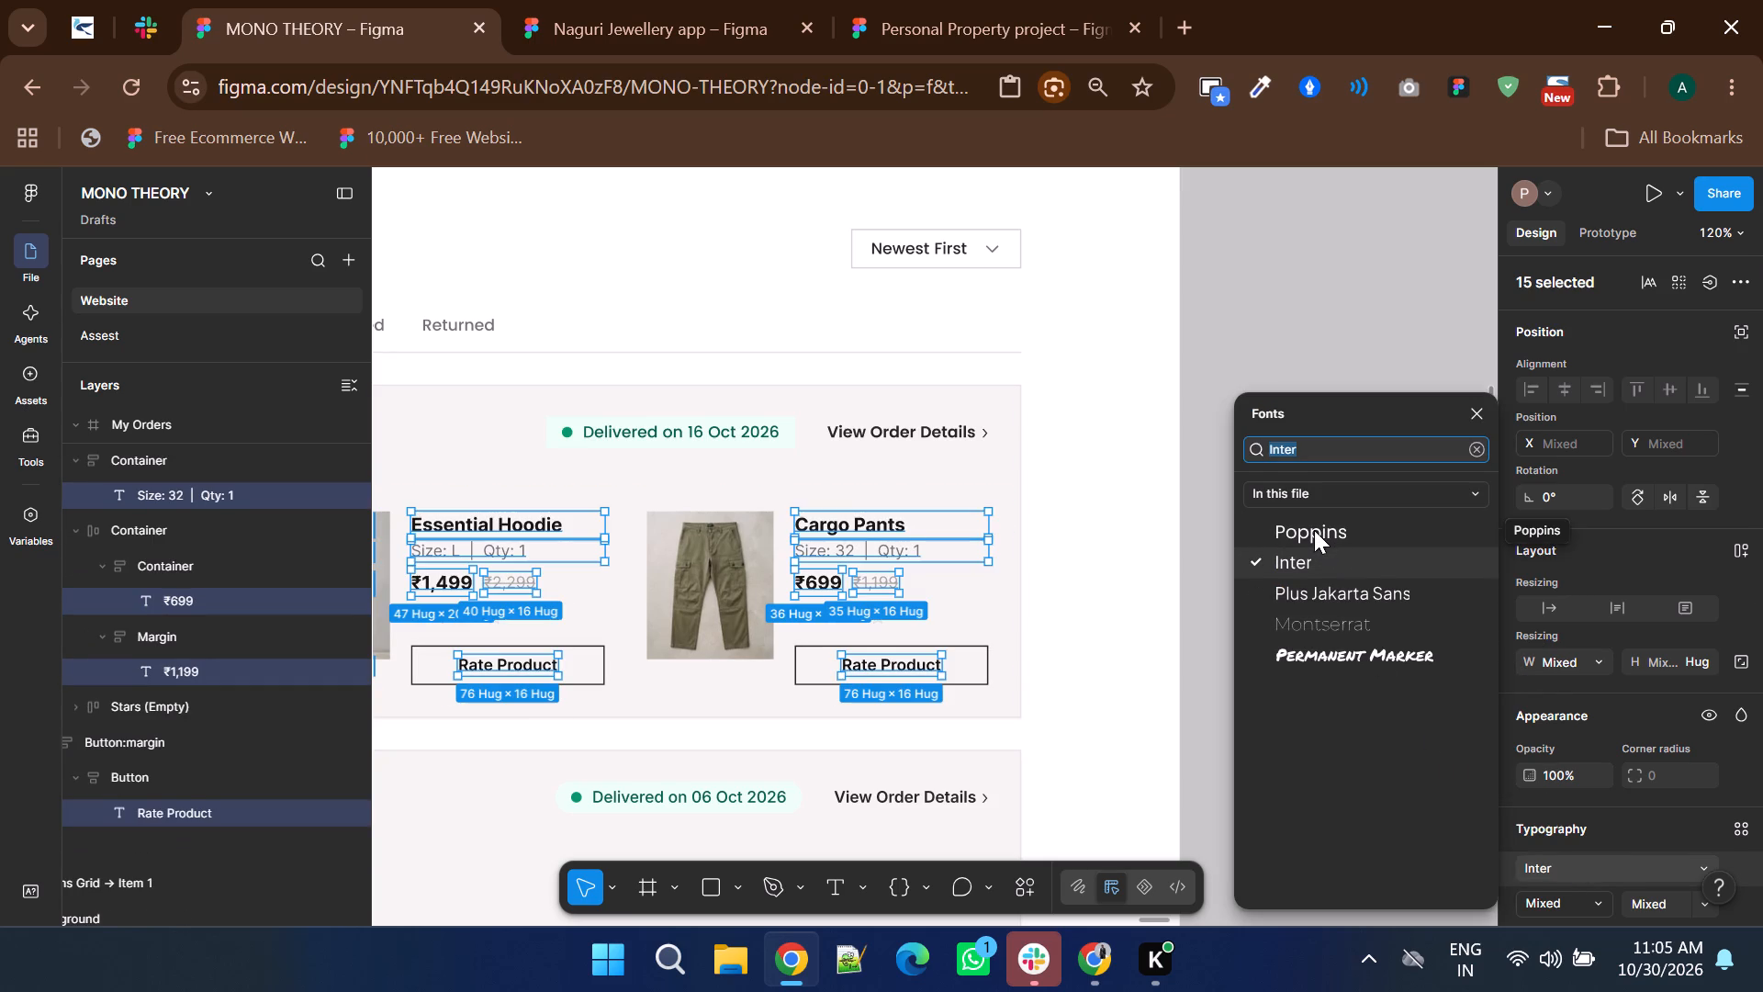
pyautogui.click(1314, 530)
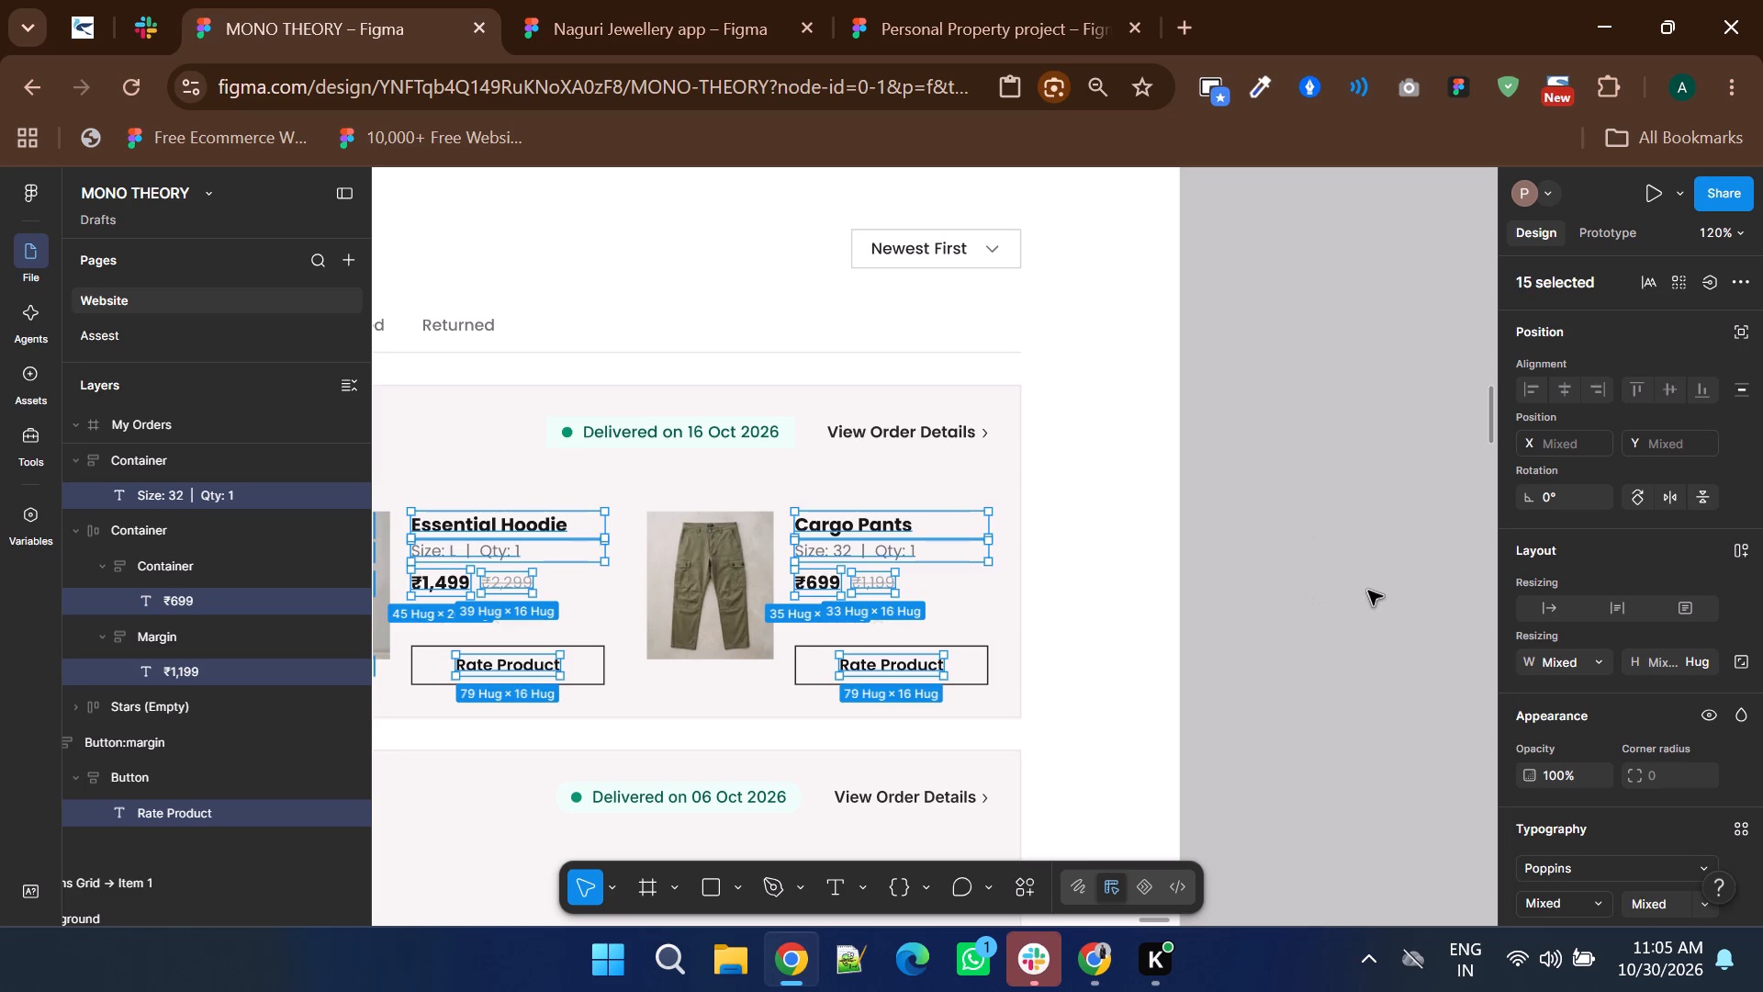
pyautogui.click(1368, 591)
# Compare the text styling of the Classic Cap's Write a Review label with the Essential Hoodie's Rate Product label.
pyautogui.keyDown('ctrl'); pyautogui.scroll(-3, 1342, 570); pyautogui.keyUp('ctrl')
pyautogui.scroll(-1, 1342, 570)
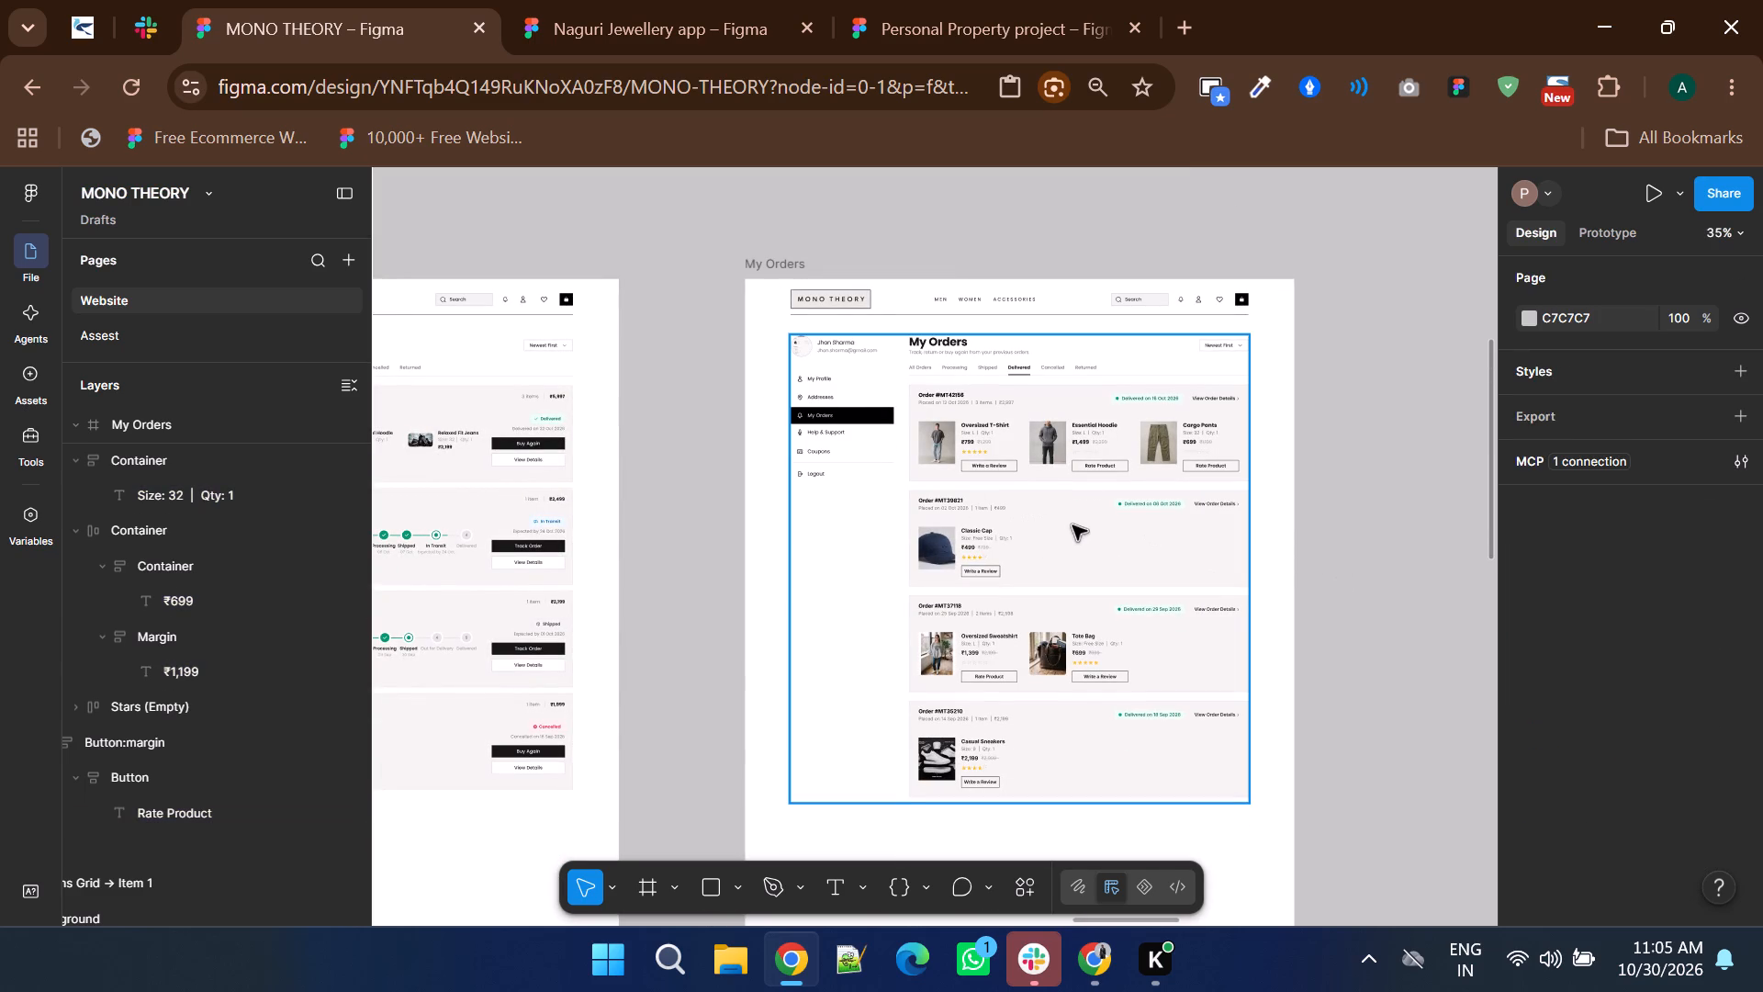
pyautogui.keyDown('ctrl'); pyautogui.scroll(2, 1099, 519); pyautogui.keyUp('ctrl')
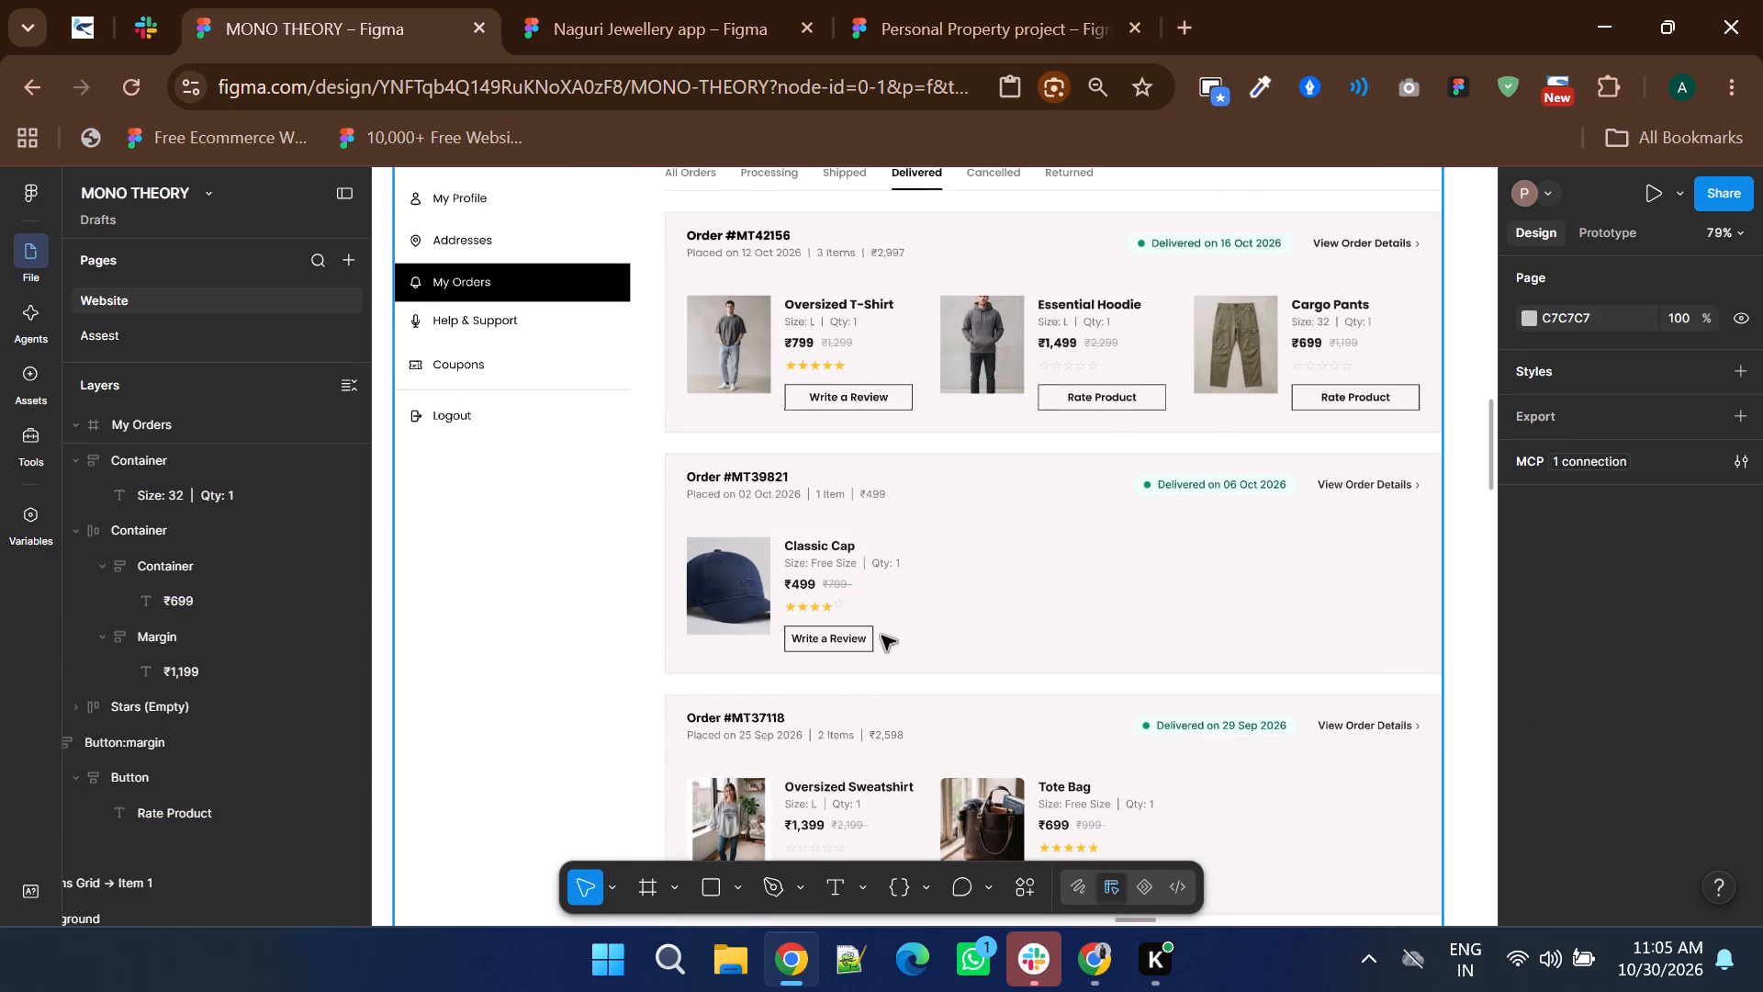
pyautogui.keyDown('ctrl'); pyautogui.click(845, 637); pyautogui.keyUp('ctrl')
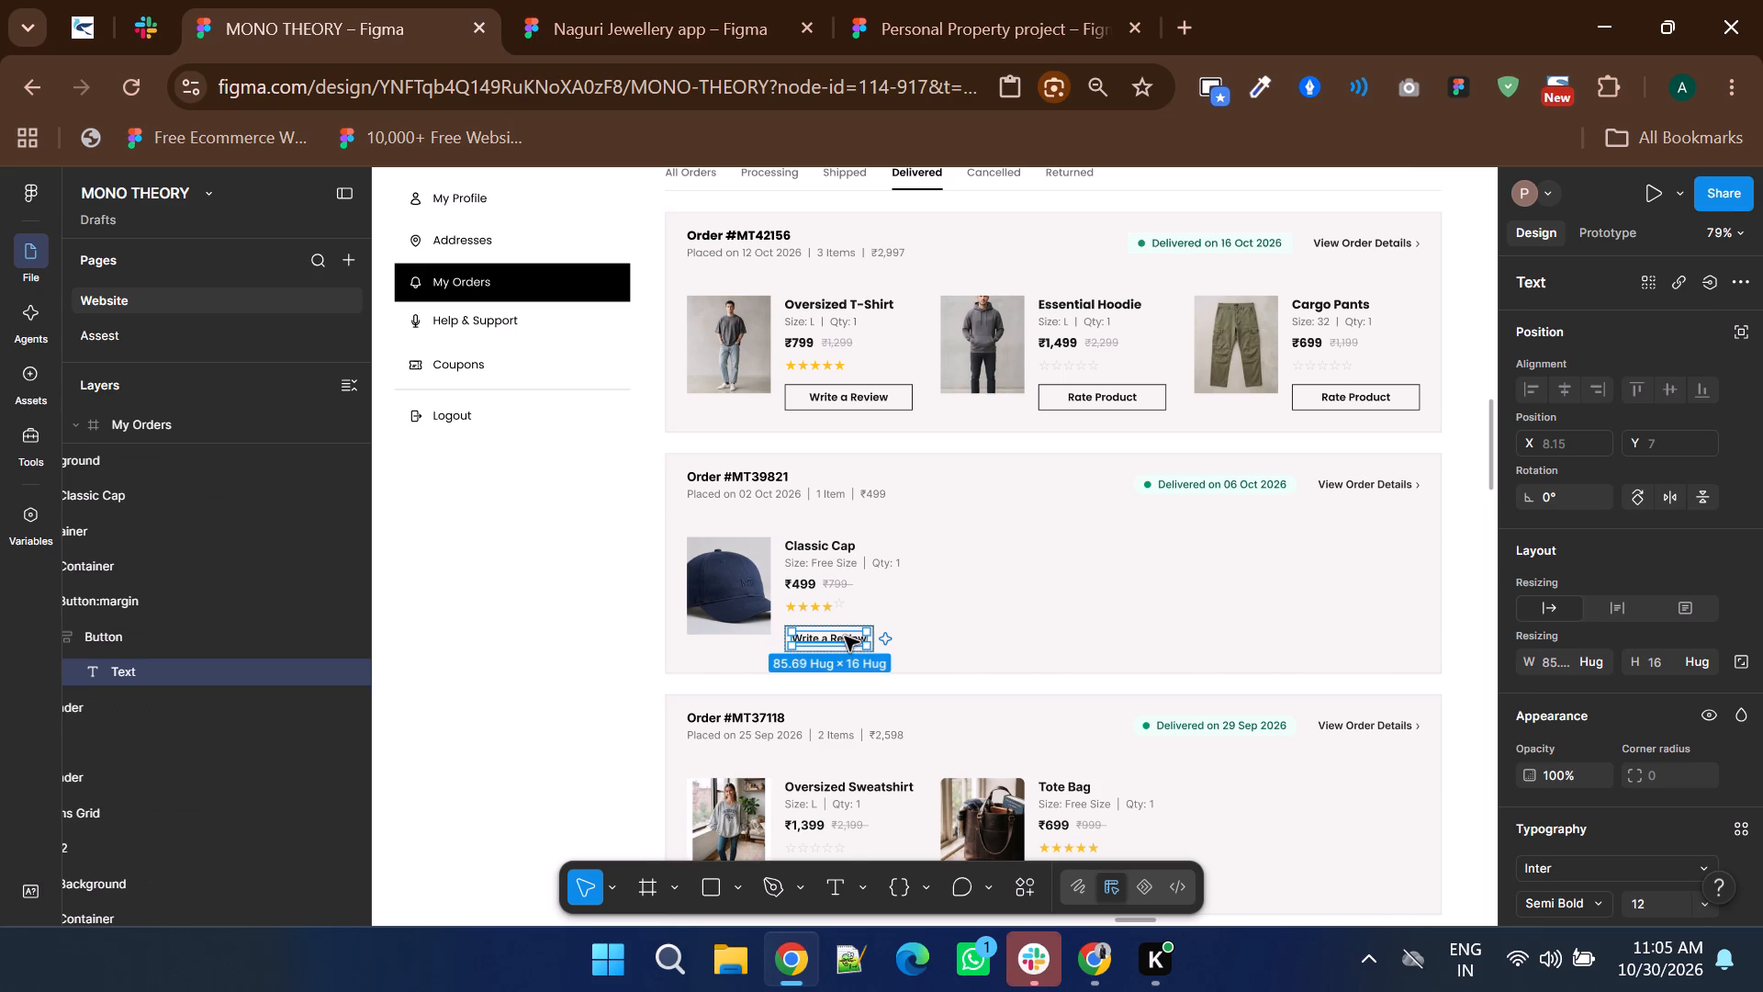
pyautogui.keyDown('shift'); pyautogui.scroll(-2, 845, 637); pyautogui.keyUp('shift')
pyautogui.click(1335, 657)
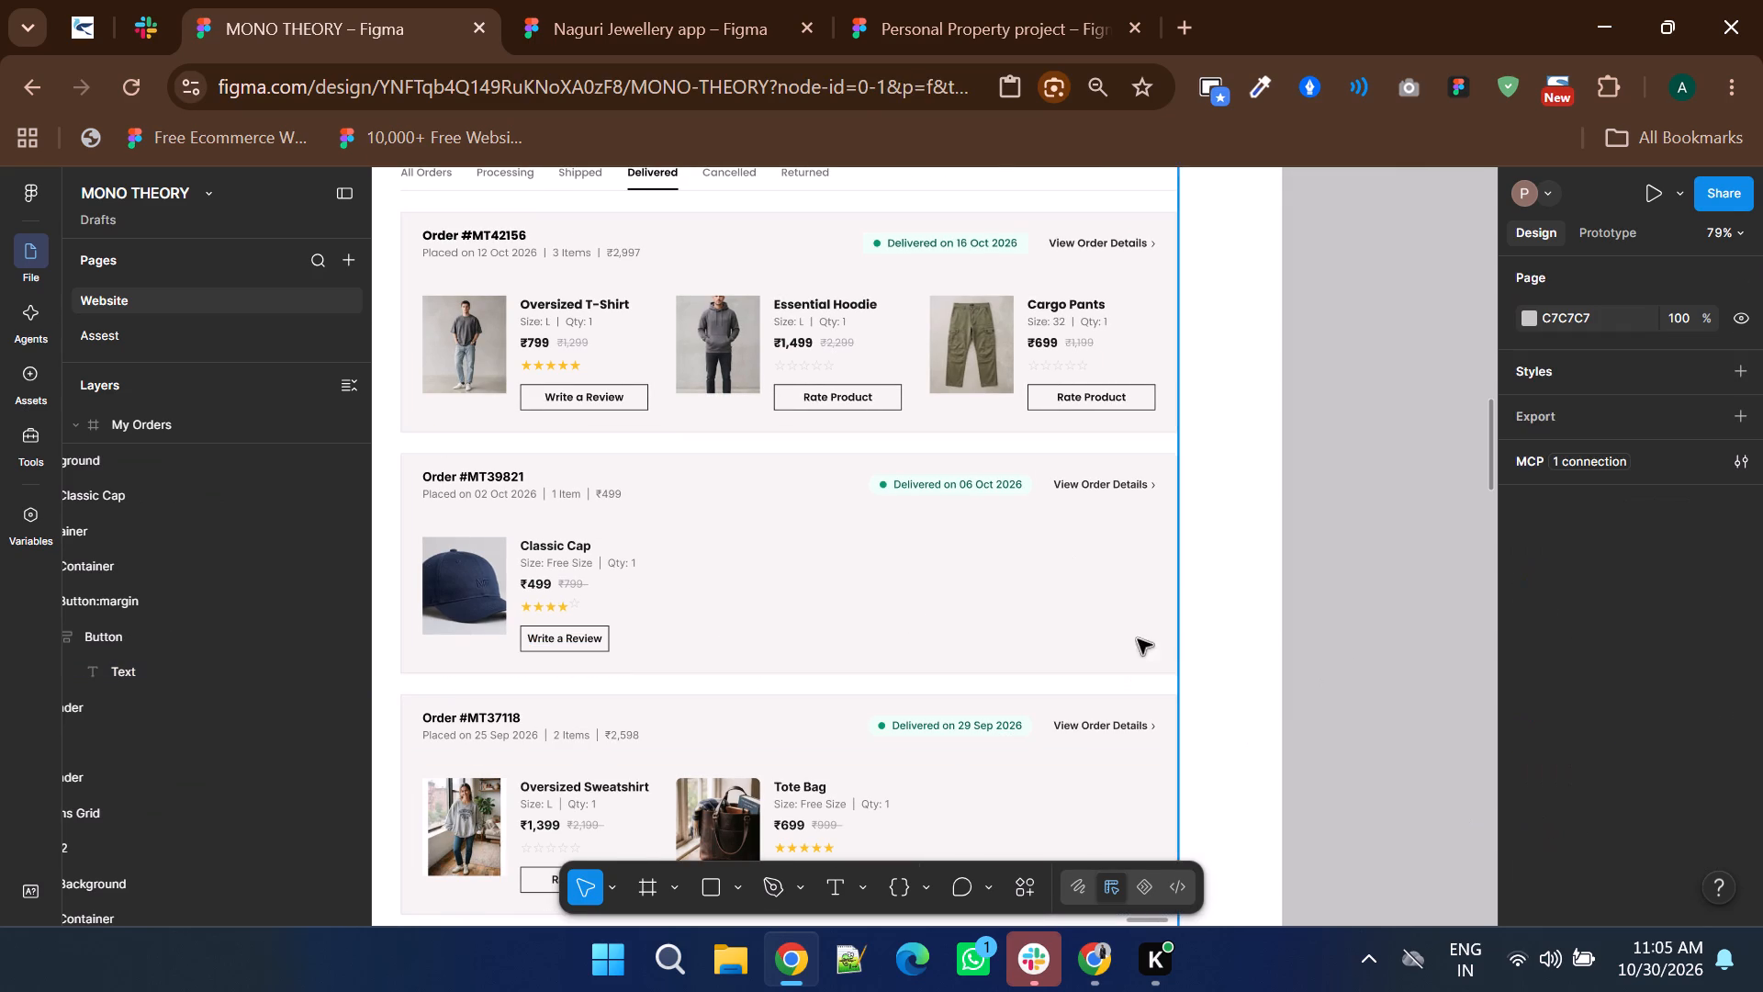
pyautogui.keyDown('ctrl'); pyautogui.click(844, 394); pyautogui.keyUp('ctrl')
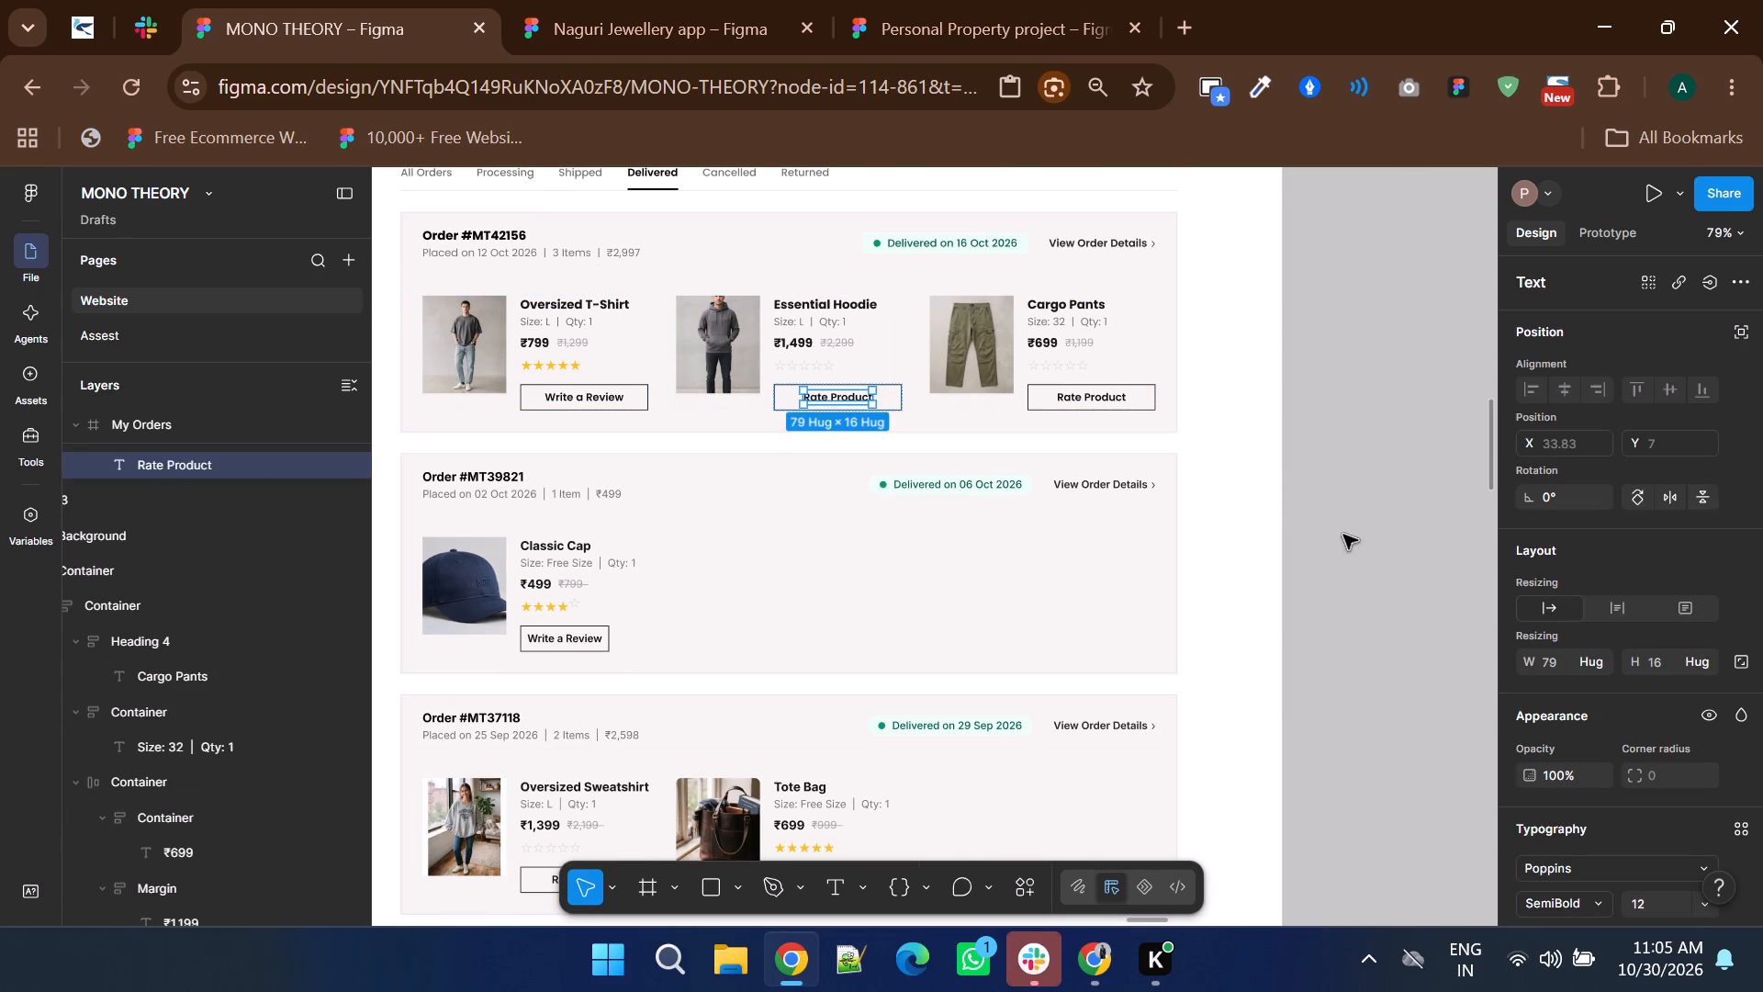
pyautogui.click(1360, 558)
# Change the font of Order #MT39821's header texts and the Classic Cap's name, size line, prices and Write a Review label to Poppins.
pyautogui.keyDown('ctrl'); pyautogui.keyDown('shift'); pyautogui.click(567, 639); pyautogui.keyUp('shift'); pyautogui.keyUp('ctrl')
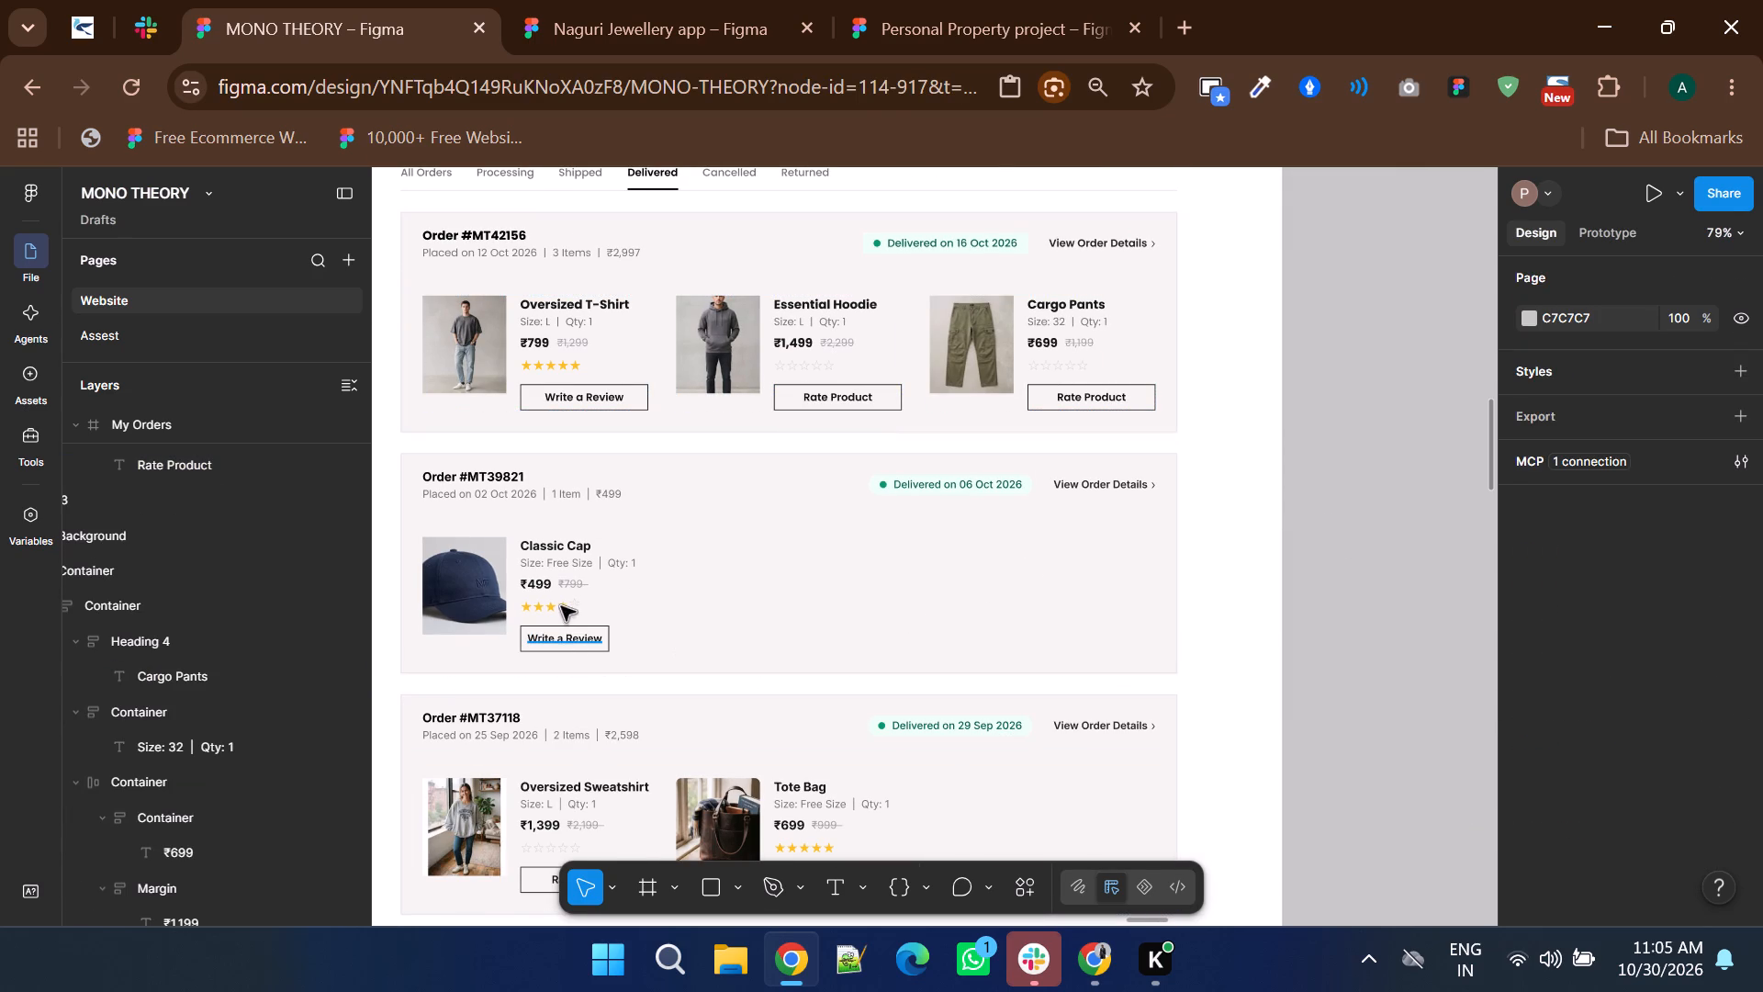
pyautogui.keyDown('ctrl'); pyautogui.keyDown('shift'); pyautogui.click(540, 587); pyautogui.keyUp('shift'); pyautogui.keyUp('ctrl')
pyautogui.keyDown('ctrl'); pyautogui.keyDown('shift'); pyautogui.click(577, 584); pyautogui.keyUp('shift'); pyautogui.keyUp('ctrl')
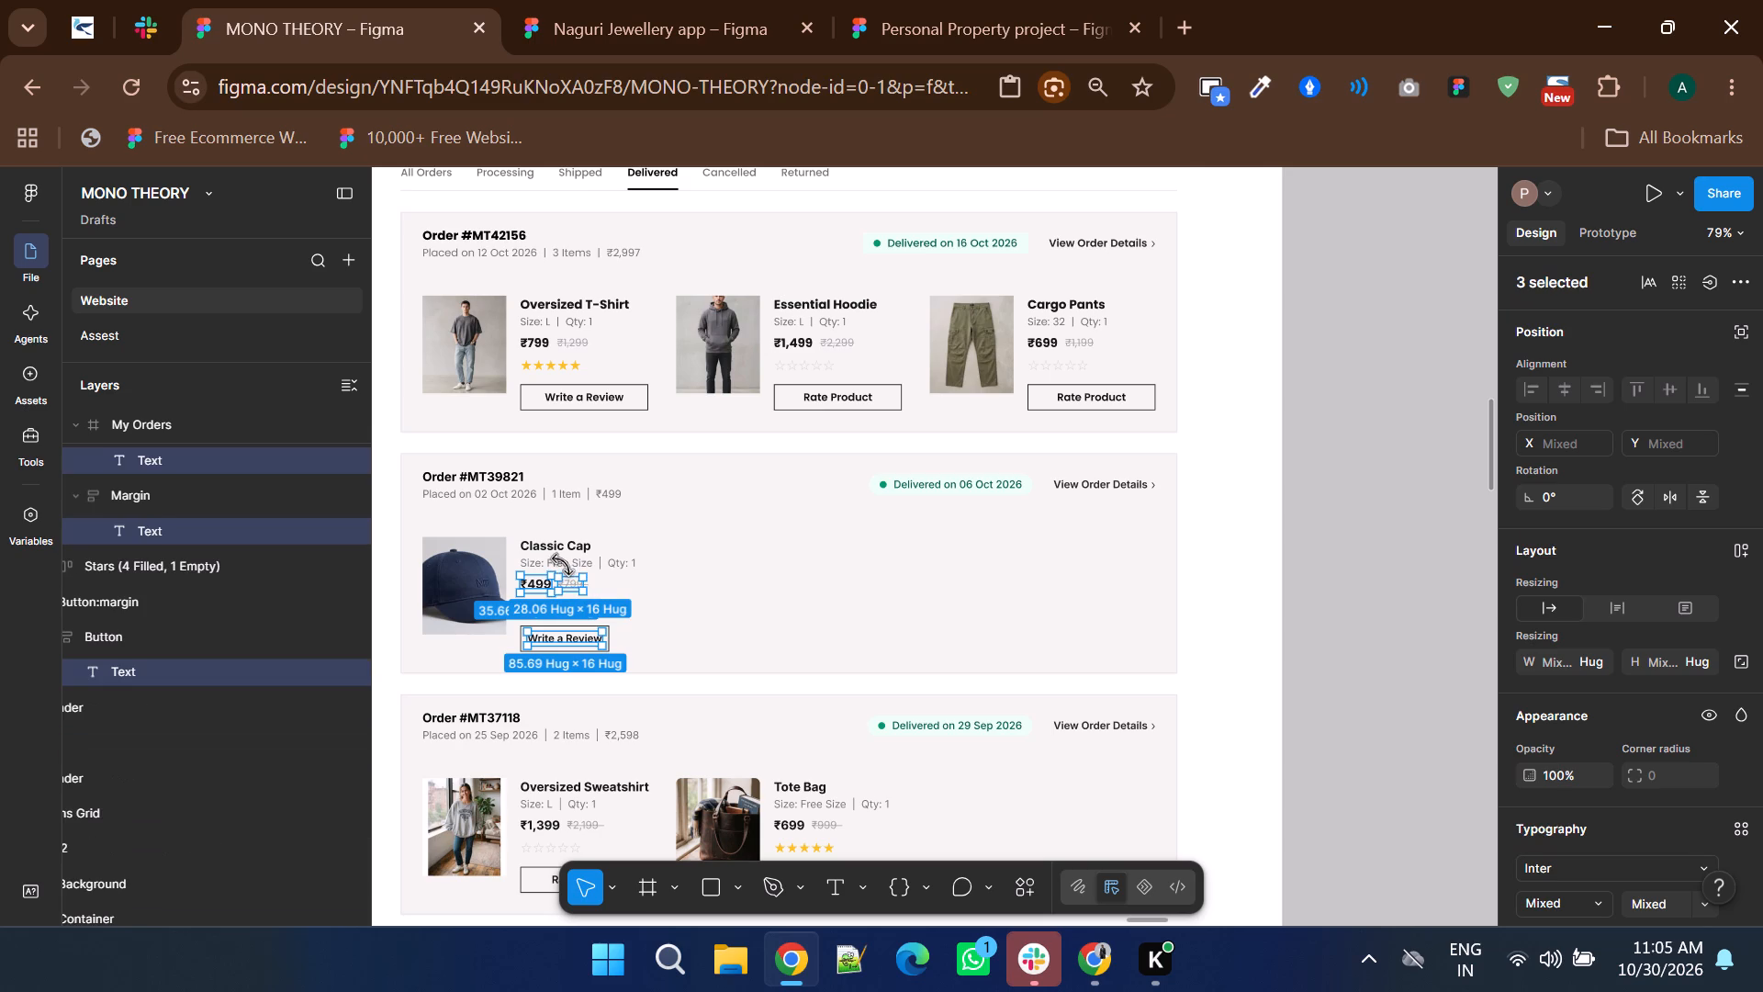
pyautogui.keyDown('ctrl'); pyautogui.scroll(4, 562, 563); pyautogui.keyUp('ctrl')
pyautogui.keyDown('ctrl'); pyautogui.keyDown('shift'); pyautogui.click(581, 558); pyautogui.keyUp('shift'); pyautogui.keyUp('ctrl')
pyautogui.keyDown('ctrl'); pyautogui.keyDown('shift'); pyautogui.click(559, 492); pyautogui.keyUp('shift'); pyautogui.keyUp('ctrl')
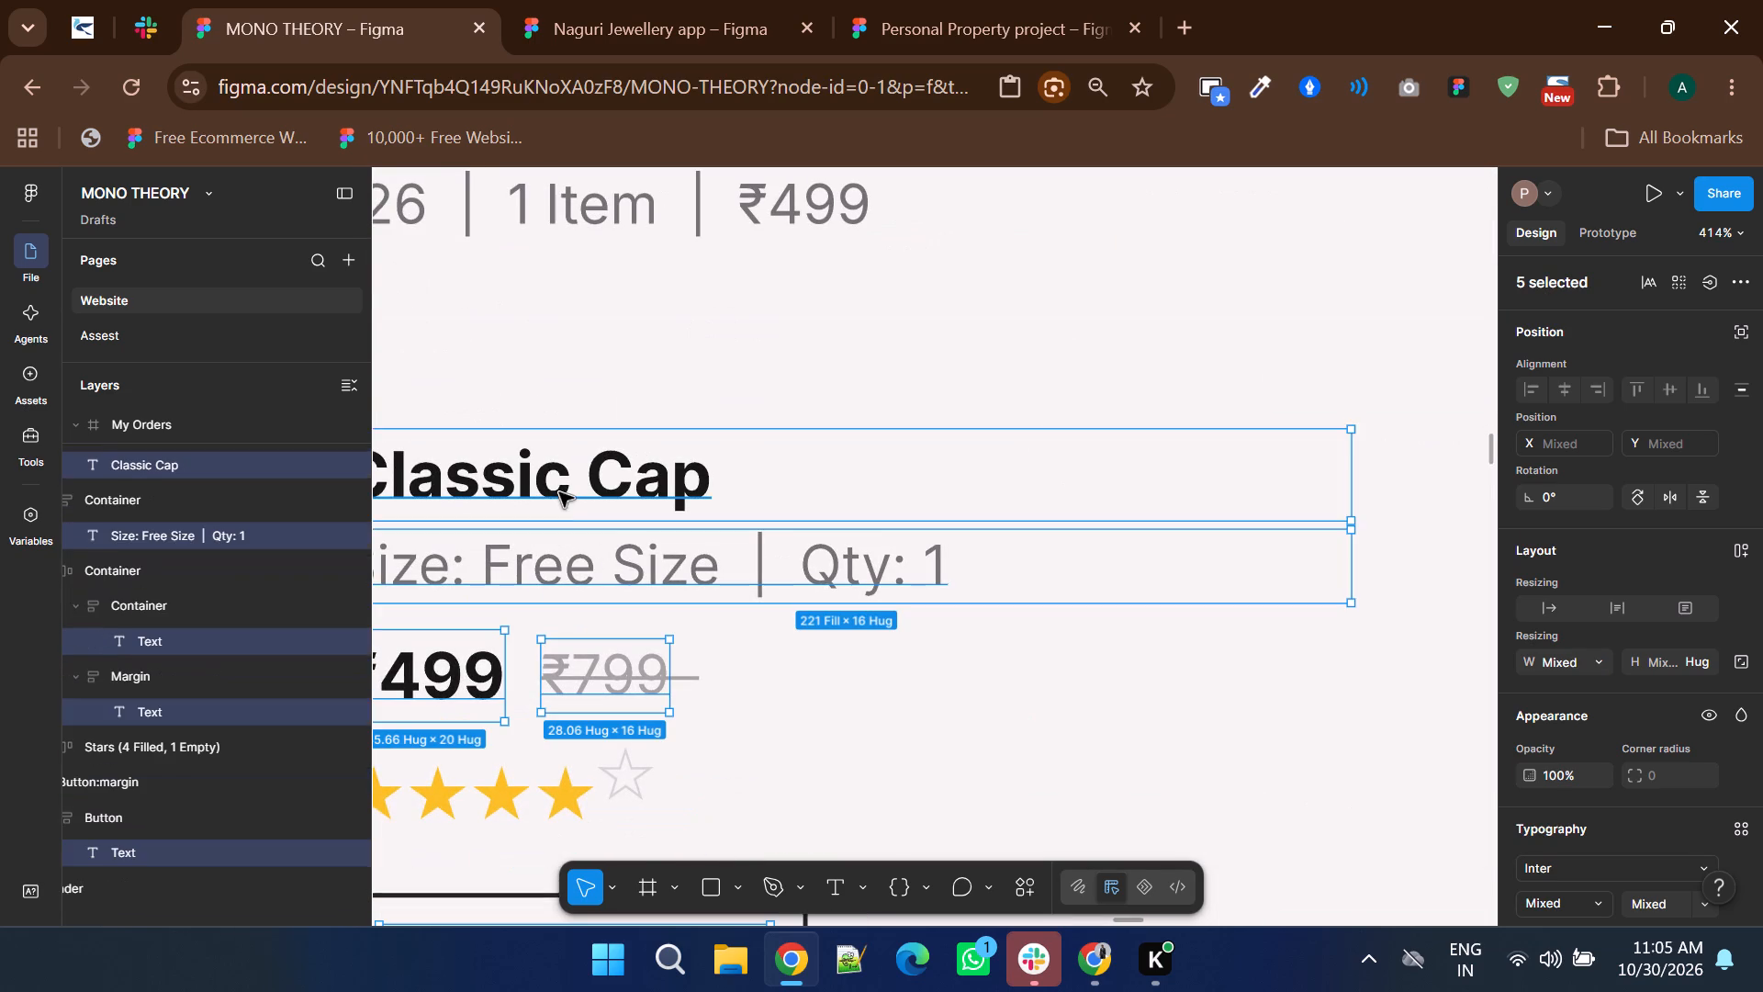
pyautogui.keyDown('ctrl'); pyautogui.scroll(-3, 711, 600); pyautogui.keyUp('ctrl')
pyautogui.keyDown('ctrl'); pyautogui.keyDown('shift'); pyautogui.click(679, 477); pyautogui.keyUp('shift'); pyautogui.keyUp('ctrl')
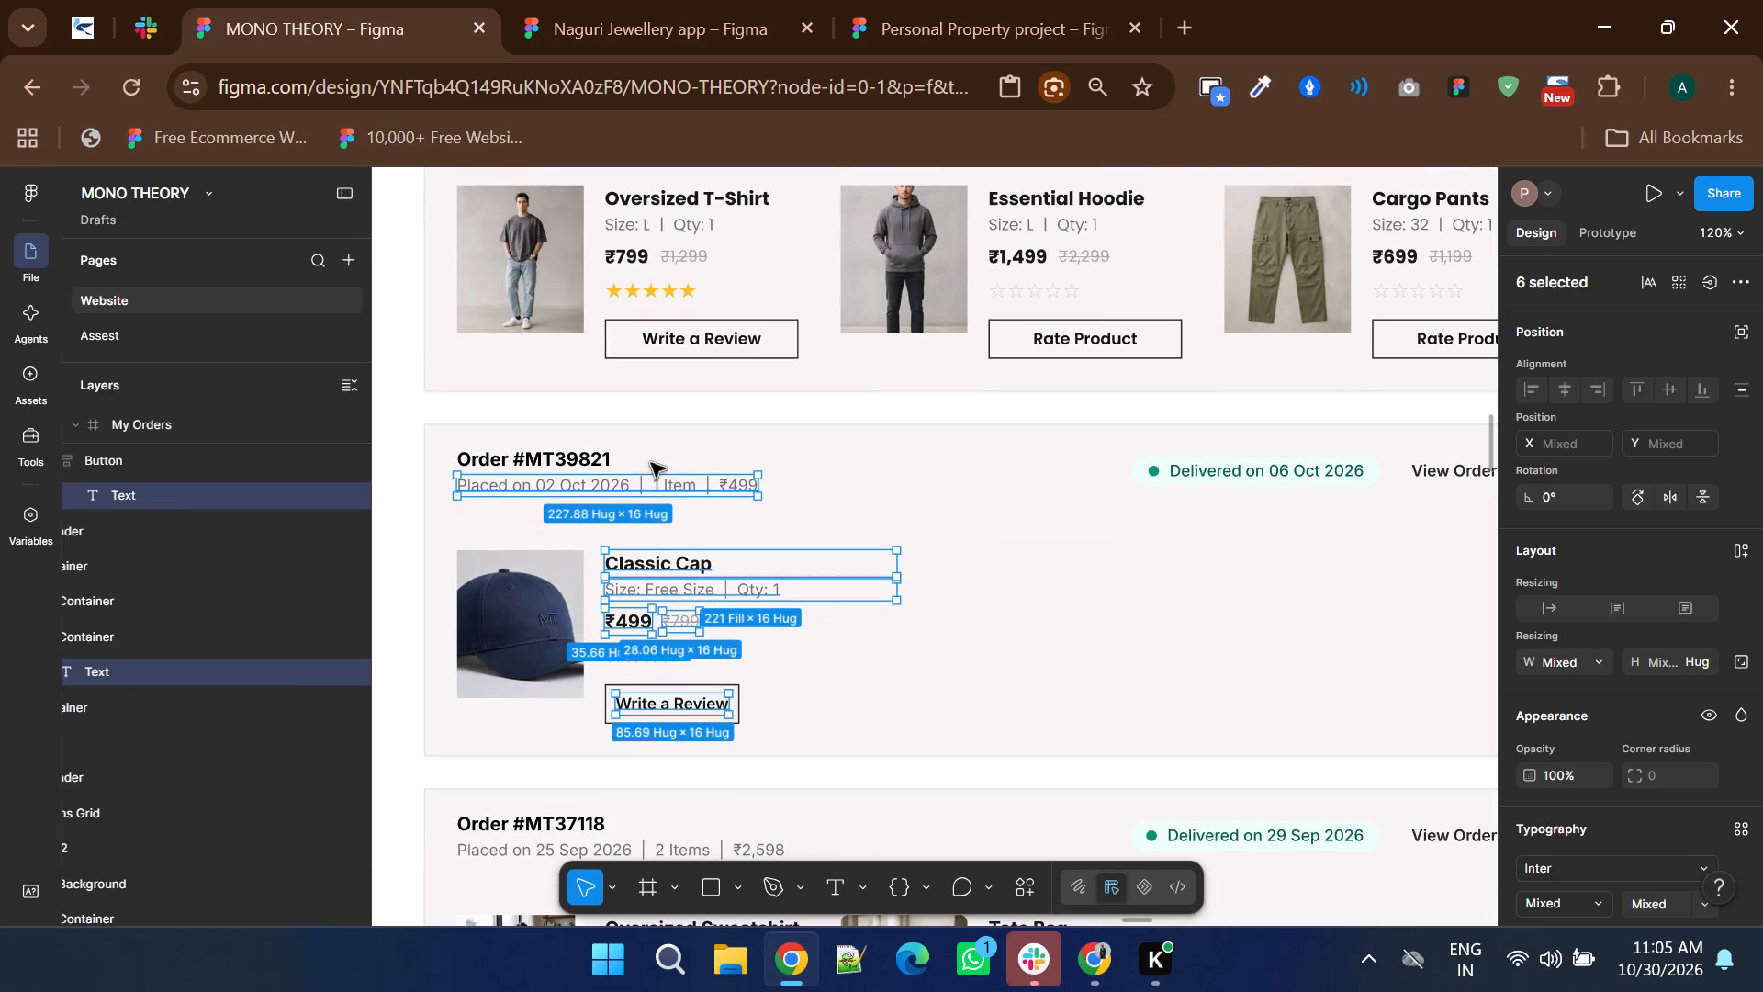
pyautogui.keyDown('ctrl'); pyautogui.keyDown('shift'); pyautogui.click(558, 453); pyautogui.keyUp('shift'); pyautogui.keyUp('ctrl')
pyautogui.keyDown('shift'); pyautogui.scroll(-3, 558, 453); pyautogui.keyUp('shift')
pyautogui.keyDown('ctrl'); pyautogui.keyDown('shift'); pyautogui.click(797, 473); pyautogui.keyUp('shift'); pyautogui.keyUp('ctrl')
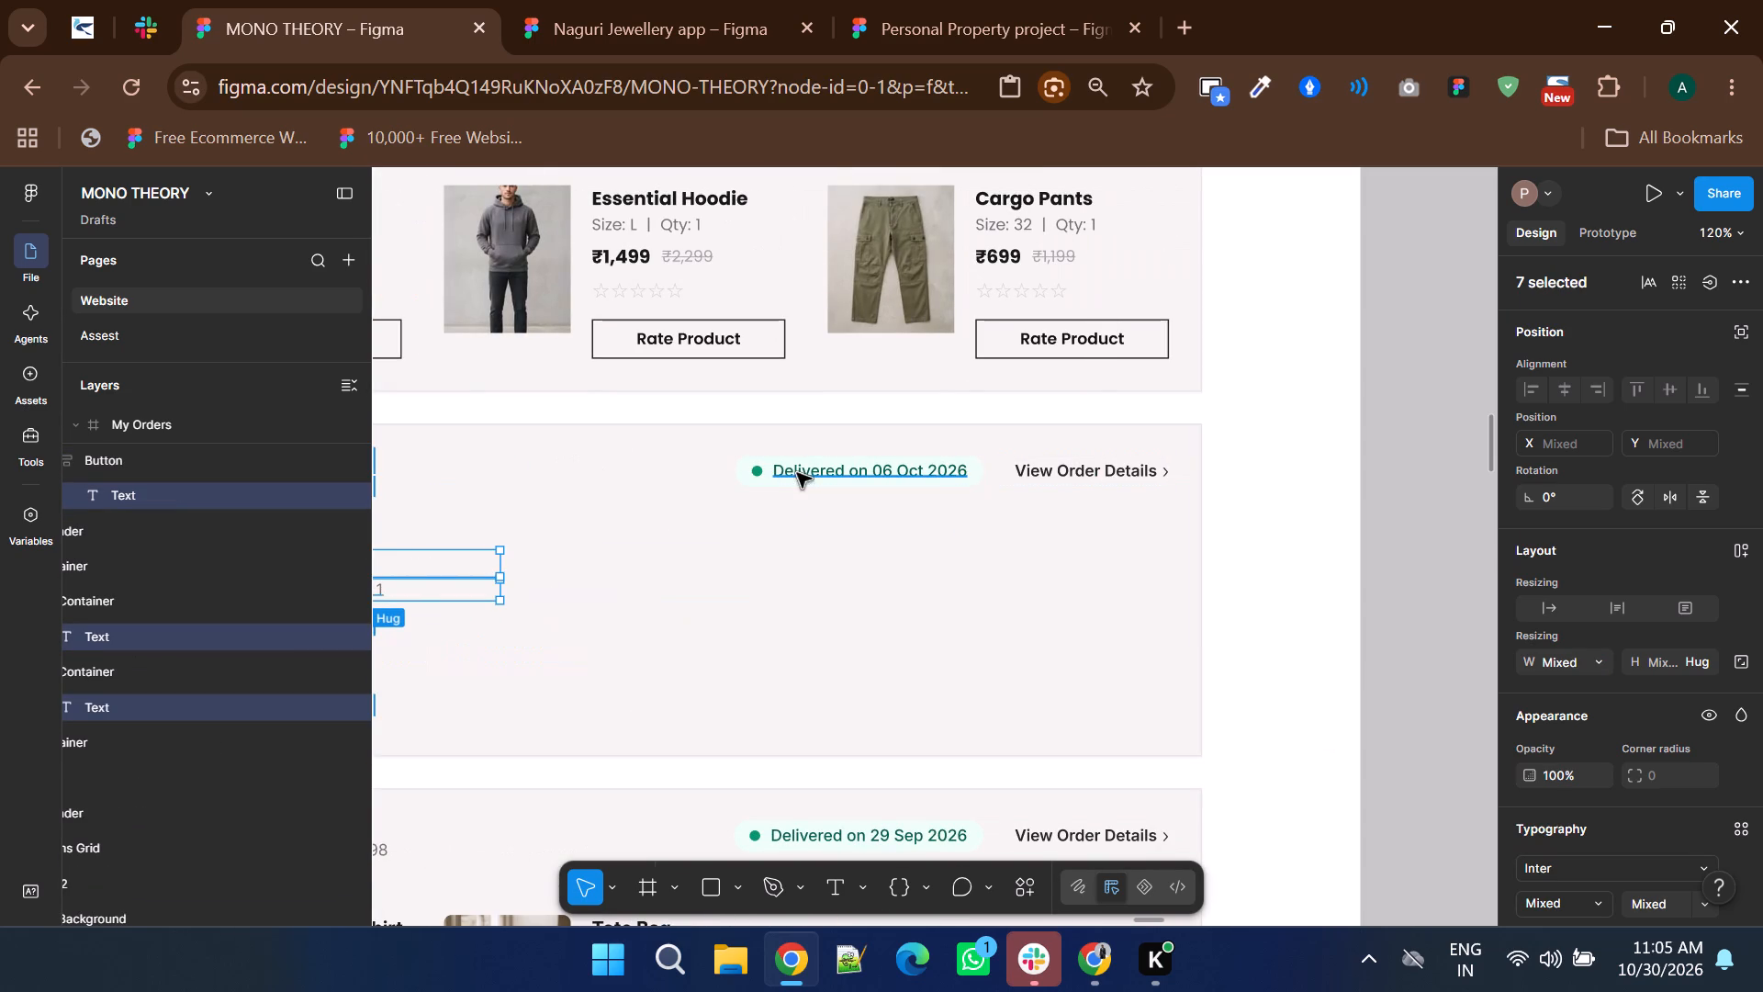
pyautogui.keyDown('ctrl'); pyautogui.keyDown('shift'); pyautogui.click(1053, 479); pyautogui.keyUp('shift'); pyautogui.keyUp('ctrl')
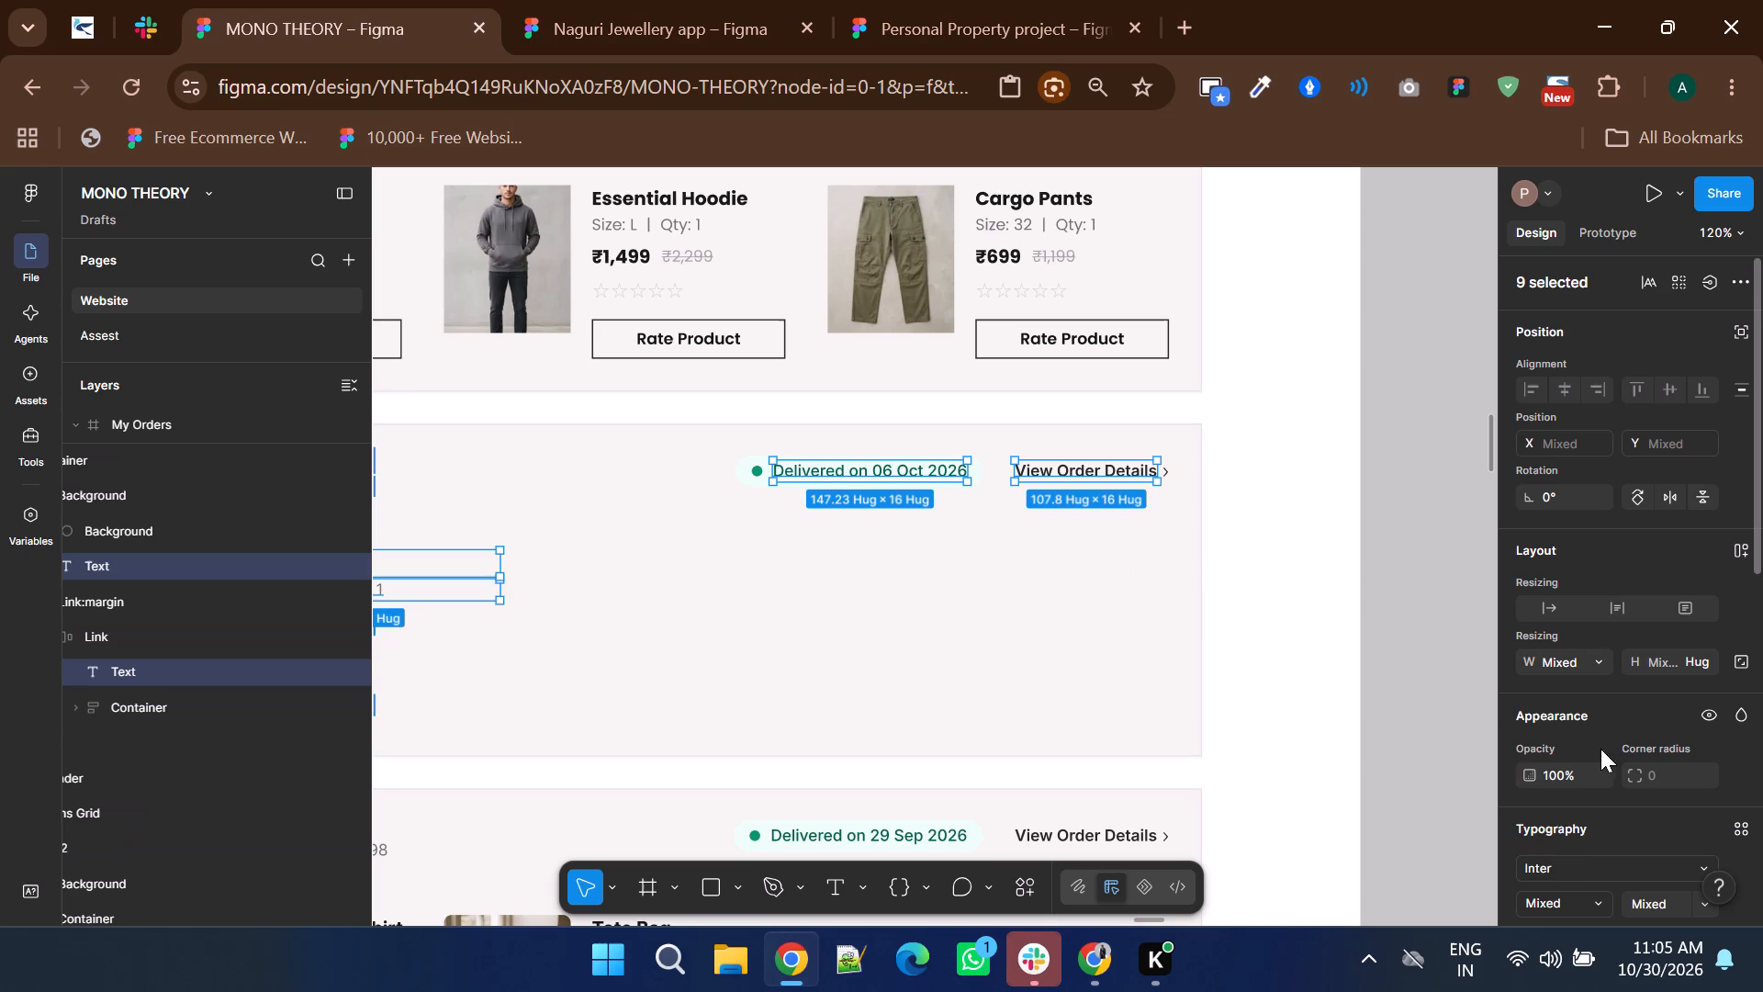
pyautogui.click(1572, 861)
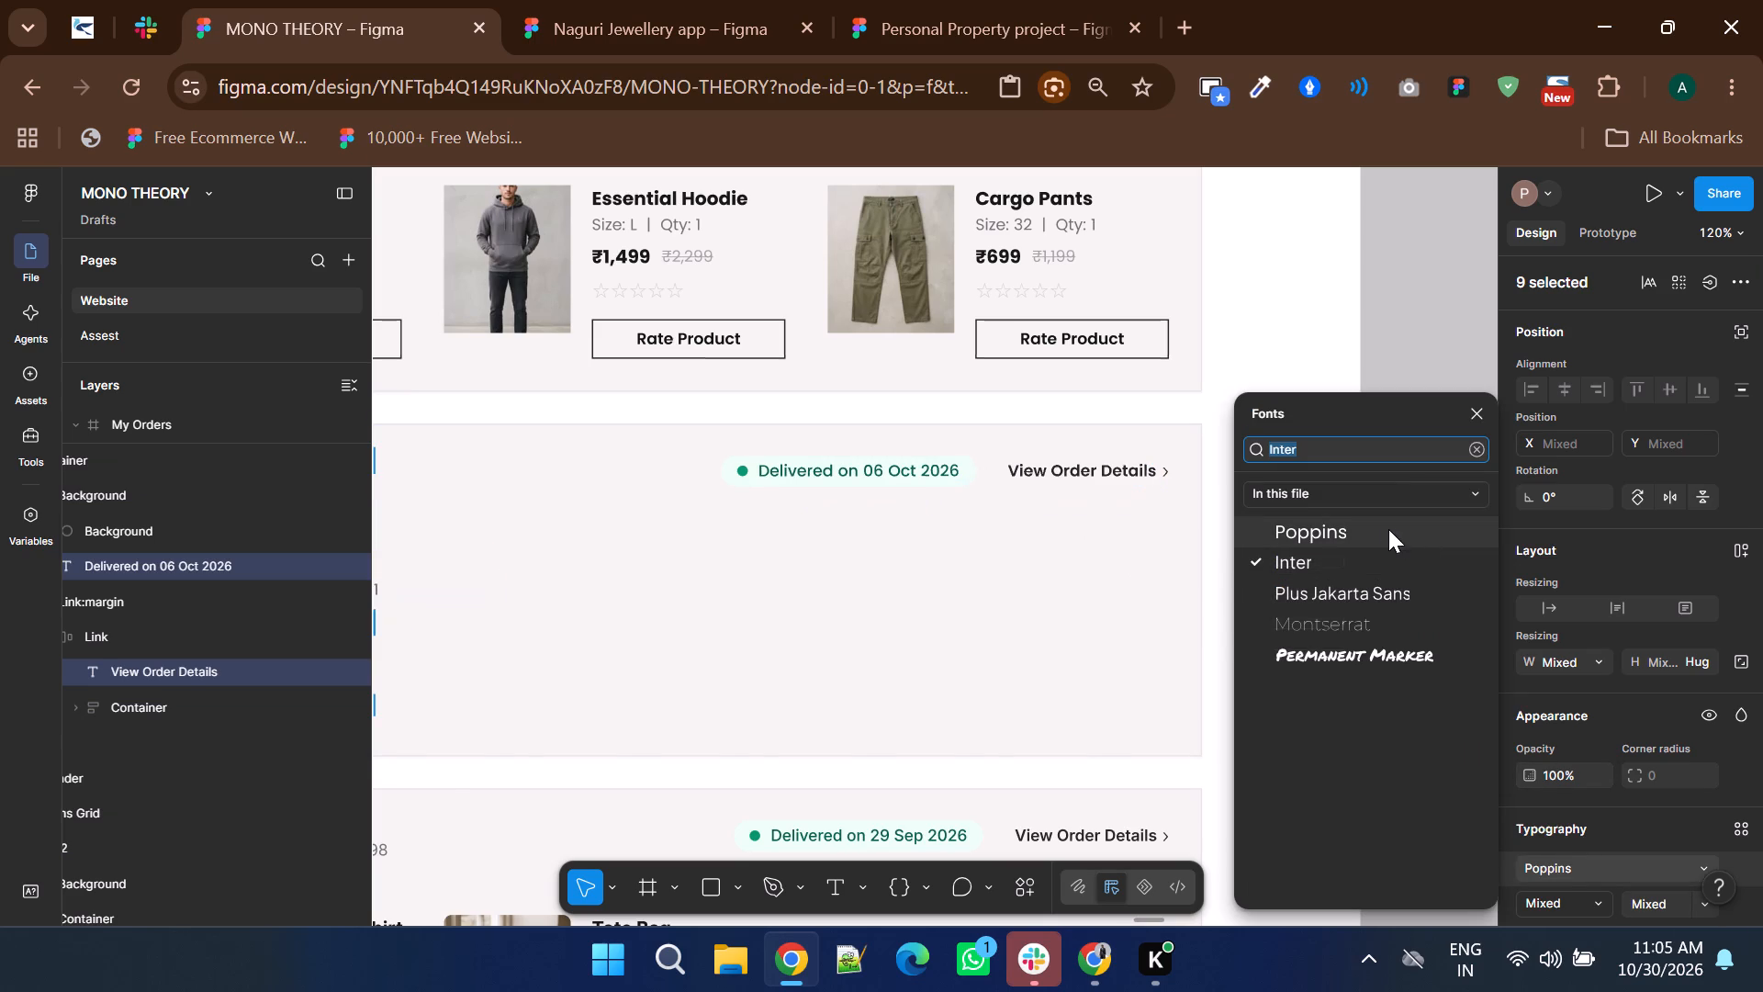
pyautogui.click(1385, 526)
pyautogui.click(1385, 526)
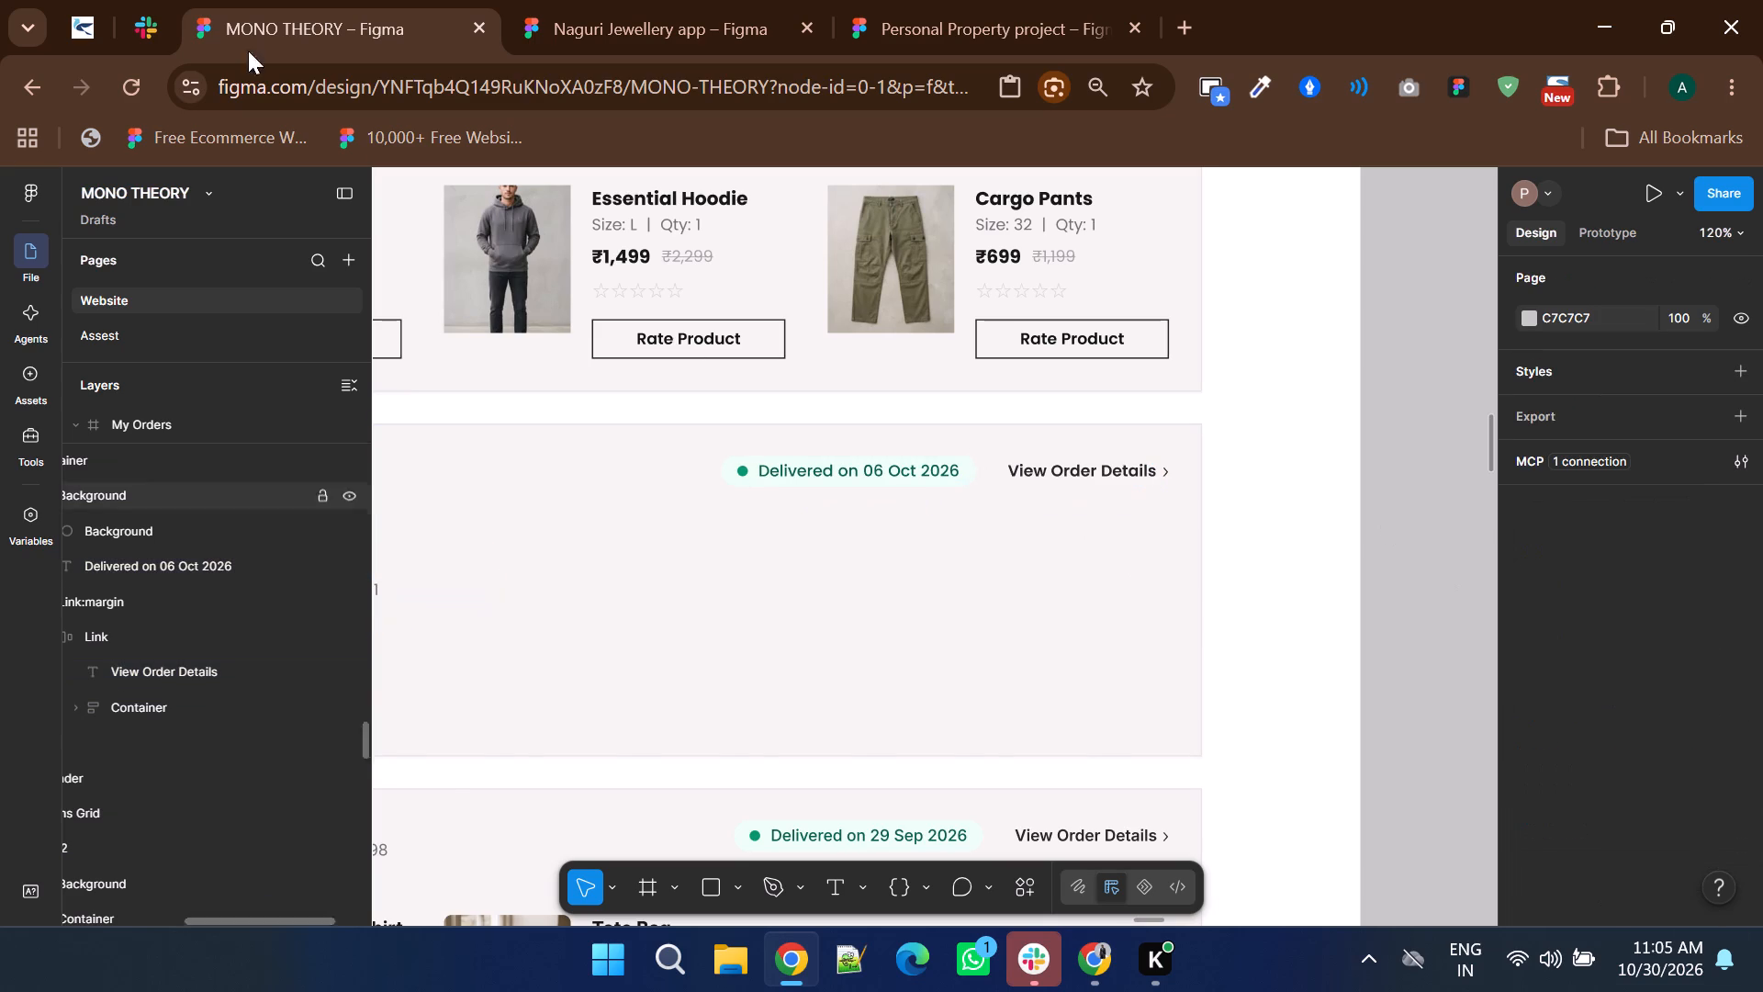
# Set the corner radius of the Background frame behind the Delivered on 06 Oct 2026 status in Order #MT39821 to 0.
pyautogui.keyDown('ctrl'); pyautogui.scroll(2, 874, 417); pyautogui.keyUp('ctrl')
pyautogui.tripleClick(933, 527)
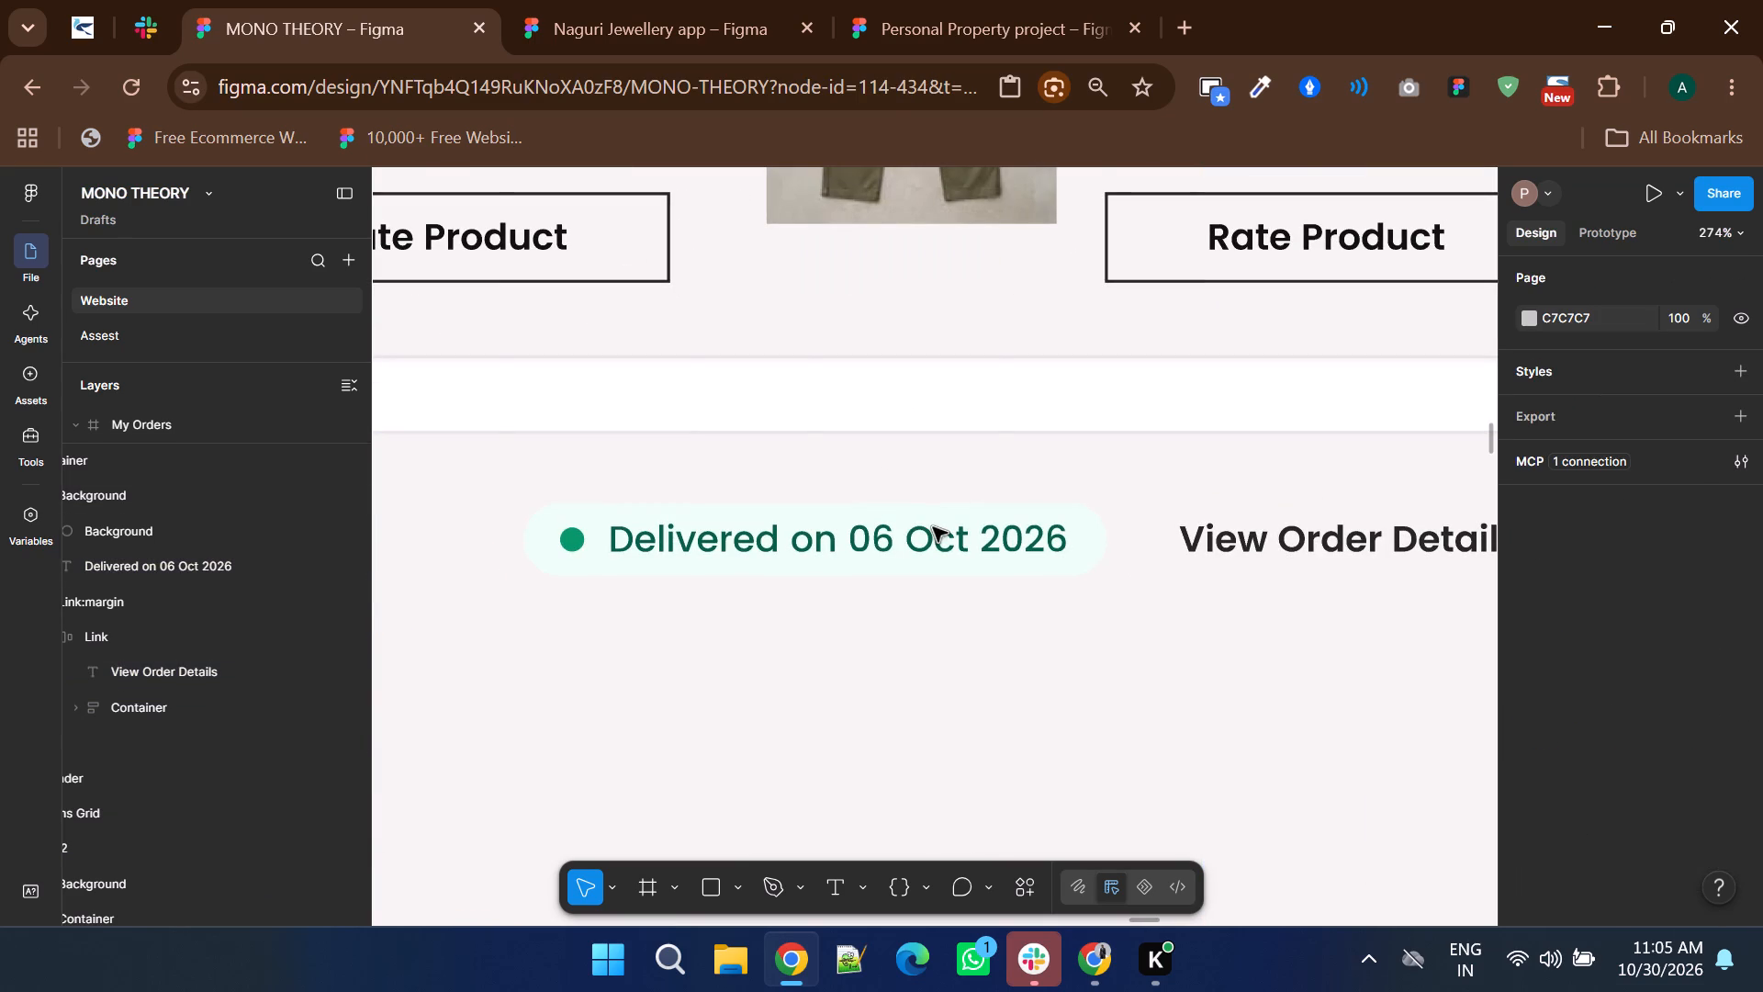
pyautogui.doubleClick(933, 527)
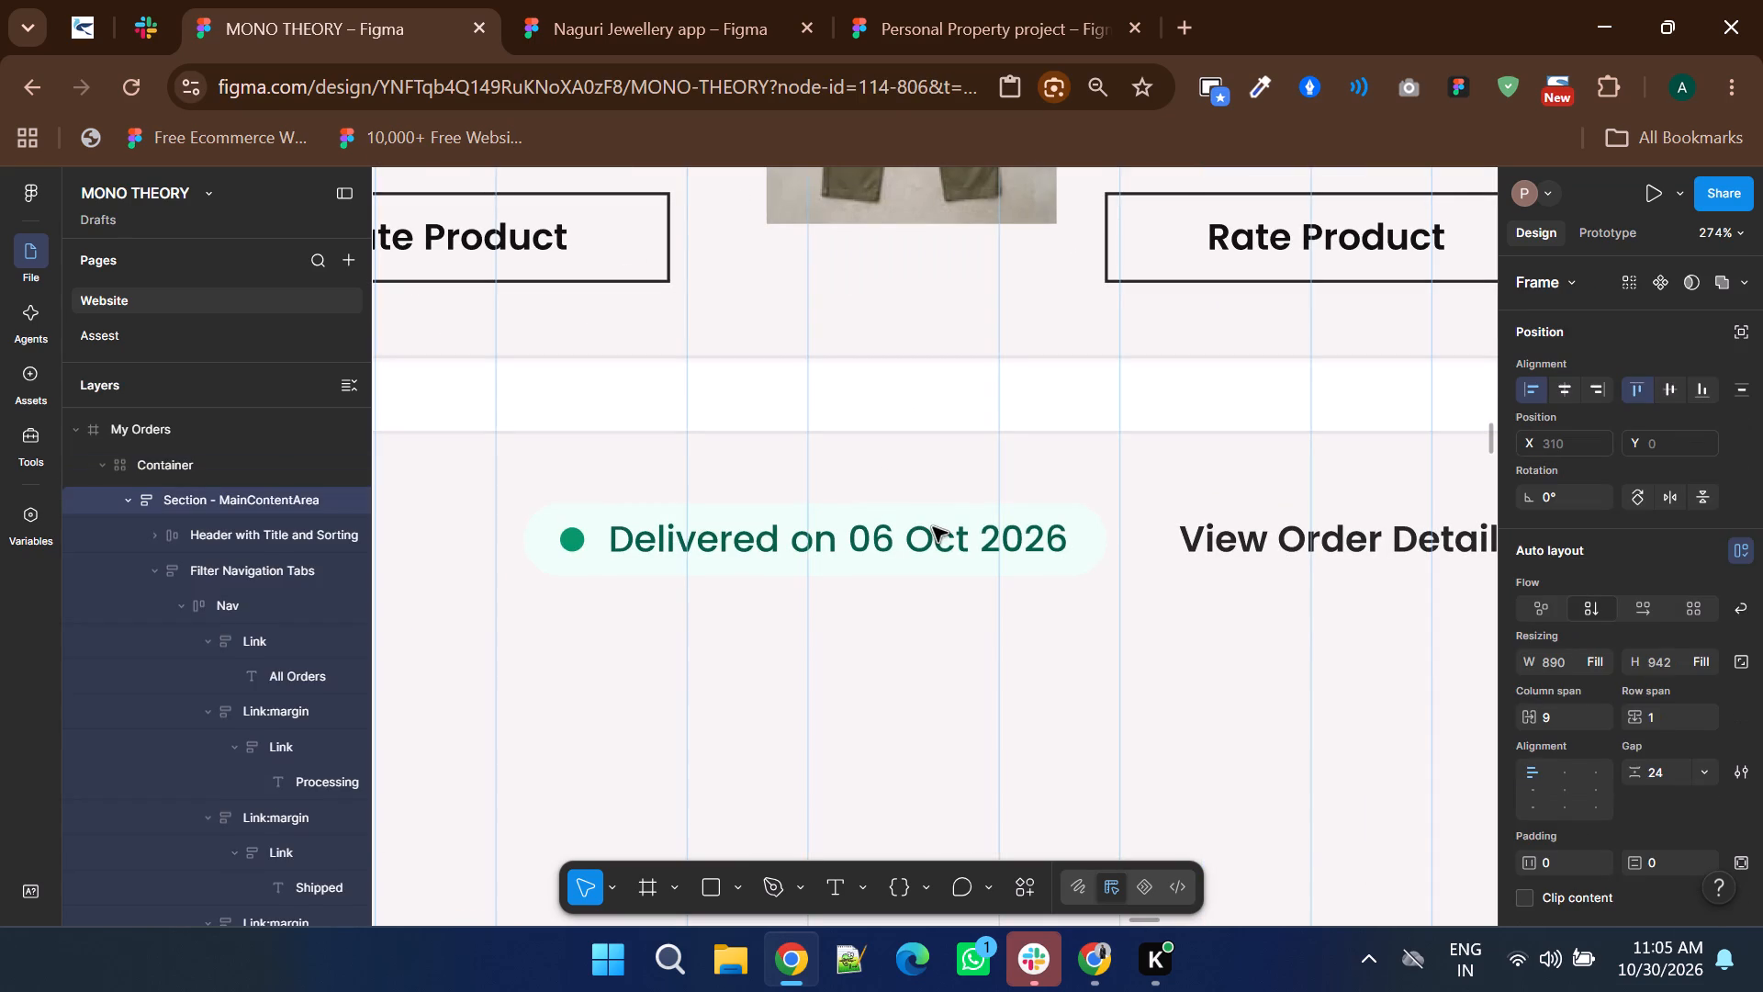
pyautogui.doubleClick(933, 527)
pyautogui.doubleClick(933, 527)
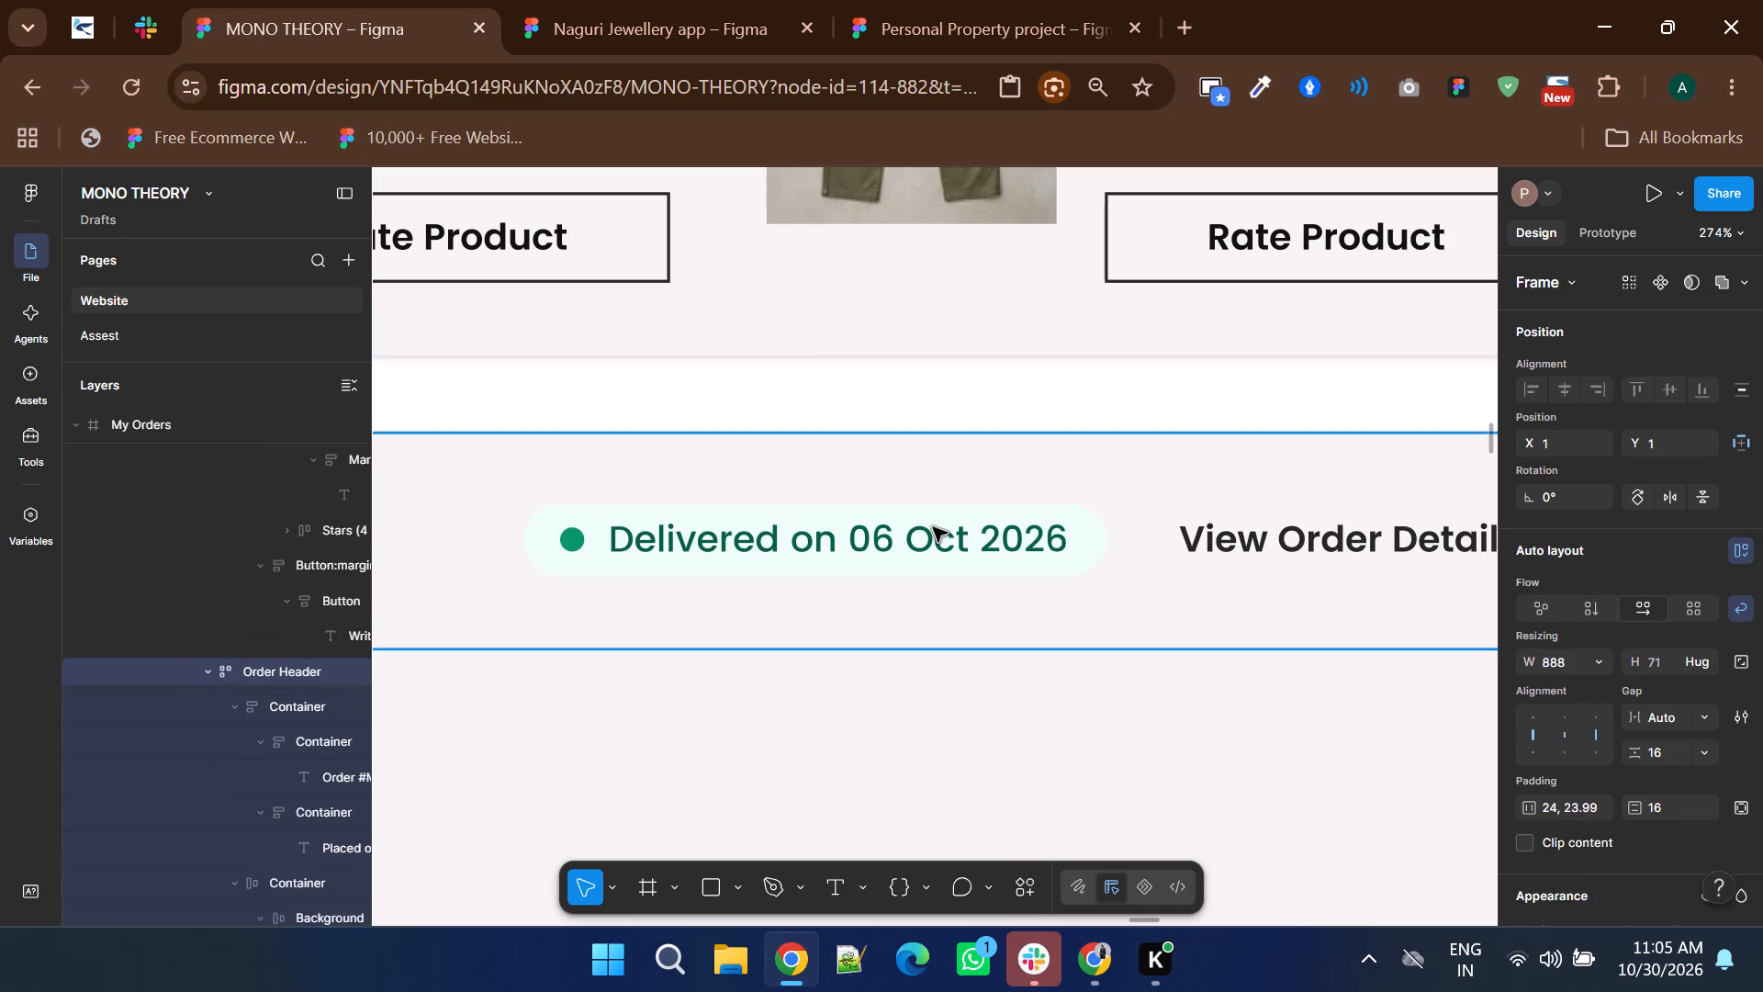
pyautogui.doubleClick(933, 527)
pyautogui.doubleClick(933, 527)
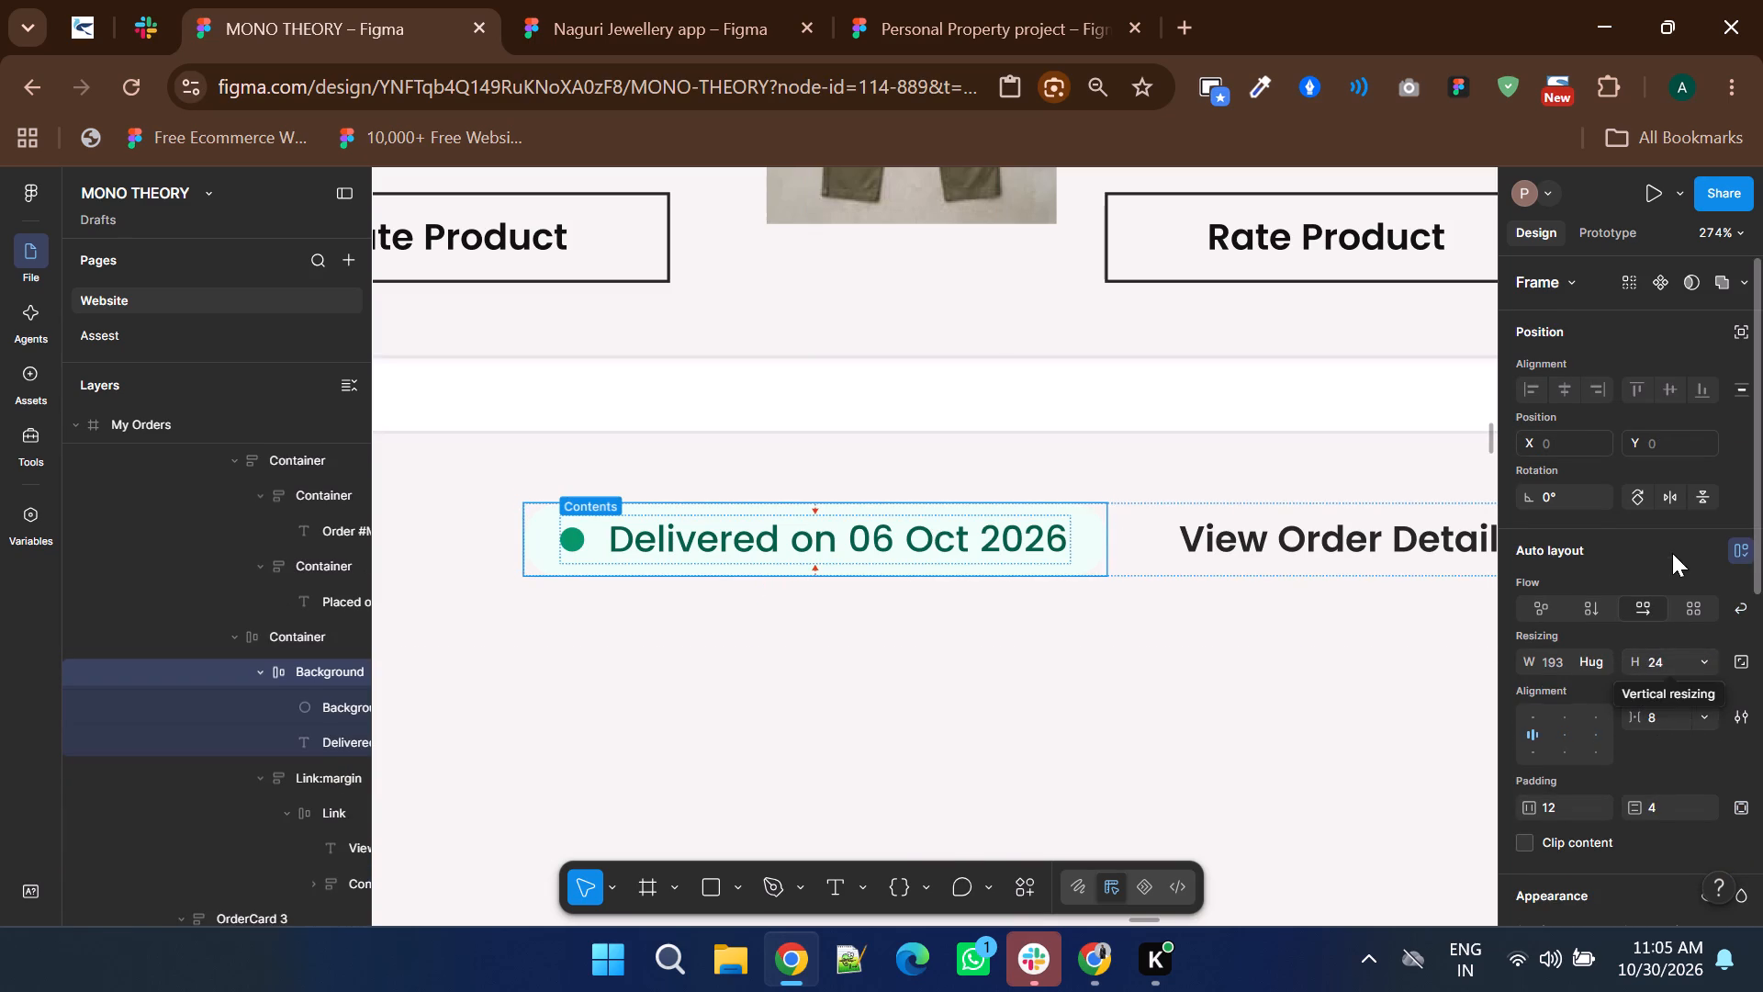
pyautogui.scroll(-1, 1672, 553)
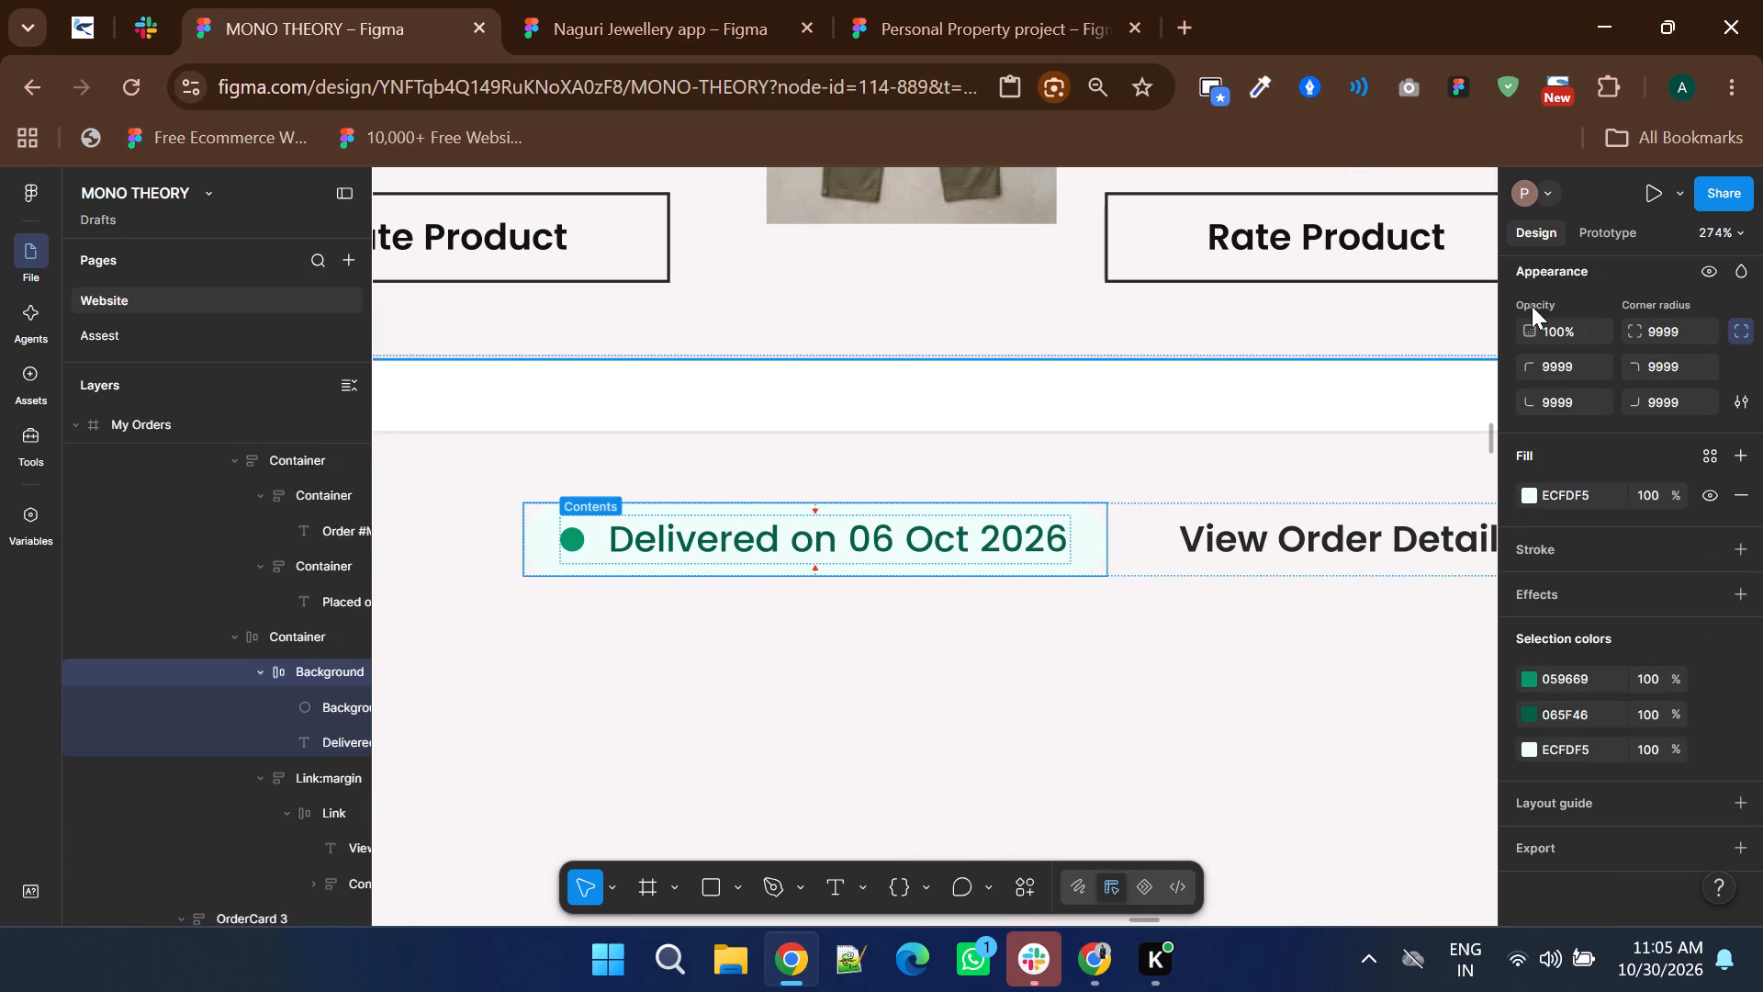
pyautogui.click(1684, 329)
pyautogui.press('0')
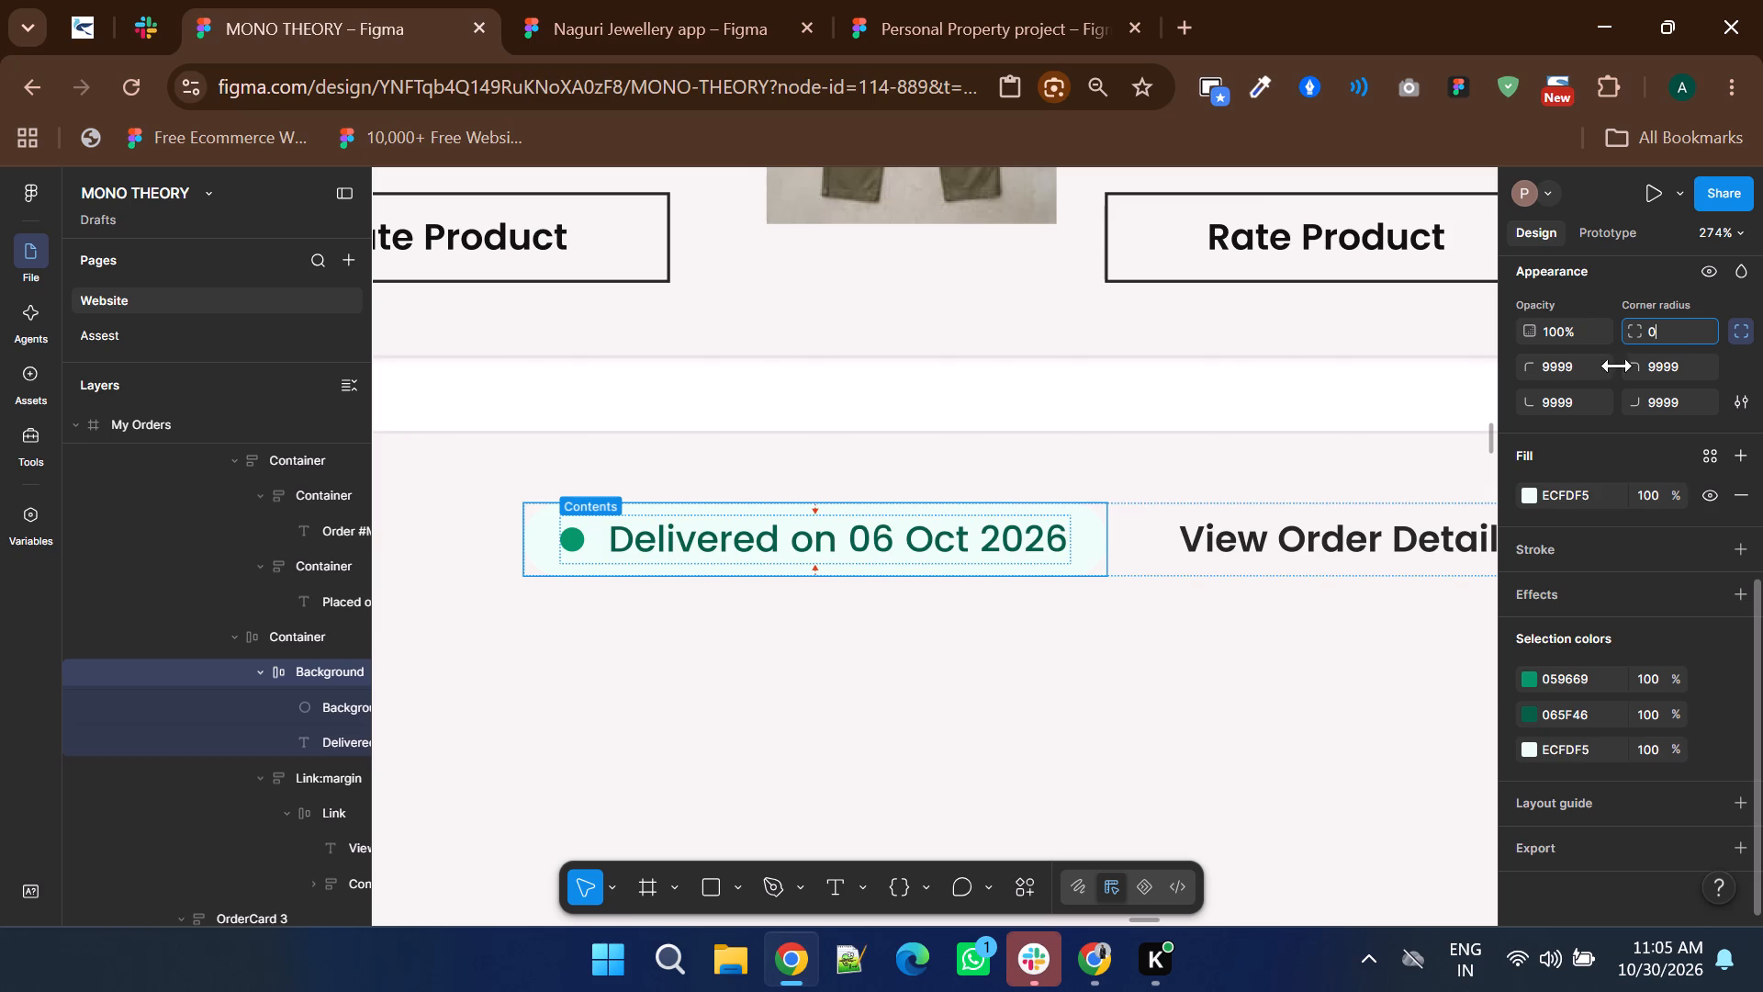
pyautogui.click(1226, 432)
# Check the text styling of the delivery status and the Write a Review label in Order #MT39821.
pyautogui.keyDown('ctrl'); pyautogui.scroll(-2, 1203, 393); pyautogui.keyUp('ctrl')
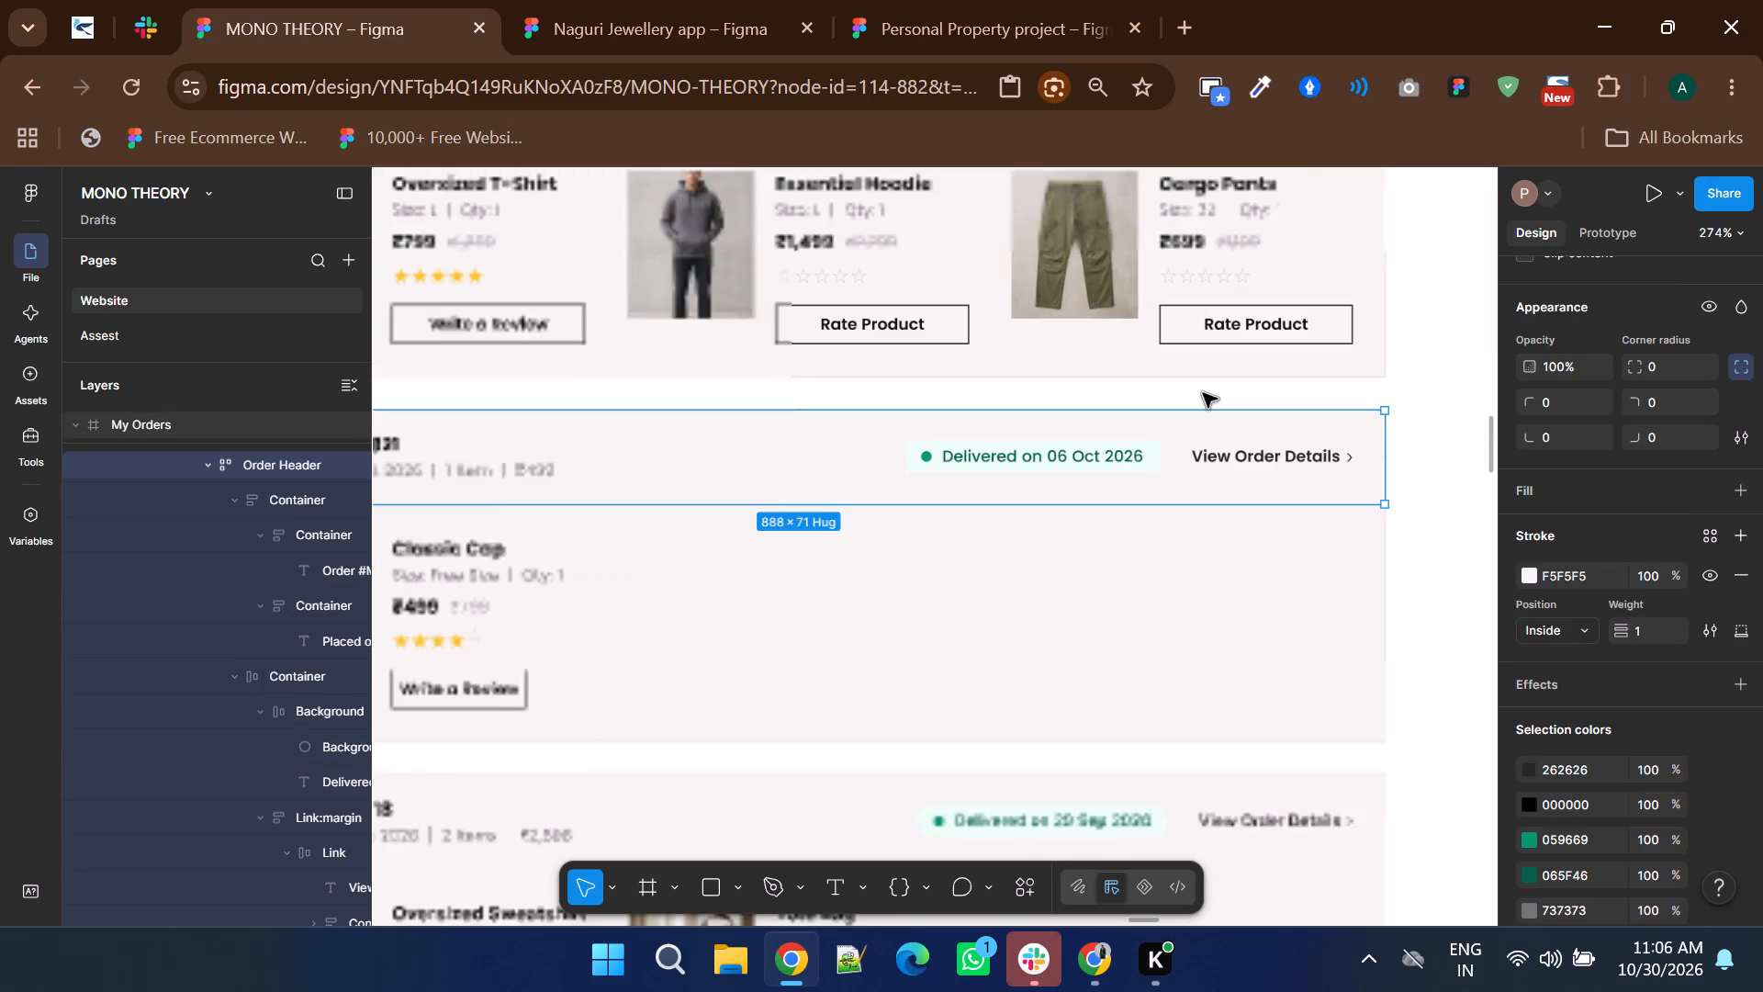
pyautogui.scroll(-3, 1203, 393)
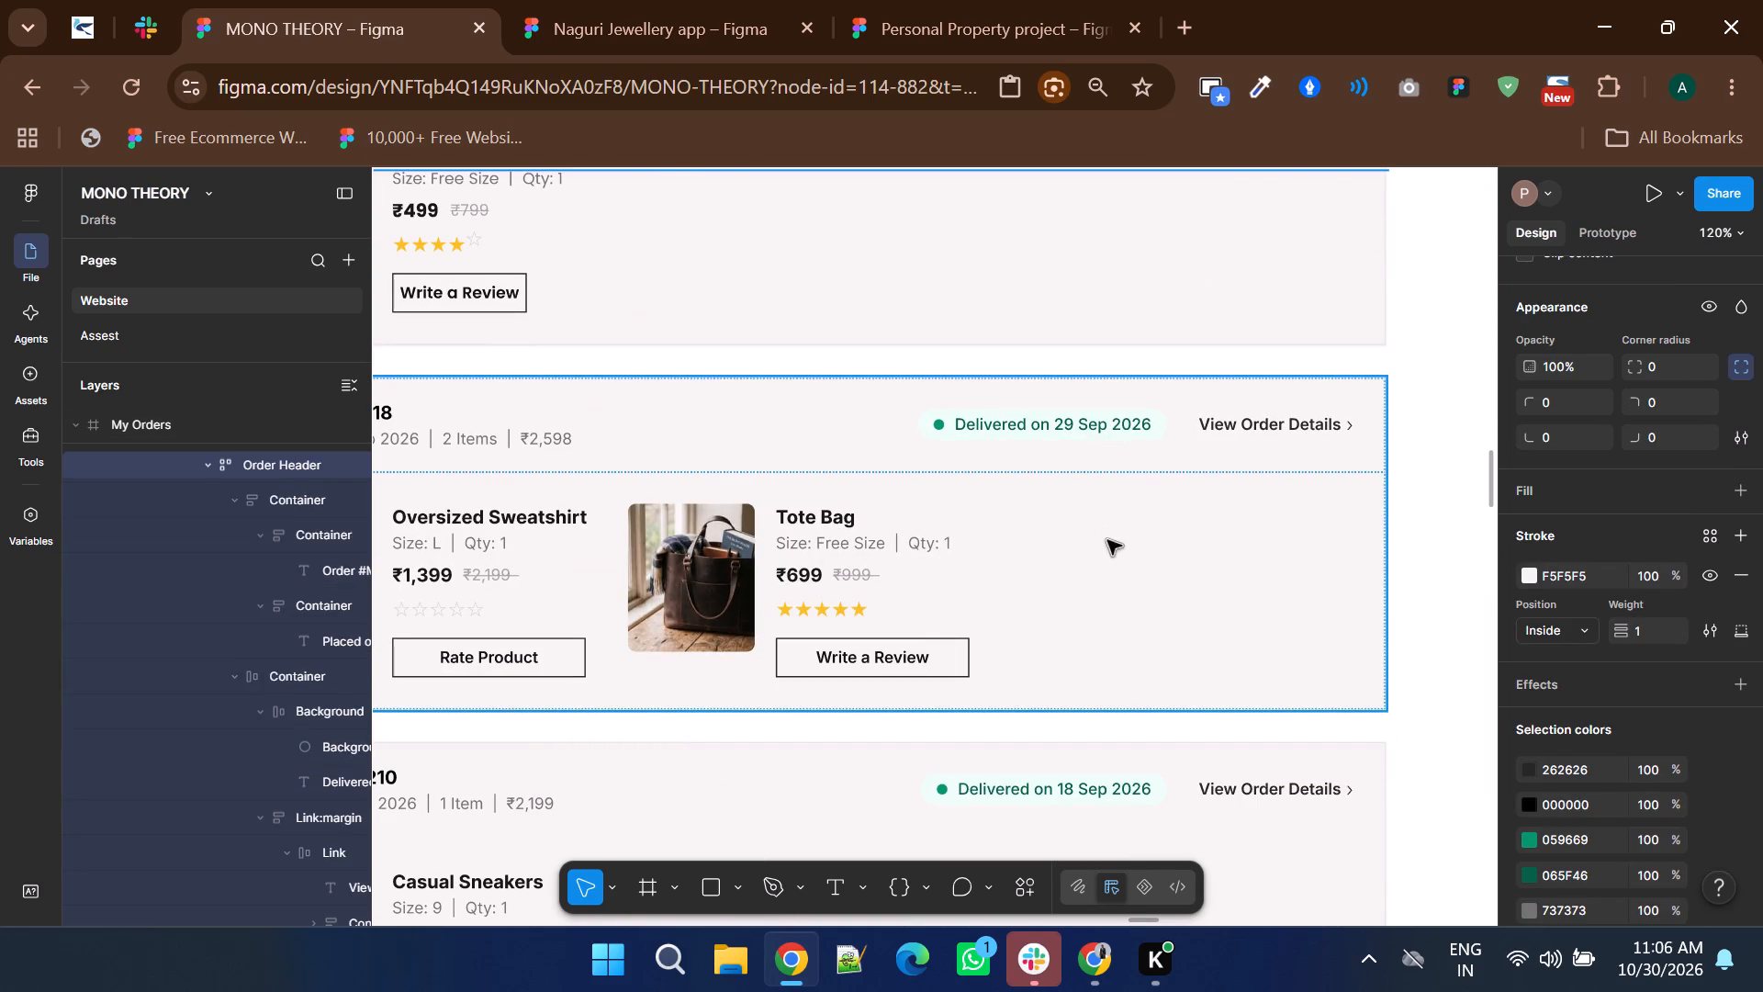
pyautogui.keyDown('shift'); pyautogui.scroll(2, 1120, 553); pyautogui.keyUp('shift')
pyautogui.scroll(2, 1112, 587)
pyautogui.keyDown('ctrl'); pyautogui.click(1302, 322); pyautogui.keyUp('ctrl')
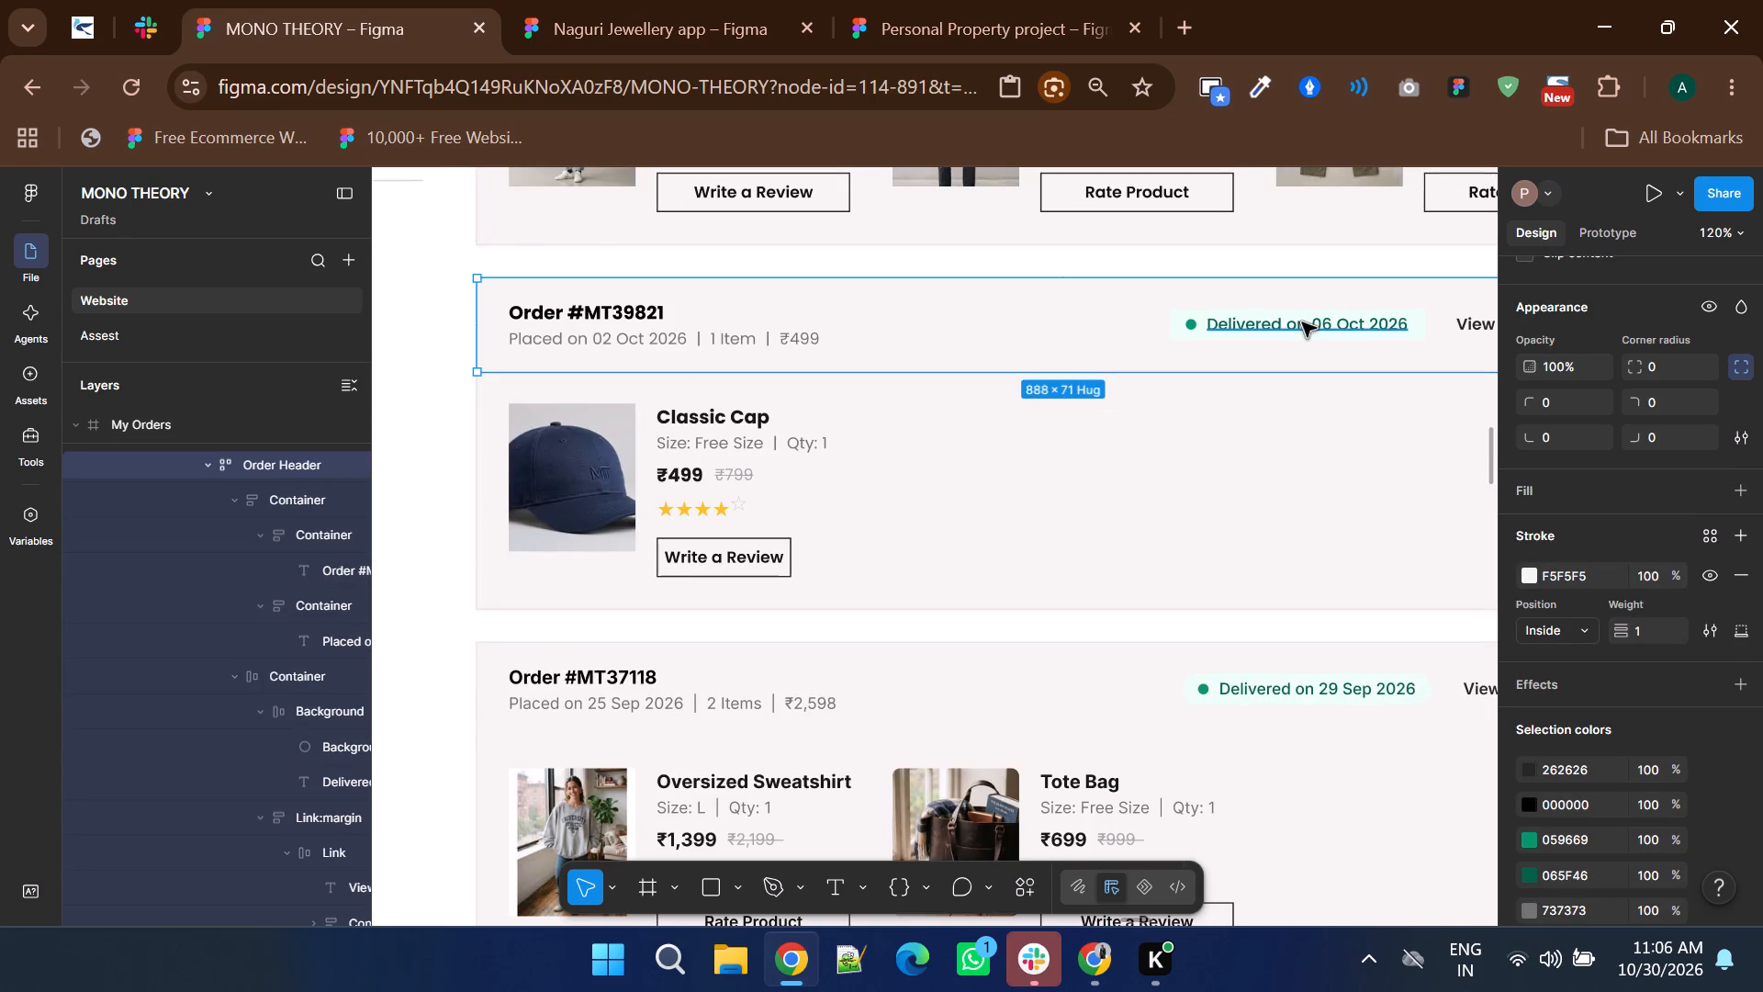
pyautogui.keyDown('ctrl'); pyautogui.click(747, 544); pyautogui.keyUp('ctrl')
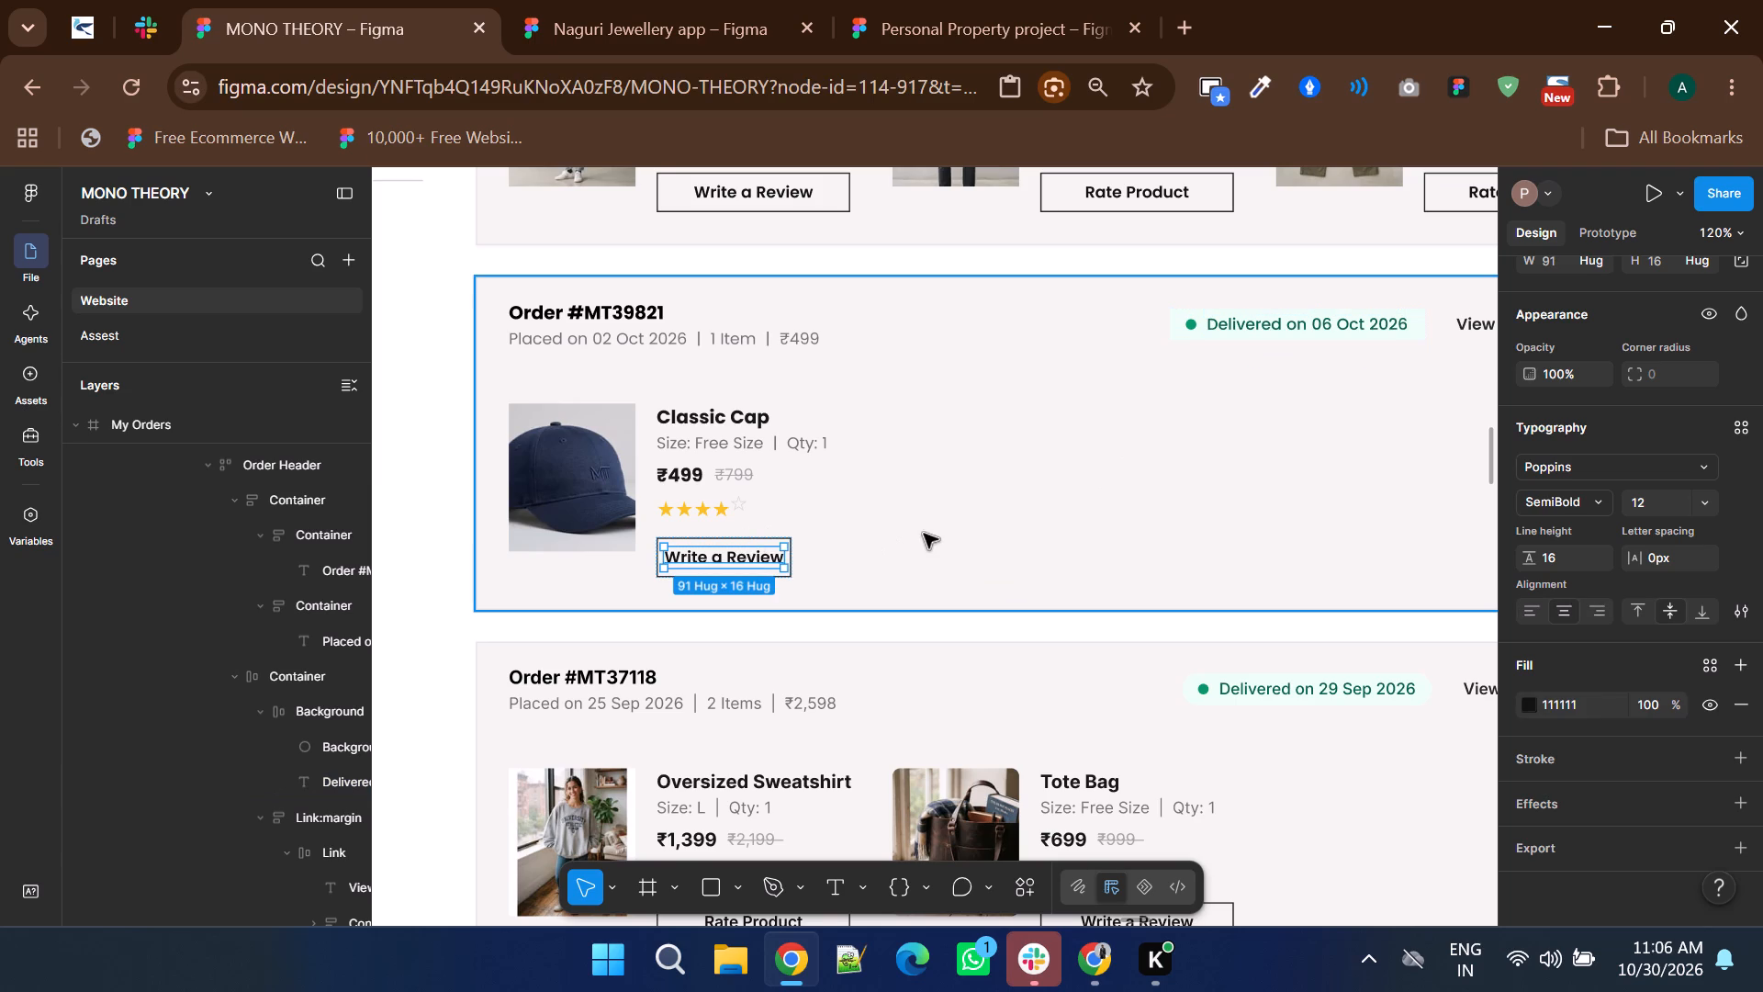
# Change the font of Order #MT37118's header texts and both products' names, size lines, prices and button labels to Poppins.
pyautogui.click(924, 534)
pyautogui.scroll(-1, 922, 516)
pyautogui.keyDown('ctrl'); pyautogui.click(572, 546); pyautogui.keyUp('ctrl')
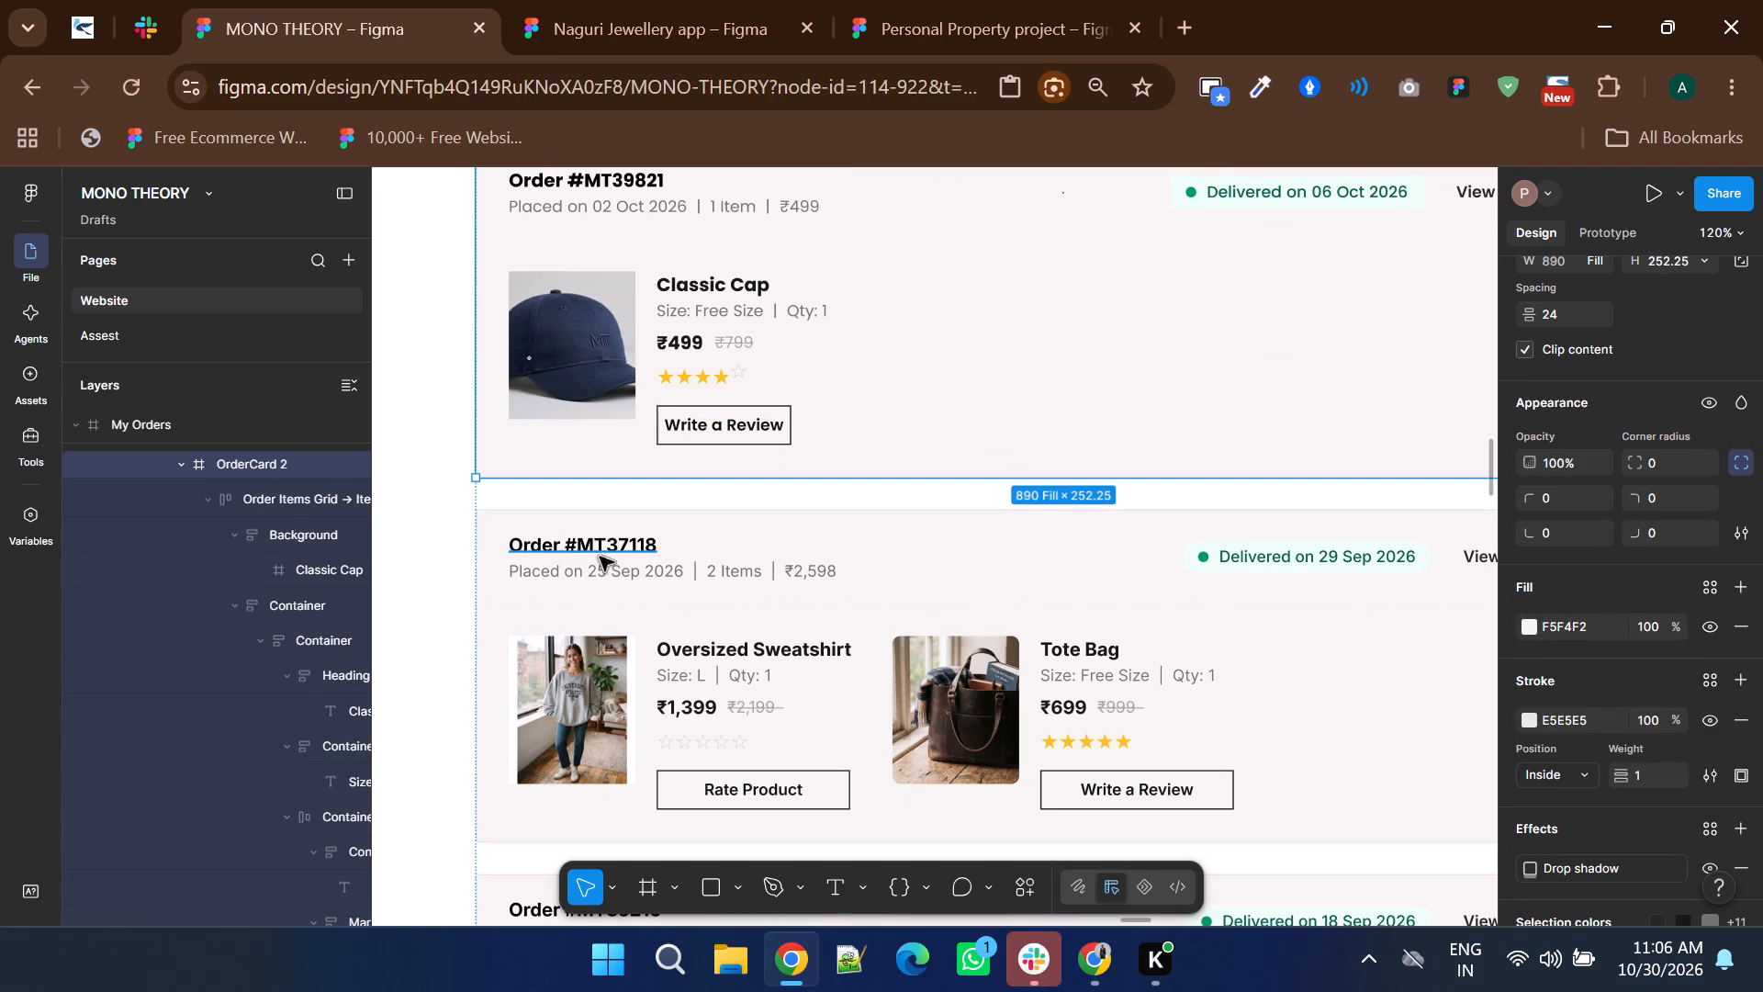
pyautogui.keyDown('ctrl'); pyautogui.keyDown('shift'); pyautogui.click(612, 569); pyautogui.keyUp('shift'); pyautogui.keyUp('ctrl')
pyautogui.keyDown('ctrl'); pyautogui.keyDown('shift'); pyautogui.click(1280, 559); pyautogui.keyUp('shift'); pyautogui.keyUp('ctrl')
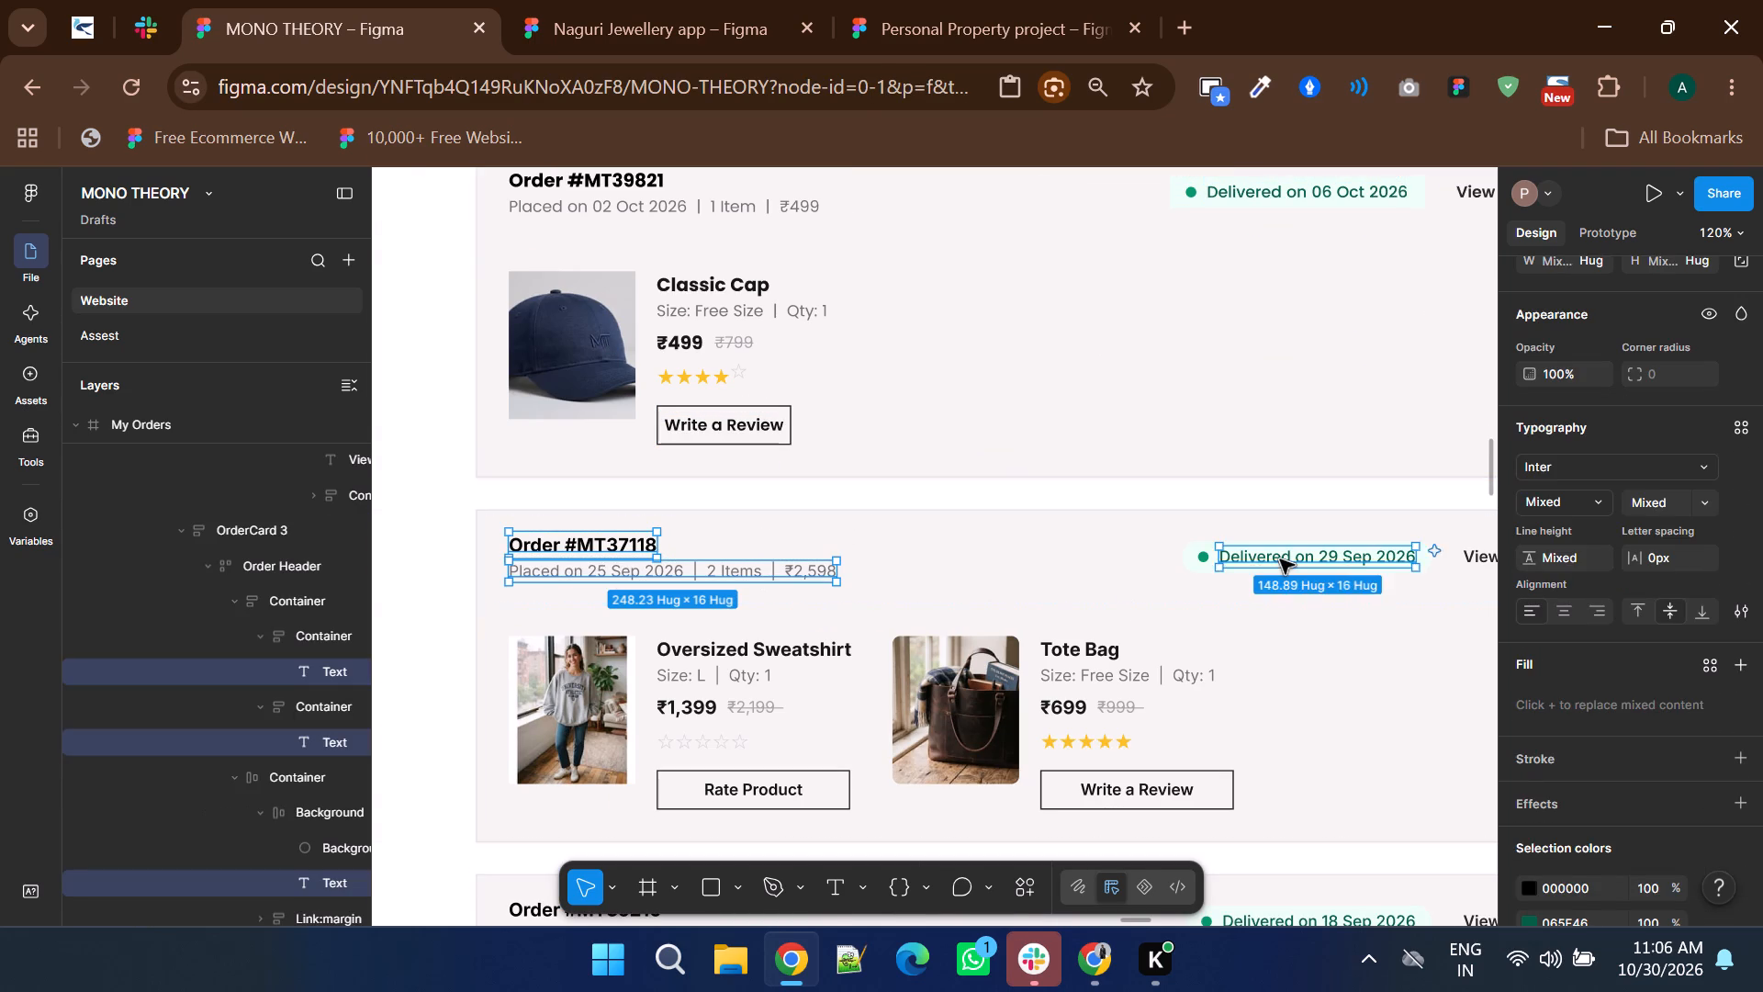
pyautogui.keyDown('shift'); pyautogui.scroll(-3, 1280, 559); pyautogui.keyUp('shift')
pyautogui.keyDown('ctrl'); pyautogui.keyDown('shift'); pyautogui.click(1116, 559); pyautogui.keyUp('shift'); pyautogui.keyUp('ctrl')
pyautogui.keyDown('shift'); pyautogui.scroll(3, 1116, 559); pyautogui.keyUp('shift')
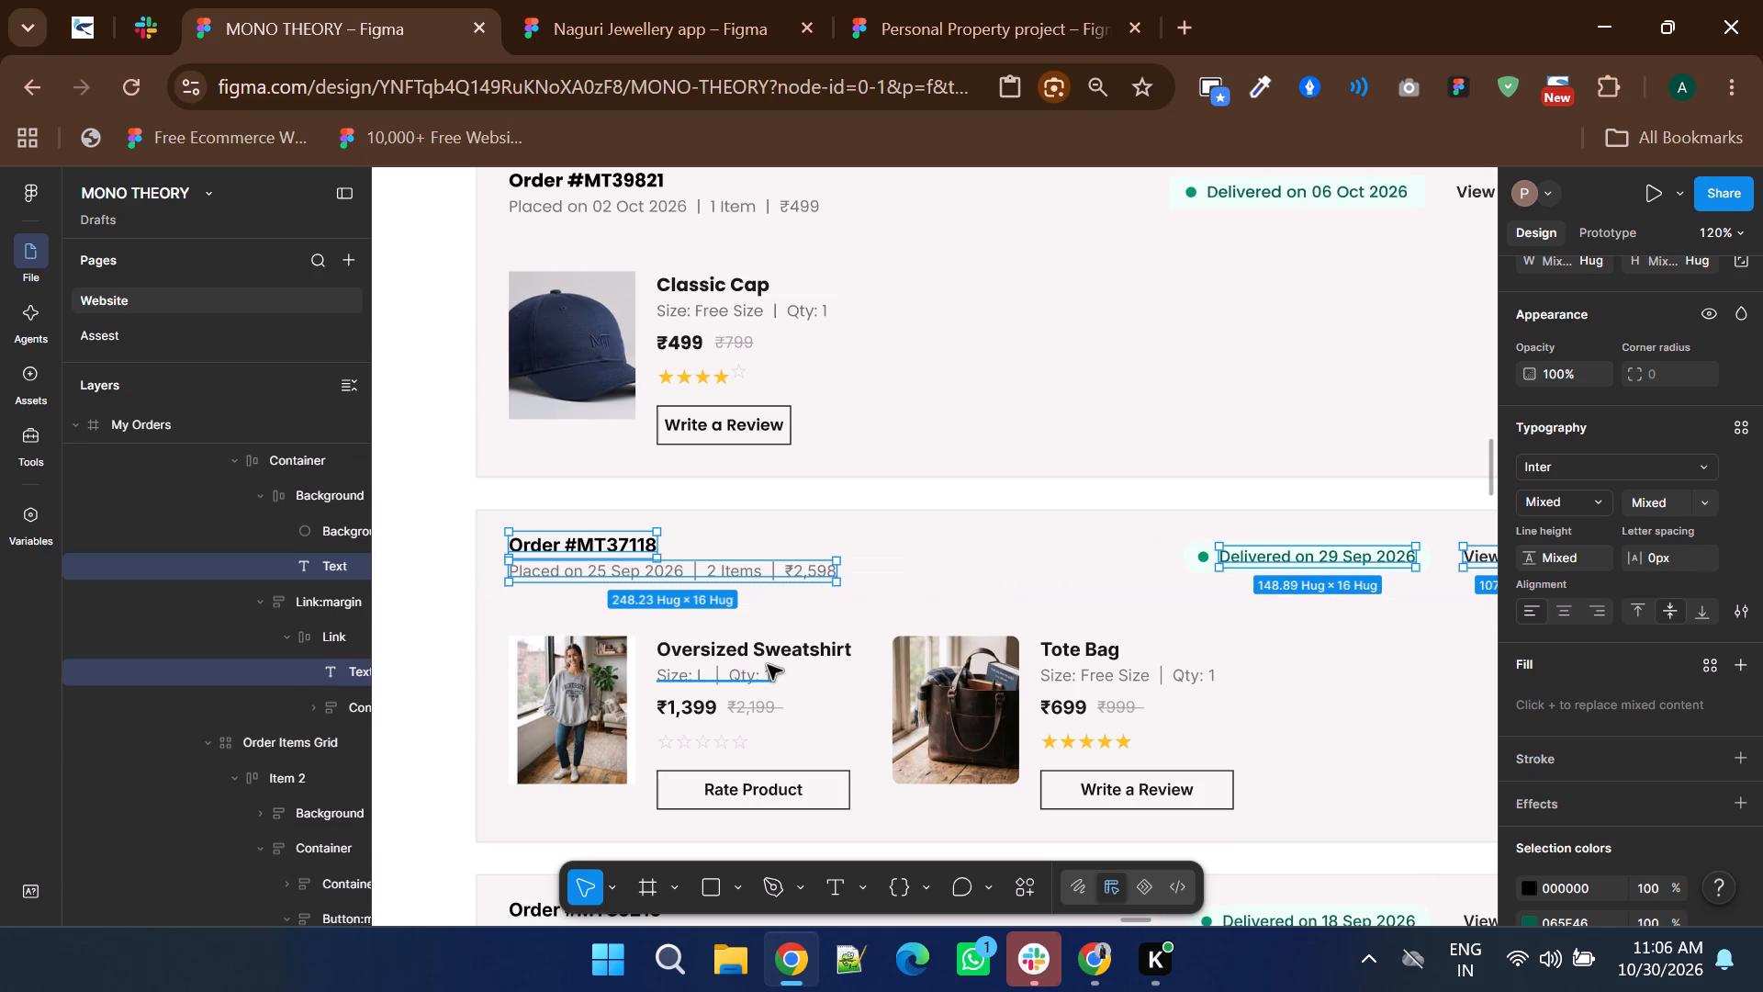
pyautogui.keyDown('ctrl'); pyautogui.keyDown('shift'); pyautogui.click(757, 648); pyautogui.keyUp('shift'); pyautogui.keyUp('ctrl')
pyautogui.keyDown('ctrl'); pyautogui.keyDown('shift'); pyautogui.click(706, 676); pyautogui.keyUp('shift'); pyautogui.keyUp('ctrl')
pyautogui.keyDown('ctrl'); pyautogui.keyDown('shift'); pyautogui.click(695, 707); pyautogui.keyUp('shift'); pyautogui.keyUp('ctrl')
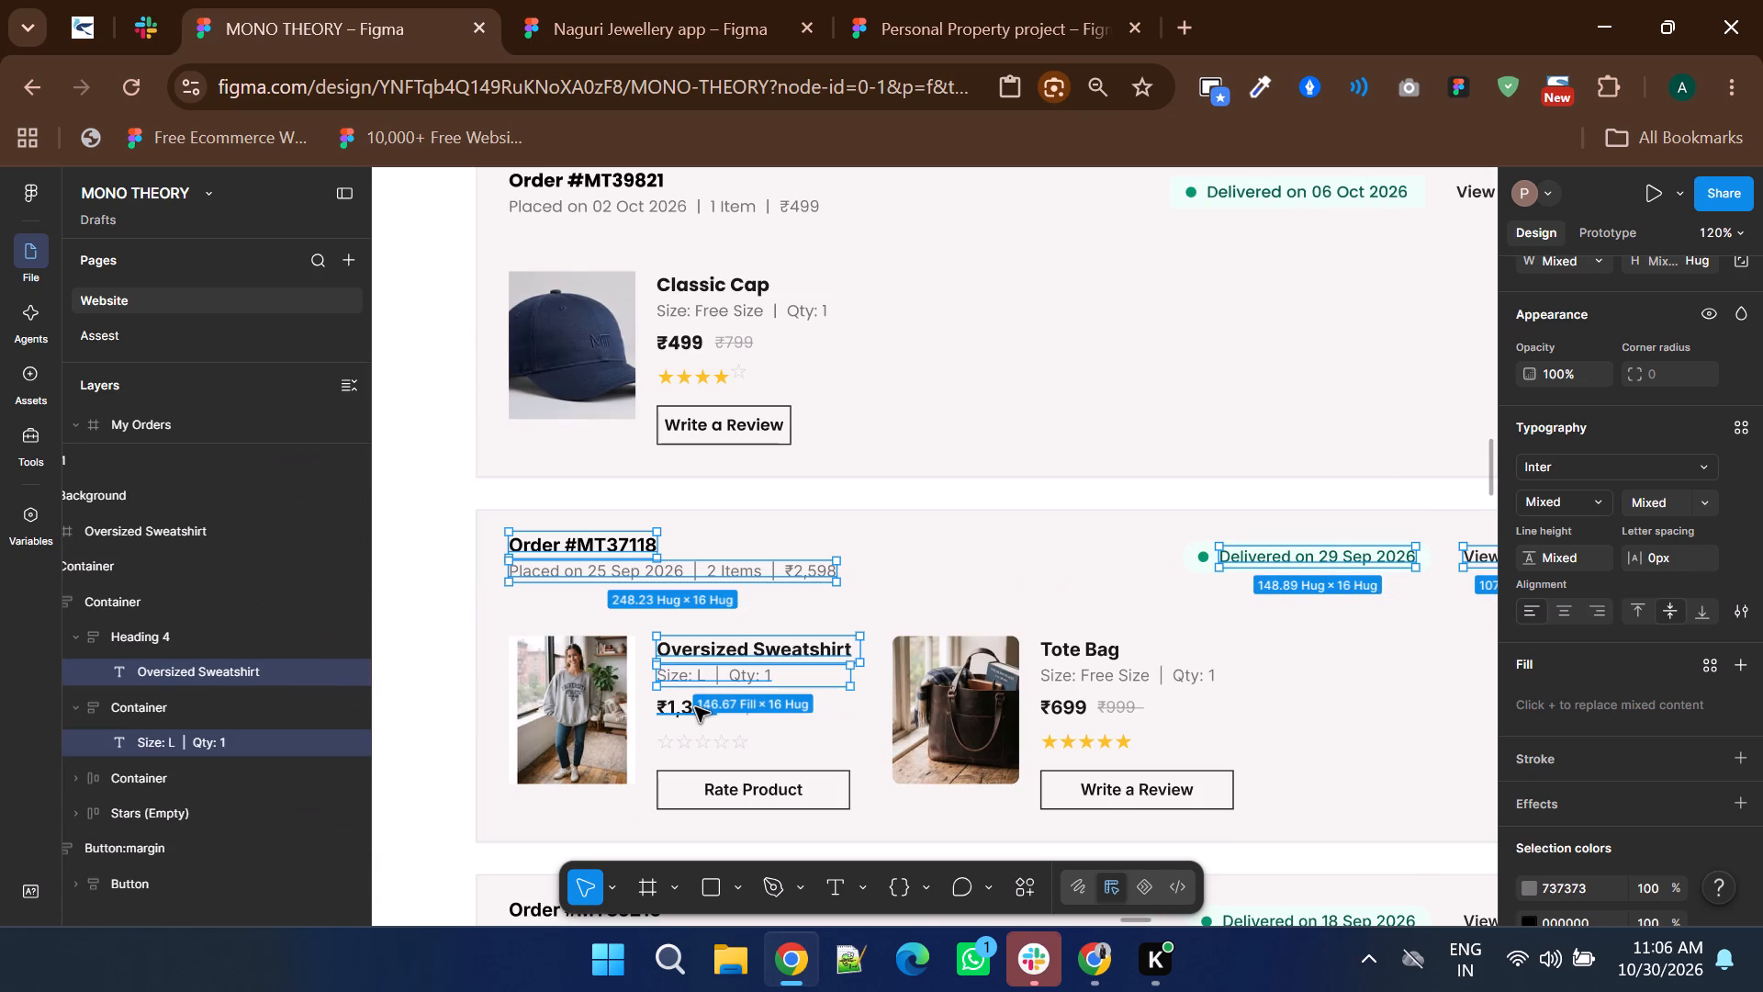
pyautogui.keyDown('ctrl'); pyautogui.keyDown('shift'); pyautogui.click(765, 718); pyautogui.keyUp('shift'); pyautogui.keyUp('ctrl')
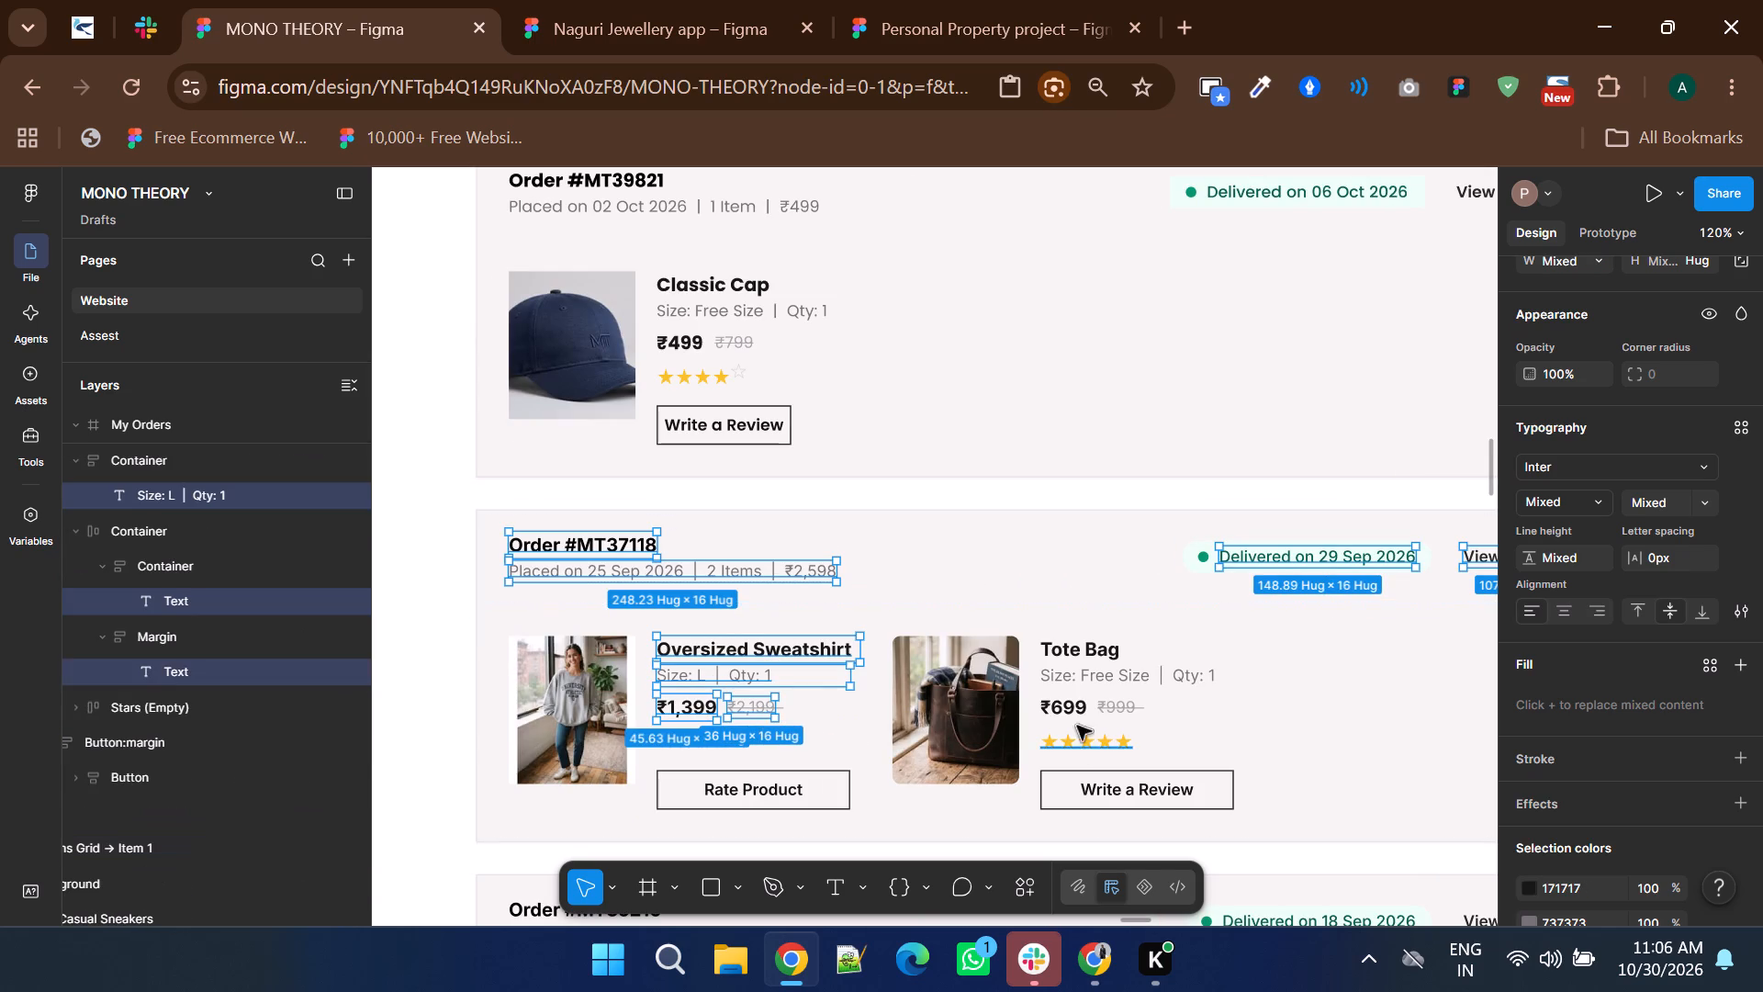
pyautogui.keyDown('ctrl'); pyautogui.keyDown('shift'); pyautogui.click(1073, 716); pyautogui.keyUp('shift'); pyautogui.keyUp('ctrl')
pyautogui.keyDown('ctrl'); pyautogui.keyDown('shift'); pyautogui.click(1129, 716); pyautogui.keyUp('shift'); pyautogui.keyUp('ctrl')
pyautogui.keyDown('ctrl'); pyautogui.keyDown('shift'); pyautogui.click(1110, 671); pyautogui.keyUp('shift'); pyautogui.keyUp('ctrl')
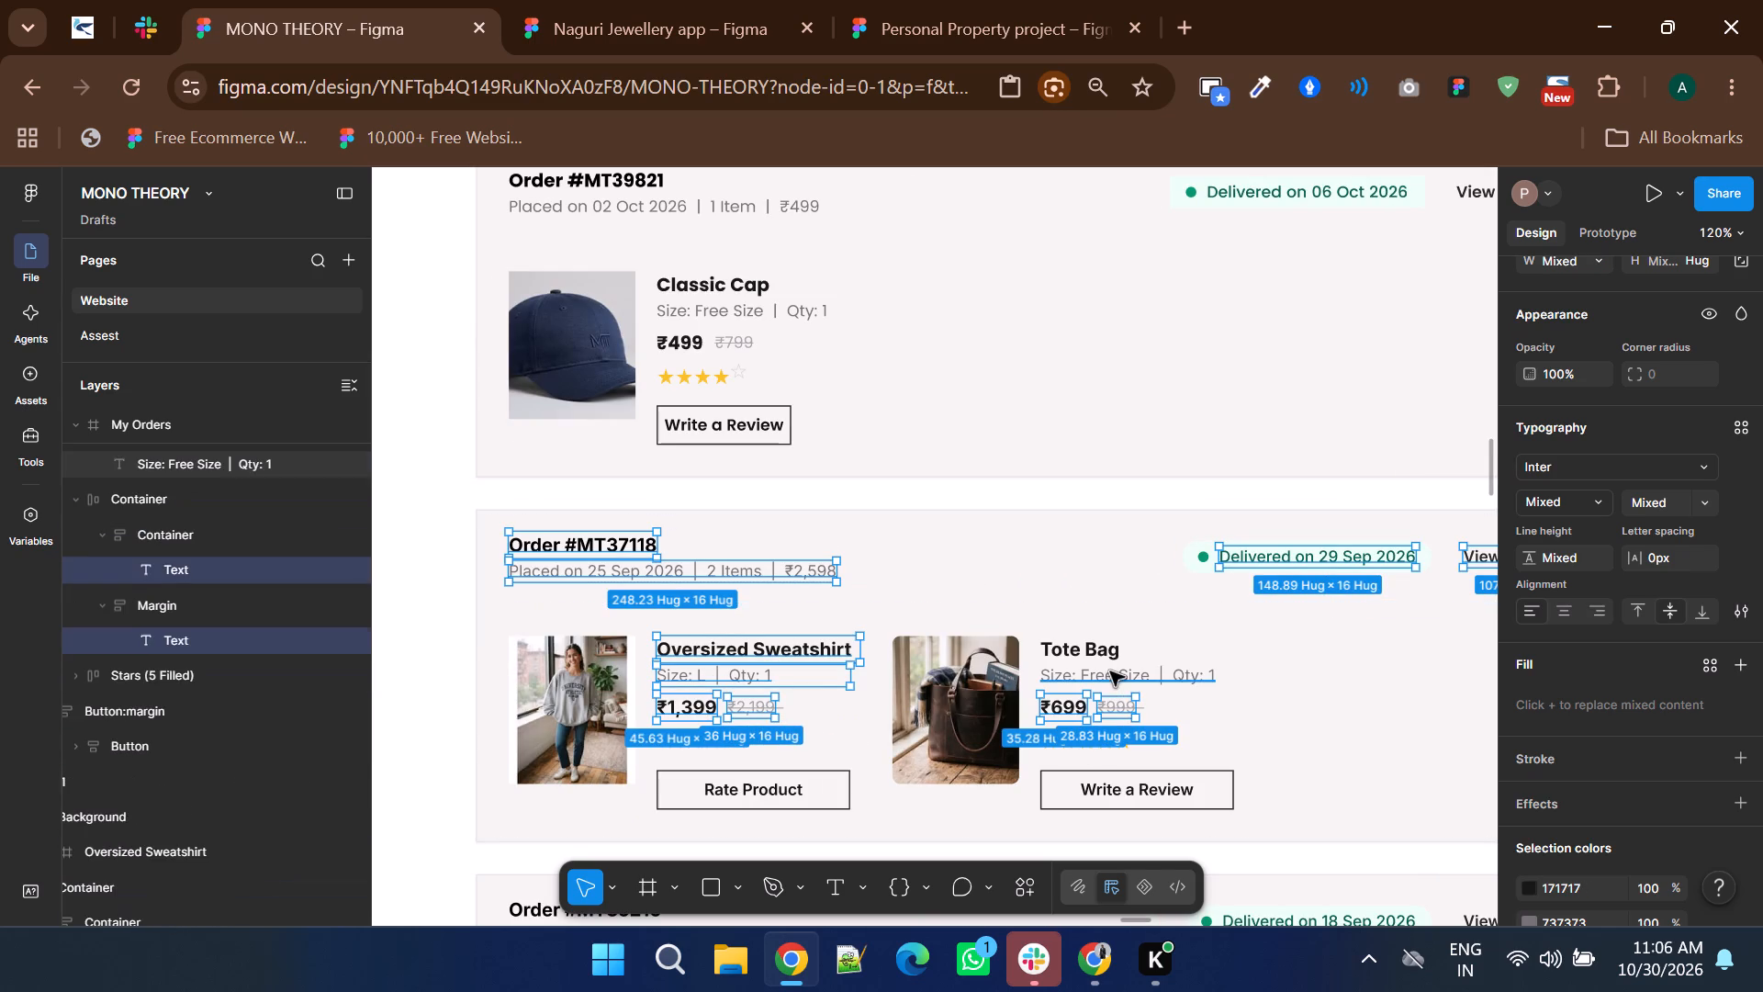
pyautogui.keyDown('ctrl'); pyautogui.keyDown('shift'); pyautogui.click(1083, 646); pyautogui.keyUp('shift'); pyautogui.keyUp('ctrl')
pyautogui.keyDown('ctrl'); pyautogui.keyDown('shift'); pyautogui.click(772, 784); pyautogui.keyUp('shift'); pyautogui.keyUp('ctrl')
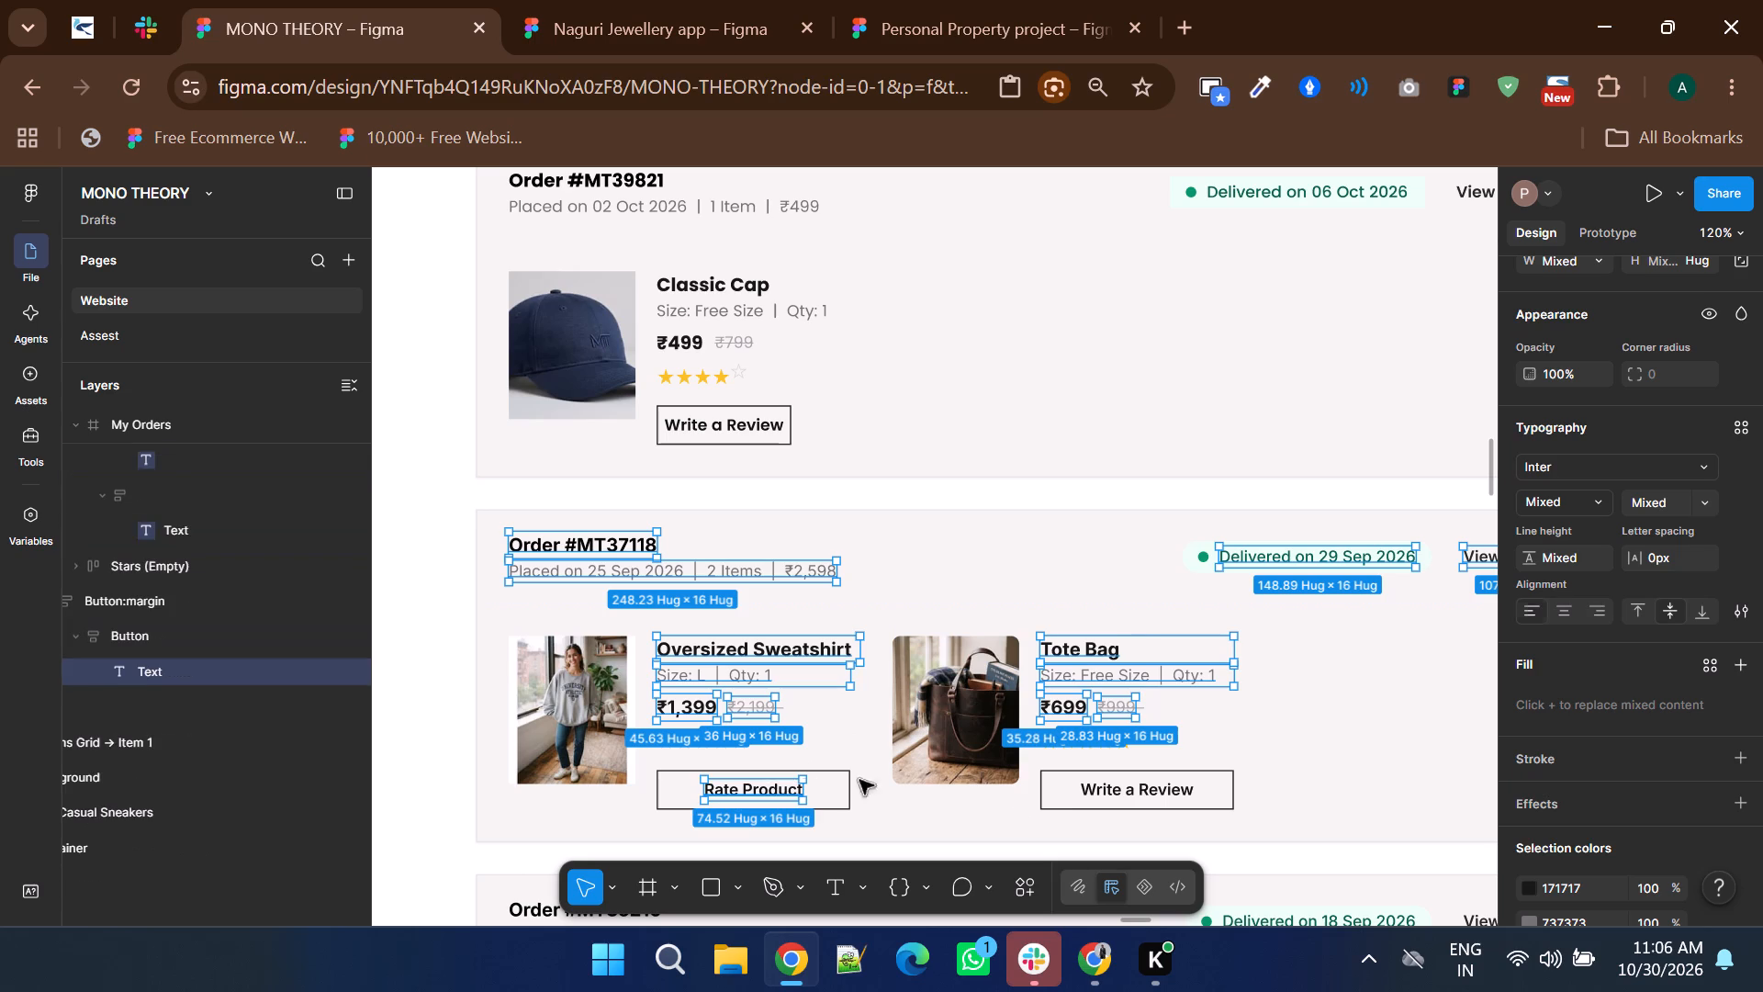
pyautogui.keyDown('ctrl'); pyautogui.keyDown('shift'); pyautogui.click(1104, 795); pyautogui.keyUp('shift'); pyautogui.keyUp('ctrl')
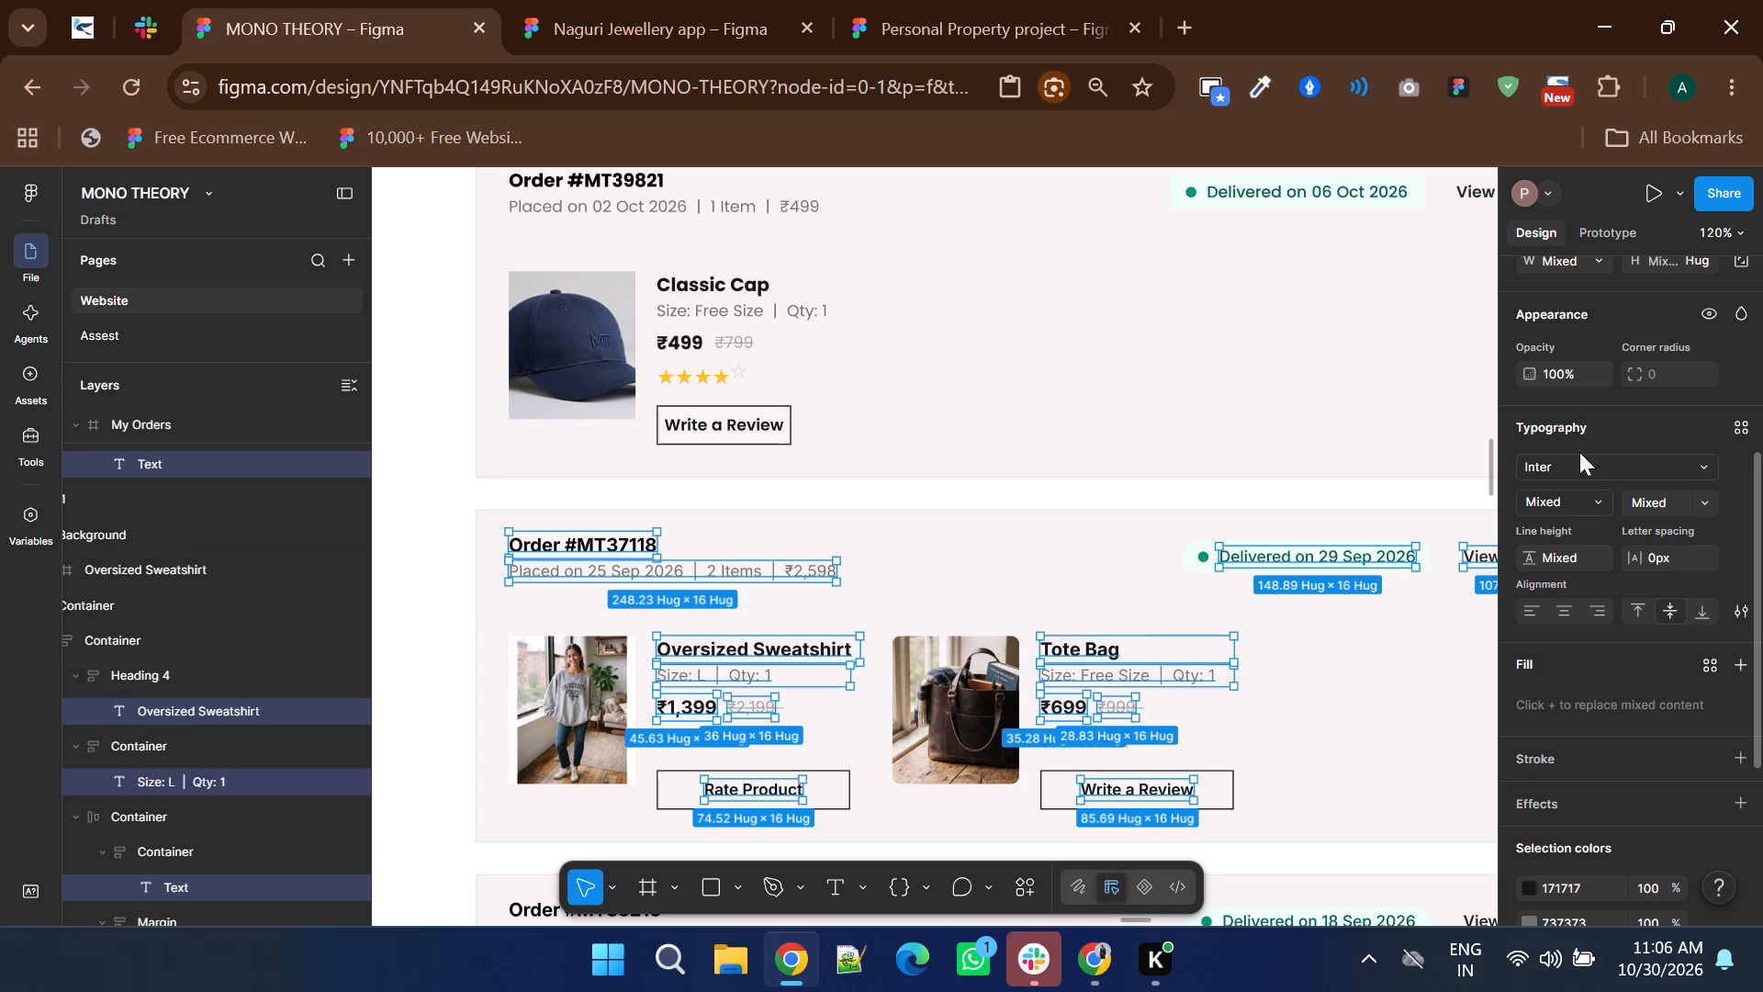
pyautogui.click(1579, 452)
pyautogui.click(1344, 534)
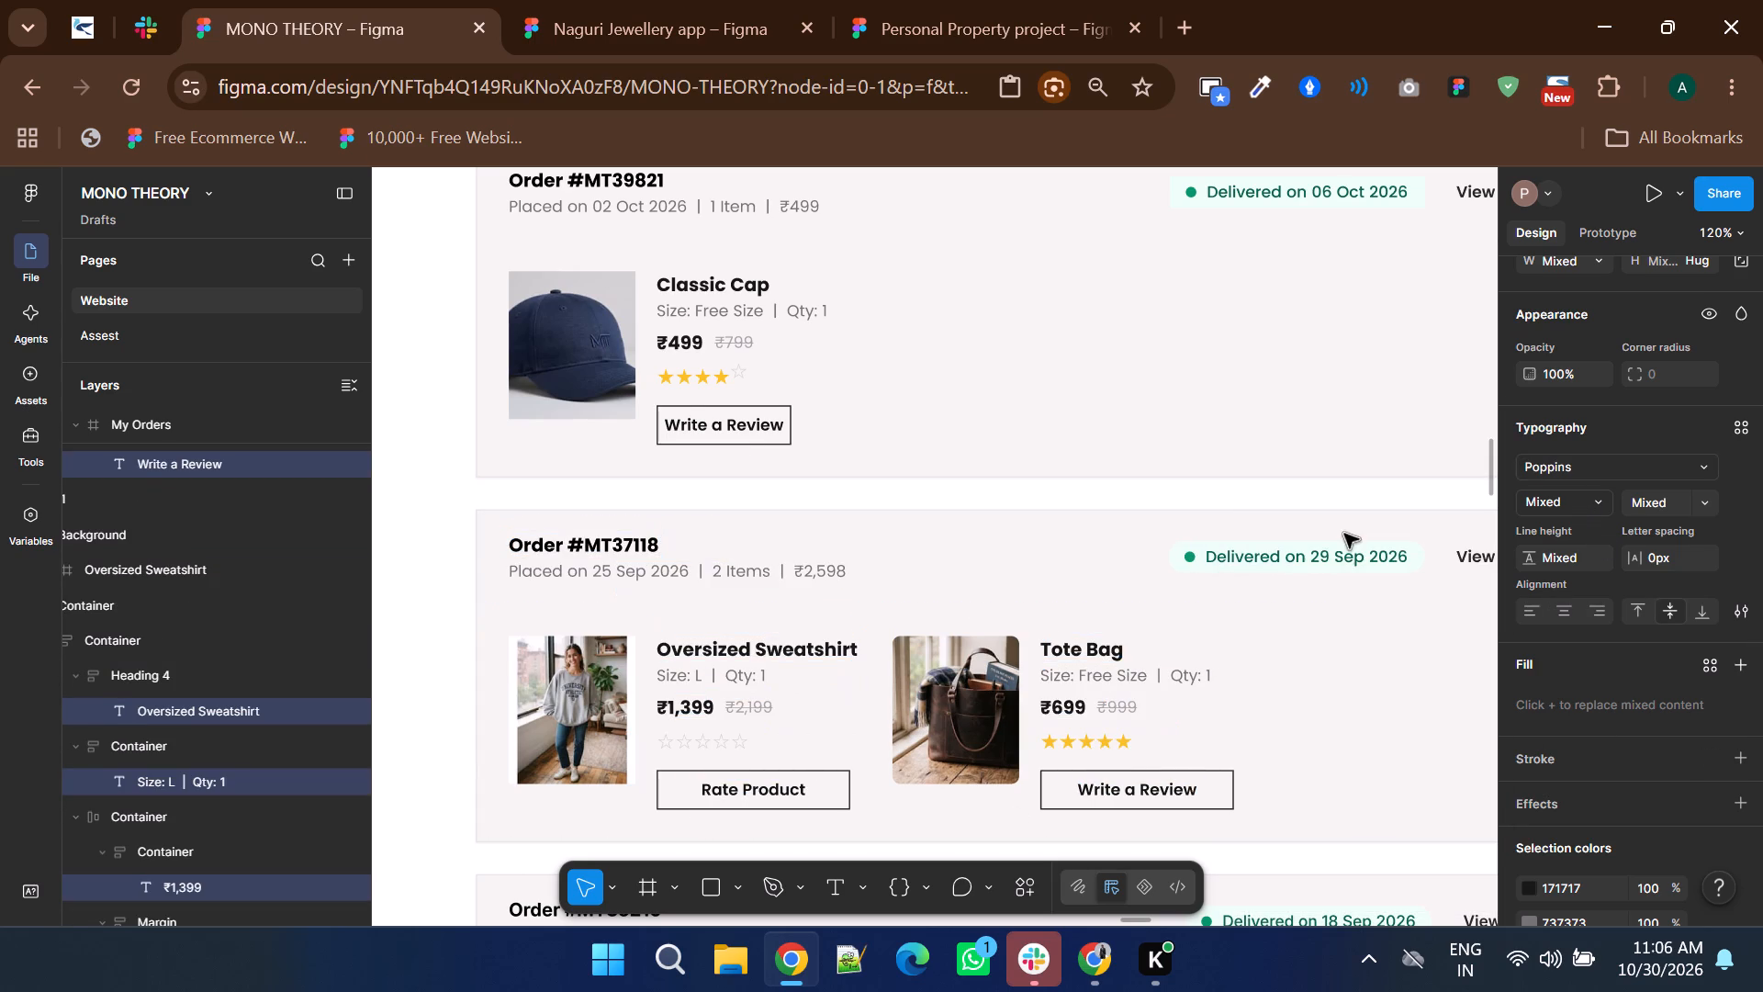
# Set the corner radius of the Background frame behind the Delivered on 29 Sep 2026 status in Order #MT37118 to 0.
pyautogui.click(983, 553)
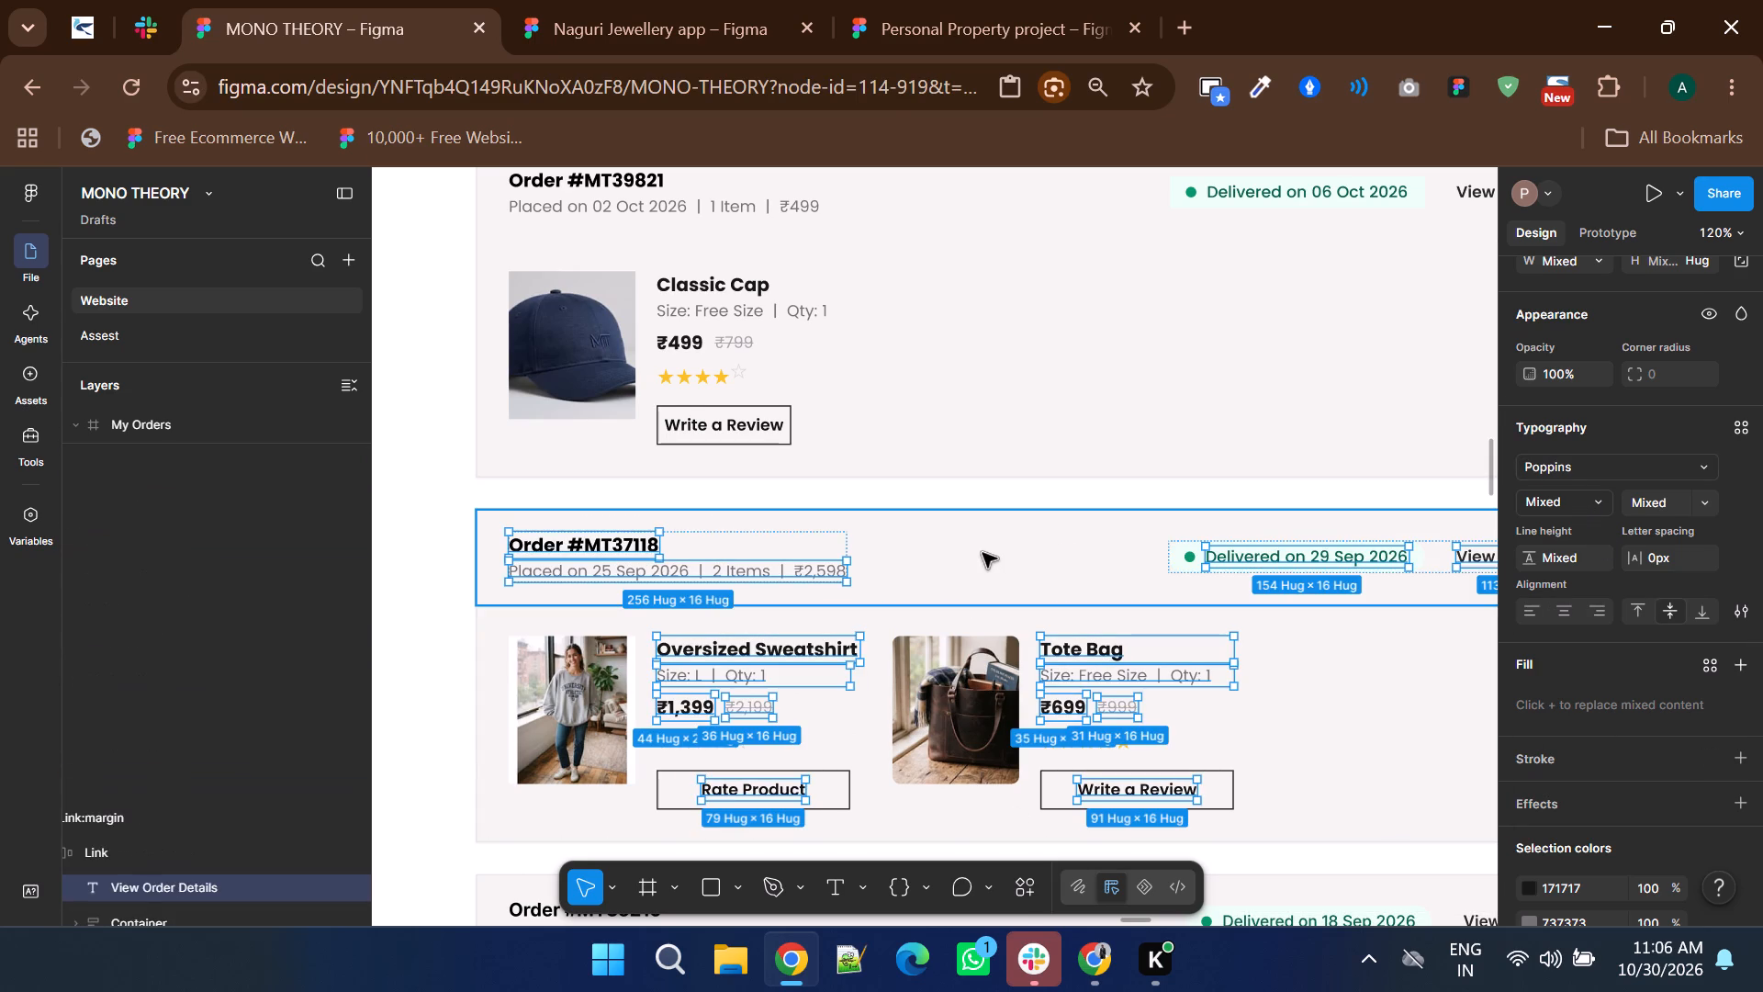
pyautogui.keyDown('shift'); pyautogui.scroll(-2, 983, 553); pyautogui.keyUp('shift')
pyautogui.tripleClick(986, 556)
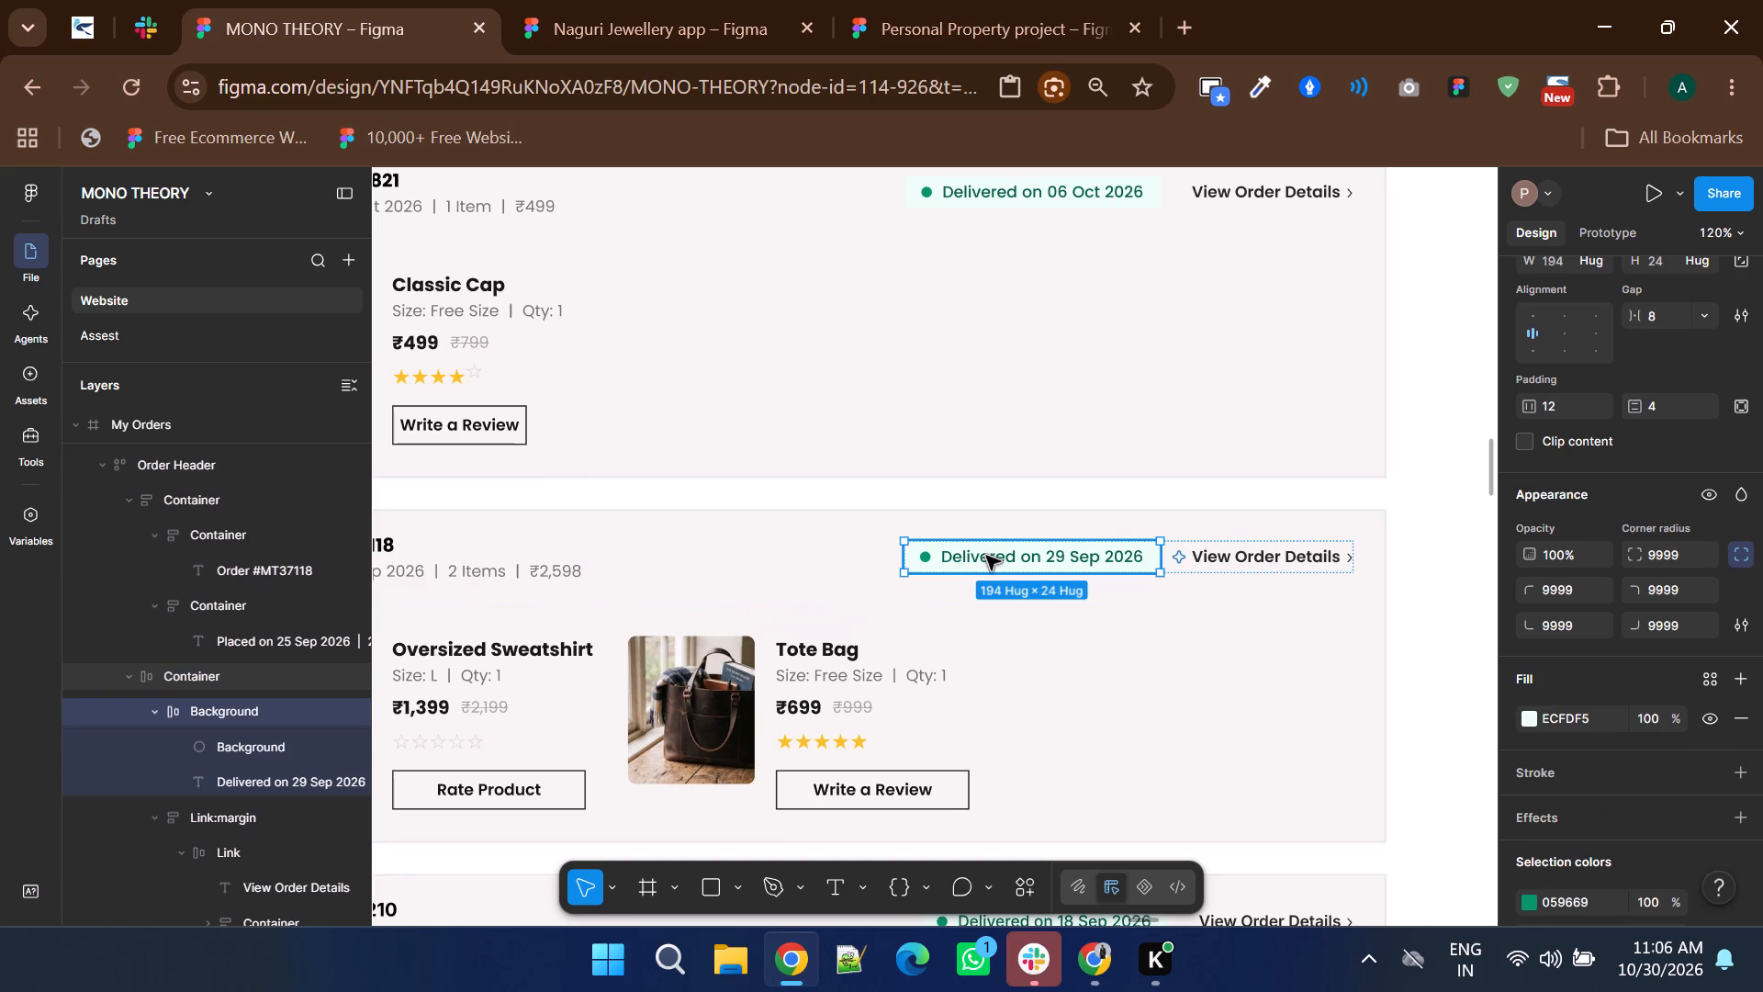
pyautogui.click(1661, 572)
pyautogui.click(1661, 555)
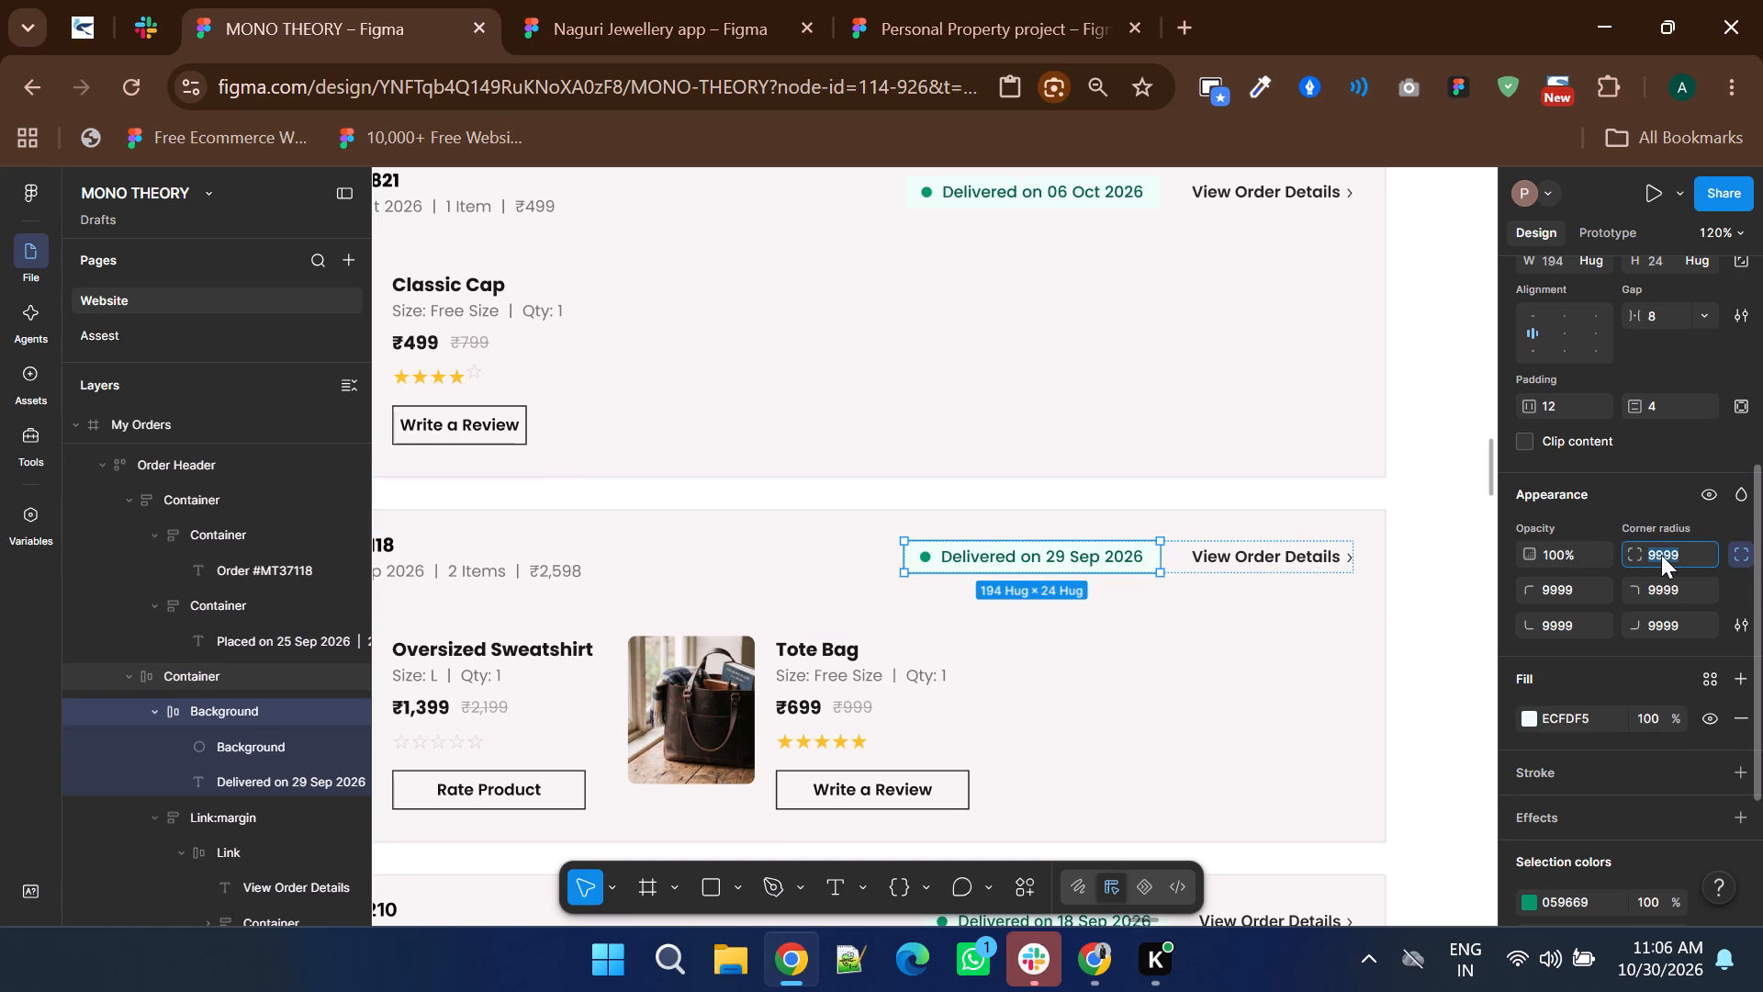
pyautogui.click(1660, 555)
pyautogui.click(1660, 555)
pyautogui.click(1660, 555)
pyautogui.click(1660, 555)
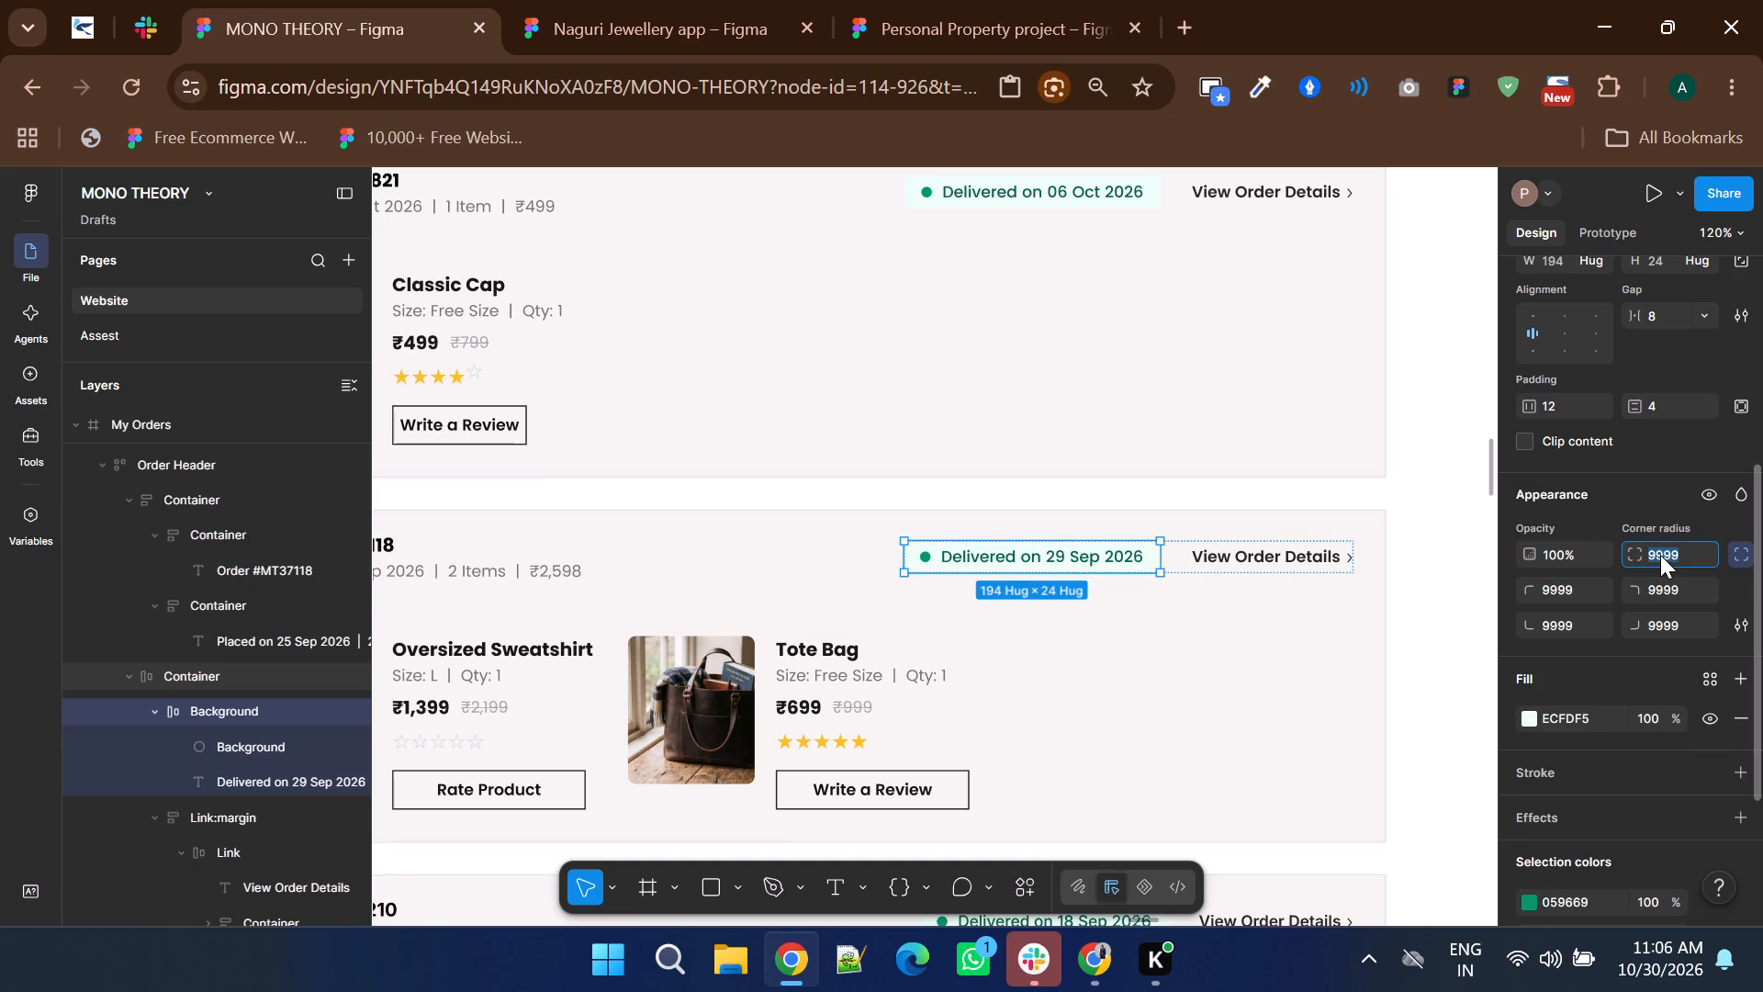
pyautogui.click(1669, 562)
pyautogui.press('BackSpace')
pyautogui.press('BackSpace')
pyautogui.press('BackSpace')
pyautogui.click(1408, 566)
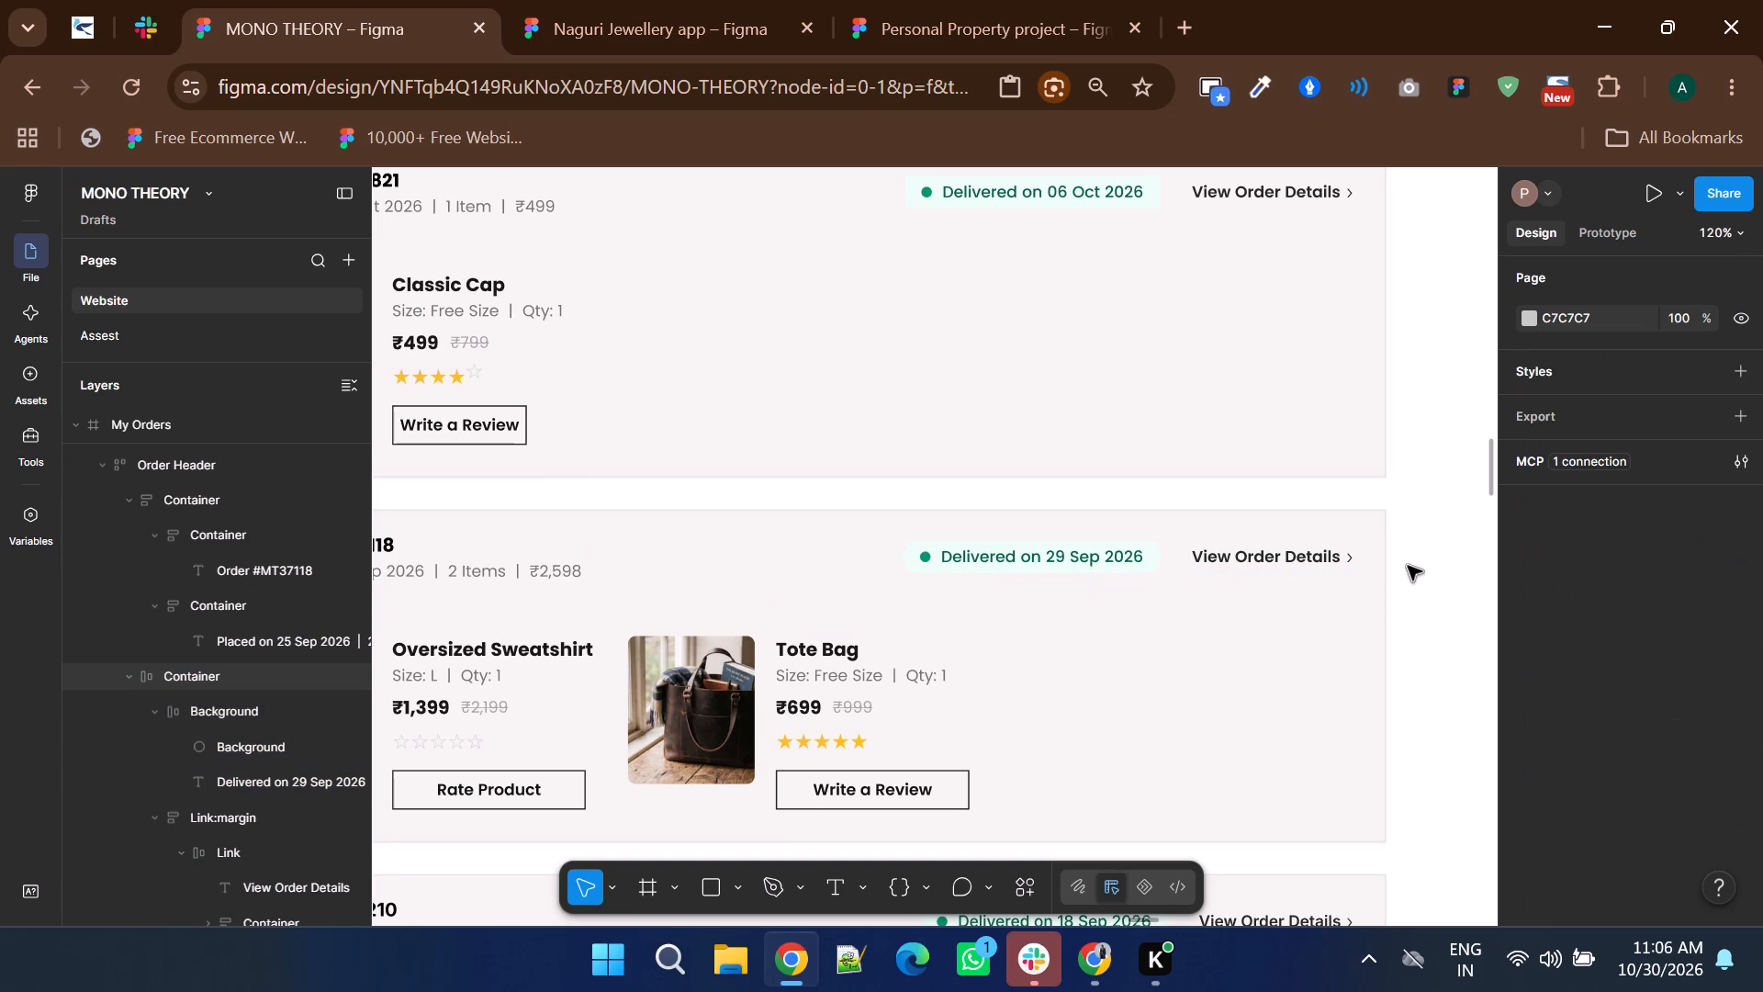
pyautogui.keyDown('ctrl'); pyautogui.scroll(2, 1122, 595); pyautogui.keyUp('ctrl')
pyautogui.keyDown('ctrl'); pyautogui.click(1196, 509); pyautogui.keyUp('ctrl')
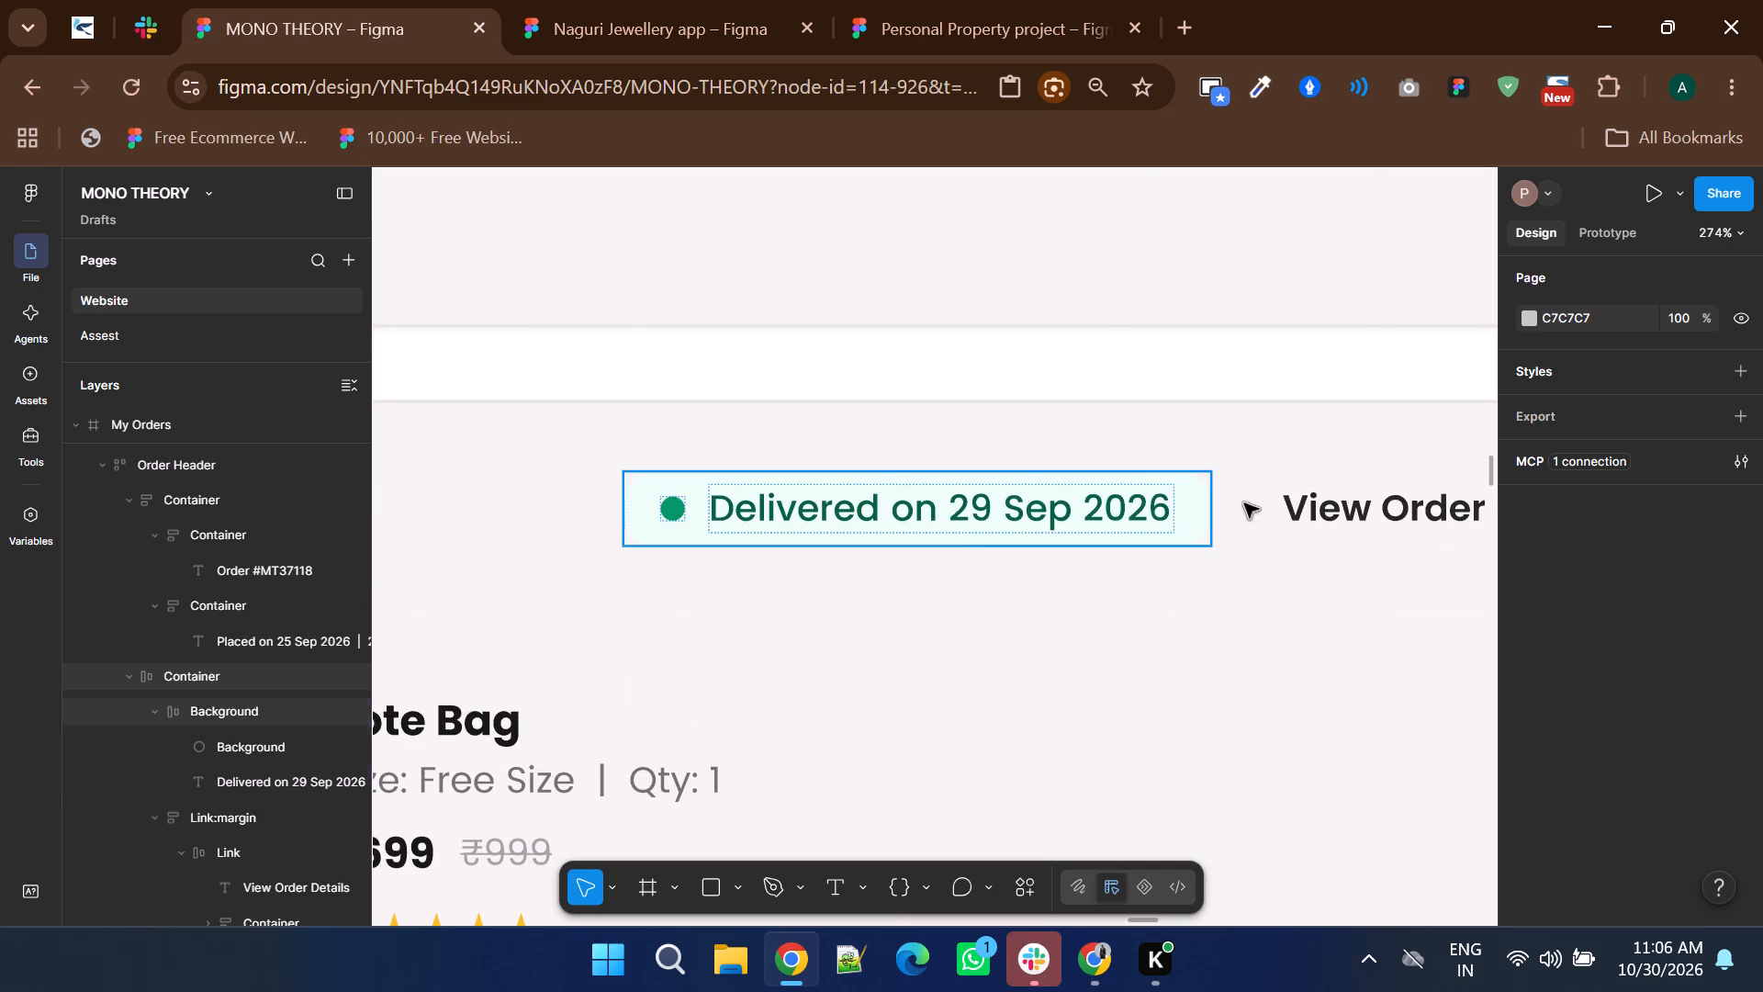
pyautogui.scroll(-1, 1645, 584)
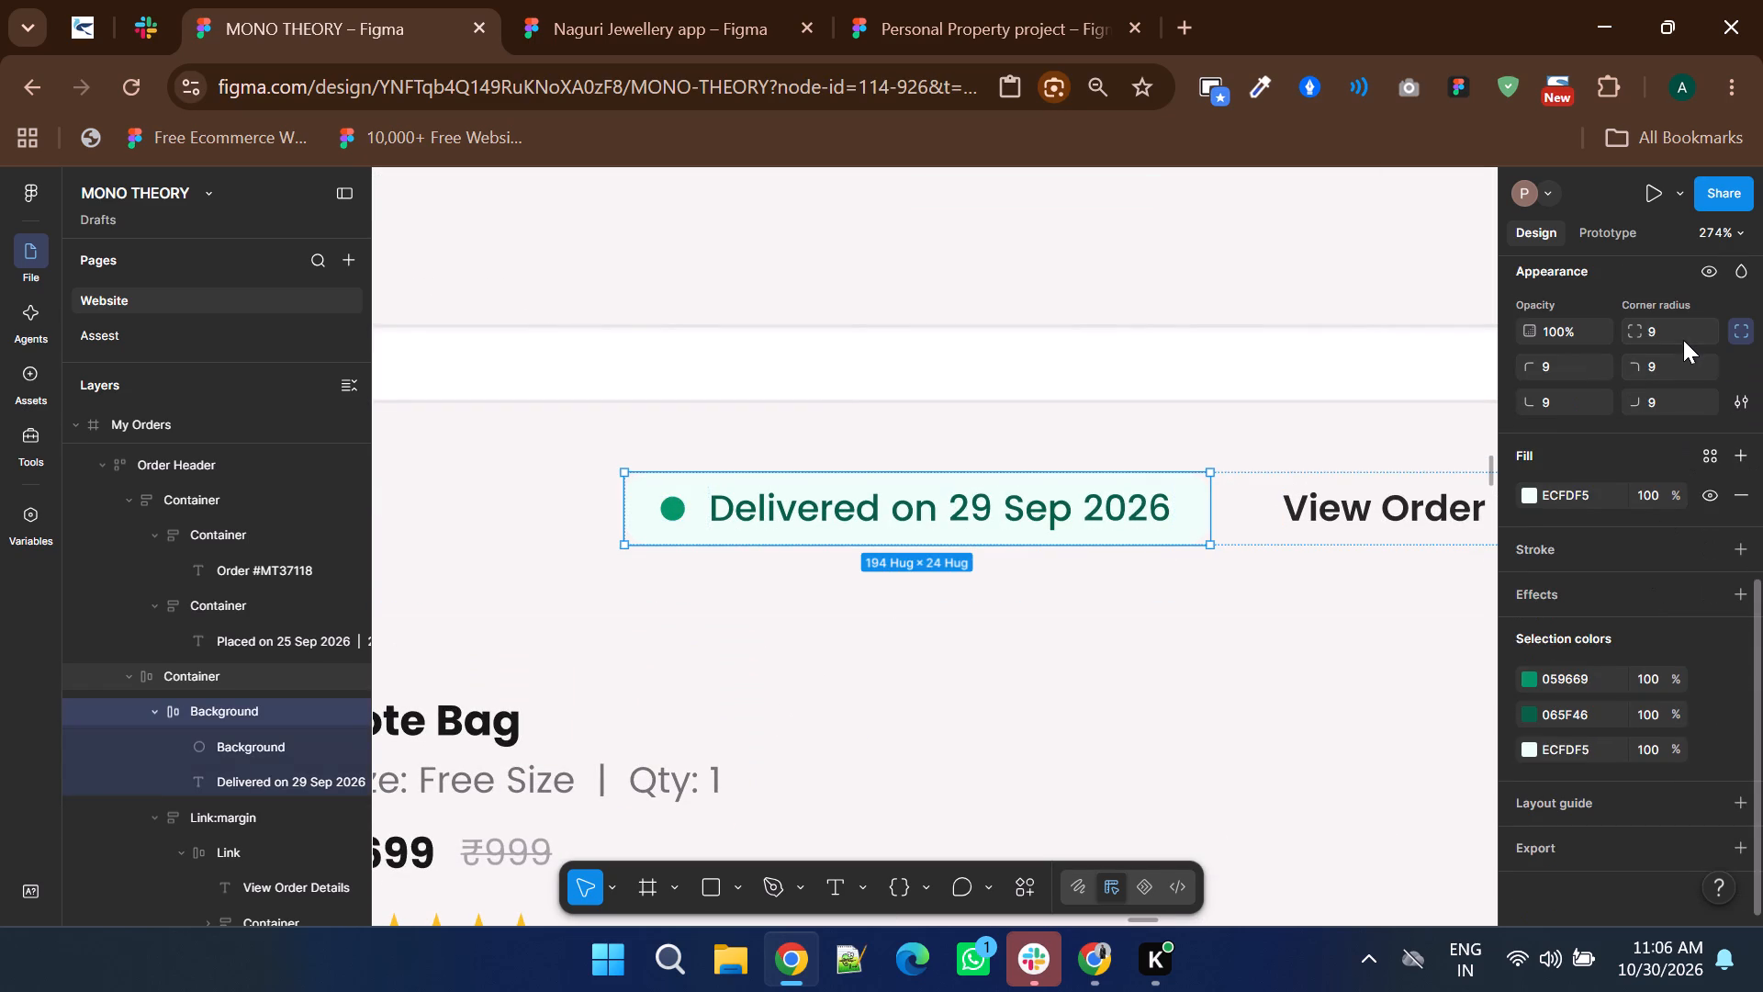
pyautogui.click(1677, 337)
pyautogui.press('Down')
pyautogui.press('Down')
pyautogui.press('Down')
pyautogui.press('Down')
pyautogui.press('Down')
pyautogui.press('Down')
pyautogui.press('Down')
pyautogui.press('Down')
pyautogui.press('Down')
pyautogui.press('Down')
pyautogui.press('Down')
pyautogui.press('Down')
pyautogui.press('Down')
pyautogui.press('Down')
pyautogui.press('Down')
pyautogui.press('Down')
pyautogui.press('Down')
pyautogui.press('Down')
pyautogui.press('Down')
pyautogui.press('Down')
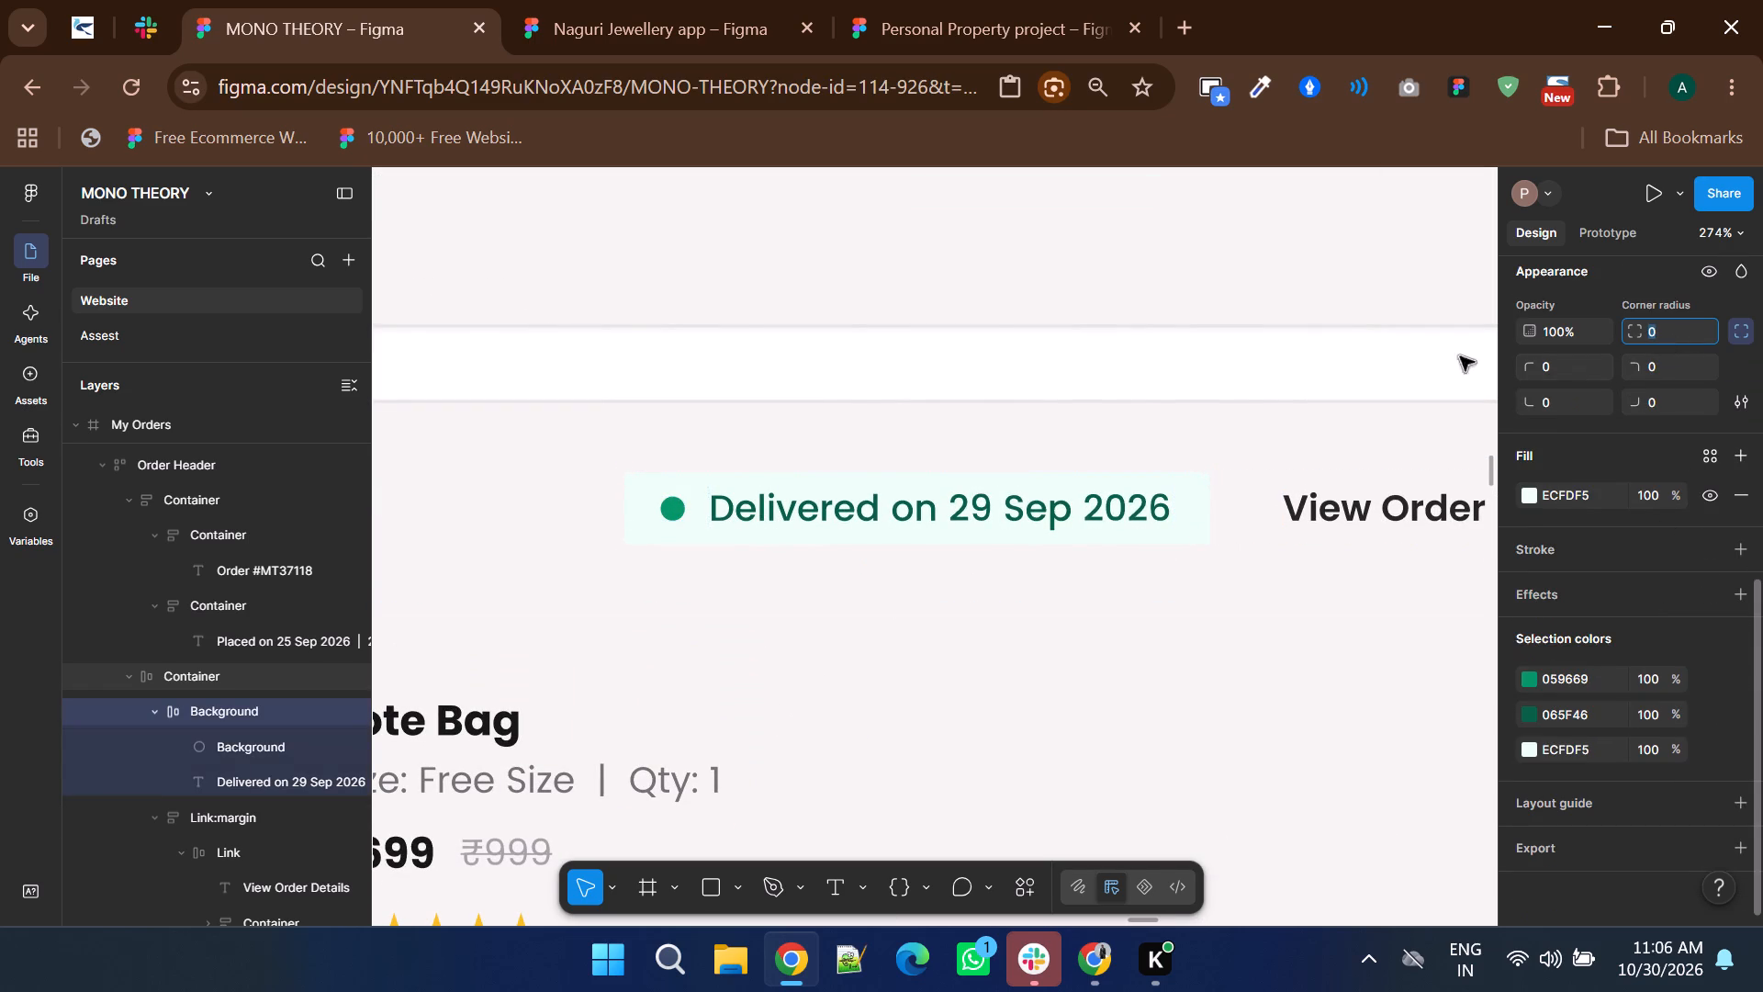
# Change the font of Order #MT35210's header texts and the Casual Sneakers' name, size line, prices and Write a Review label to Poppins.
pyautogui.keyDown('ctrl'); pyautogui.scroll(-2, 1186, 385); pyautogui.keyUp('ctrl')
pyautogui.scroll(-2, 1184, 385)
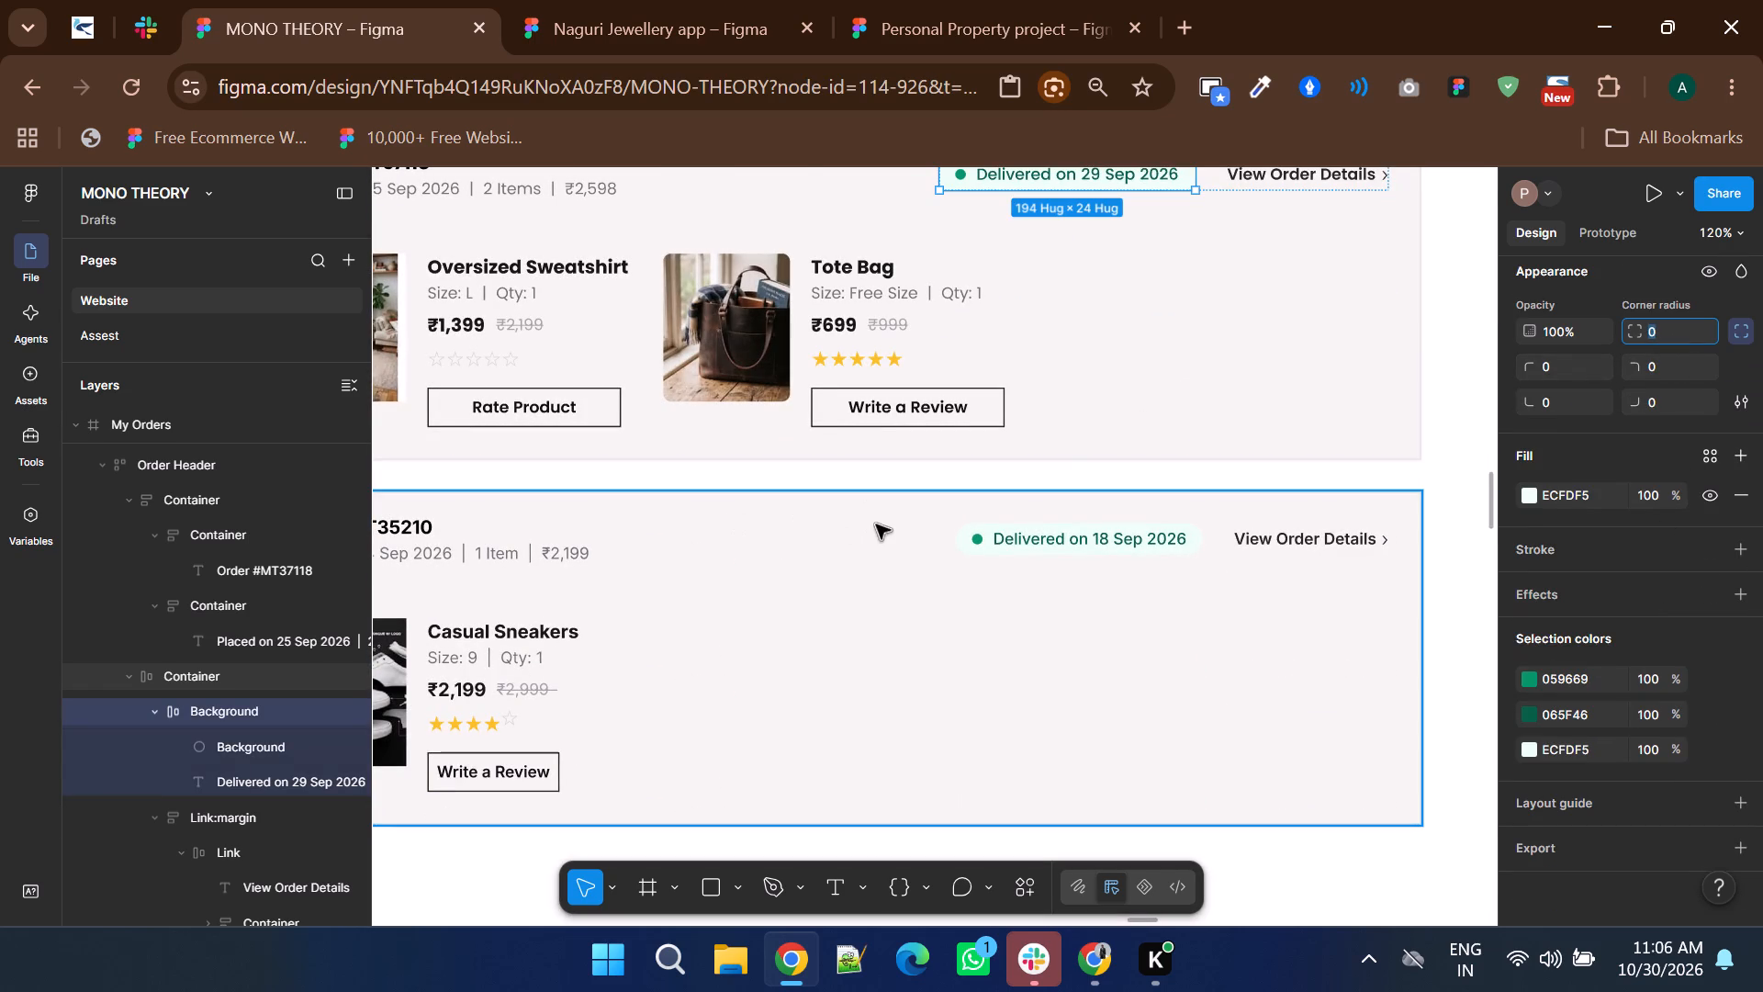
pyautogui.keyDown('shift'); pyautogui.scroll(2, 877, 524); pyautogui.keyUp('shift')
pyautogui.keyDown('ctrl'); pyautogui.click(696, 552); pyautogui.keyUp('ctrl')
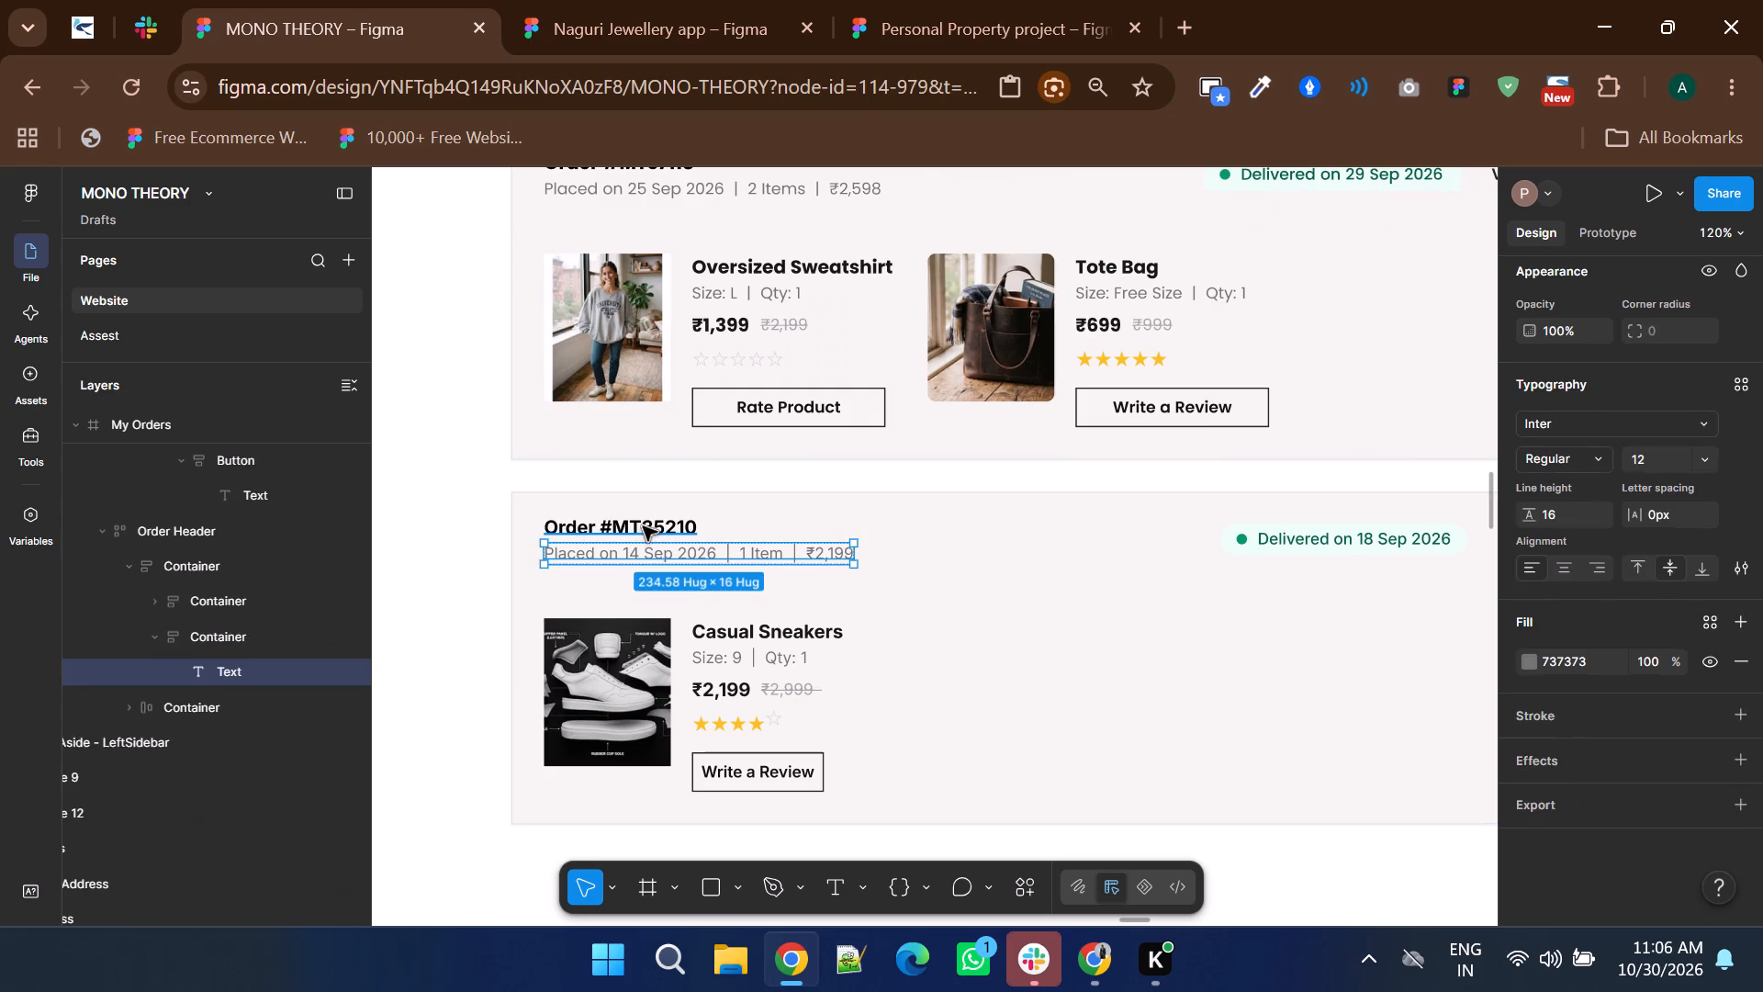
pyautogui.keyDown('ctrl'); pyautogui.keyDown('shift'); pyautogui.click(643, 526); pyautogui.keyUp('shift'); pyautogui.keyUp('ctrl')
pyautogui.keyDown('ctrl'); pyautogui.scroll(2, 732, 641); pyautogui.keyUp('ctrl')
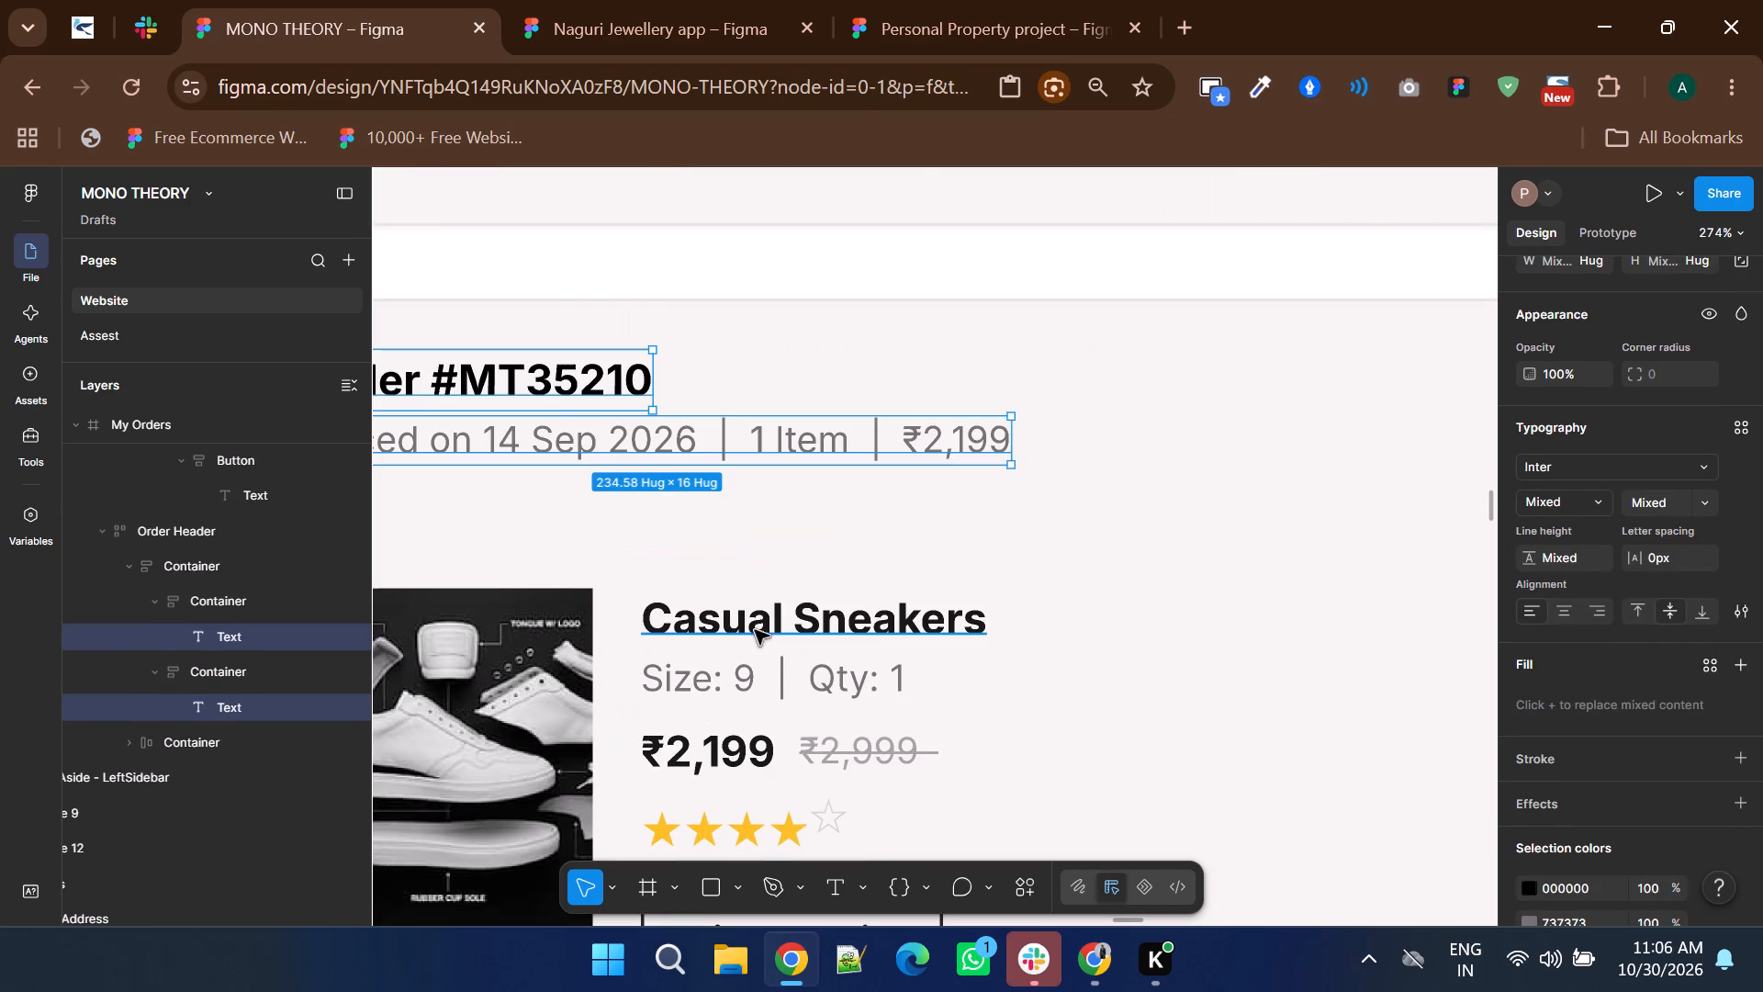
pyautogui.keyDown('ctrl'); pyautogui.keyDown('shift'); pyautogui.click(755, 630); pyautogui.keyUp('shift'); pyautogui.keyUp('ctrl')
pyautogui.keyDown('ctrl'); pyautogui.keyDown('shift'); pyautogui.click(720, 677); pyautogui.keyUp('shift'); pyautogui.keyUp('ctrl')
pyautogui.keyDown('ctrl'); pyautogui.keyDown('shift'); pyautogui.click(705, 748); pyautogui.keyUp('shift'); pyautogui.keyUp('ctrl')
pyautogui.keyDown('ctrl'); pyautogui.keyDown('shift'); pyautogui.click(847, 751); pyautogui.keyUp('shift'); pyautogui.keyUp('ctrl')
pyautogui.scroll(-1, 847, 751)
pyautogui.keyDown('ctrl'); pyautogui.keyDown('shift'); pyautogui.click(790, 826); pyautogui.keyUp('shift'); pyautogui.keyUp('ctrl')
pyautogui.keyDown('ctrl'); pyautogui.scroll(-3, 736, 783); pyautogui.keyUp('ctrl')
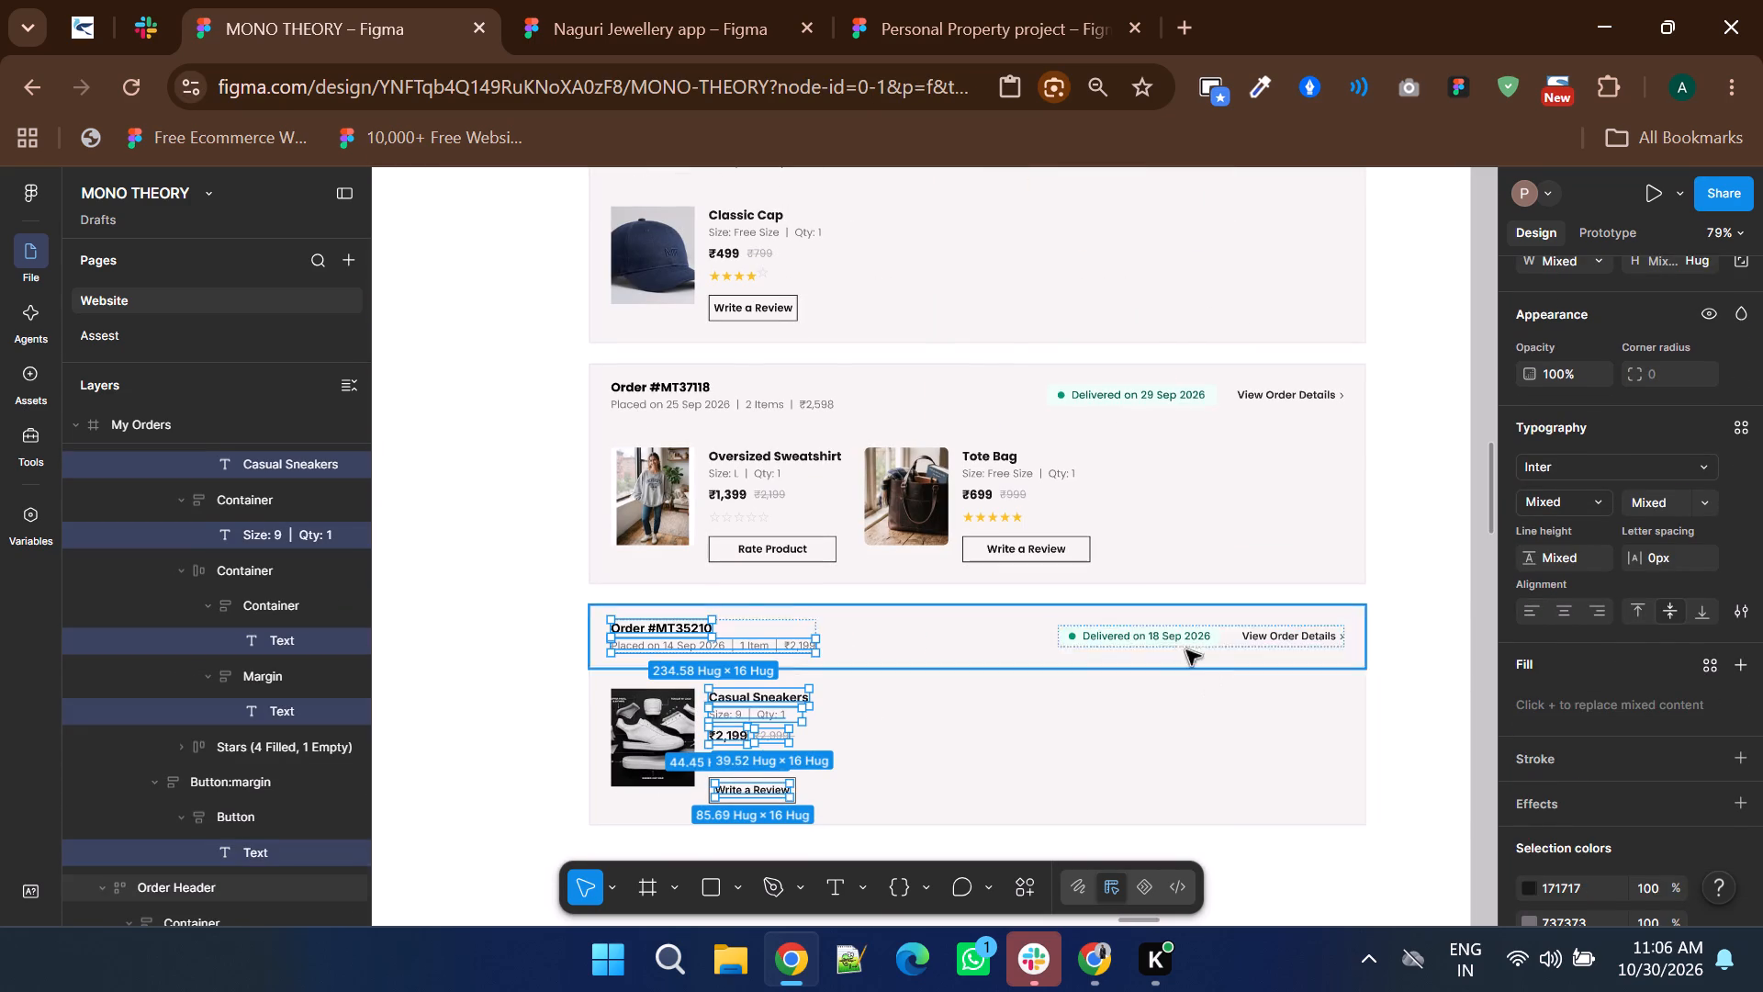
pyautogui.keyDown('ctrl'); pyautogui.keyDown('shift'); pyautogui.click(1150, 638); pyautogui.keyUp('shift'); pyautogui.keyUp('ctrl')
pyautogui.keyDown('ctrl'); pyautogui.keyDown('shift'); pyautogui.click(1275, 645); pyautogui.keyUp('shift'); pyautogui.keyUp('ctrl')
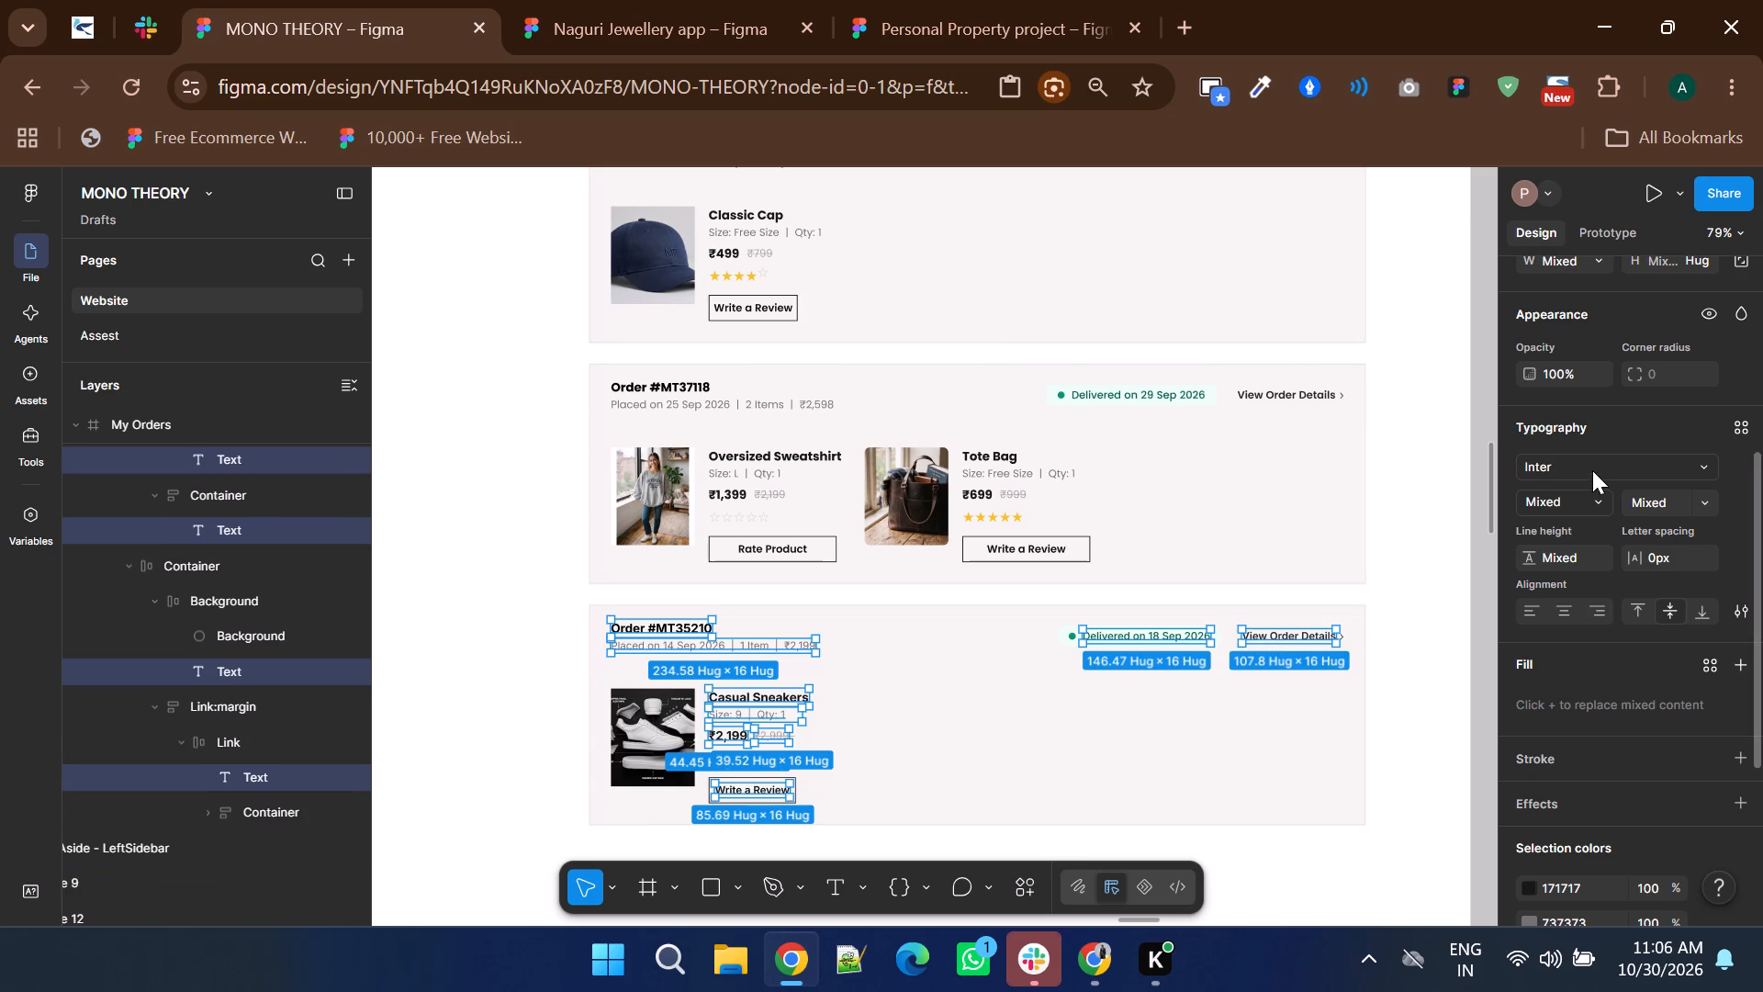
pyautogui.click(1596, 461)
pyautogui.click(1306, 534)
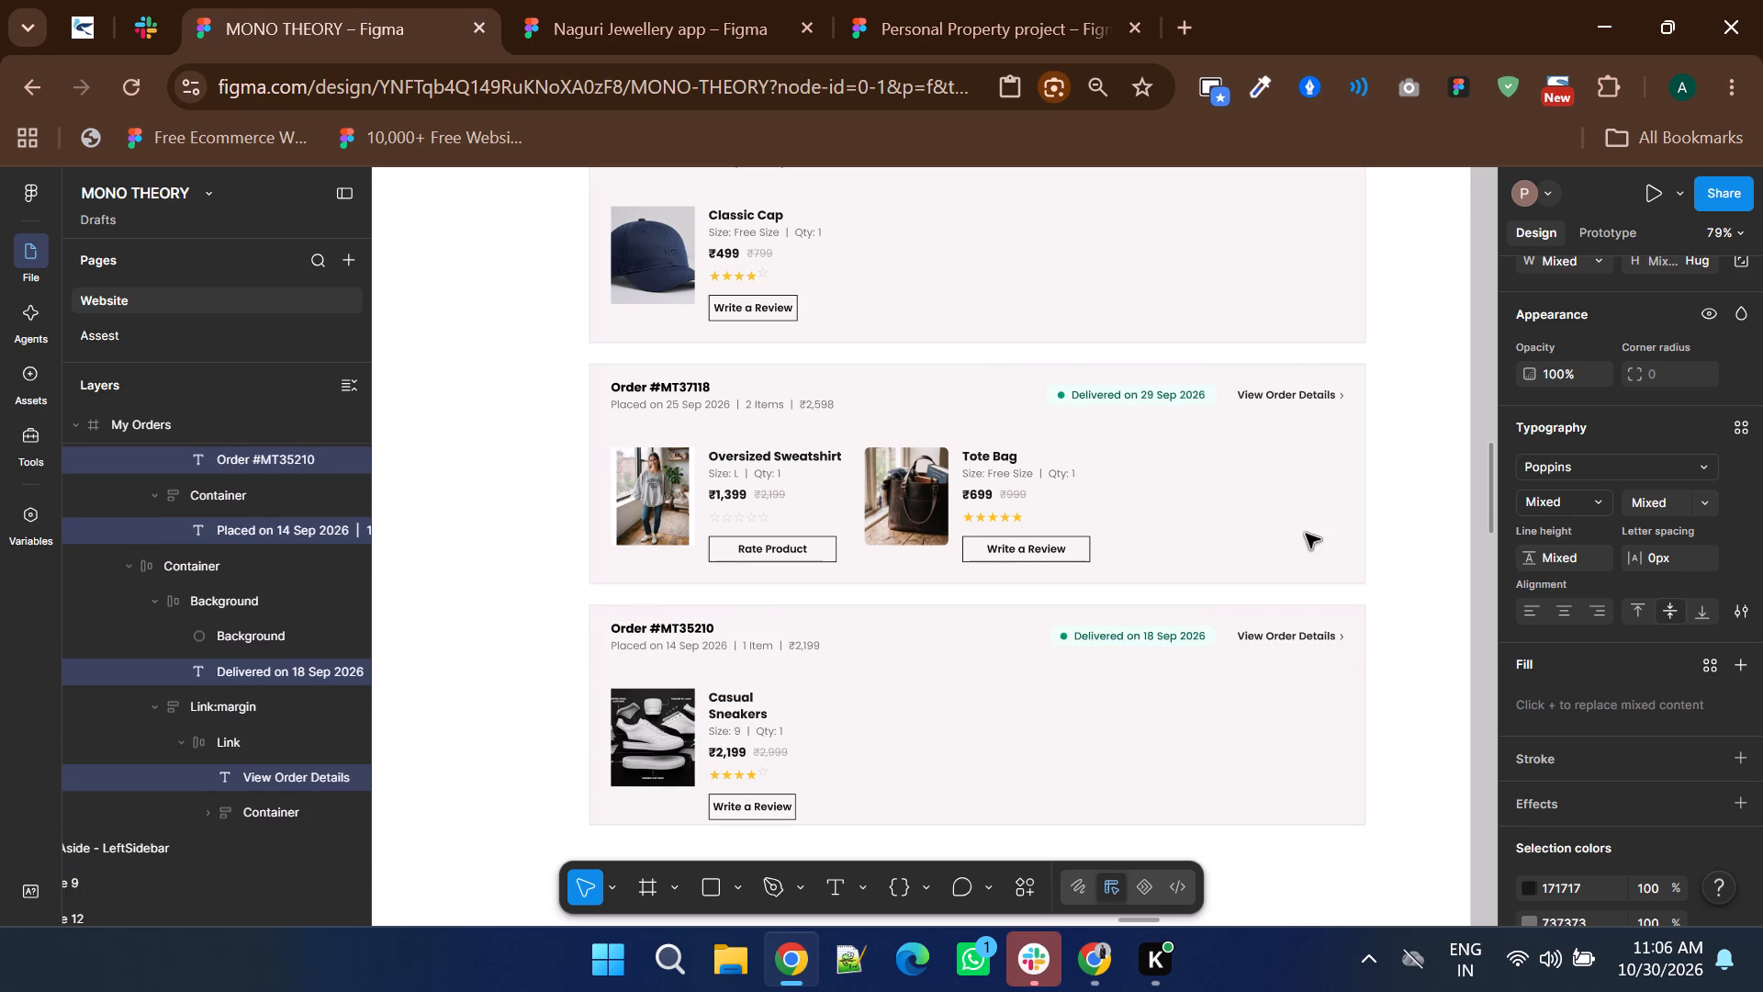
pyautogui.click(1424, 671)
# Set the corner radius of the Background frame behind the Delivered on 18 Sep 2026 status in Order #MT35210 to 0.
pyautogui.keyDown('ctrl'); pyautogui.scroll(4, 1228, 648); pyautogui.keyUp('ctrl')
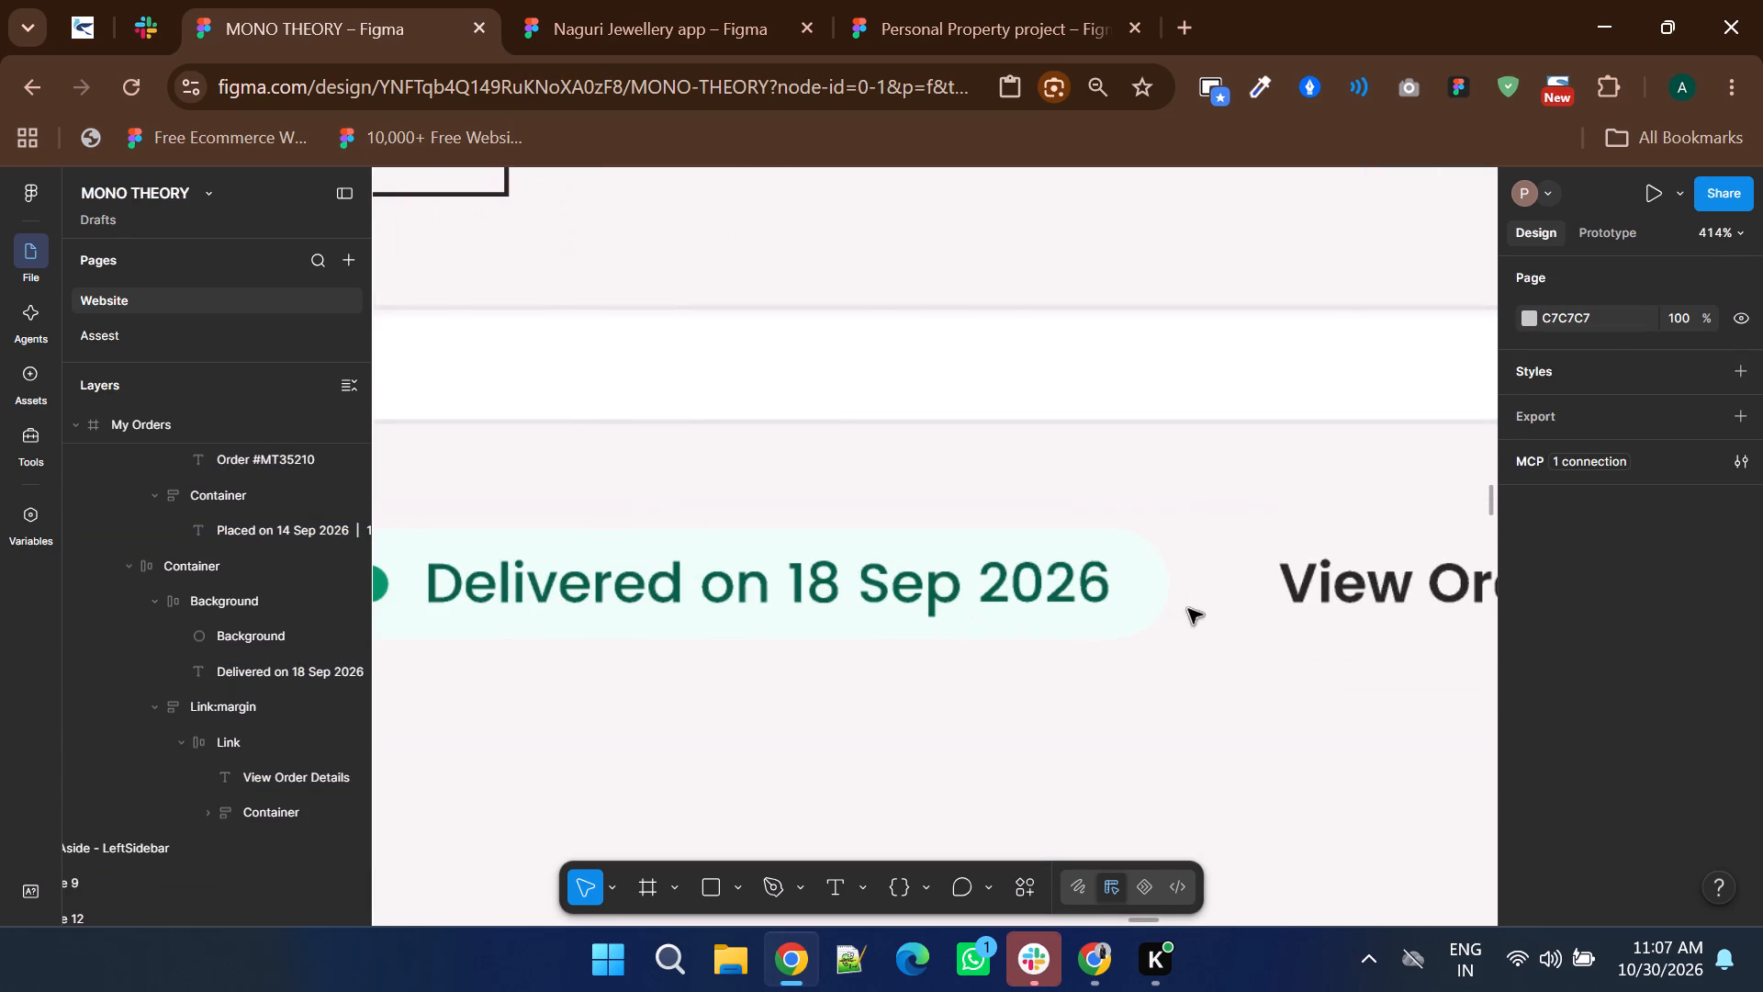
pyautogui.keyDown('ctrl'); pyautogui.click(1166, 597); pyautogui.keyUp('ctrl')
pyautogui.scroll(-1, 1660, 702)
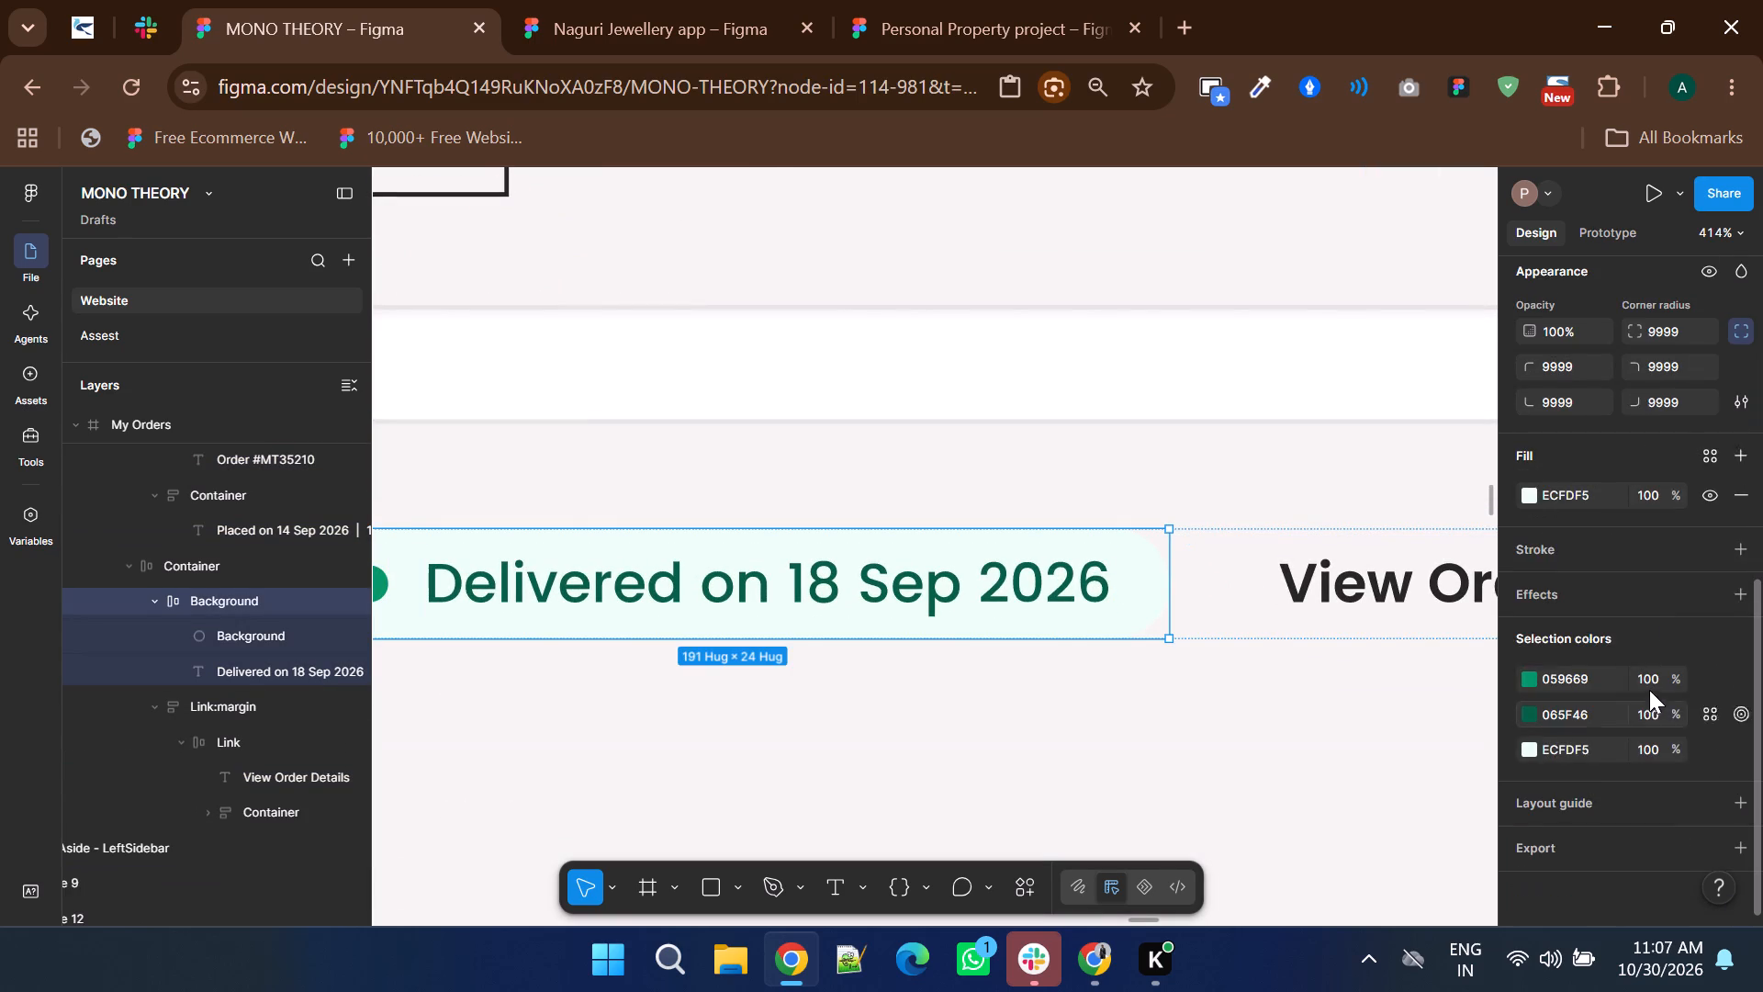
pyautogui.click(1653, 337)
pyautogui.press('0')
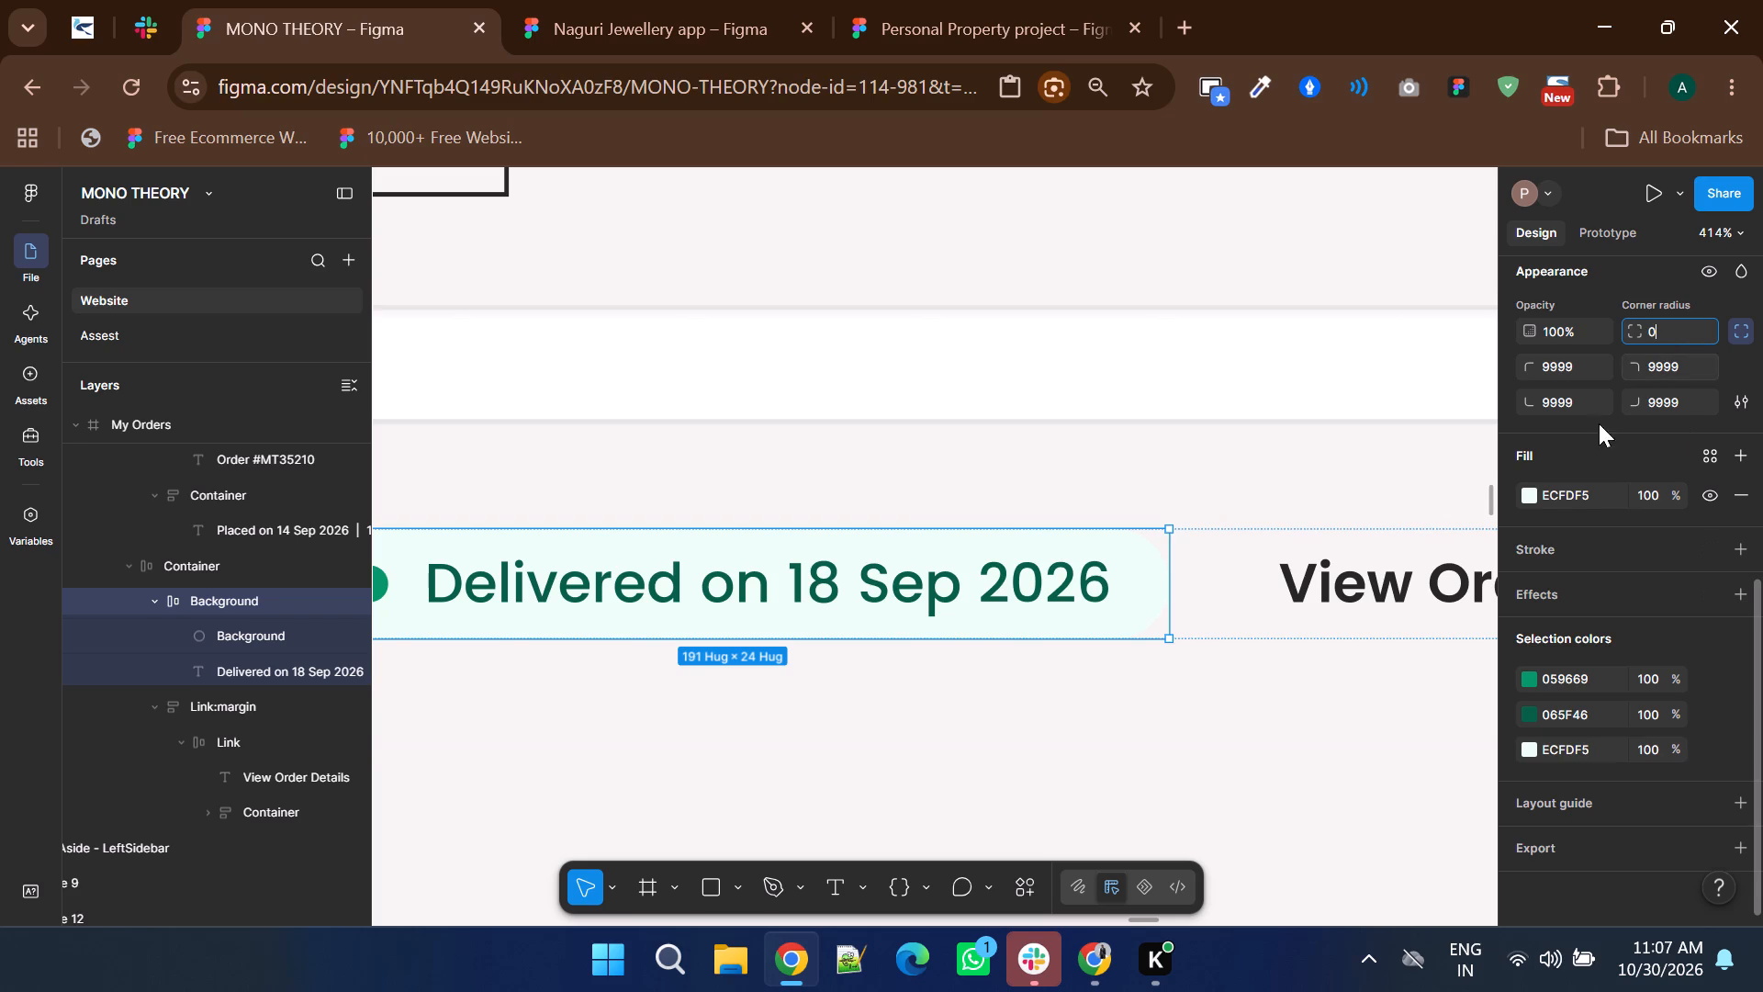
pyautogui.click(1295, 374)
# Widen the Casual Sneakers name text box in Order #MT35210 to about 126 so the name fits on one line.
pyautogui.keyDown('ctrl'); pyautogui.scroll(-2, 894, 629); pyautogui.keyUp('ctrl')
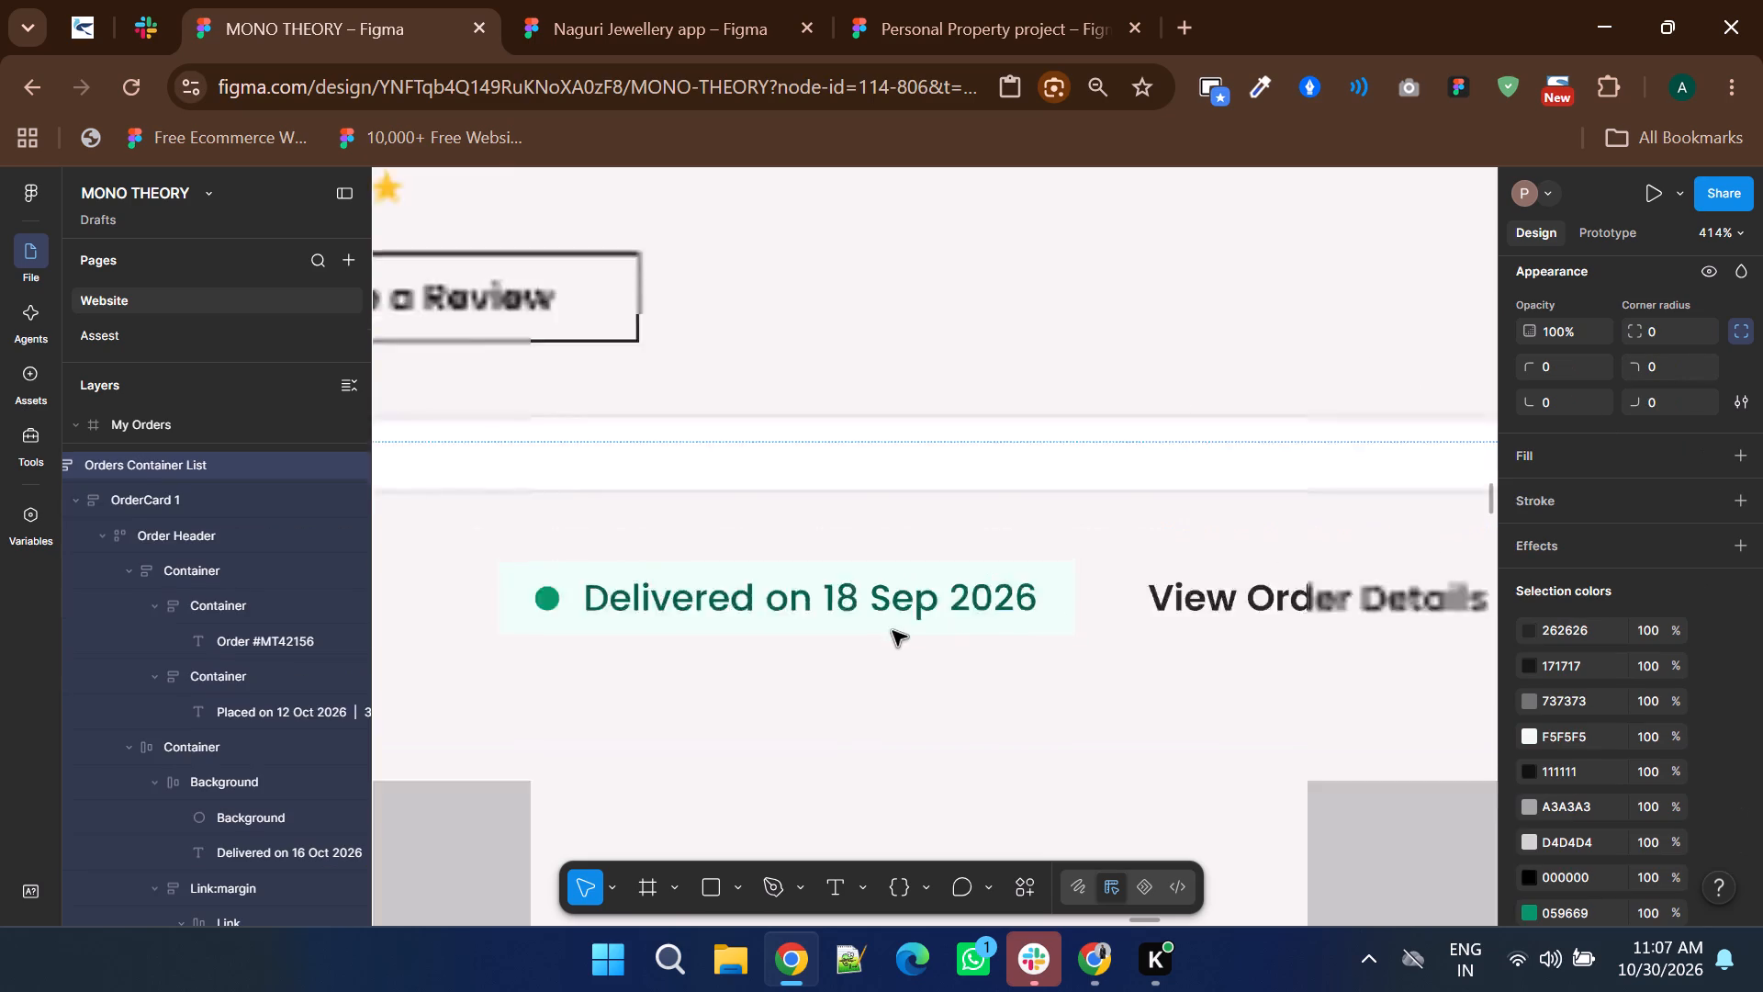
pyautogui.keyDown('ctrl'); pyautogui.scroll(-3, 893, 631); pyautogui.keyUp('ctrl')
pyautogui.click(1331, 629)
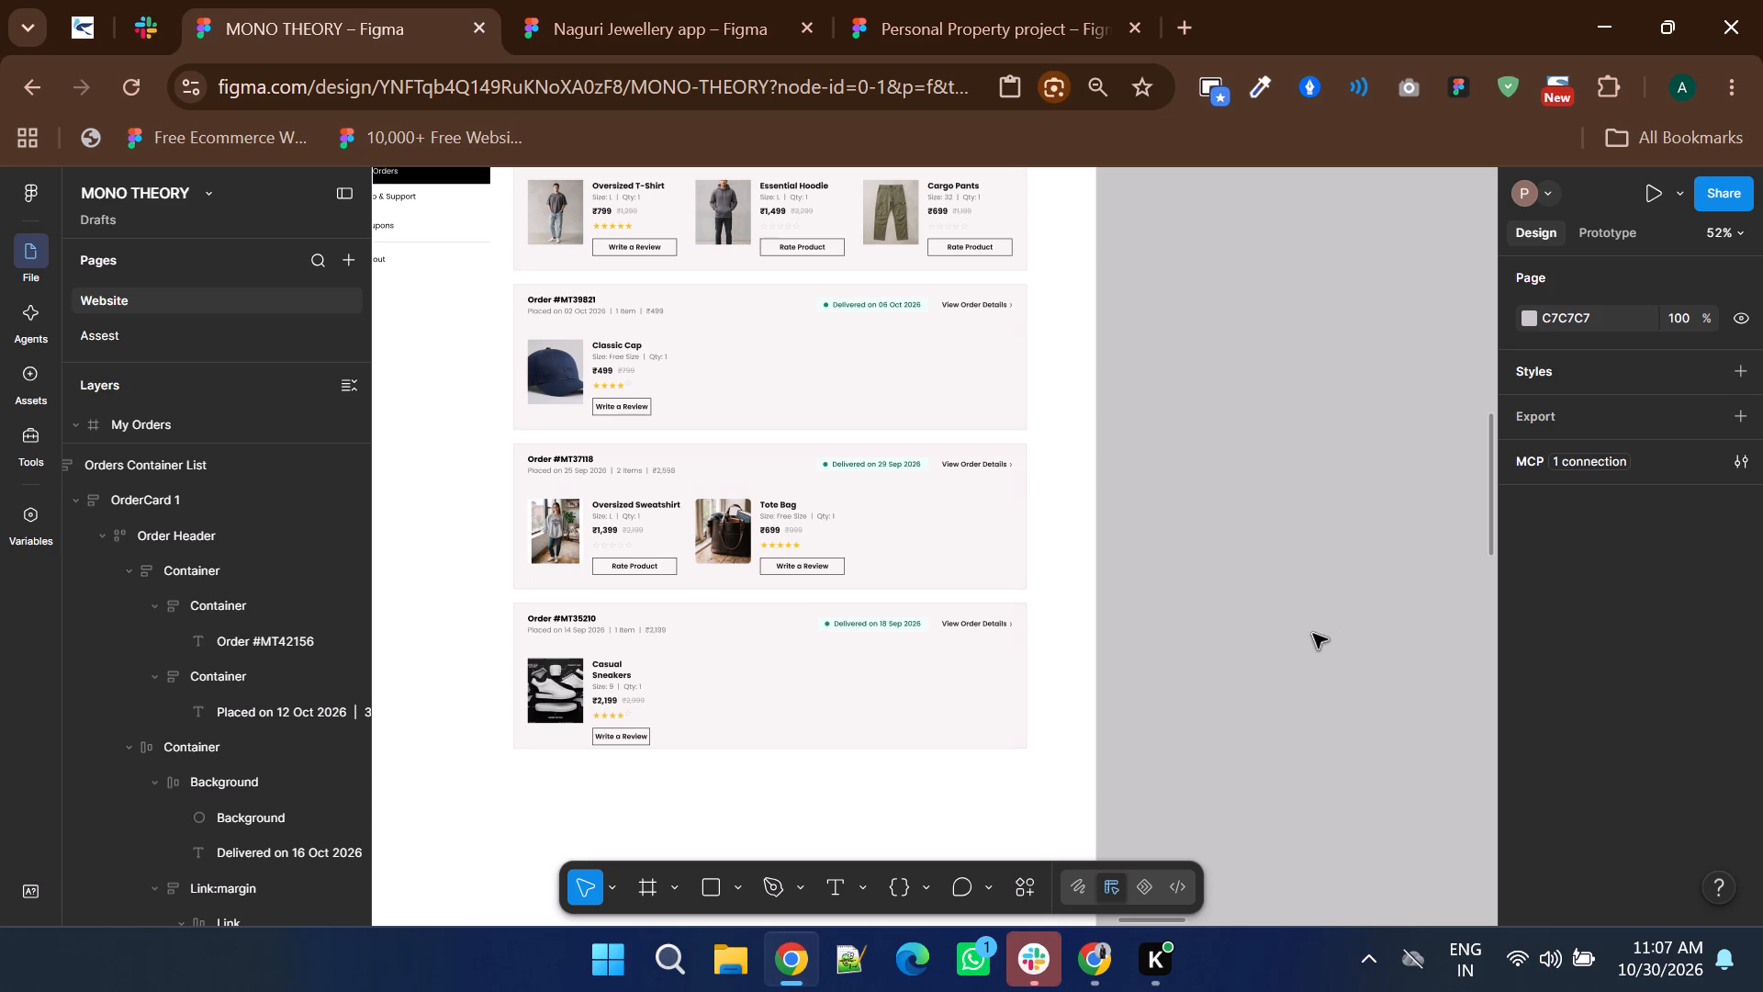
pyautogui.keyDown('ctrl'); pyautogui.scroll(3, 614, 683); pyautogui.keyUp('ctrl')
pyautogui.keyDown('ctrl'); pyautogui.click(612, 638); pyautogui.keyUp('ctrl')
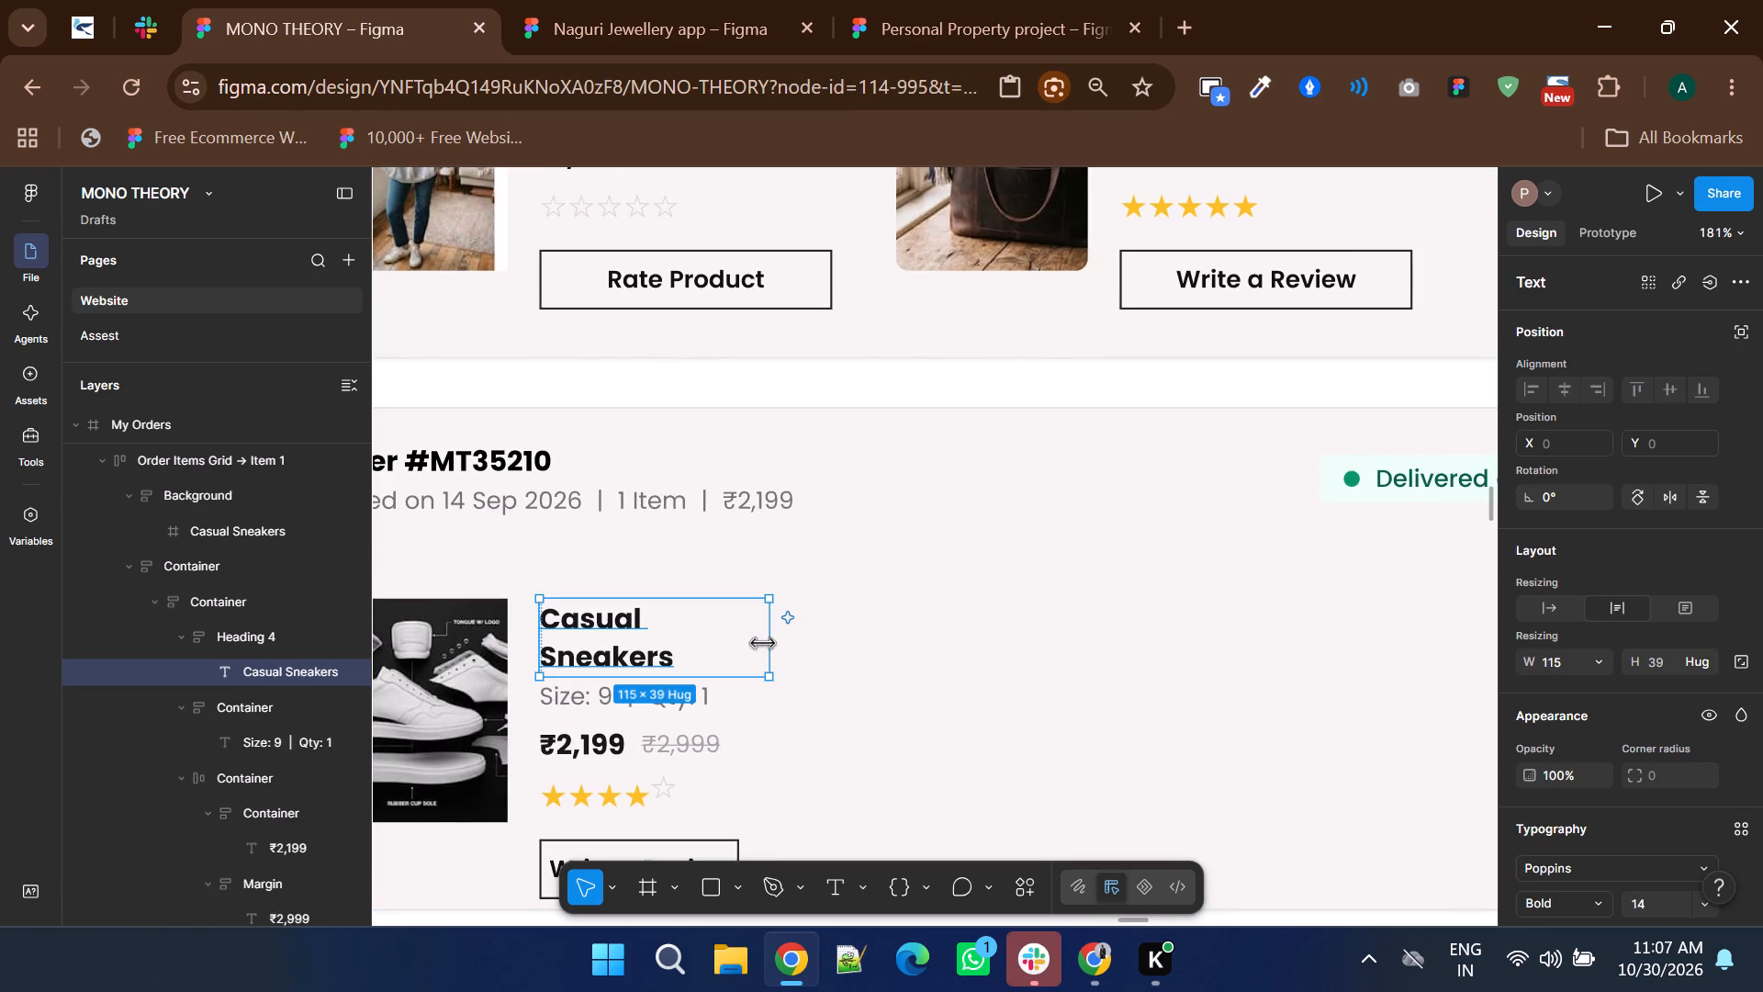
pyautogui.moveTo(762, 643); pyautogui.dragTo(790, 636)
pyautogui.keyDown('ctrl'); pyautogui.scroll(-2, 868, 603); pyautogui.keyUp('ctrl')
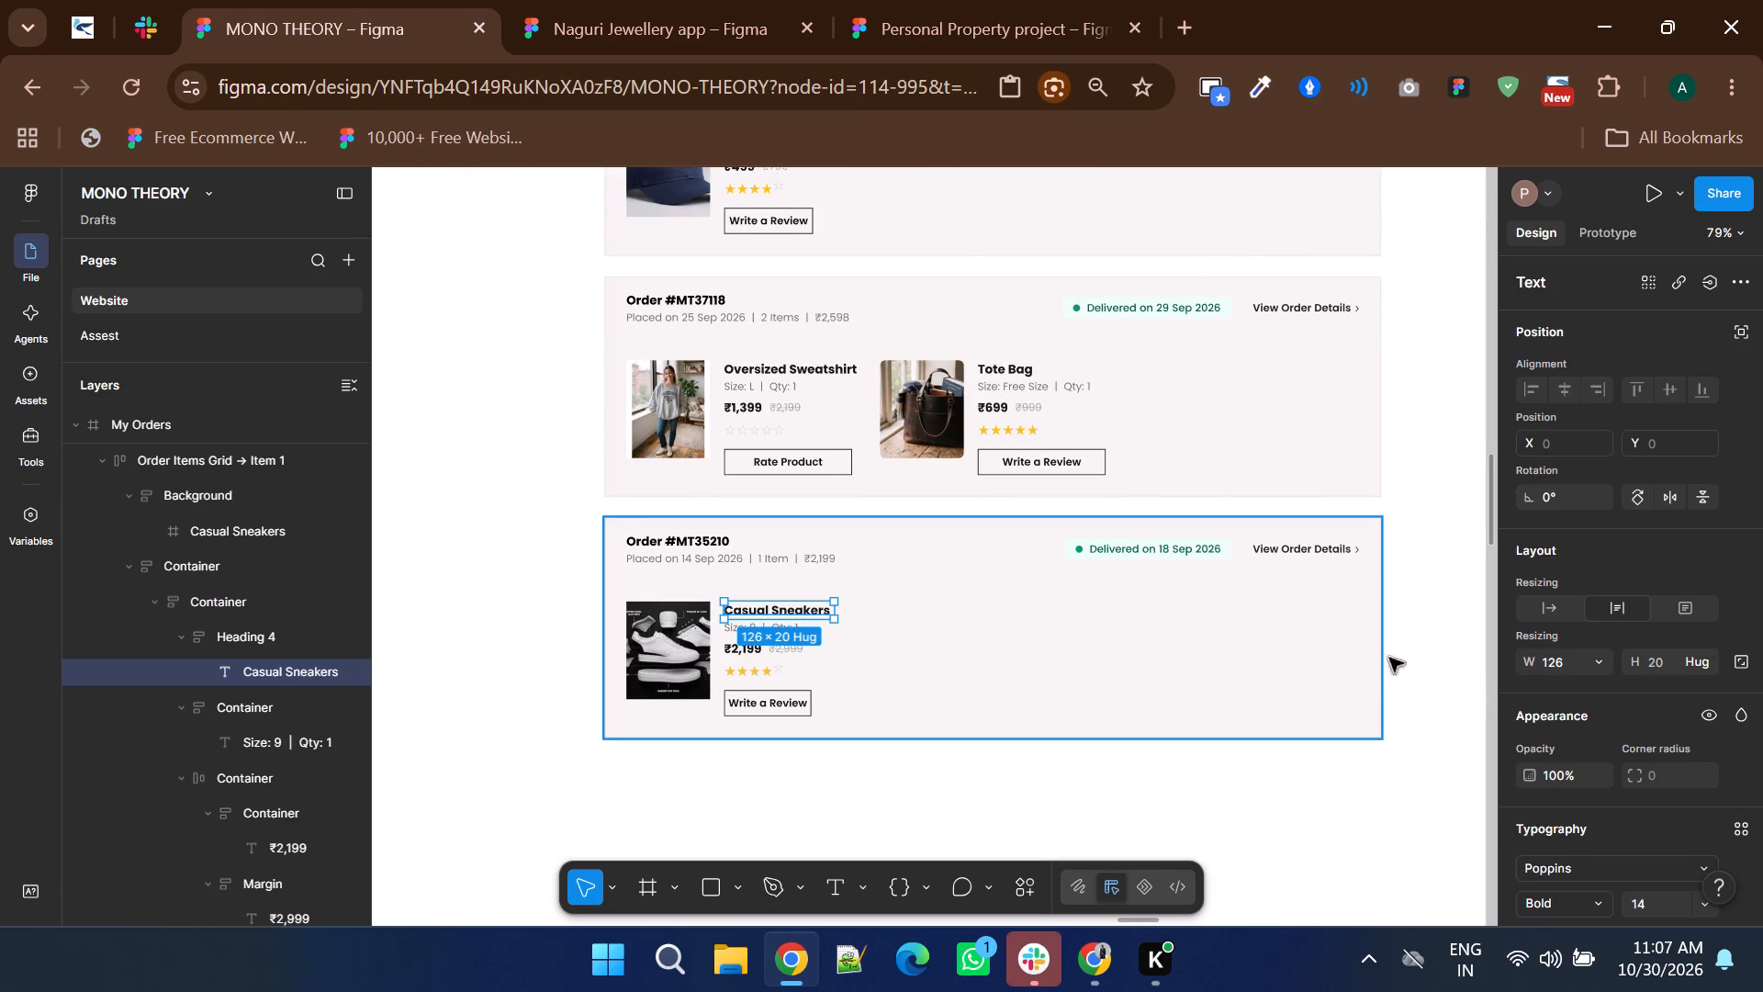
pyautogui.click(1447, 658)
# Look over the Help and Support page design.
pyautogui.keyDown('ctrl'); pyautogui.scroll(-3, 736, 683); pyautogui.keyUp('ctrl')
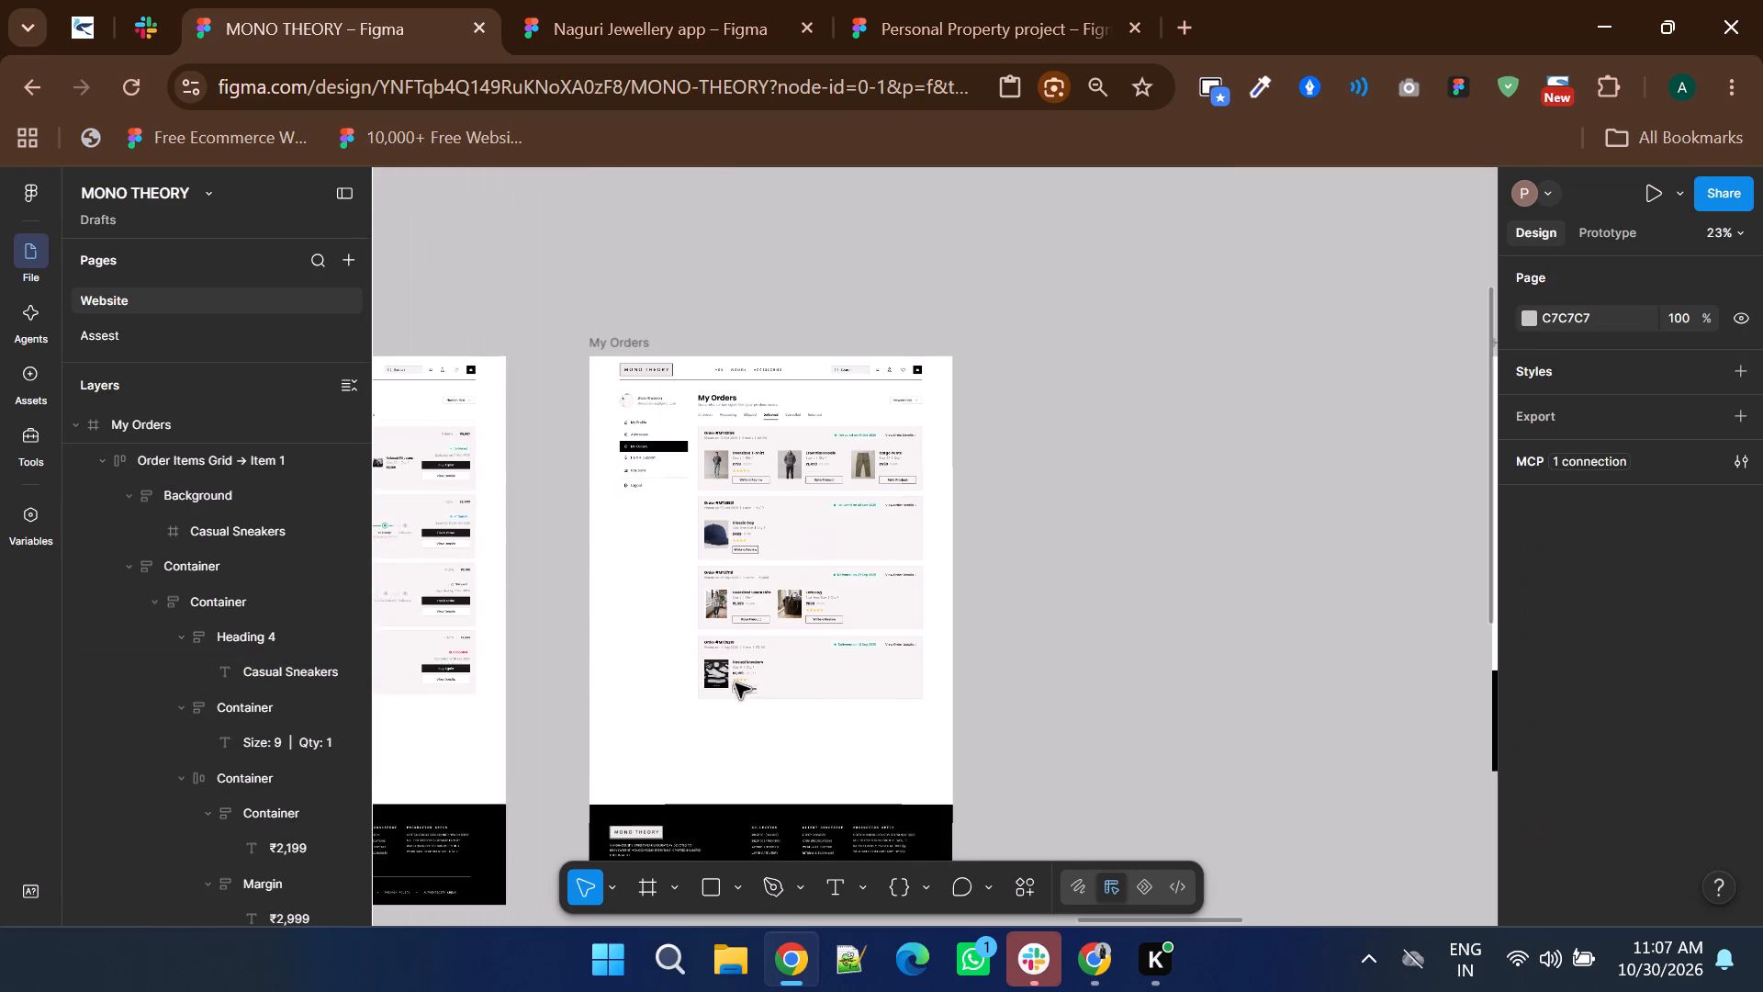
pyautogui.keyDown('ctrl'); pyautogui.scroll(-2, 1211, 639); pyautogui.keyUp('ctrl')
pyautogui.keyDown('shift'); pyautogui.scroll(-3, 1211, 639); pyautogui.keyUp('shift')
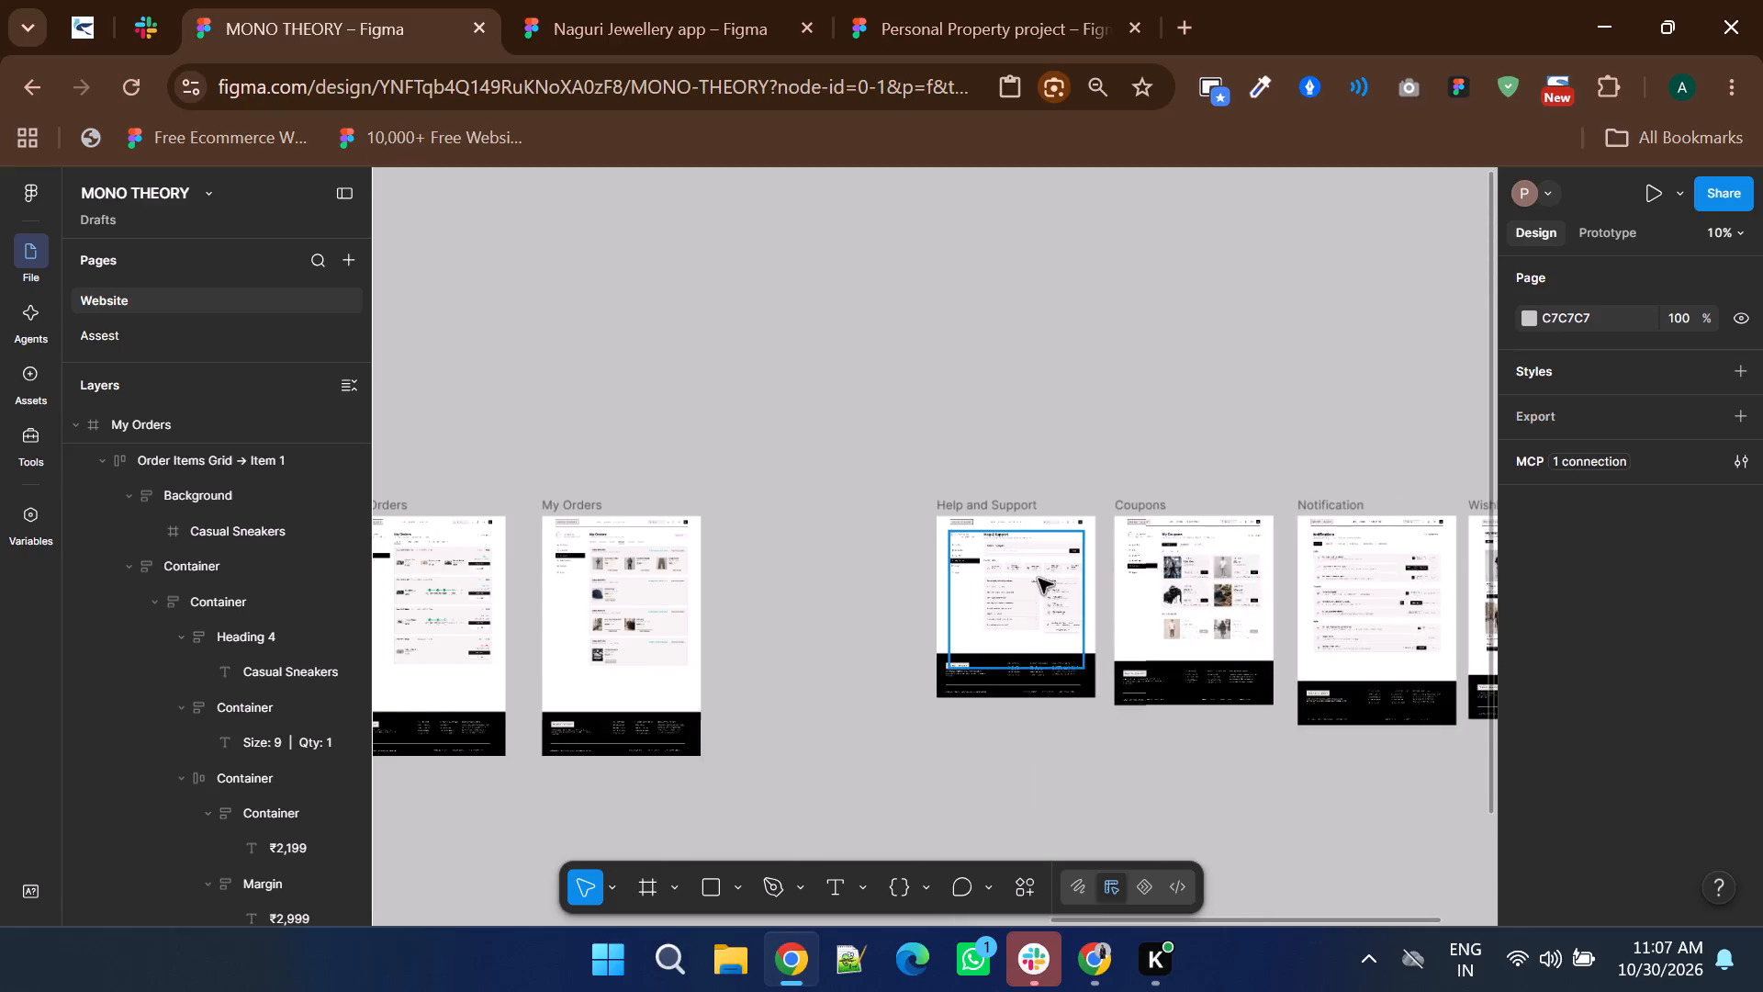
pyautogui.keyDown('ctrl'); pyautogui.scroll(4, 1045, 566); pyautogui.keyUp('ctrl')
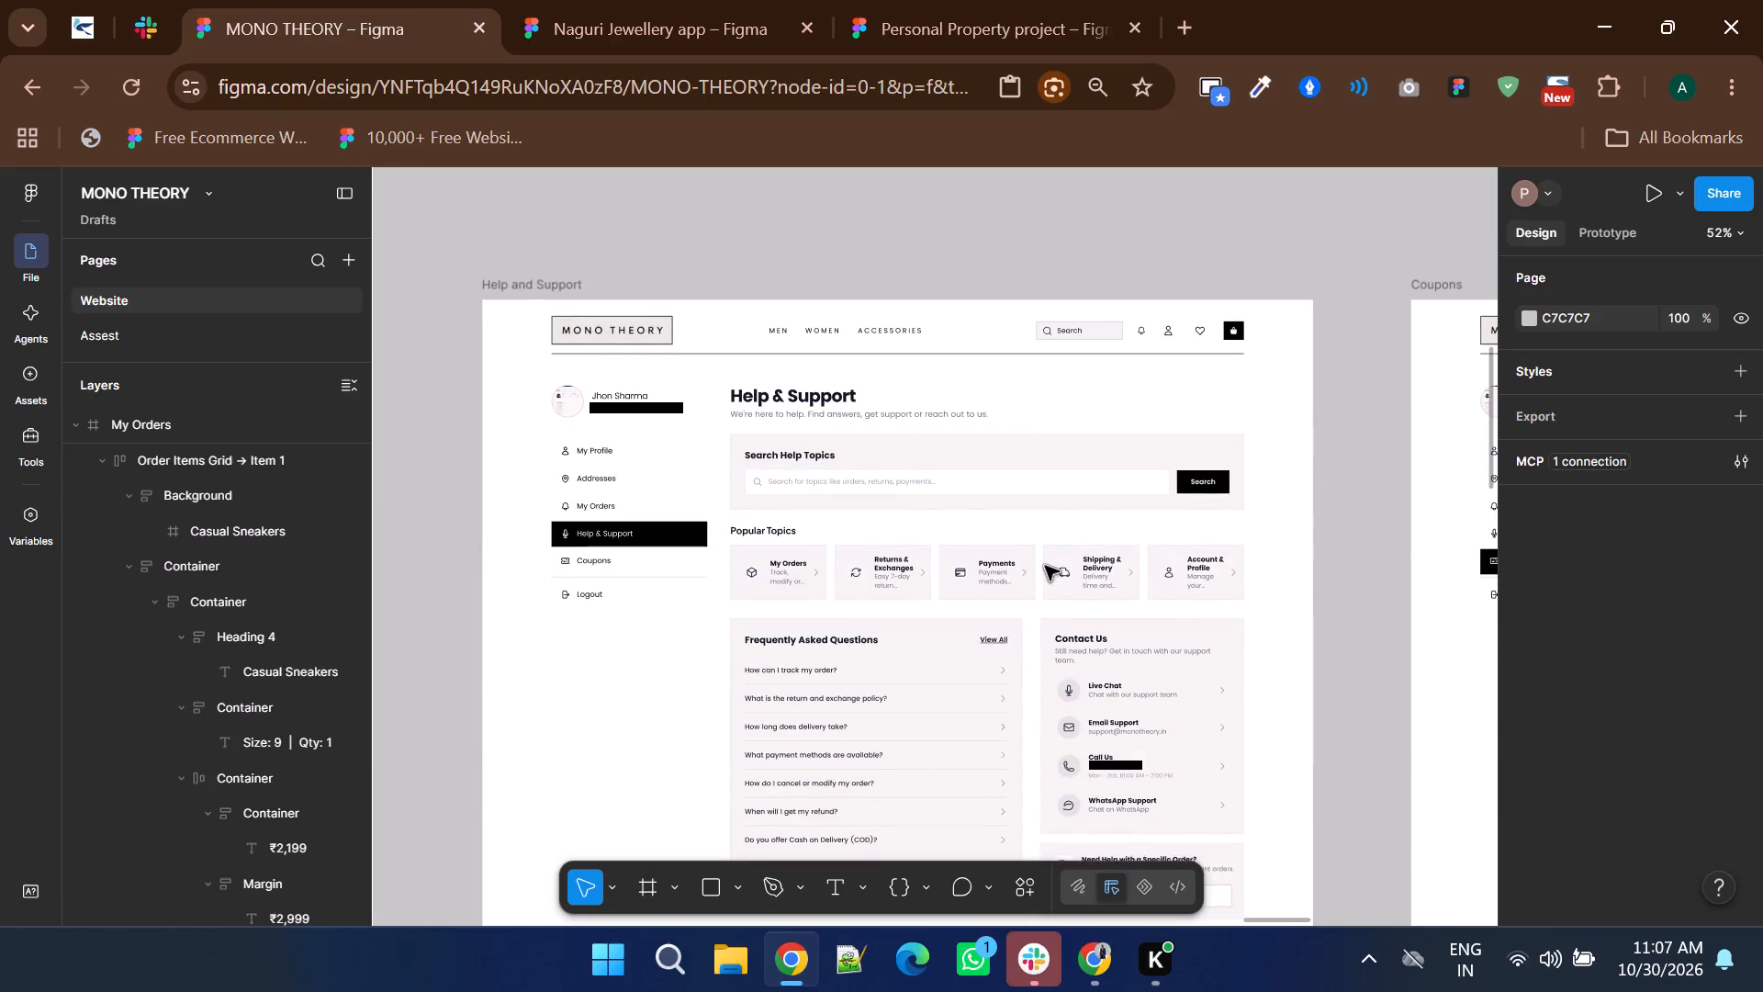
pyautogui.keyDown('shift'); pyautogui.scroll(-1, 1045, 566); pyautogui.keyUp('shift')
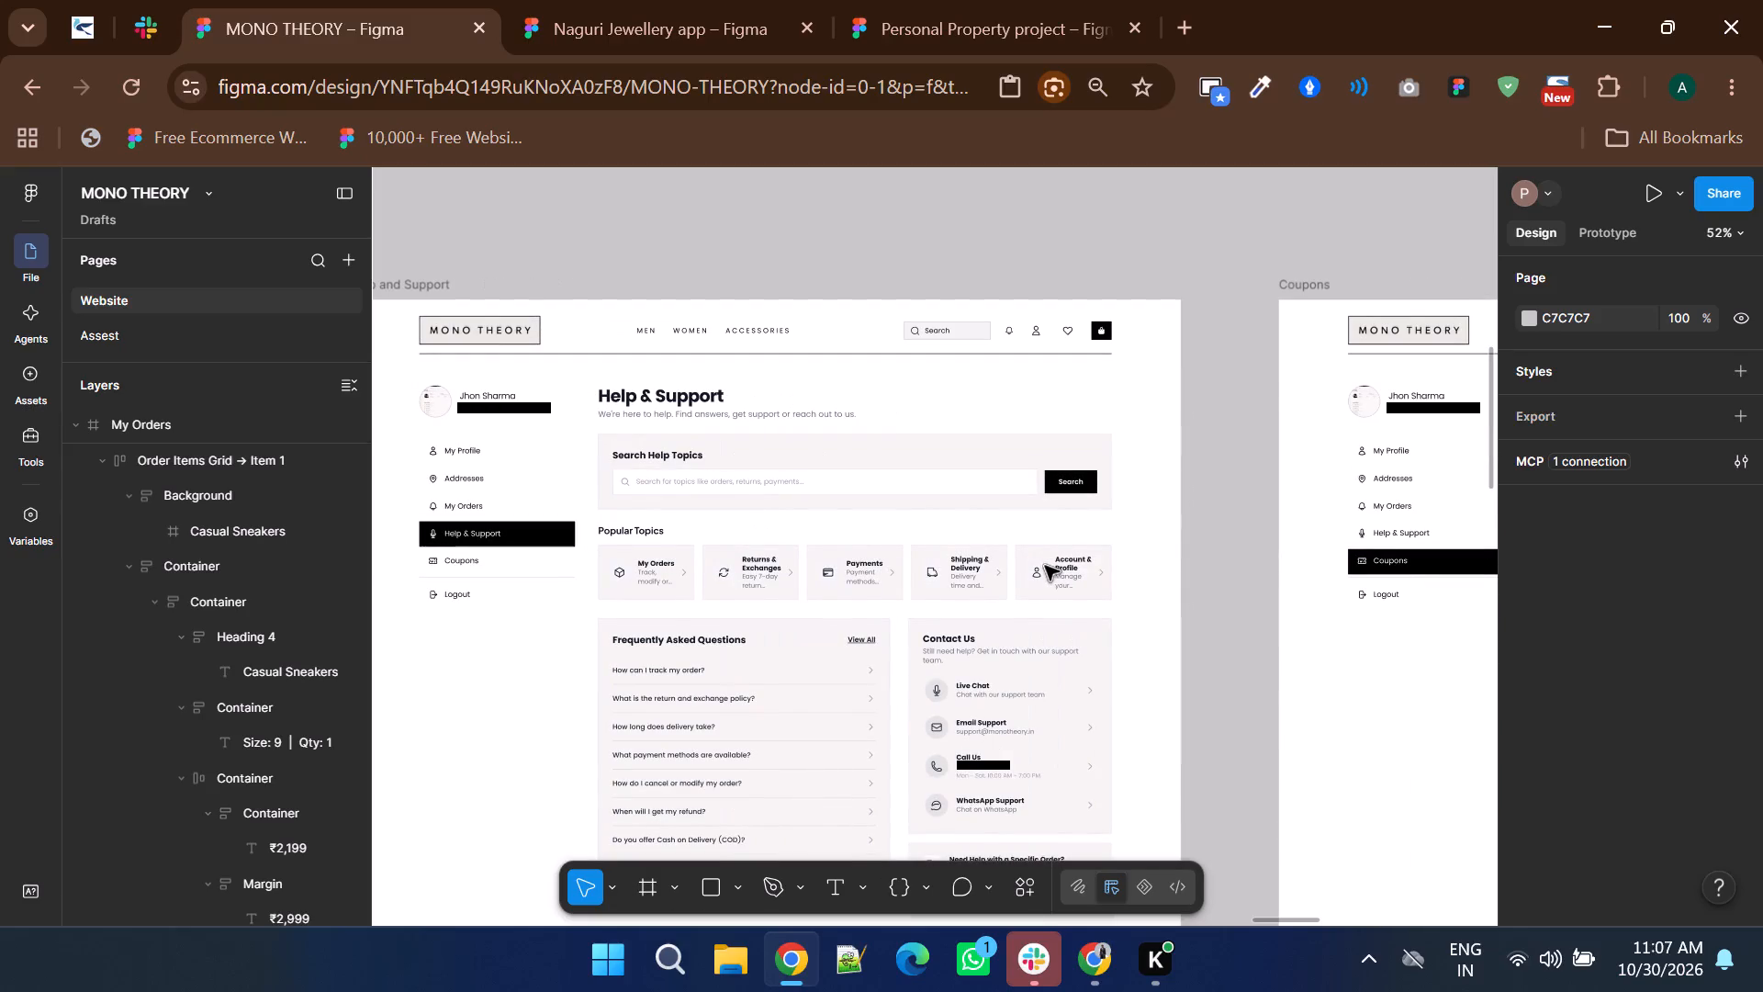
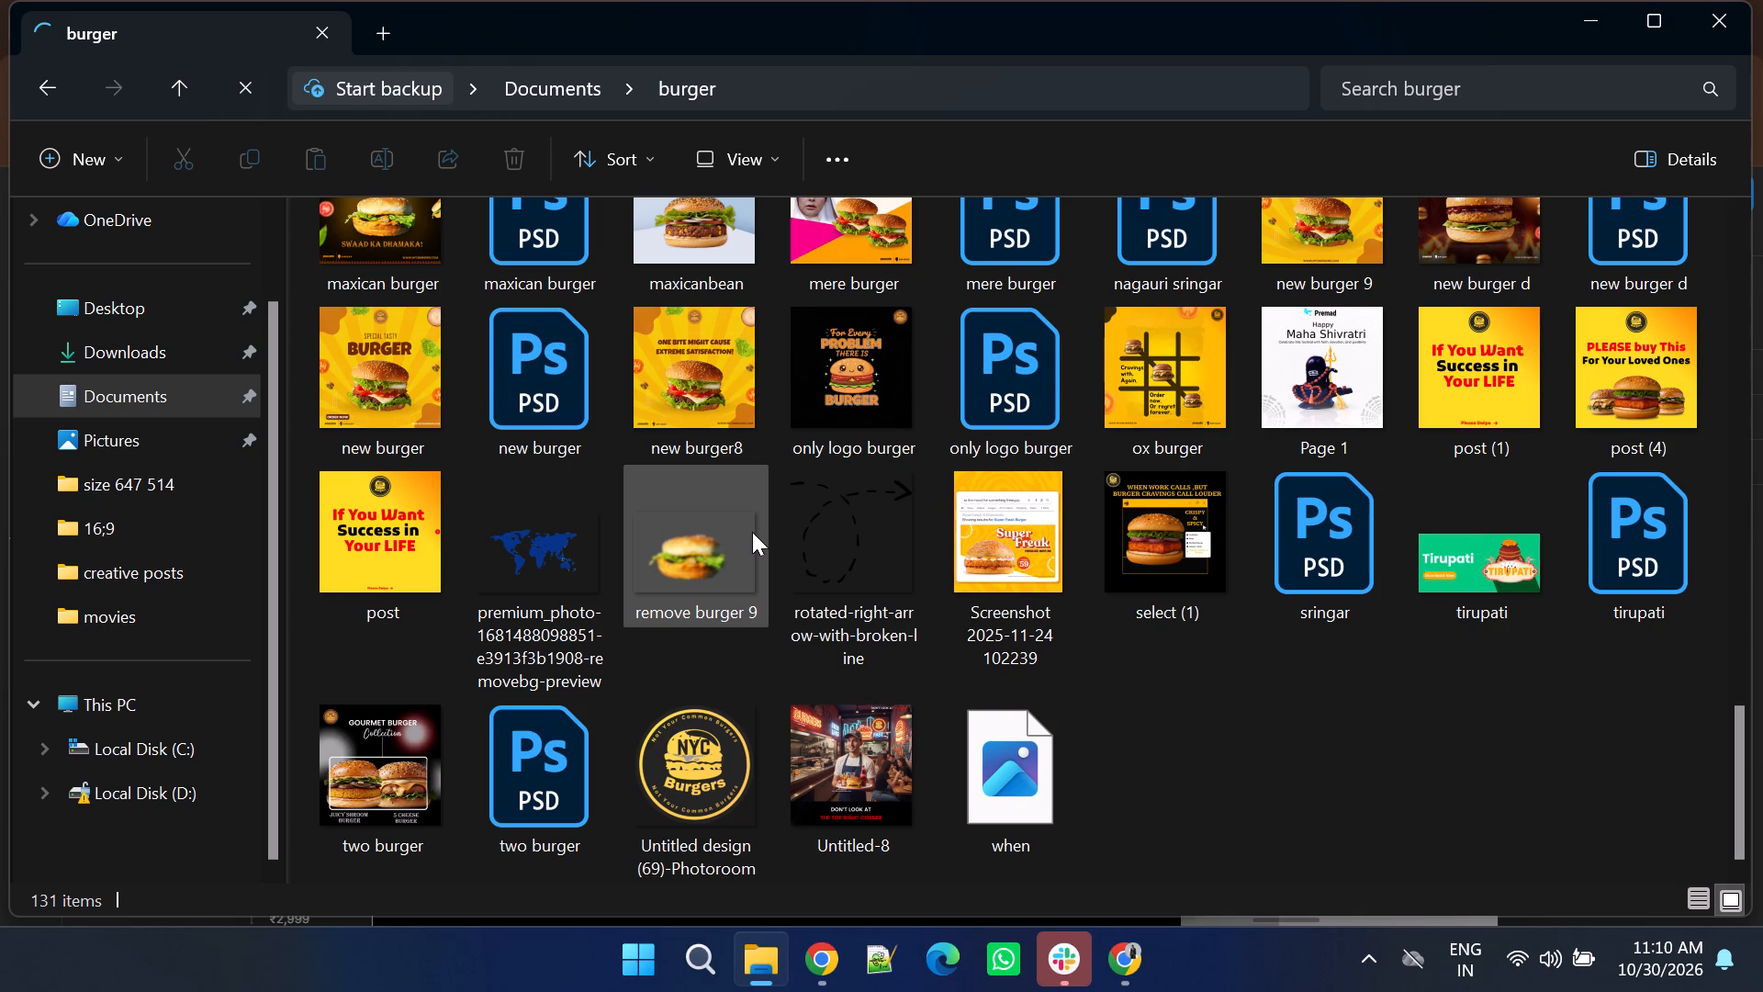
# Switch from the burger folder in File Explorer back to the MONO THEORY design file in Figma.
pyautogui.click(818, 972)
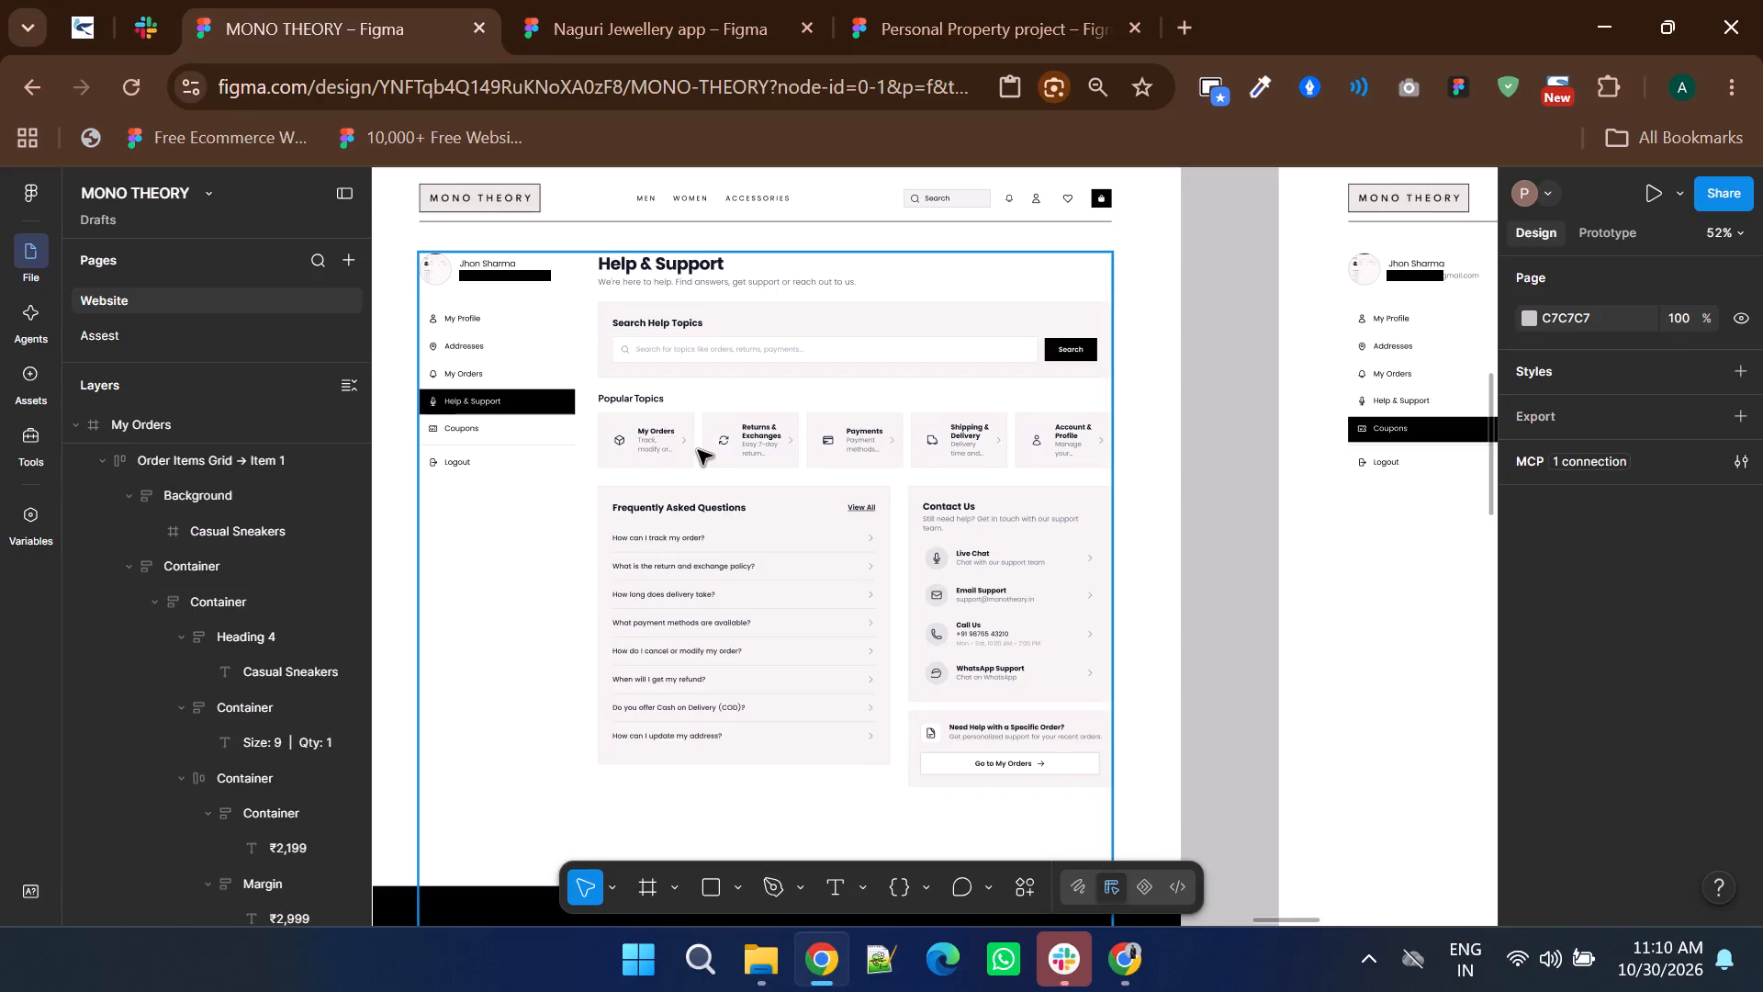
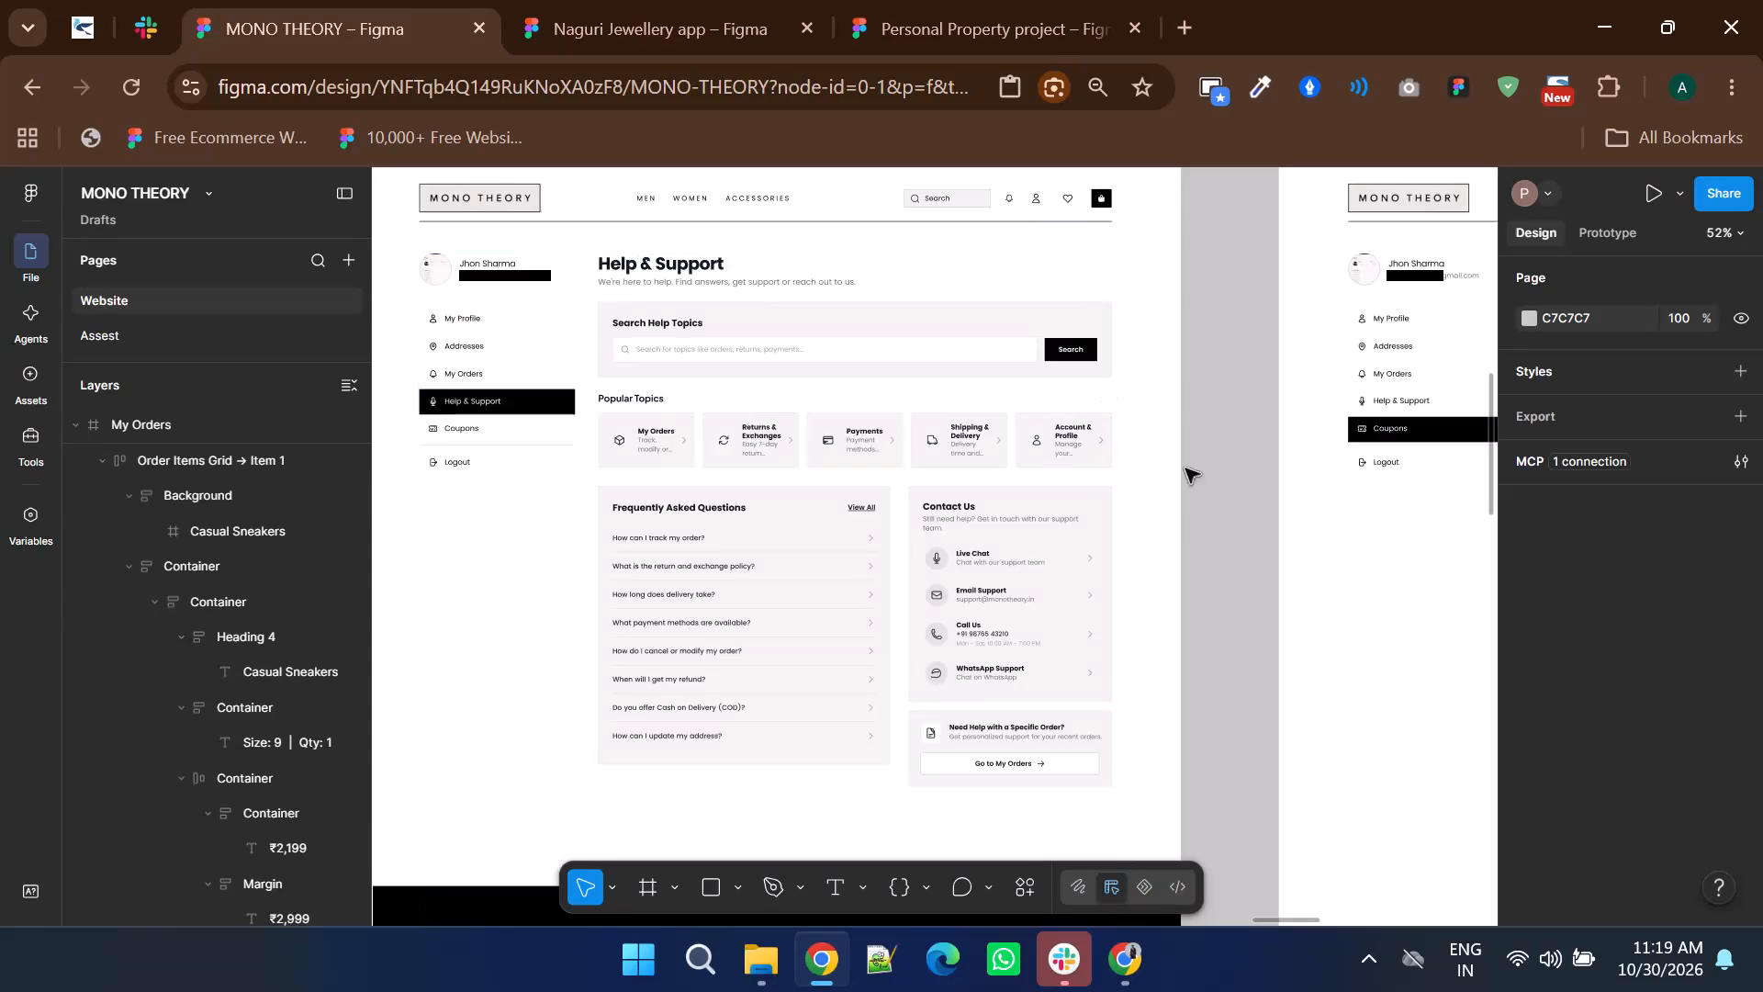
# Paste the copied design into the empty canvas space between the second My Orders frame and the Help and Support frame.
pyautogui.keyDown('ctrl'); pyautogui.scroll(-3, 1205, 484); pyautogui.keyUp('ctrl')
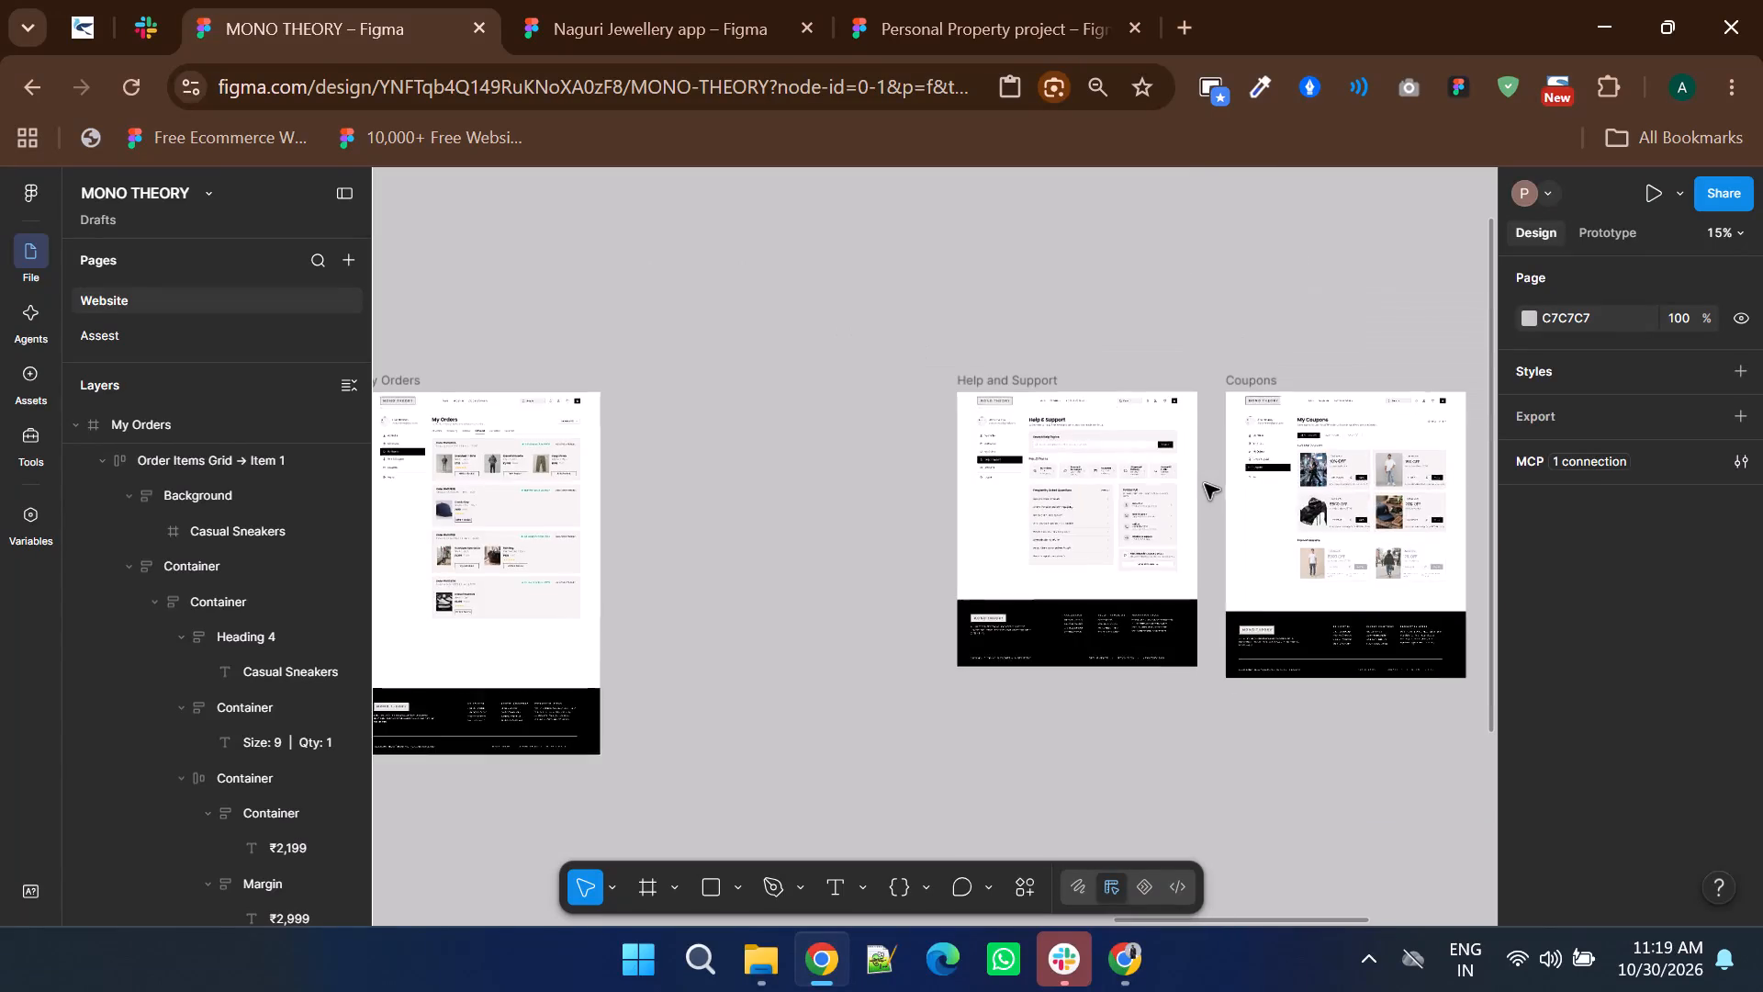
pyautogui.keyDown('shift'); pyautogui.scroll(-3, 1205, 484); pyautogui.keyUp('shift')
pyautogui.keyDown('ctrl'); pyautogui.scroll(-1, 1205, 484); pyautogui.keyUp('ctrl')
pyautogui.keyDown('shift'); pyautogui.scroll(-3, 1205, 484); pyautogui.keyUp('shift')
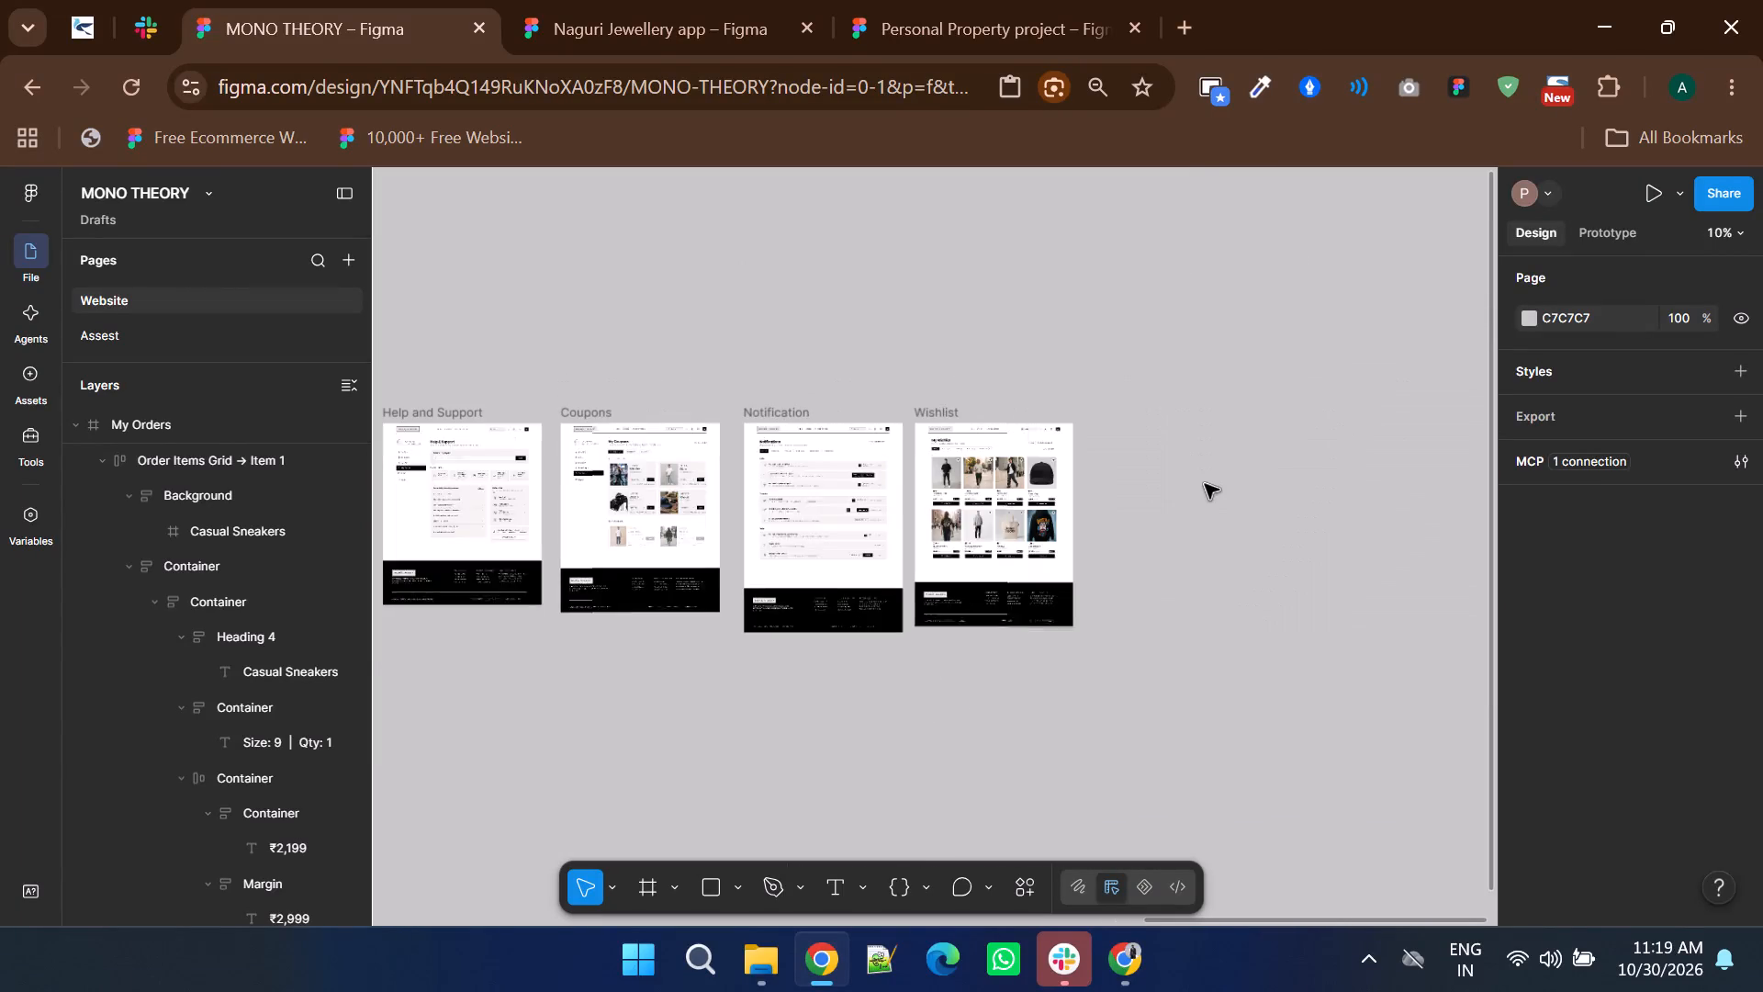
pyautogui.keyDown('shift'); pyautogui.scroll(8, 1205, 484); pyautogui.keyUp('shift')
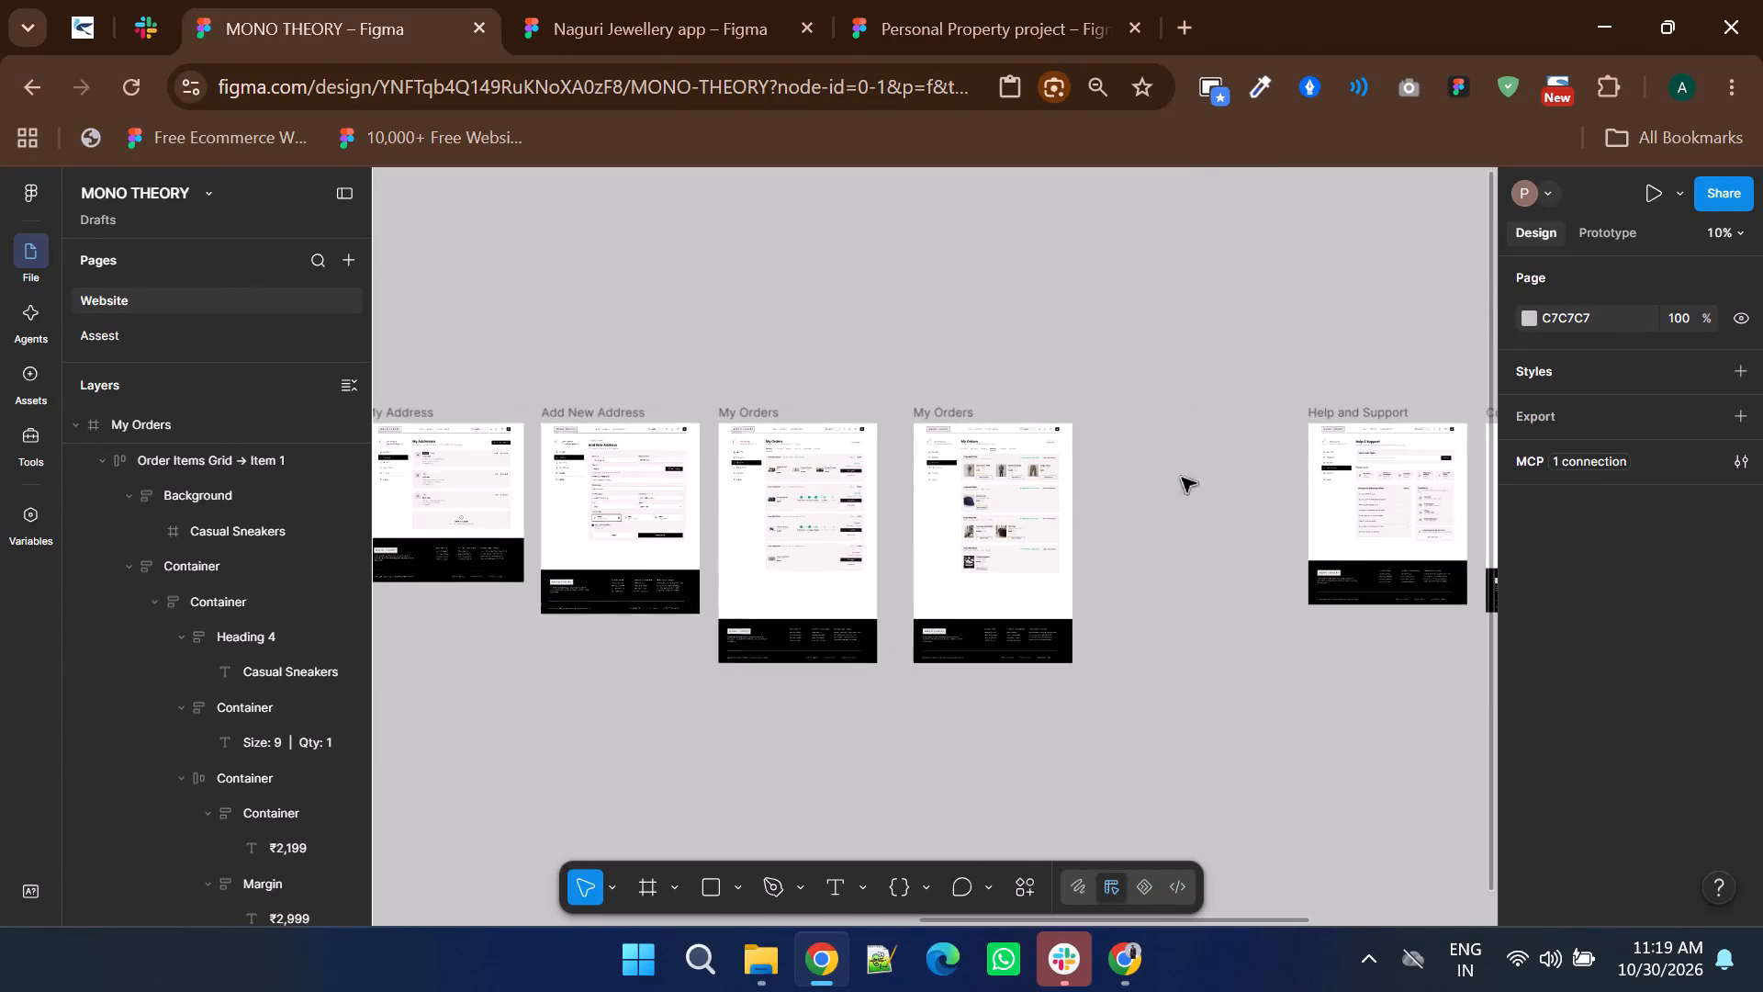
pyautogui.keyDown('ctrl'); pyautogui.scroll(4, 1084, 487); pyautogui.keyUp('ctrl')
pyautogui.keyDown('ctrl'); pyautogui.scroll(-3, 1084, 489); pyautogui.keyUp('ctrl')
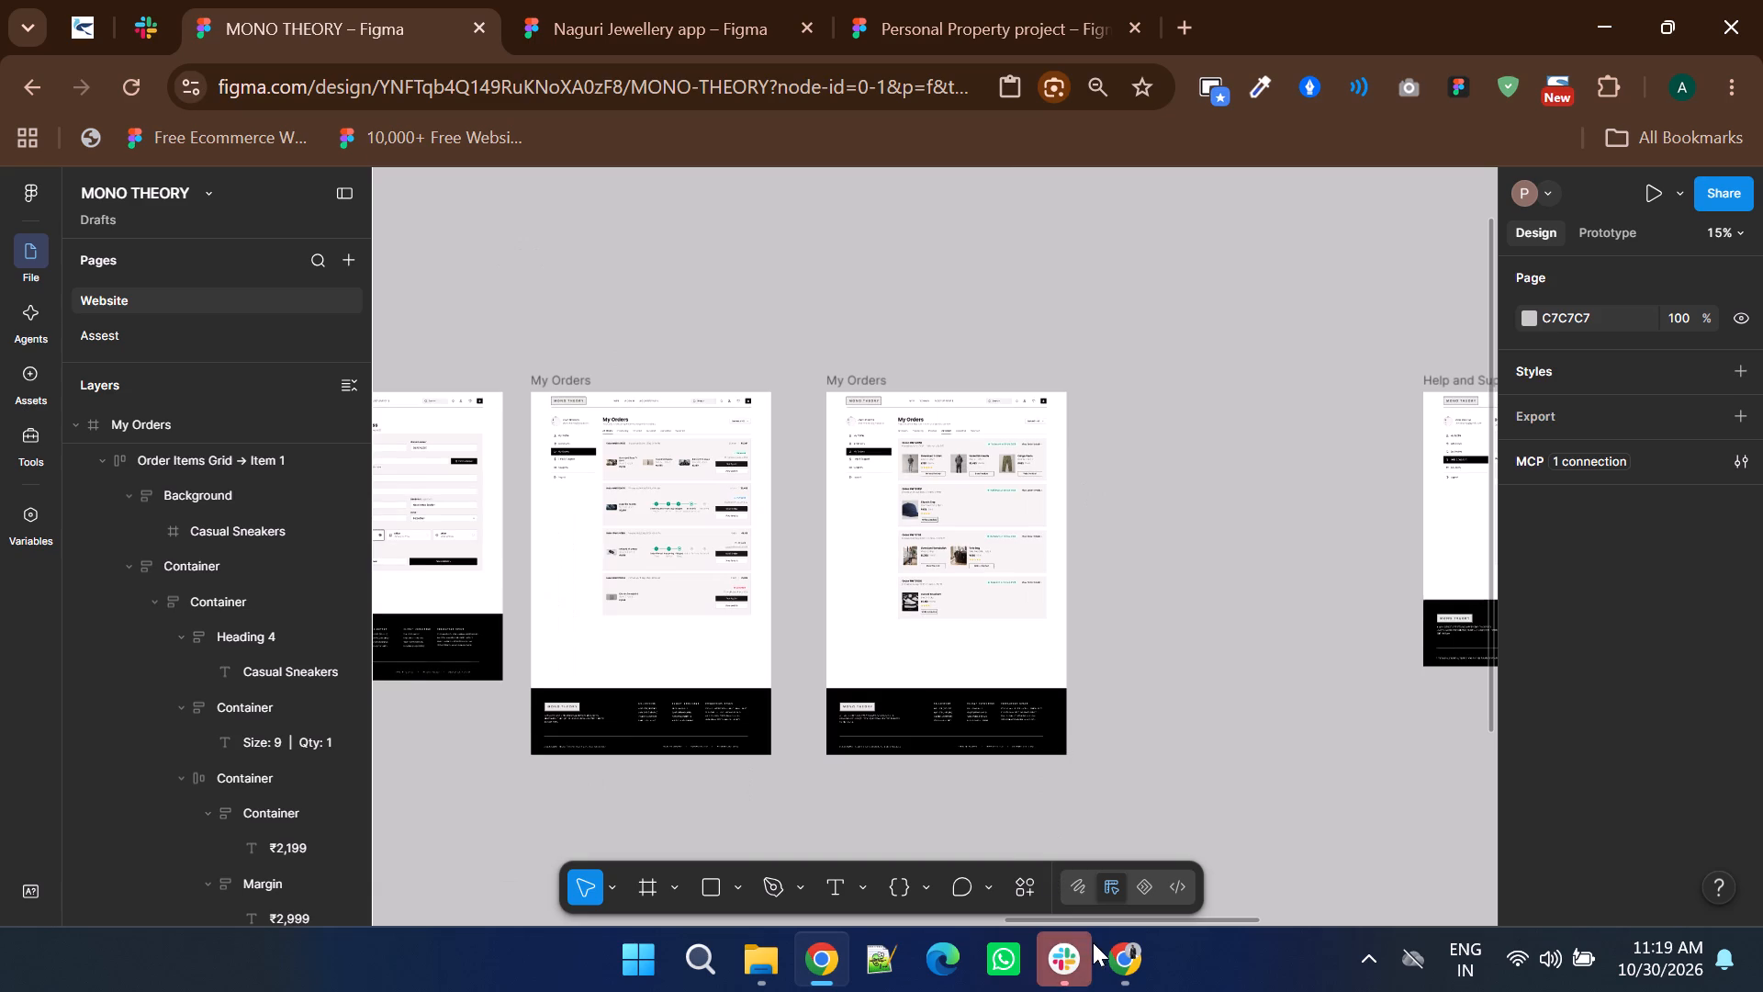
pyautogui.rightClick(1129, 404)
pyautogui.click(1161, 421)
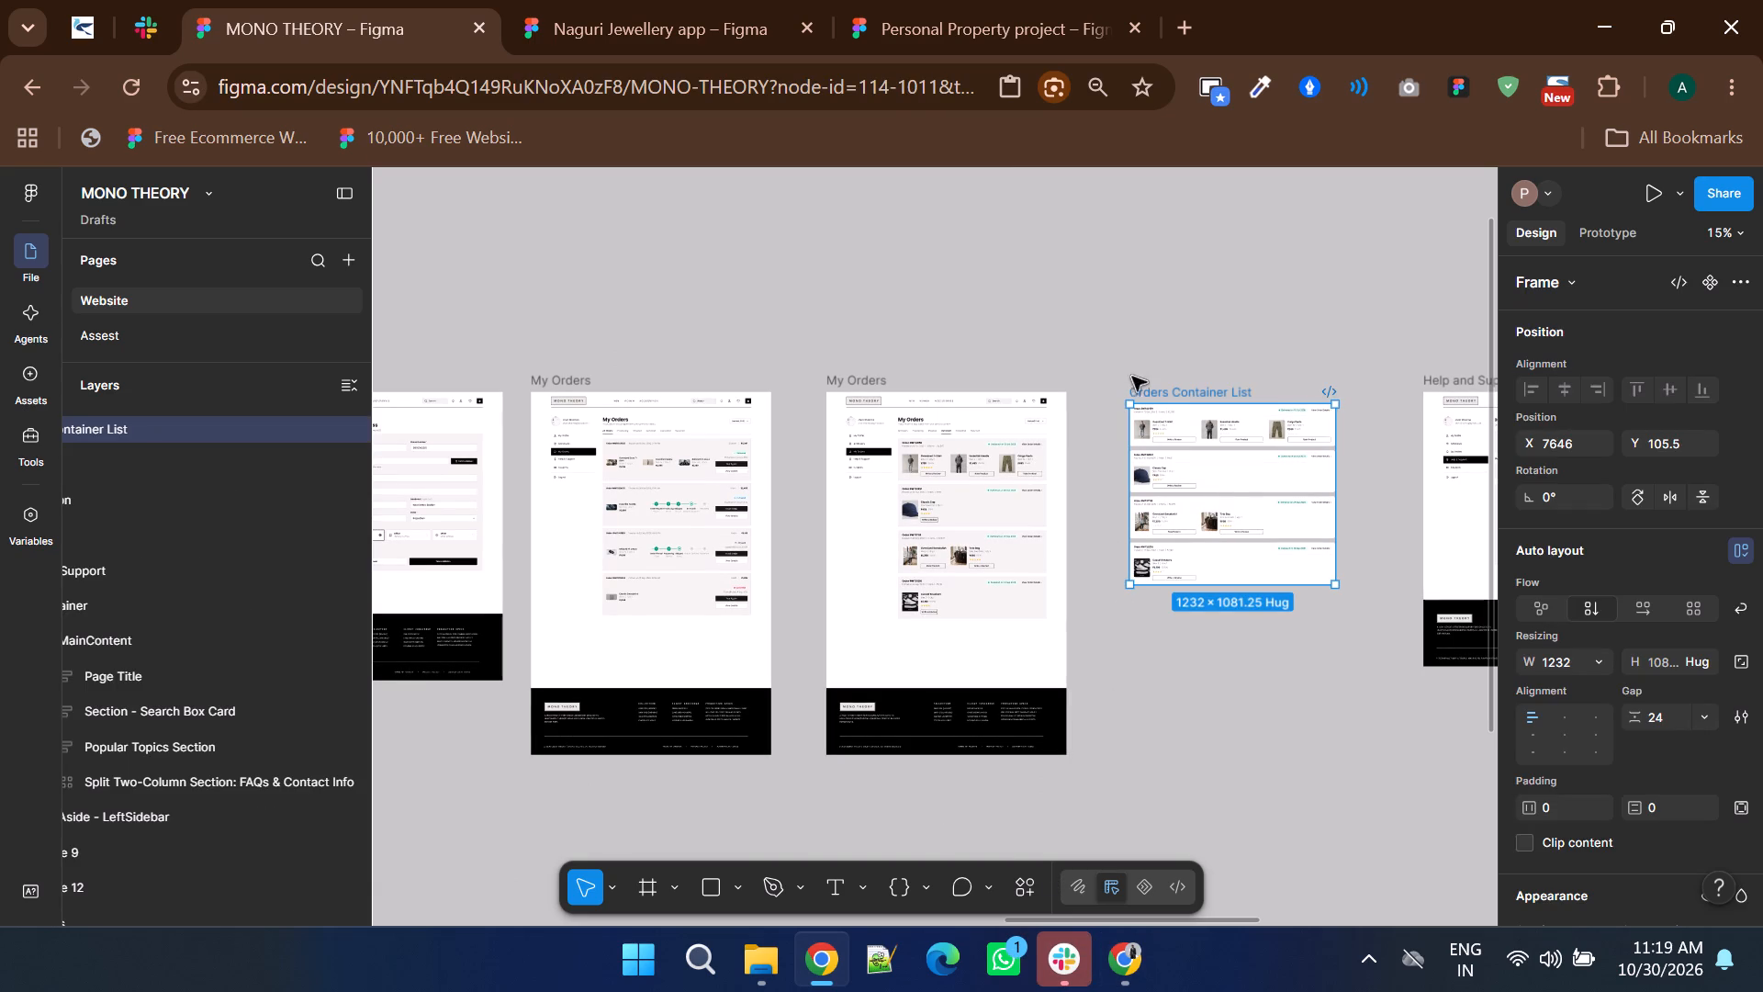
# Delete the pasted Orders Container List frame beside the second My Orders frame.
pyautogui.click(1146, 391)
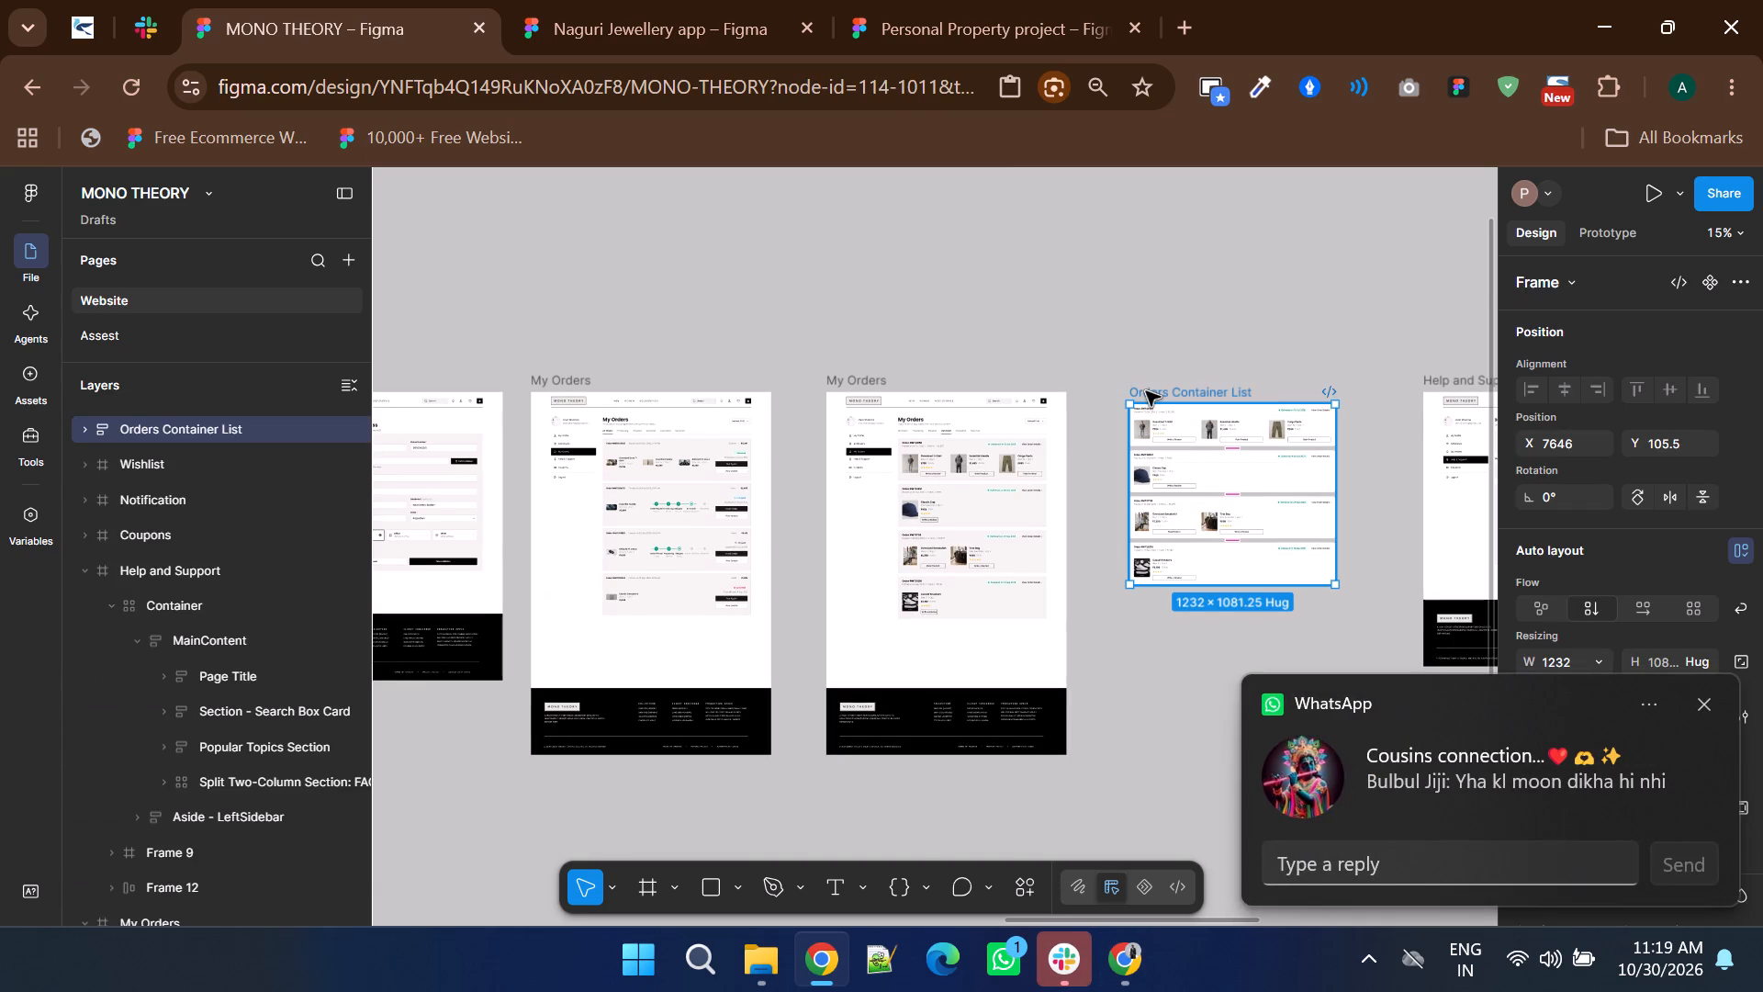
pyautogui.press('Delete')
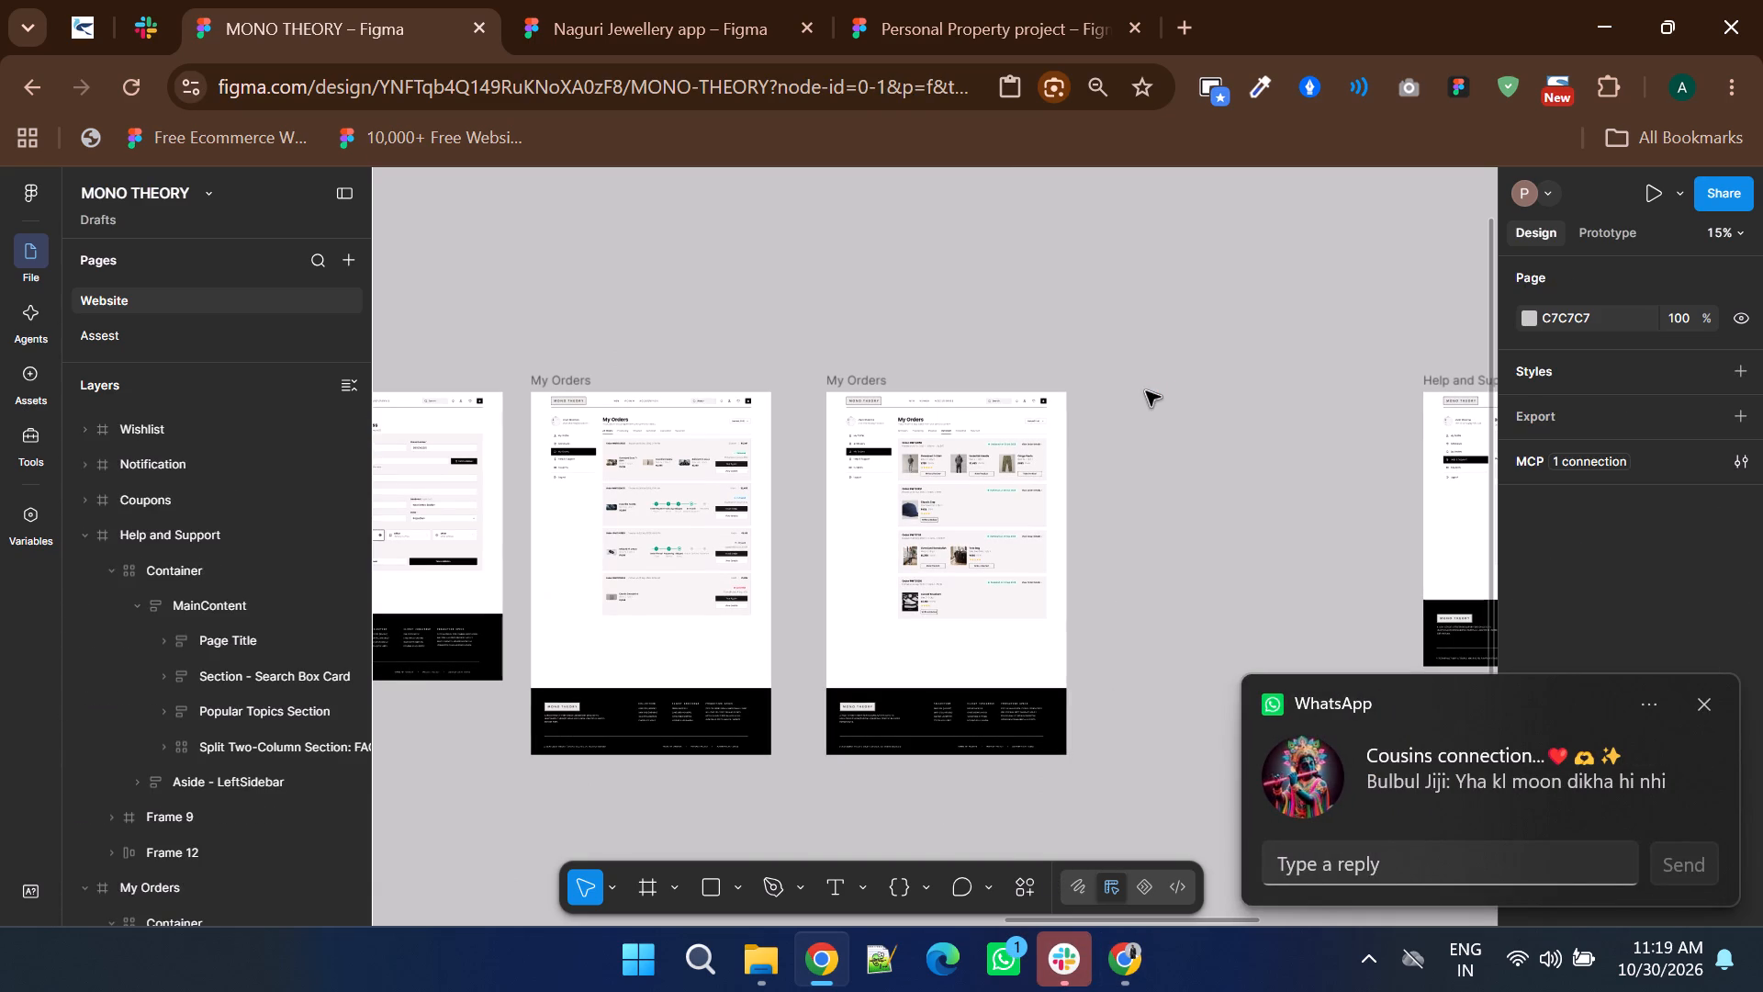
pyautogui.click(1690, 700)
# Switch to Stitch, copy the Mono Theory - Rate & Review Product Page in Figma format, and return to the MONO THEORY file.
pyautogui.click(1109, 975)
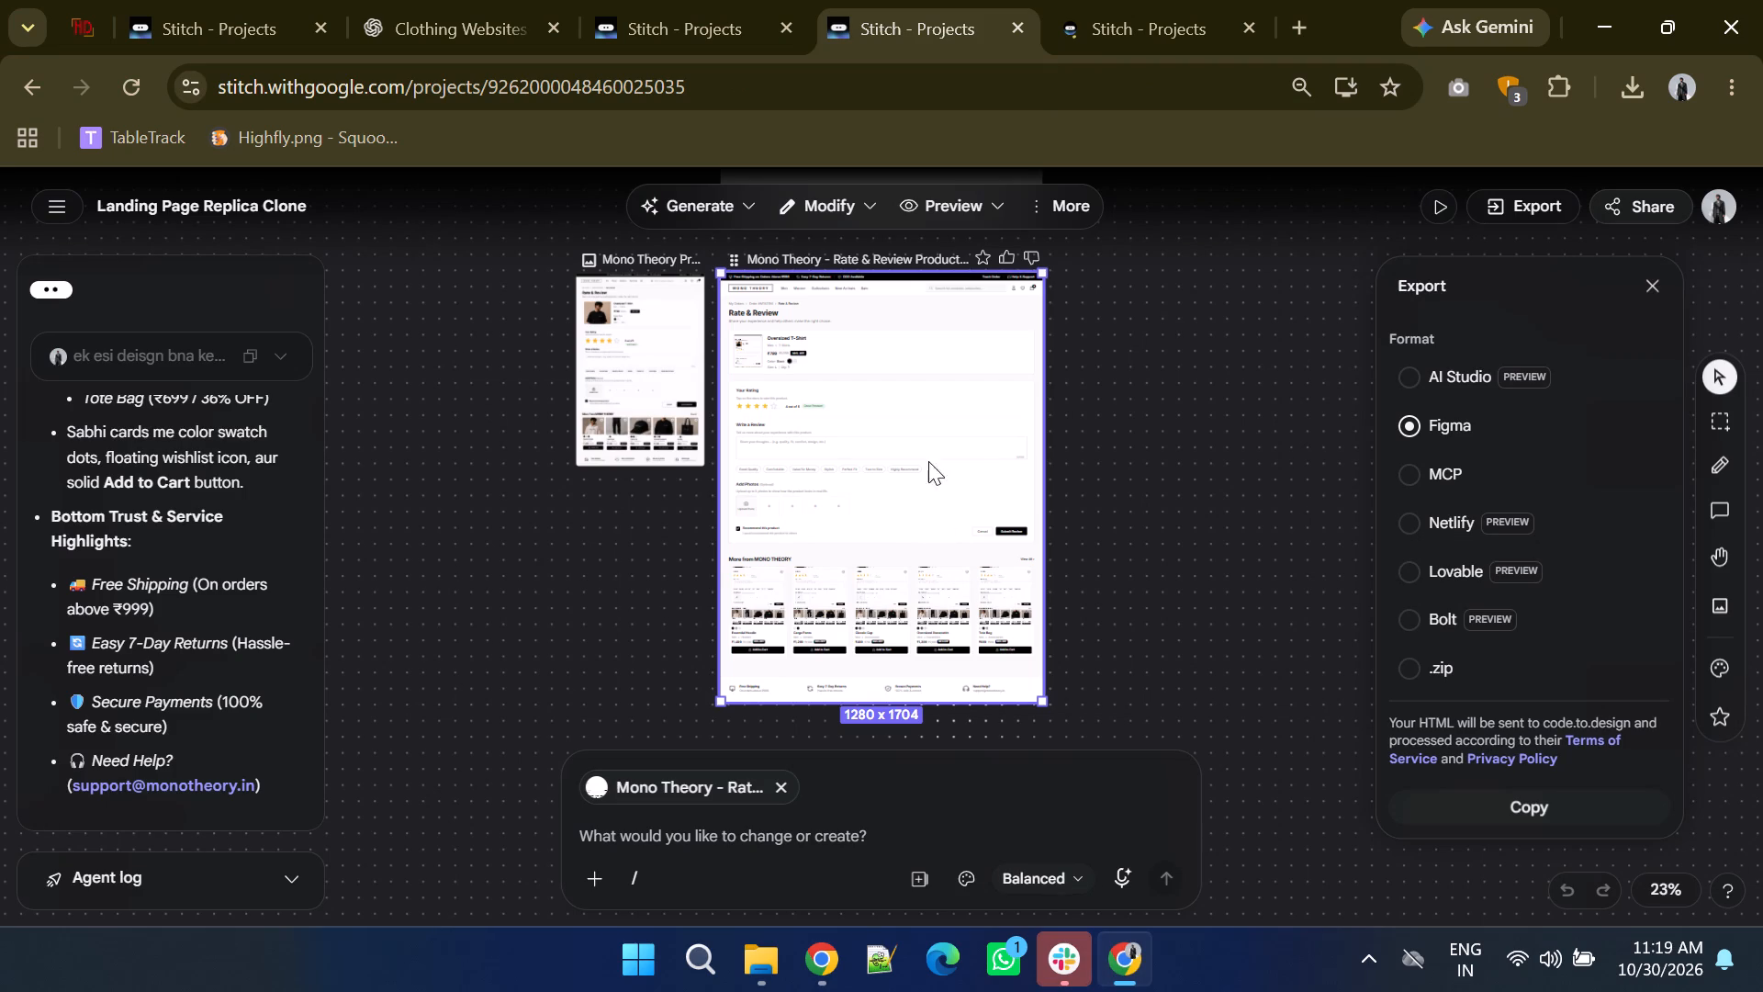
pyautogui.click(927, 457)
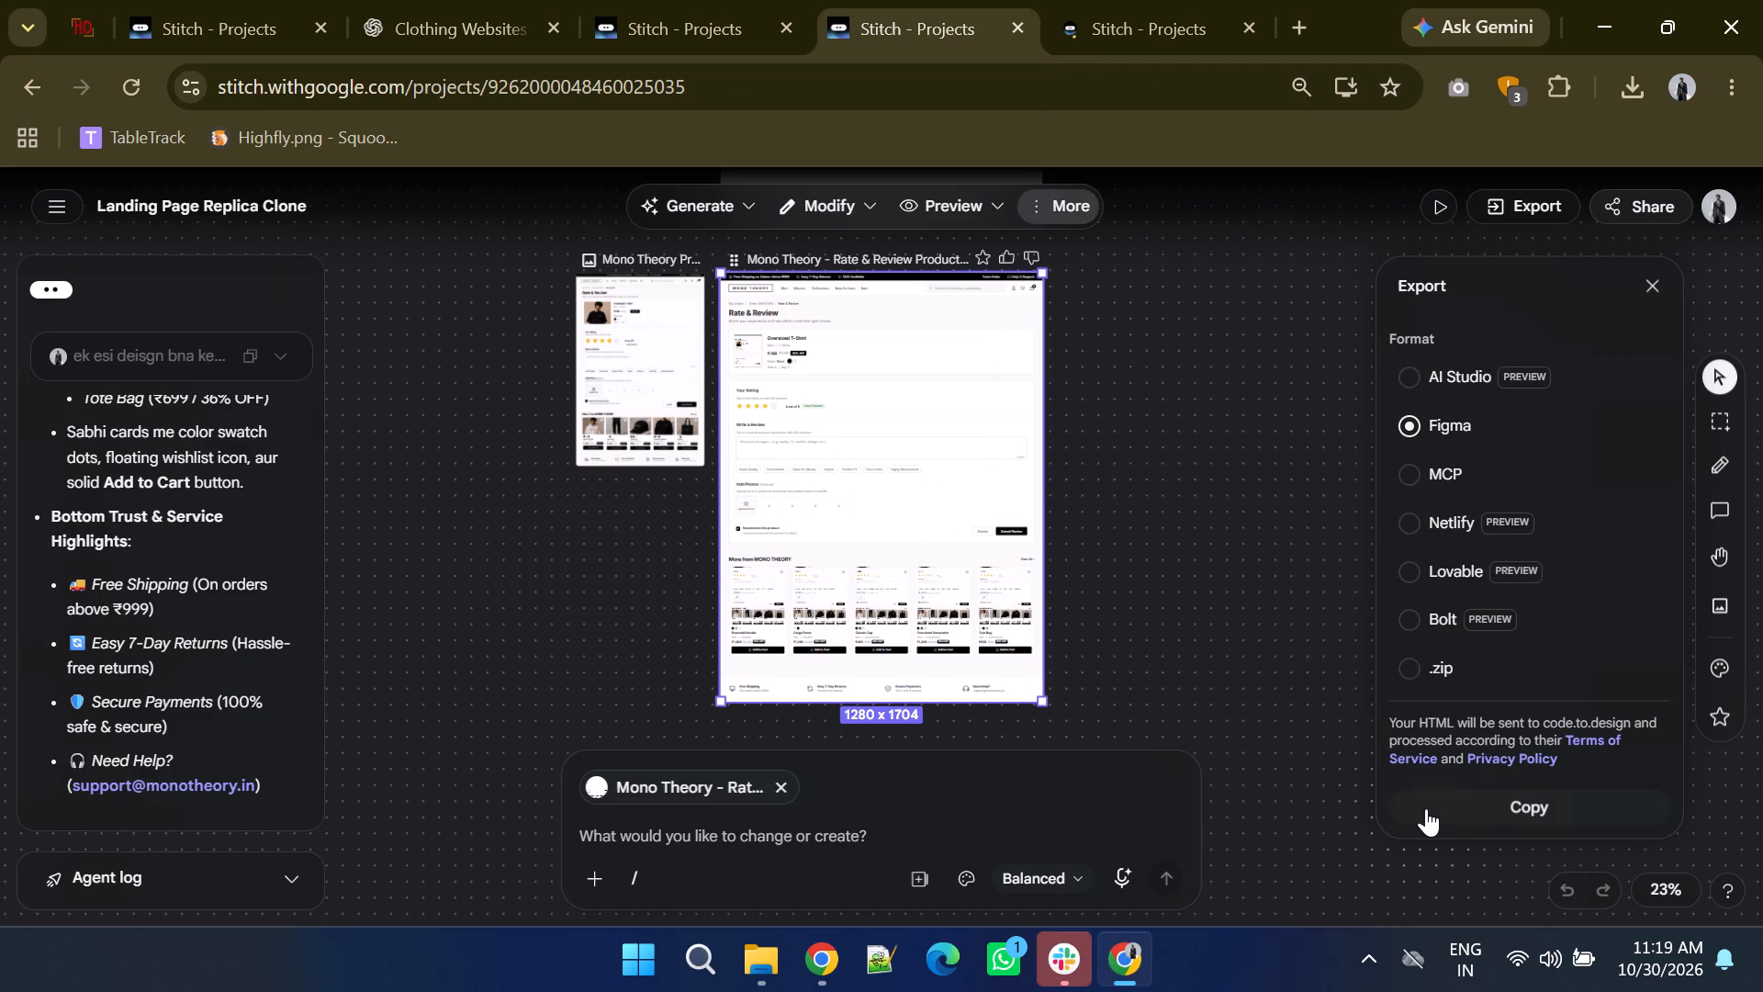
pyautogui.click(1426, 808)
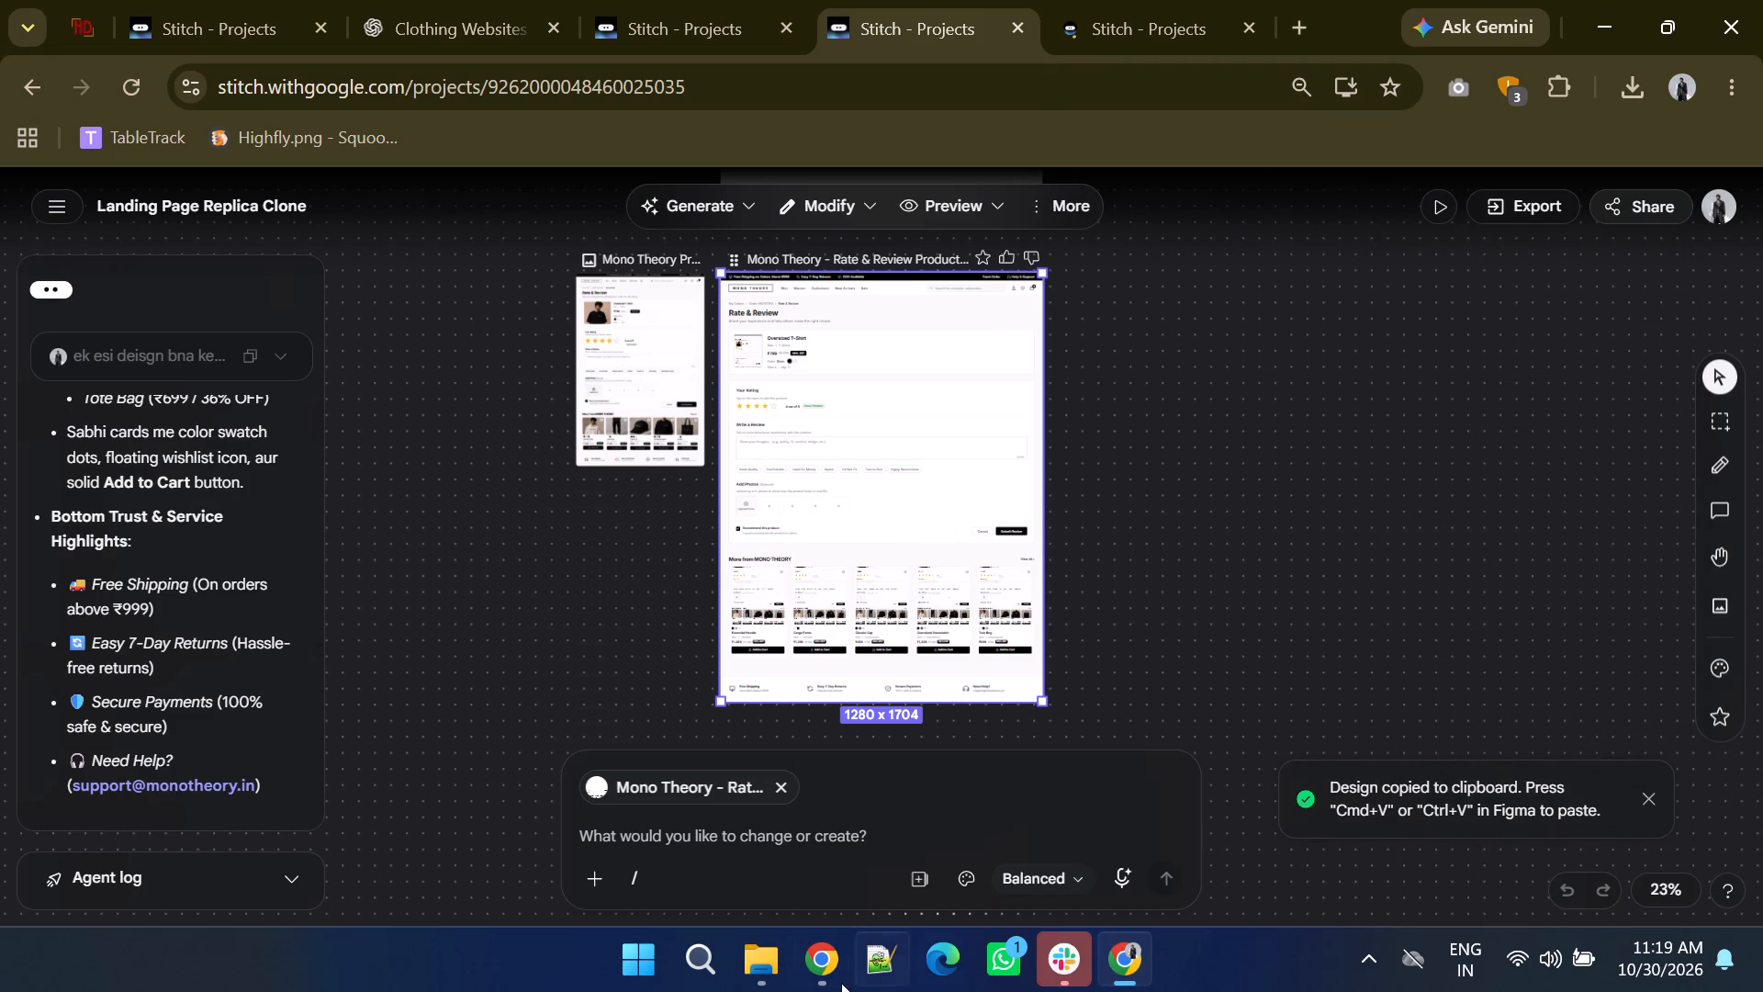
pyautogui.click(820, 963)
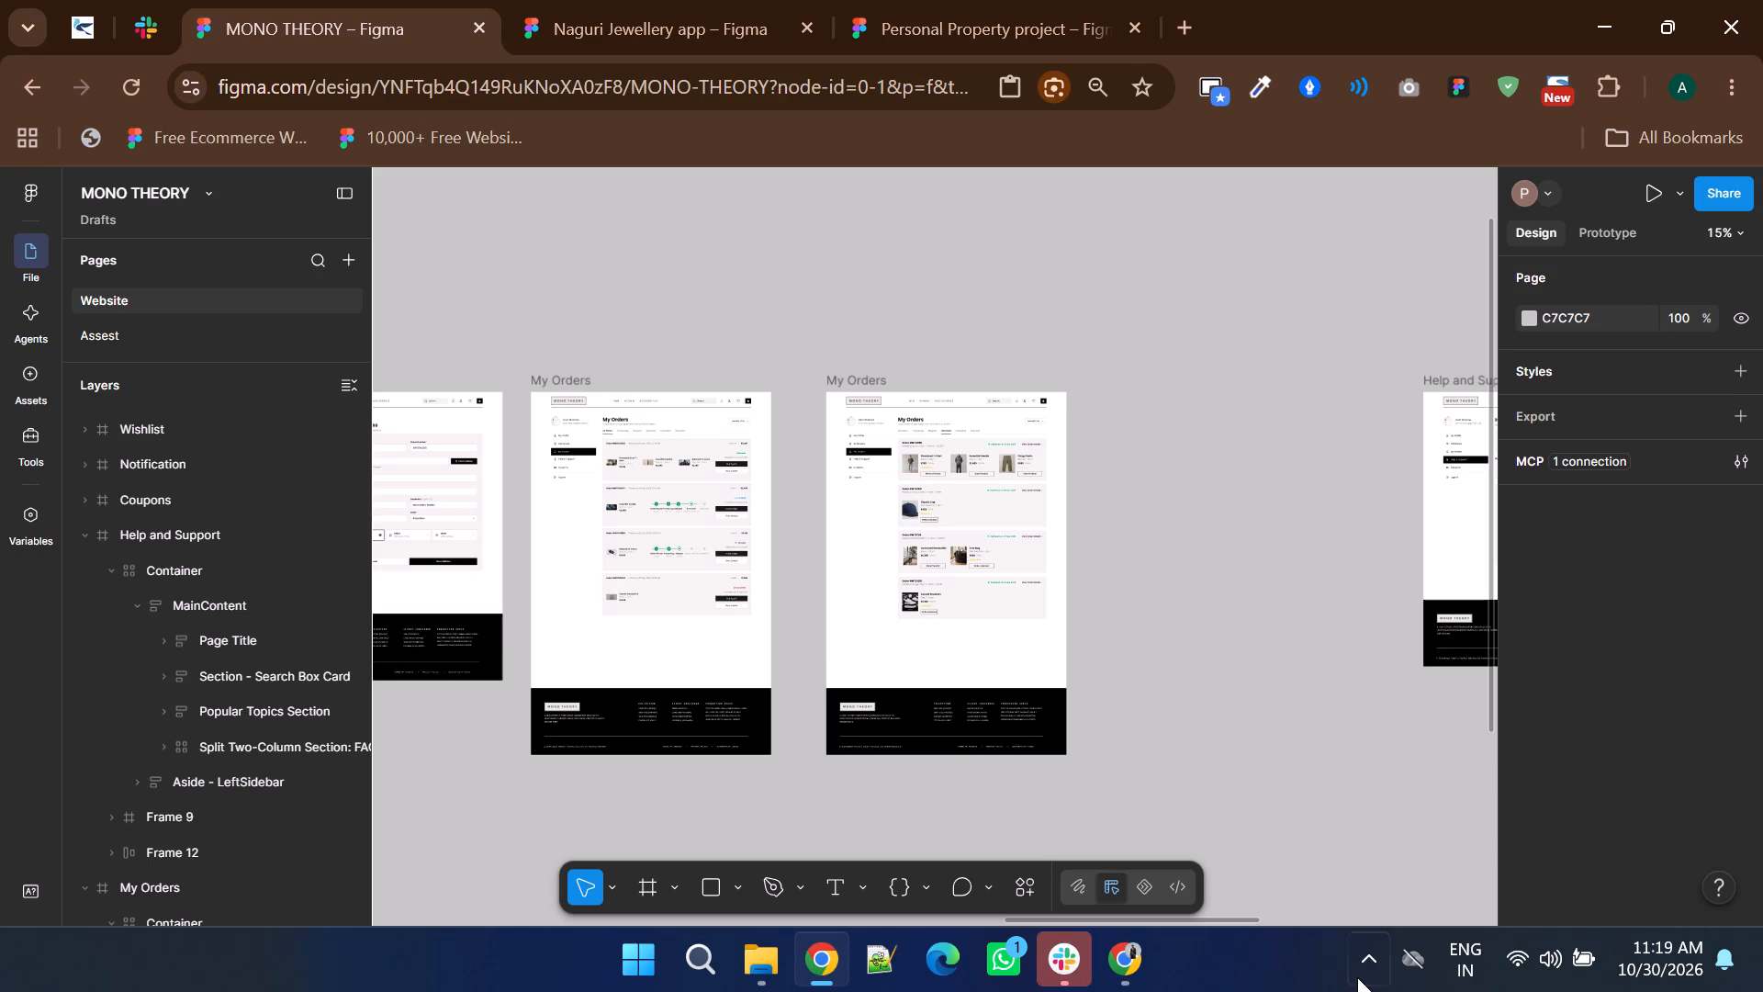
# Paste the Rate & Review design between the My Orders and Help and Support pages, moved above the row to about X 7478, Y -1813.
pyautogui.click(1360, 976)
pyautogui.click(1362, 975)
pyautogui.keyDown('shift'); pyautogui.scroll(-2, 1149, 423); pyautogui.keyUp('shift')
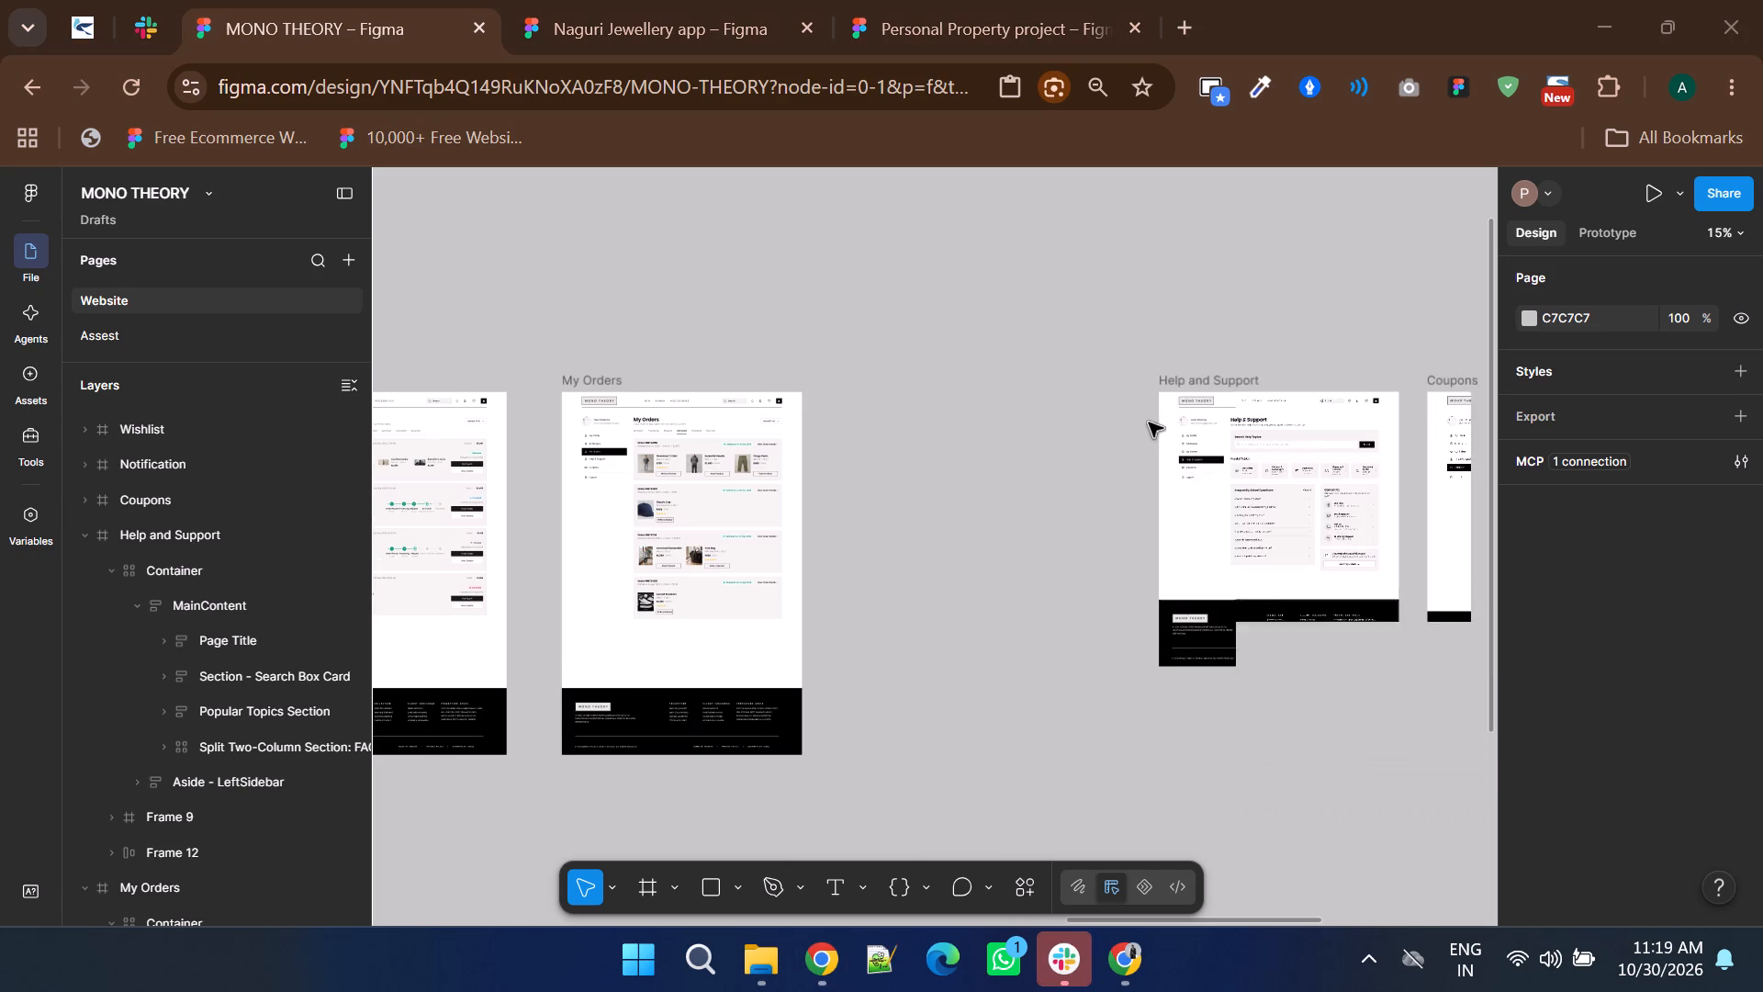
pyautogui.rightClick(891, 397)
pyautogui.click(934, 413)
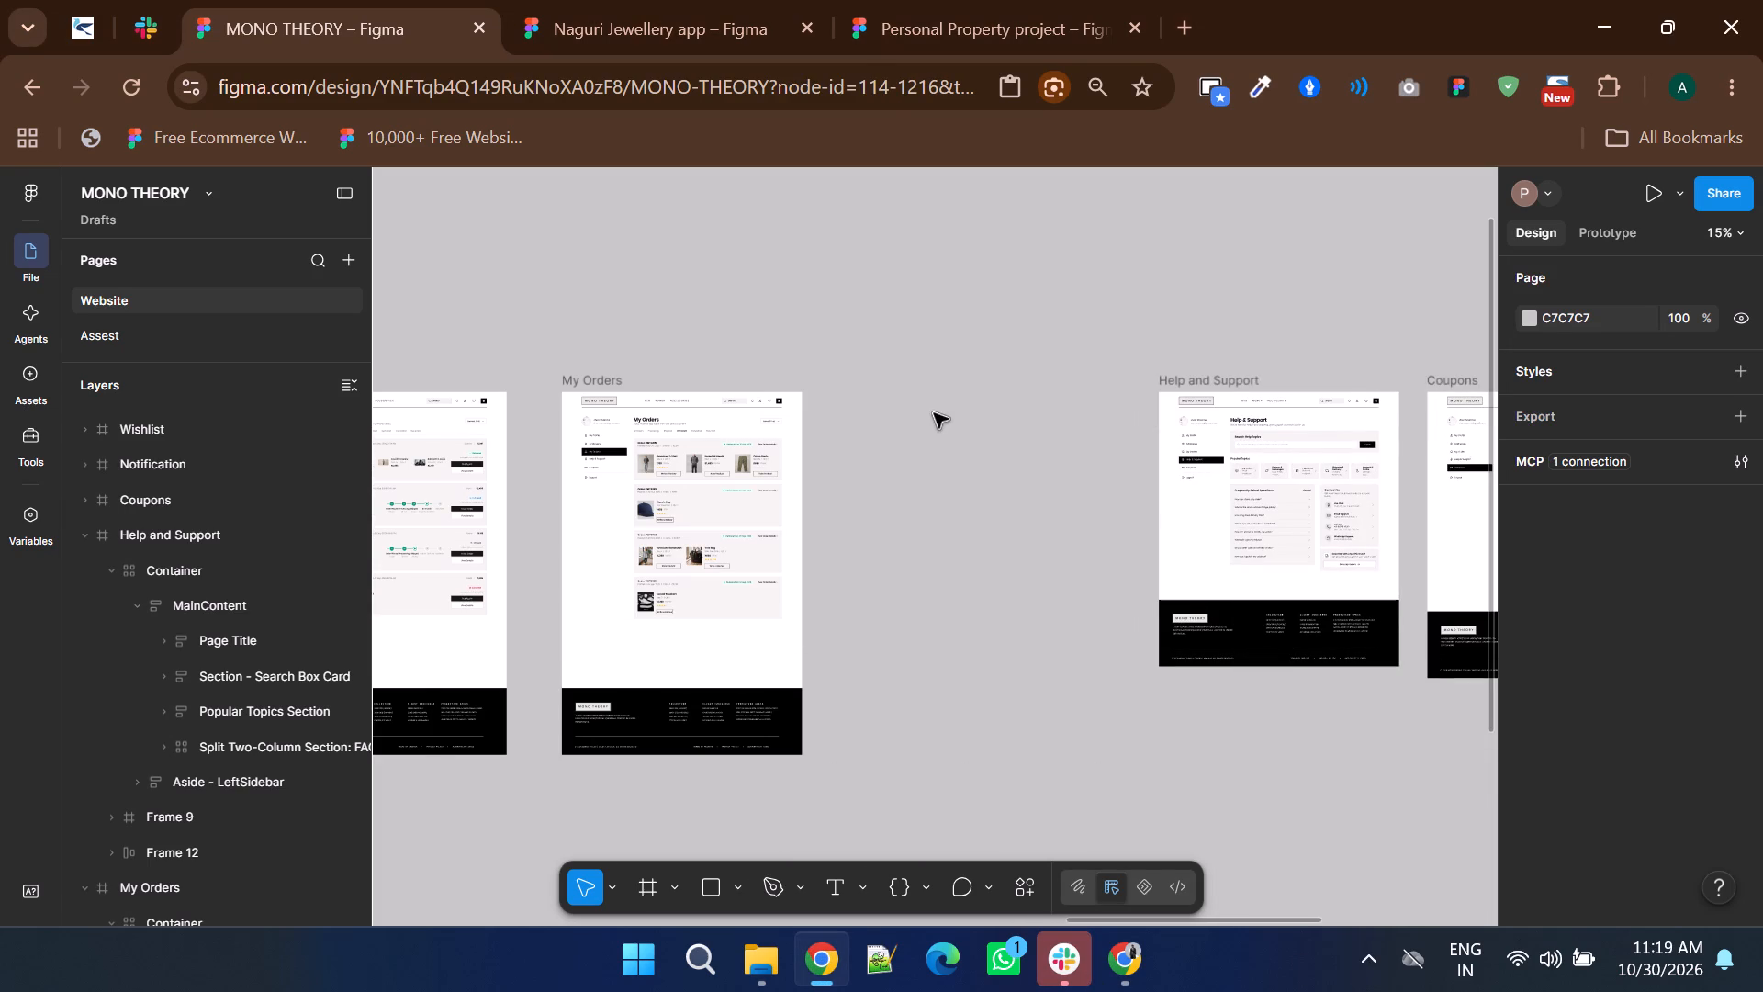
pyautogui.keyDown('ctrl'); pyautogui.scroll(-1, 1053, 527); pyautogui.keyUp('ctrl')
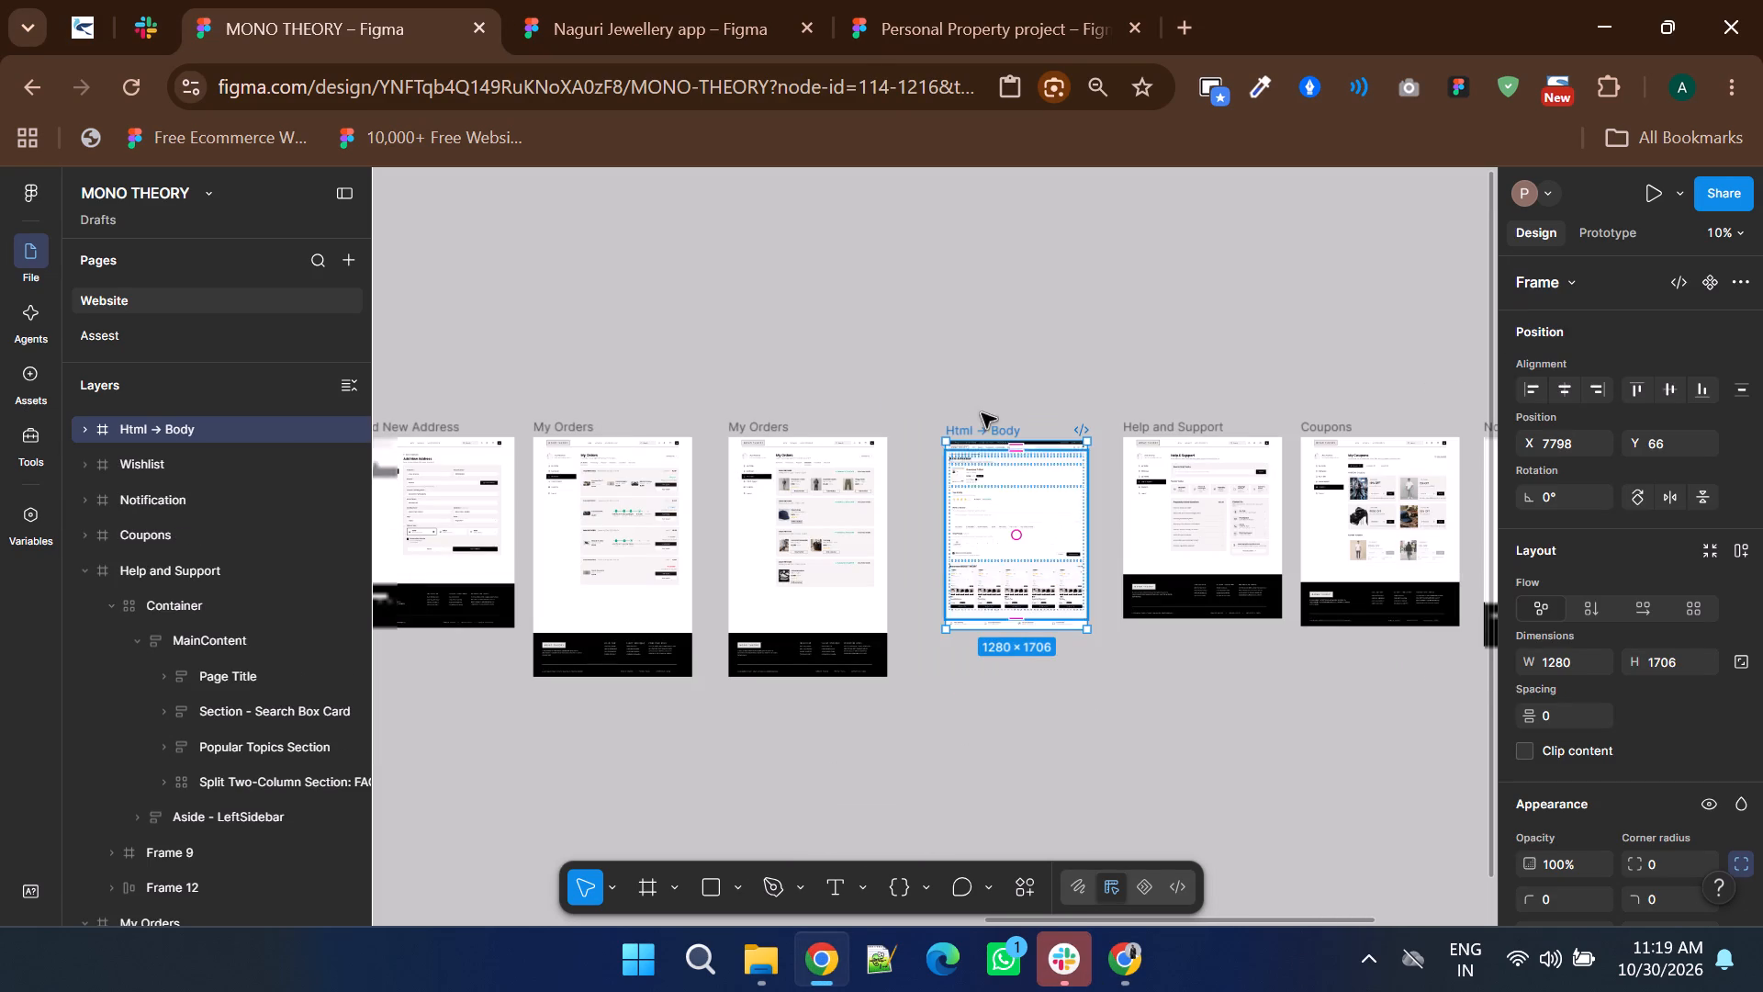
pyautogui.moveTo(972, 429); pyautogui.dragTo(938, 222)
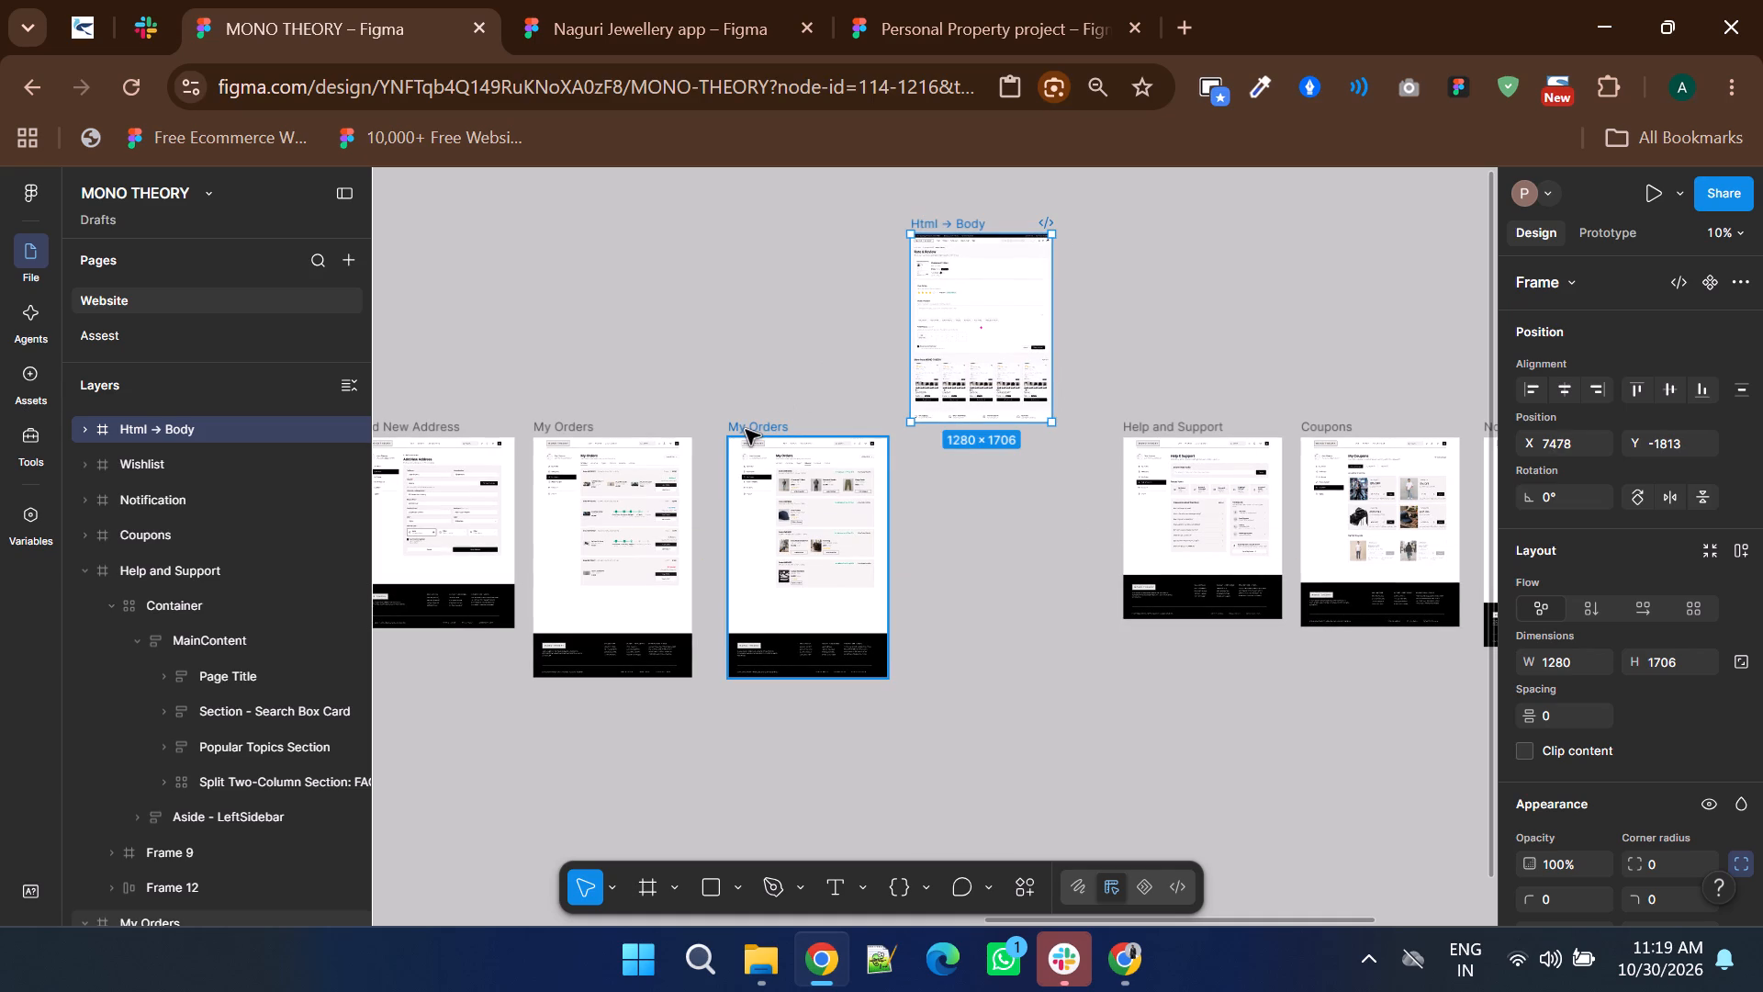
# Duplicate the second My Orders frame below the pasted Rate & Review design, at about X 7398, Y 33.
pyautogui.moveTo(746, 430); pyautogui.dragTo(918, 443)
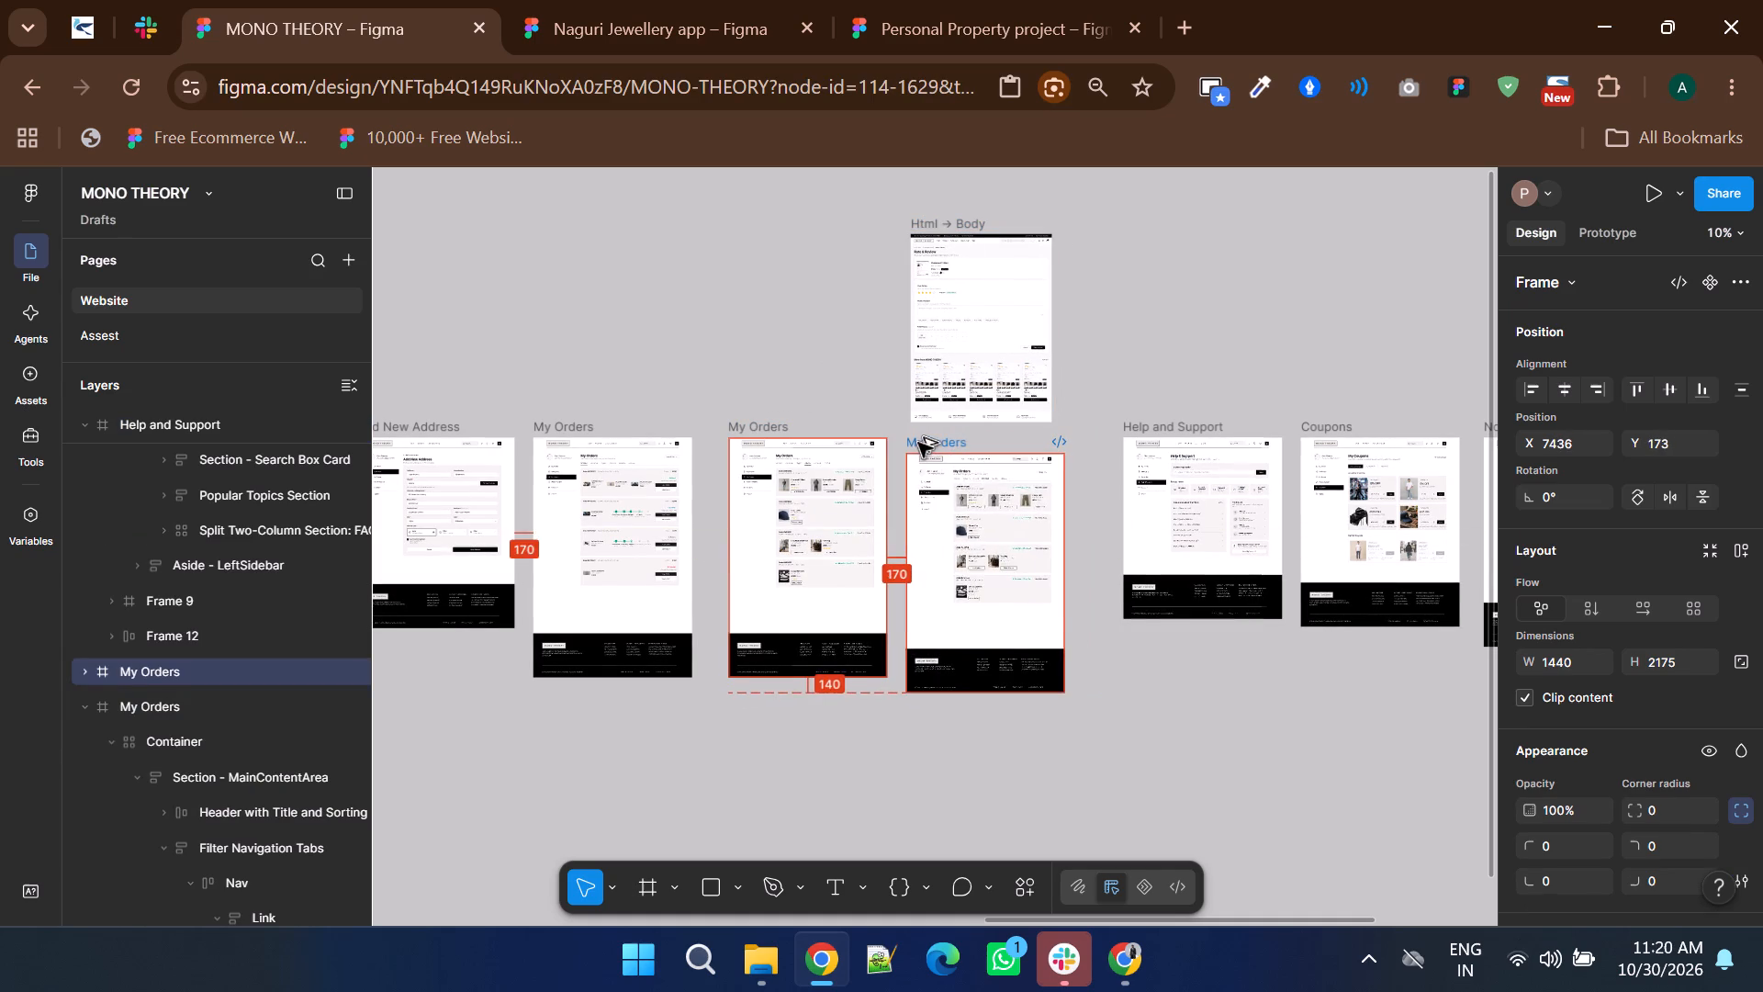
pyautogui.moveTo(918, 443); pyautogui.dragTo(918, 430)
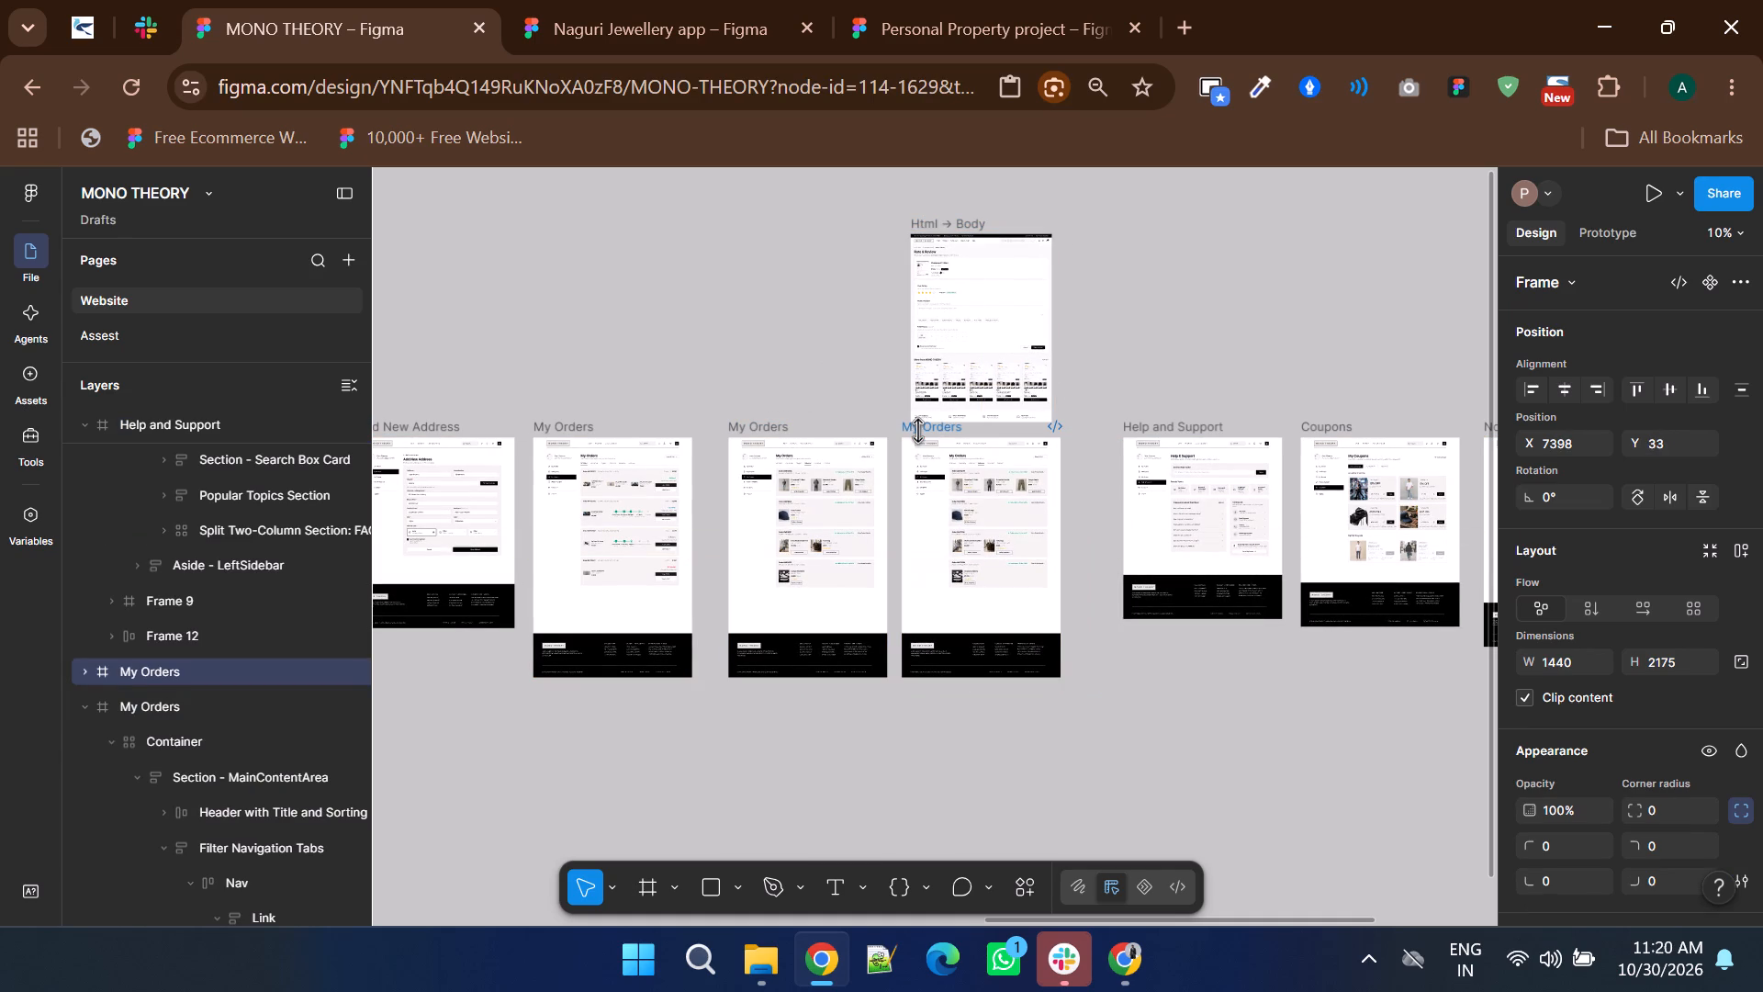
# Move the original second My Orders frame closer to the first one, to about X 5641, level with the row.
pyautogui.keyDown('ctrl'); pyautogui.scroll(3, 915, 231); pyautogui.keyUp('ctrl')
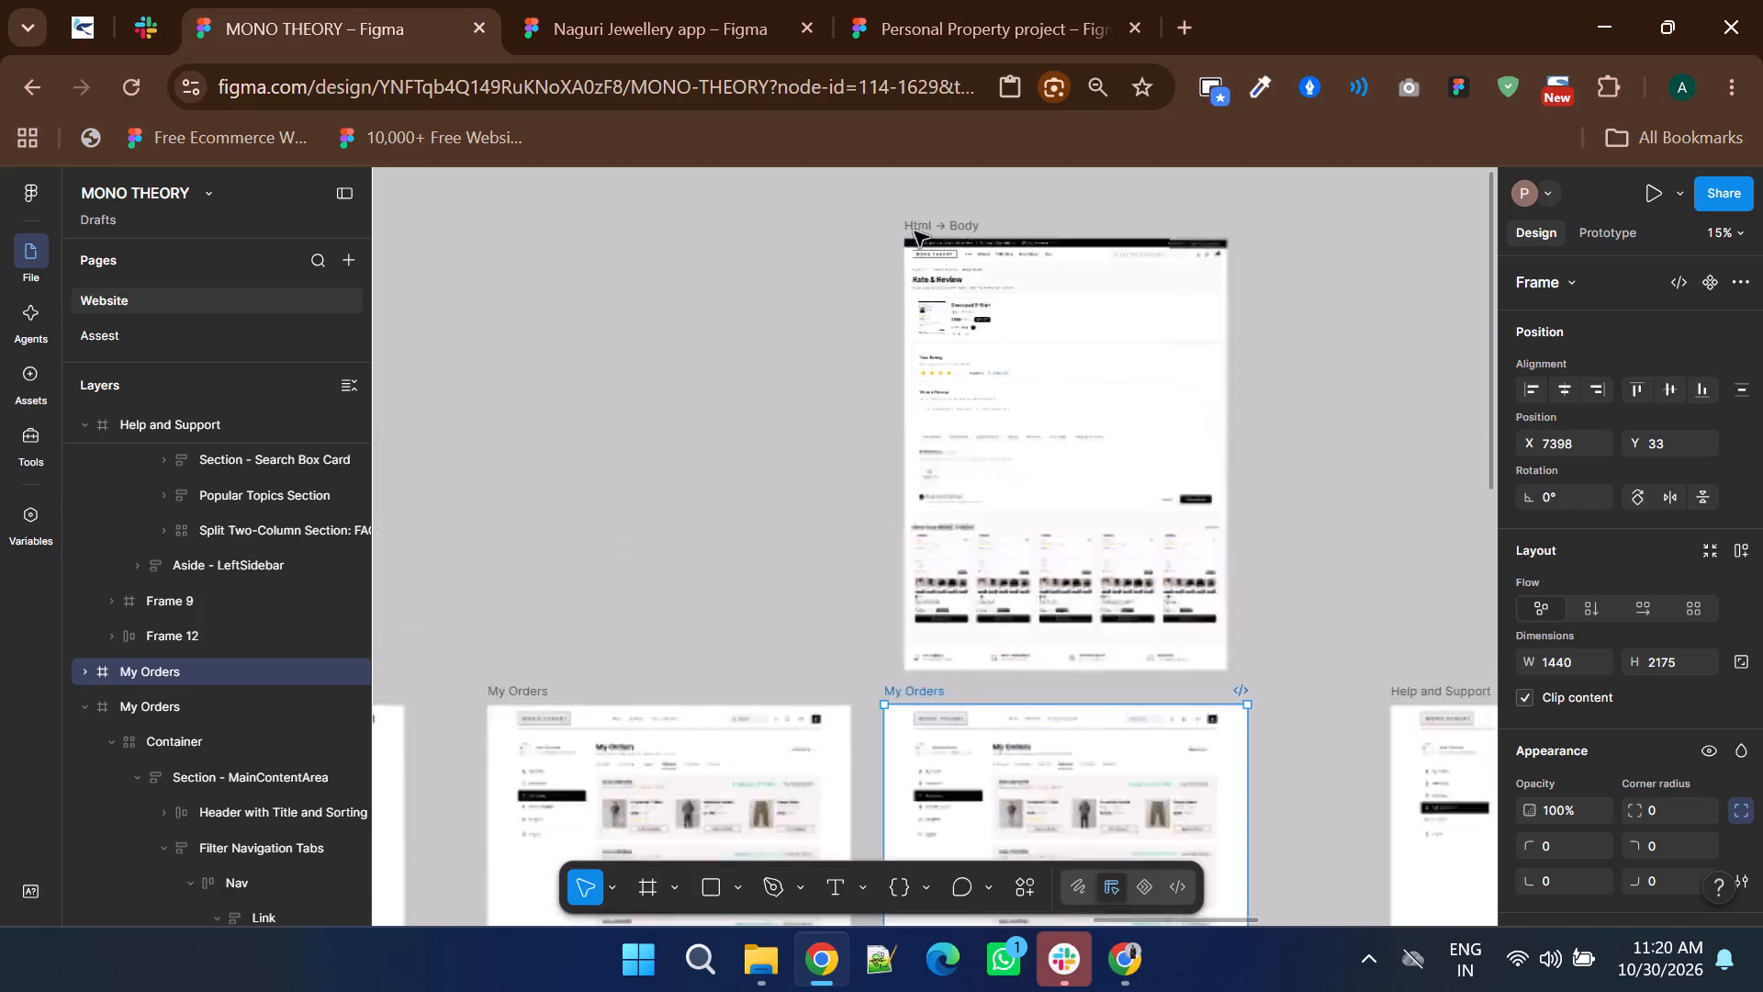
pyautogui.keyDown('ctrl'); pyautogui.scroll(2, 915, 231); pyautogui.keyUp('ctrl')
pyautogui.keyDown('ctrl'); pyautogui.scroll(-4, 915, 231); pyautogui.keyUp('ctrl')
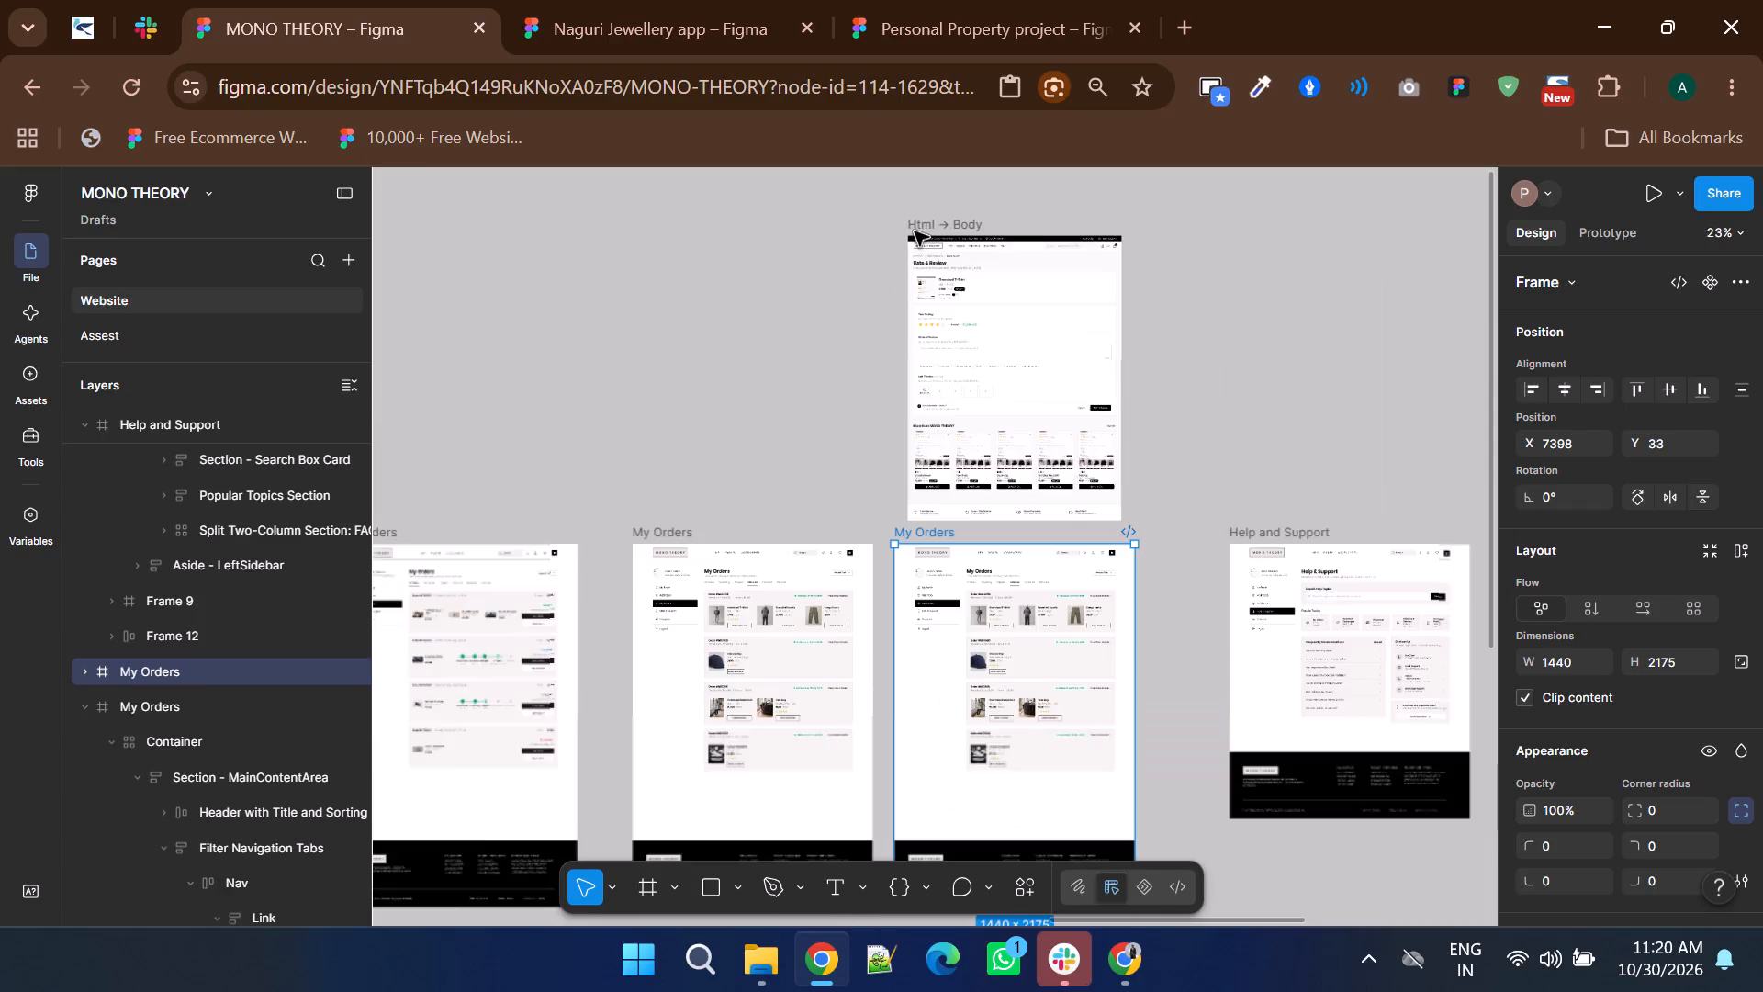
pyautogui.keyDown('ctrl'); pyautogui.scroll(-1, 915, 231); pyautogui.keyUp('ctrl')
pyautogui.keyDown('ctrl'); pyautogui.scroll(4, 952, 463); pyautogui.keyUp('ctrl')
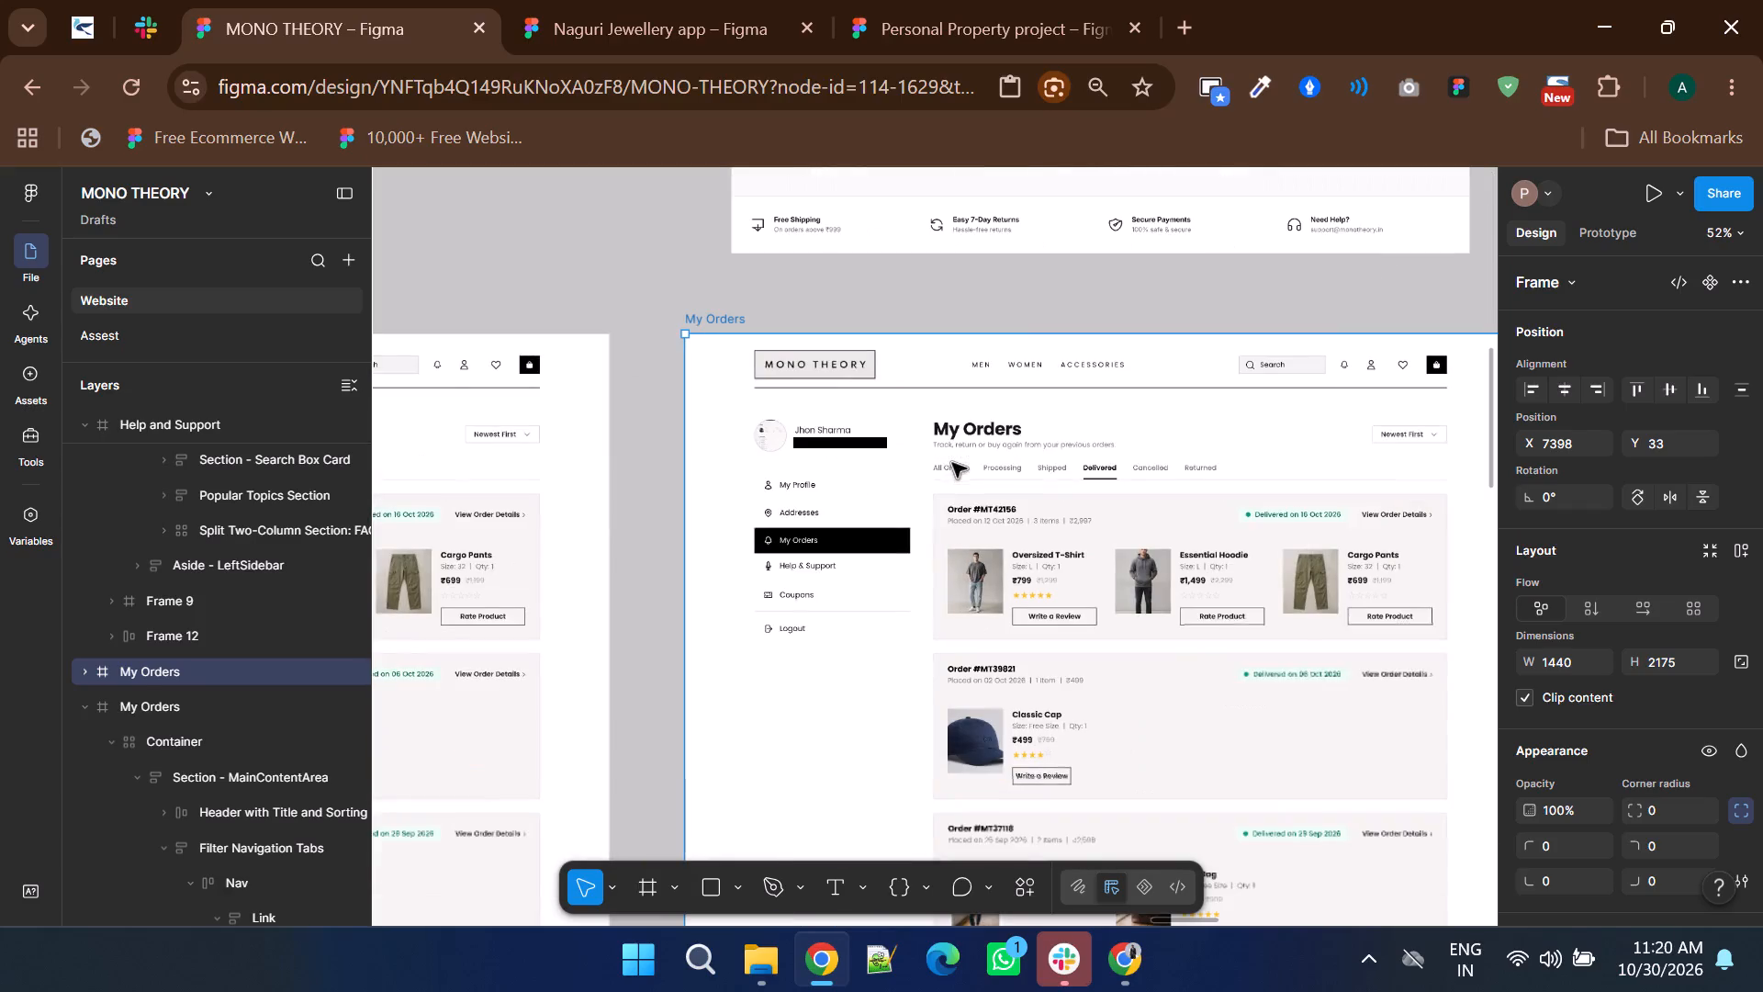
pyautogui.keyDown('ctrl'); pyautogui.scroll(-3, 989, 521); pyautogui.keyUp('ctrl')
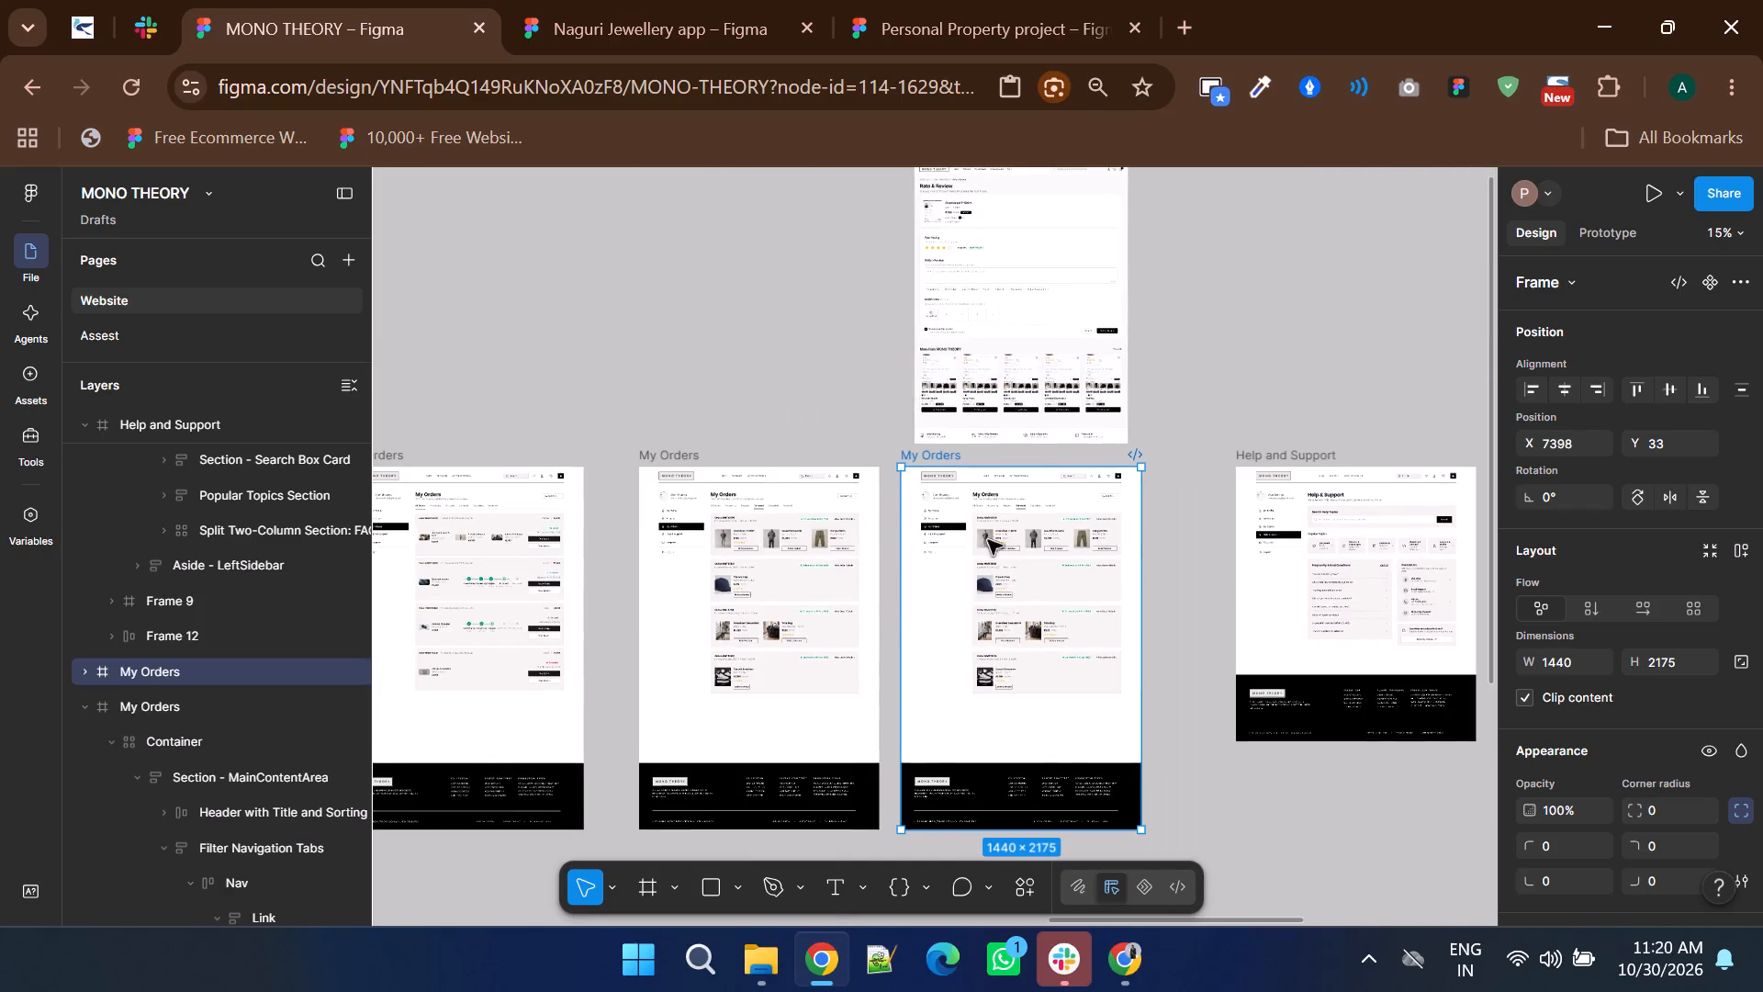
pyautogui.click(837, 423)
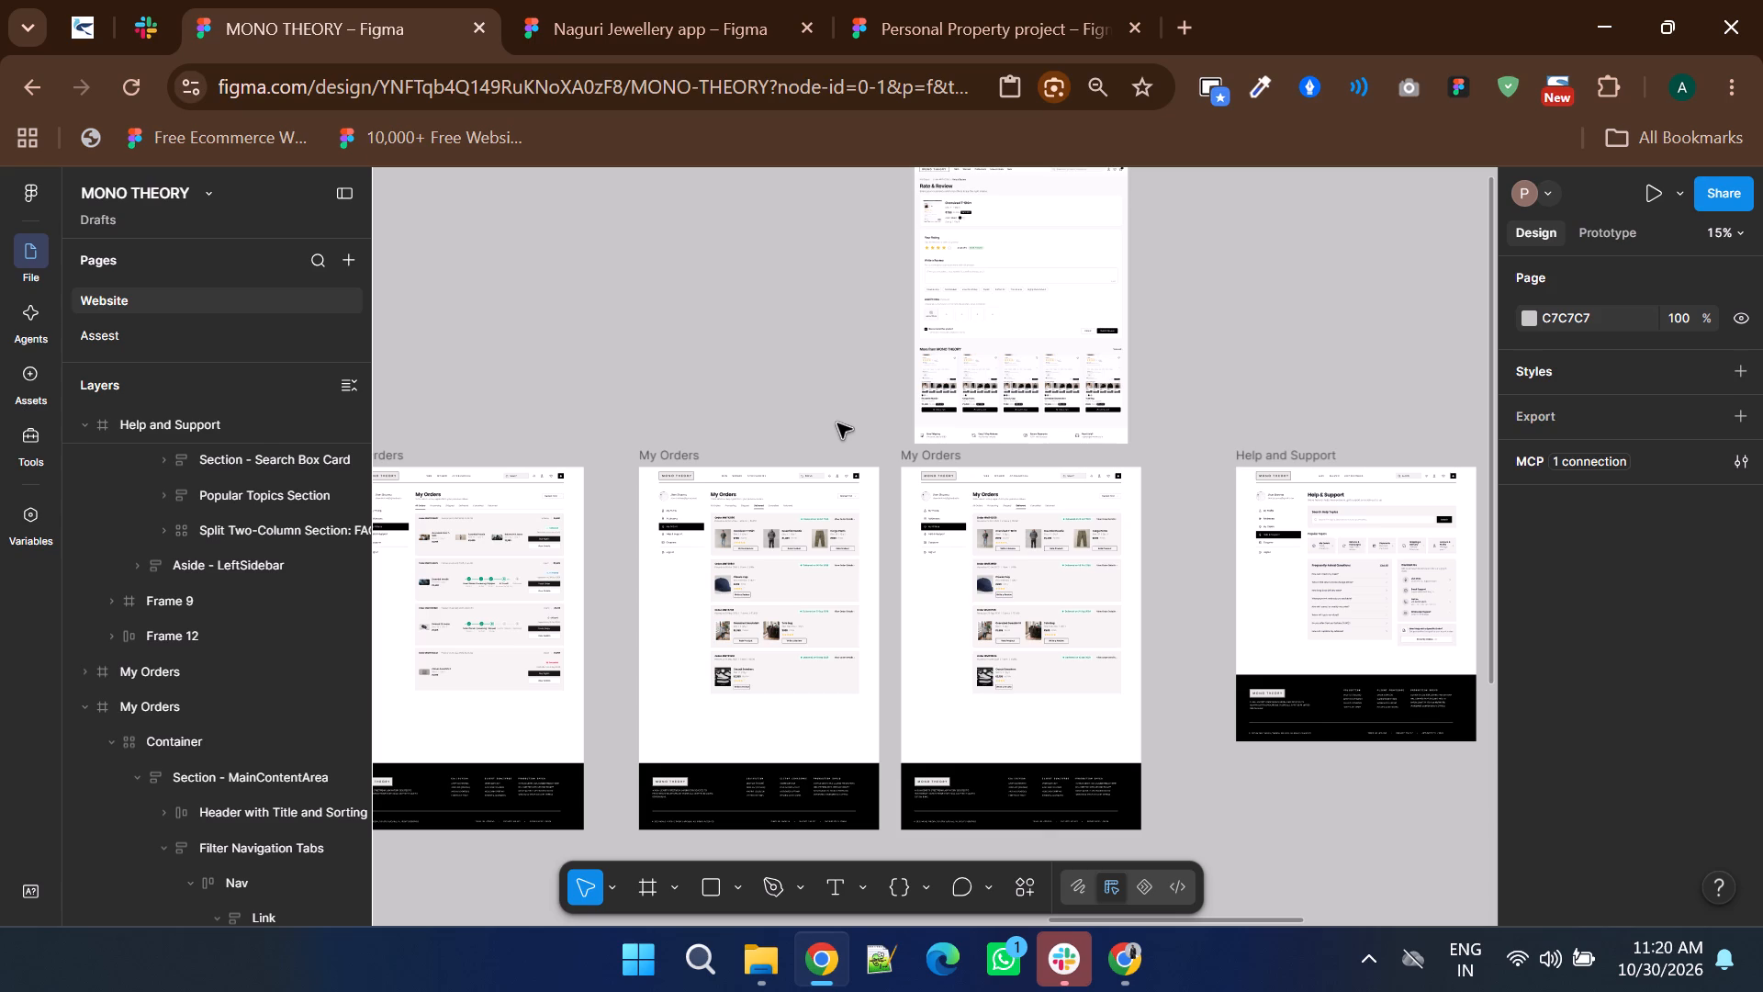
pyautogui.moveTo(670, 453); pyautogui.dragTo(639, 444)
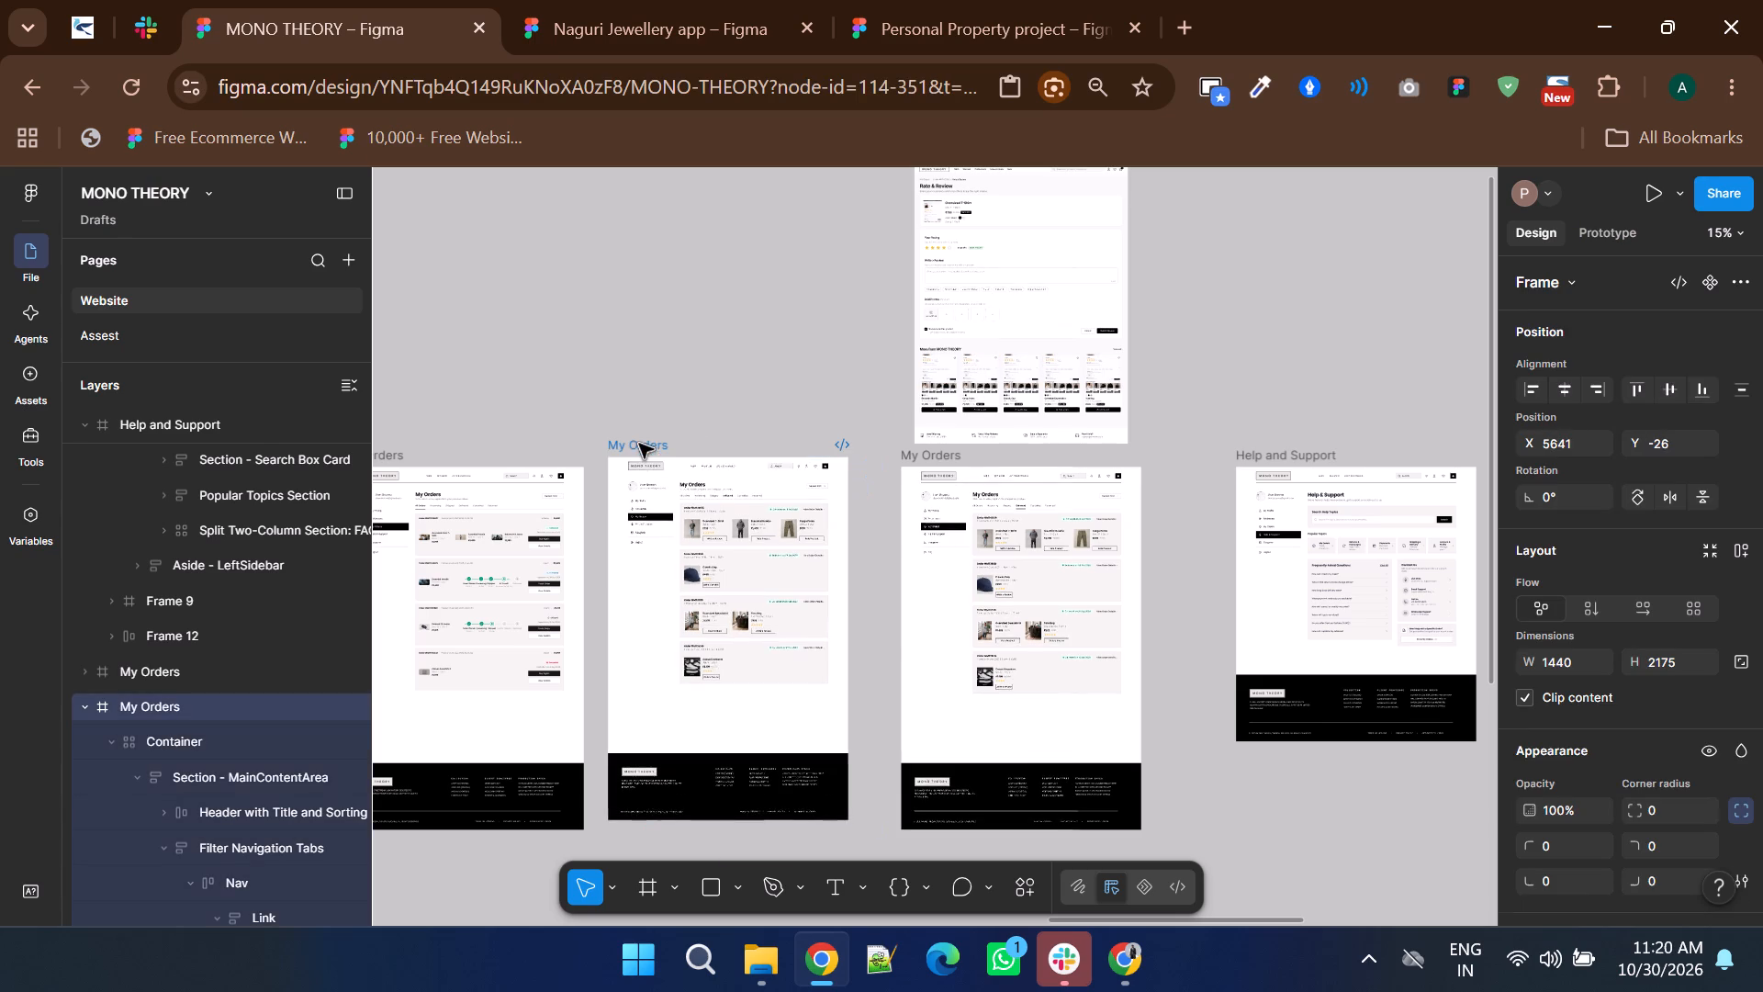
pyautogui.moveTo(639, 444); pyautogui.dragTo(639, 456)
pyautogui.click(743, 387)
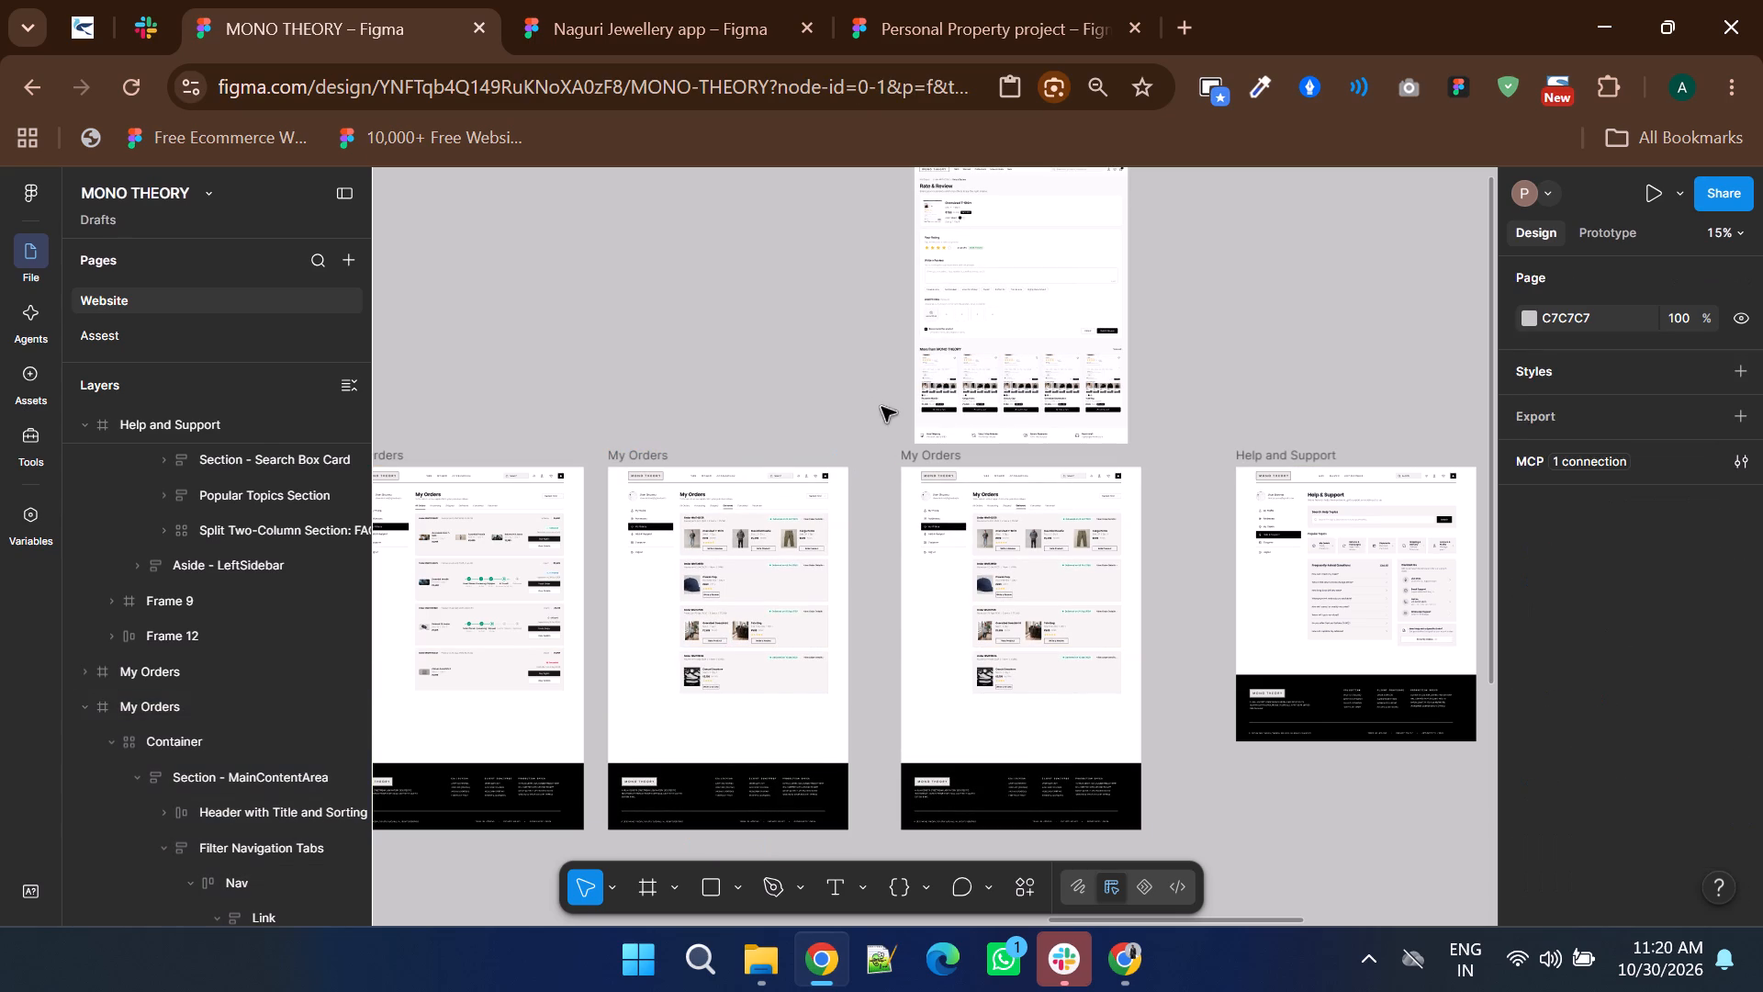
# Delete the orders Container from the duplicated My Orders frame, keeping only its header and footer.
pyautogui.click(995, 637)
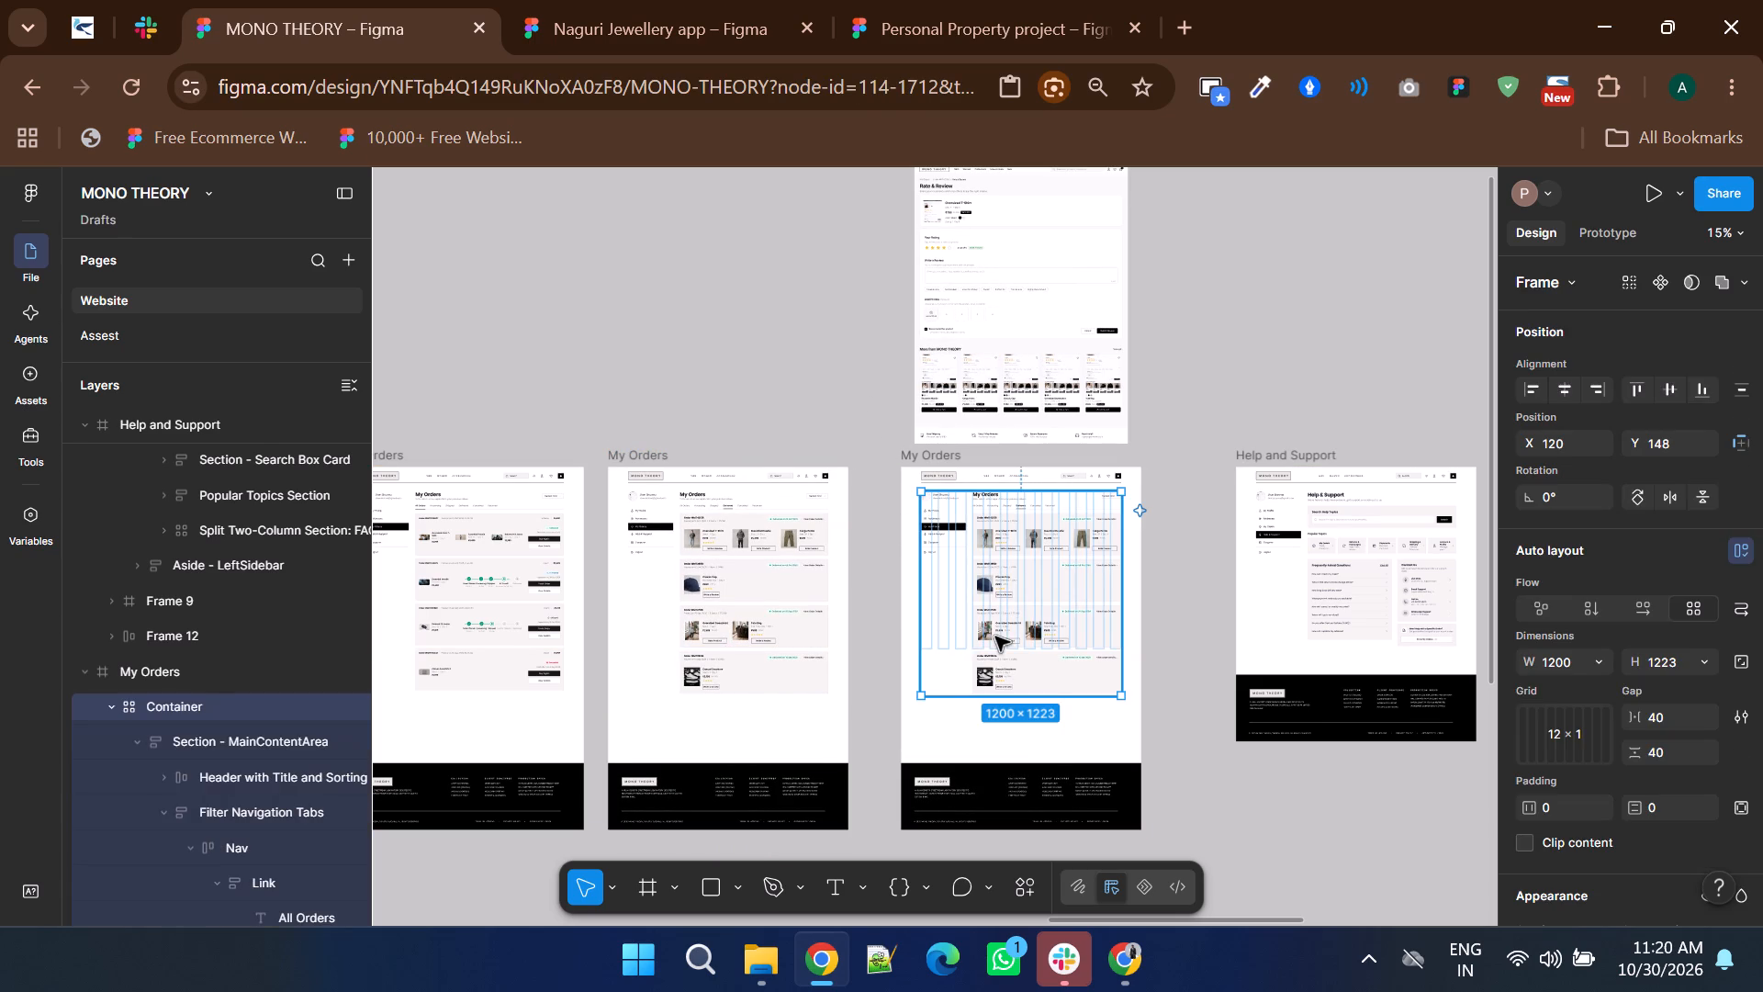
pyautogui.press('Delete')
# Show the 12-column layout guide on the emptied My Orders duplicate.
pyautogui.click(904, 457)
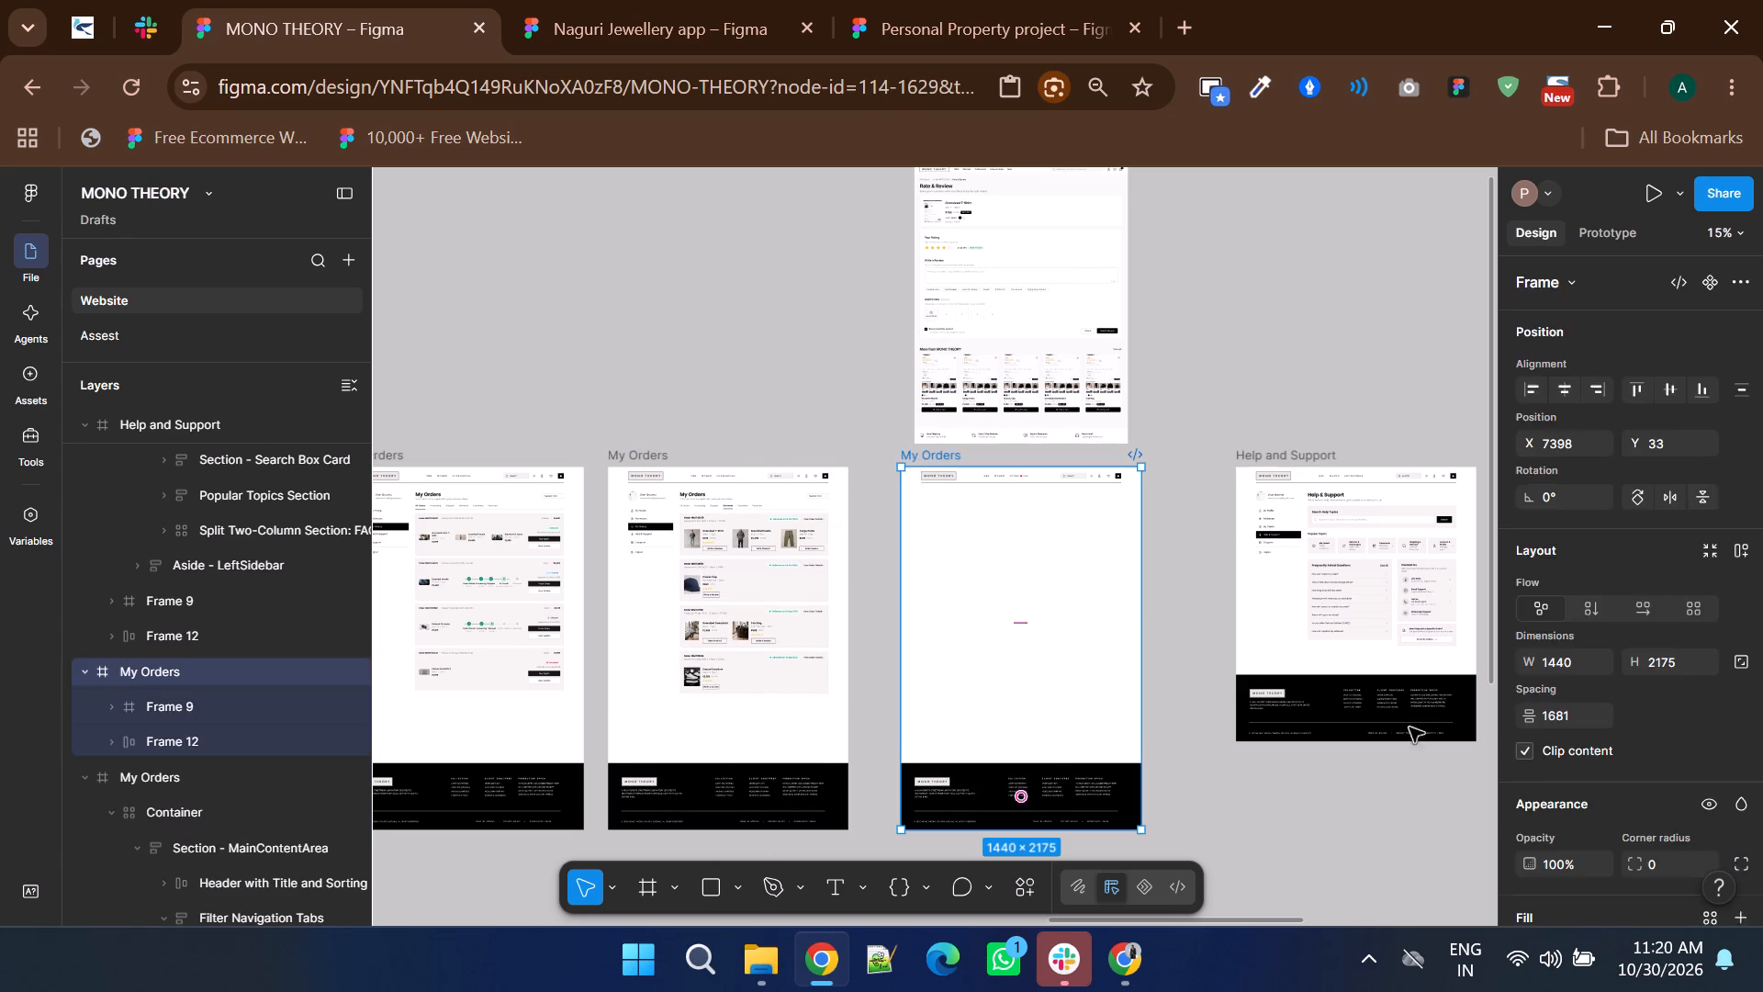
pyautogui.scroll(-6, 1629, 827)
pyautogui.click(1700, 677)
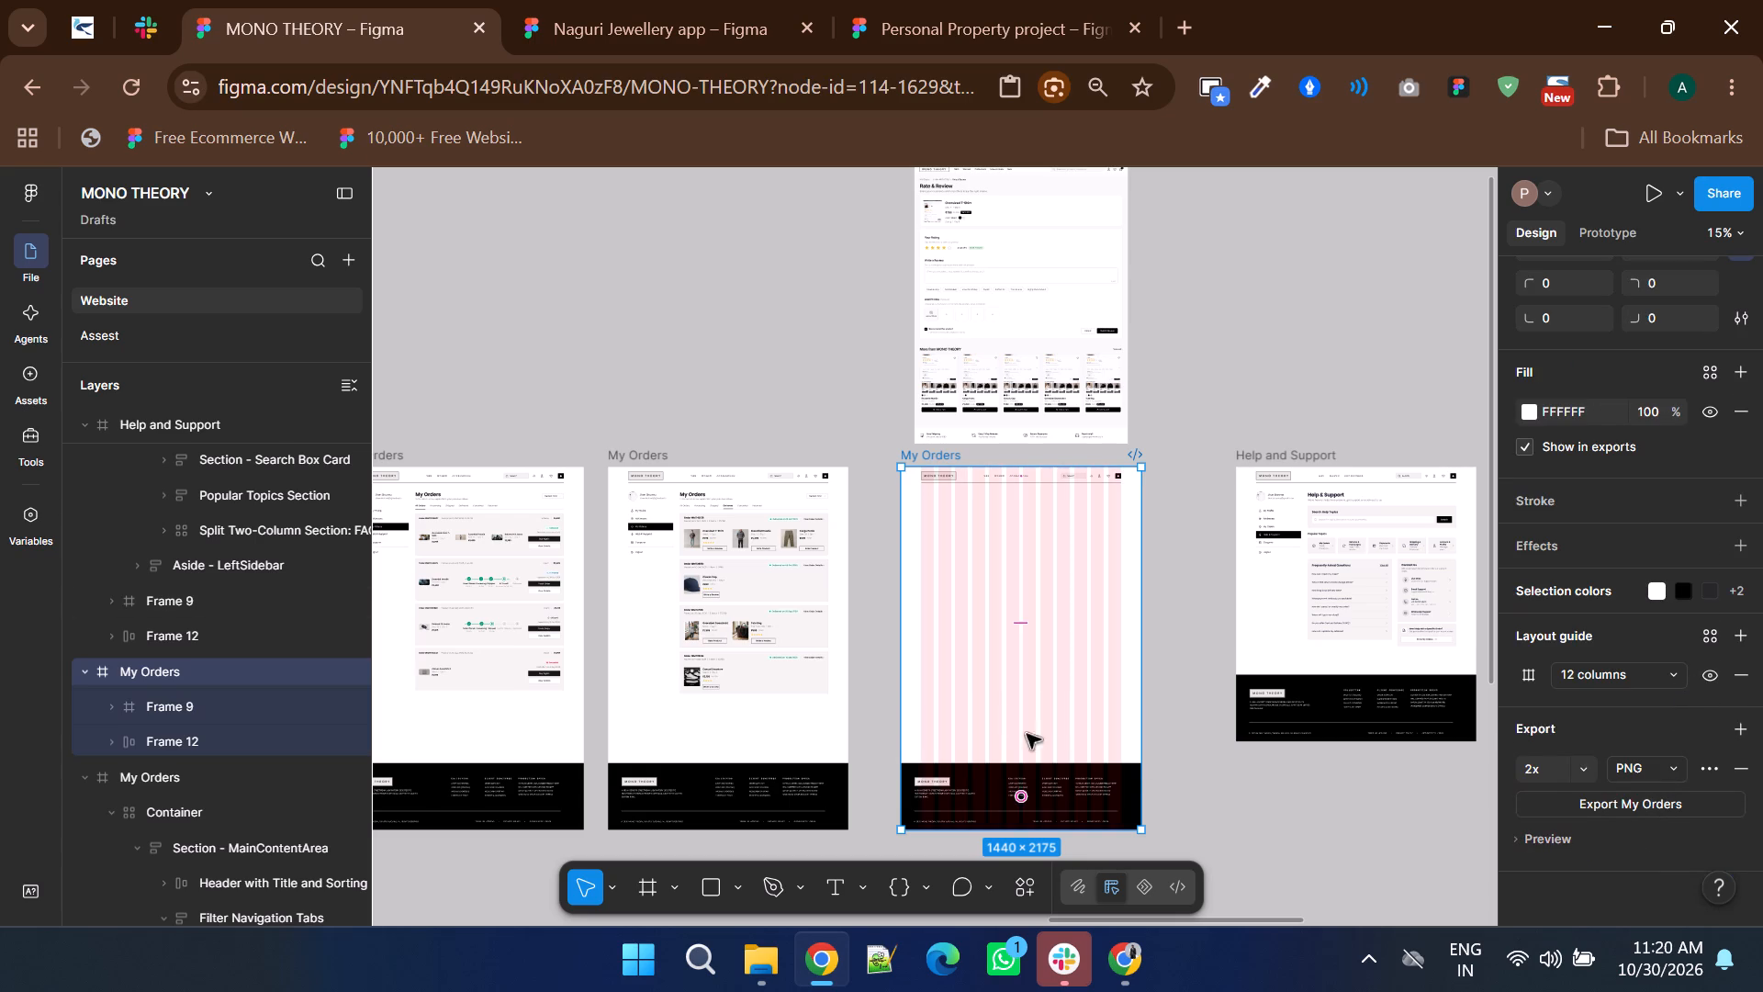
# Copy the Page Heading, Product Summary Card and ReviewFormCard sections into the emptied frame, aligned below the header at X 120.
pyautogui.keyDown('ctrl'); pyautogui.scroll(-2, 962, 674); pyautogui.keyUp('ctrl')
pyautogui.click(986, 528)
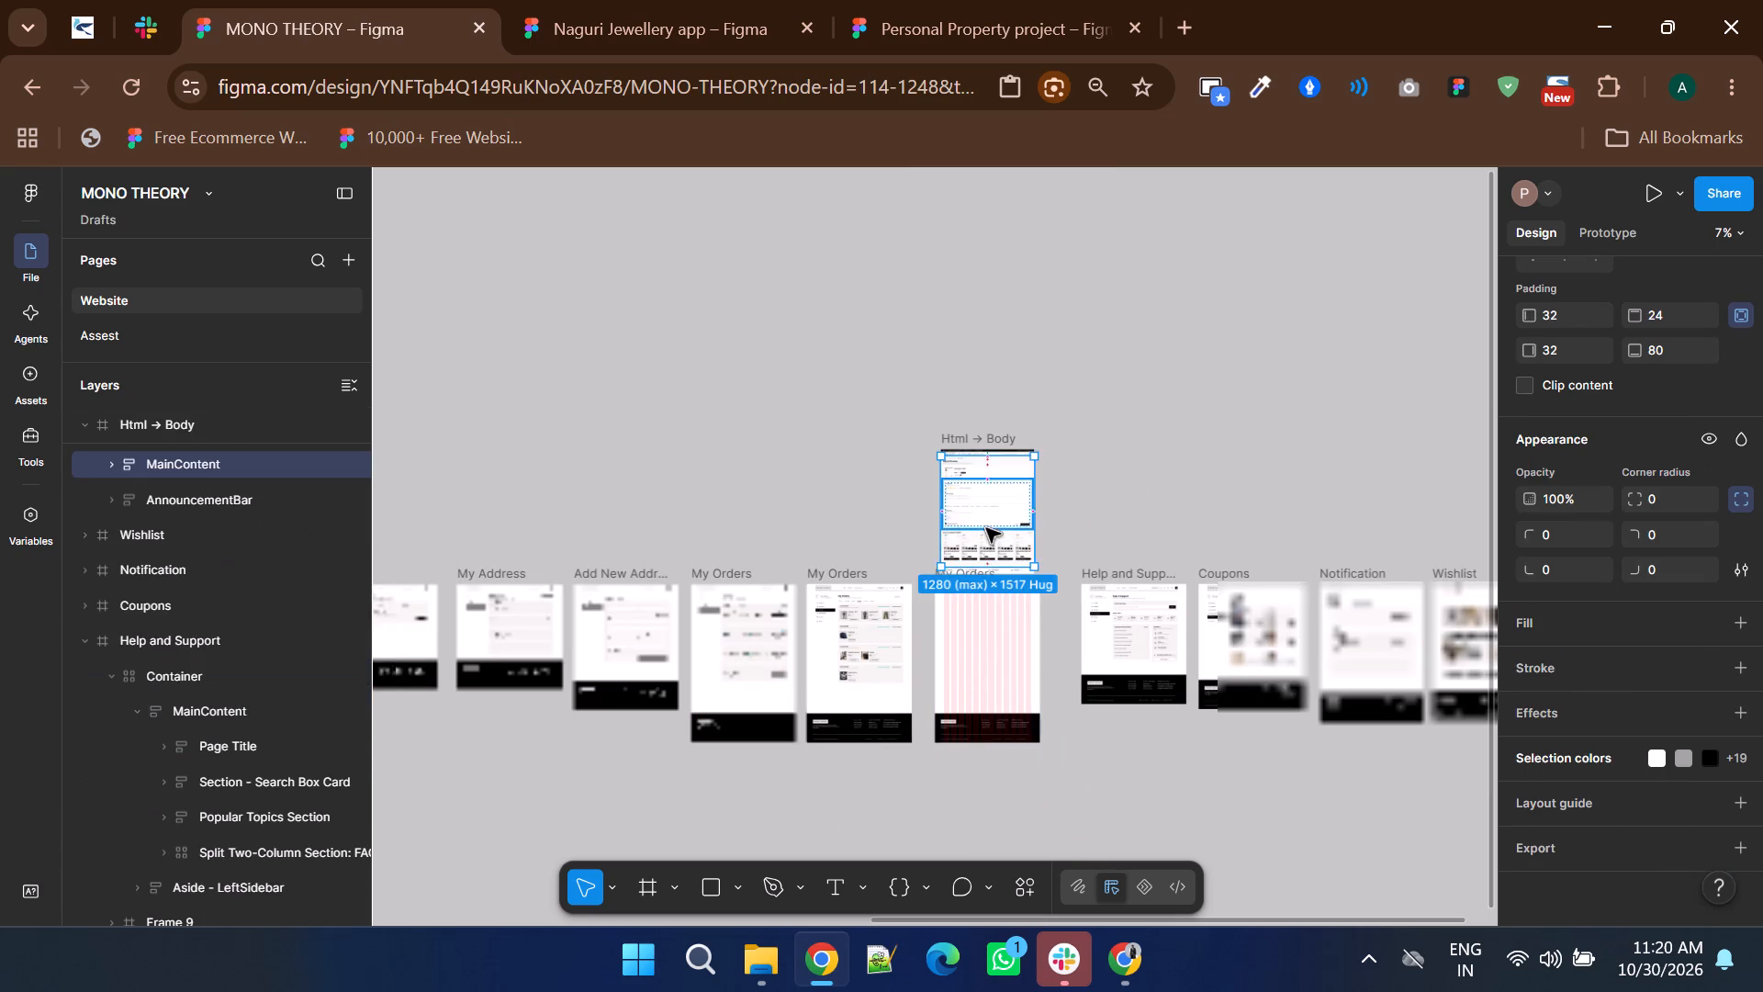
pyautogui.keyDown('ctrl'); pyautogui.scroll(3, 986, 528); pyautogui.keyUp('ctrl')
pyautogui.click(969, 443)
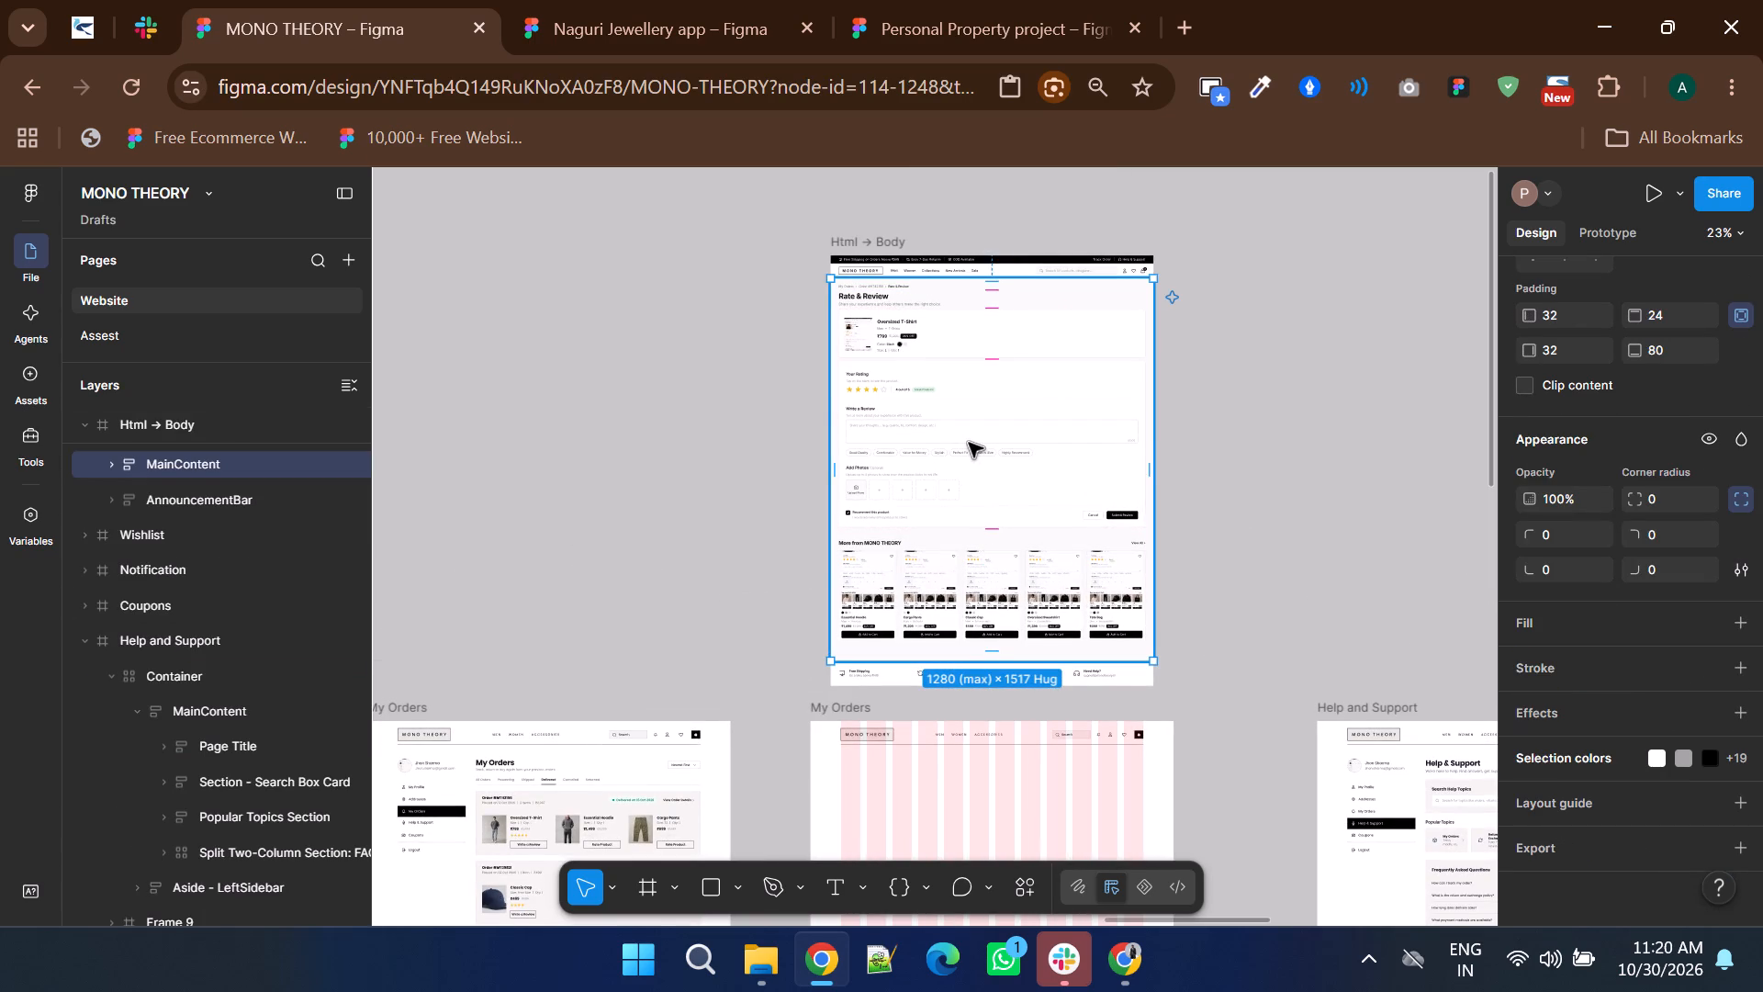
pyautogui.doubleClick(969, 443)
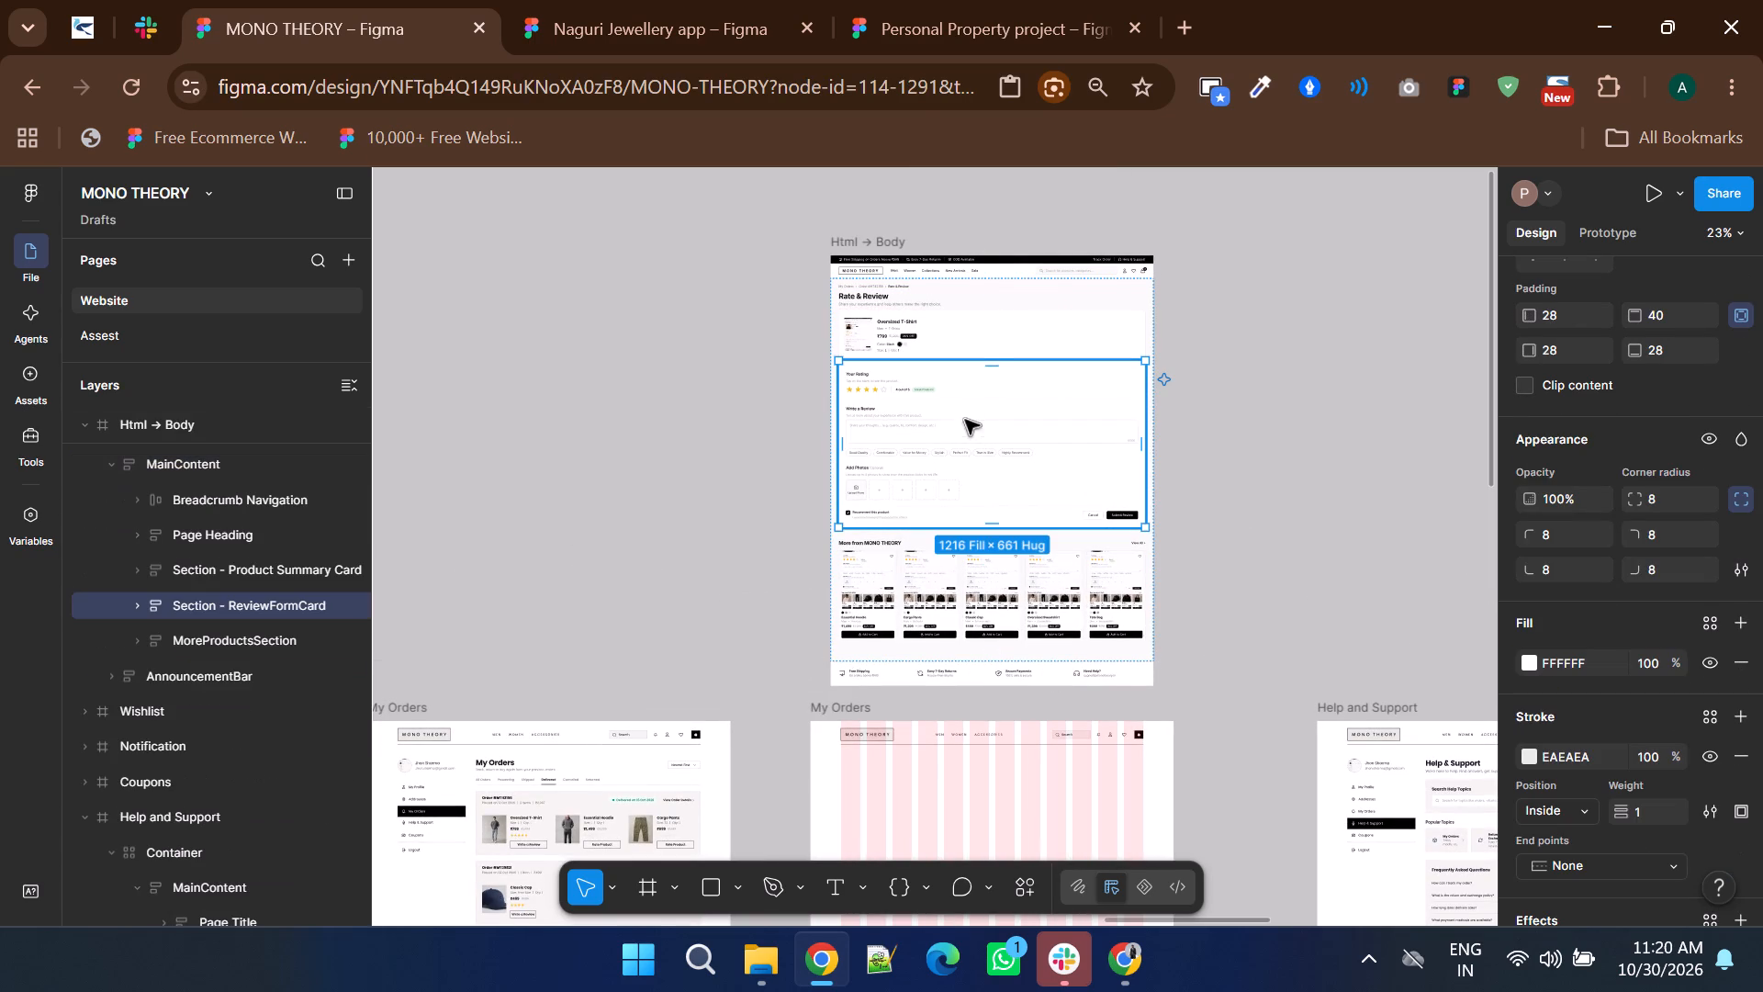
pyautogui.keyDown('shift'); pyautogui.click(1025, 321); pyautogui.keyUp('shift')
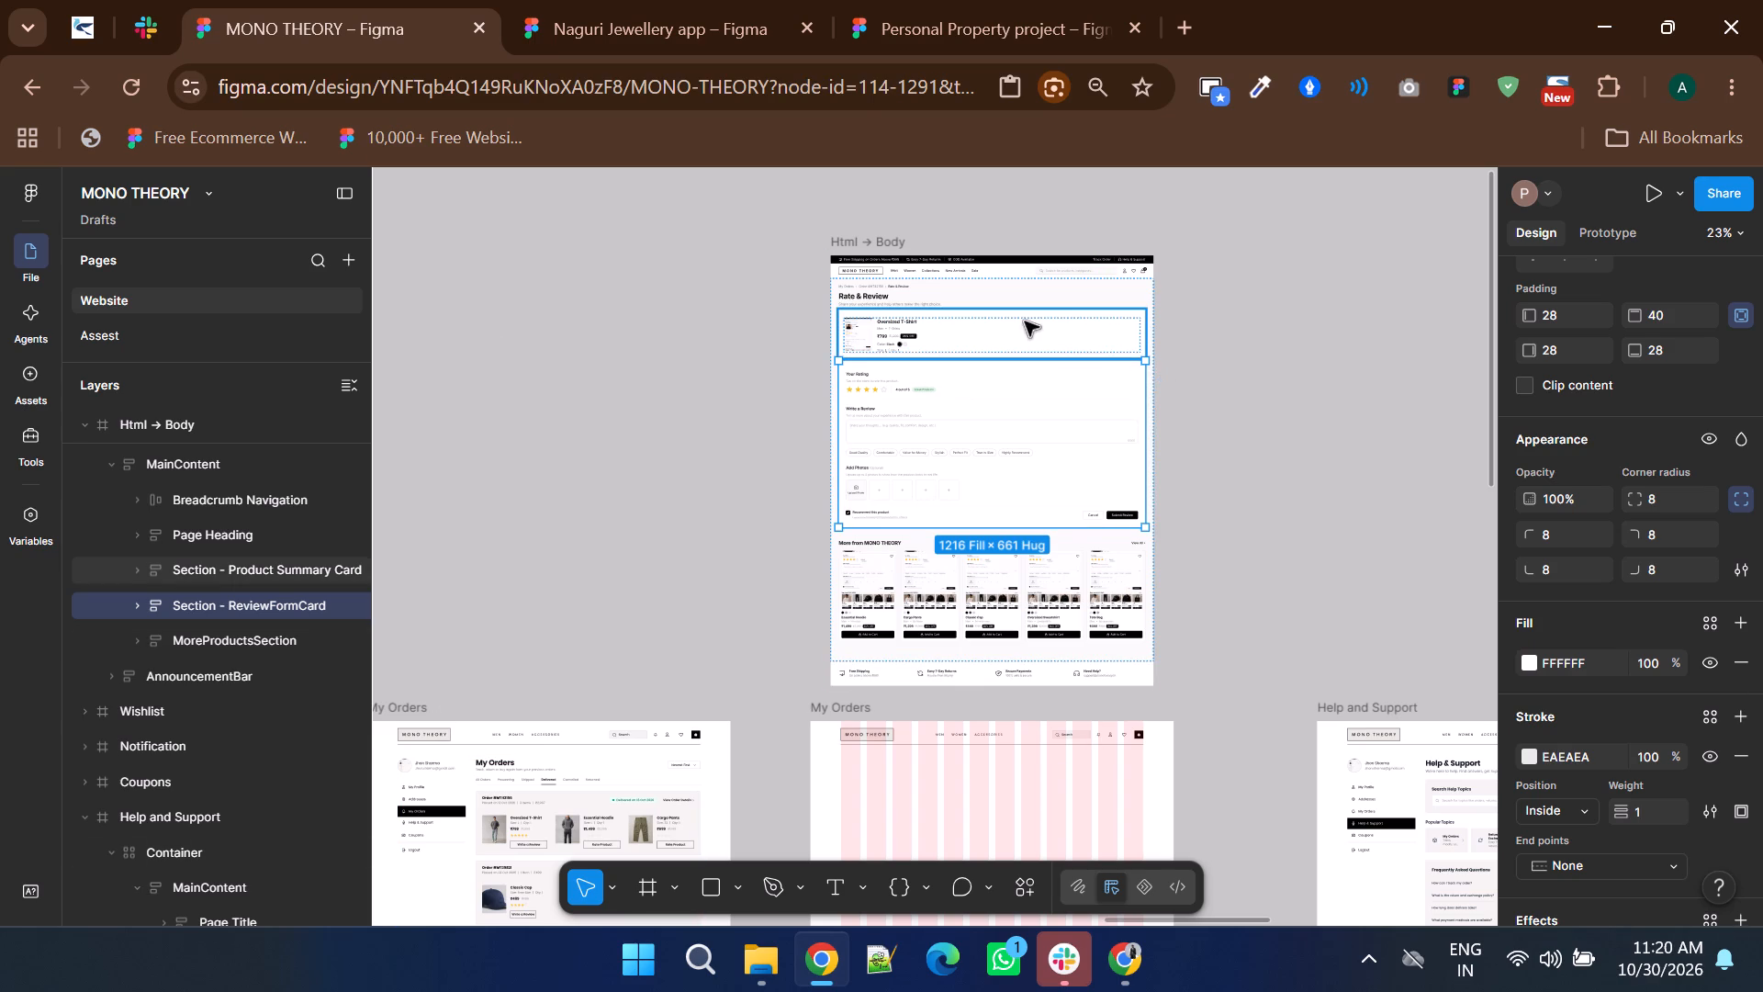
pyautogui.keyDown('ctrl'); pyautogui.scroll(2, 892, 294); pyautogui.keyUp('ctrl')
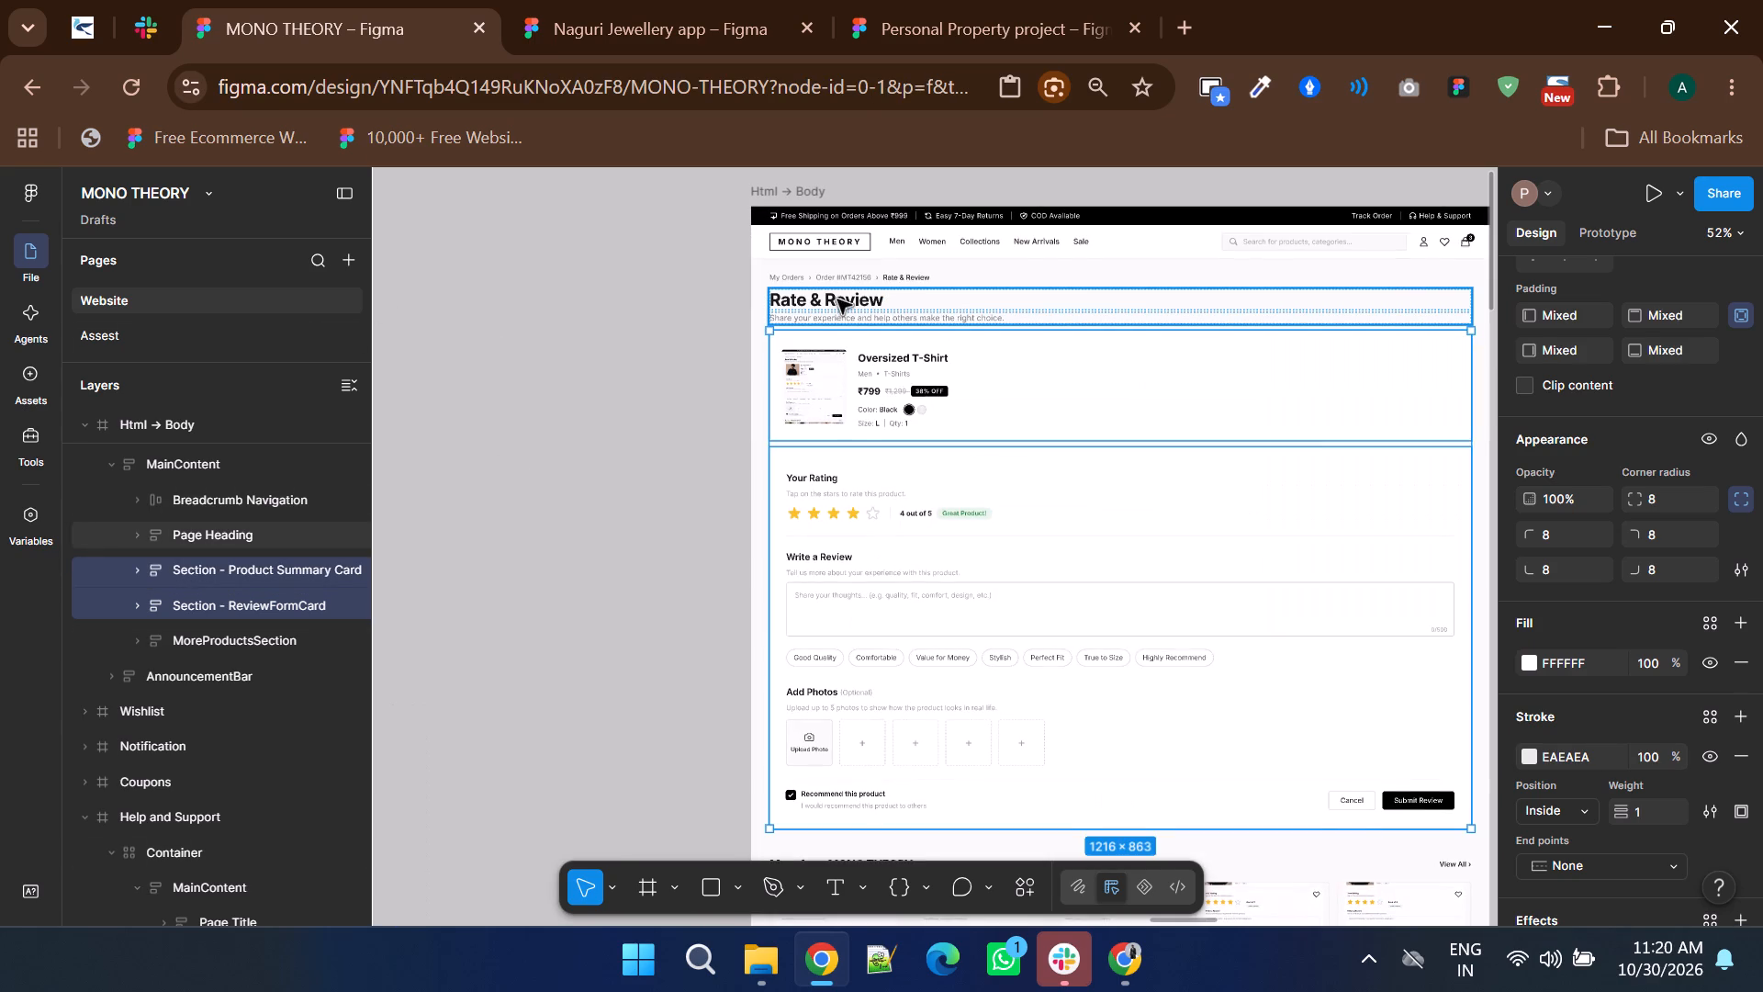
pyautogui.keyDown('shift'); pyautogui.click(837, 299); pyautogui.keyUp('shift')
pyautogui.keyDown('ctrl'); pyautogui.scroll(-3, 904, 338); pyautogui.keyUp('ctrl')
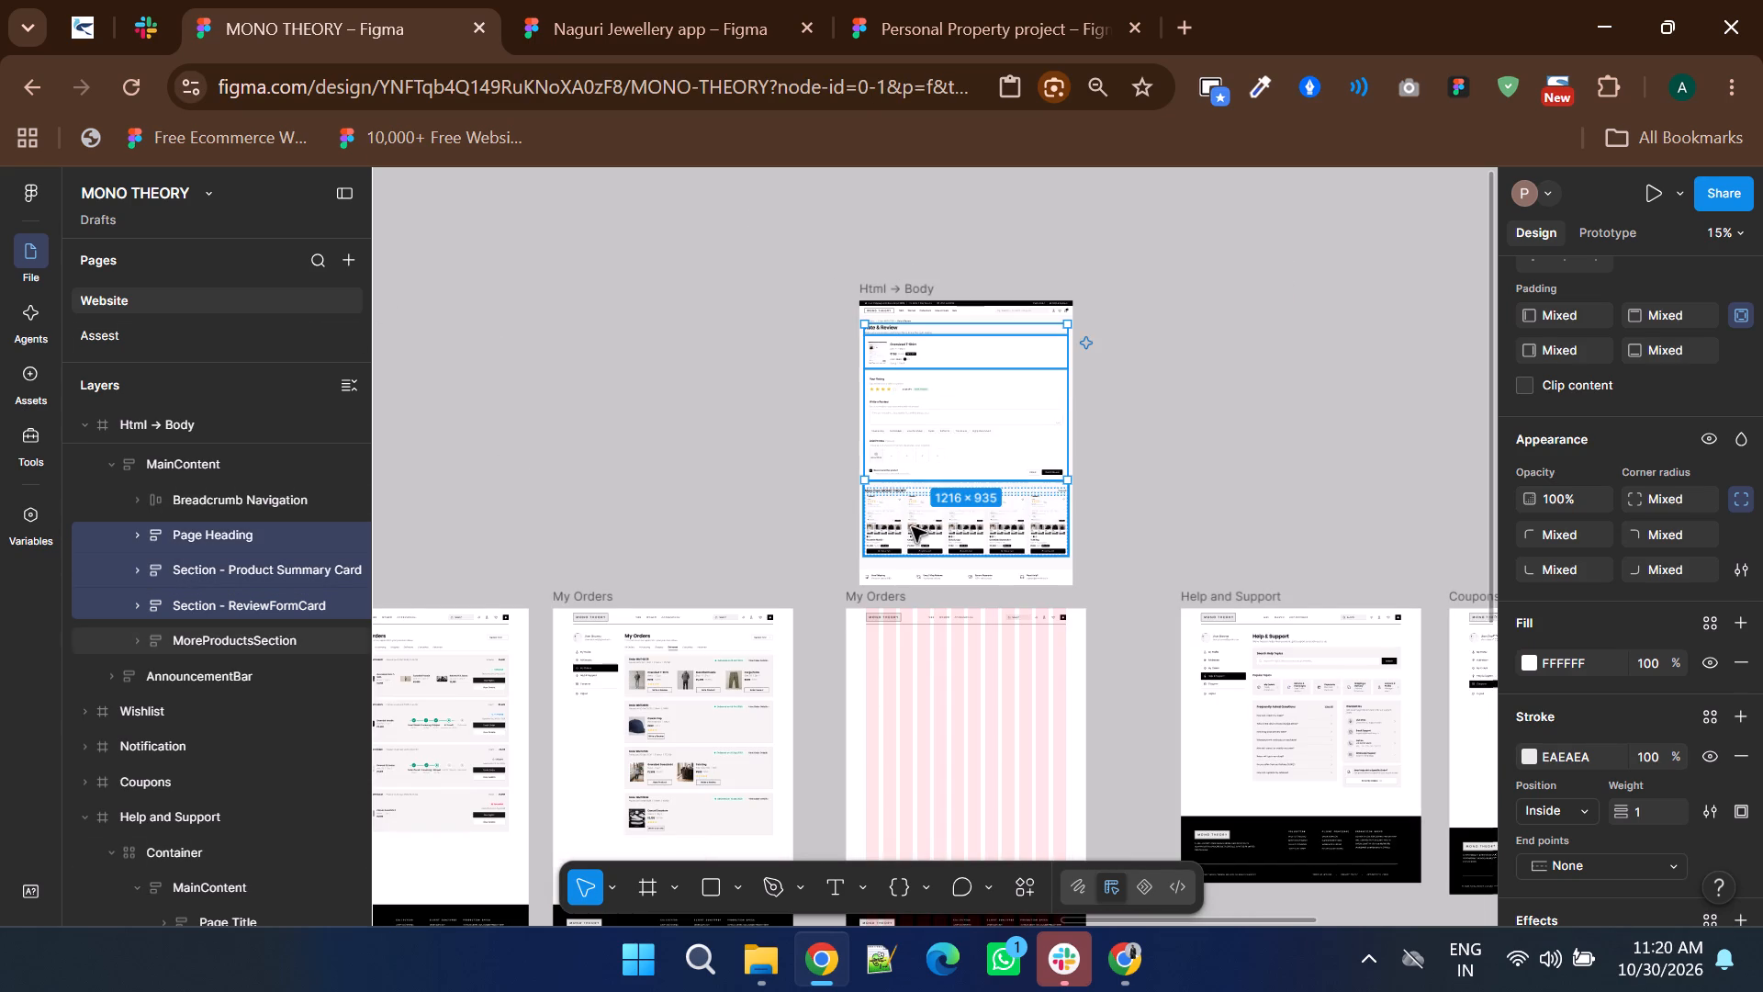
pyautogui.keyDown('ctrl'); pyautogui.scroll(-1, 949, 386); pyautogui.keyUp('ctrl')
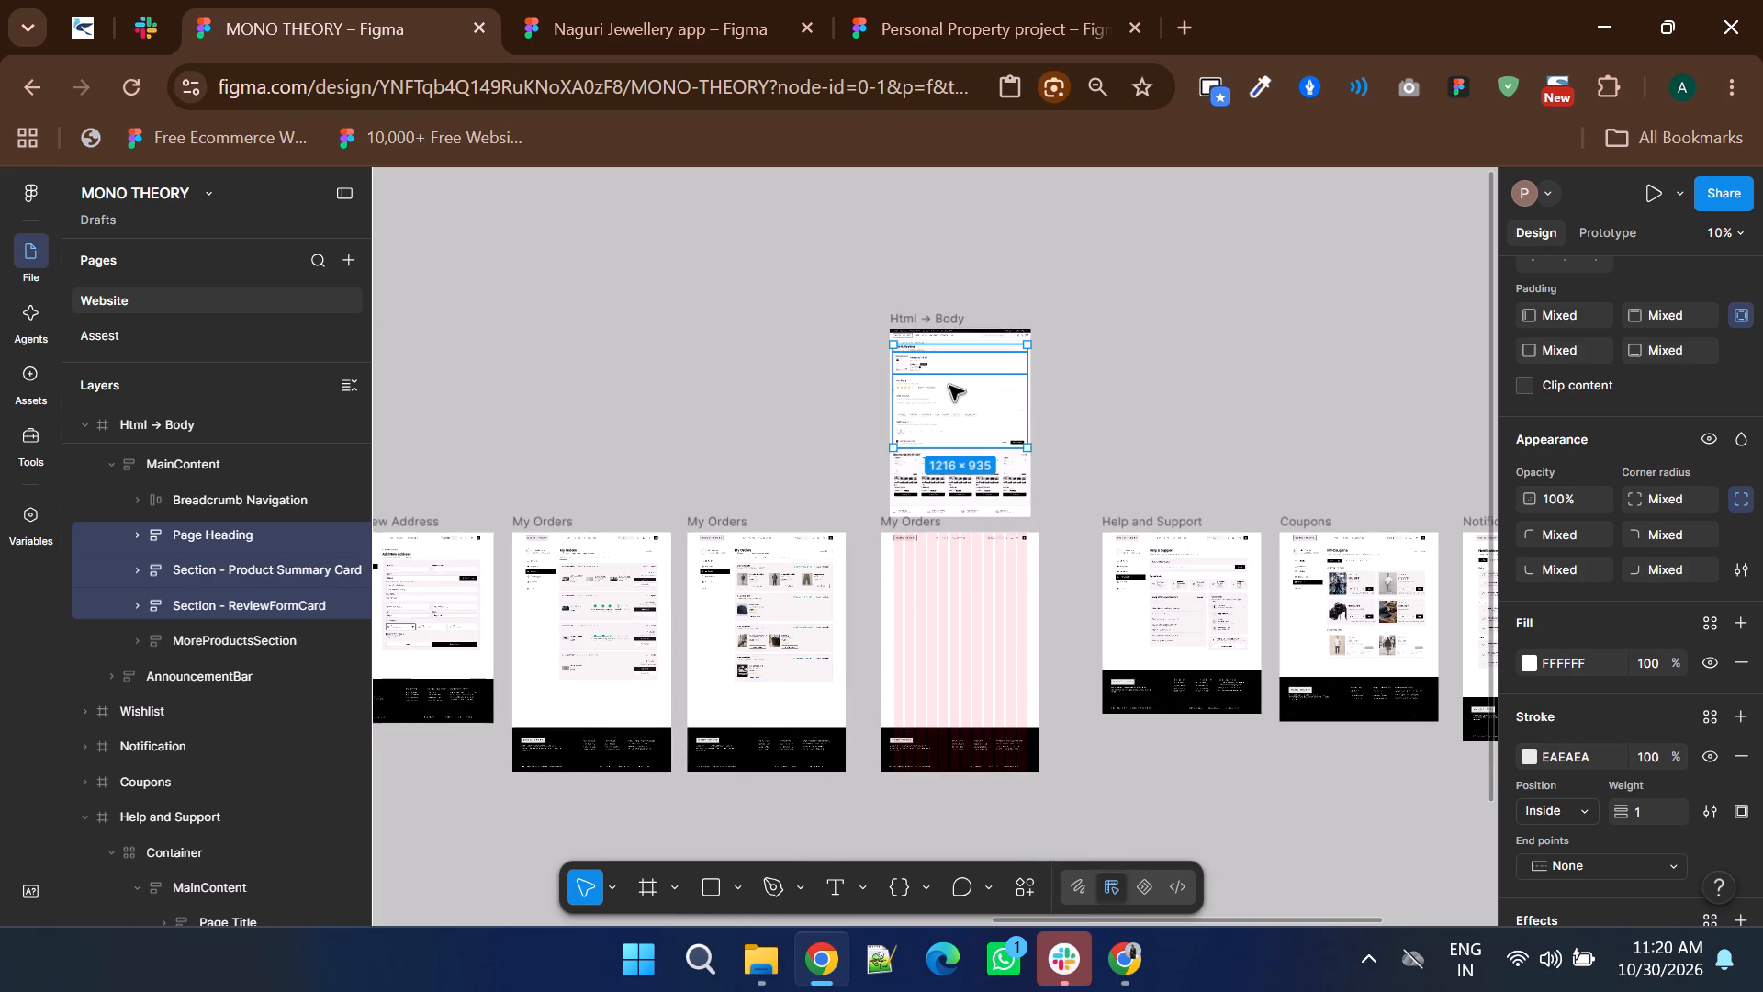
pyautogui.keyDown('alt'); pyautogui.moveTo(949, 386); pyautogui.dragTo(926, 617); pyautogui.keyUp('alt')
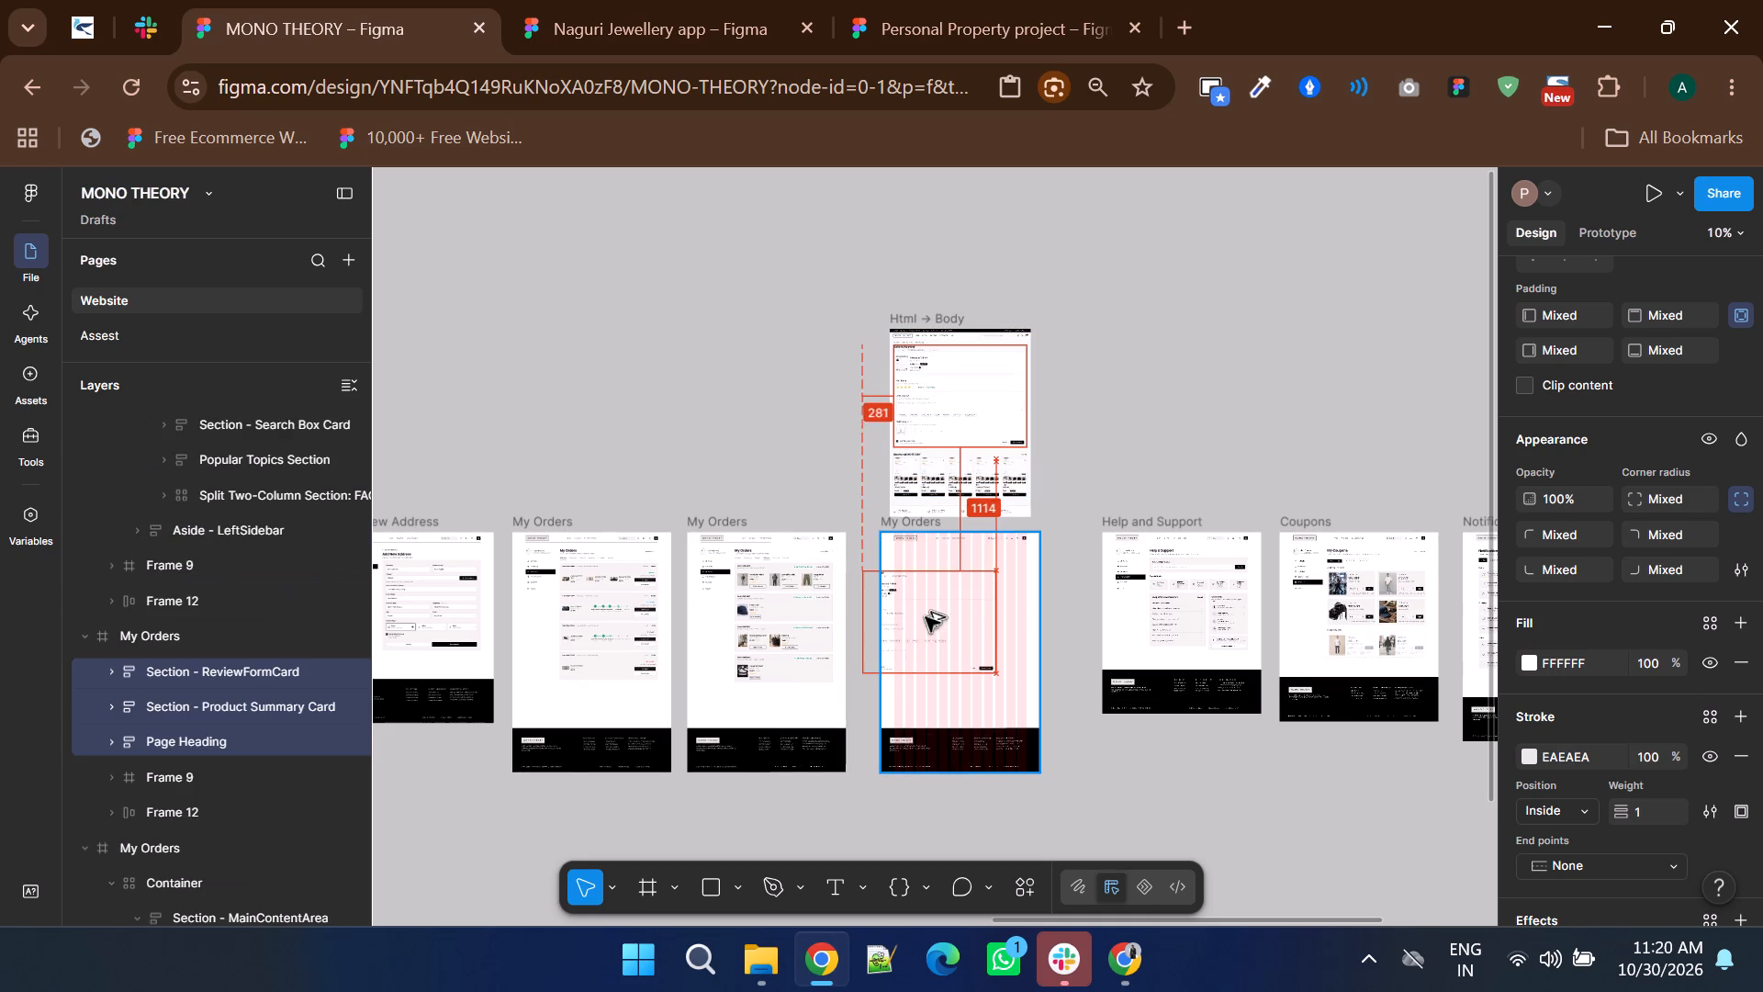
pyautogui.keyDown('alt'); pyautogui.moveTo(926, 617); pyautogui.dragTo(949, 593); pyautogui.keyUp('alt')
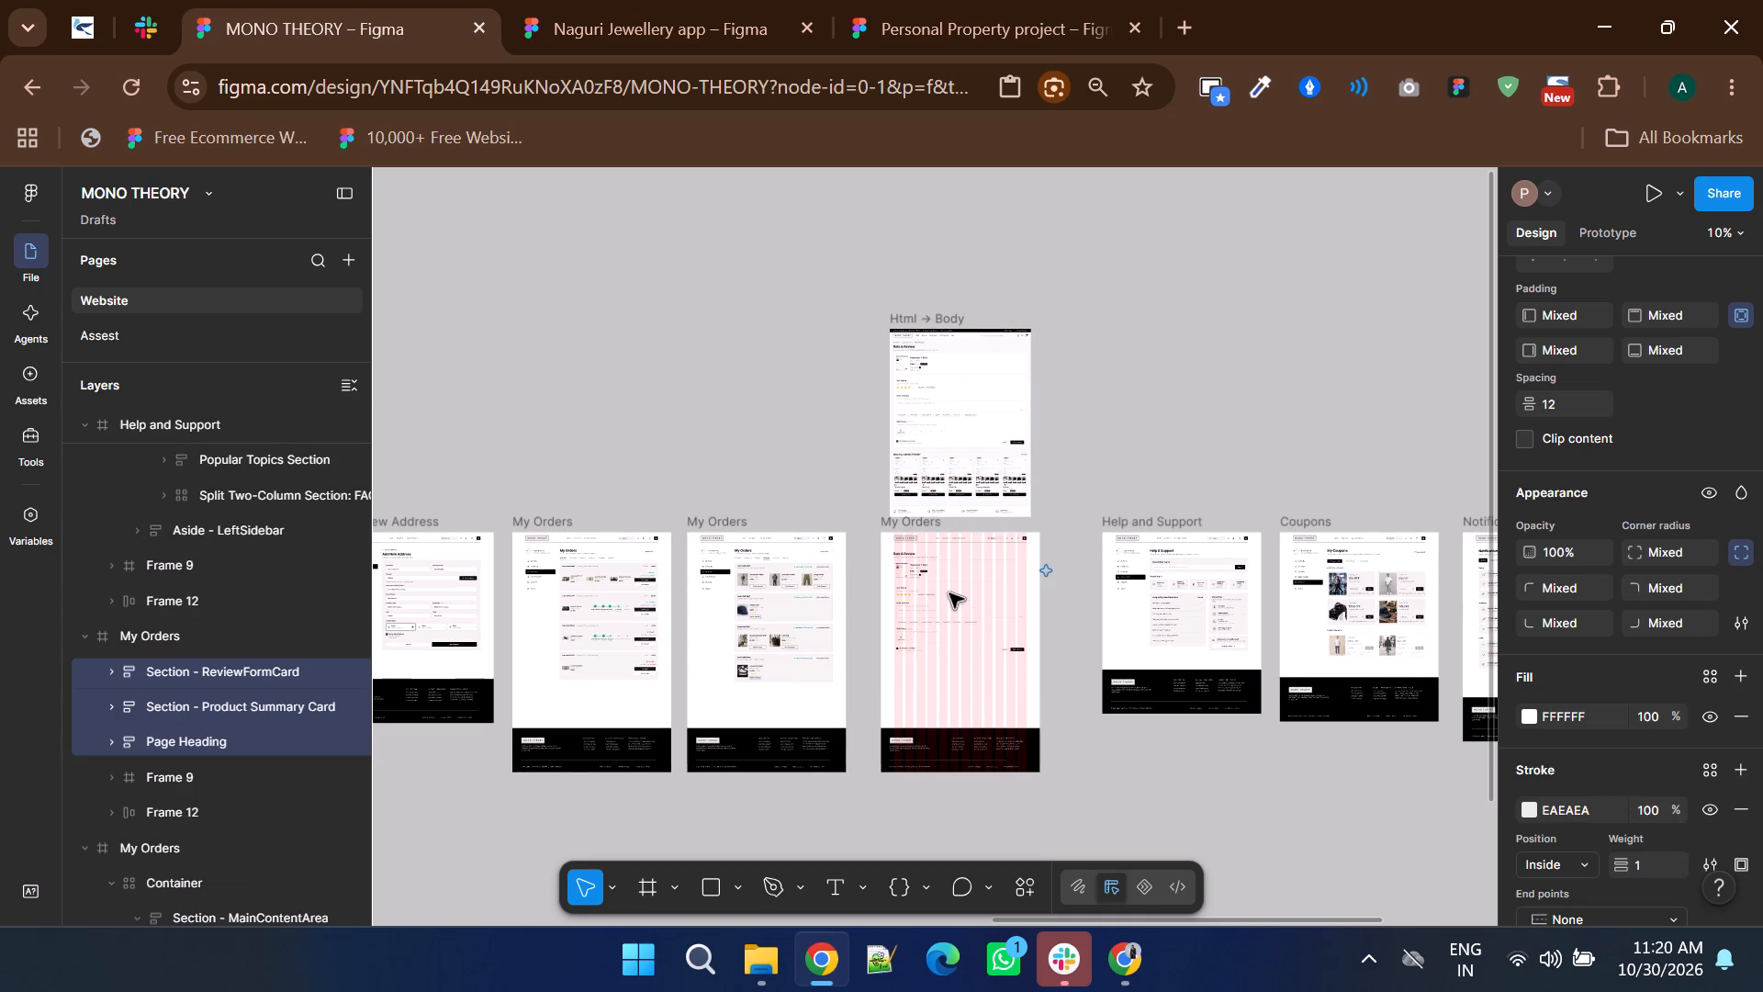
pyautogui.keyDown('ctrl'); pyautogui.scroll(3, 949, 593); pyautogui.keyUp('ctrl')
pyautogui.moveTo(933, 586); pyautogui.dragTo(938, 583)
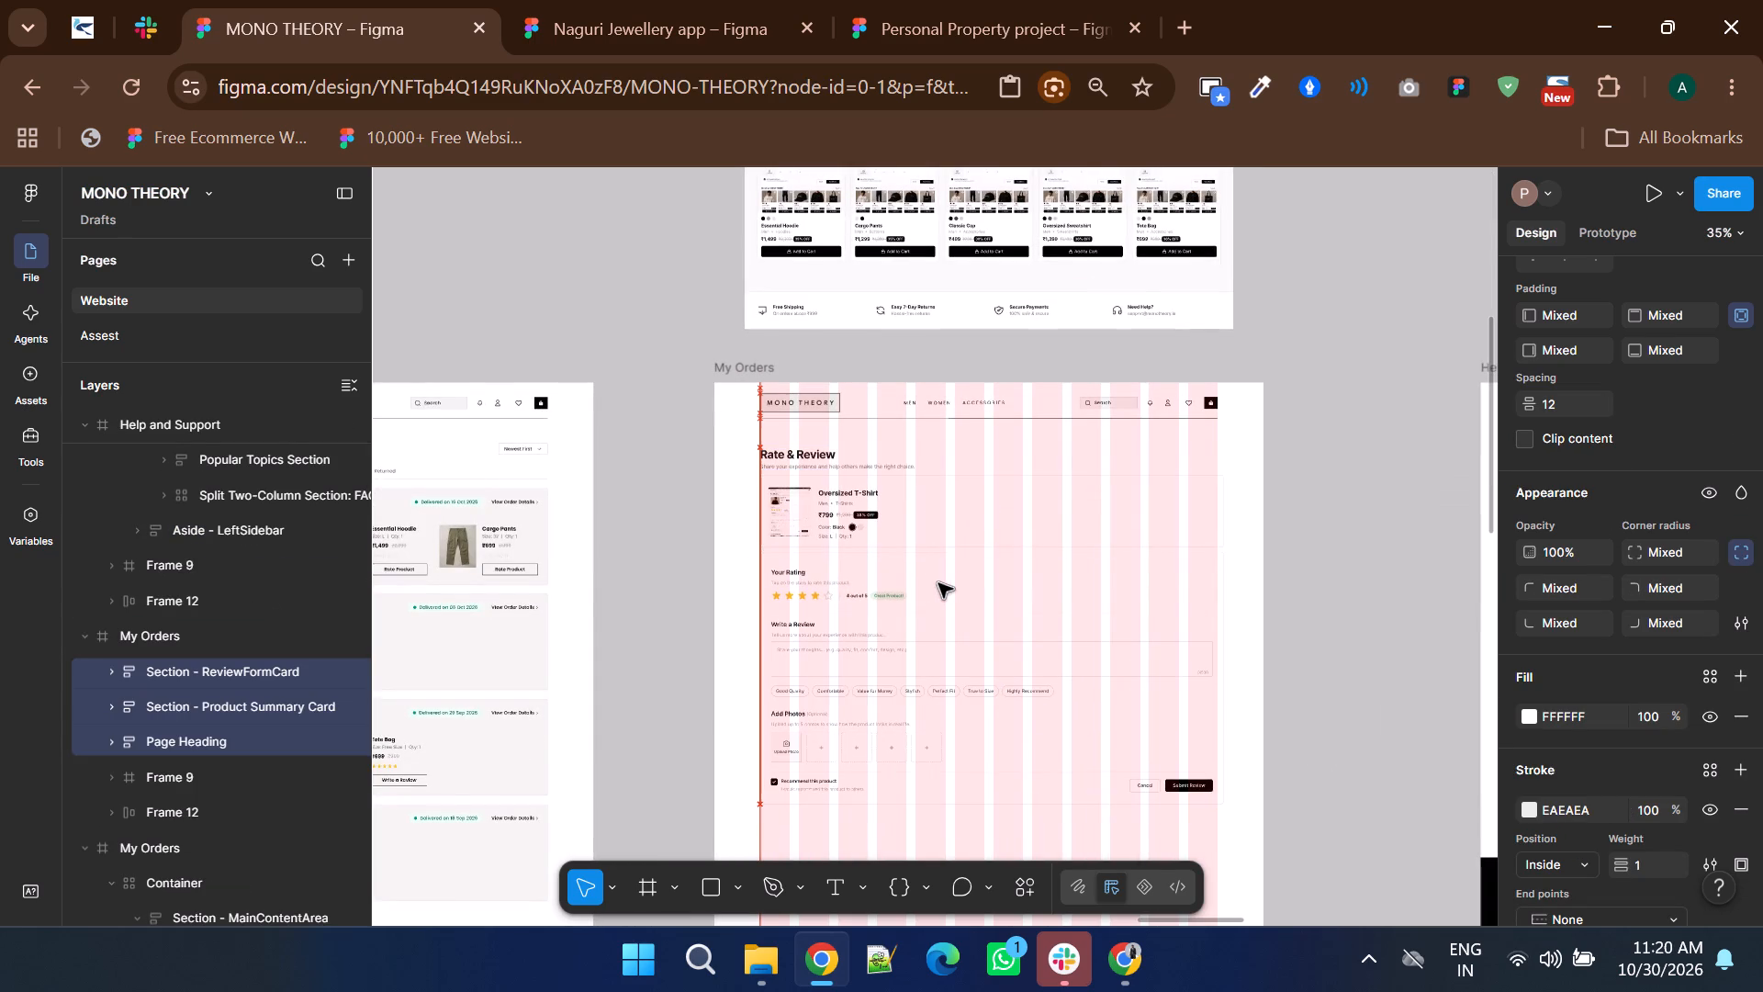
pyautogui.moveTo(938, 583); pyautogui.dragTo(939, 572)
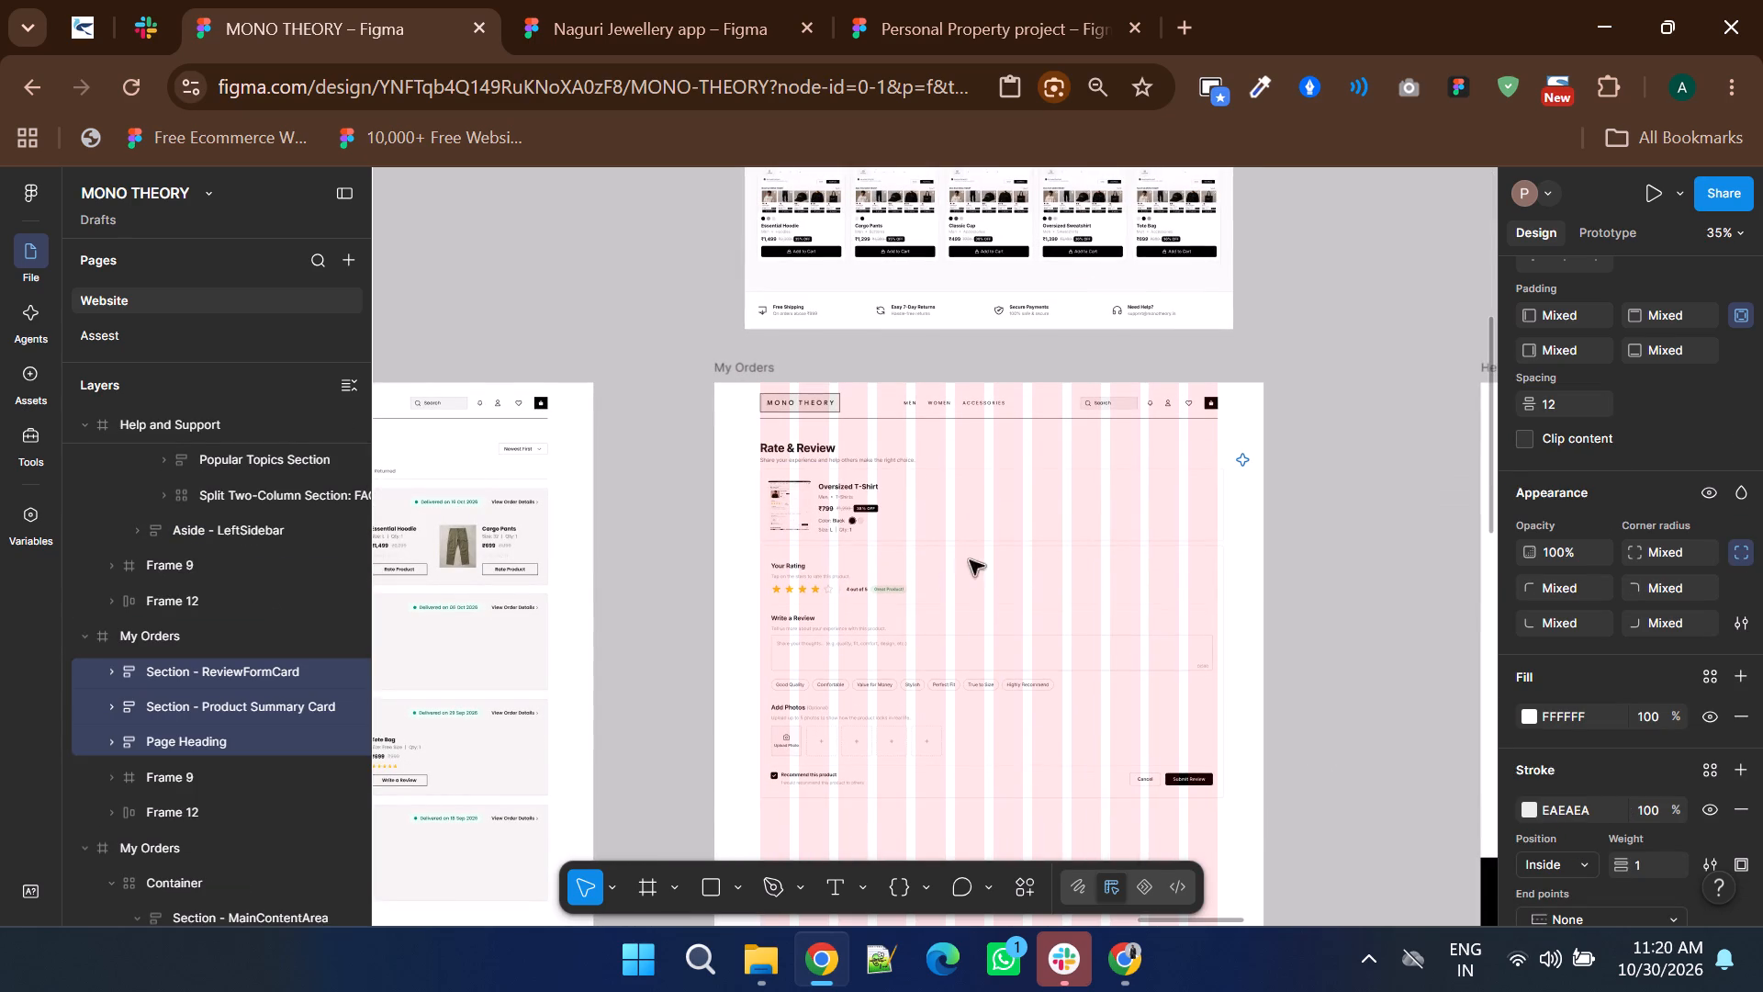
# Resize the three copied Rate & Review sections together to a width of 1200 so they end at the last guide column.
pyautogui.keyDown('ctrl'); pyautogui.scroll(3, 1208, 547); pyautogui.keyUp('ctrl')
pyautogui.click(1265, 556)
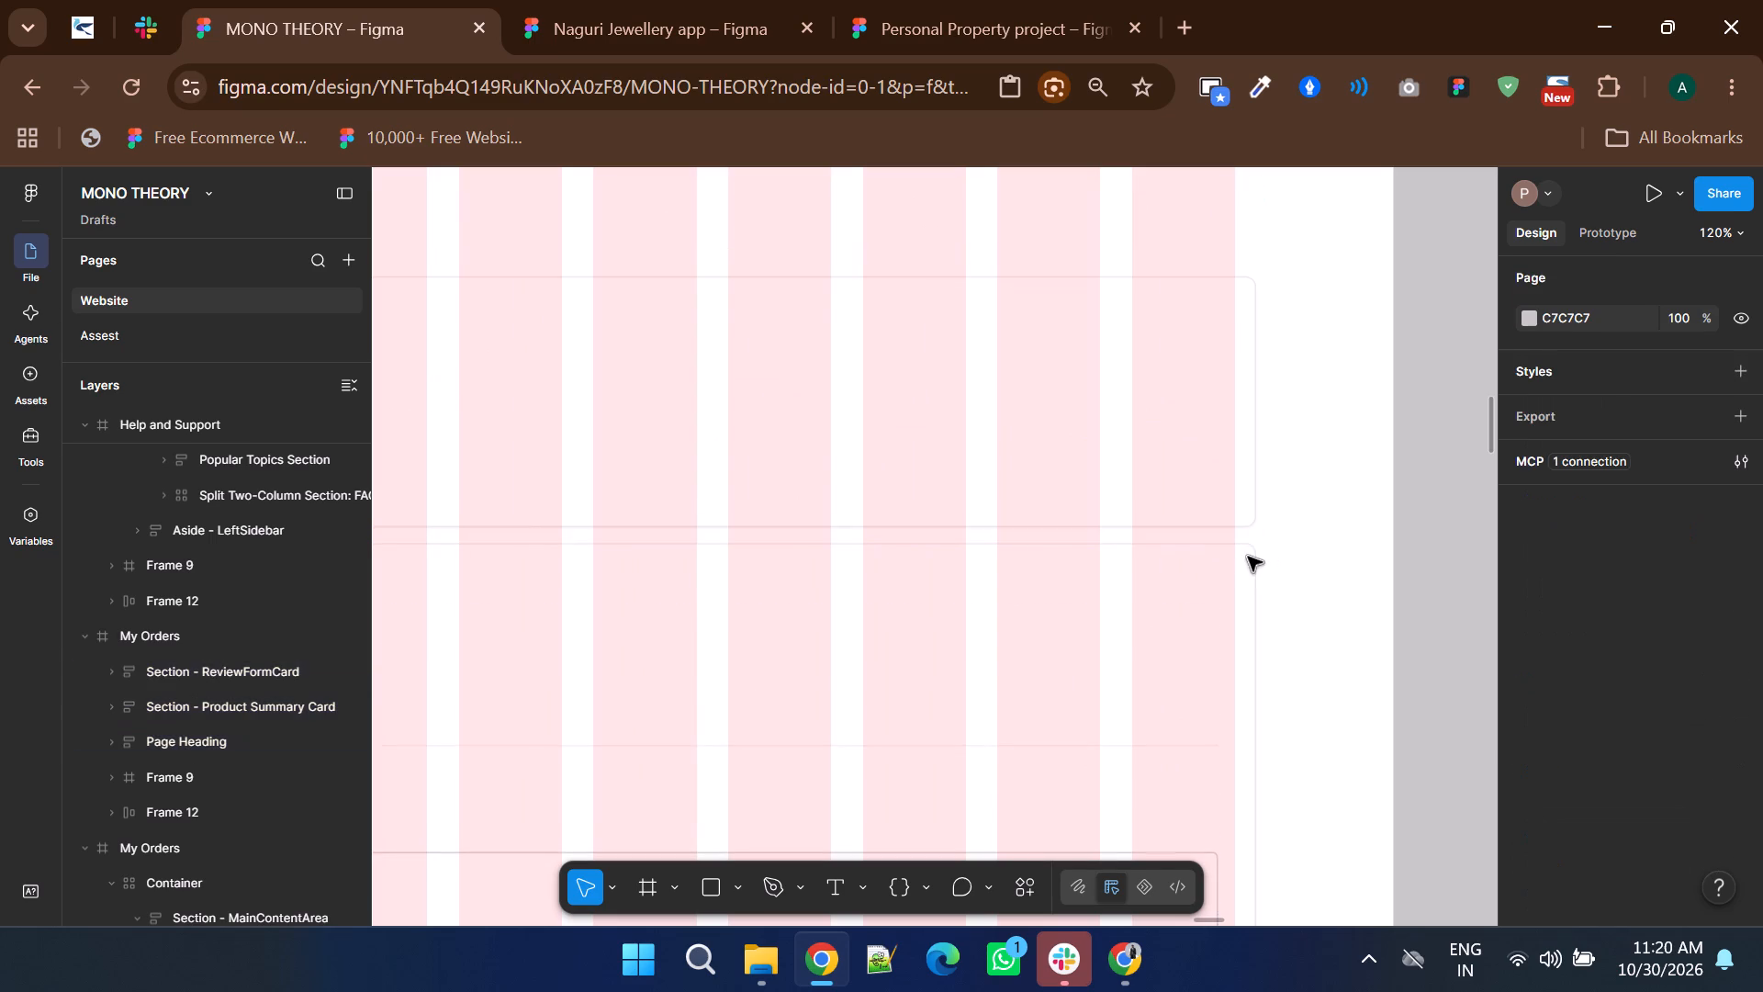
pyautogui.keyDown('ctrl'); pyautogui.scroll(-2, 1205, 491); pyautogui.keyUp('ctrl')
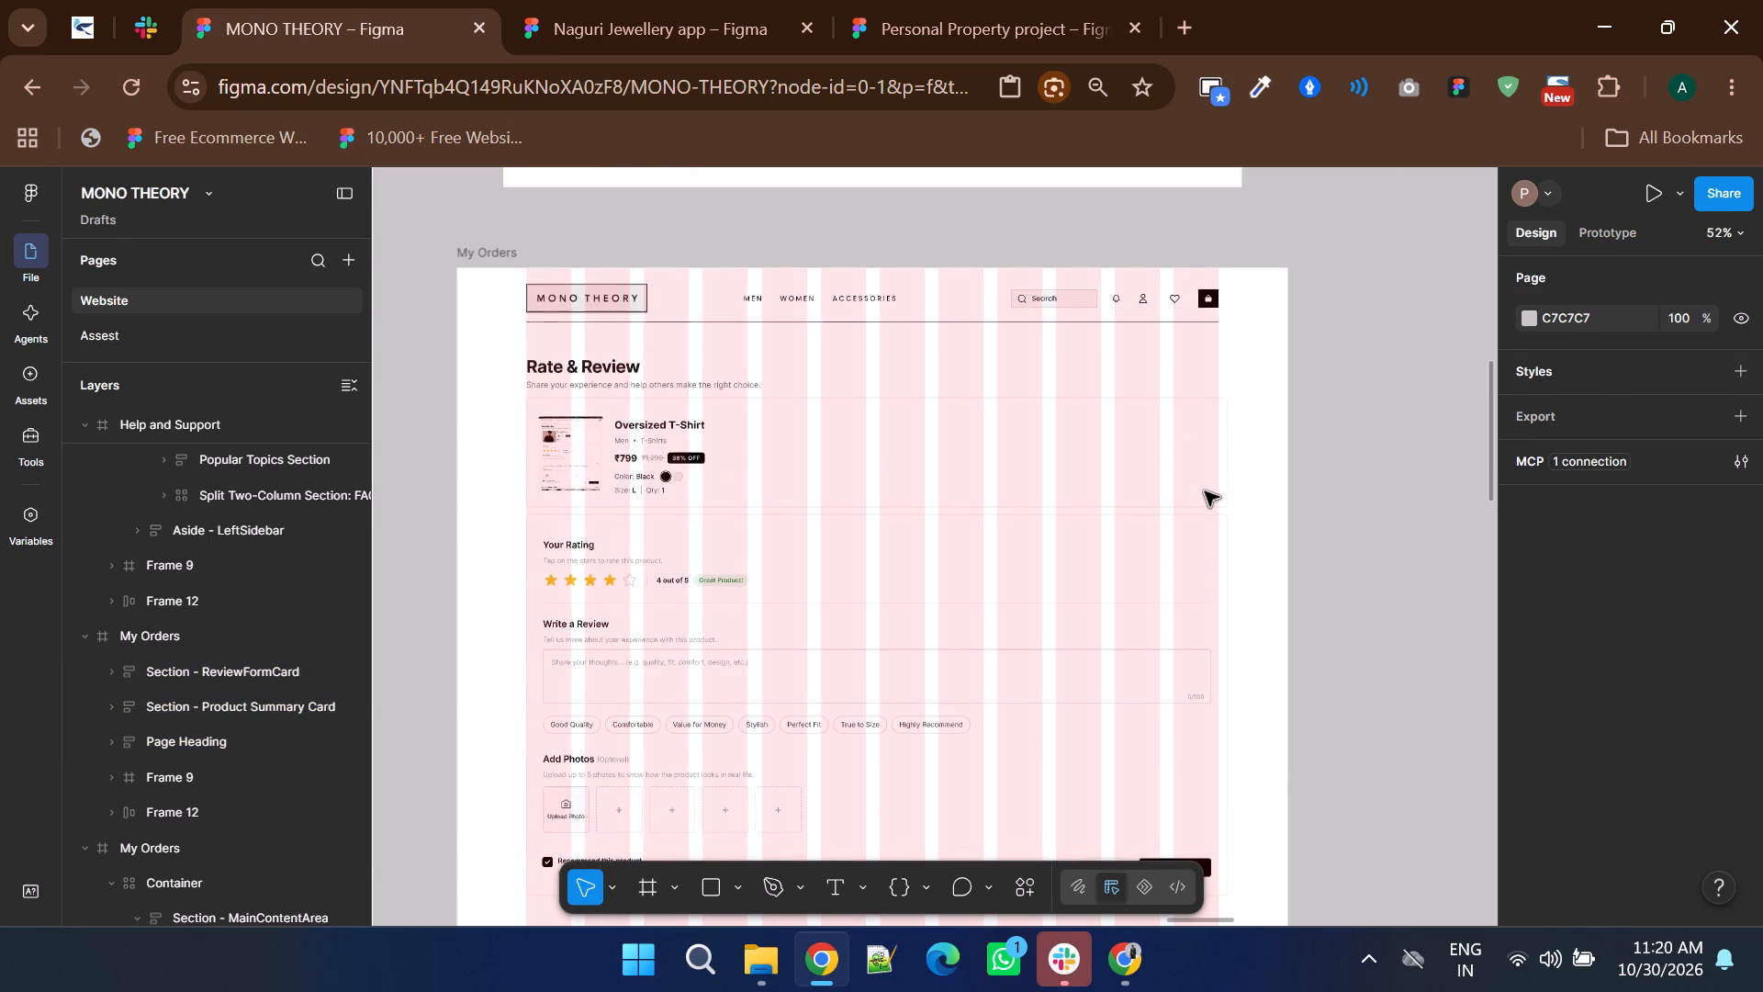
pyautogui.hotkey('ctrl', 'z')
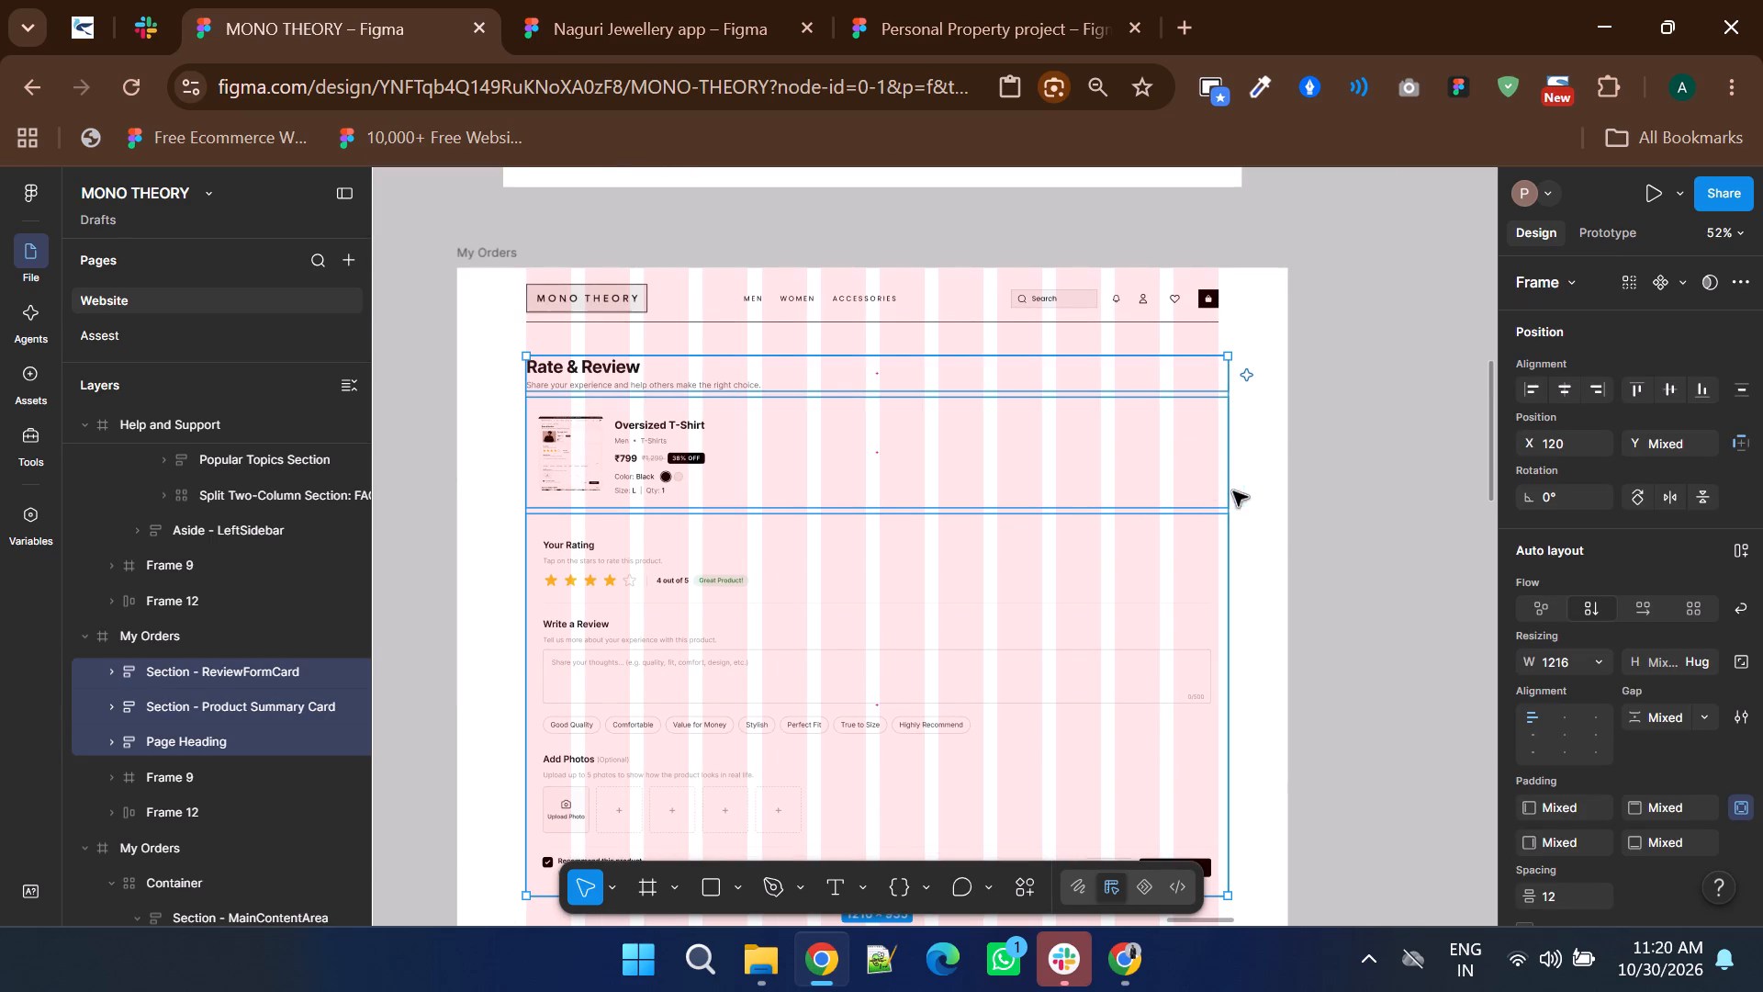
pyautogui.keyDown('ctrl'); pyautogui.scroll(2, 1225, 493); pyautogui.keyUp('ctrl')
pyautogui.moveTo(1225, 493); pyautogui.dragTo(1214, 493)
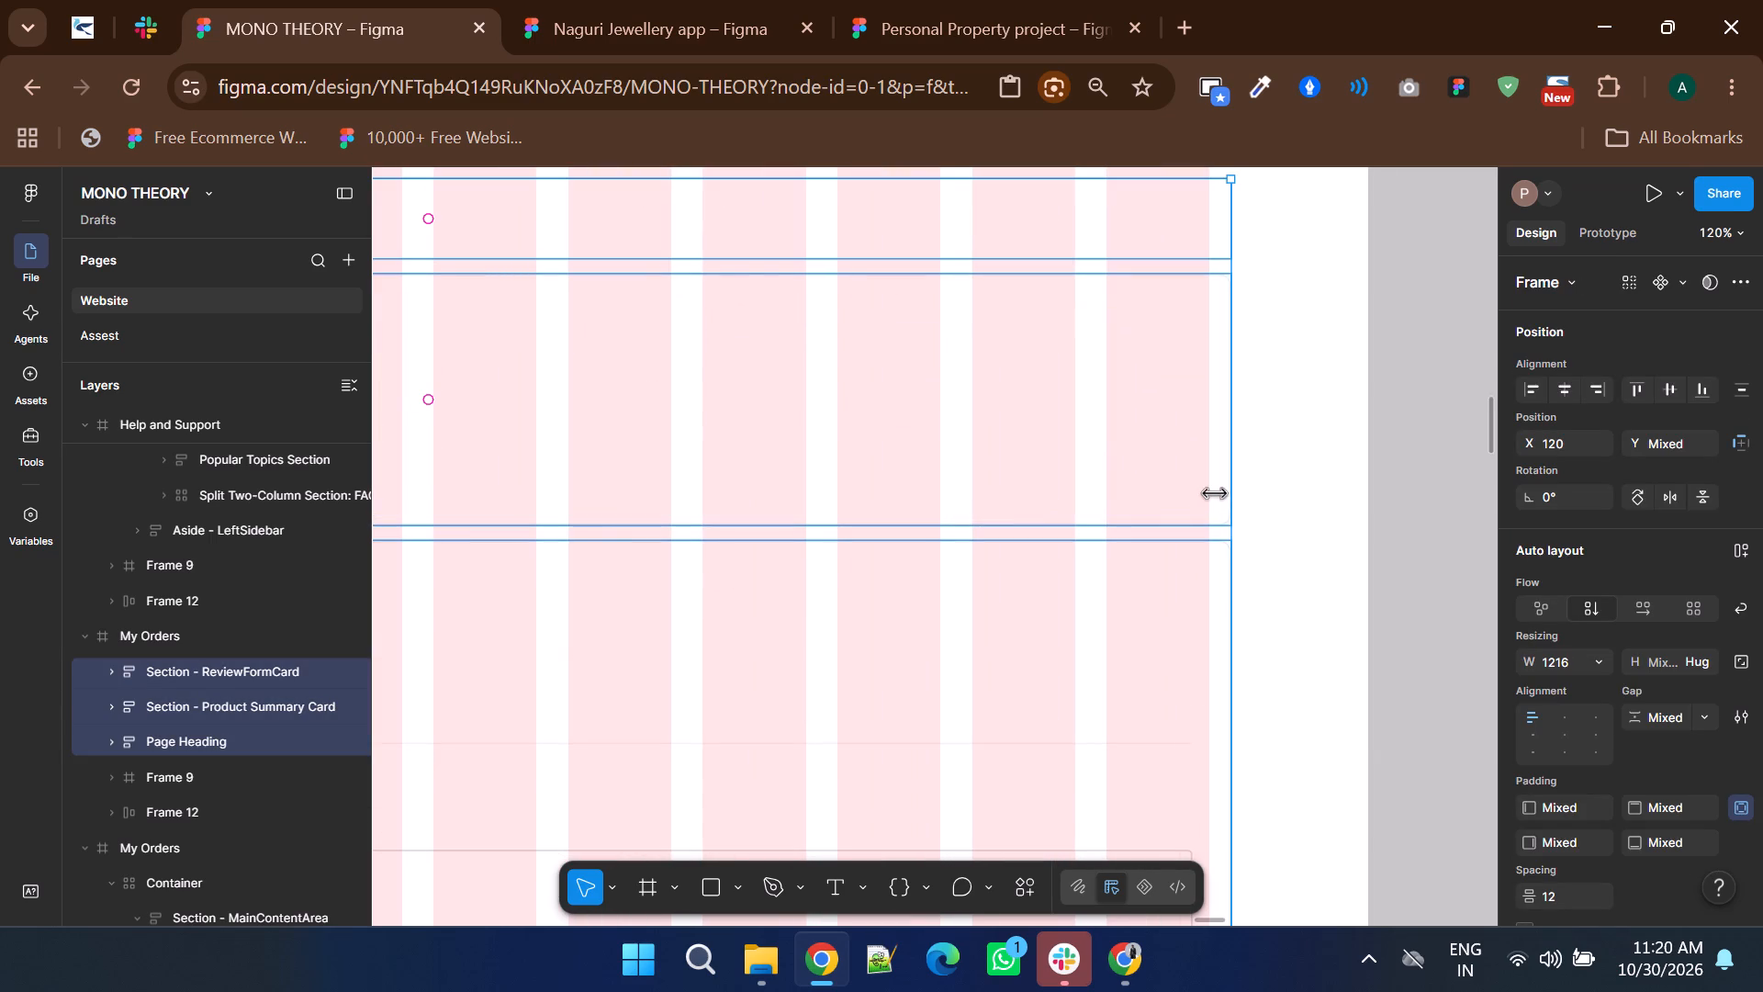
pyautogui.moveTo(1214, 493); pyautogui.dragTo(1209, 493)
pyautogui.keyDown('ctrl'); pyautogui.scroll(4, 1216, 485); pyautogui.keyUp('ctrl')
pyautogui.click(1185, 473)
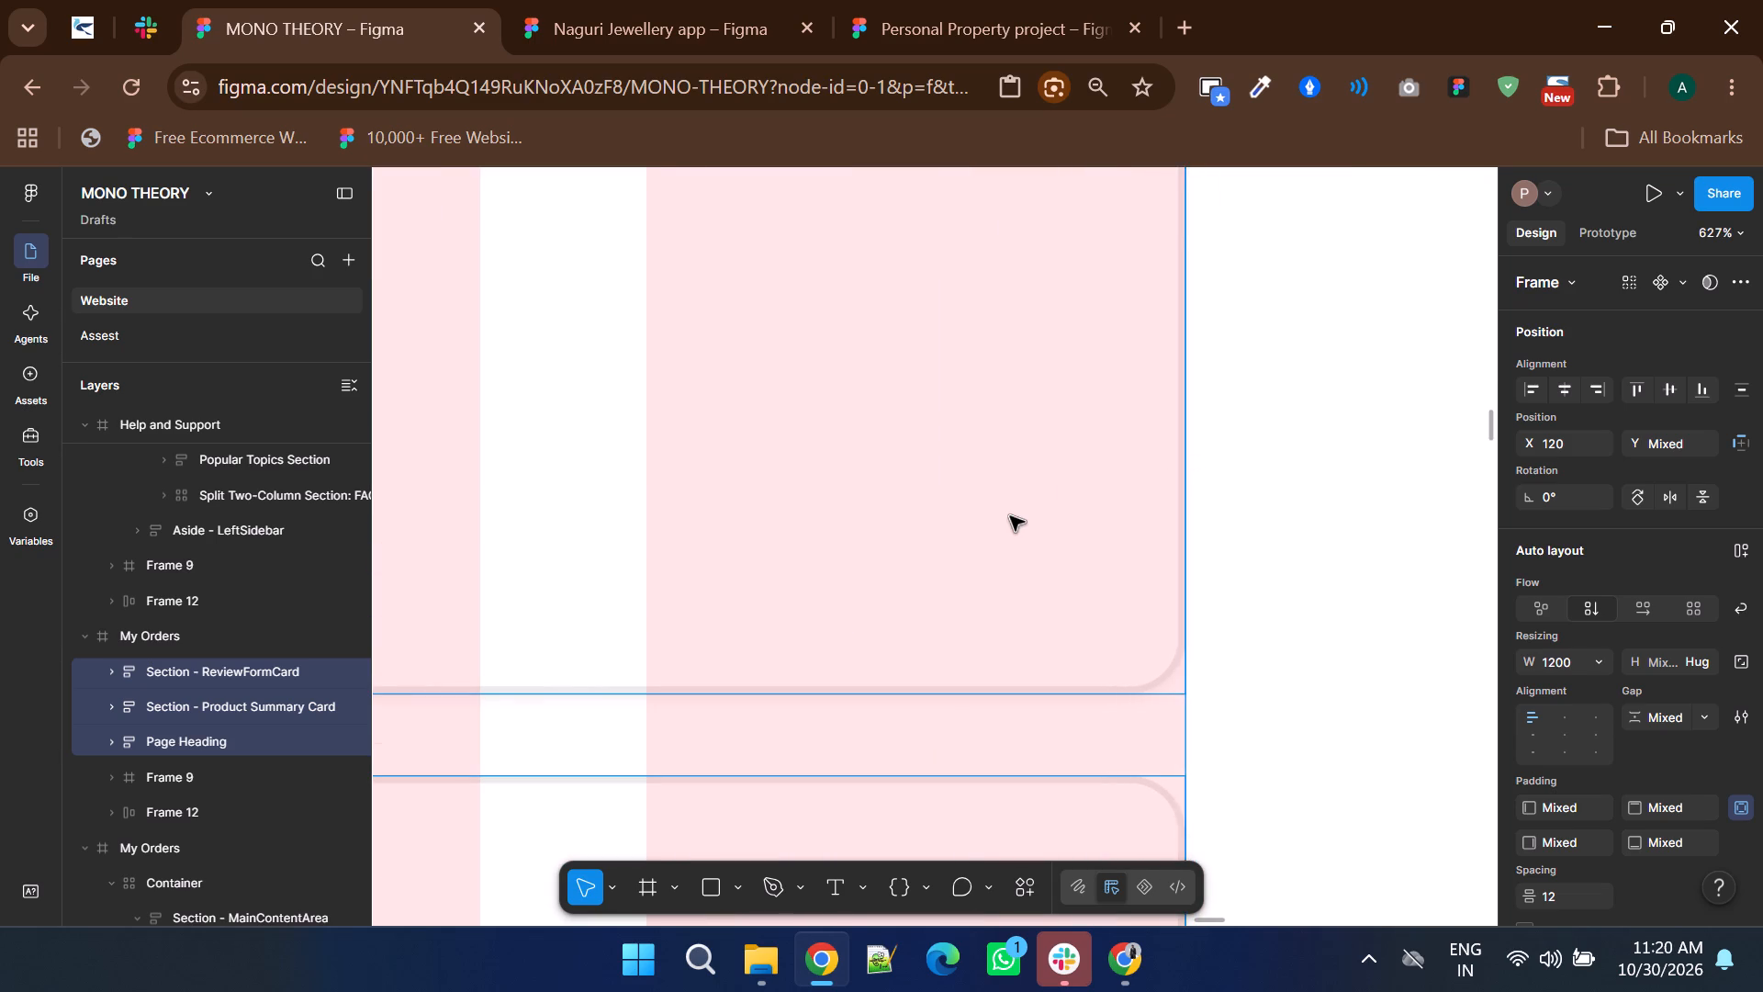
pyautogui.keyDown('ctrl'); pyautogui.scroll(-6, 1010, 516); pyautogui.keyUp('ctrl')
pyautogui.click(1066, 525)
# Compare the resized Product Summary Card and ReviewFormCard sections with the original Stitch Rate & Review design.
pyautogui.keyDown('shift'); pyautogui.scroll(3, 1066, 525); pyautogui.keyUp('shift')
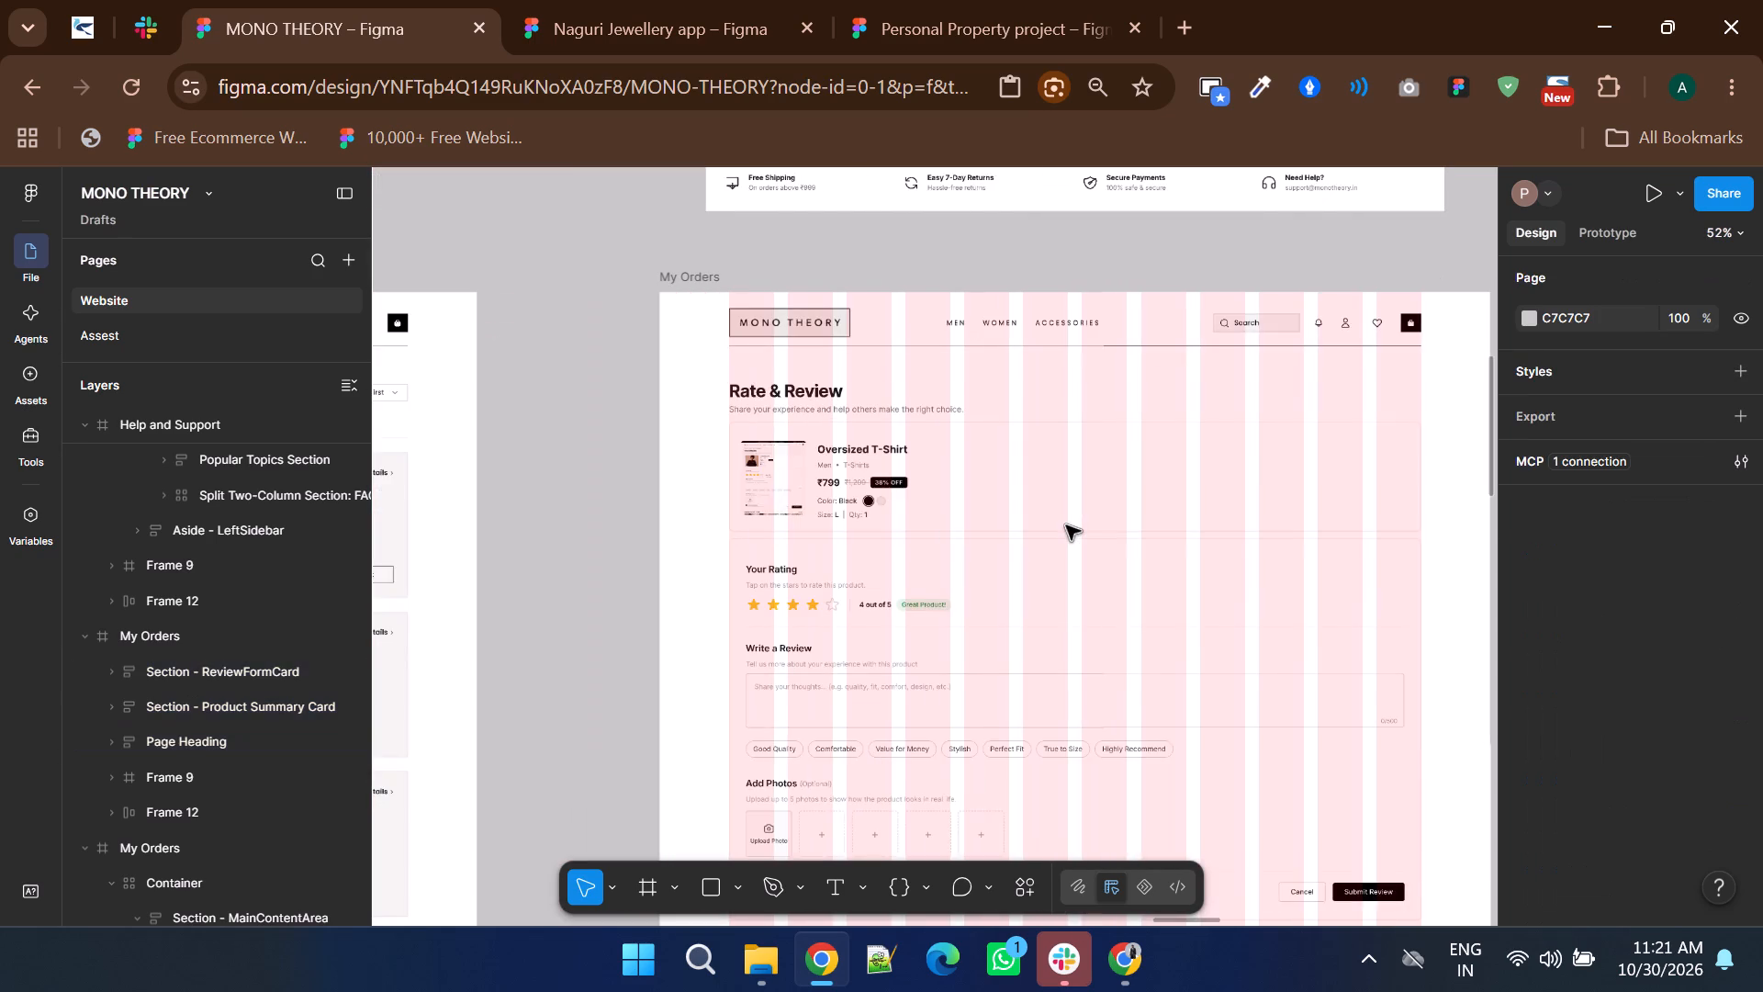
pyautogui.keyDown('ctrl'); pyautogui.scroll(-1, 926, 508); pyautogui.keyUp('ctrl')
pyautogui.keyDown('ctrl'); pyautogui.scroll(1, 994, 481); pyautogui.keyUp('ctrl')
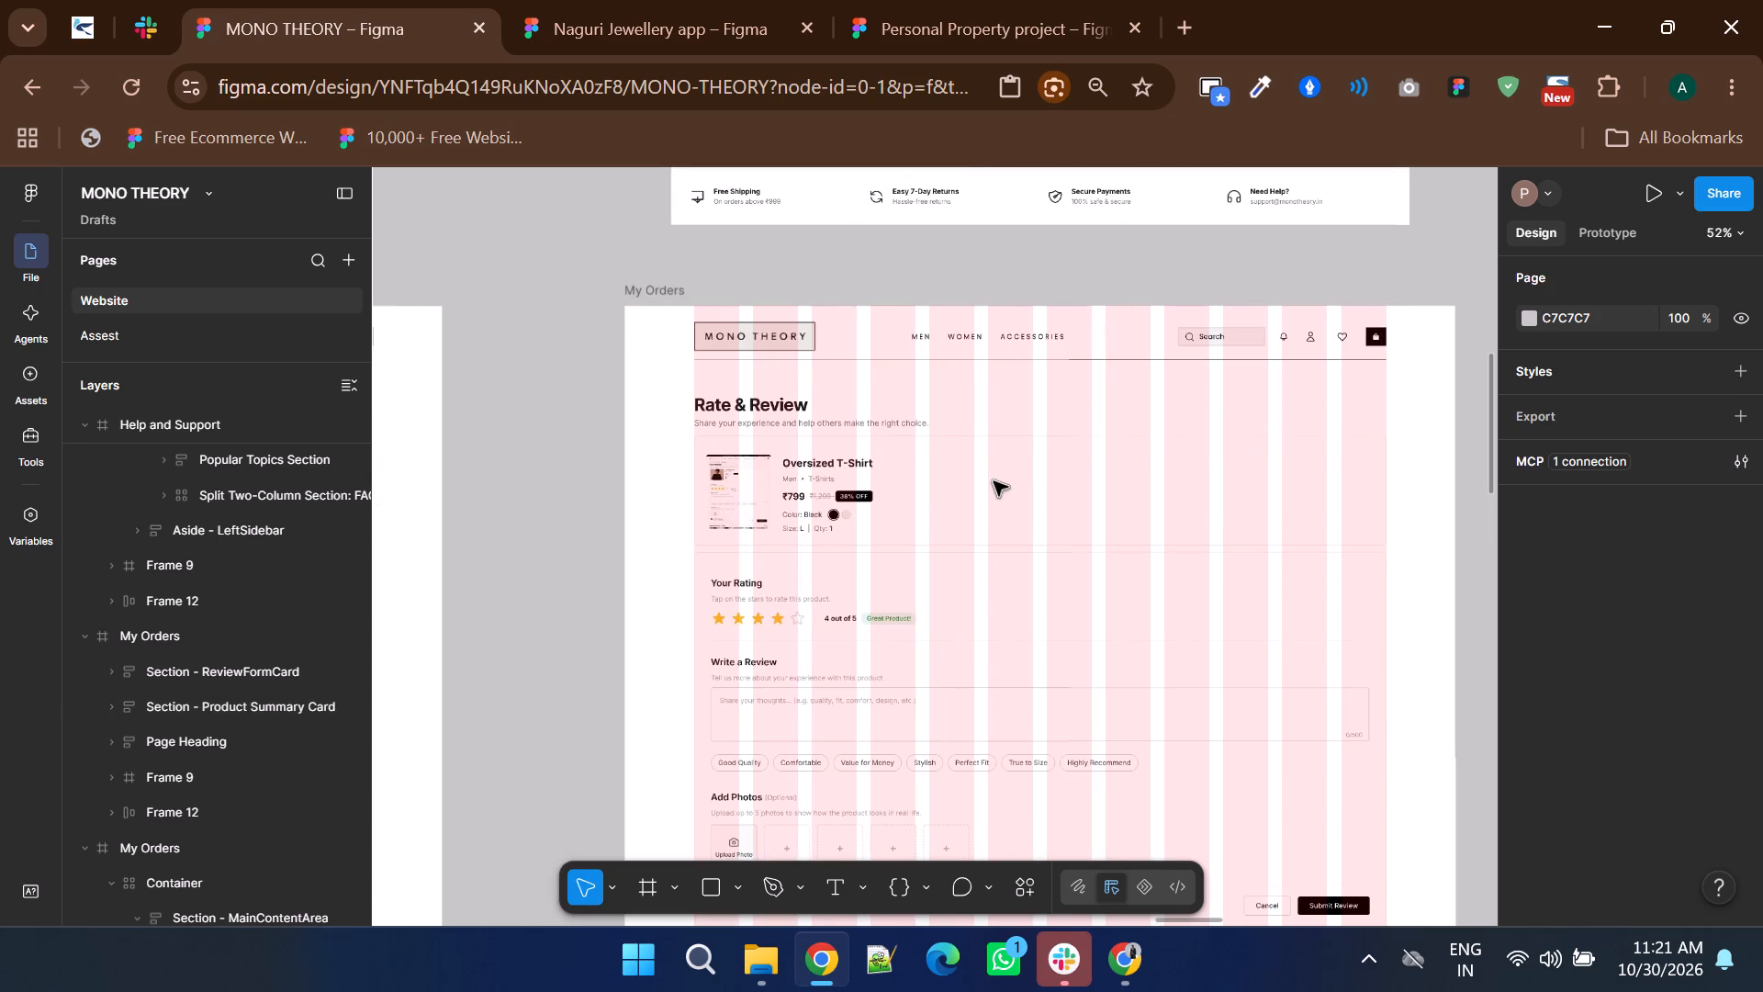
pyautogui.click(977, 483)
pyautogui.scroll(-1, 977, 483)
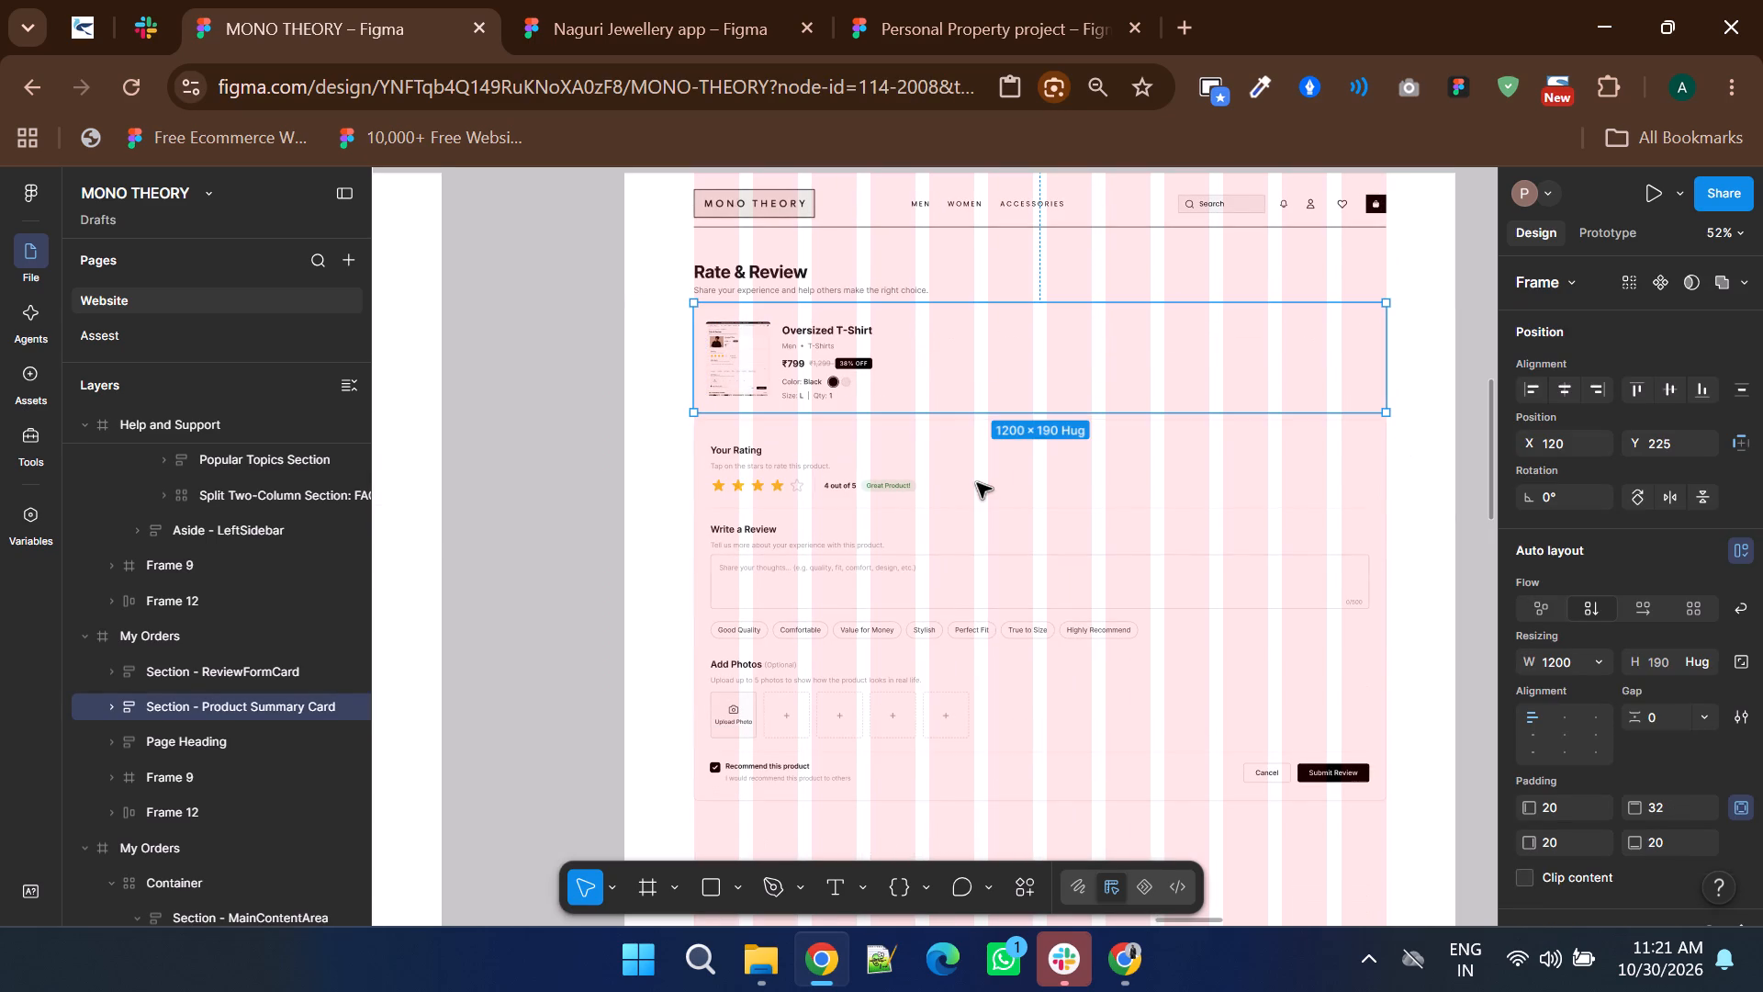
pyautogui.keyDown('shift'); pyautogui.click(1016, 526); pyautogui.keyUp('shift')
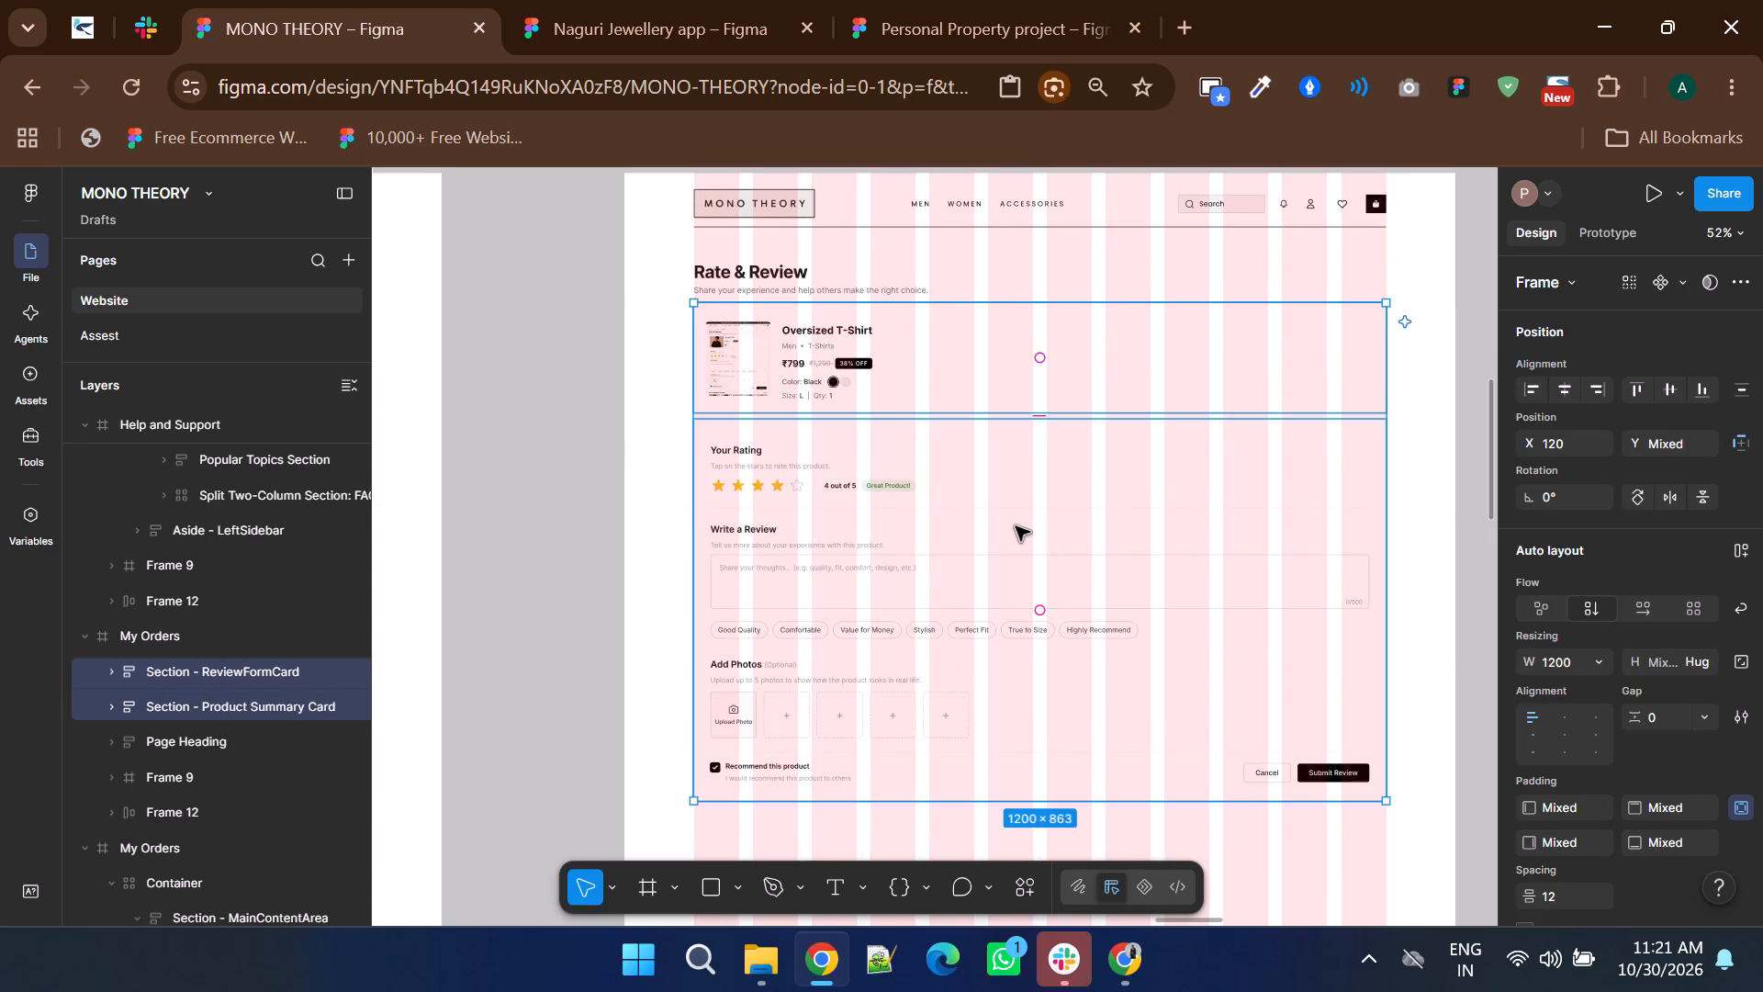
pyautogui.keyDown('ctrl'); pyautogui.scroll(-2, 1016, 526); pyautogui.keyUp('ctrl')
pyautogui.scroll(2, 1016, 526)
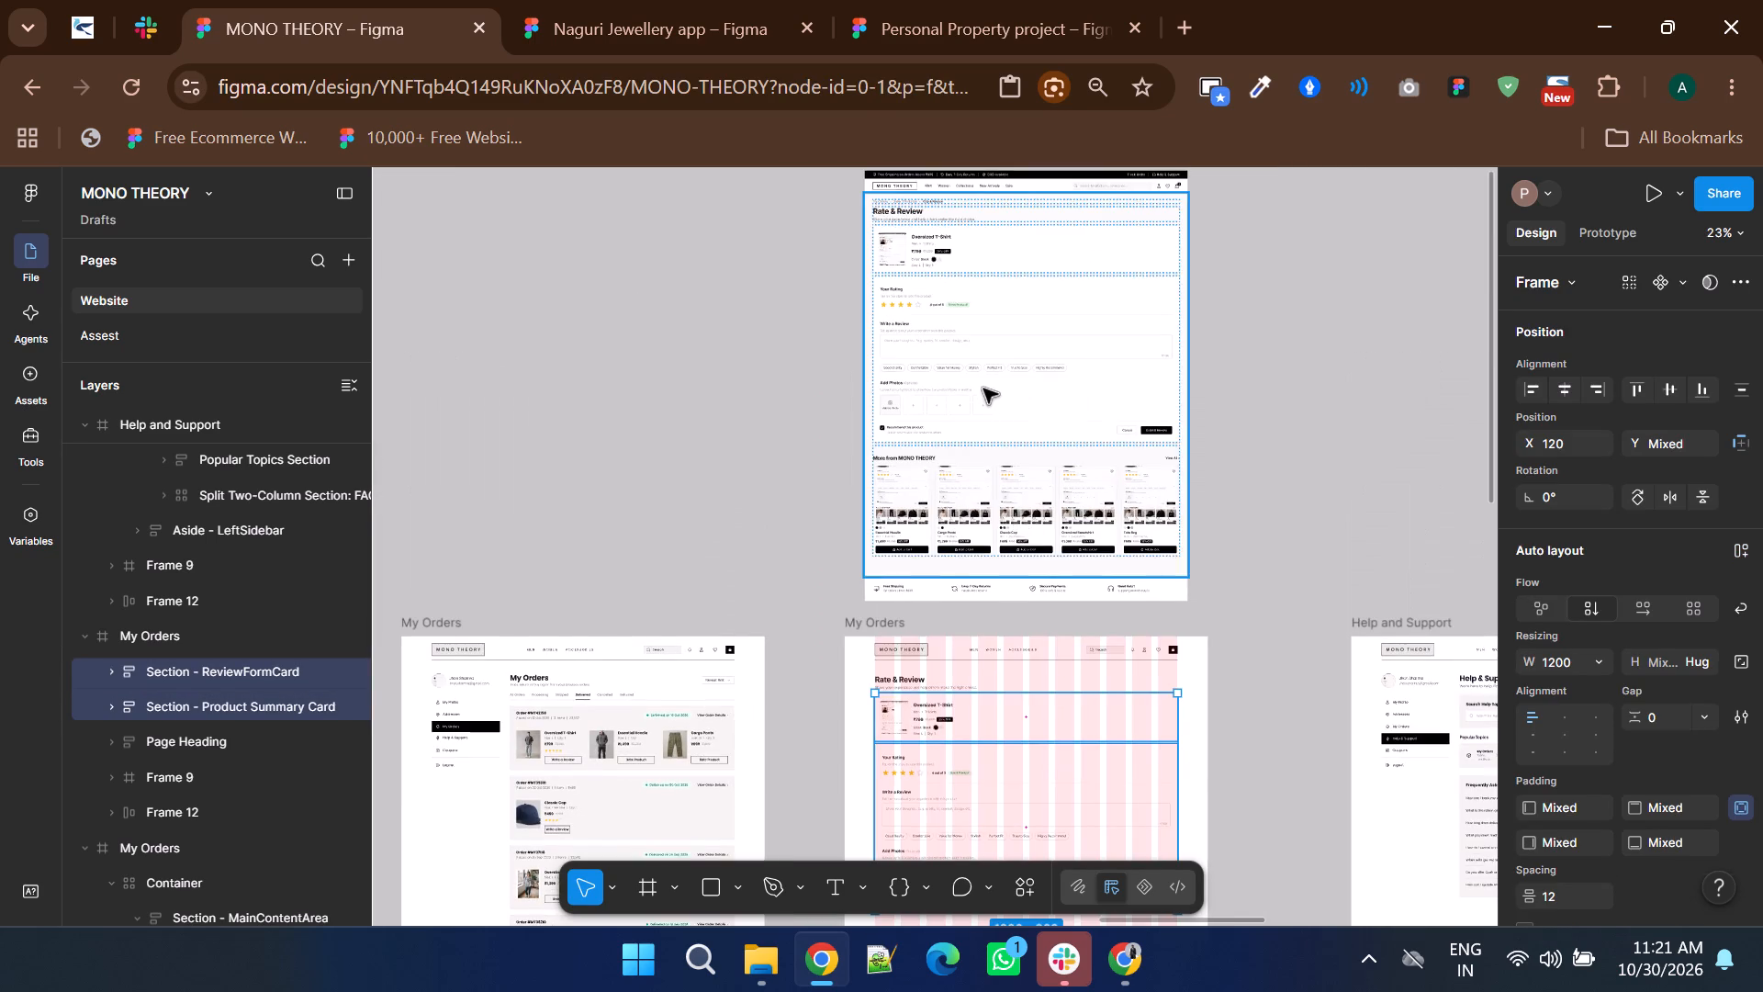
pyautogui.keyDown('ctrl'); pyautogui.scroll(3, 998, 380); pyautogui.keyUp('ctrl')
pyautogui.keyDown('ctrl'); pyautogui.scroll(-1, 919, 511); pyautogui.keyUp('ctrl')
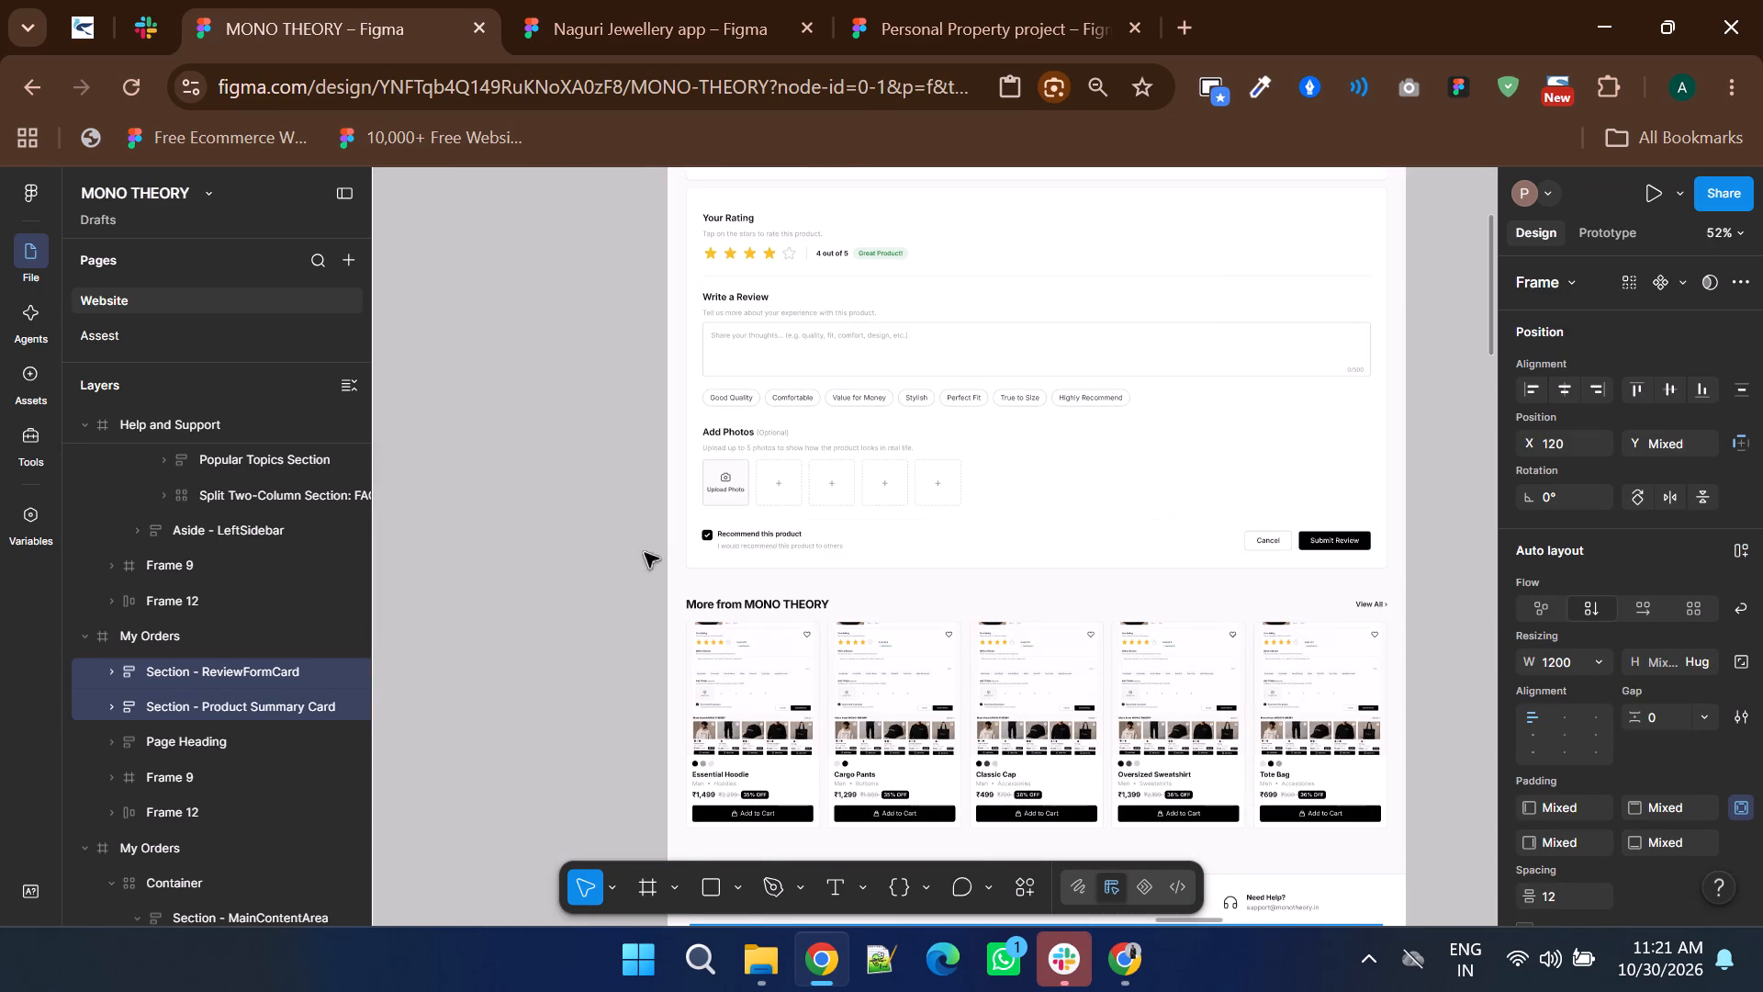
pyautogui.click(607, 551)
pyautogui.scroll(1, 607, 551)
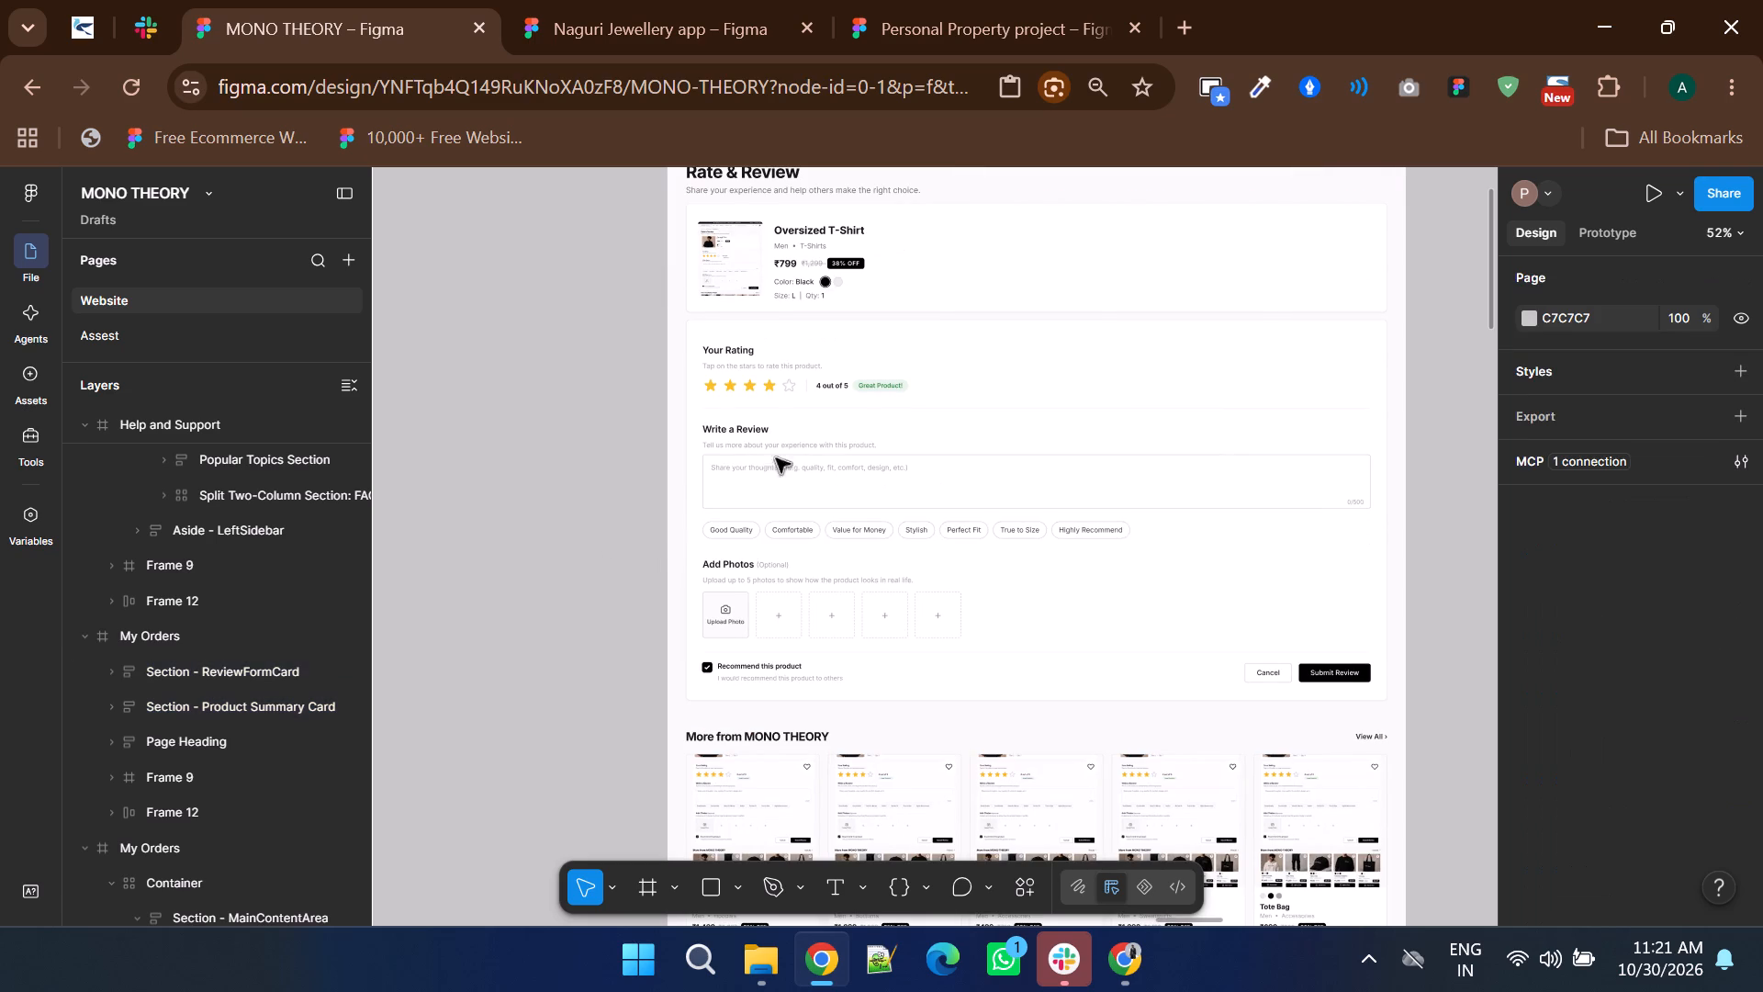
pyautogui.doubleClick(1069, 261)
pyautogui.scroll(-3, 1069, 261)
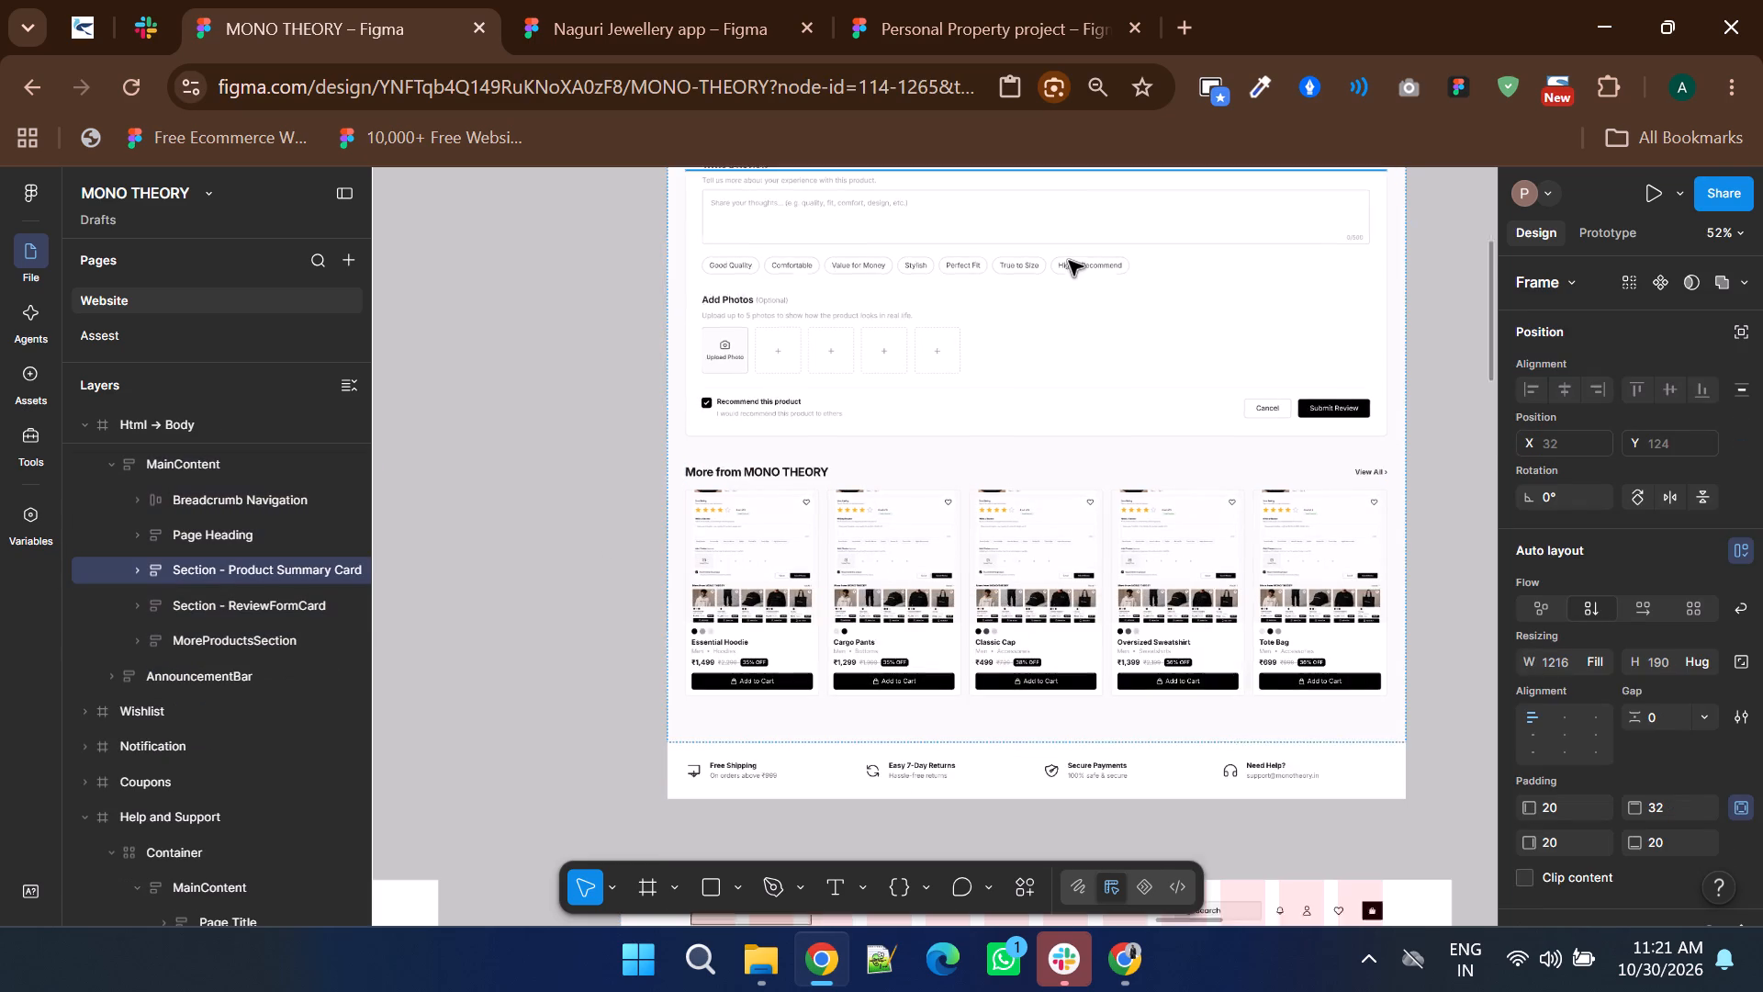
pyautogui.scroll(-2, 1069, 261)
pyautogui.scroll(-1, 1057, 455)
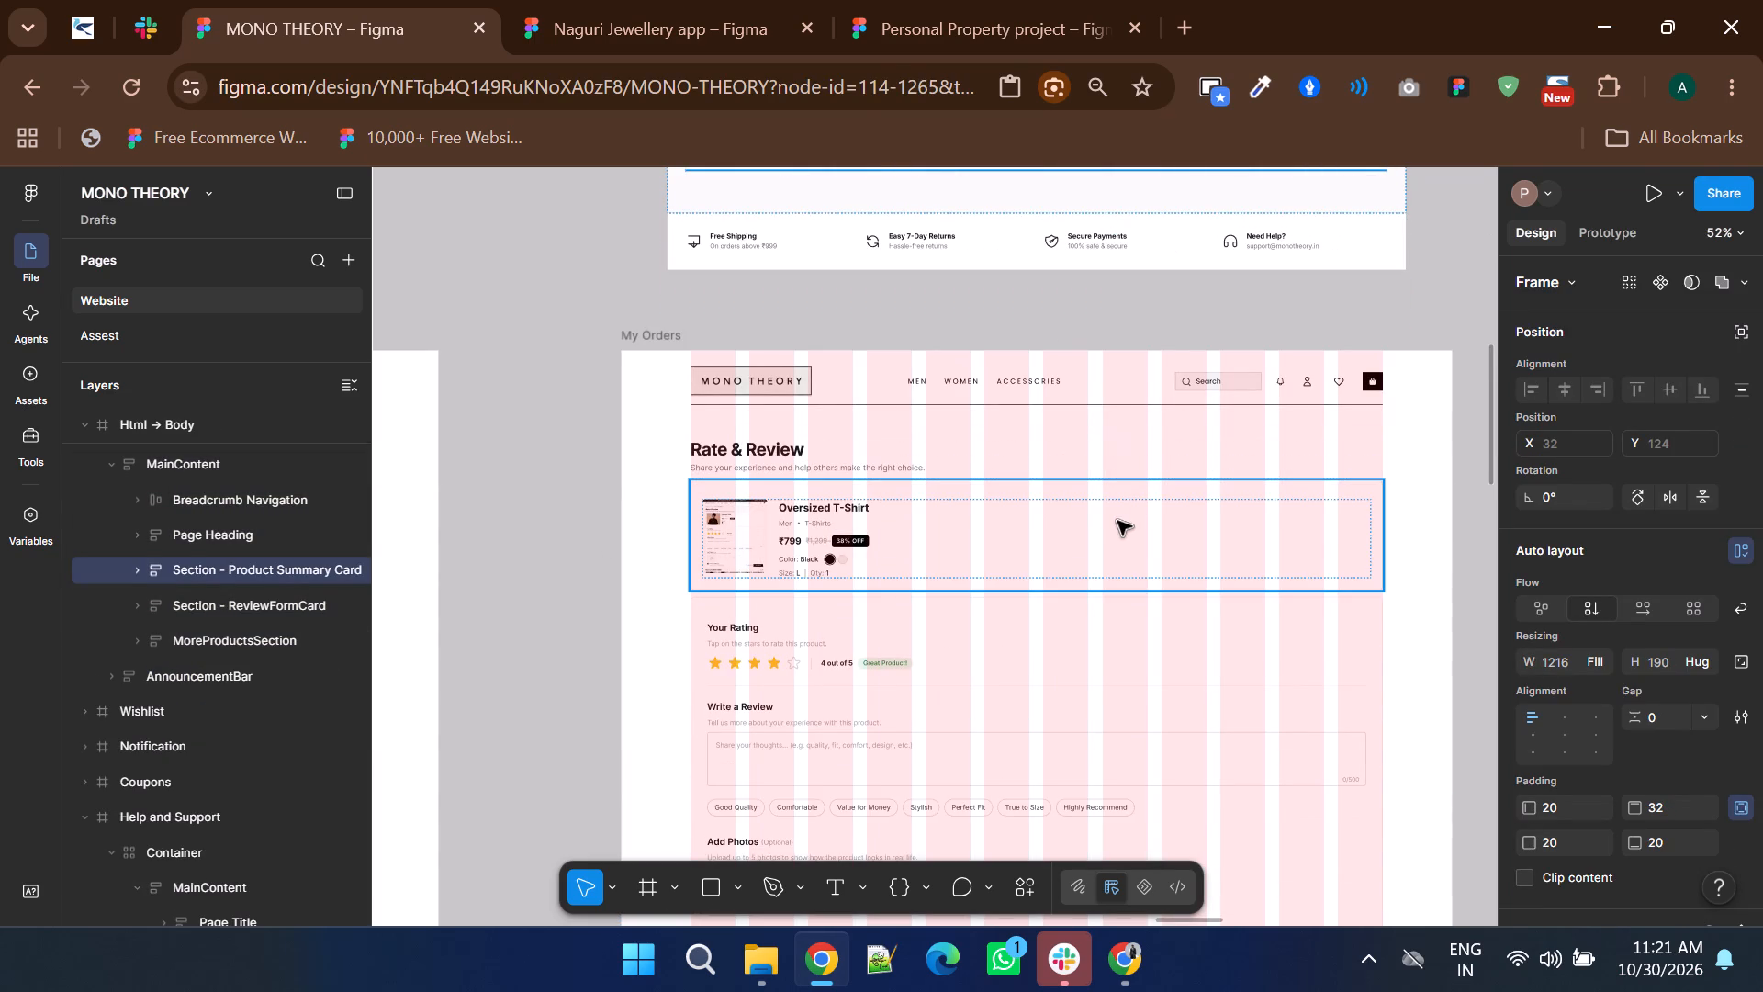
# Set the copied Product Summary Card's fill to F5F4F2, sampled from an order card in the neighbouring My Orders frame.
pyautogui.keyDown('shift'); pyautogui.click(1117, 521); pyautogui.keyUp('shift')
pyautogui.scroll(-1, 1571, 585)
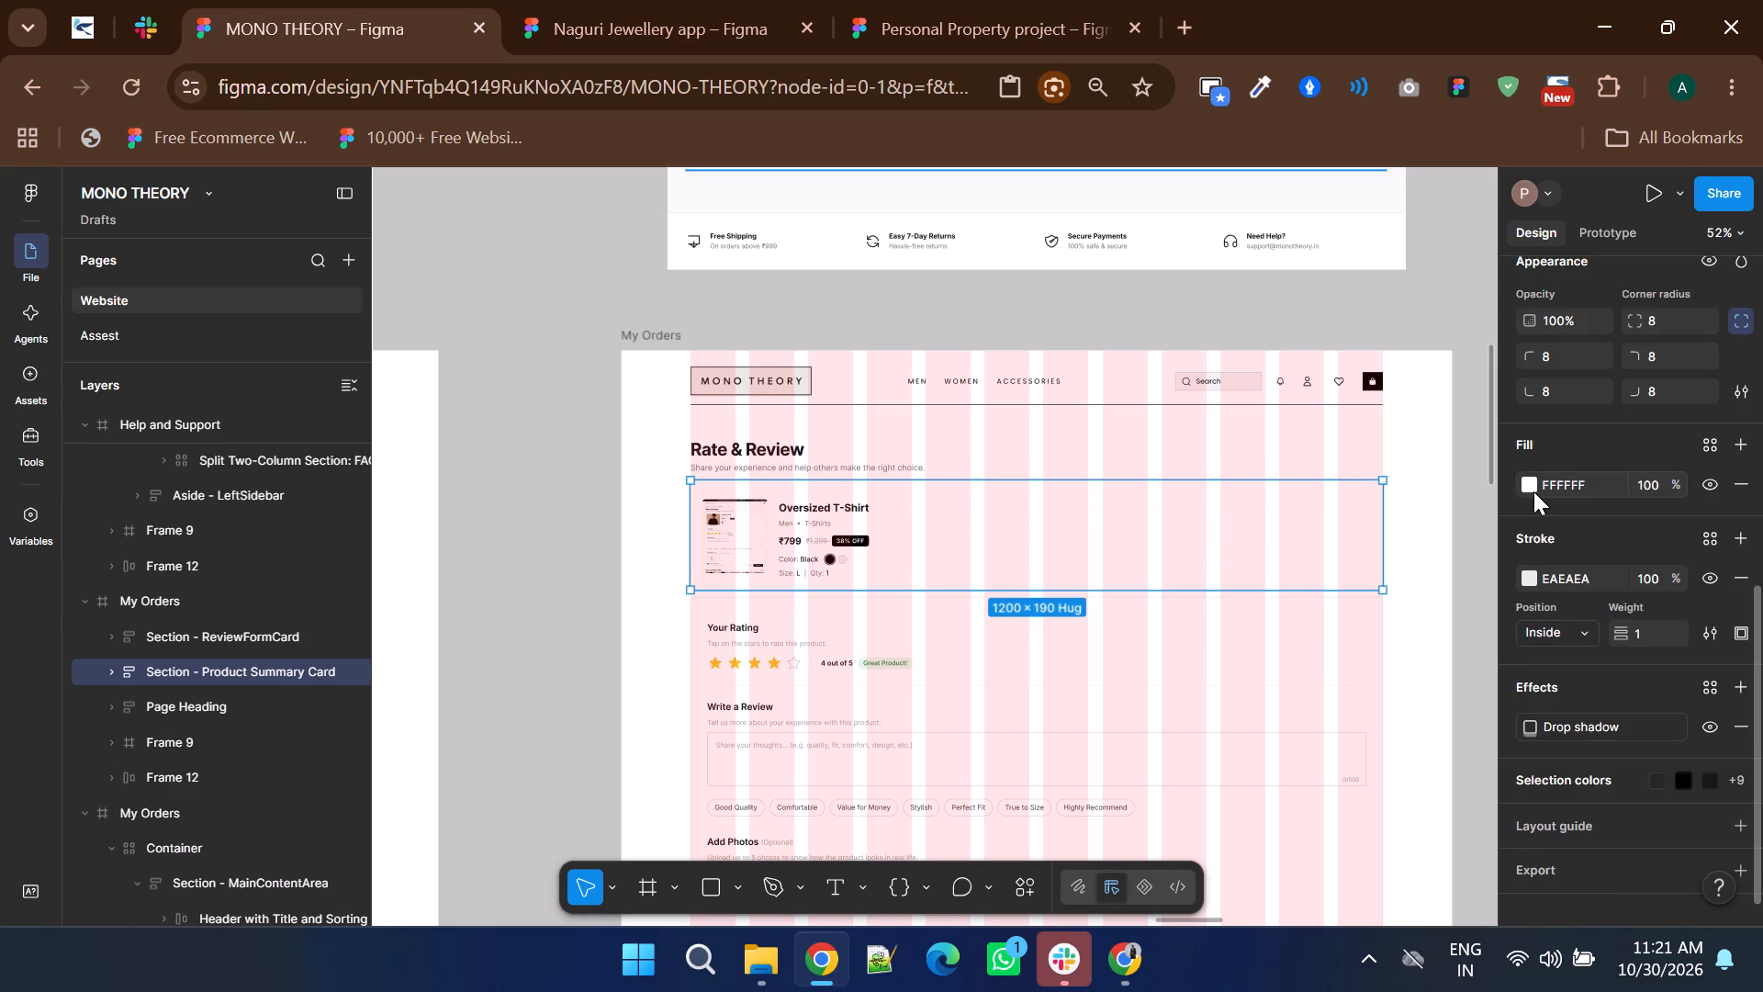
pyautogui.click(1533, 491)
pyautogui.click(1262, 712)
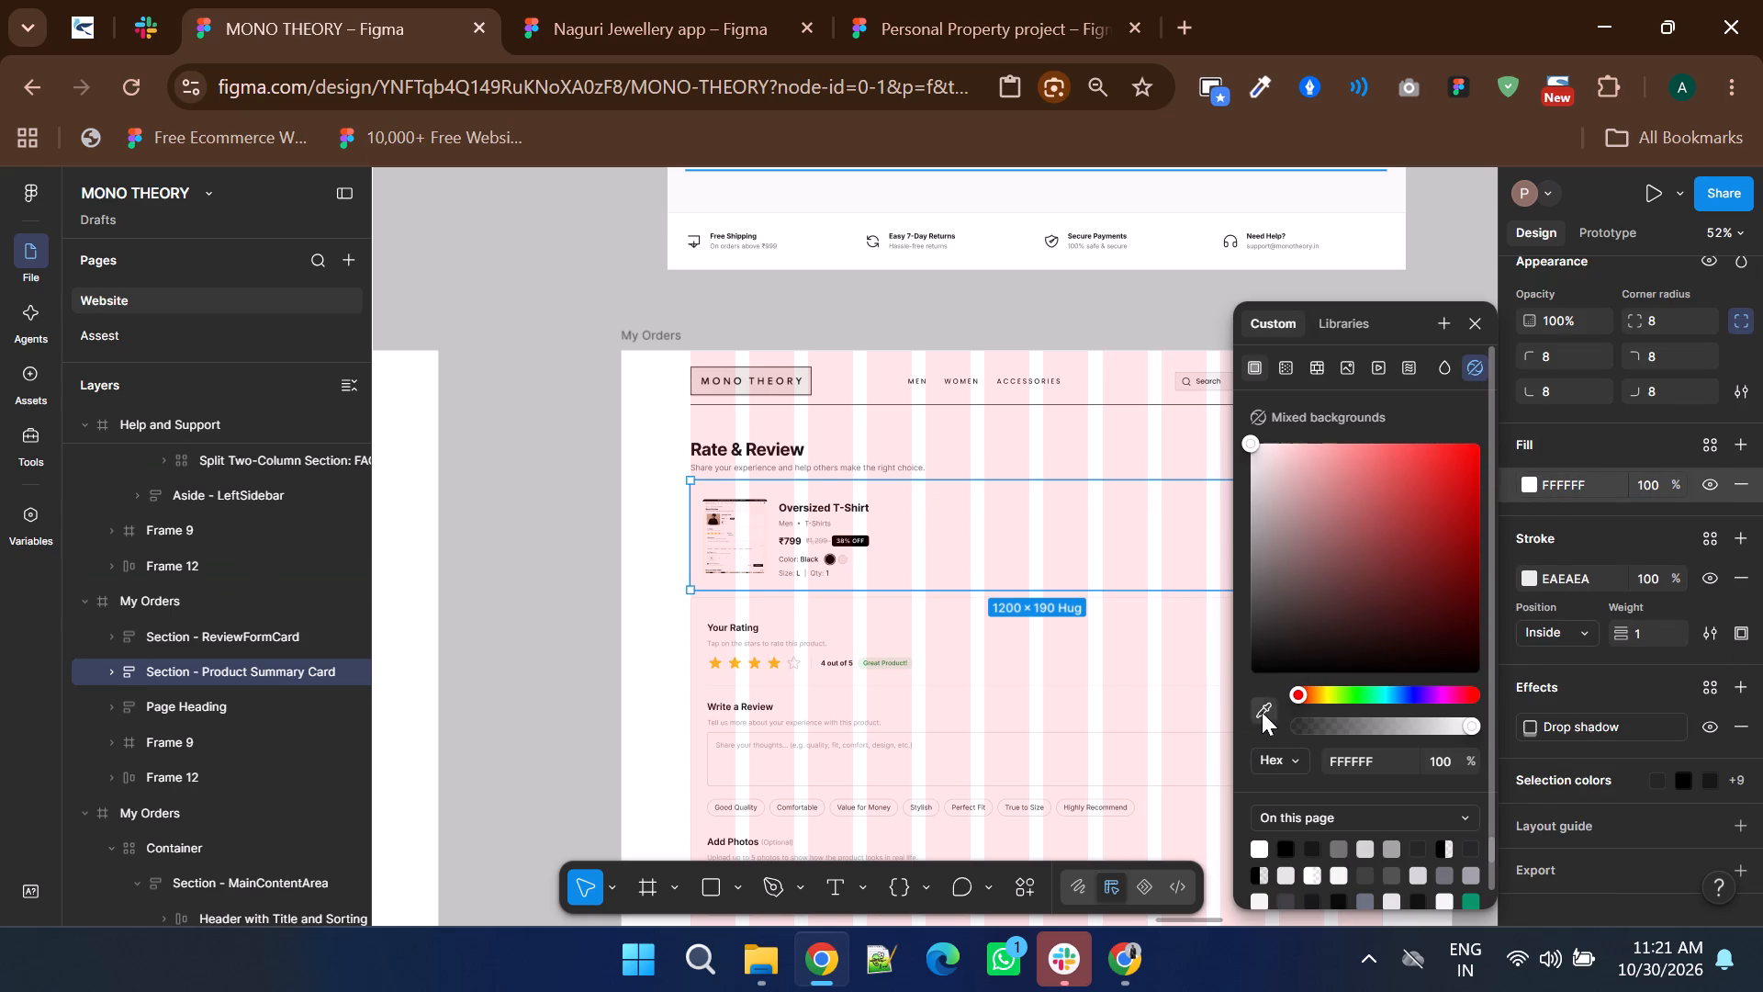
pyautogui.keyDown('ctrl'); pyautogui.scroll(-2, 1080, 570); pyautogui.keyUp('ctrl')
pyautogui.keyDown('ctrl'); pyautogui.scroll(3, 713, 606); pyautogui.keyUp('ctrl')
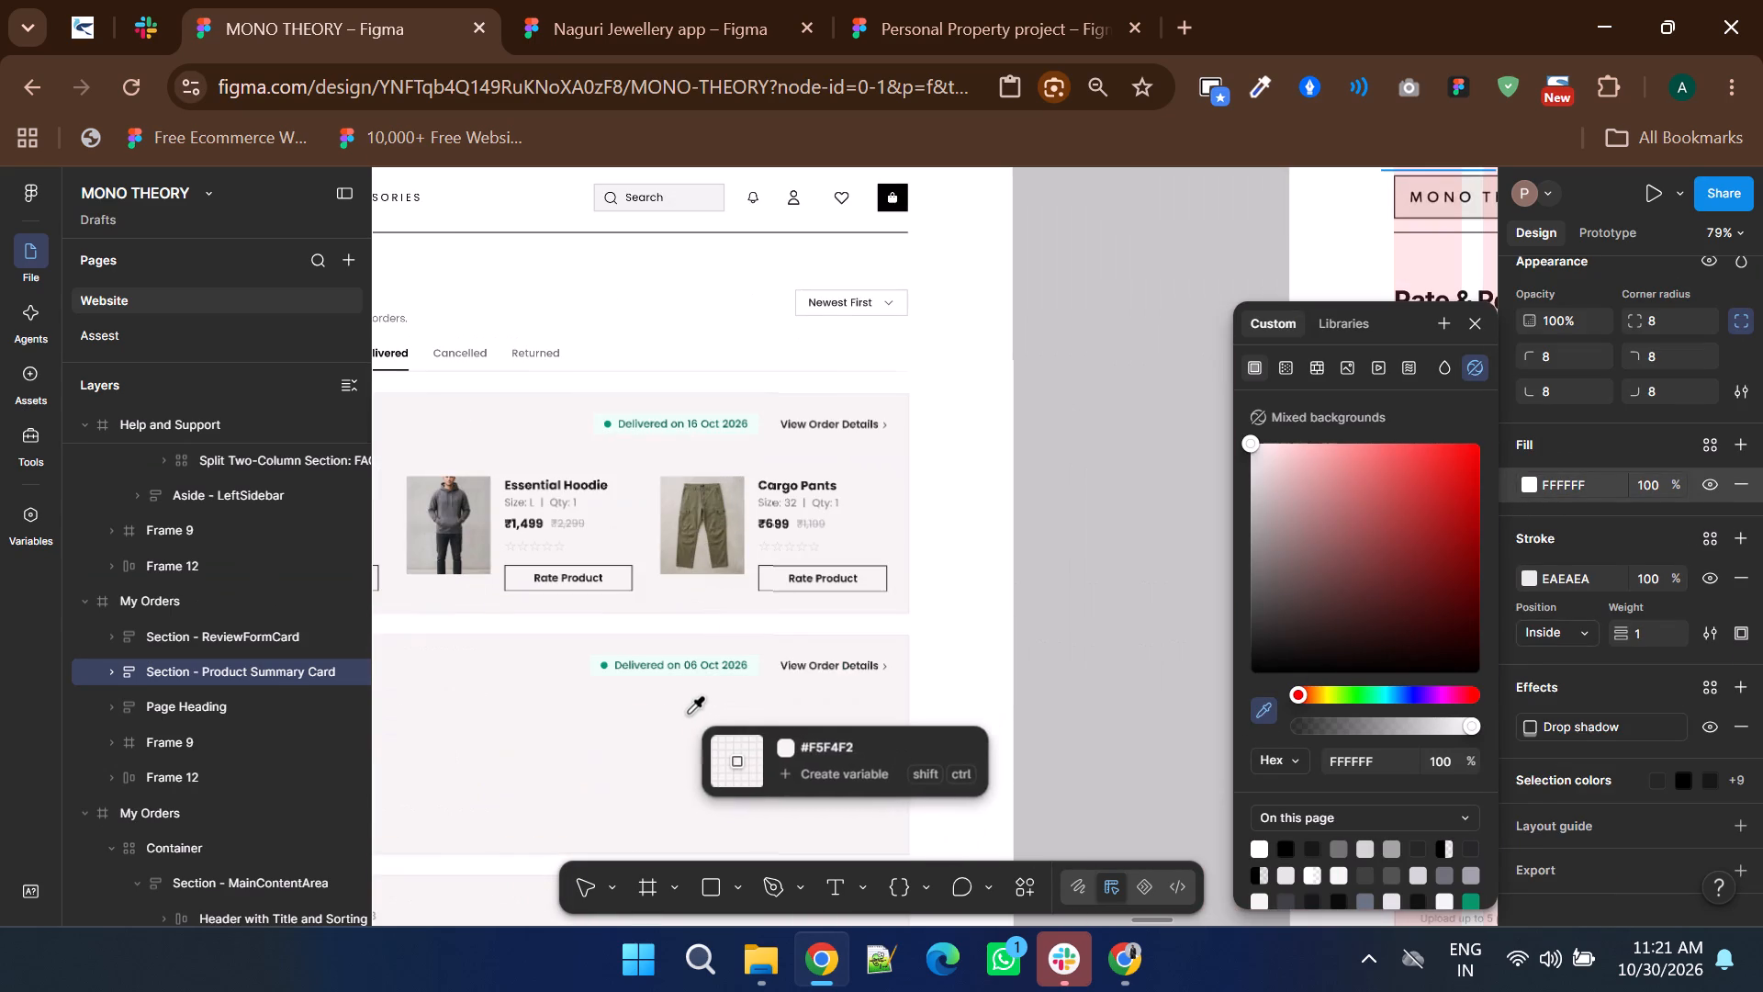
pyautogui.click(679, 726)
pyautogui.keyDown('ctrl'); pyautogui.scroll(-3, 693, 562); pyautogui.keyUp('ctrl')
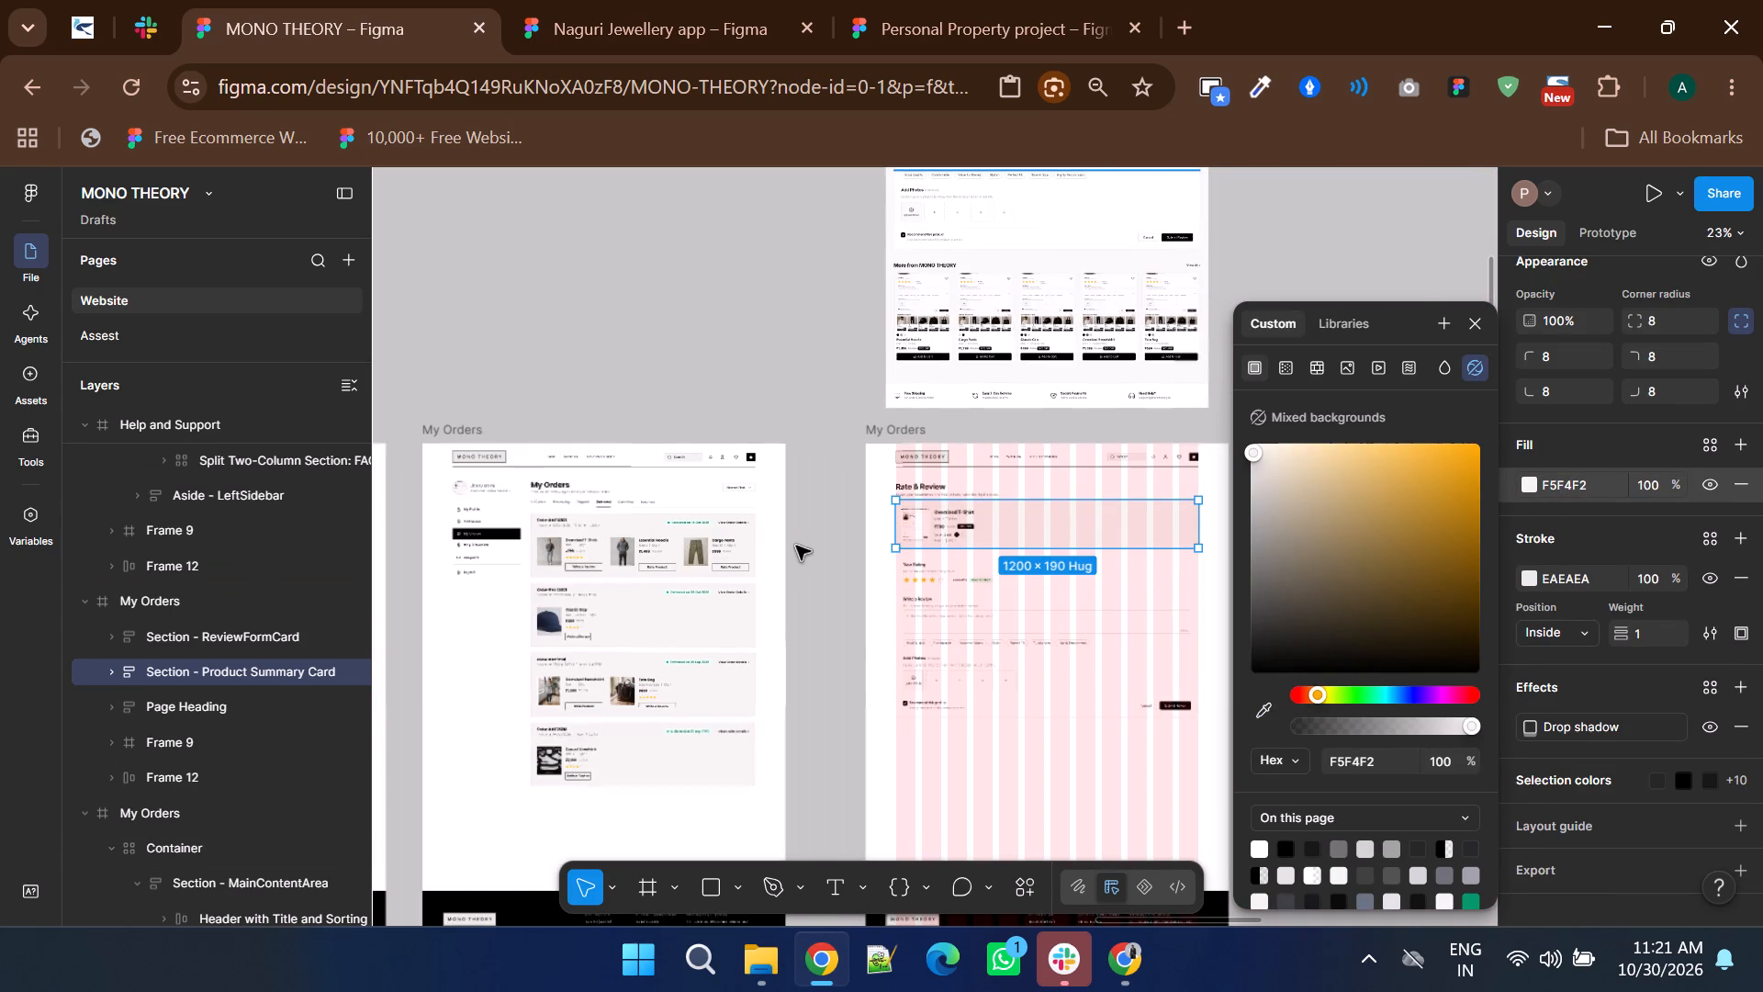
# Fill the copied ReviewFormCard section with the background colour sampled from an order card in the neighbouring My Orders frame.
pyautogui.keyDown('shift'); pyautogui.scroll(-1, 805, 537); pyautogui.keyUp('shift')
pyautogui.click(957, 614)
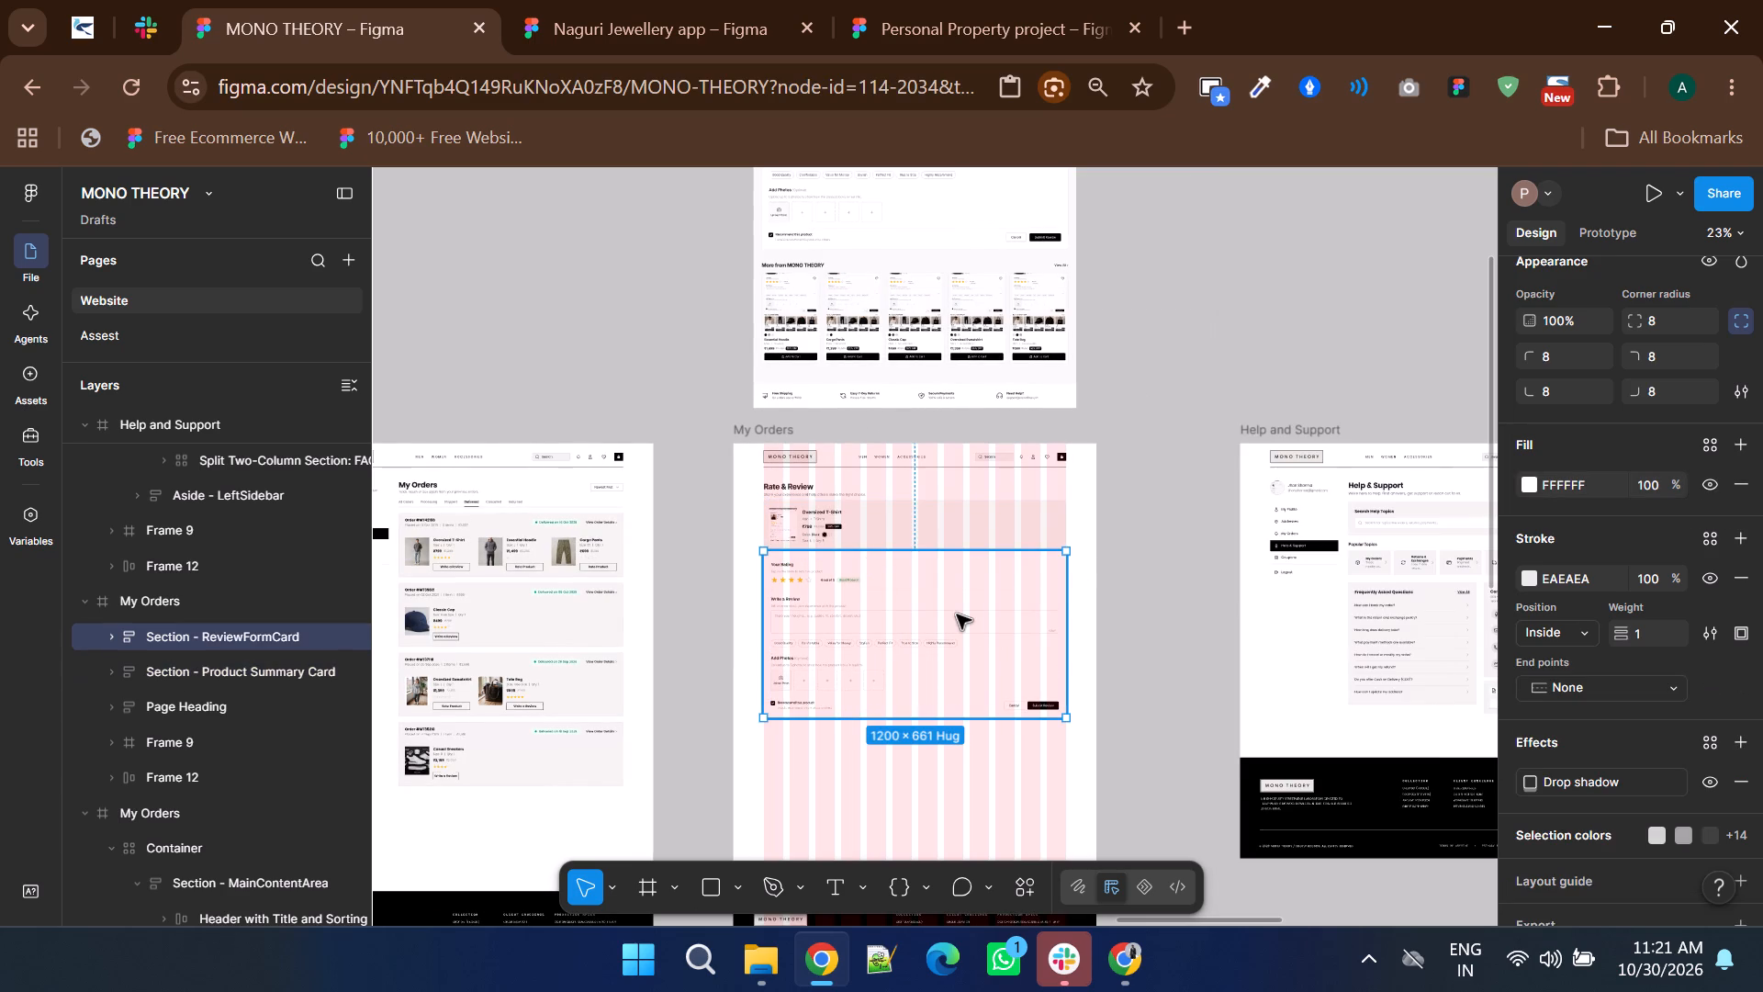
pyautogui.click(1530, 489)
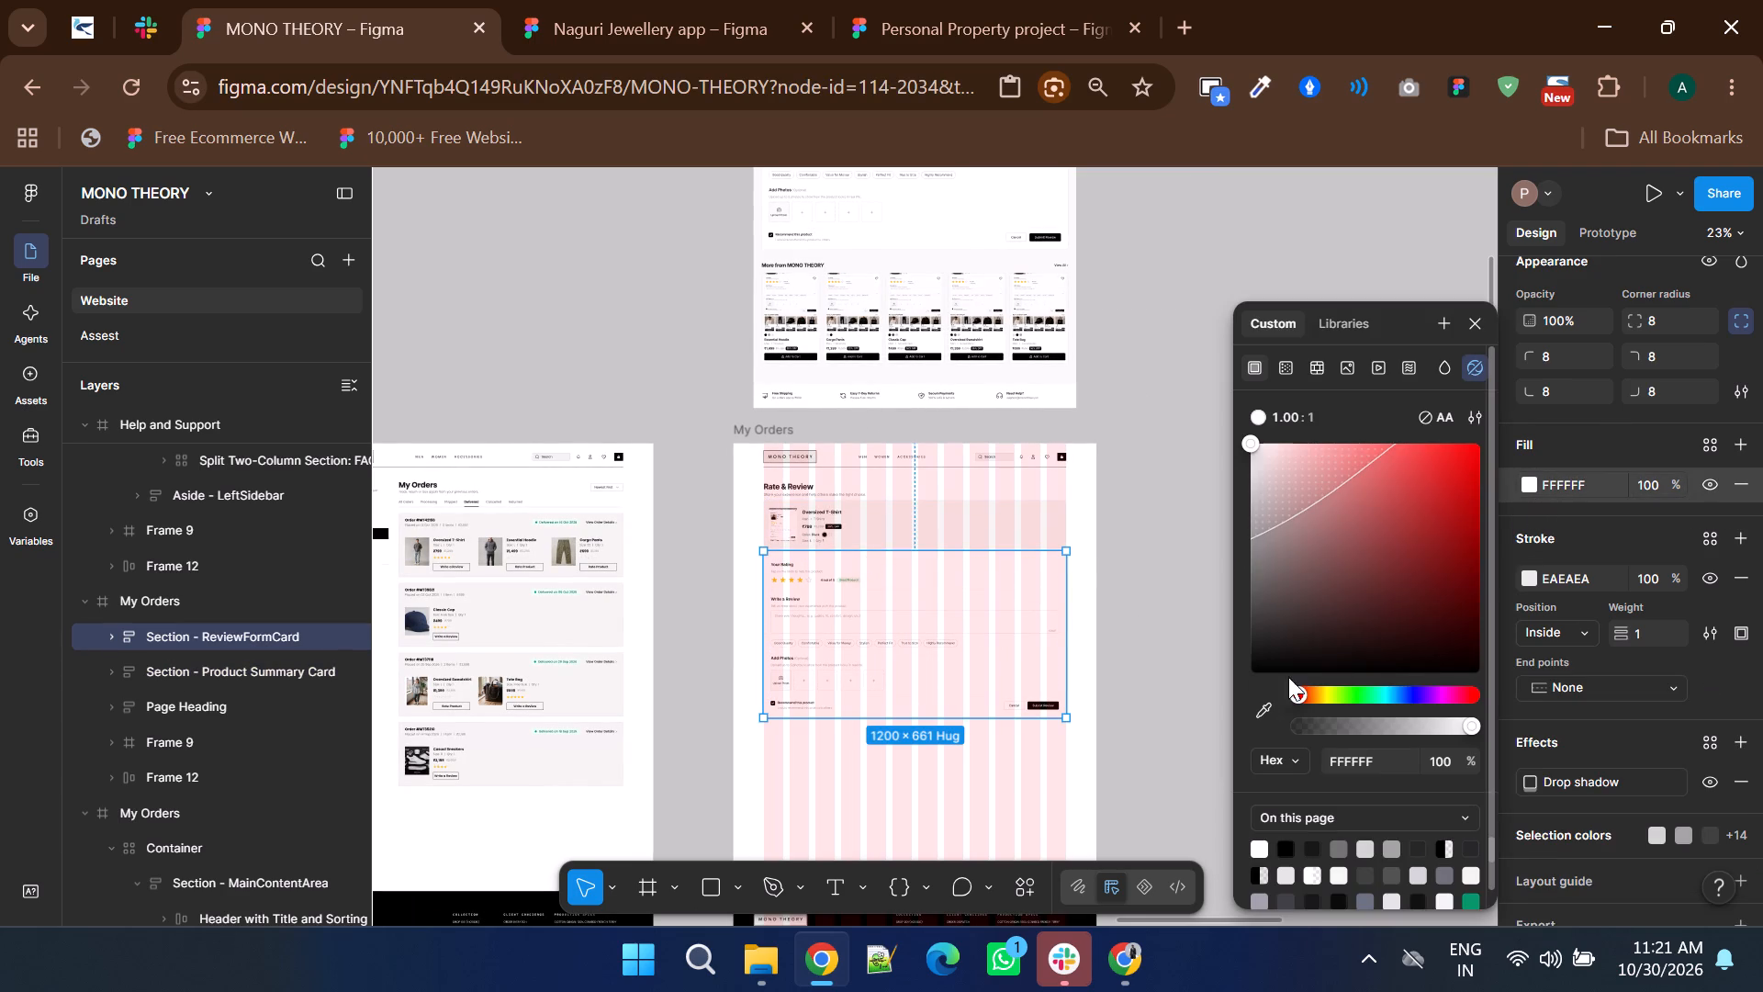
pyautogui.click(1272, 707)
pyautogui.click(554, 613)
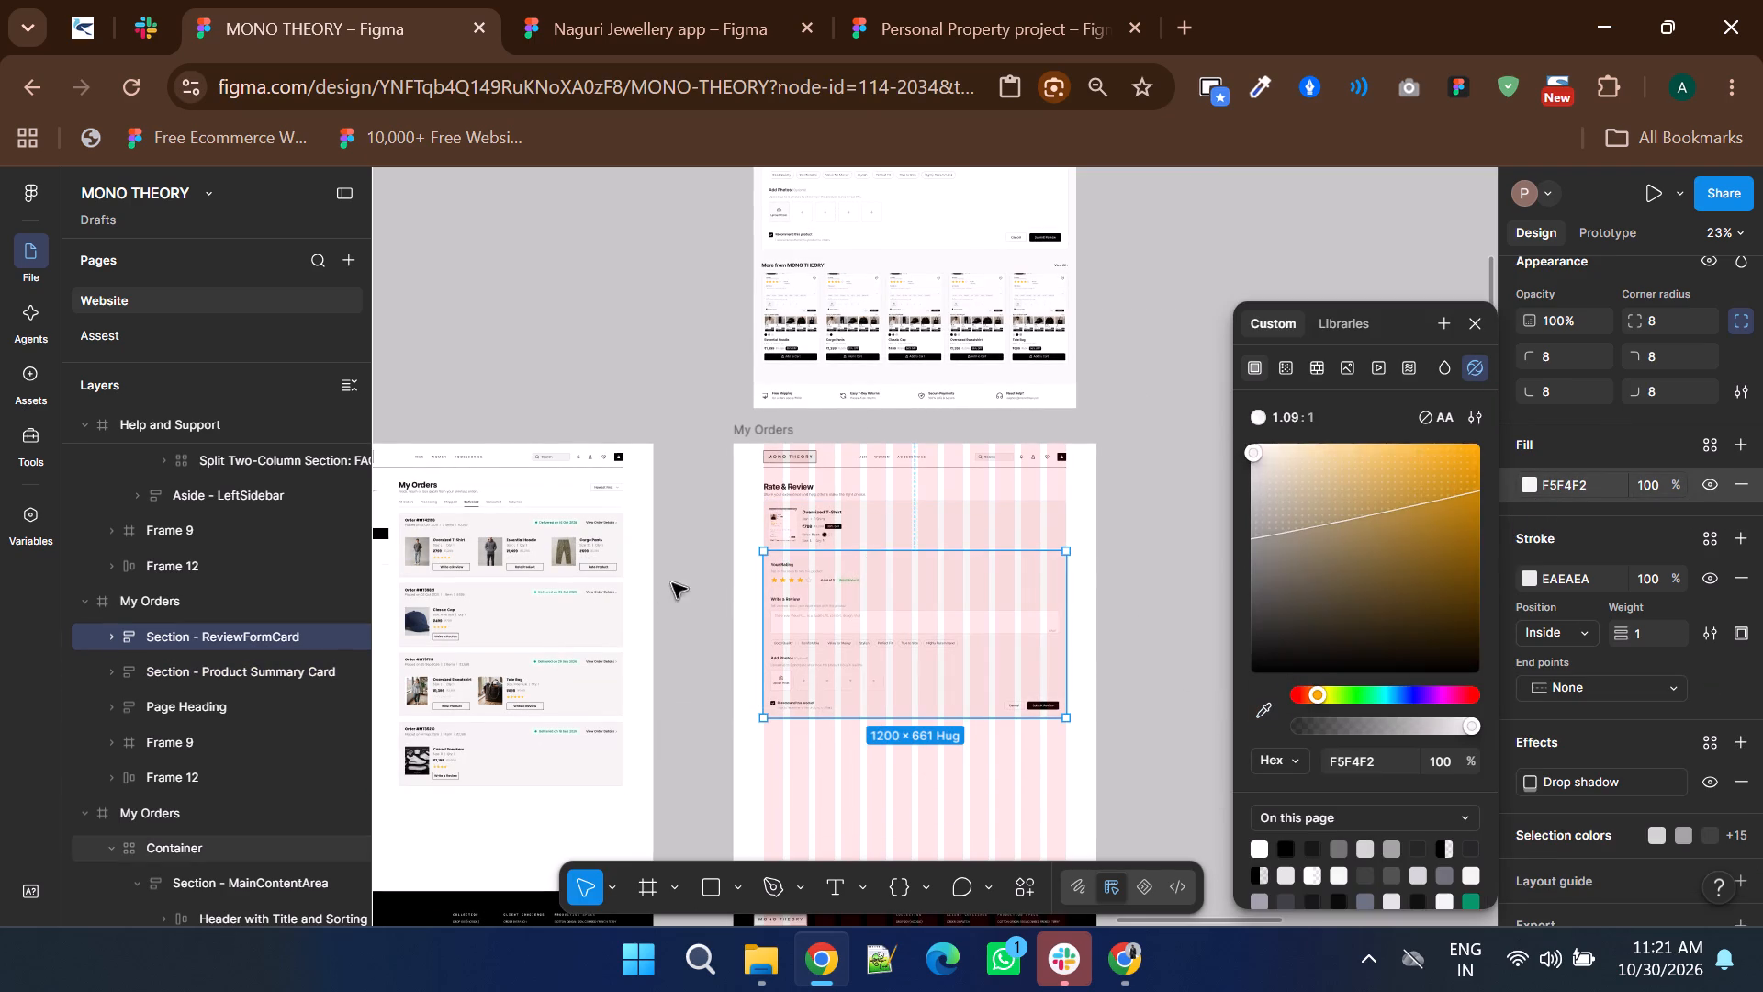
# Hide the 12-column layout guide on the My Orders frame that holds the Rate & Review content.
pyautogui.click(709, 587)
pyautogui.keyDown('ctrl'); pyautogui.scroll(3, 870, 691); pyautogui.keyUp('ctrl')
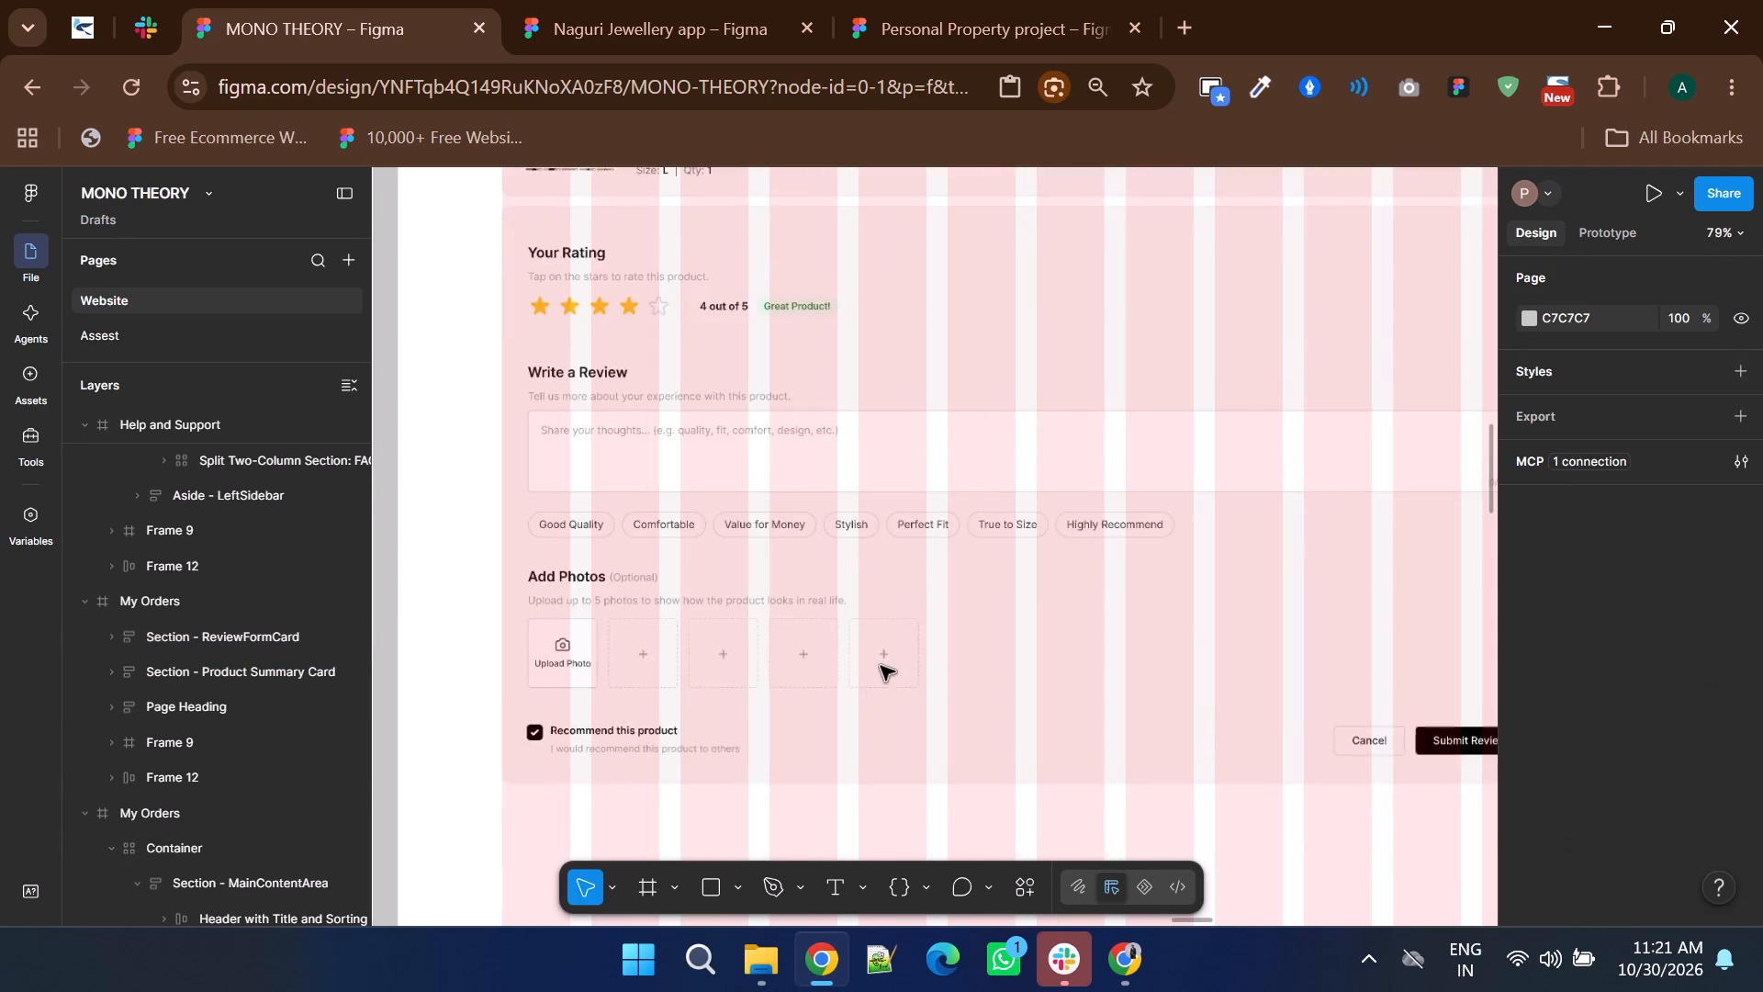
pyautogui.keyDown('ctrl'); pyautogui.scroll(-2, 847, 615); pyautogui.keyUp('ctrl')
pyautogui.keyDown('ctrl'); pyautogui.click(1175, 629); pyautogui.keyUp('ctrl')
pyautogui.scroll(-6, 1719, 635)
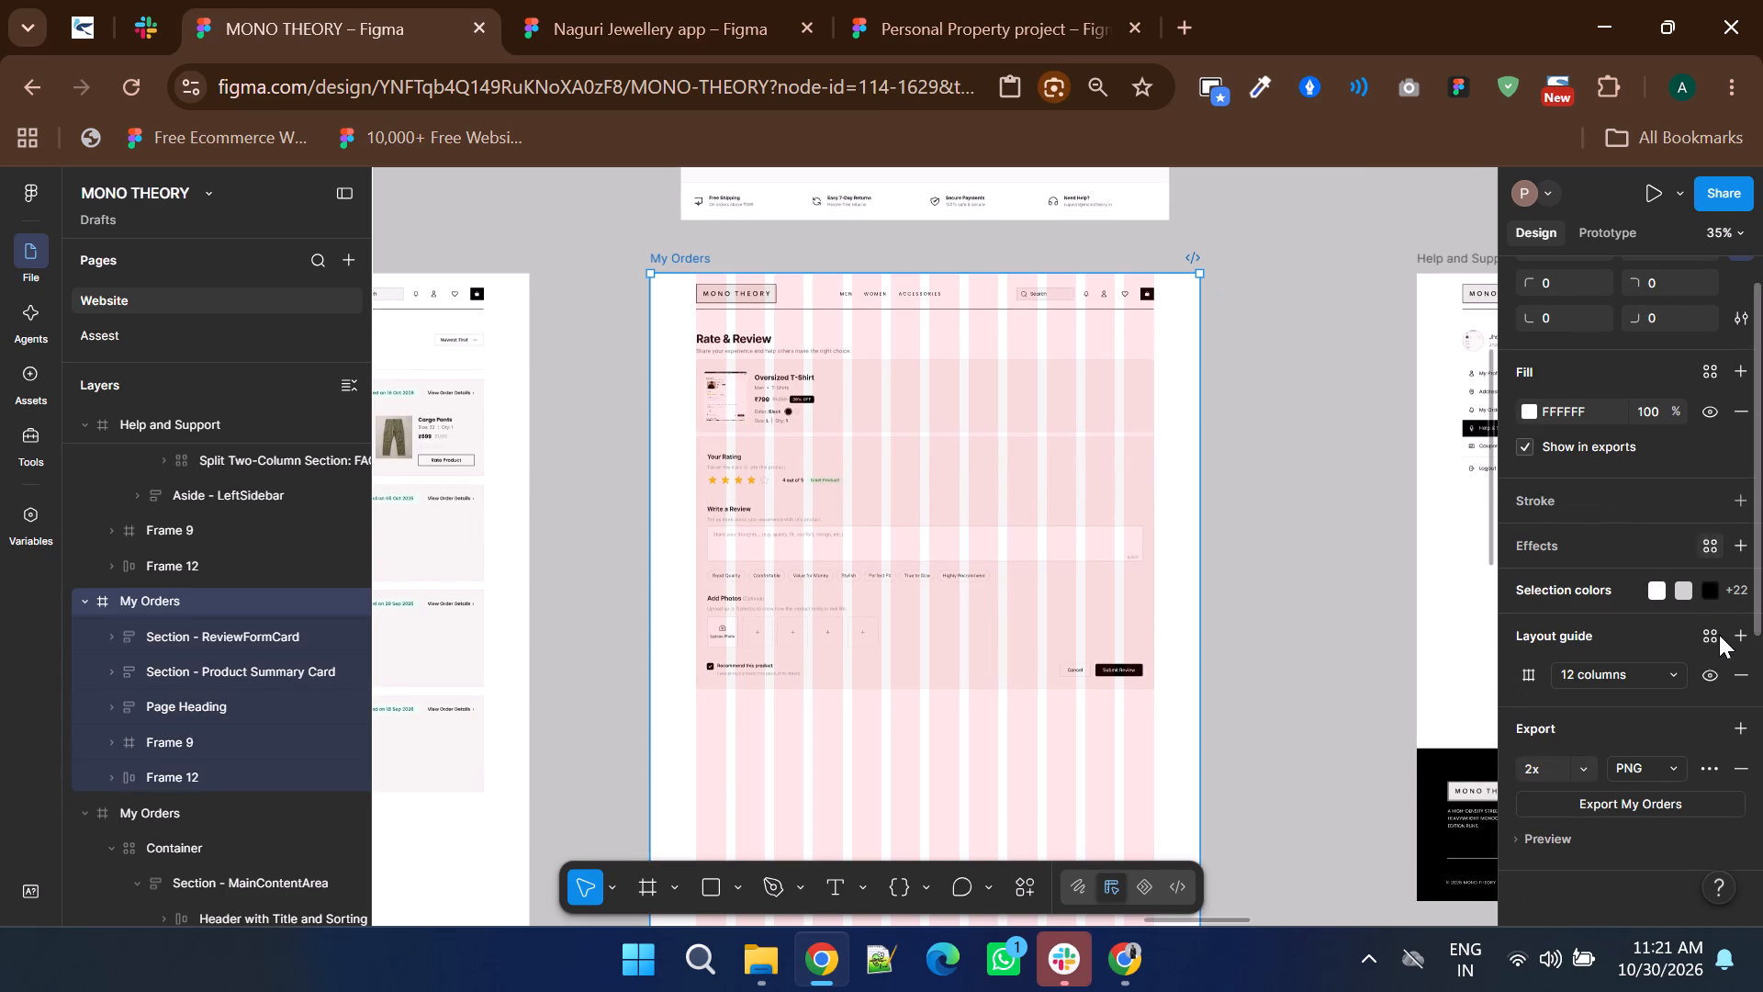
pyautogui.click(1704, 671)
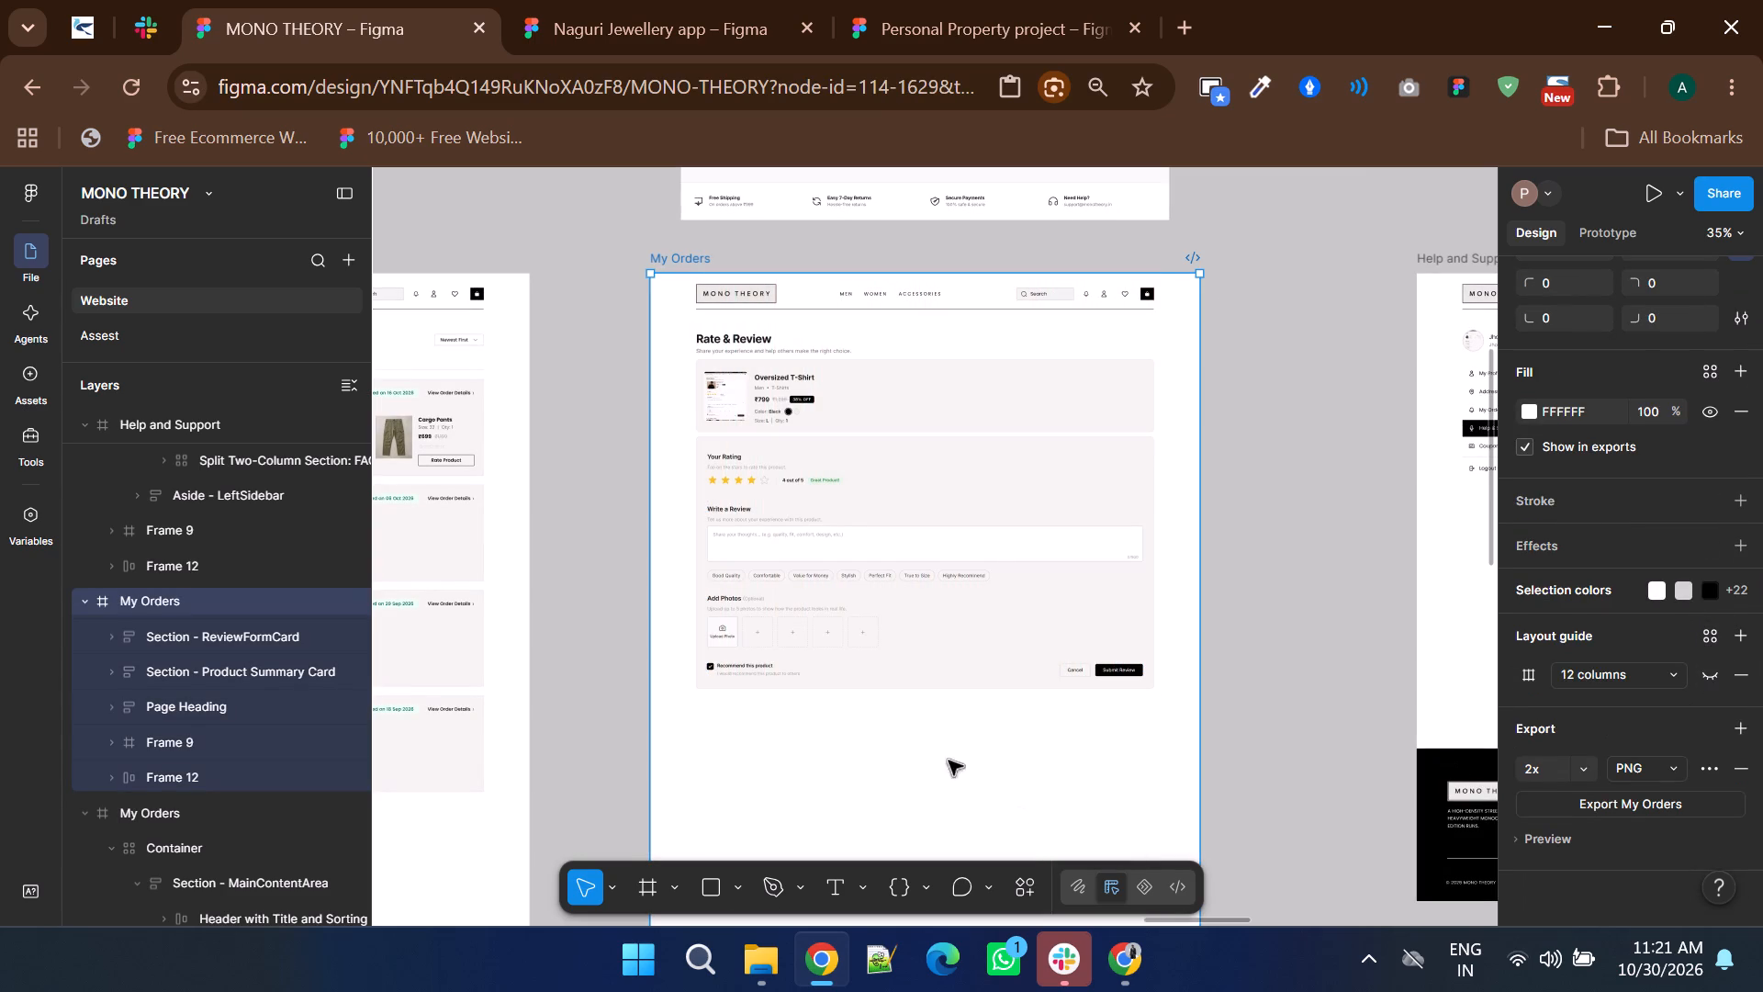
# Nudge the ReviewFormCard section down slightly to widen the gap below the Product Summary Card.
pyautogui.click(986, 550)
pyautogui.press('Down')
pyautogui.press('Down')
pyautogui.press('Down')
pyautogui.press('Down')
# Darken the divider stroke of the 1. Rating Stars group in the review form to C4C4C4.
pyautogui.keyDown('ctrl'); pyautogui.scroll(4, 740, 496); pyautogui.keyUp('ctrl')
pyautogui.keyDown('ctrl'); pyautogui.scroll(-4, 735, 494); pyautogui.keyUp('ctrl')
pyautogui.scroll(3, 735, 494)
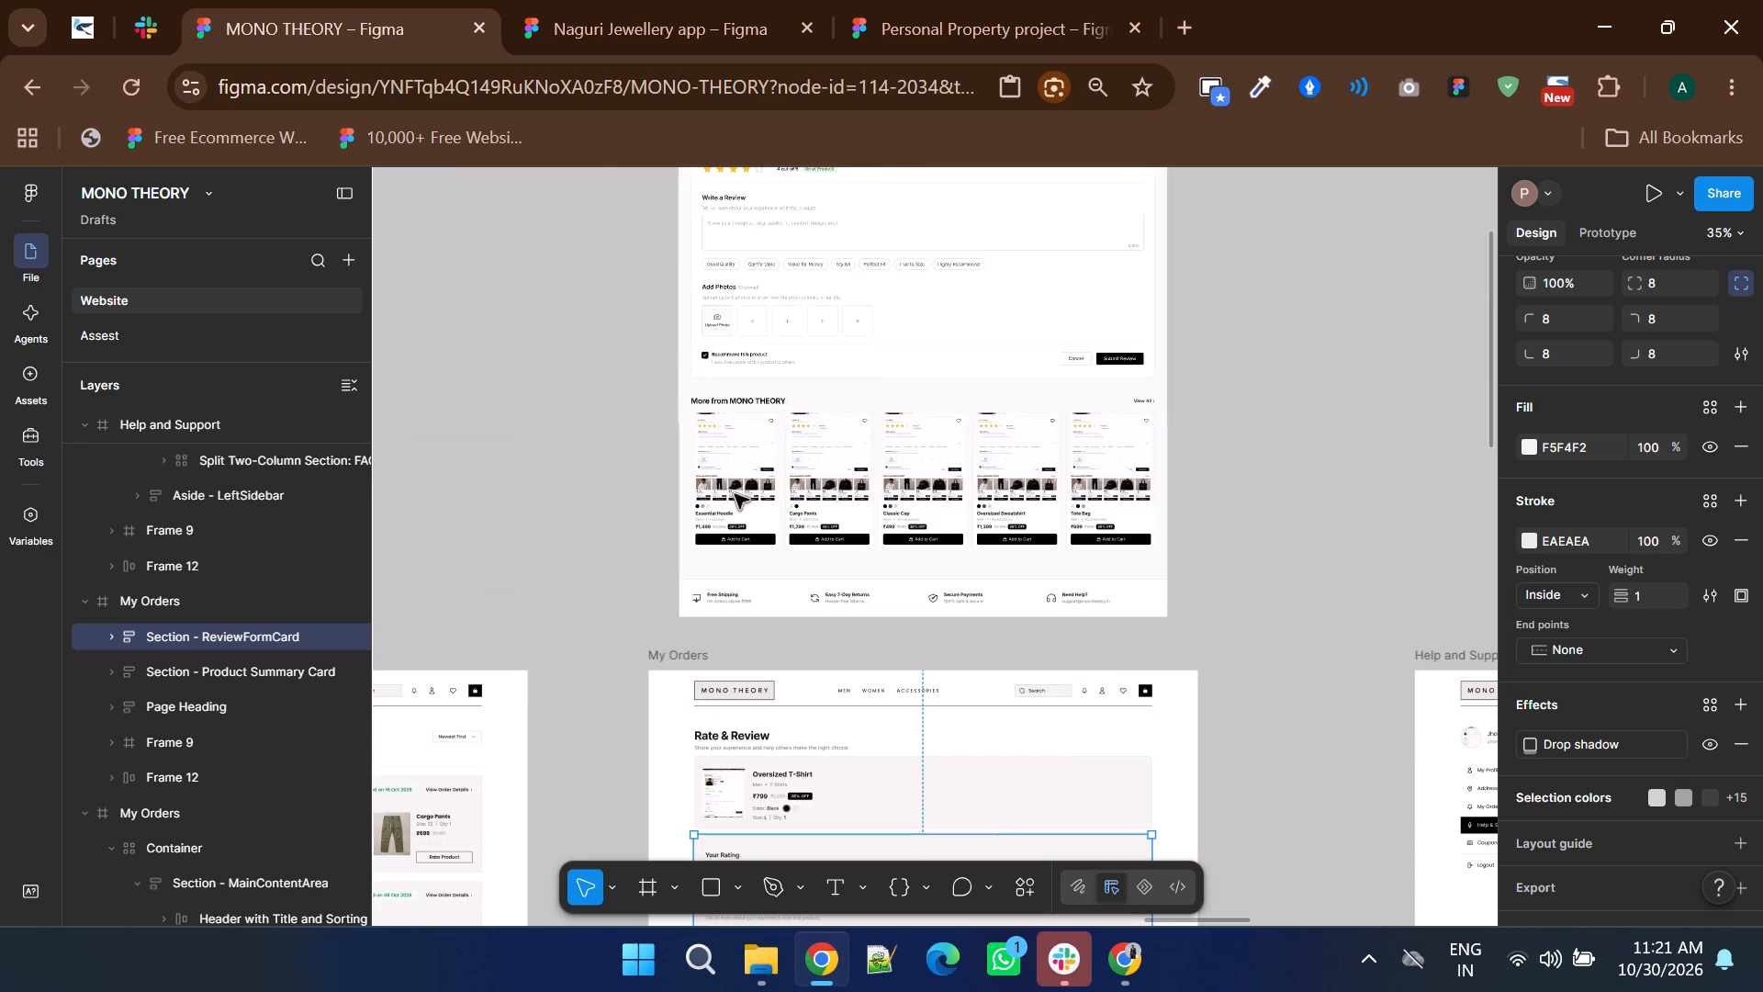
pyautogui.scroll(1, 735, 494)
pyautogui.scroll(-3, 735, 494)
pyautogui.keyDown('ctrl'); pyautogui.scroll(3, 761, 640); pyautogui.keyUp('ctrl')
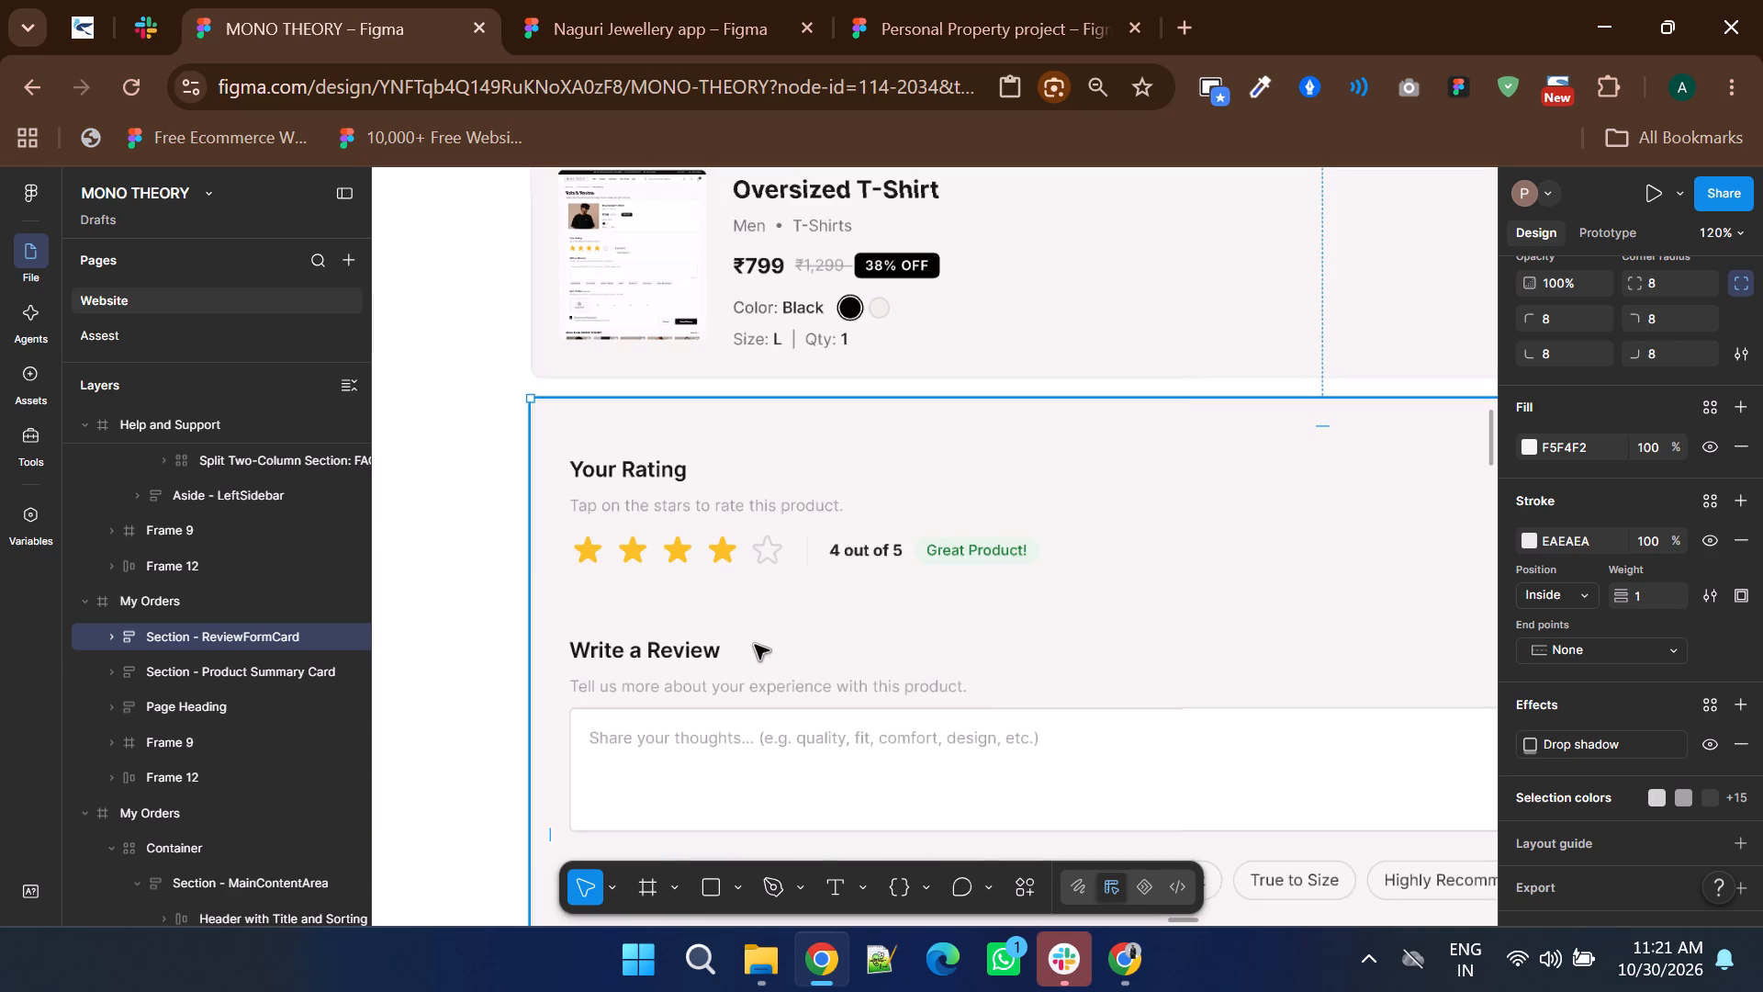
pyautogui.doubleClick(716, 666)
pyautogui.doubleClick(751, 573)
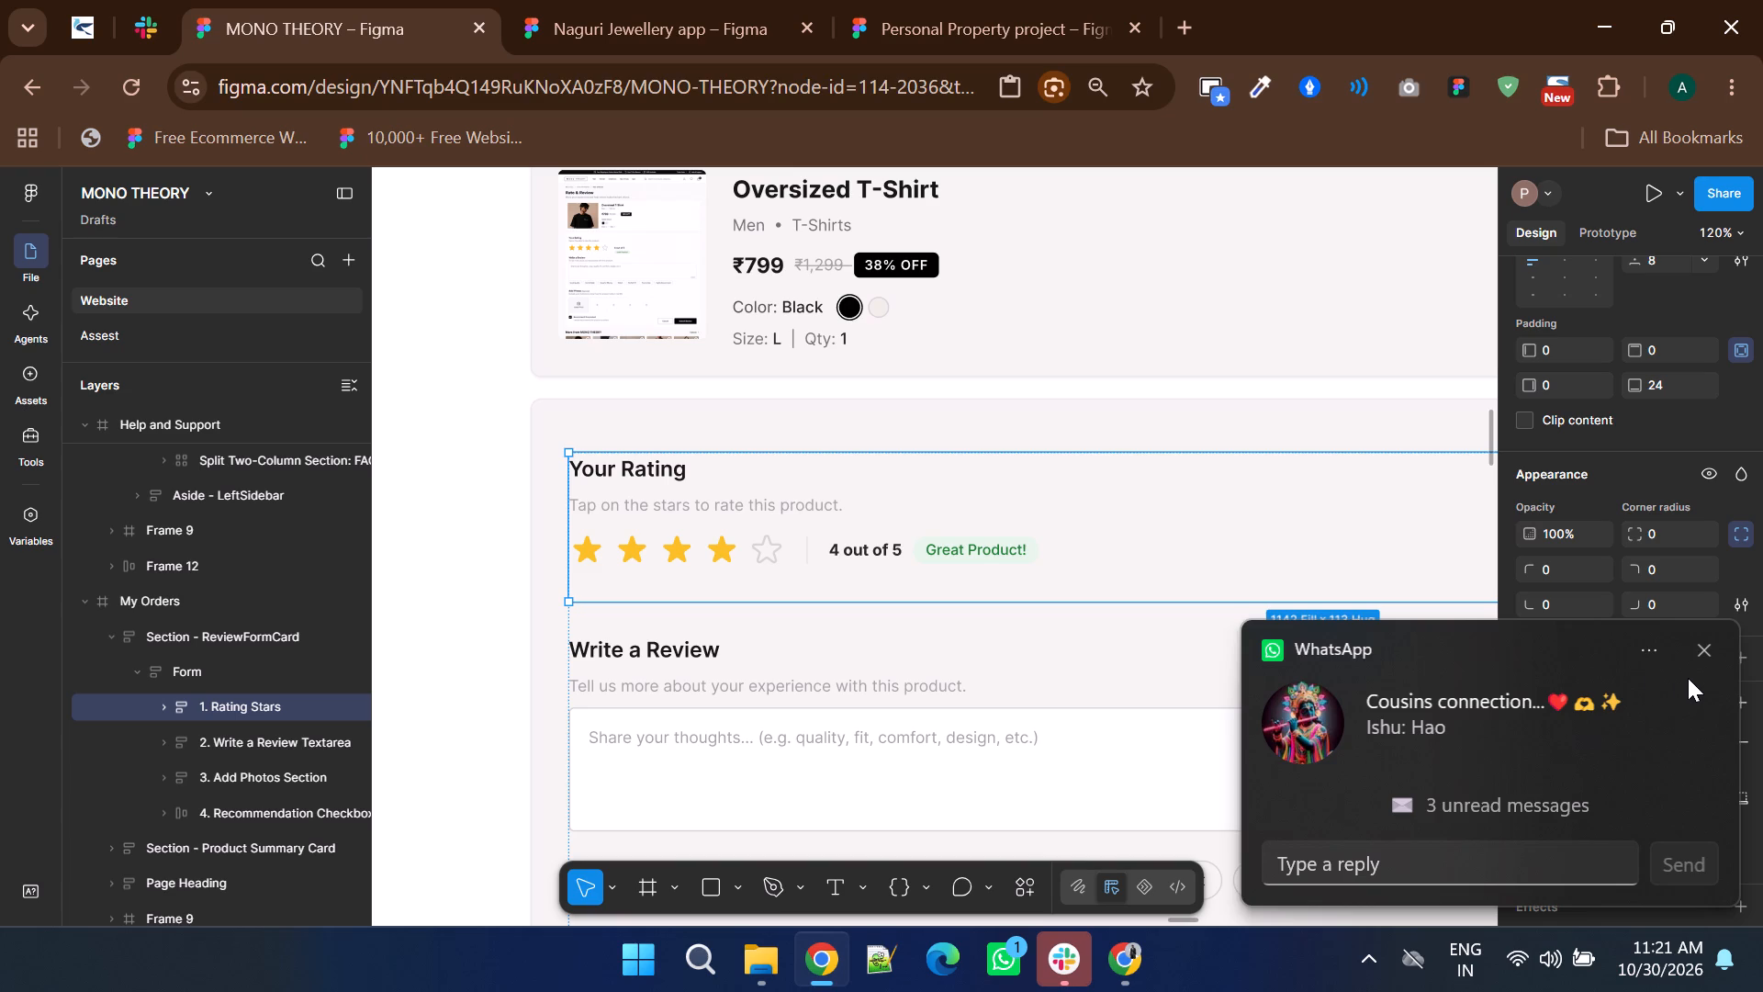
pyautogui.click(1694, 668)
pyautogui.scroll(-3, 1708, 639)
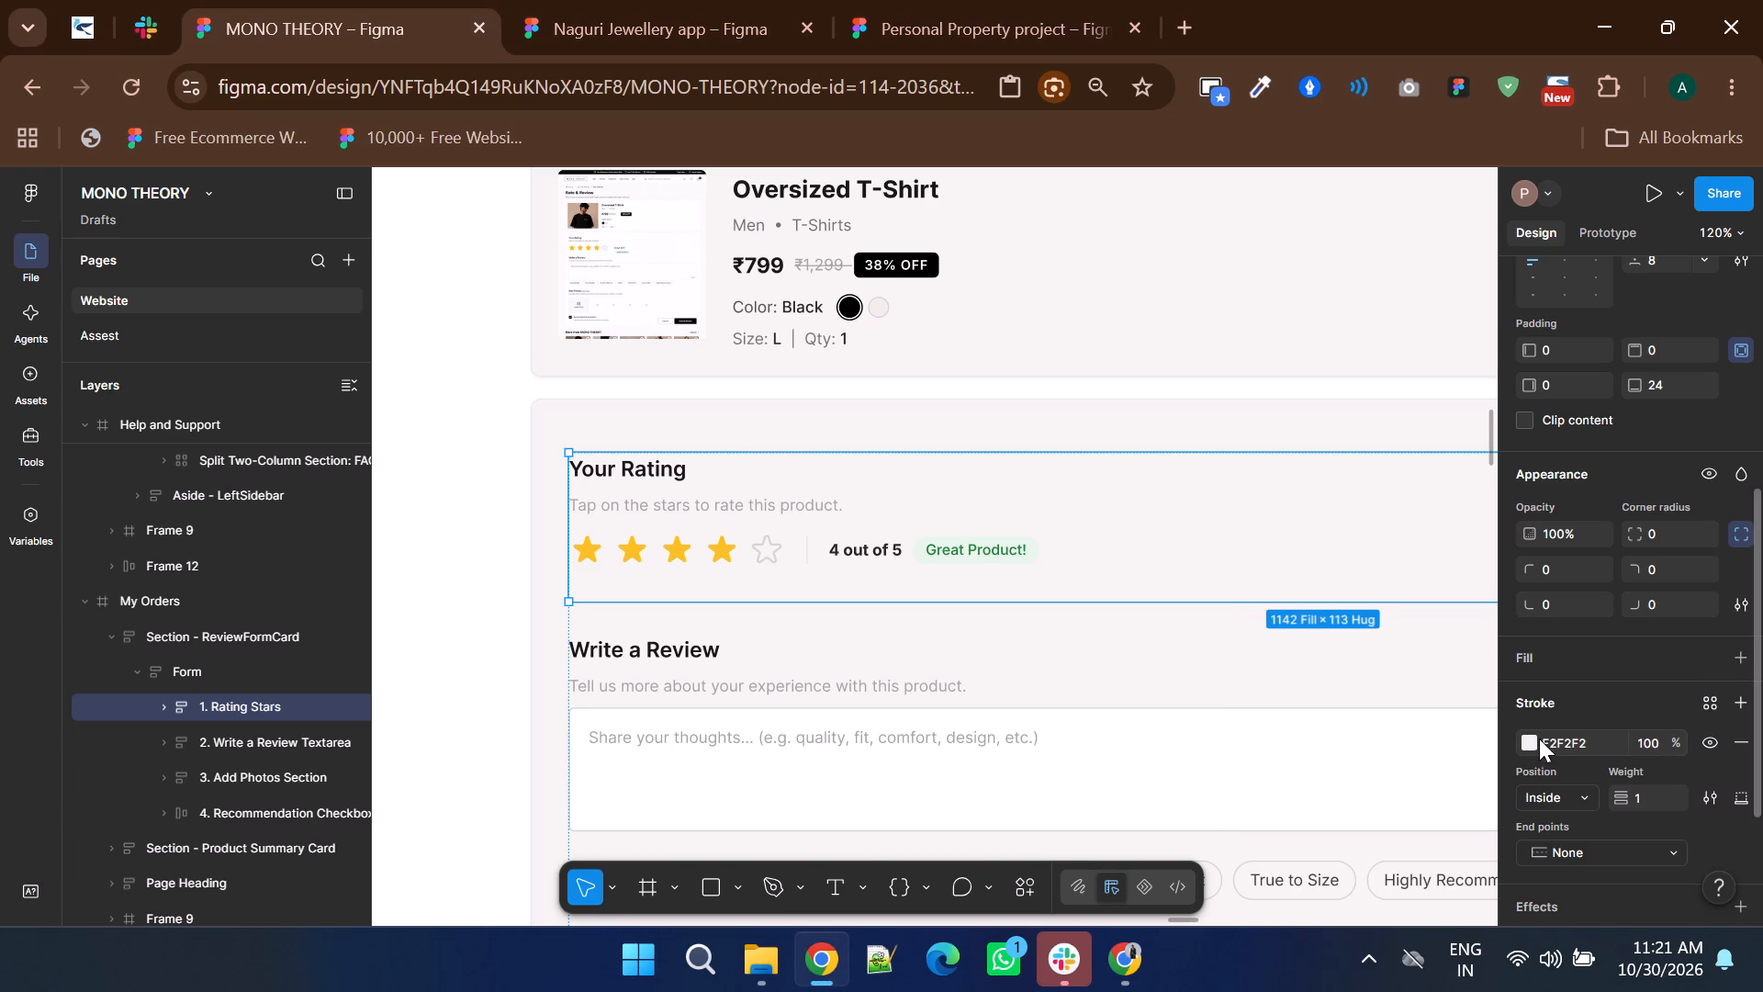
pyautogui.click(1529, 733)
pyautogui.click(1527, 734)
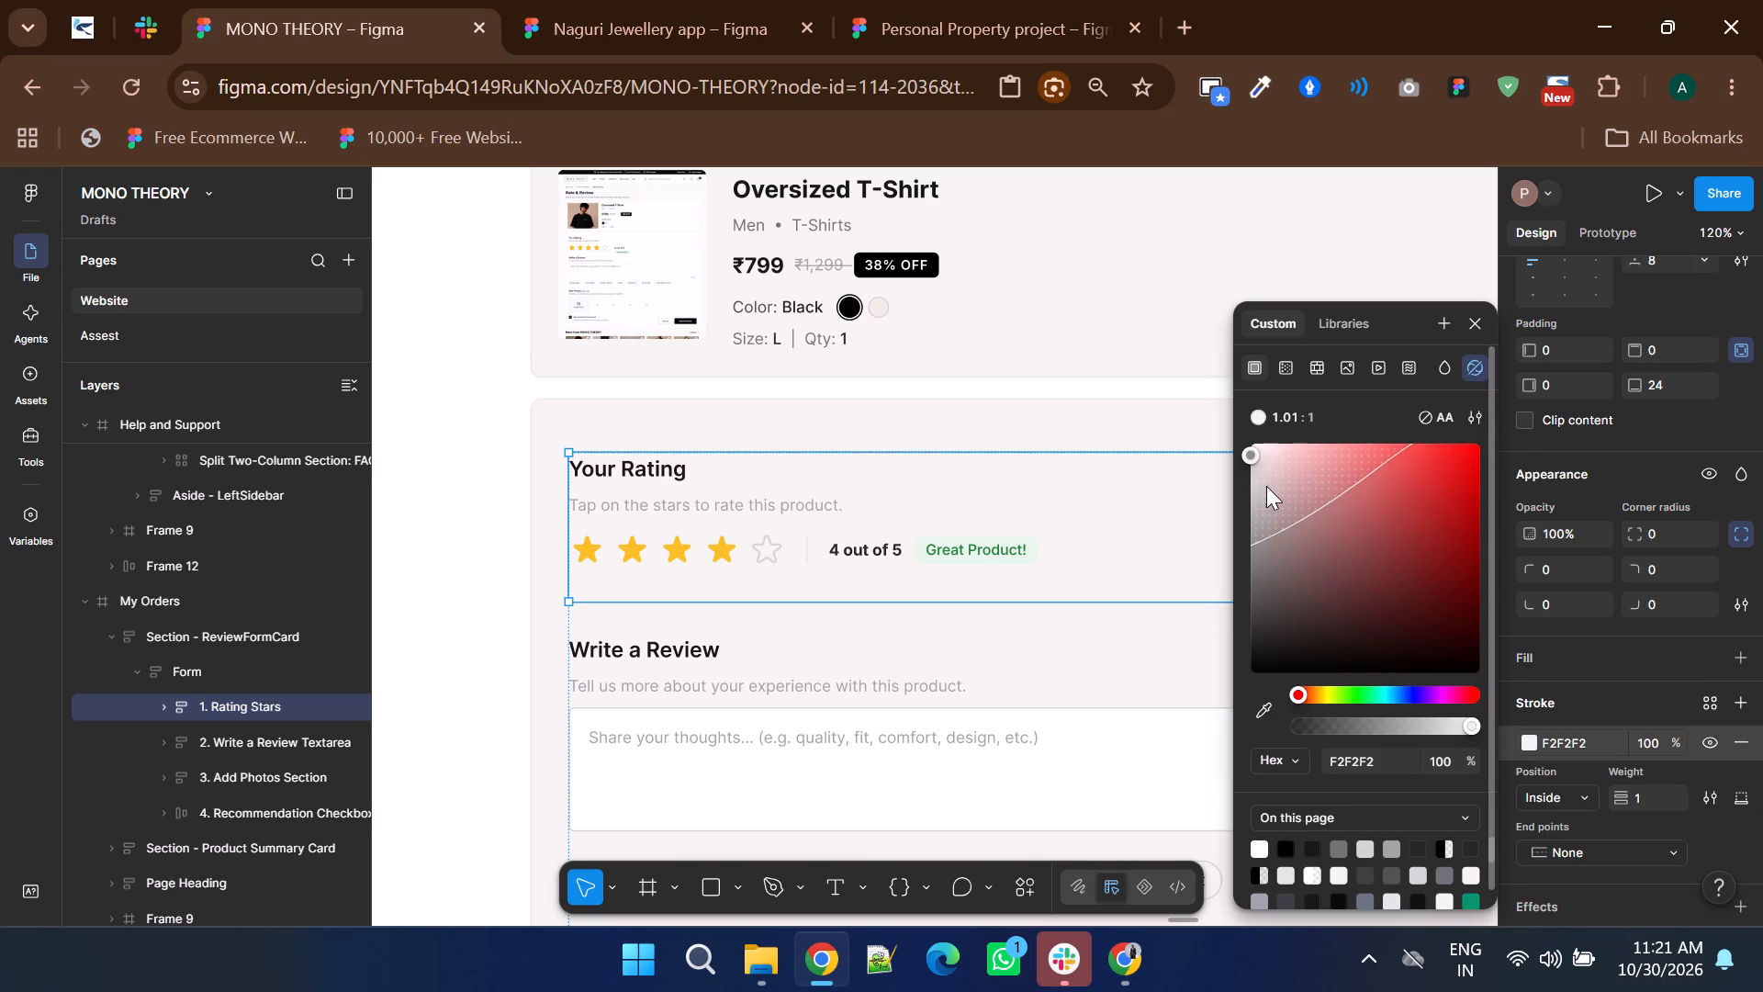
pyautogui.moveTo(1266, 486); pyautogui.dragTo(1239, 525)
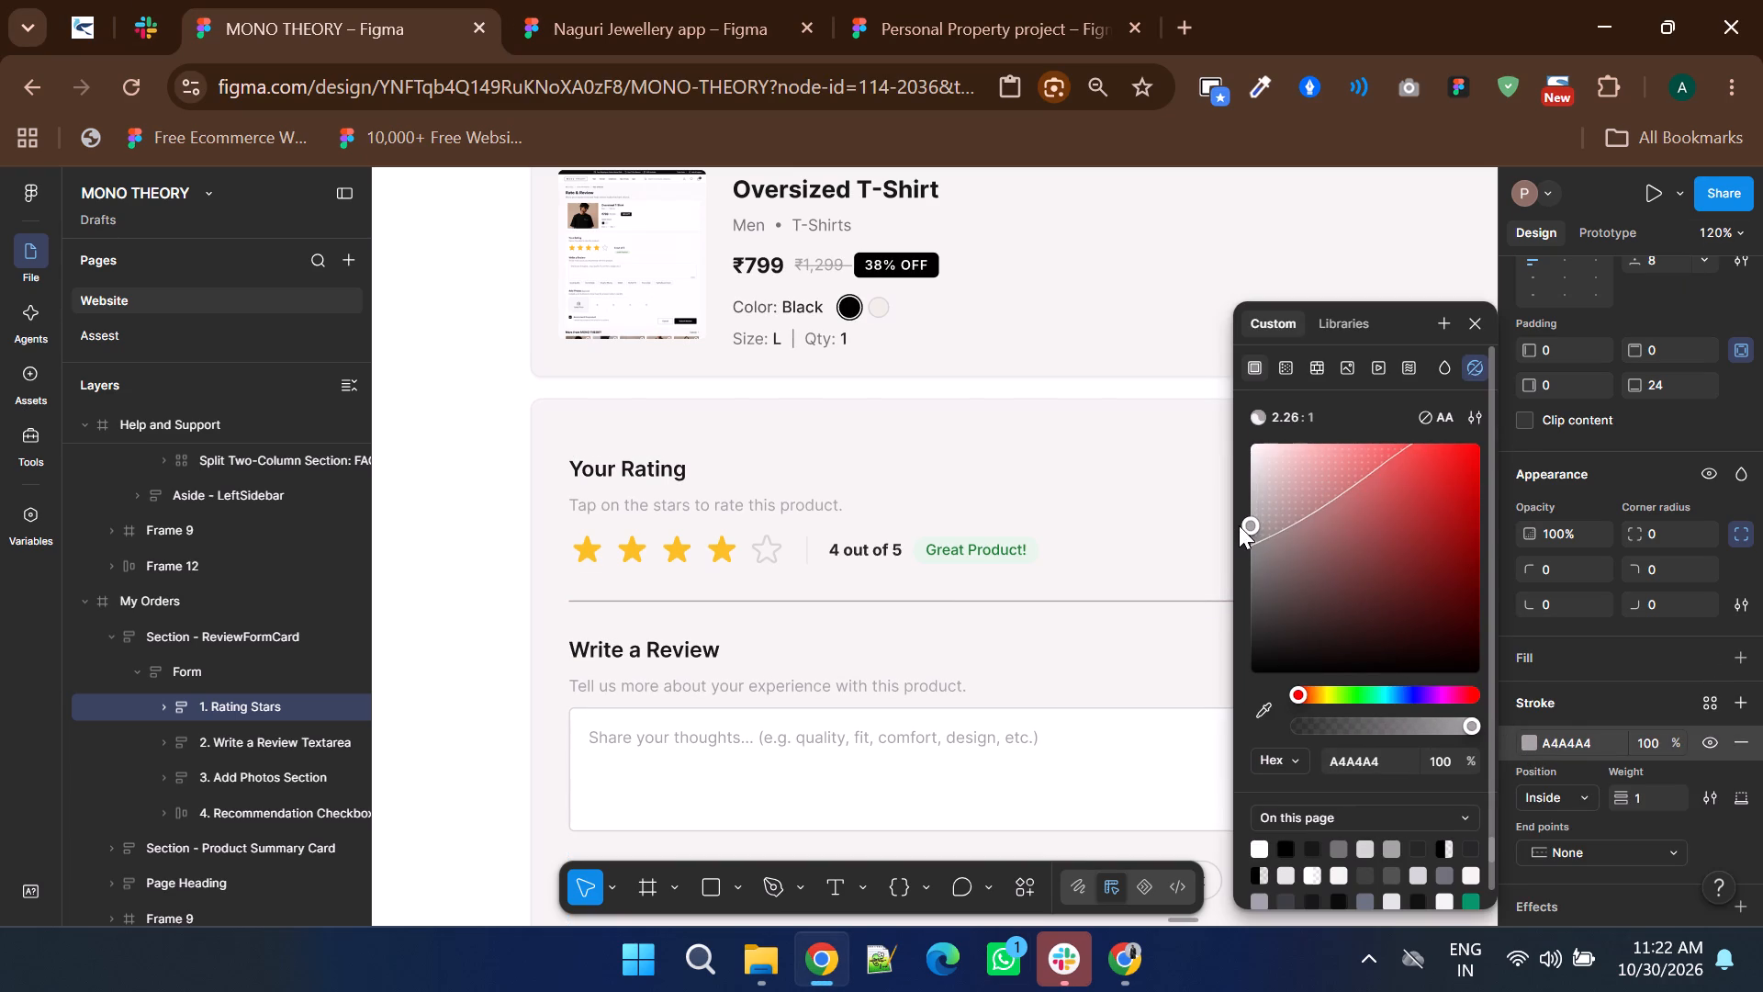
pyautogui.moveTo(1239, 525); pyautogui.dragTo(1228, 496)
pyautogui.keyDown('ctrl'); pyautogui.scroll(-2, 940, 447); pyautogui.keyUp('ctrl')
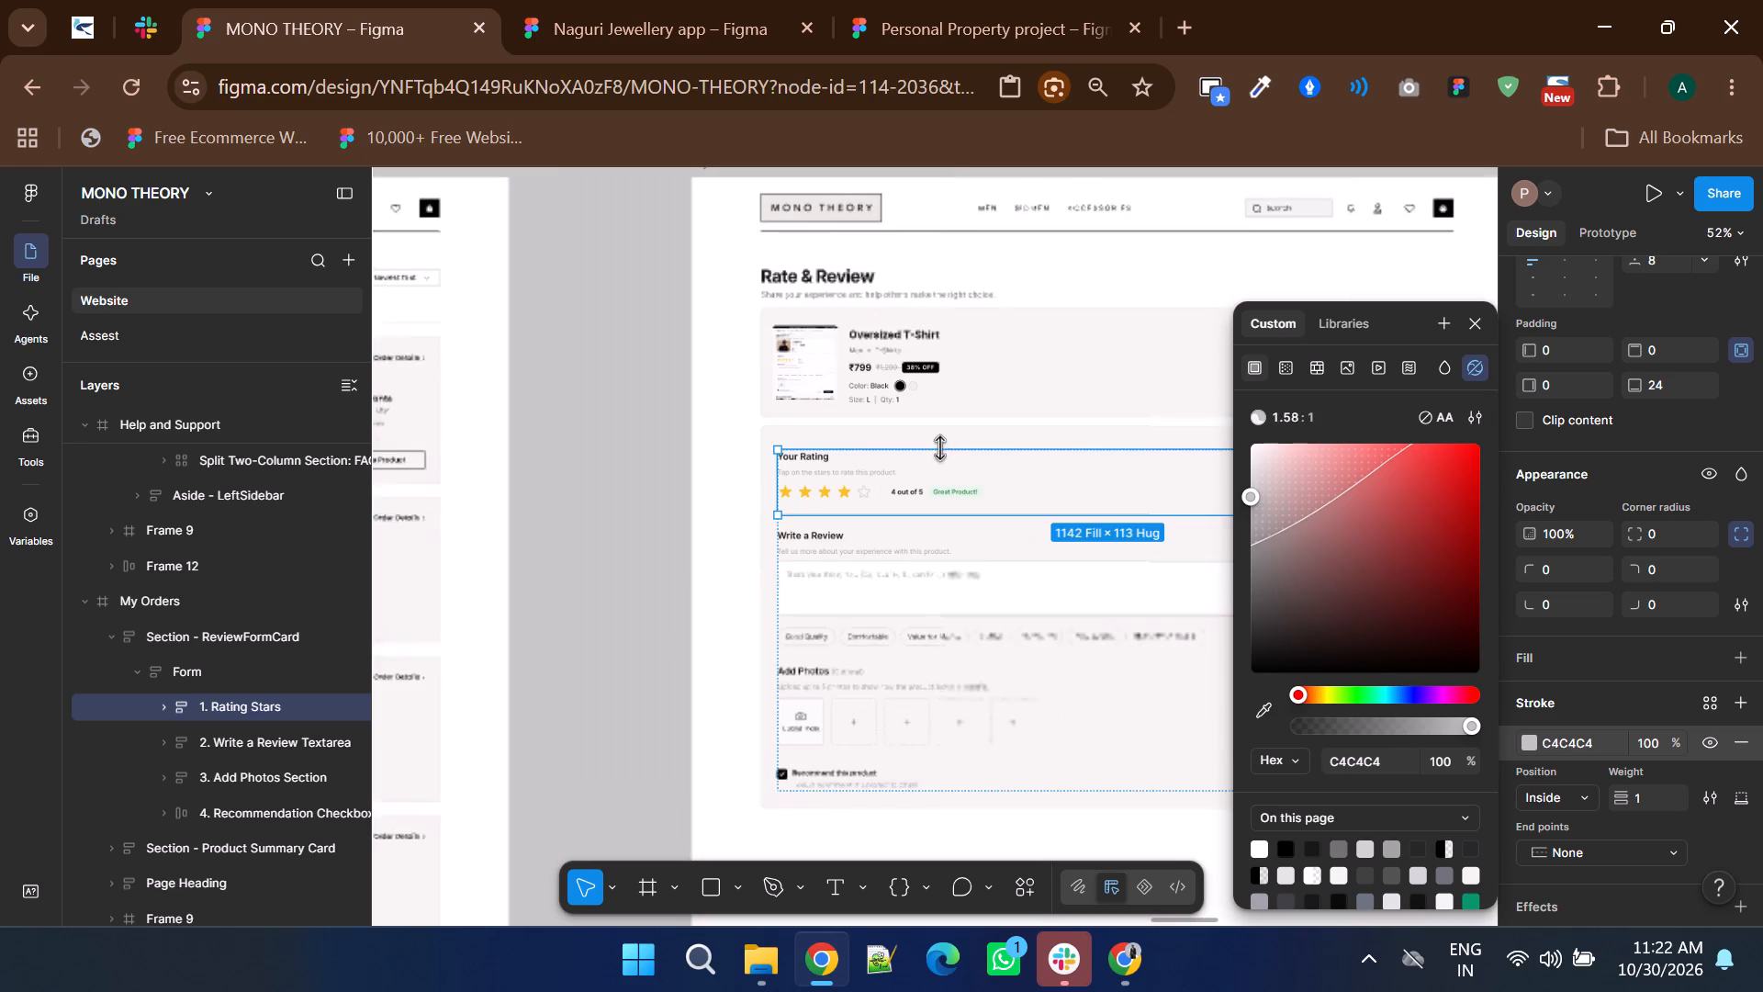
pyautogui.click(628, 494)
# Select the Quick Feedback Tags buttons together, including Good Quality, Comfortable, Value for Money, Stylish and Perfect Fit.
pyautogui.scroll(-1, 628, 494)
pyautogui.keyDown('shift'); pyautogui.scroll(-1, 842, 513); pyautogui.keyUp('shift')
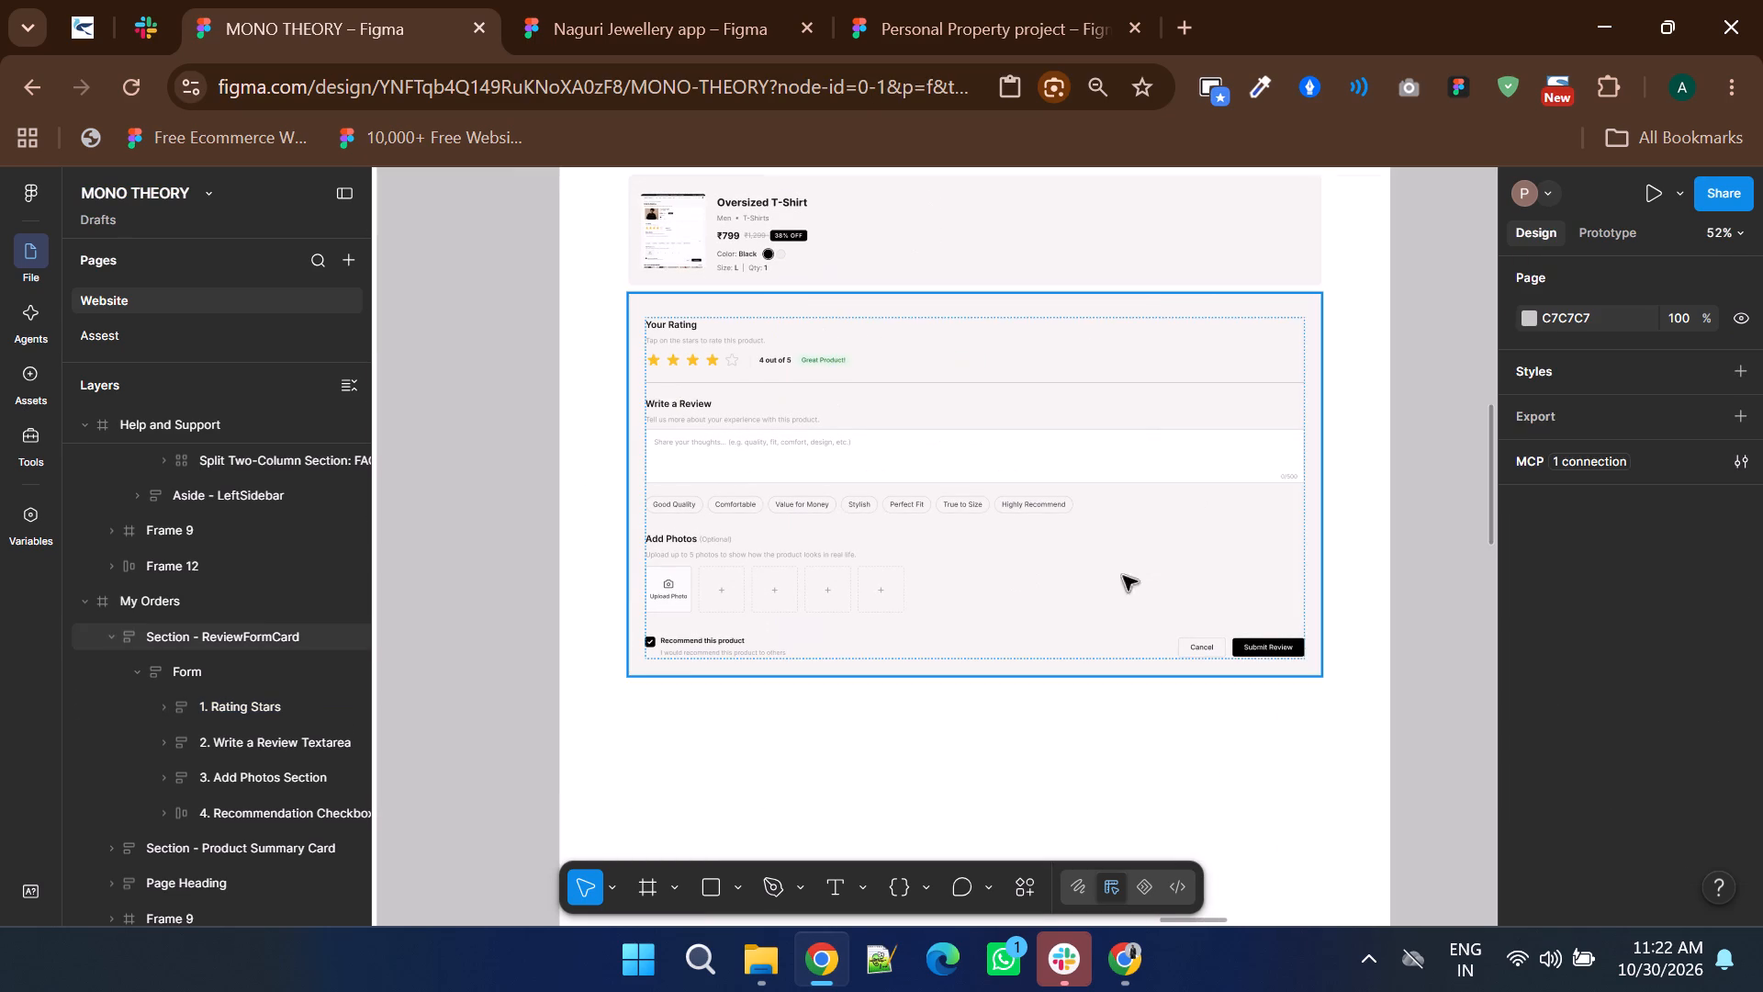
pyautogui.keyDown('ctrl'); pyautogui.scroll(3, 656, 546); pyautogui.keyUp('ctrl')
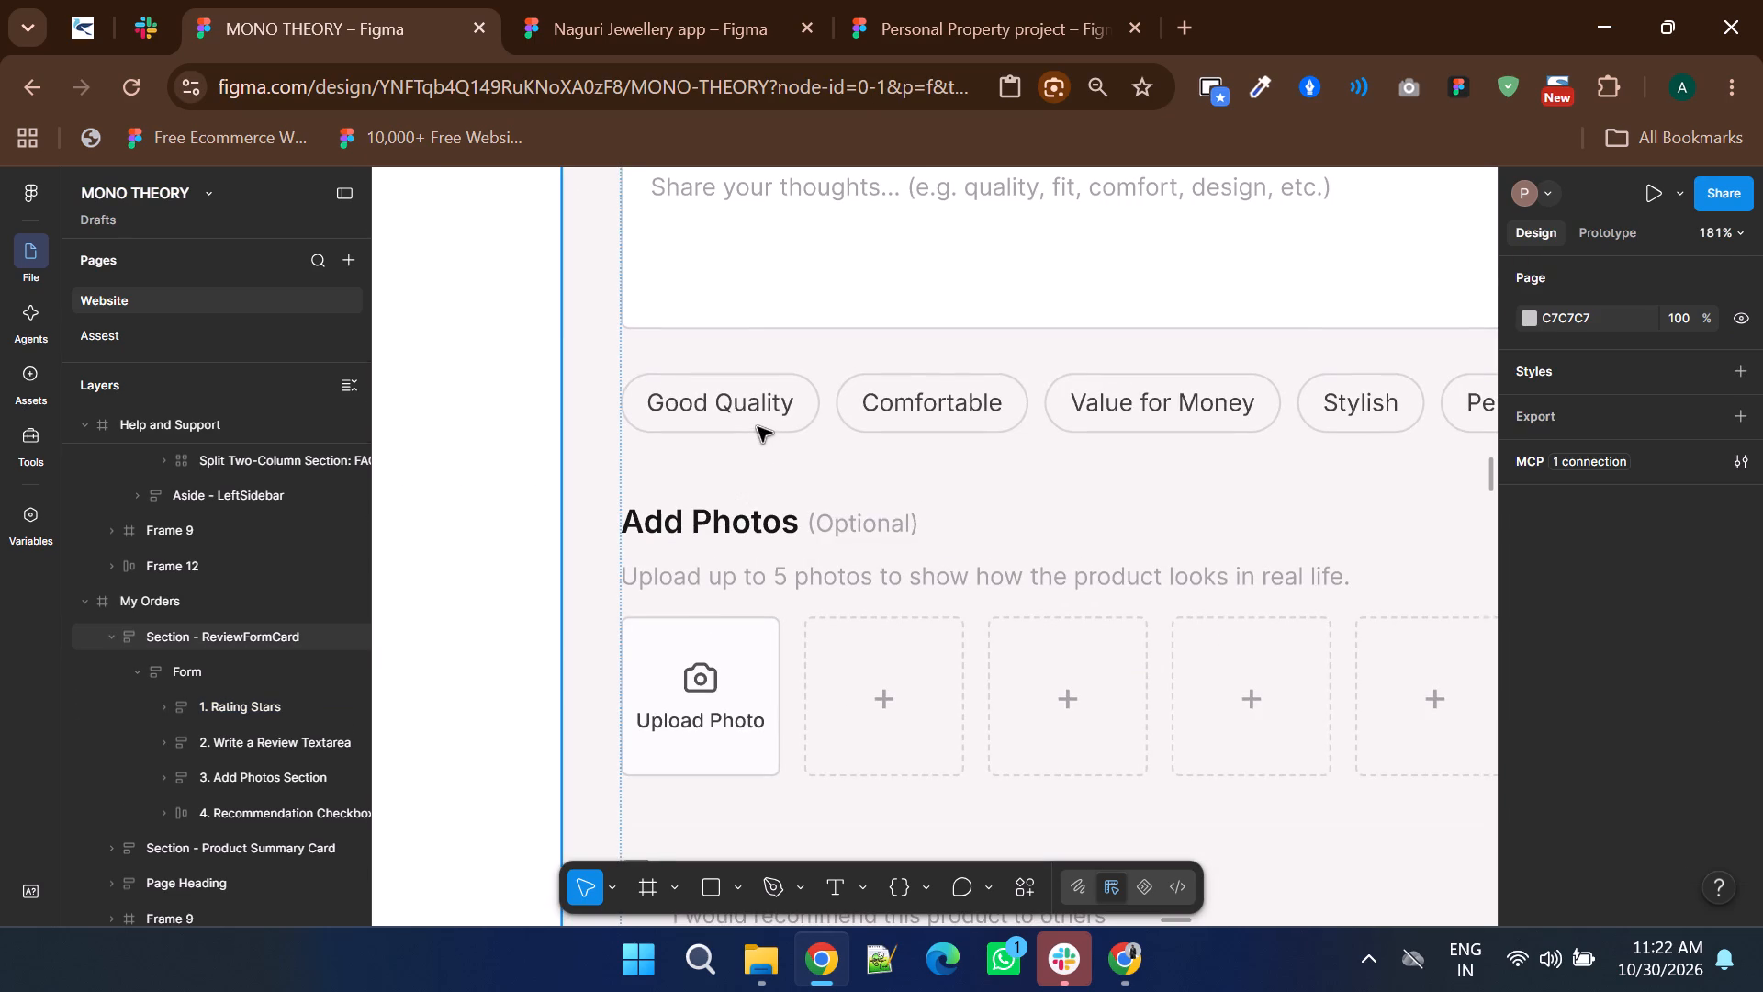
pyautogui.keyDown('ctrl'); pyautogui.tripleClick(758, 427); pyautogui.keyUp('ctrl')
pyautogui.doubleClick(758, 388)
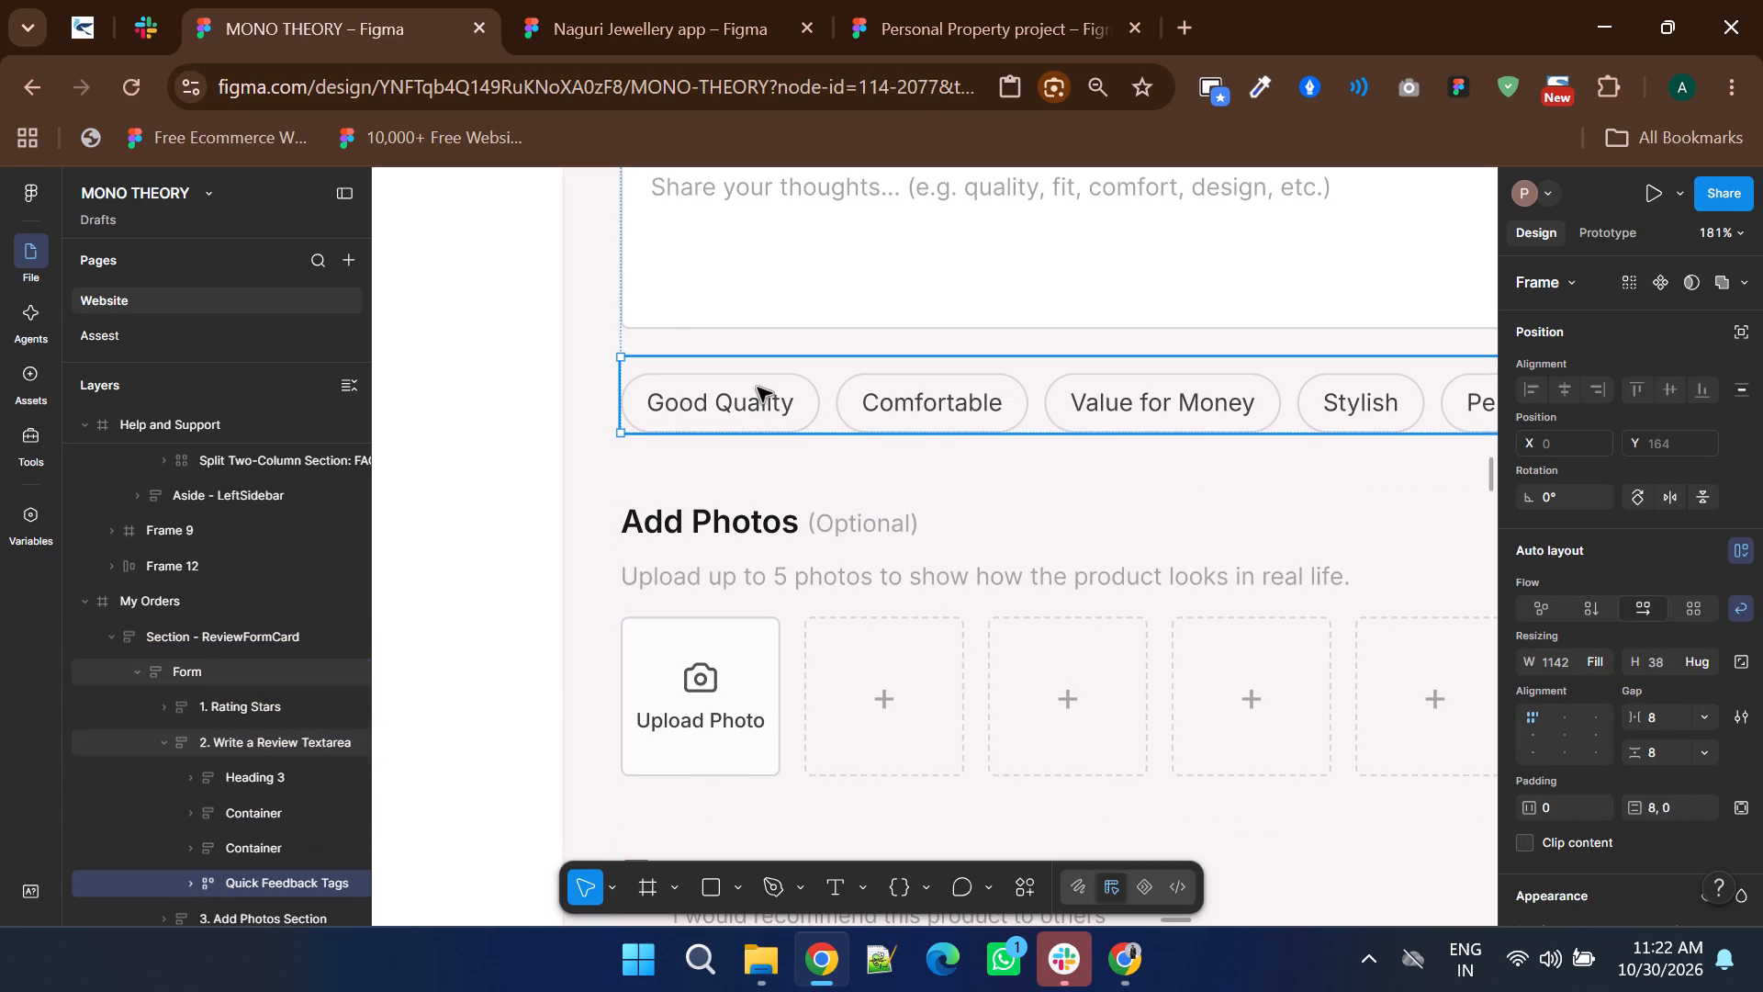
pyautogui.doubleClick(758, 388)
pyautogui.keyDown('shift'); pyautogui.click(959, 397); pyautogui.keyUp('shift')
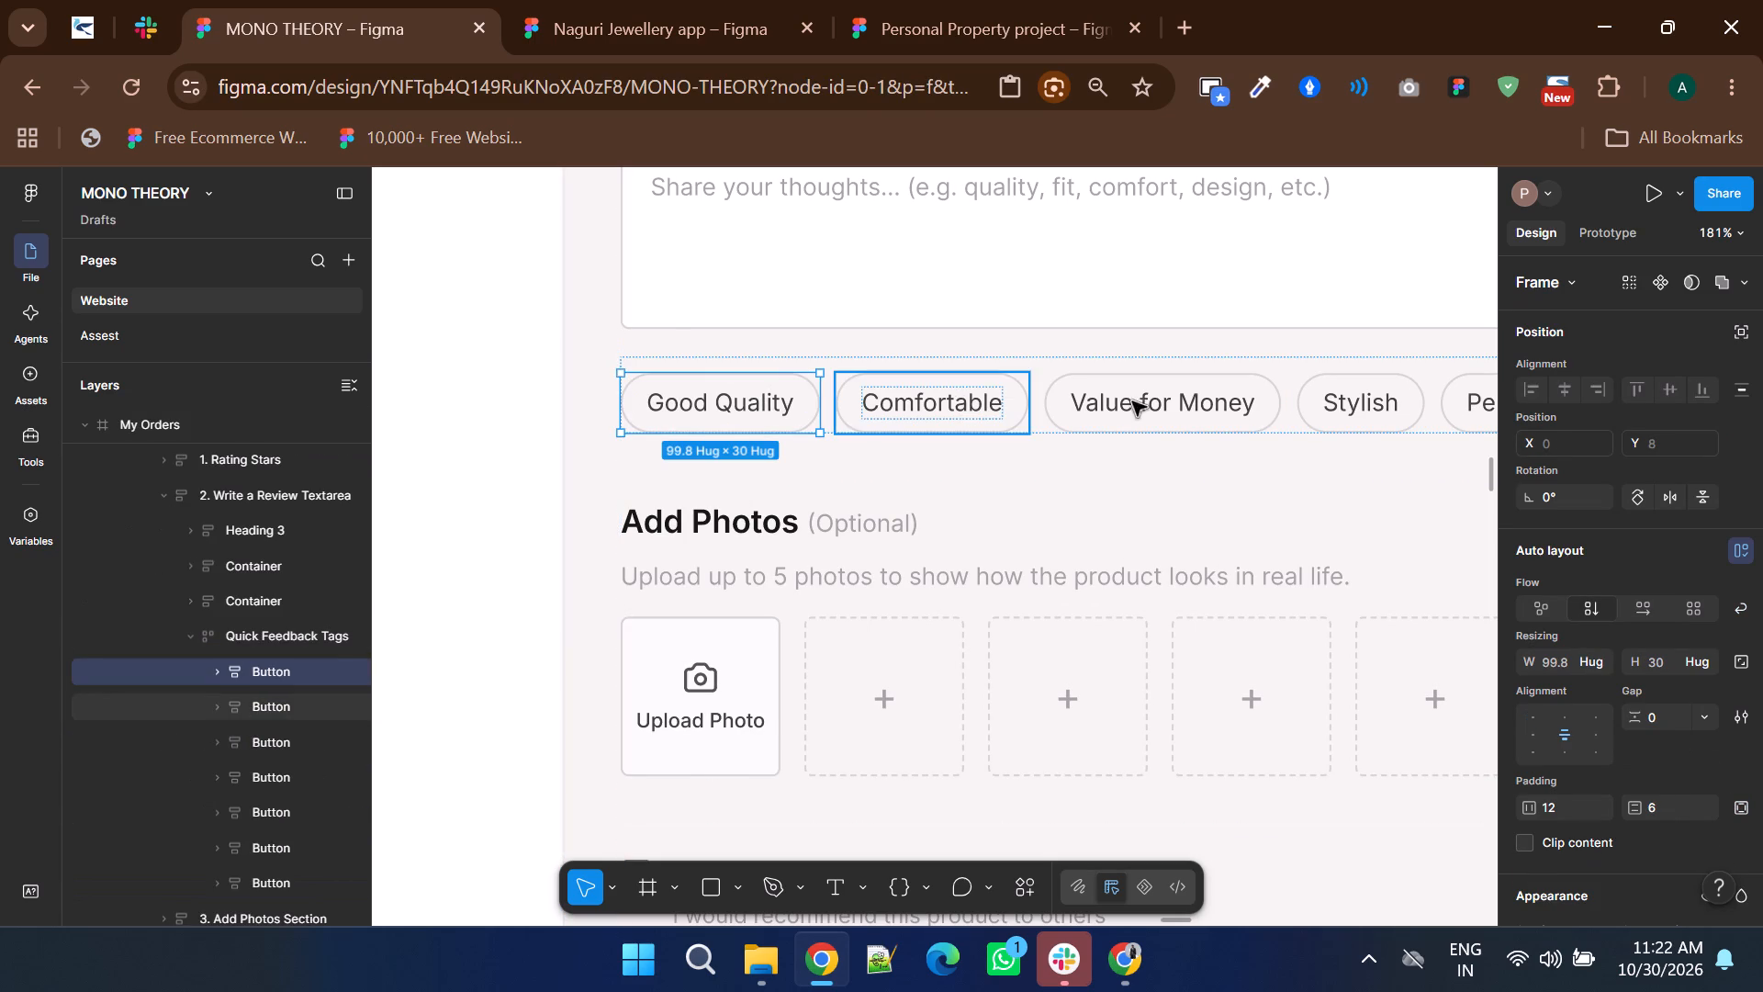
pyautogui.keyDown('shift'); pyautogui.click(1214, 401); pyautogui.keyUp('shift')
pyautogui.keyDown('shift'); pyautogui.scroll(-4, 1214, 401); pyautogui.keyUp('shift')
pyautogui.keyDown('shift'); pyautogui.click(971, 416); pyautogui.keyUp('shift')
pyautogui.keyDown('shift'); pyautogui.click(881, 404); pyautogui.keyUp('shift')
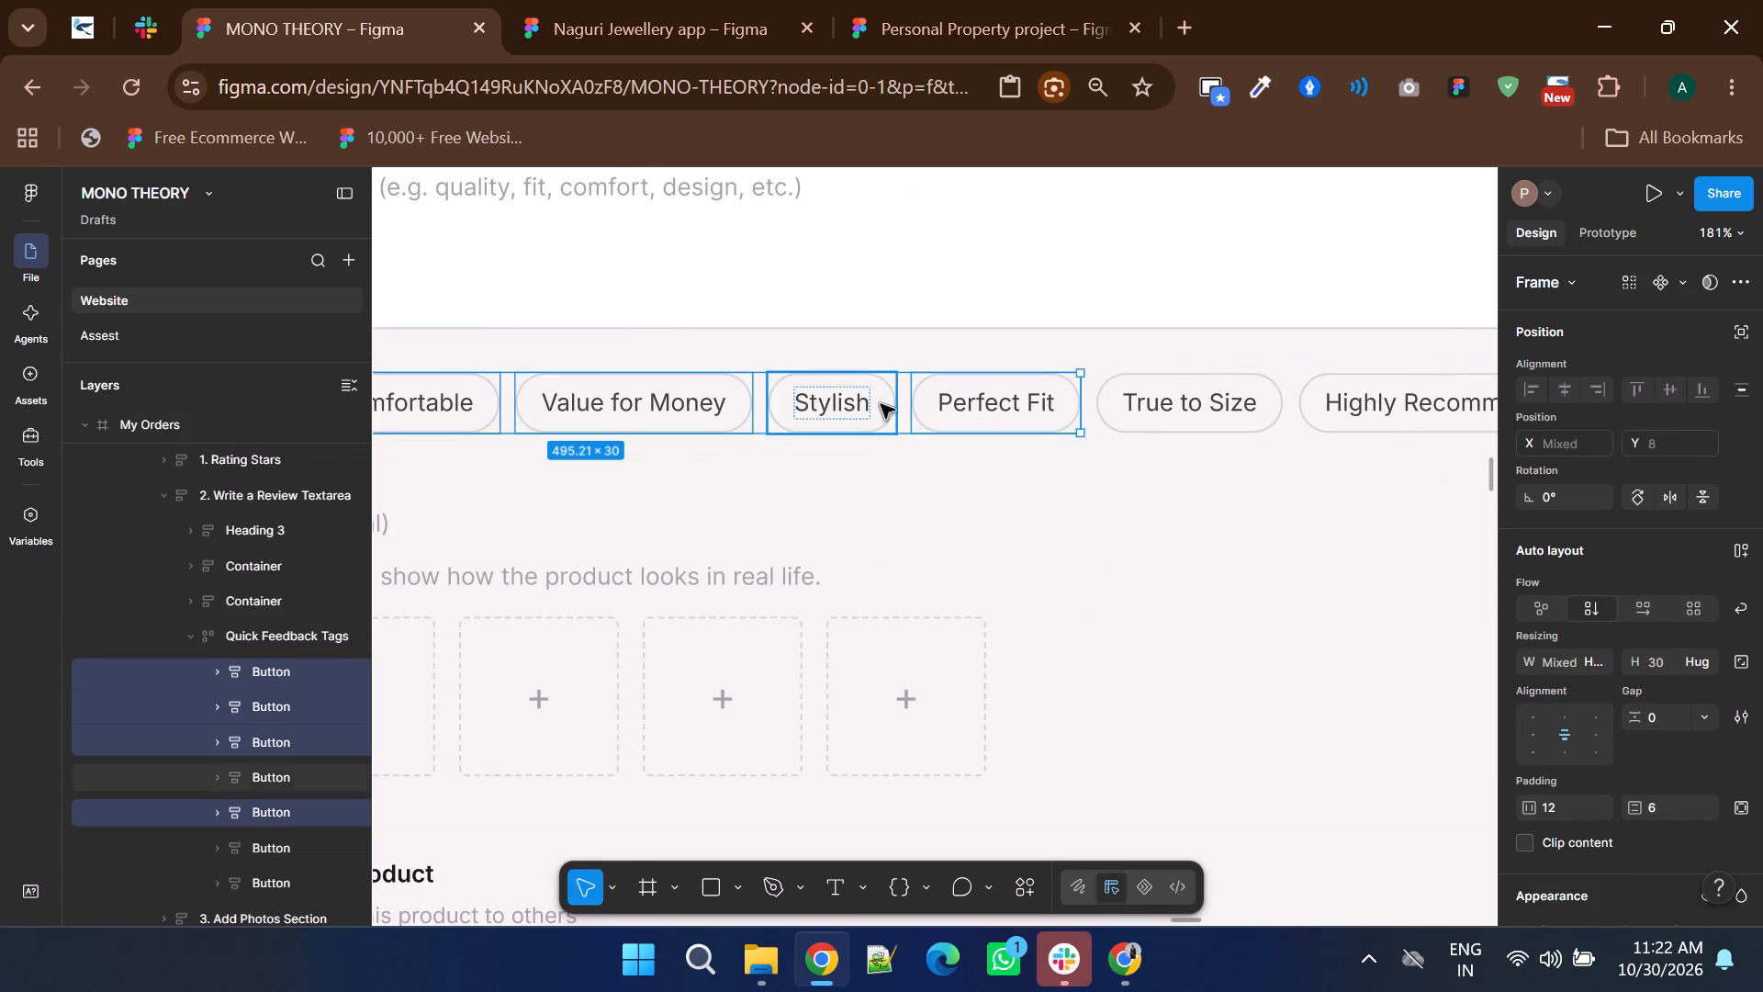
# Set the corner radius of all seven Quick Feedback Tags buttons to 0.
pyautogui.keyDown('shift'); pyautogui.click(1127, 389); pyautogui.keyUp('shift')
pyautogui.keyDown('shift'); pyautogui.scroll(-3, 1127, 389); pyautogui.keyUp('shift')
pyautogui.keyDown('shift'); pyautogui.click(1006, 418); pyautogui.keyUp('shift')
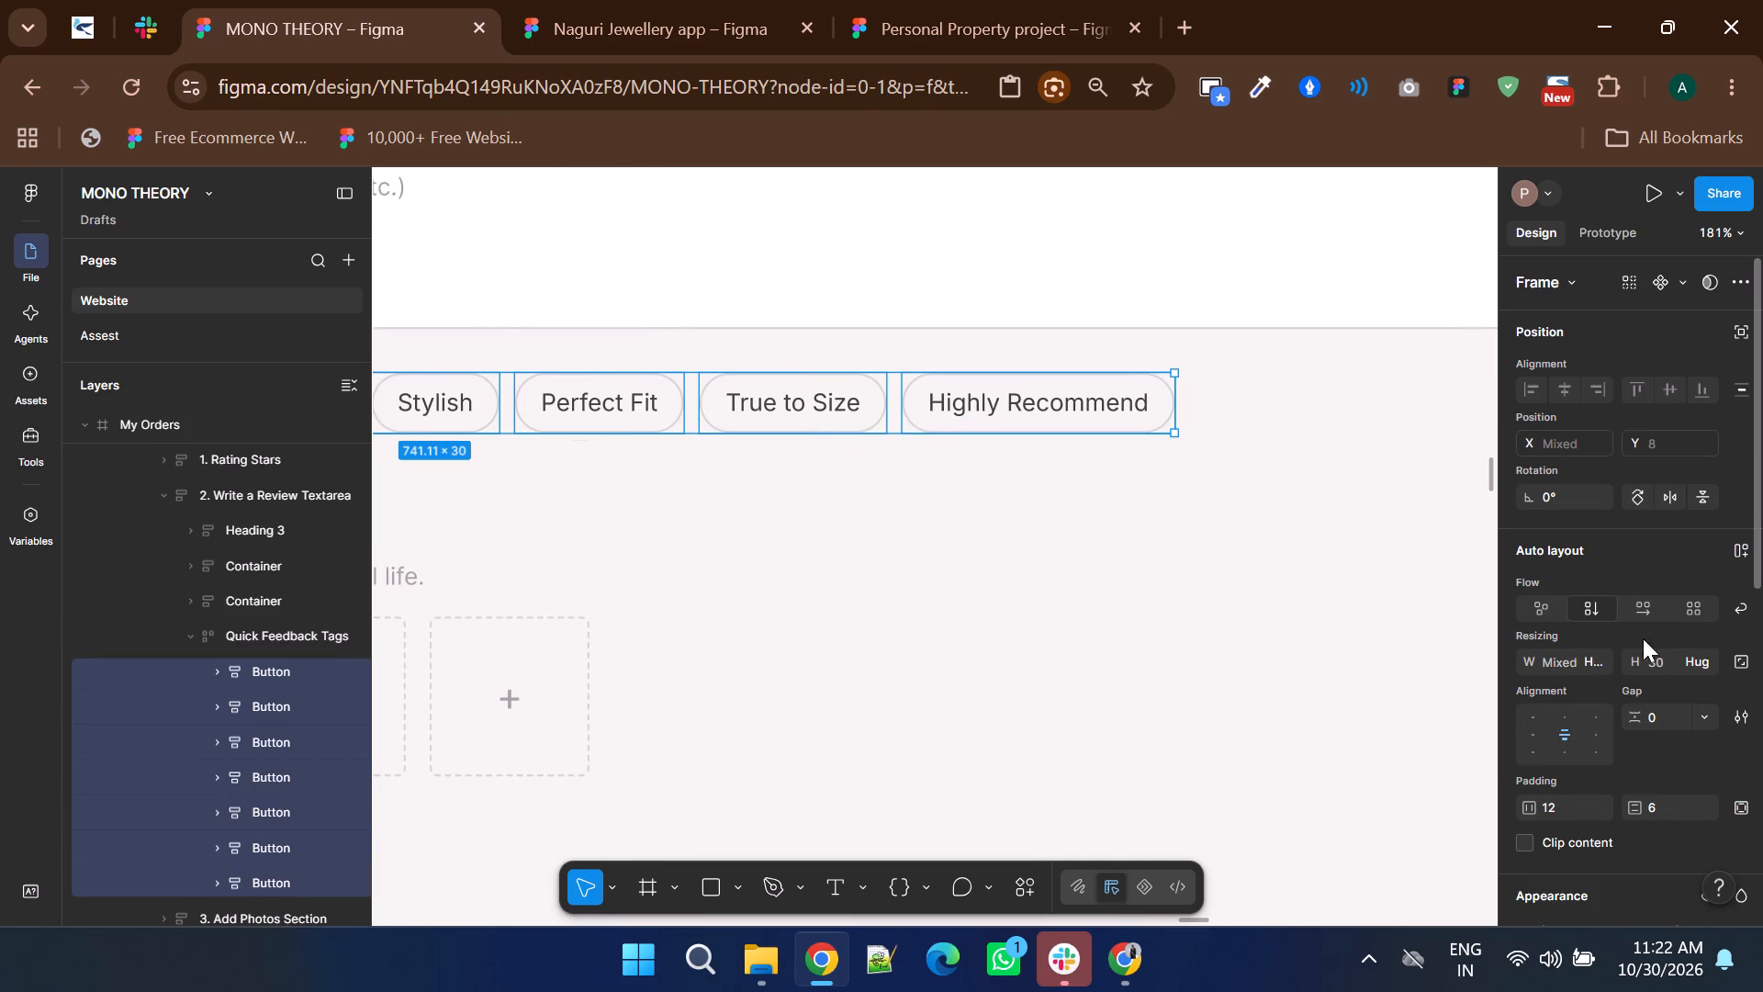
pyautogui.scroll(-2, 1668, 573)
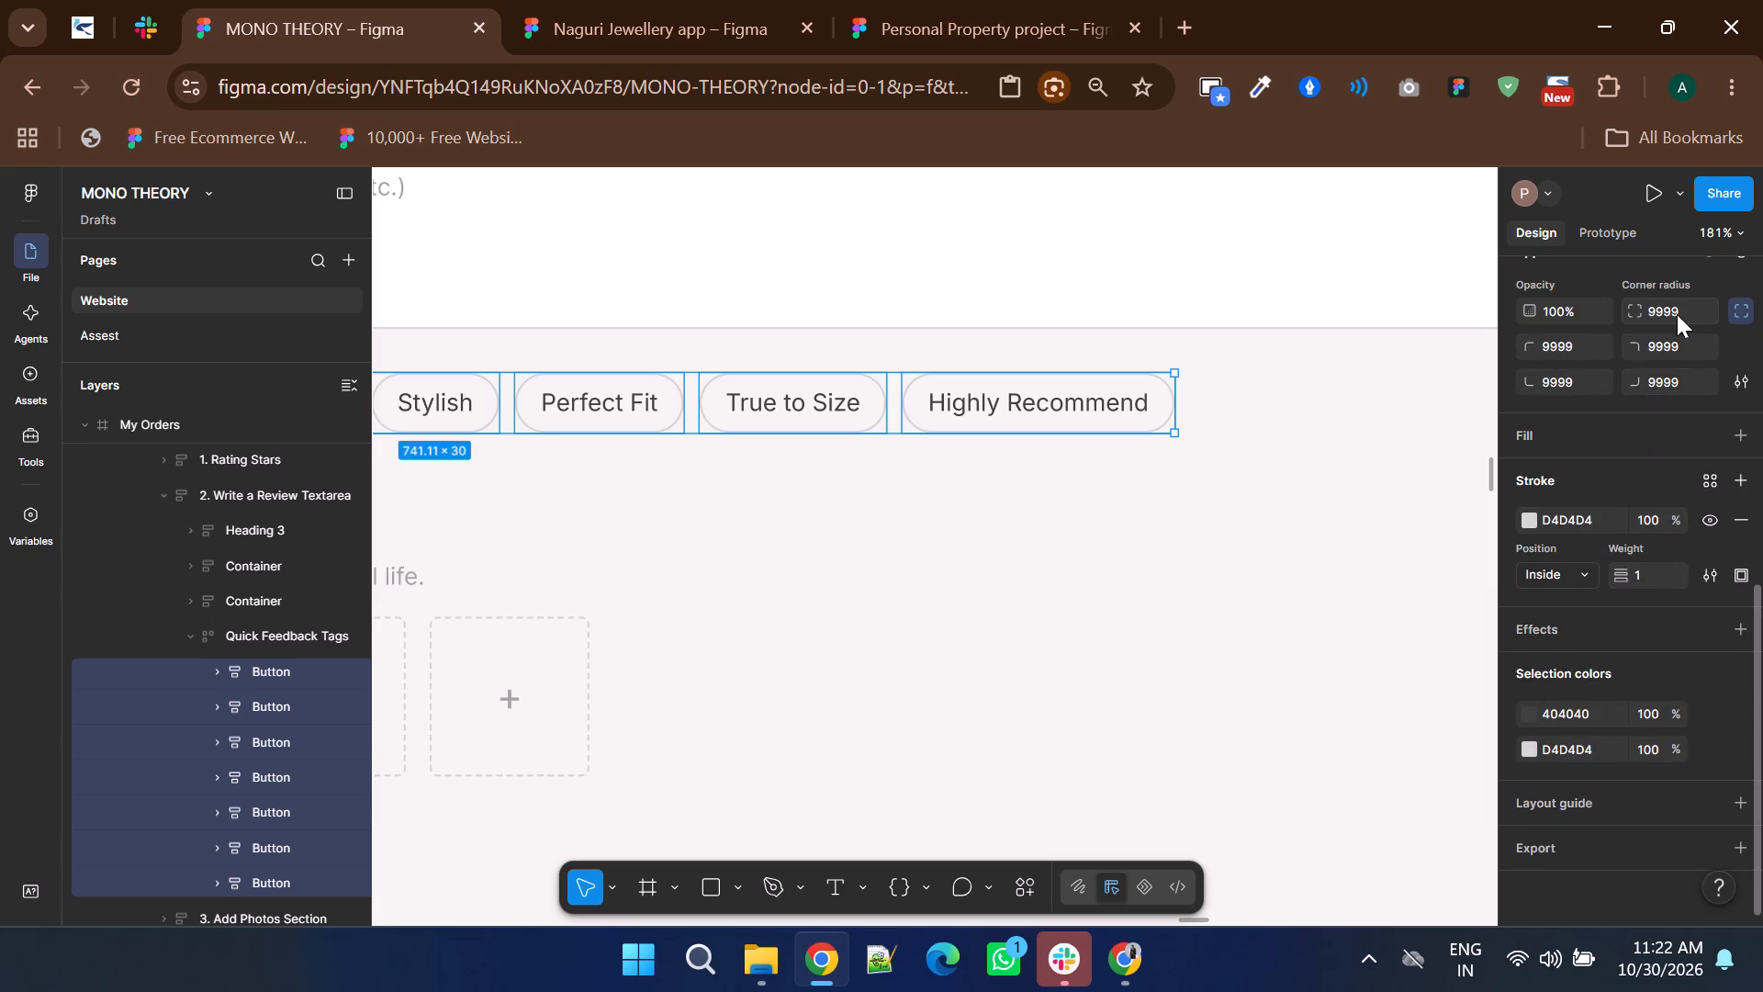
pyautogui.click(1677, 314)
pyautogui.press('0')
pyautogui.press('BackSpace')
pyautogui.press('BackSpace')
pyautogui.press('BackSpace')
pyautogui.press('BackSpace')
pyautogui.press('0')
pyautogui.click(1357, 406)
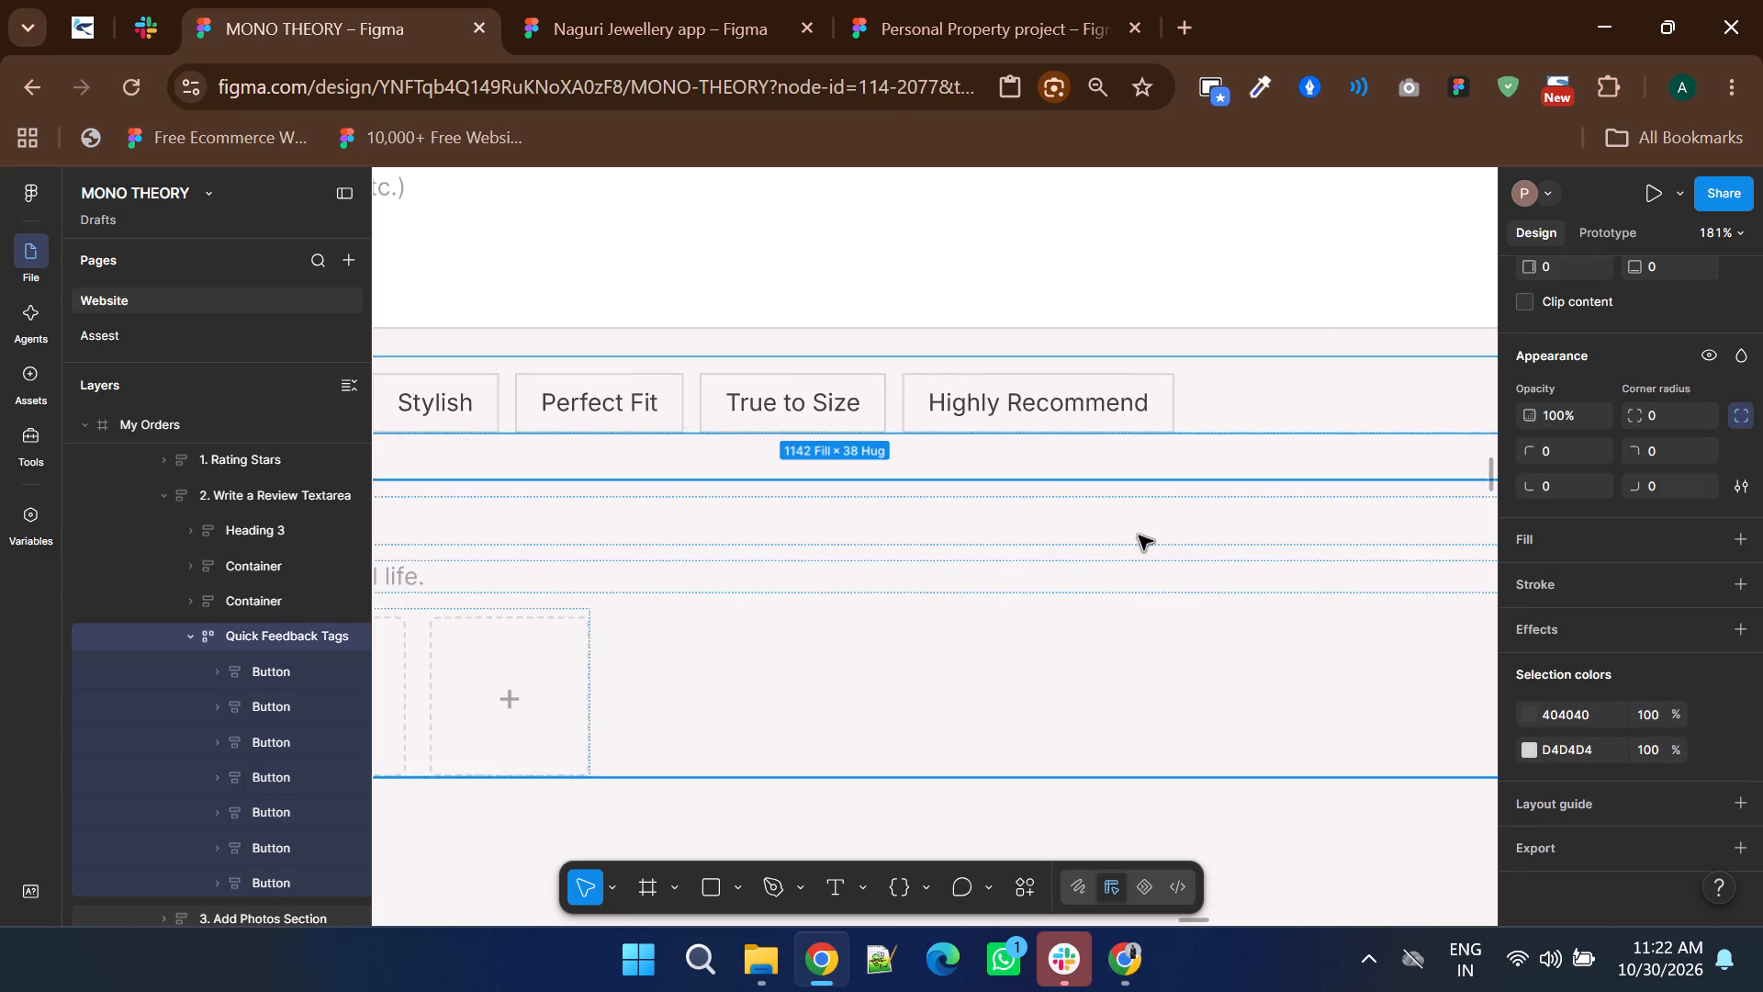
# Reduce the corner radius of the Upload Photo tile and the four placeholder slots under Add Photos to 0.
pyautogui.keyDown('ctrl'); pyautogui.scroll(-2, 1139, 535); pyautogui.keyUp('ctrl')
pyautogui.keyDown('shift'); pyautogui.scroll(2, 1085, 565); pyautogui.keyUp('shift')
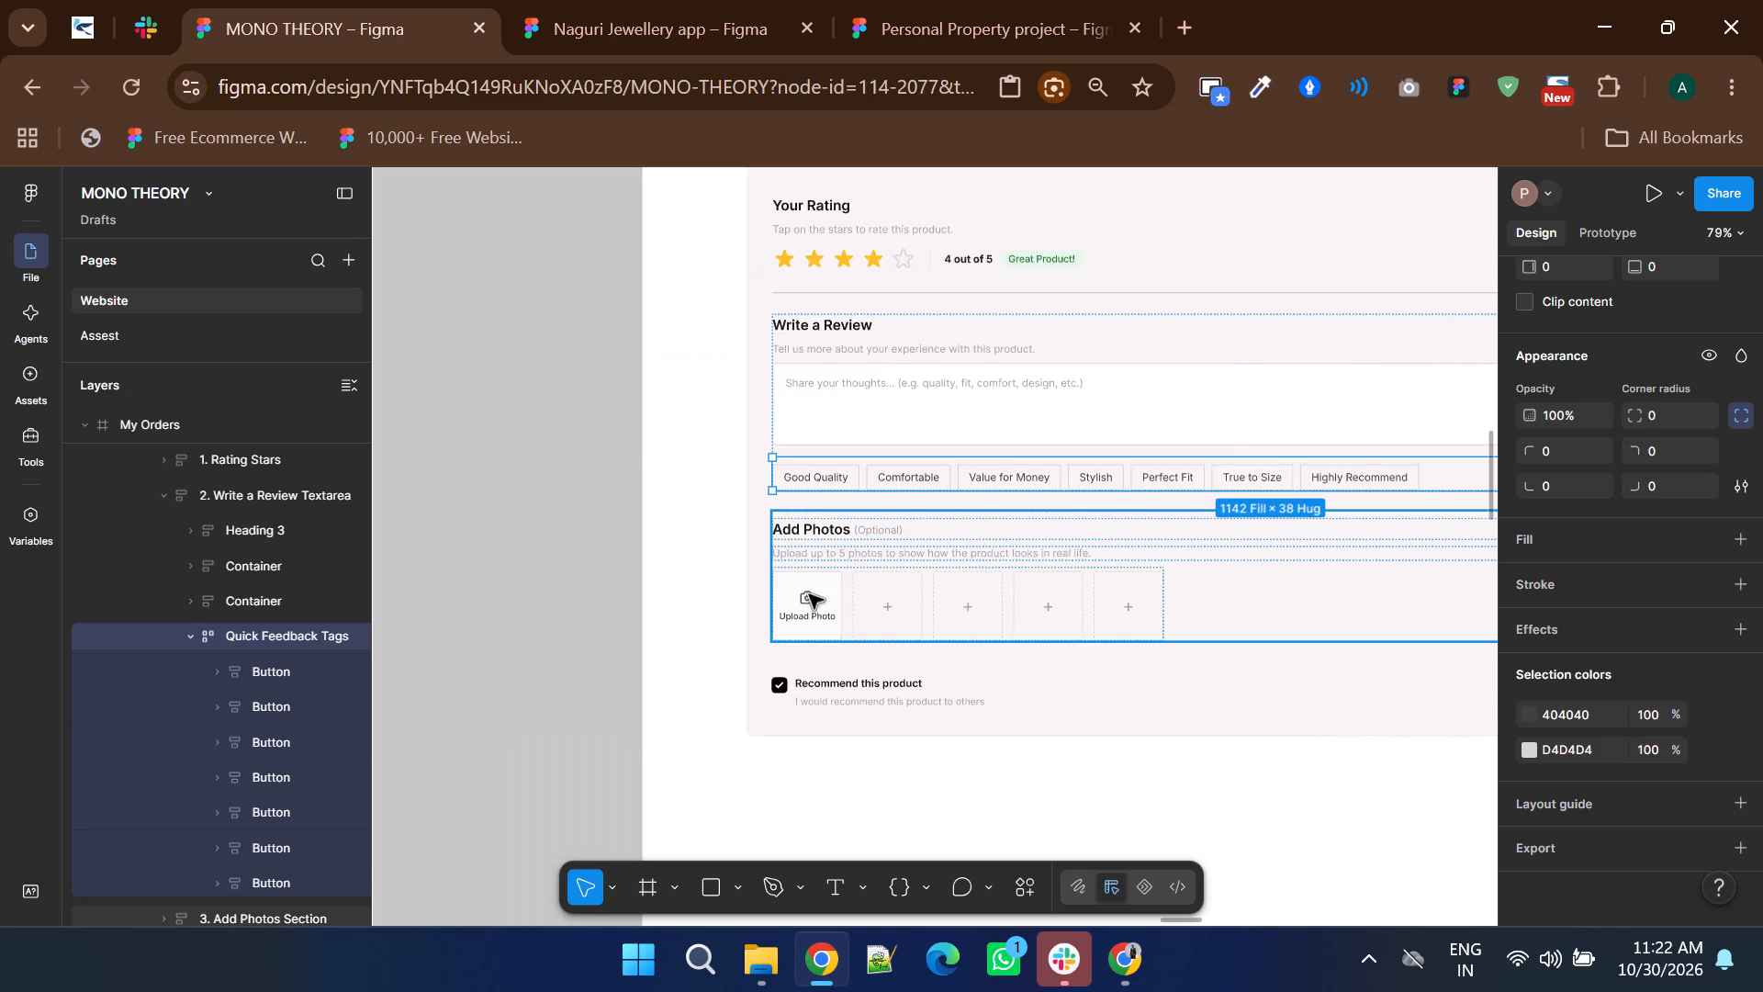
pyautogui.keyDown('ctrl'); pyautogui.scroll(2, 849, 608); pyautogui.keyUp('ctrl')
pyautogui.doubleClick(807, 587)
pyautogui.doubleClick(807, 587)
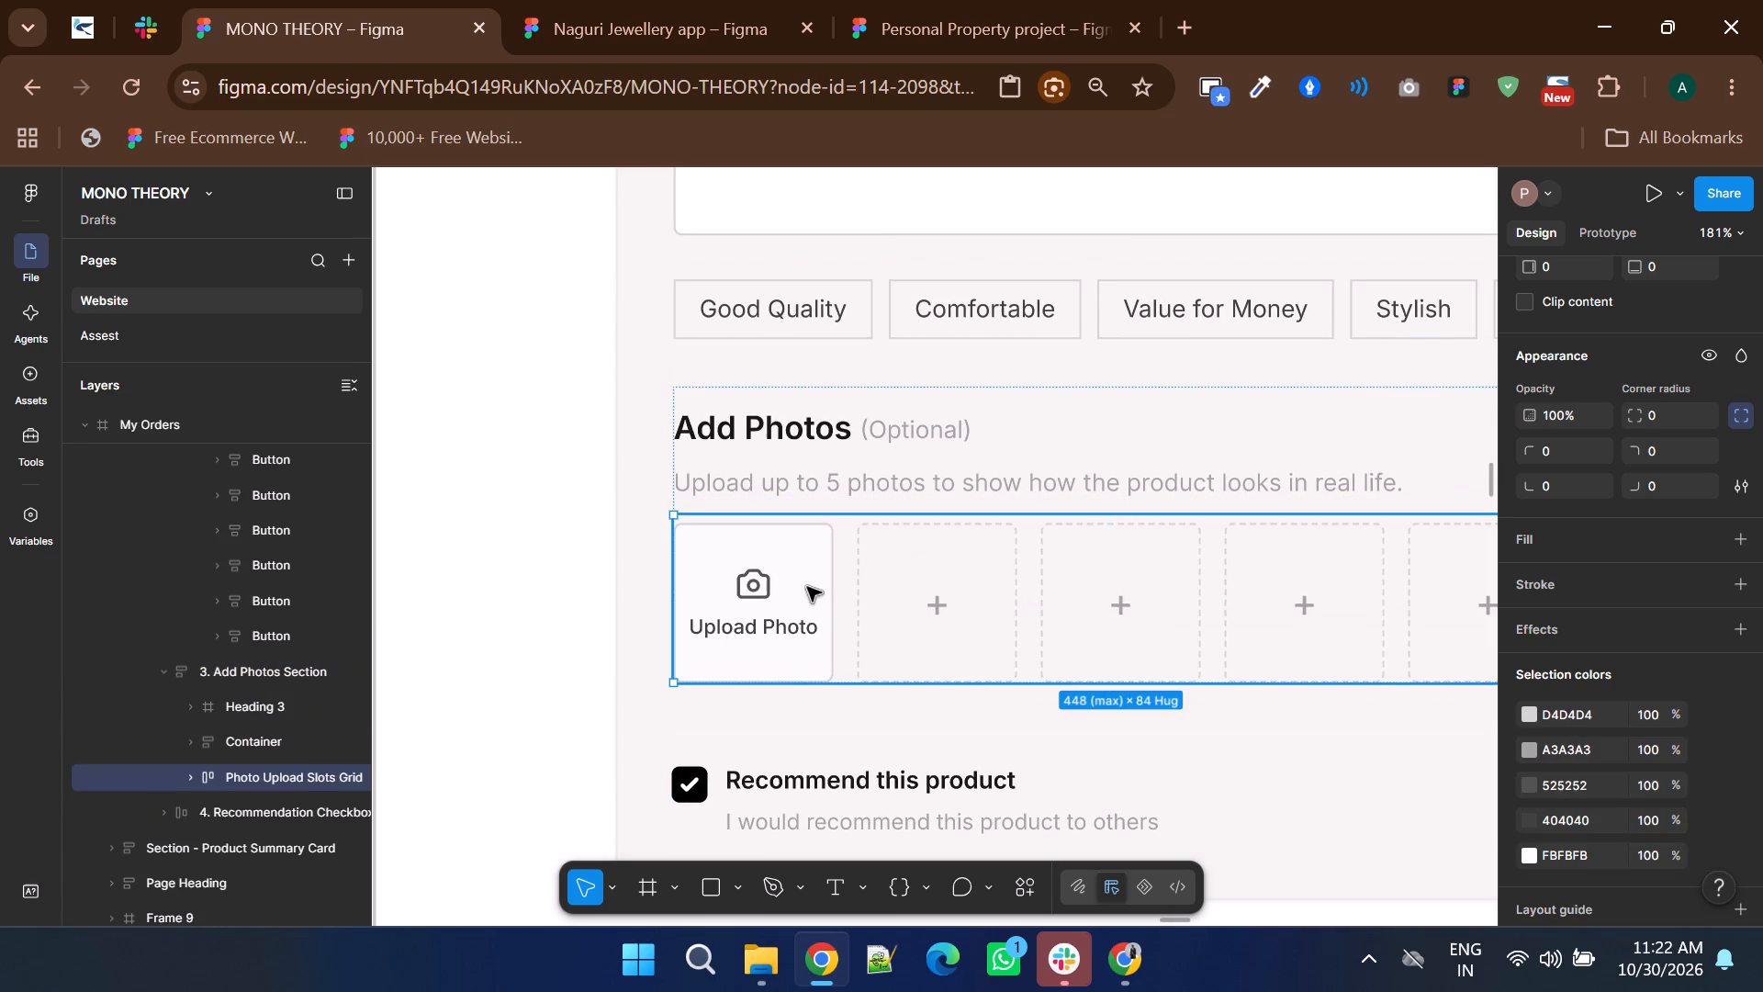
pyautogui.keyDown('shift'); pyautogui.click(959, 600); pyautogui.keyUp('shift')
pyautogui.keyDown('shift'); pyautogui.click(1072, 602); pyautogui.keyUp('shift')
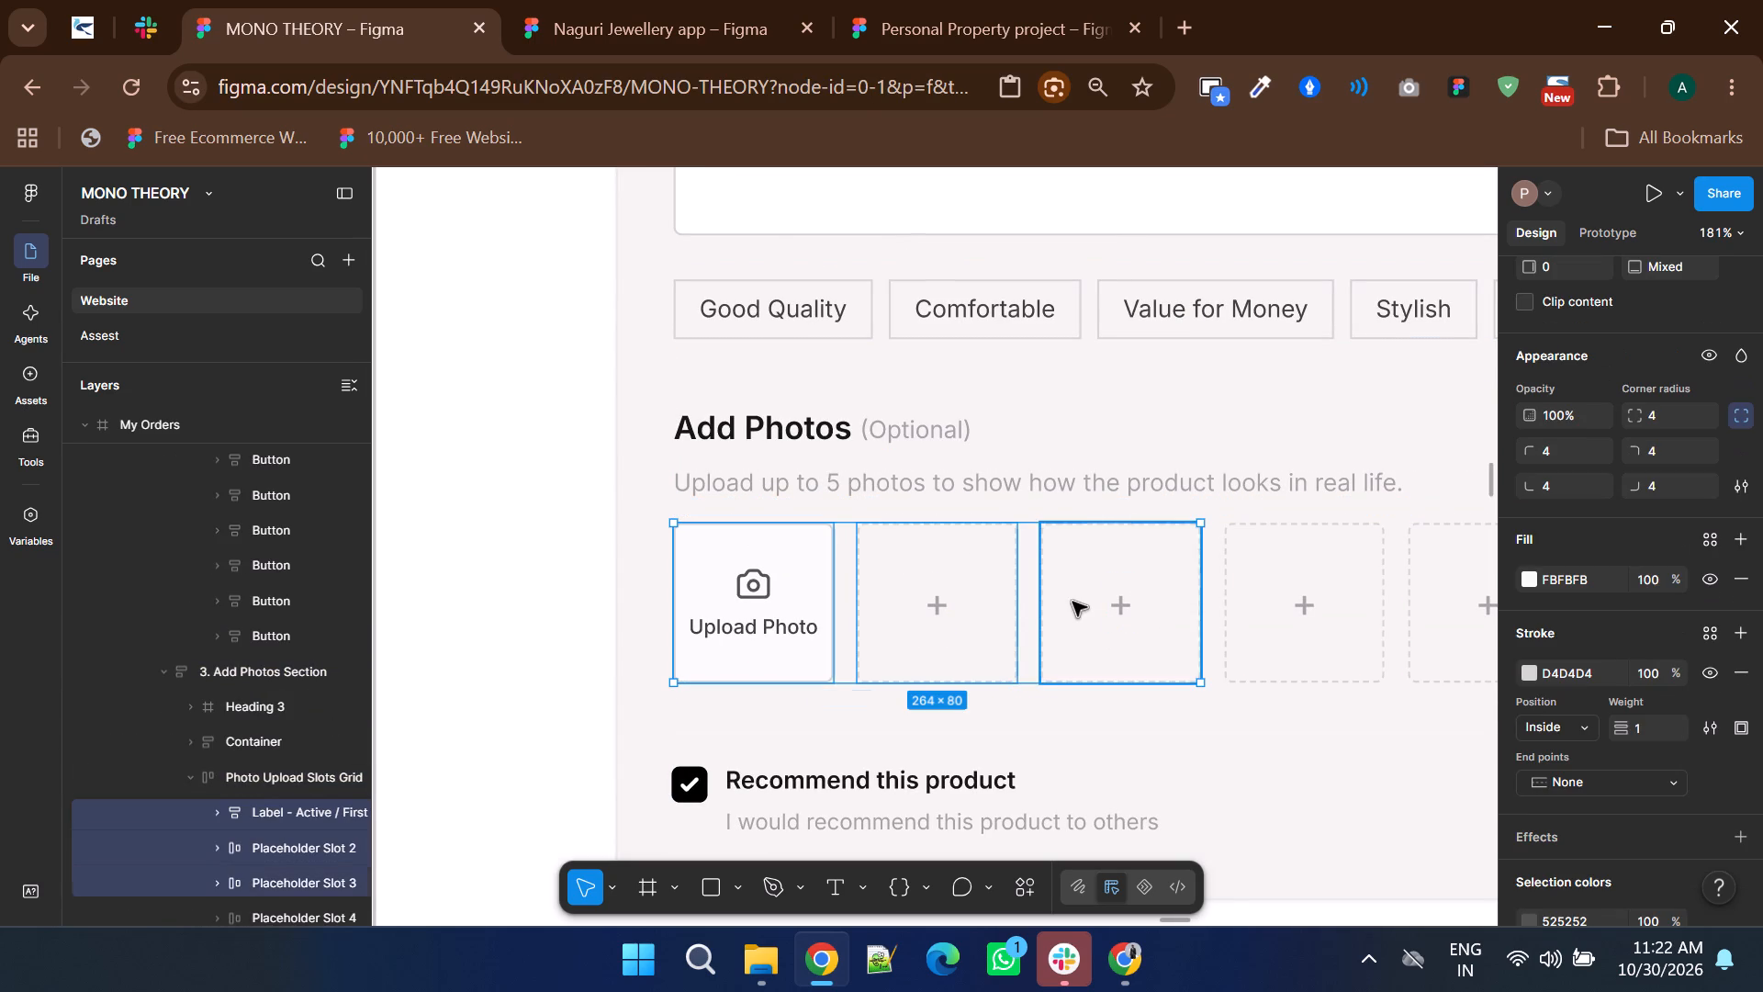
pyautogui.keyDown('shift'); pyautogui.click(1269, 624); pyautogui.keyUp('shift')
pyautogui.keyDown('shift'); pyautogui.scroll(-3, 1269, 624); pyautogui.keyUp('shift')
pyautogui.keyDown('shift'); pyautogui.click(1110, 634); pyautogui.keyUp('shift')
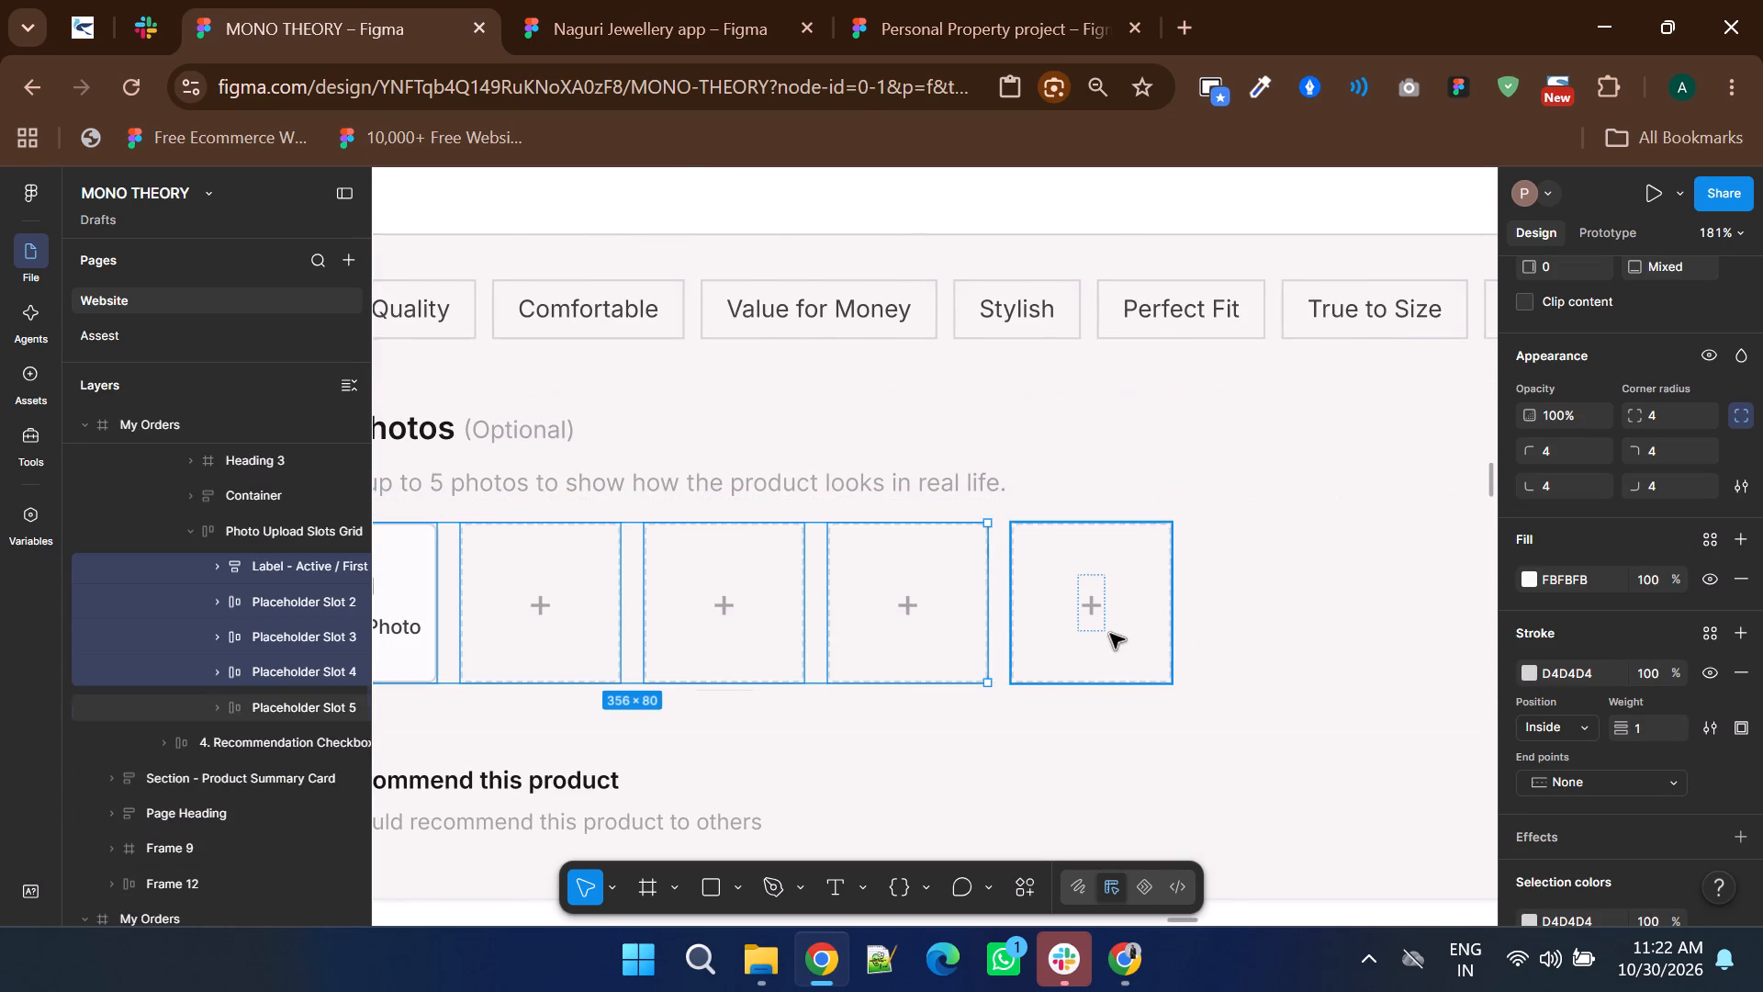
pyautogui.click(1688, 418)
pyautogui.press('Down')
pyautogui.press('Down')
pyautogui.press('Down')
pyautogui.press('Down')
pyautogui.press('Down')
pyautogui.press('Down')
pyautogui.press('Down')
pyautogui.press('Down')
pyautogui.press('Down')
pyautogui.press('Down')
pyautogui.press('Down')
pyautogui.press('Down')
pyautogui.press('Down')
pyautogui.press('Down')
pyautogui.press('Down')
pyautogui.press('Down')
pyautogui.press('Down')
pyautogui.press('Down')
pyautogui.press('Down')
pyautogui.press('Down')
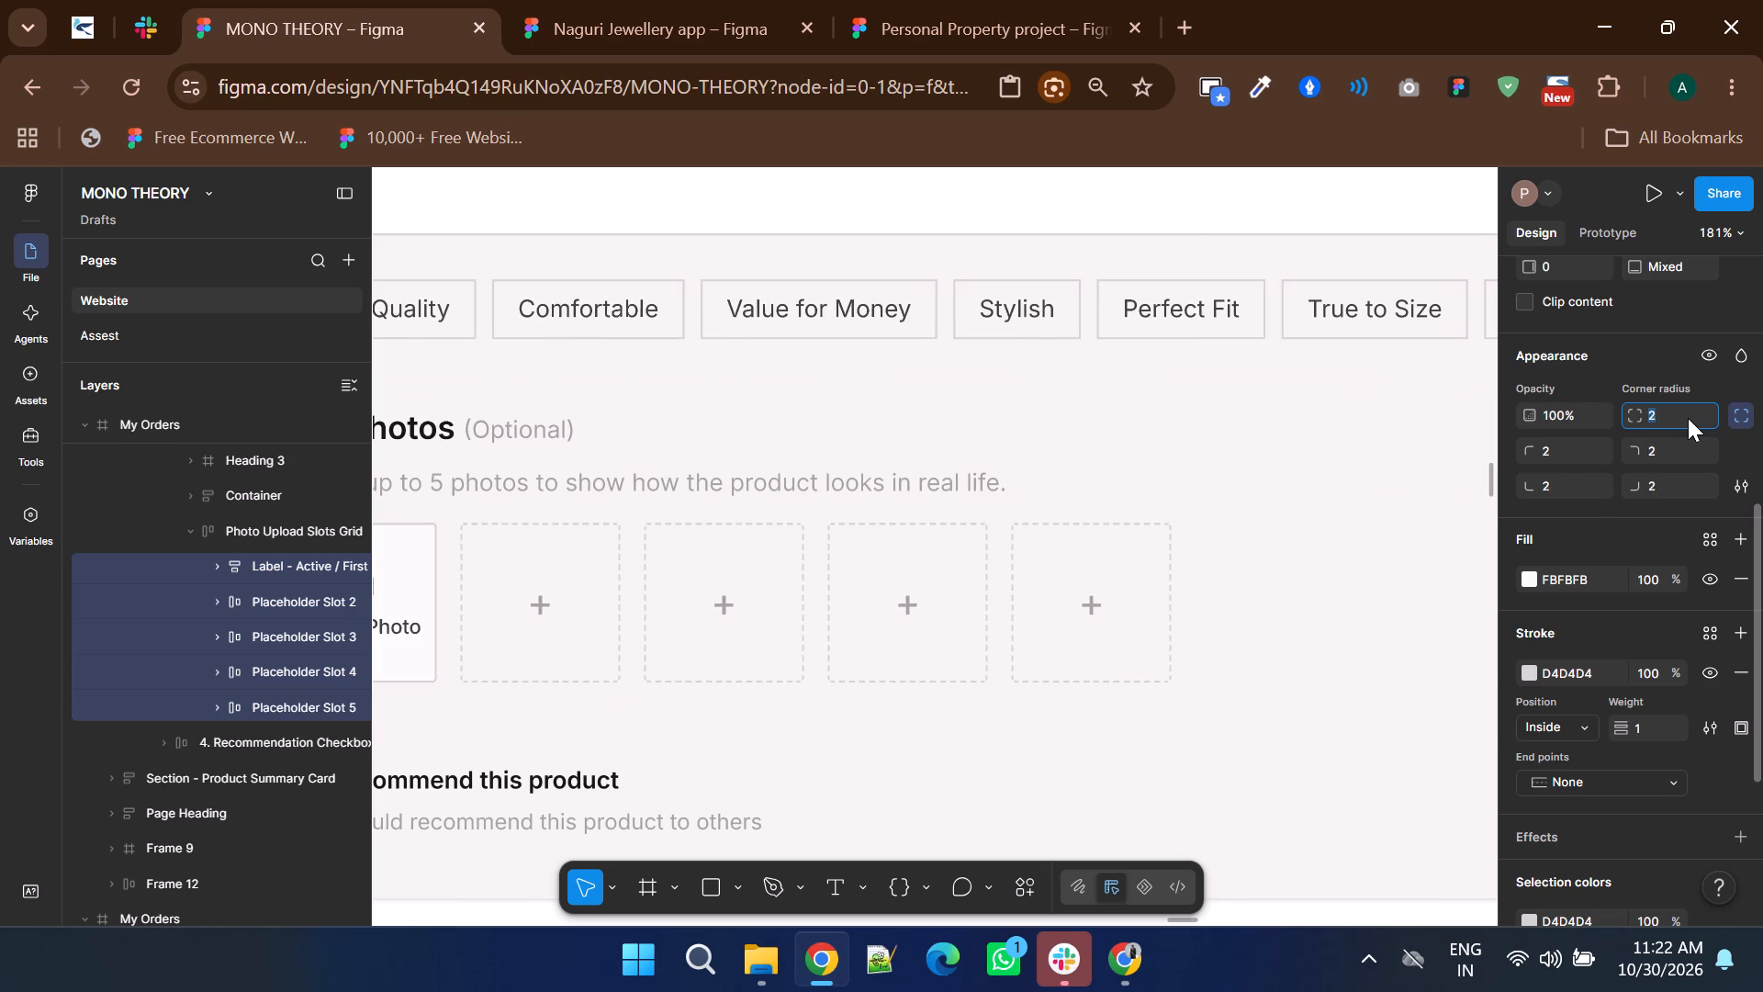
# Reduce the corner radius of the review form's Cancel and Submit Review buttons to 0.
pyautogui.keyDown('ctrl'); pyautogui.scroll(-3, 905, 582); pyautogui.keyUp('ctrl')
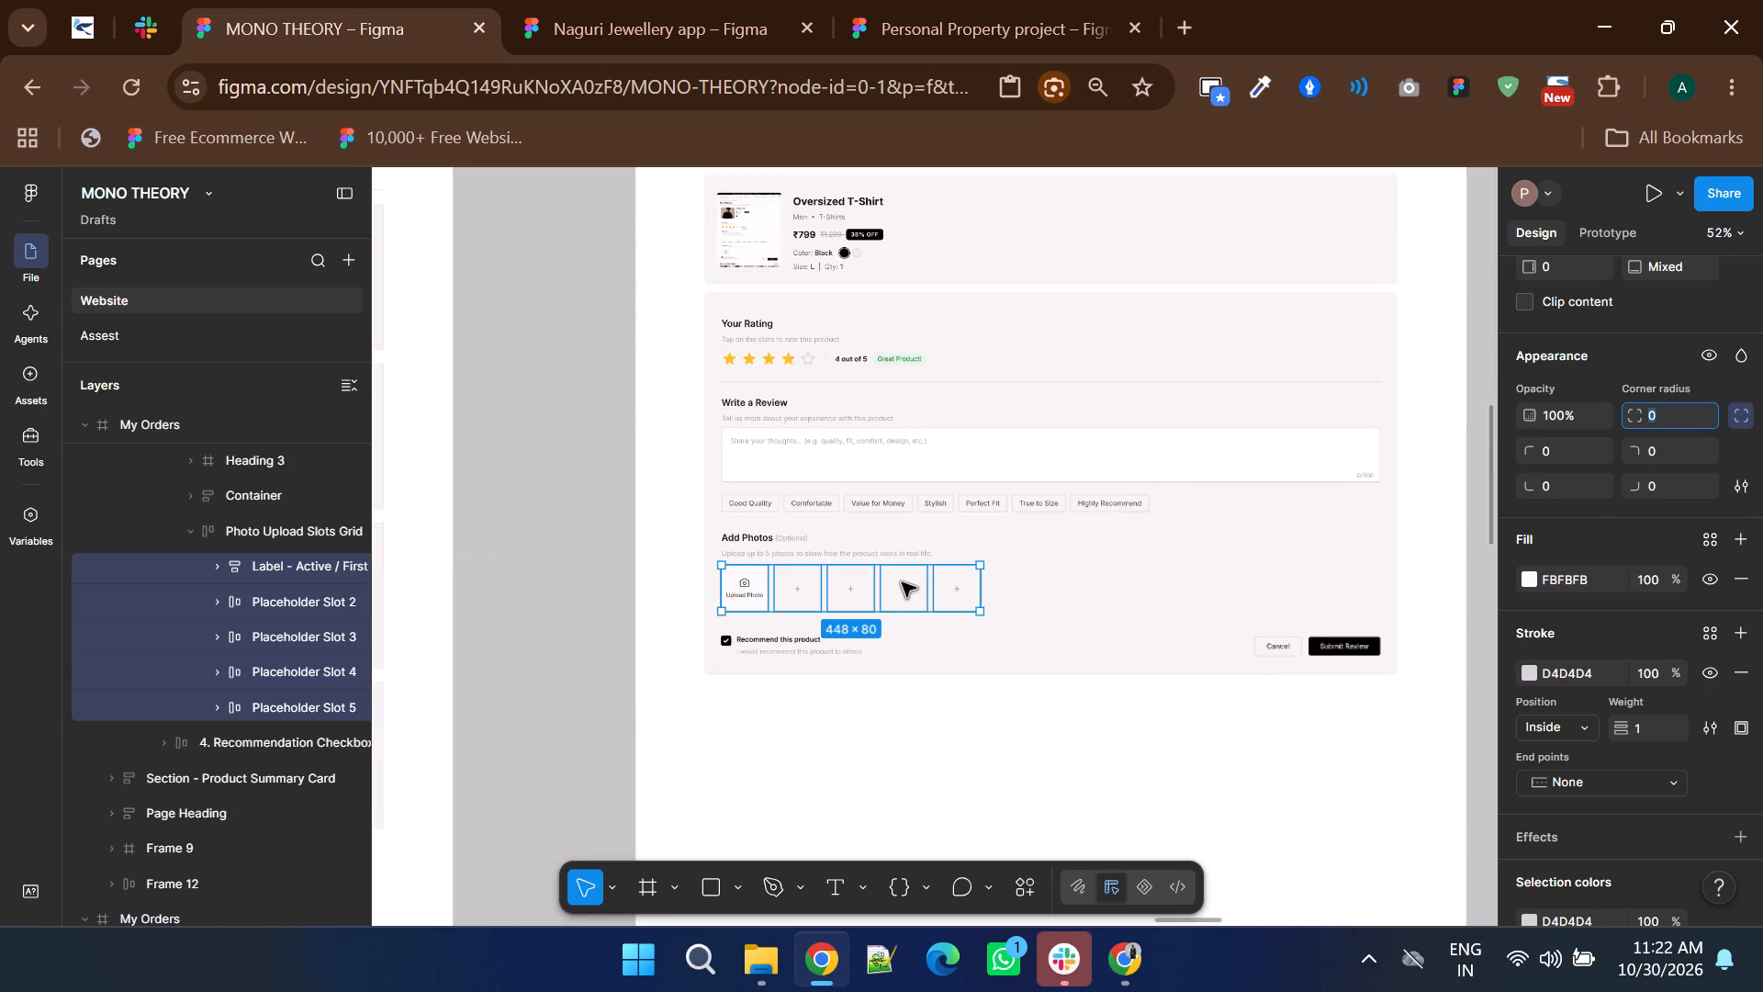
pyautogui.keyDown('ctrl'); pyautogui.scroll(3, 1395, 659); pyautogui.keyUp('ctrl')
pyautogui.doubleClick(1324, 622)
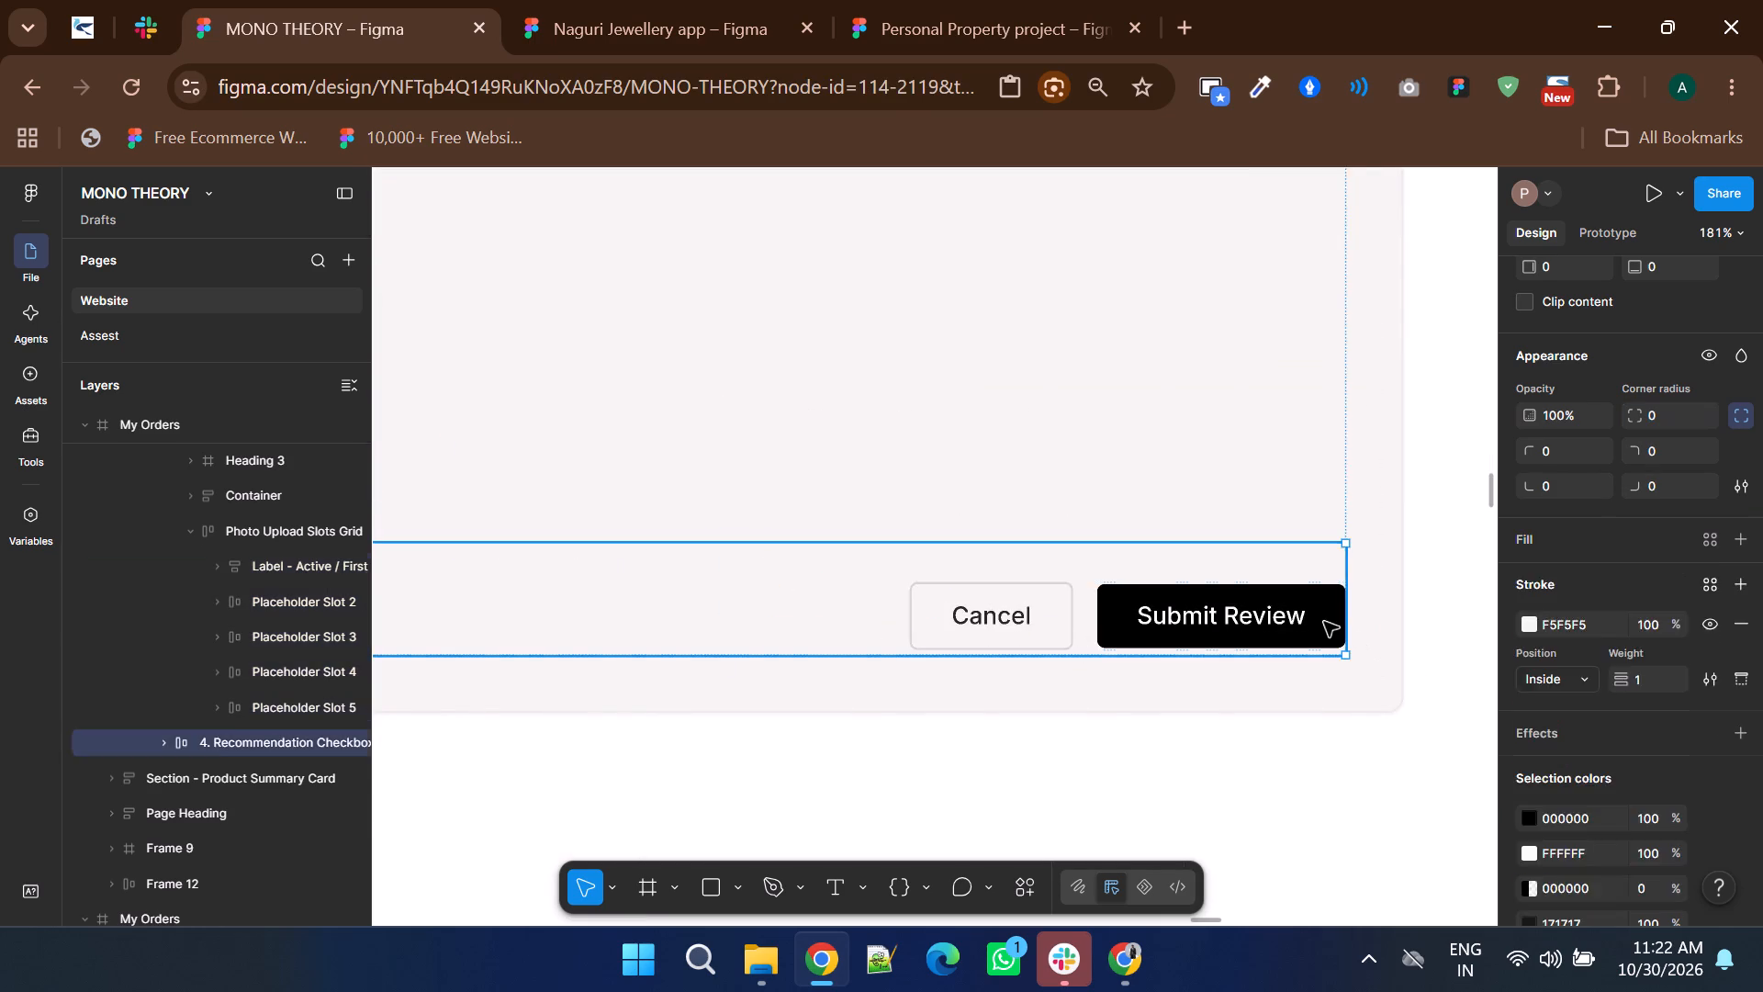
pyautogui.doubleClick(1324, 622)
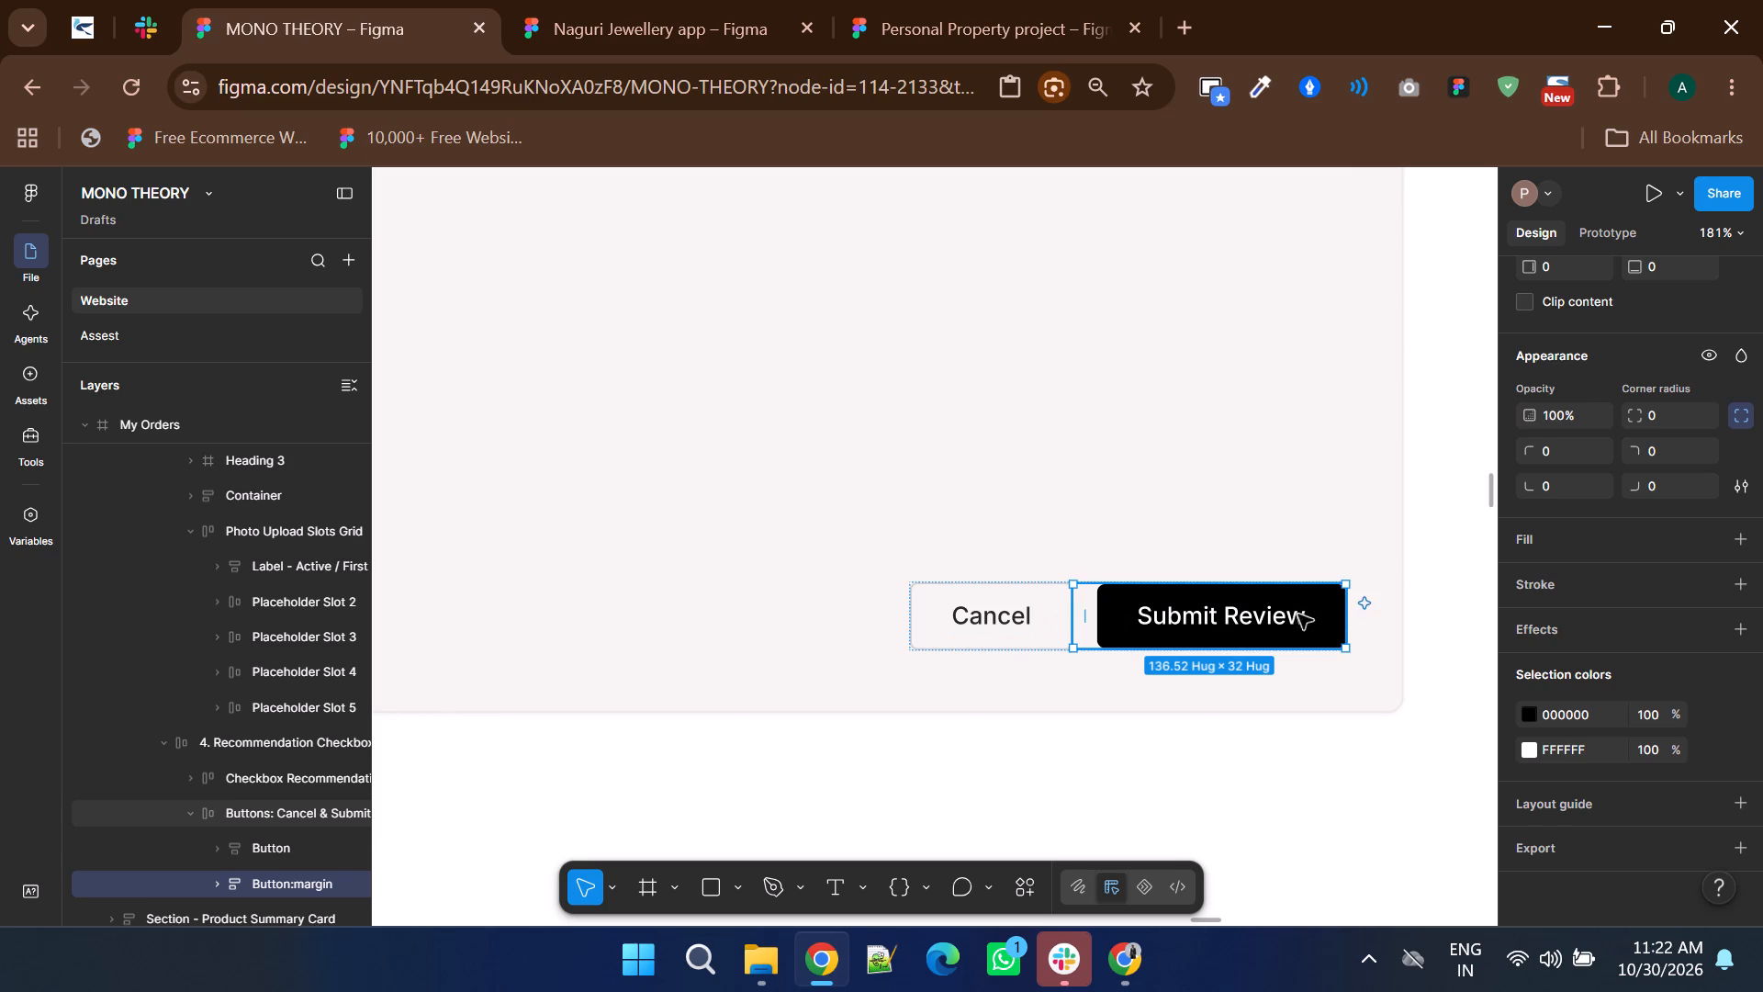
pyautogui.click(1324, 617)
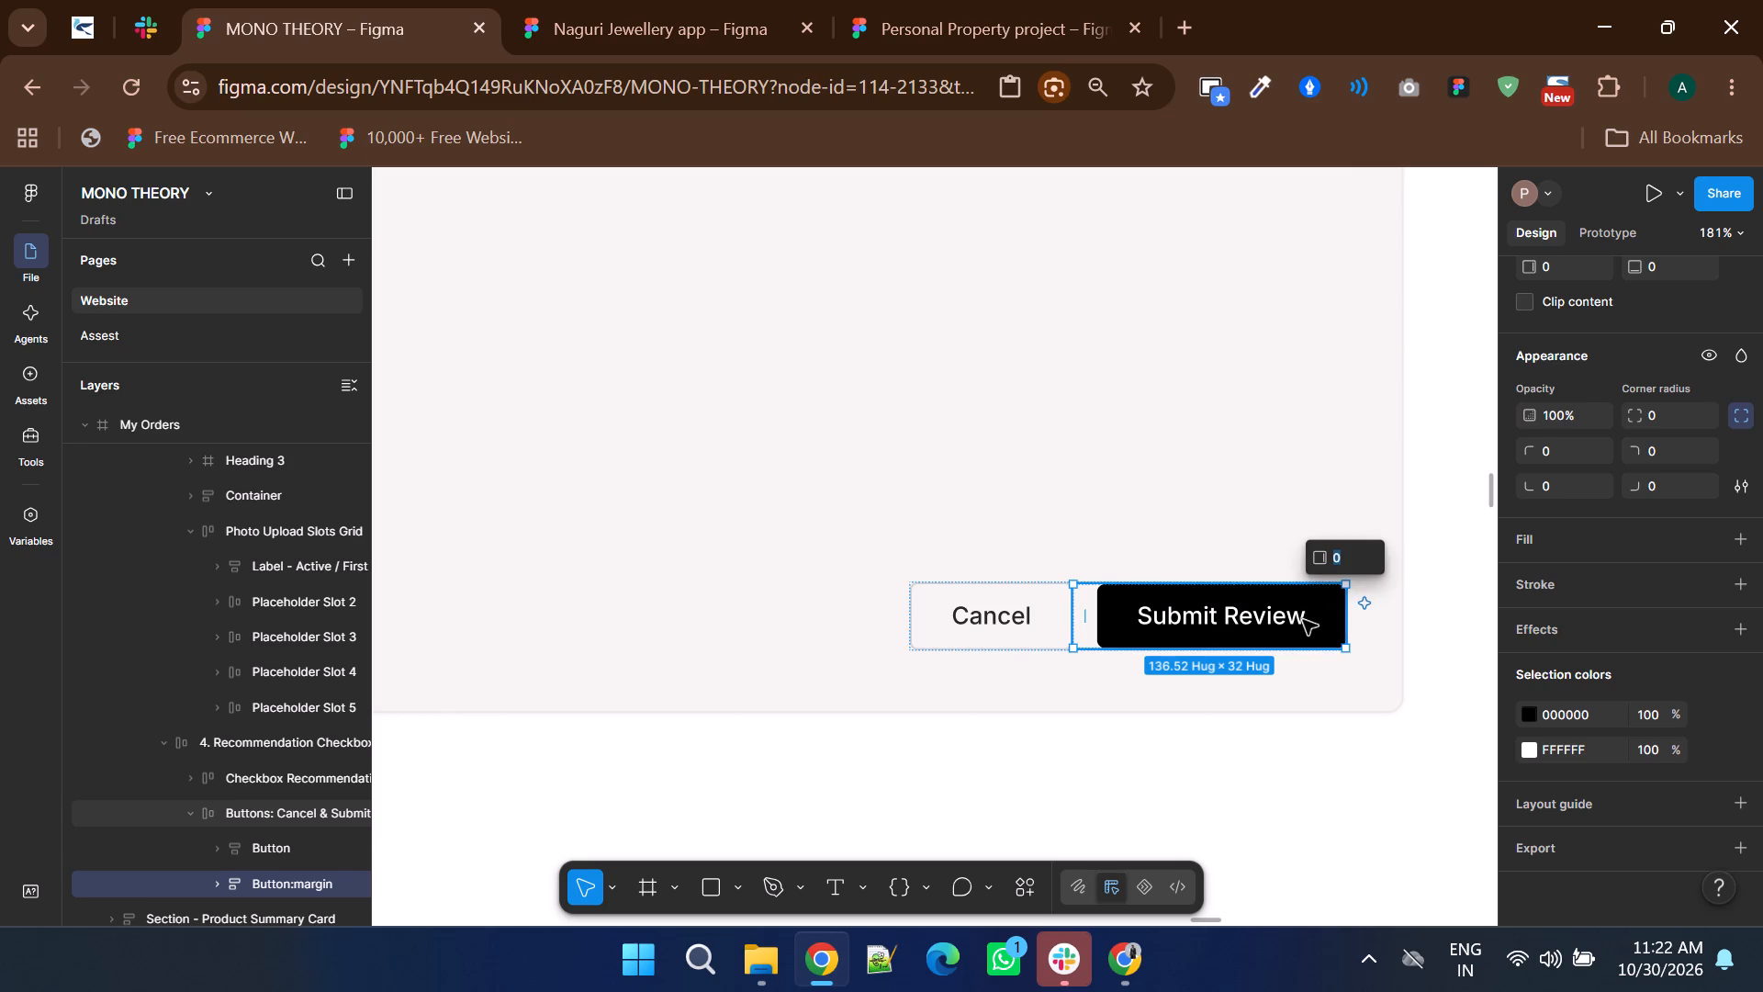
pyautogui.doubleClick(1316, 611)
pyautogui.keyDown('shift'); pyautogui.click(1035, 622); pyautogui.keyUp('shift')
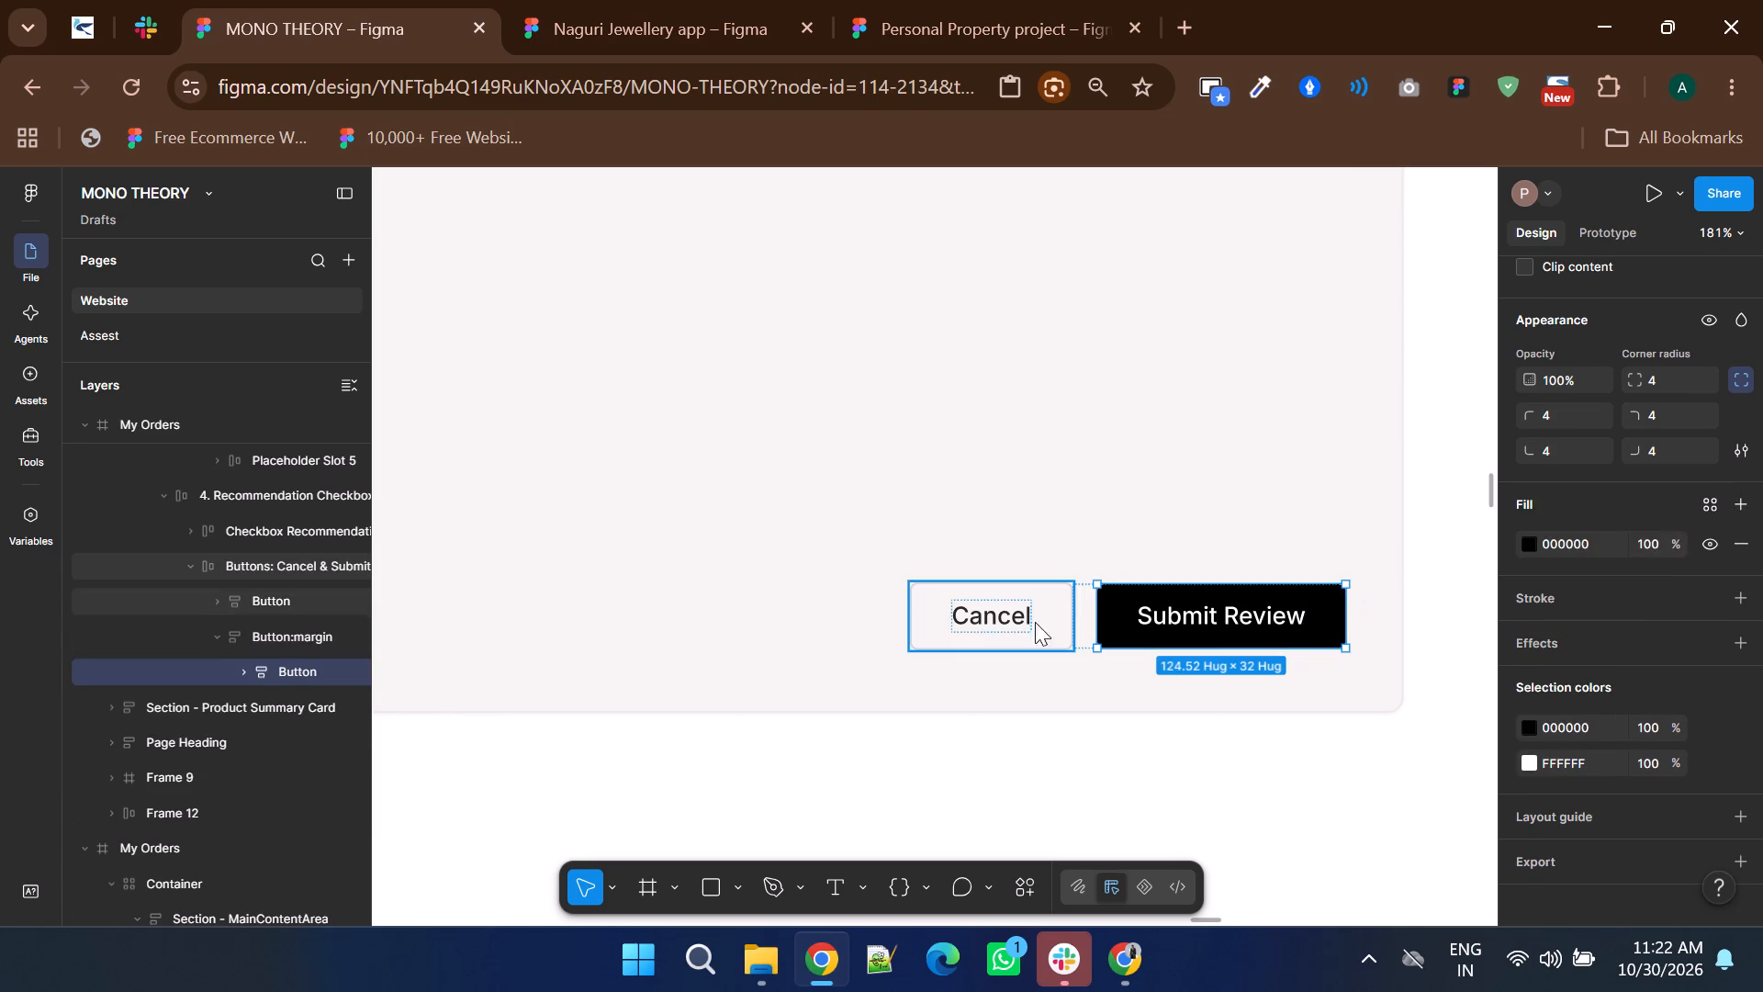
pyautogui.click(1673, 378)
pyautogui.press('Down')
pyautogui.press('Down')
pyautogui.press('Down')
pyautogui.press('Down')
pyautogui.press('Down')
pyautogui.press('Down')
pyautogui.press('Down')
pyautogui.press('Down')
pyautogui.press('Down')
pyautogui.press('Down')
pyautogui.press('Down')
pyautogui.press('Down')
pyautogui.press('Down')
pyautogui.press('Down')
pyautogui.press('Down')
pyautogui.press('Down')
pyautogui.press('Down')
pyautogui.press('Down')
pyautogui.press('Down')
pyautogui.press('Down')
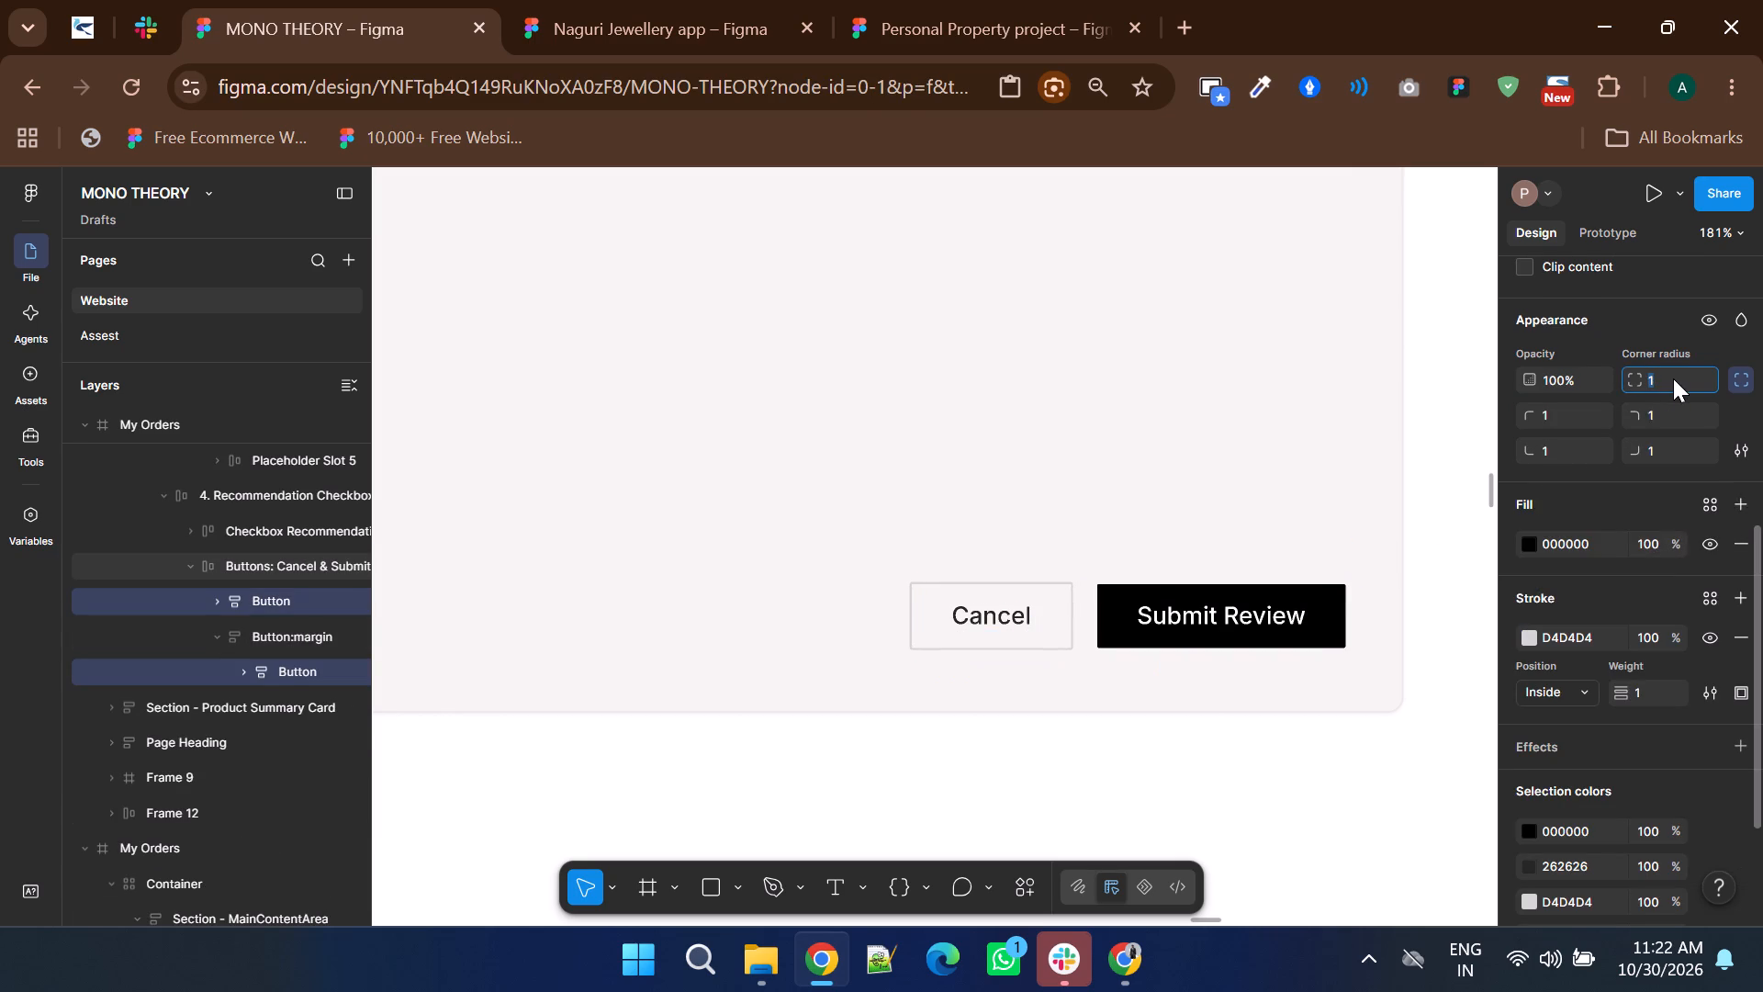
pyautogui.keyDown('ctrl'); pyautogui.scroll(-2, 1384, 466); pyautogui.keyUp('ctrl')
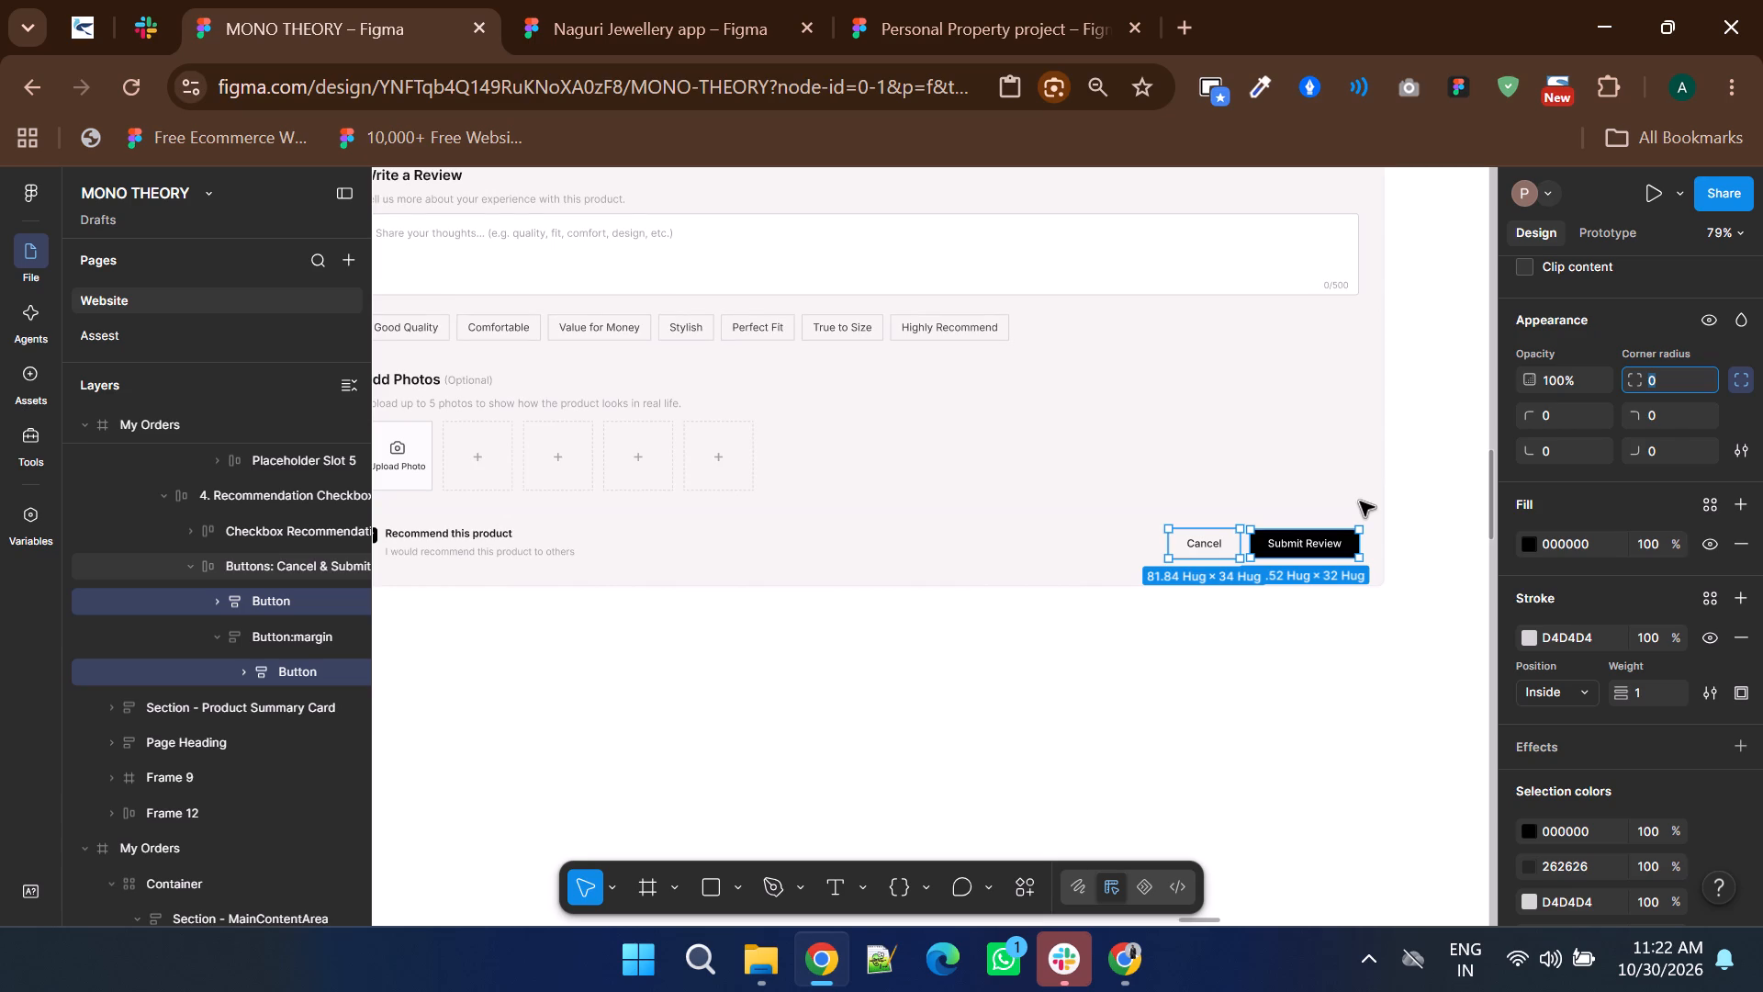
pyautogui.doubleClick(1414, 560)
# Reduce the corner radius of the Write a Review text area to 0.
pyautogui.keyDown('shift'); pyautogui.scroll(1, 851, 593); pyautogui.keyUp('shift')
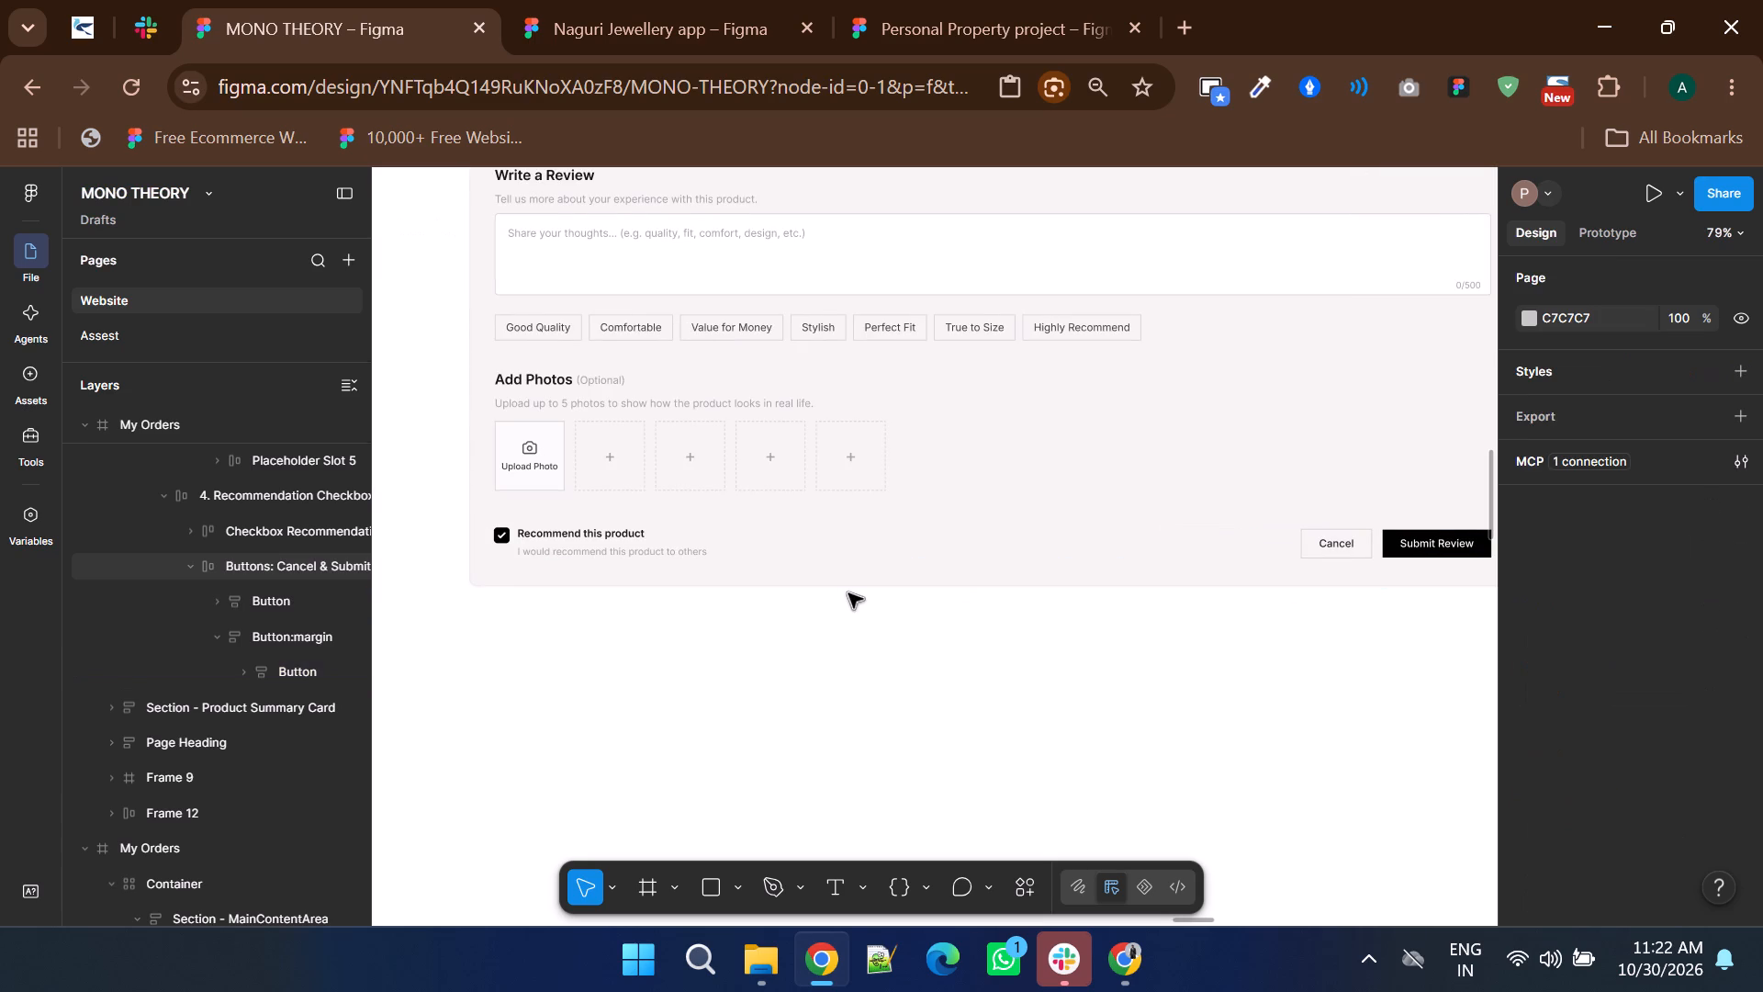
pyautogui.keyDown('ctrl'); pyautogui.scroll(-2, 809, 628); pyautogui.keyUp('ctrl')
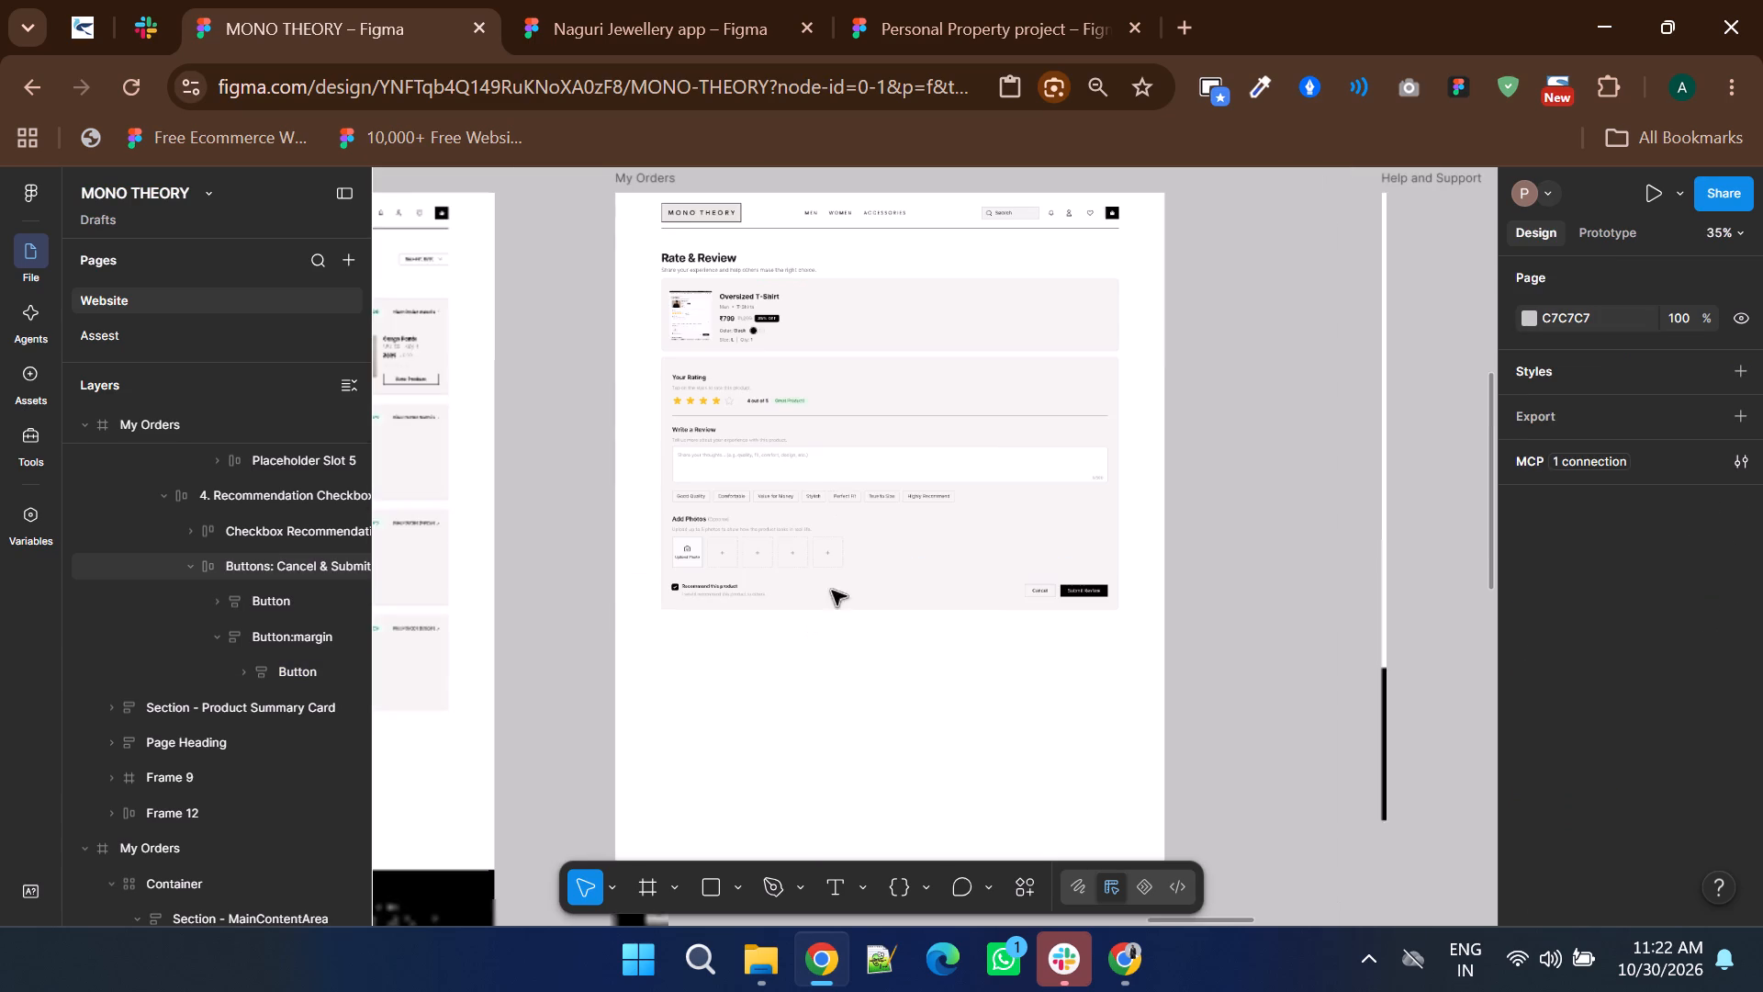
pyautogui.keyDown('ctrl'); pyautogui.scroll(4, 994, 430); pyautogui.keyUp('ctrl')
pyautogui.keyDown('ctrl'); pyautogui.scroll(-1, 827, 500); pyautogui.keyUp('ctrl')
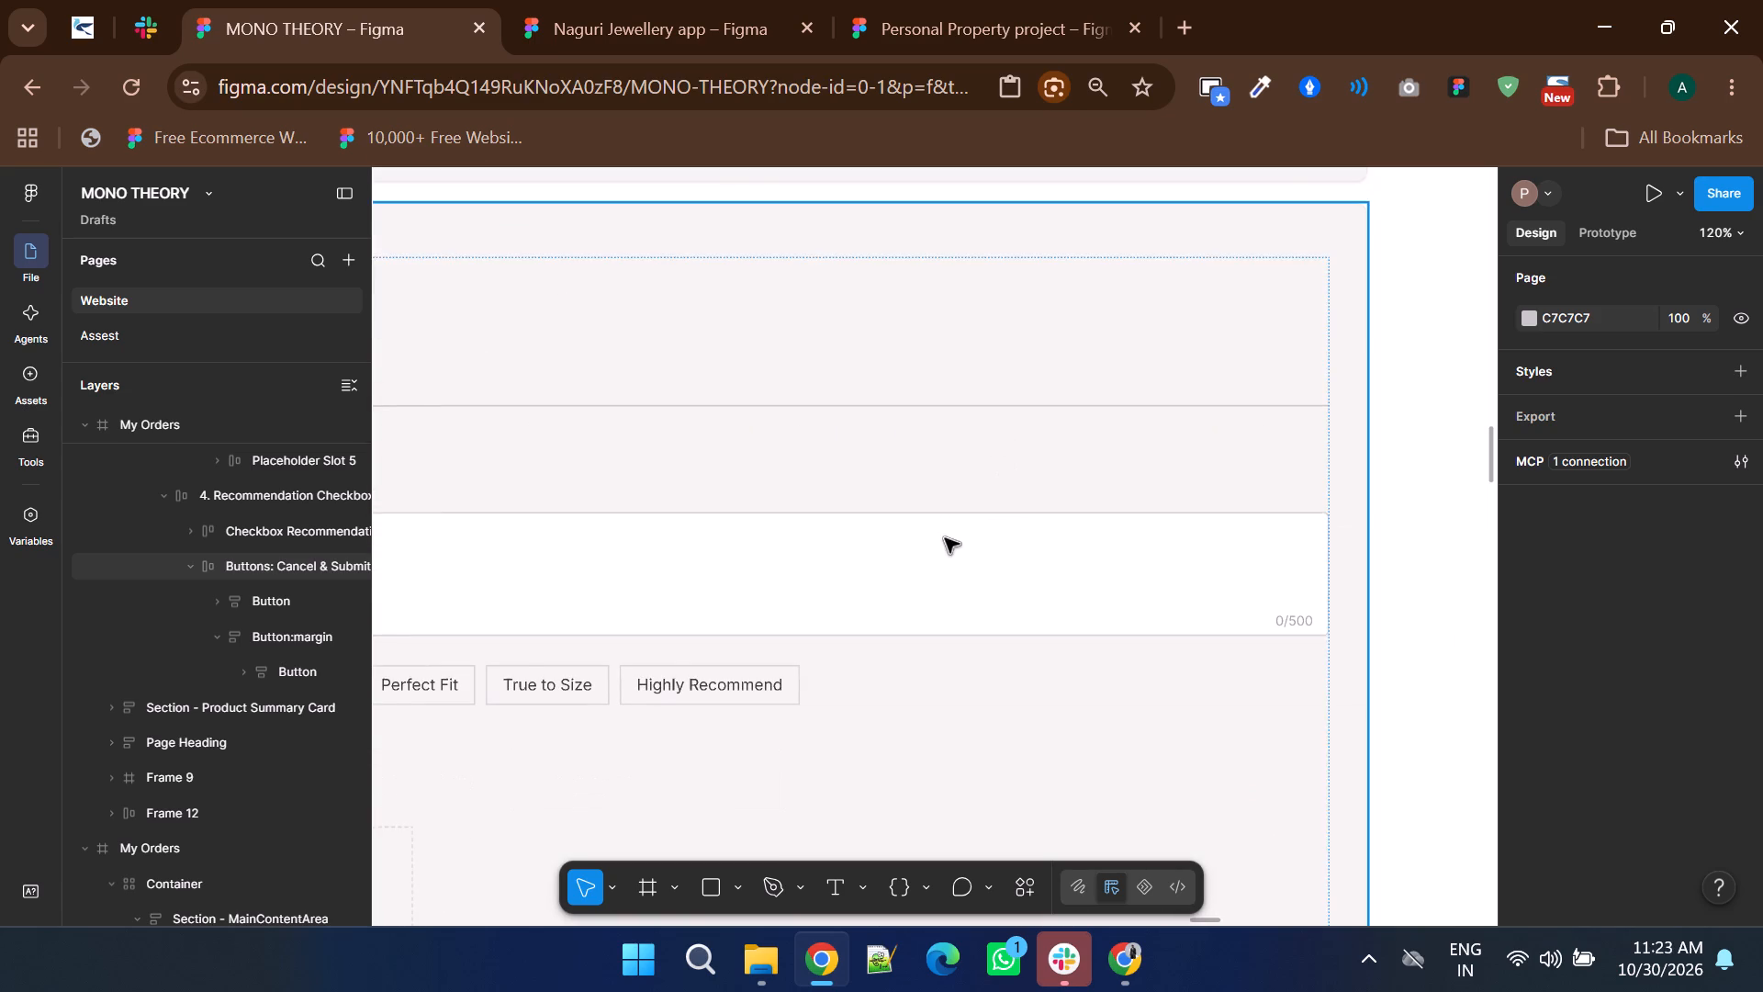
pyautogui.keyDown('ctrl'); pyautogui.click(945, 538); pyautogui.keyUp('ctrl')
pyautogui.scroll(-1, 1663, 719)
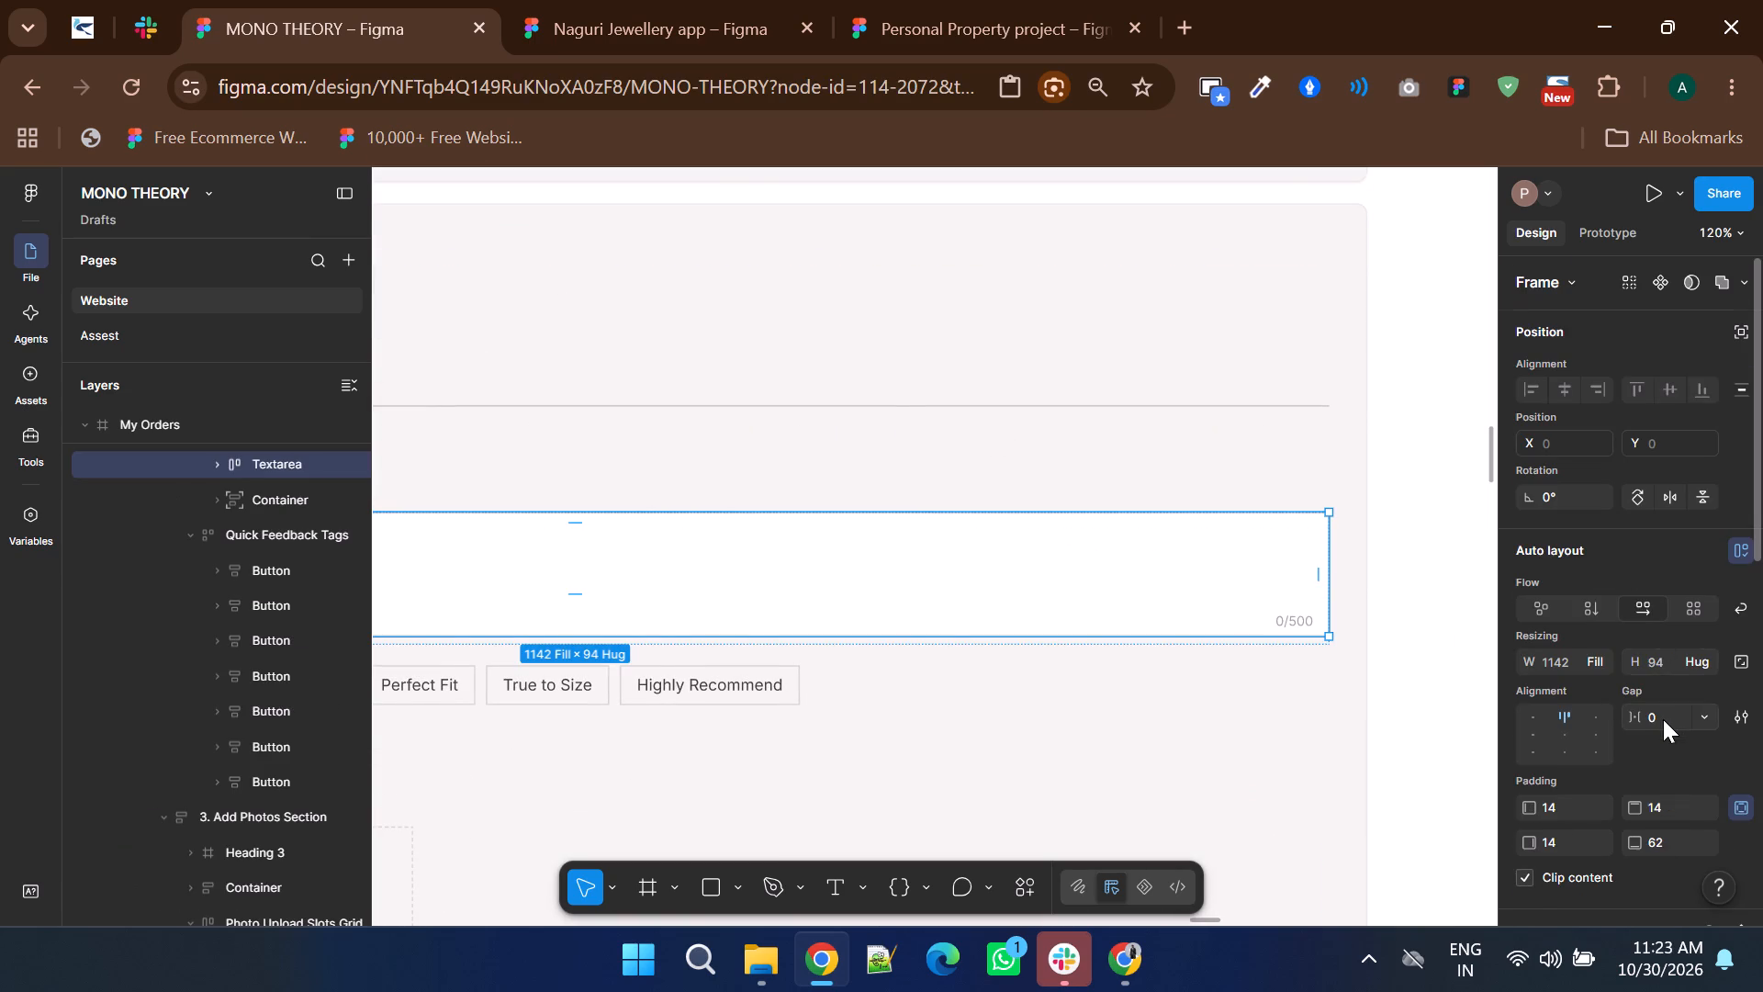
pyautogui.click(1682, 325)
pyautogui.press('Down')
pyautogui.press('Down')
pyautogui.press('Down')
pyautogui.press('Down')
pyautogui.press('Down')
pyautogui.press('Down')
pyautogui.press('Down')
pyautogui.press('Down')
pyautogui.press('Down')
pyautogui.press('Down')
pyautogui.press('Down')
pyautogui.press('Down')
pyautogui.press('Down')
pyautogui.press('Down')
pyautogui.press('Down')
pyautogui.press('Down')
pyautogui.press('Down')
pyautogui.press('Down')
pyautogui.press('Down')
pyautogui.press('Down')
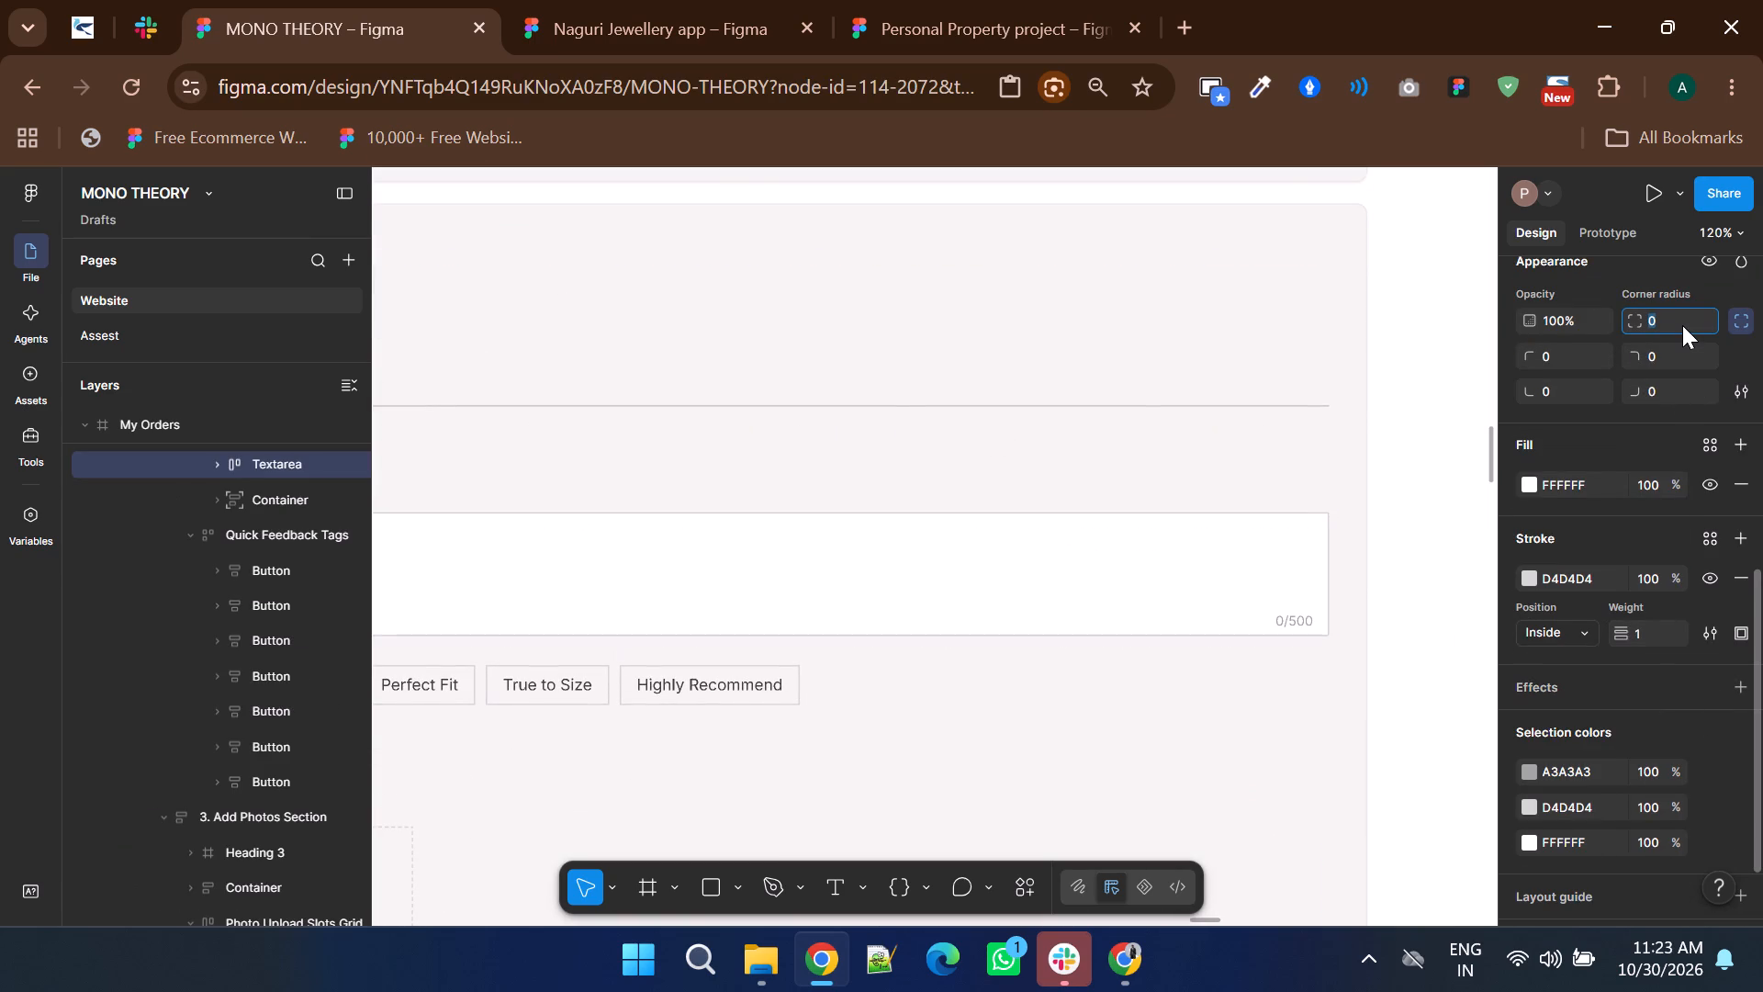
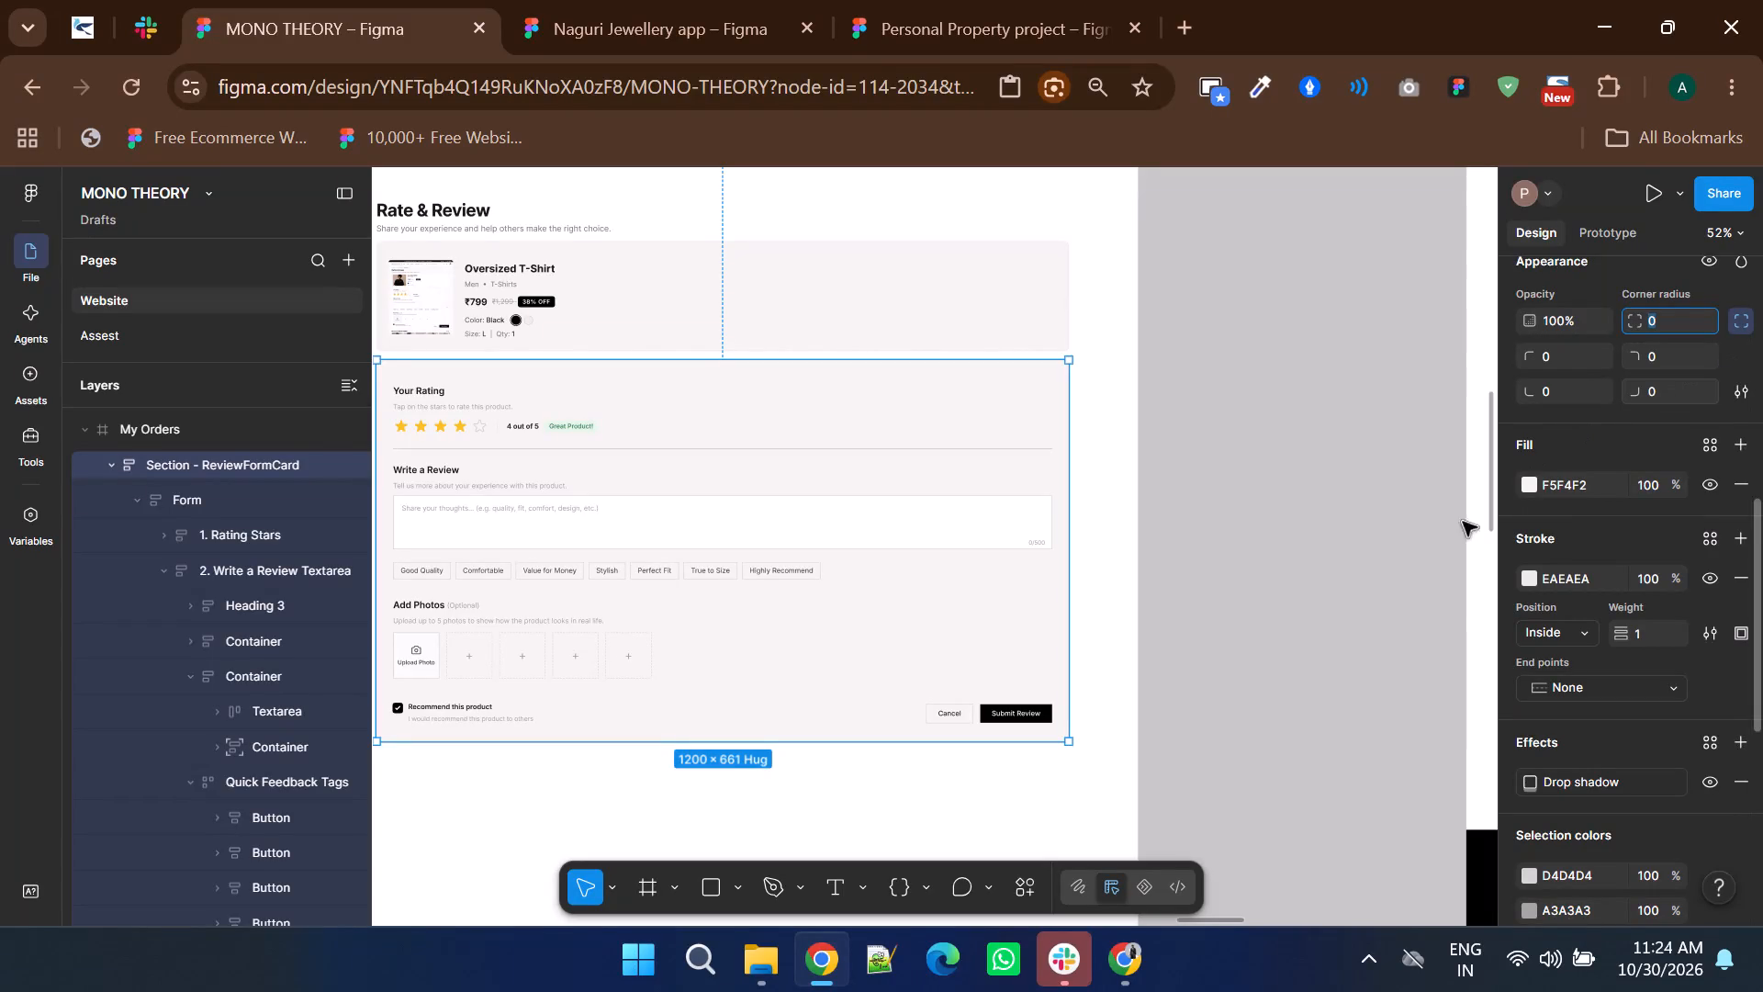
# Deselect the ReviewFormCard section on the Rate & Review page.
pyautogui.click(1289, 585)
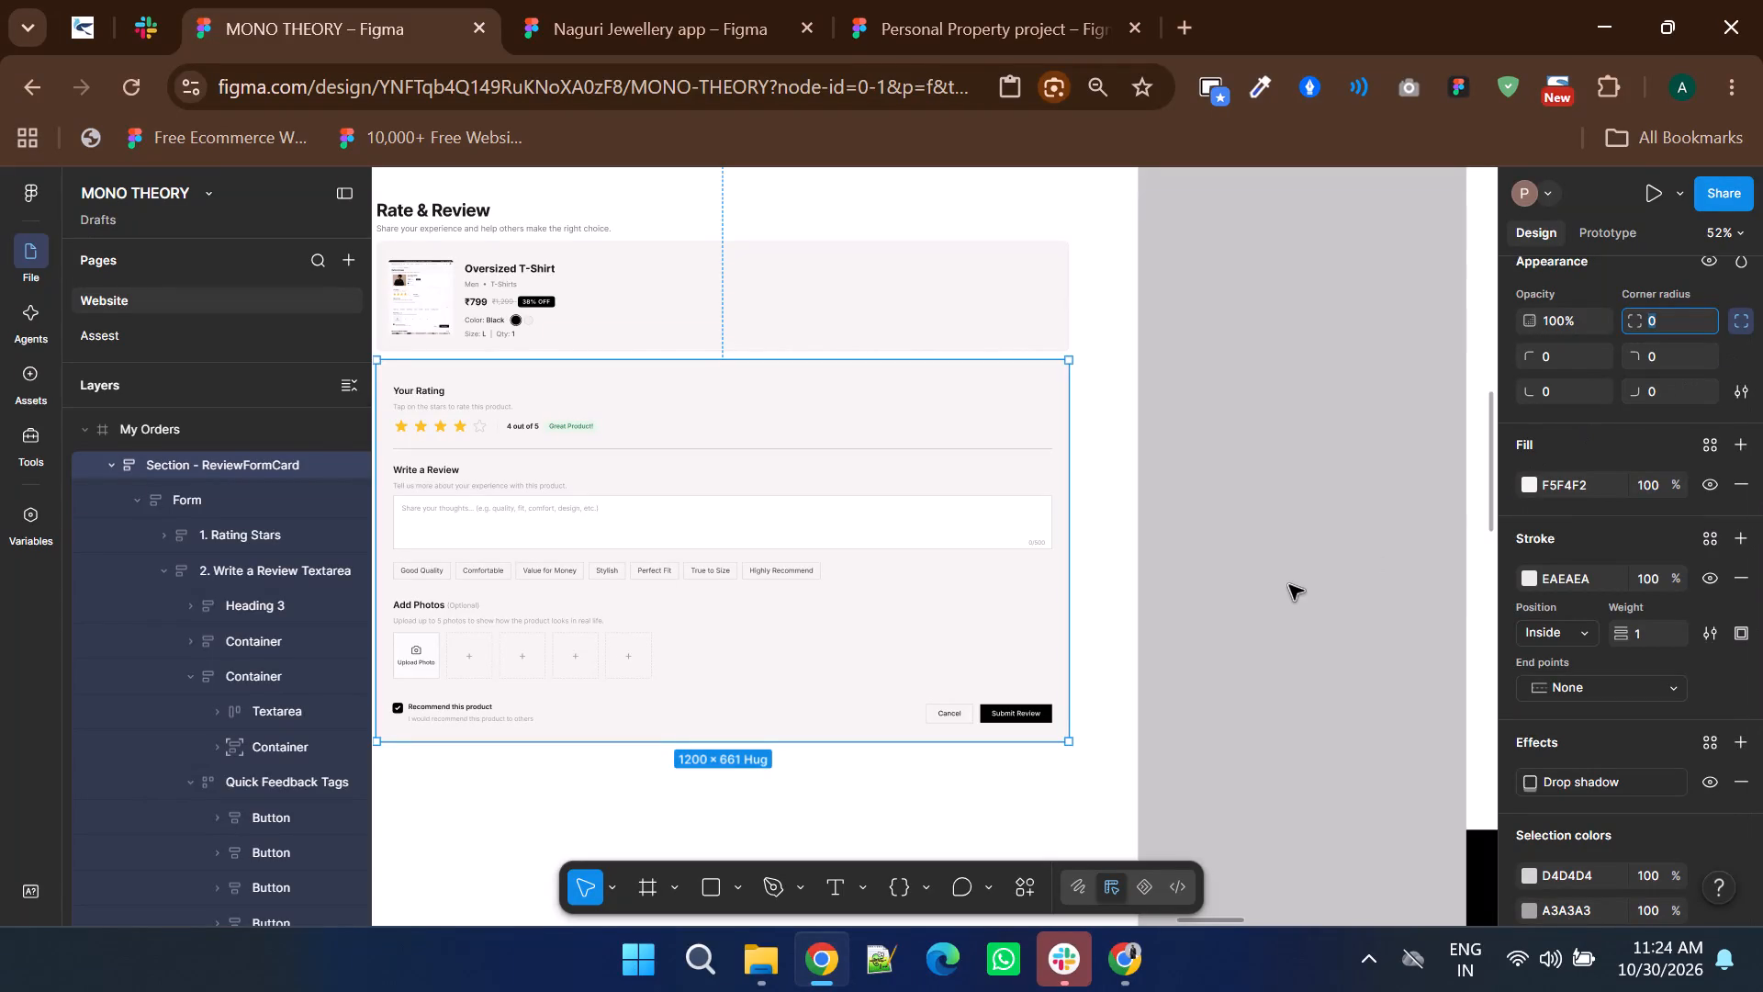
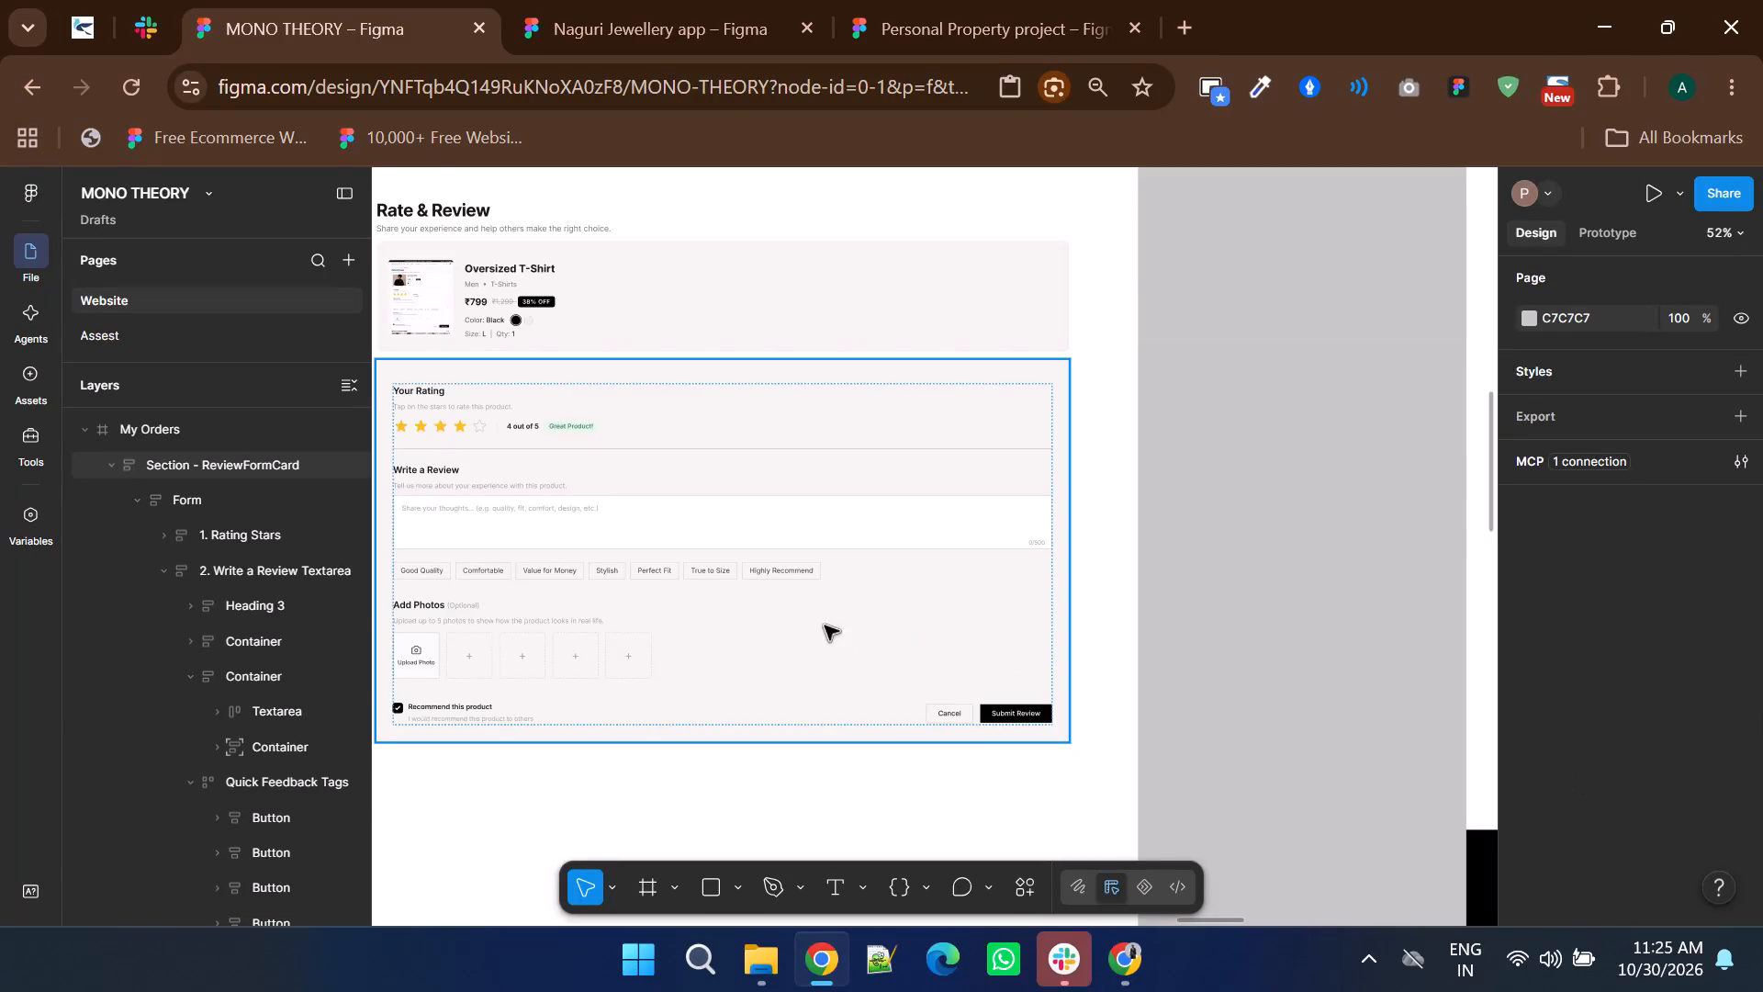
# Reduce the corner radius of the Product Summary Card section under the Rate & Review heading to 0.
pyautogui.keyDown('ctrl'); pyautogui.scroll(-2, 737, 609); pyautogui.keyUp('ctrl')
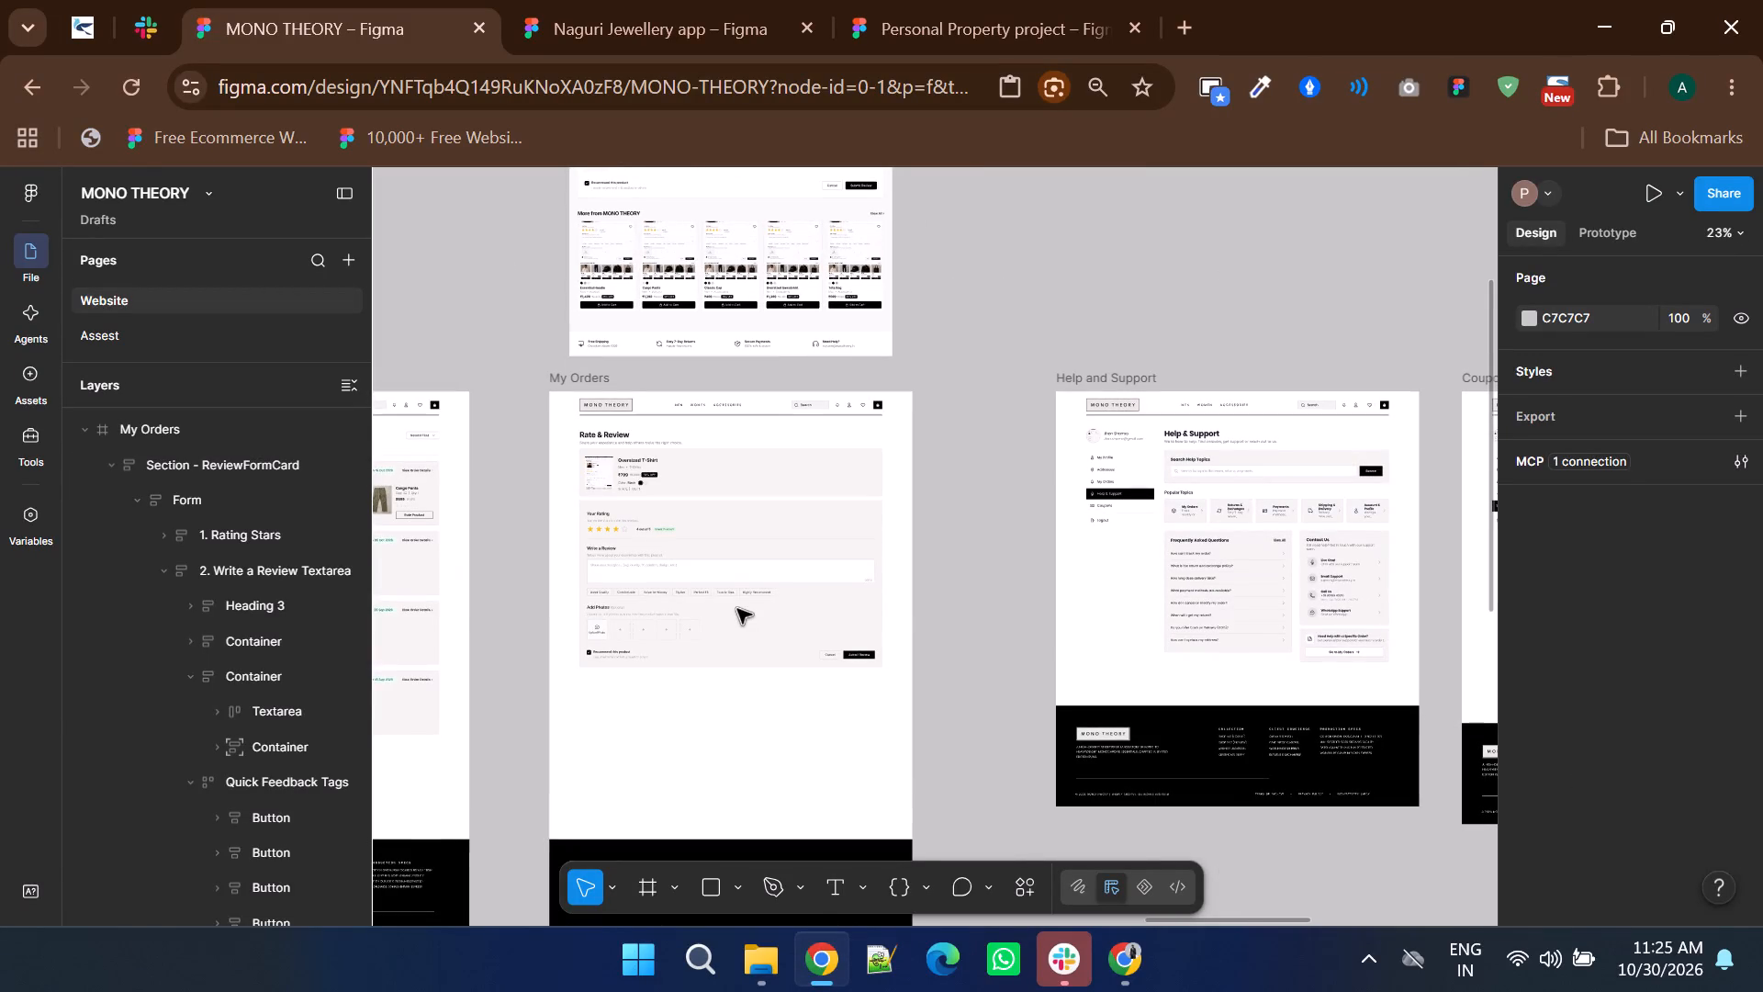
pyautogui.keyDown('ctrl'); pyautogui.scroll(-1, 737, 609); pyautogui.keyUp('ctrl')
pyautogui.keyDown('shift'); pyautogui.scroll(1, 737, 609); pyautogui.keyUp('shift')
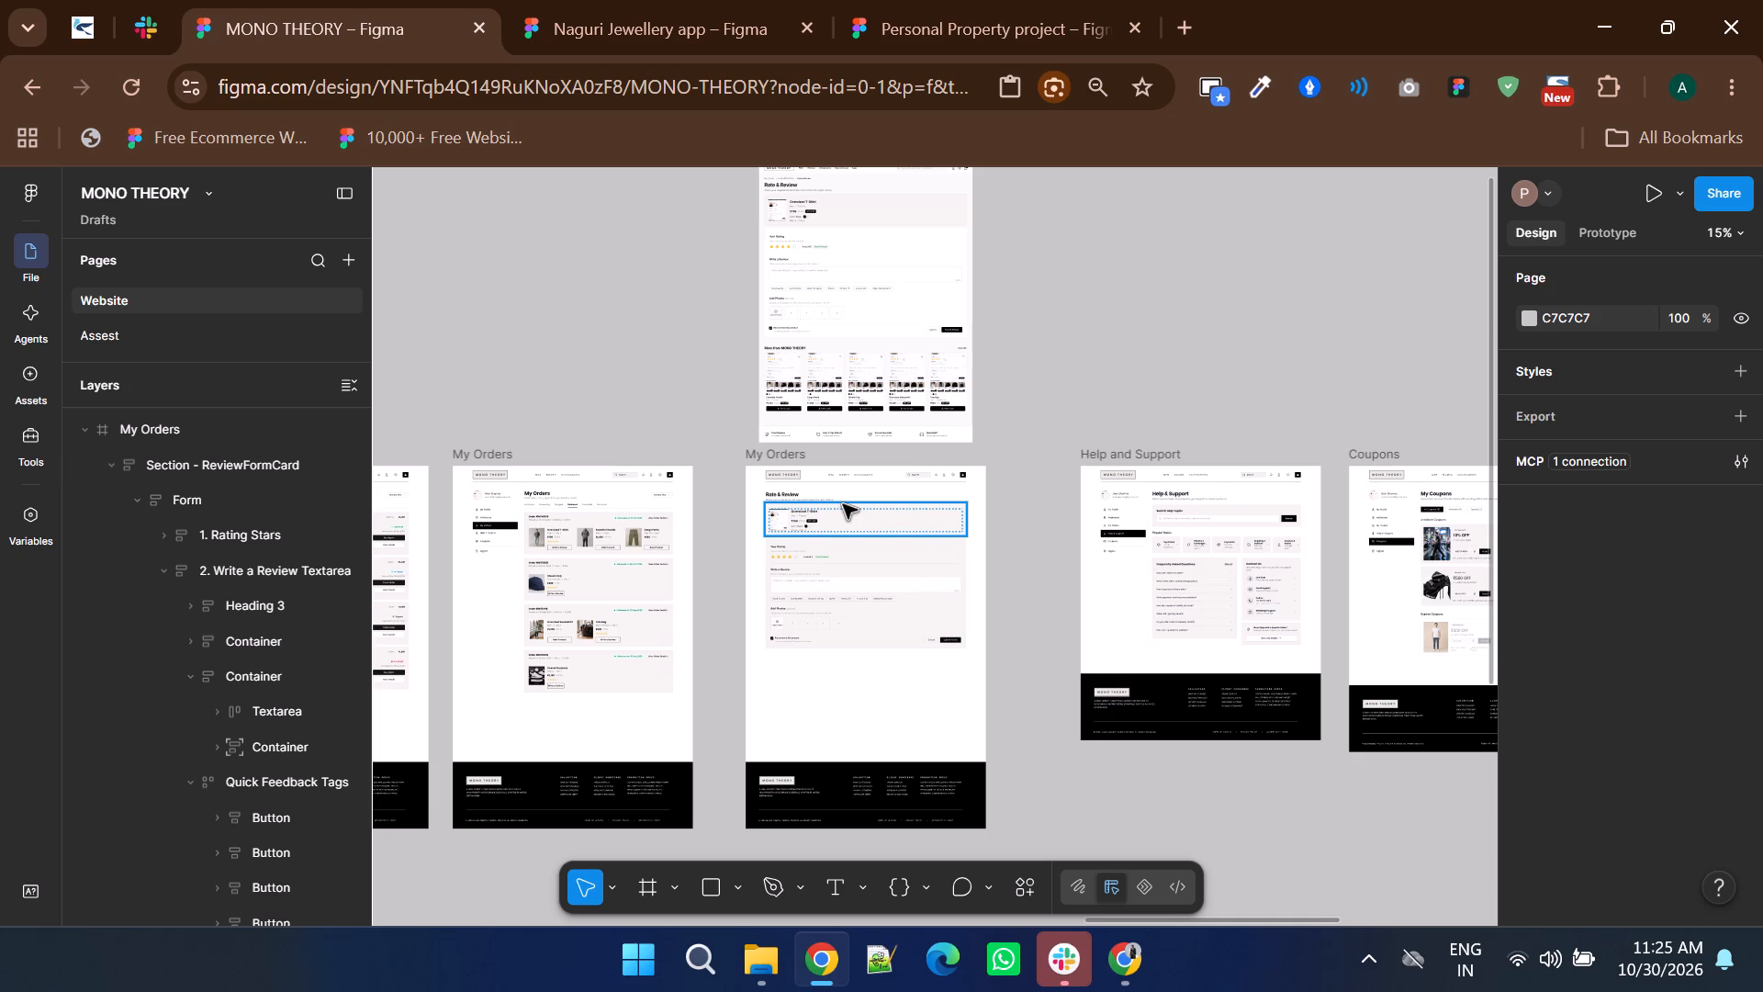
pyautogui.keyDown('ctrl'); pyautogui.scroll(3, 843, 504); pyautogui.keyUp('ctrl')
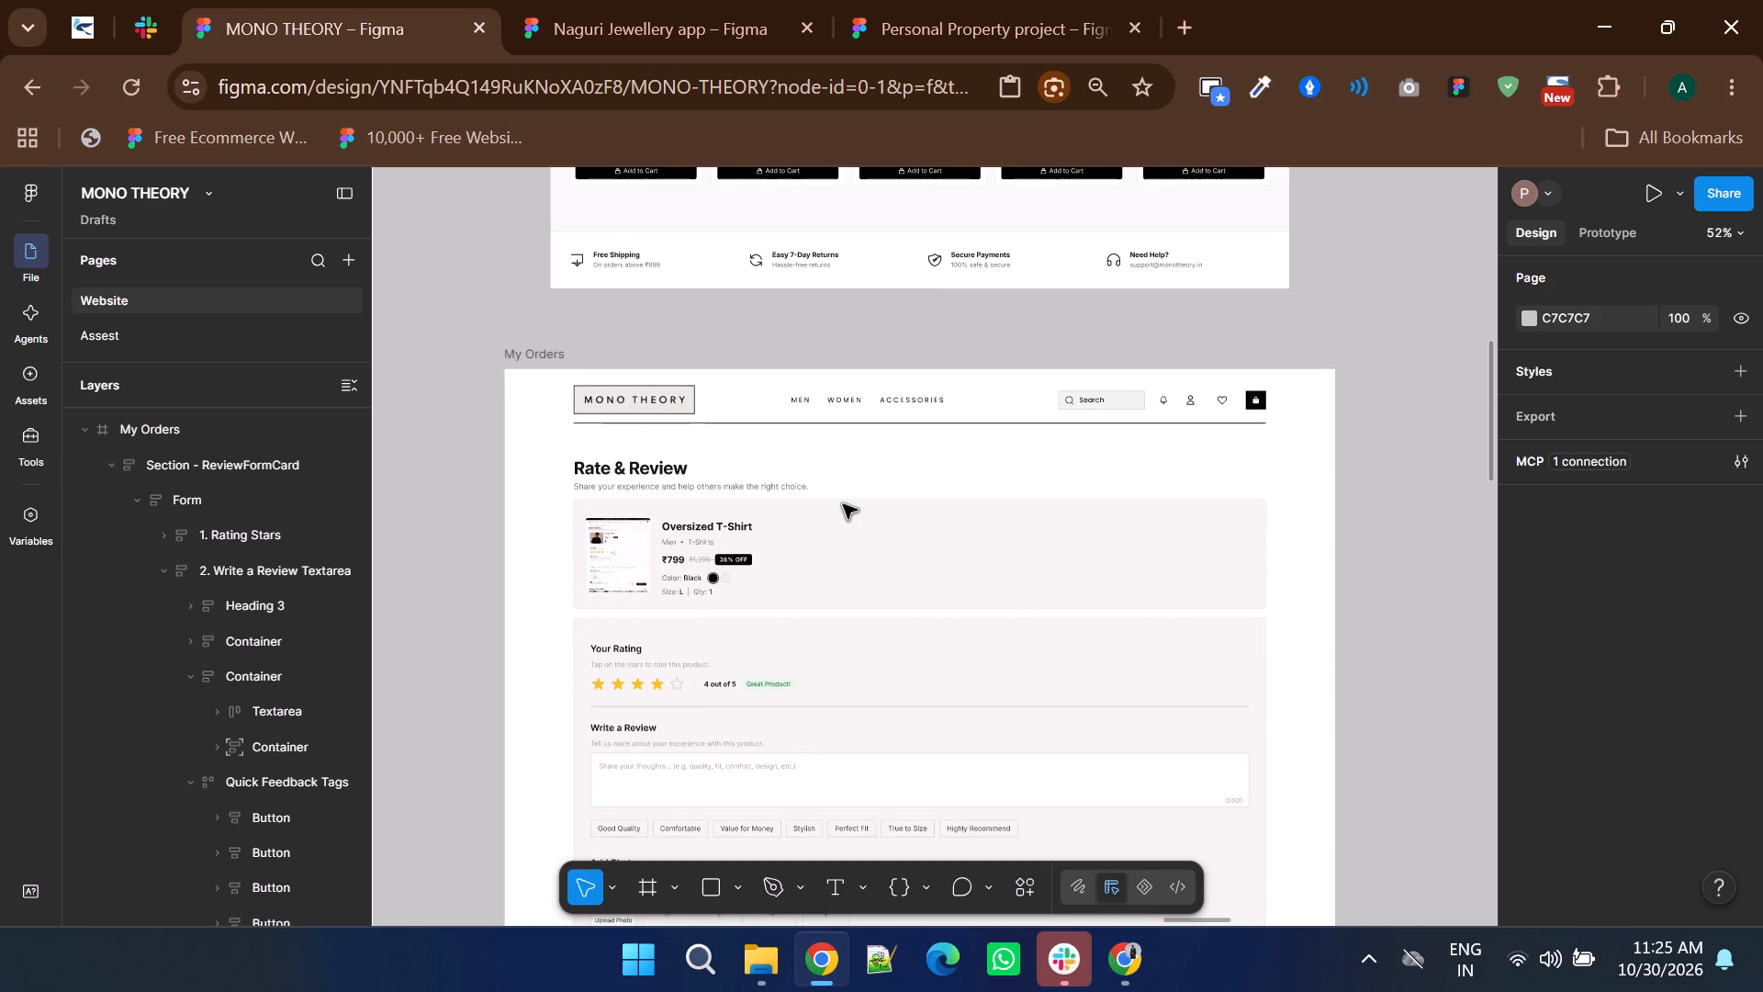
pyautogui.click(998, 540)
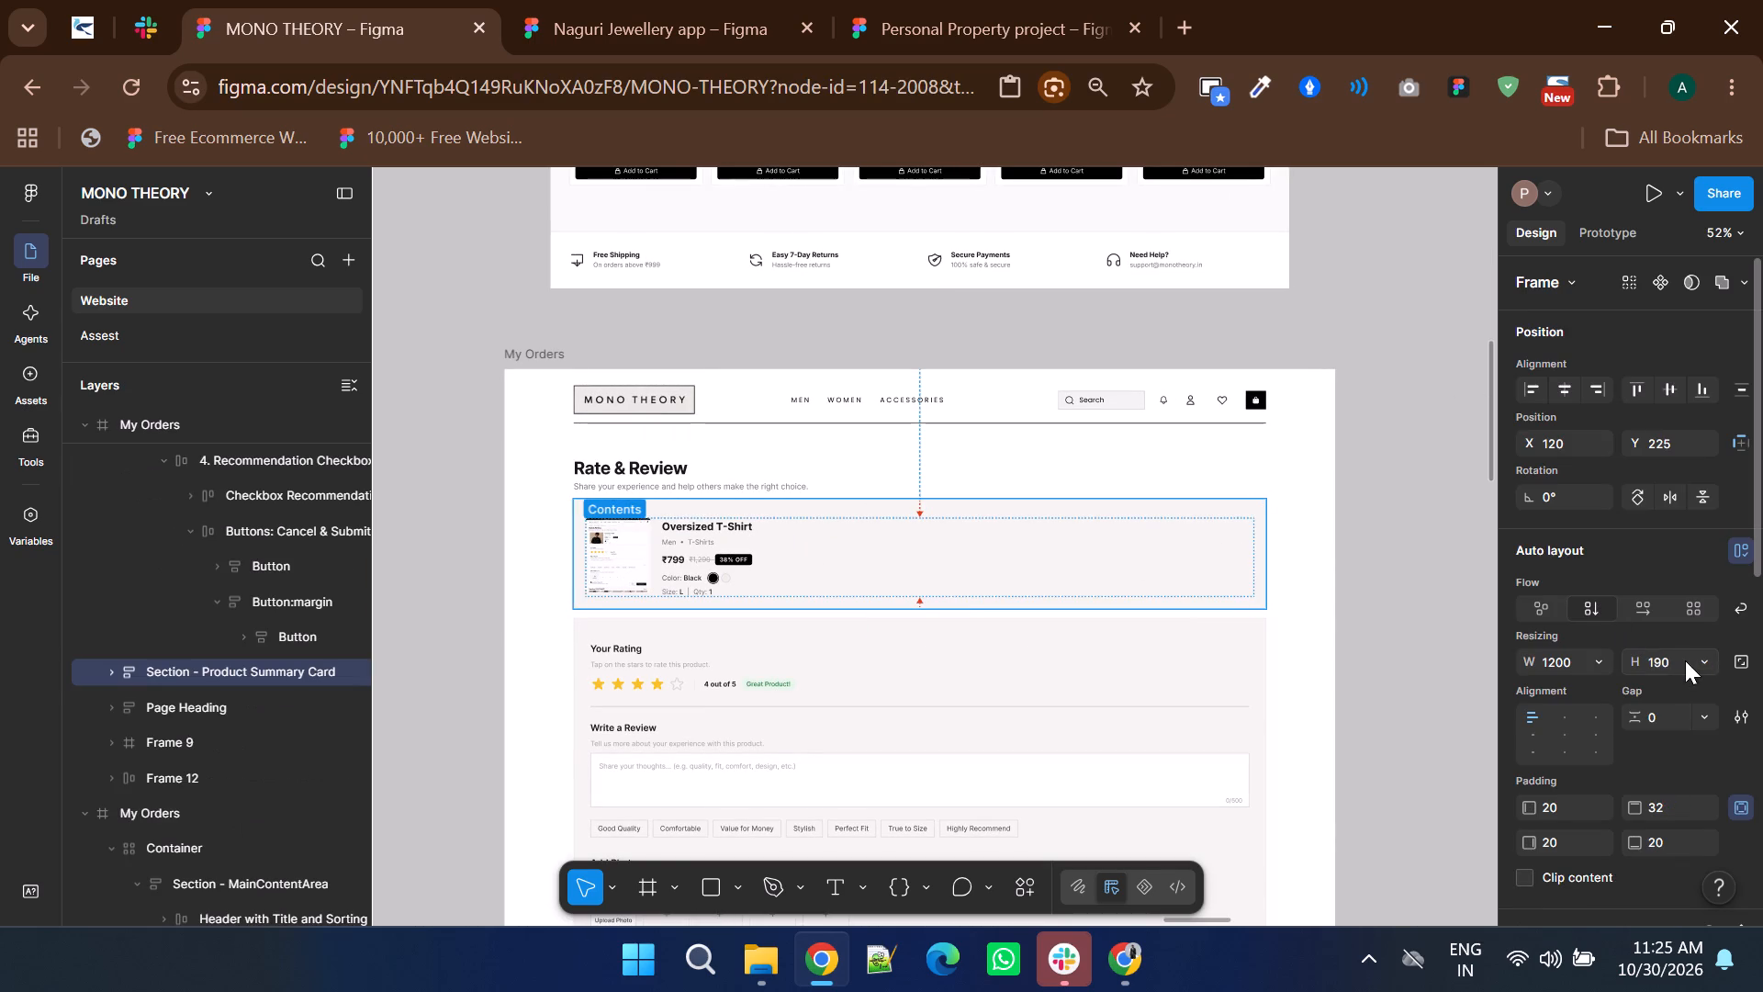
pyautogui.scroll(-1, 1697, 616)
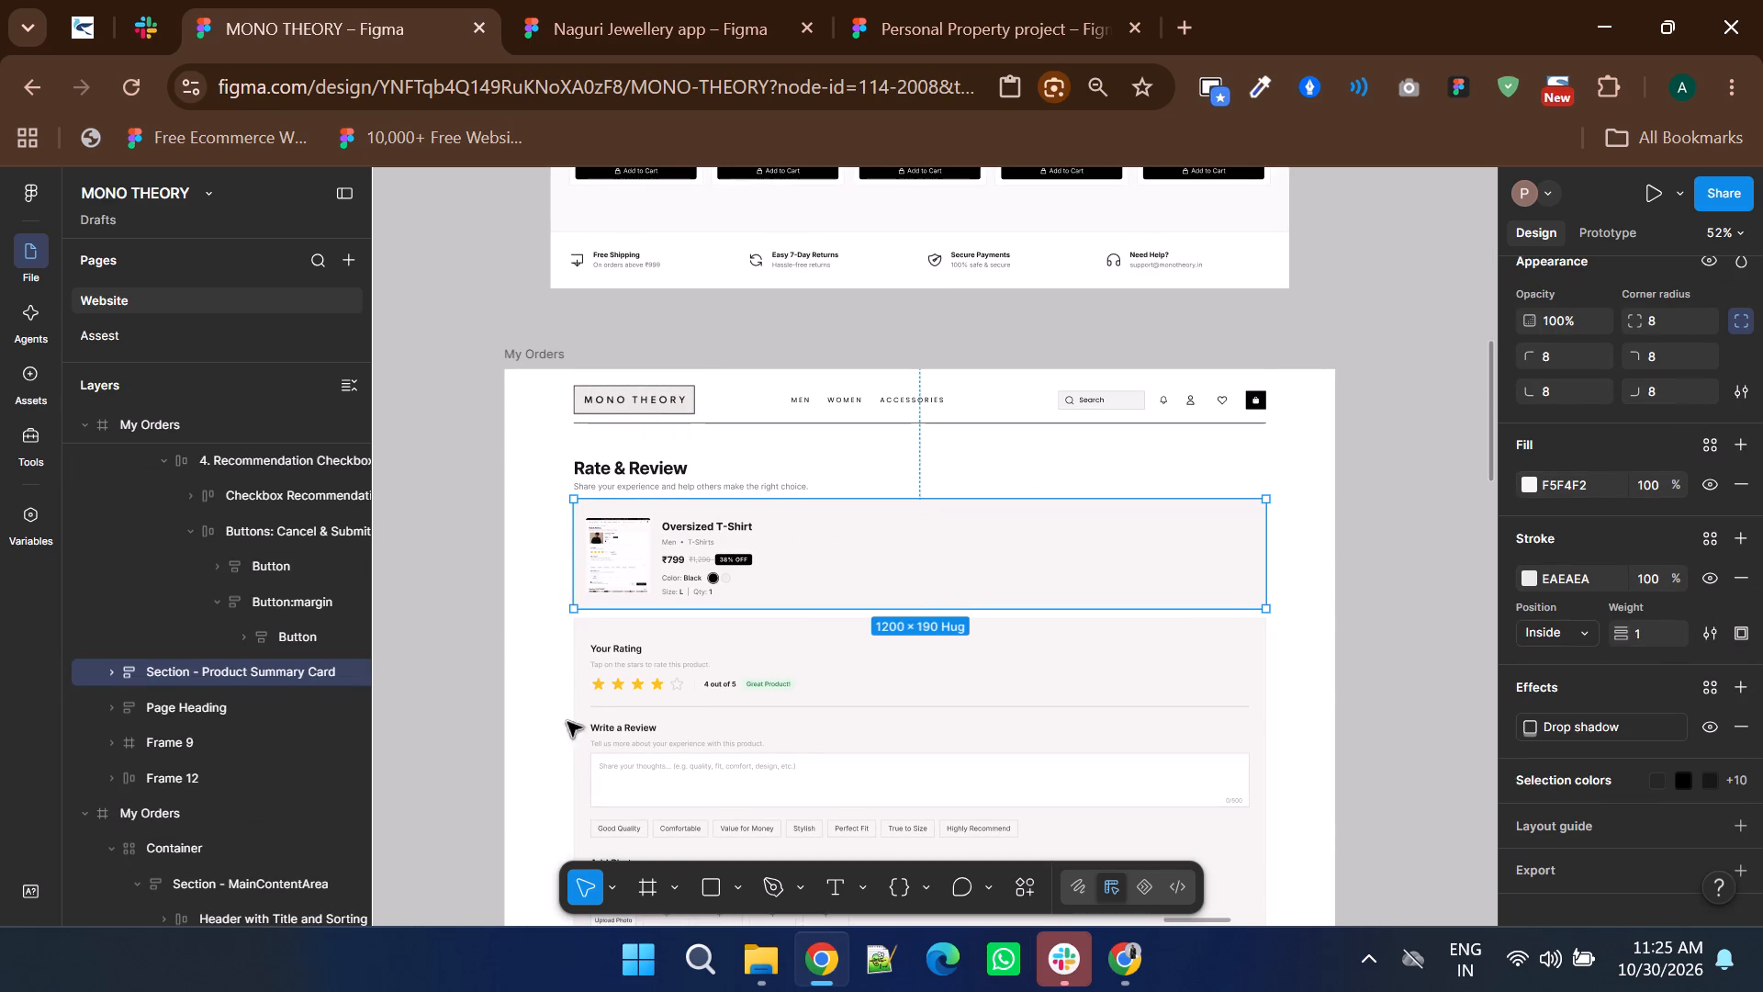
pyautogui.click(1690, 319)
pyautogui.press('Down')
pyautogui.press('Down')
pyautogui.press('Down')
pyautogui.press('Down')
pyautogui.press('Down')
pyautogui.press('Down')
pyautogui.press('Down')
pyautogui.press('Down')
pyautogui.press('Down')
pyautogui.press('Down')
pyautogui.press('Down')
pyautogui.press('Down')
pyautogui.press('Down')
pyautogui.press('Down')
pyautogui.press('Down')
pyautogui.press('Down')
pyautogui.press('Down')
pyautogui.press('Down')
pyautogui.press('Down')
pyautogui.press('Down')
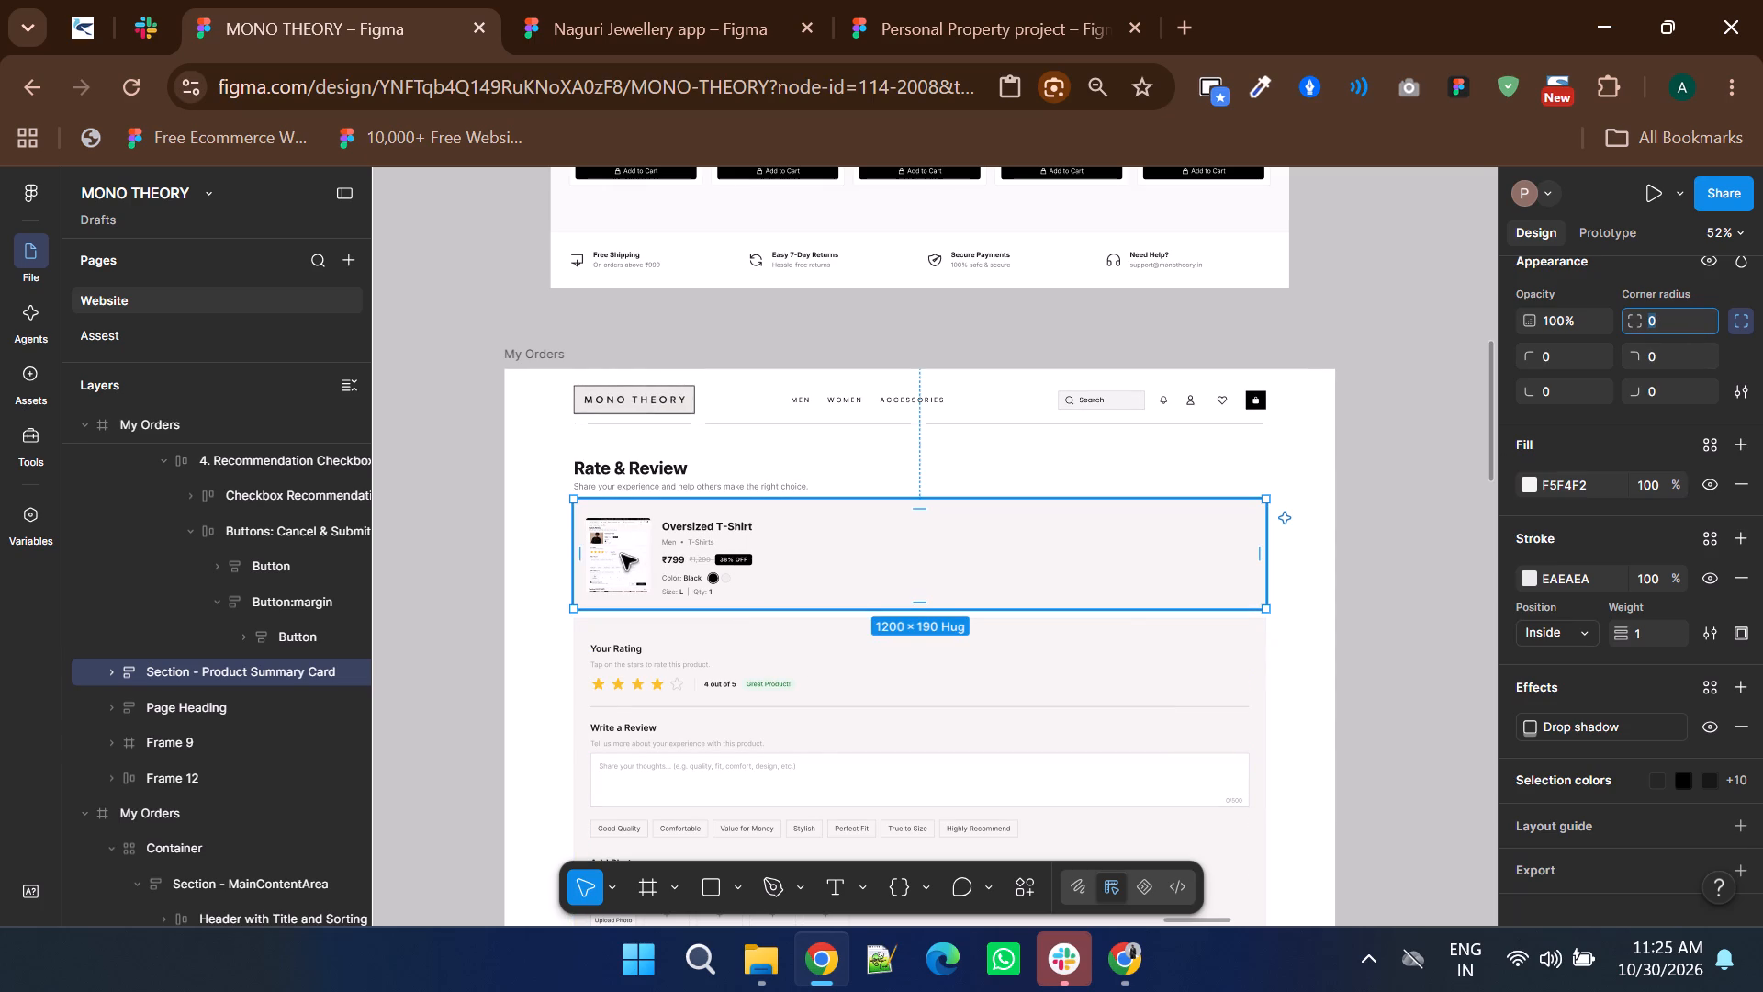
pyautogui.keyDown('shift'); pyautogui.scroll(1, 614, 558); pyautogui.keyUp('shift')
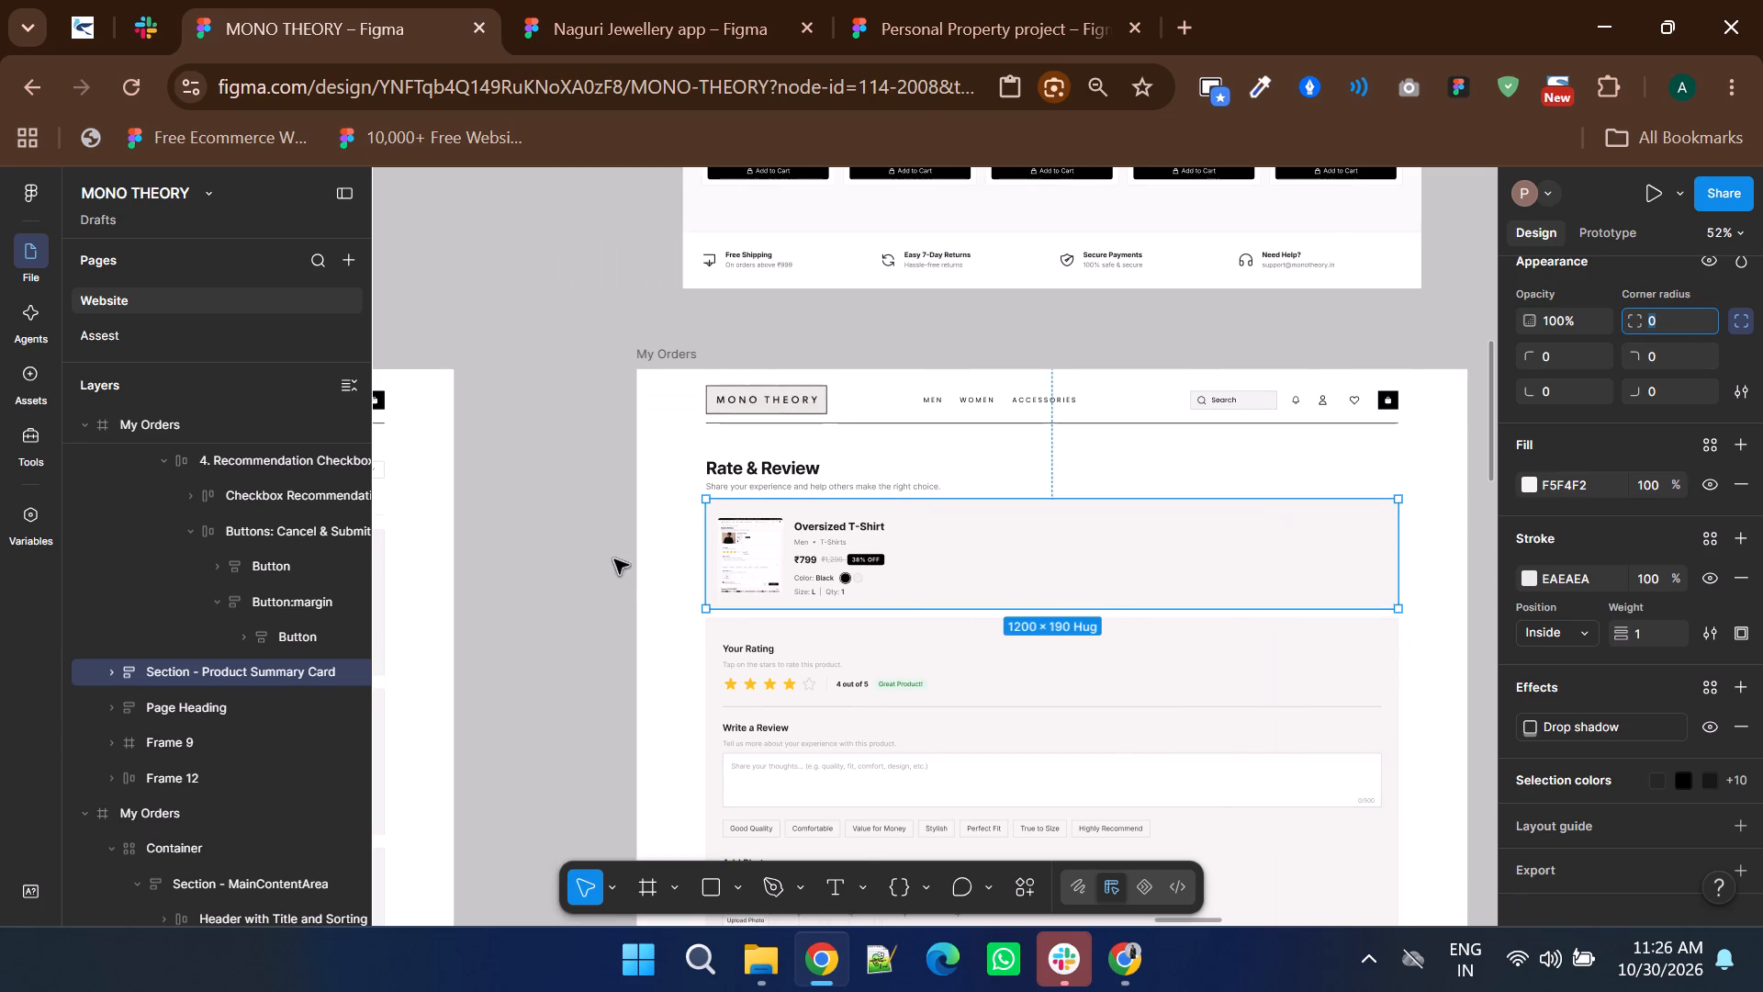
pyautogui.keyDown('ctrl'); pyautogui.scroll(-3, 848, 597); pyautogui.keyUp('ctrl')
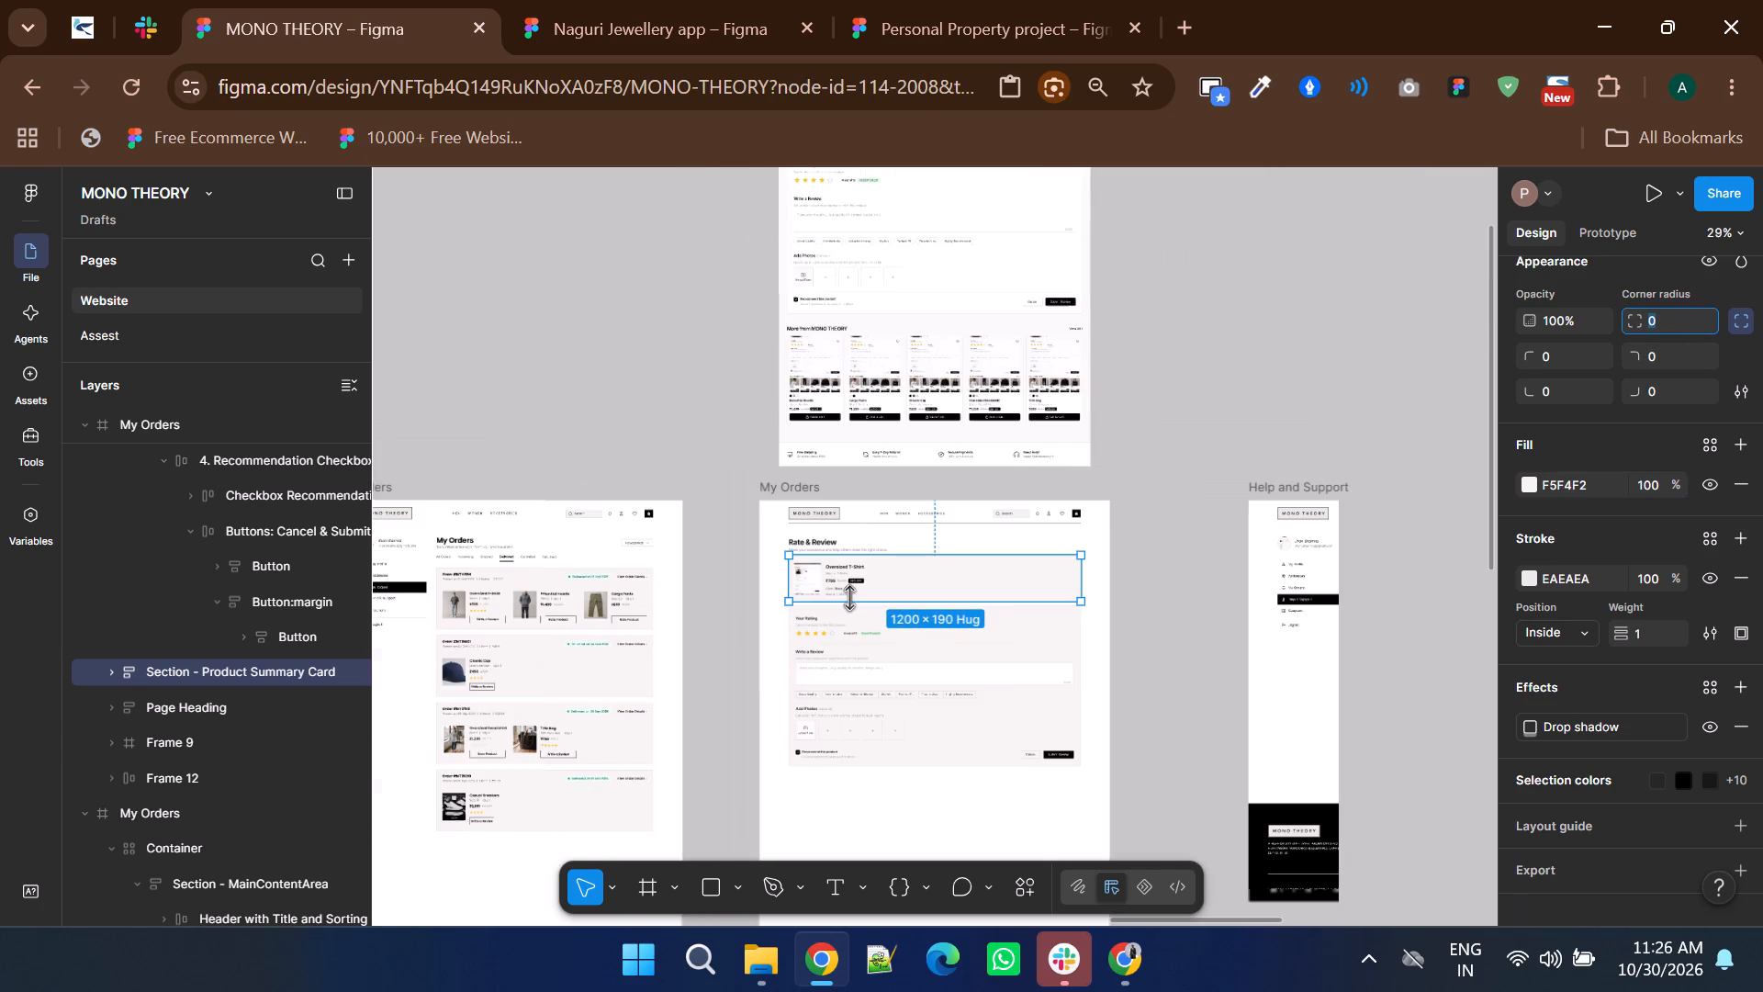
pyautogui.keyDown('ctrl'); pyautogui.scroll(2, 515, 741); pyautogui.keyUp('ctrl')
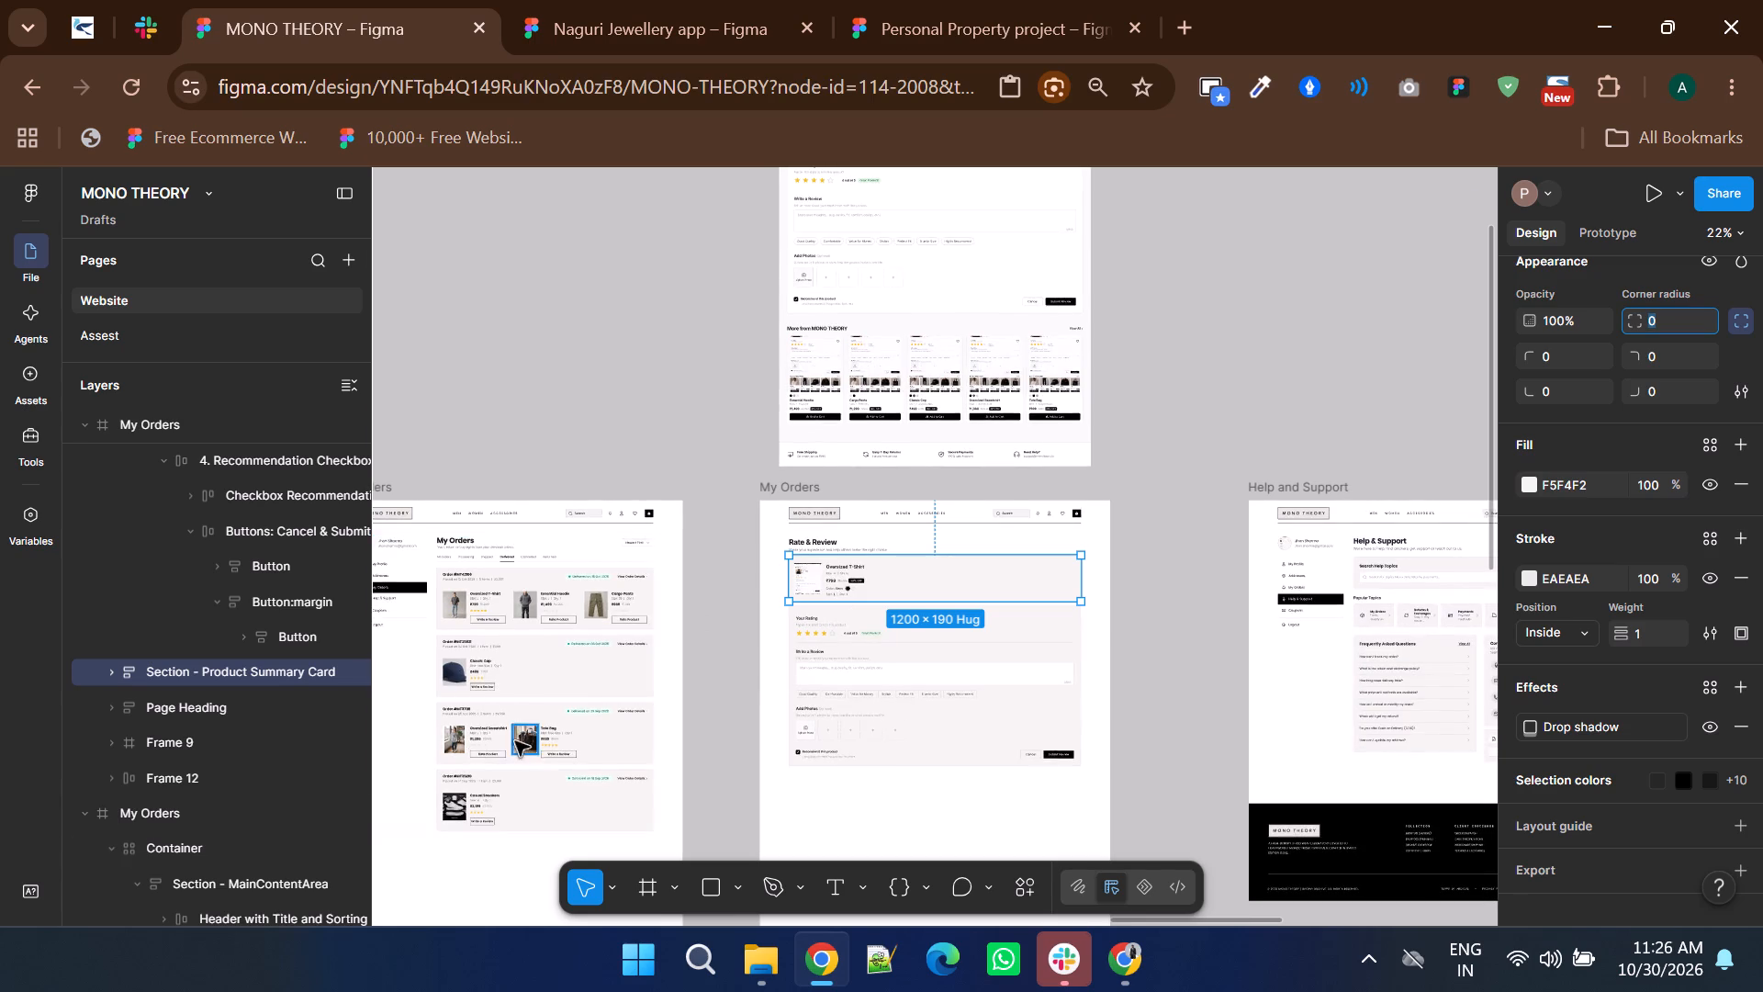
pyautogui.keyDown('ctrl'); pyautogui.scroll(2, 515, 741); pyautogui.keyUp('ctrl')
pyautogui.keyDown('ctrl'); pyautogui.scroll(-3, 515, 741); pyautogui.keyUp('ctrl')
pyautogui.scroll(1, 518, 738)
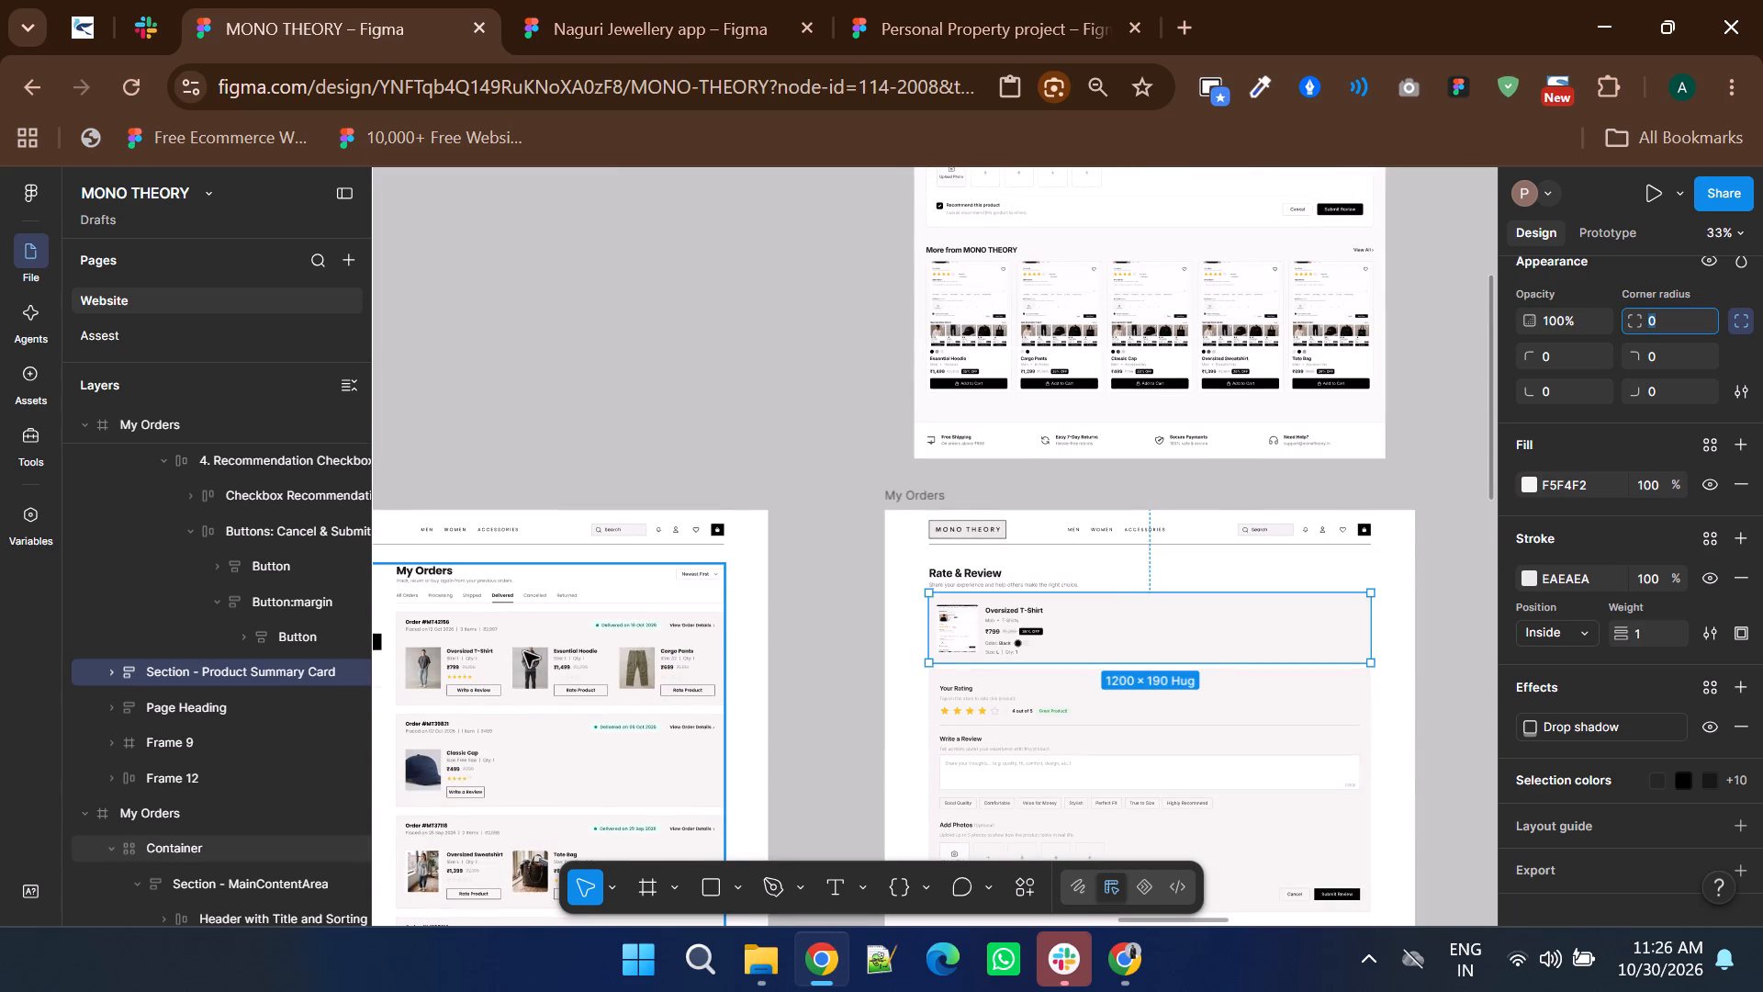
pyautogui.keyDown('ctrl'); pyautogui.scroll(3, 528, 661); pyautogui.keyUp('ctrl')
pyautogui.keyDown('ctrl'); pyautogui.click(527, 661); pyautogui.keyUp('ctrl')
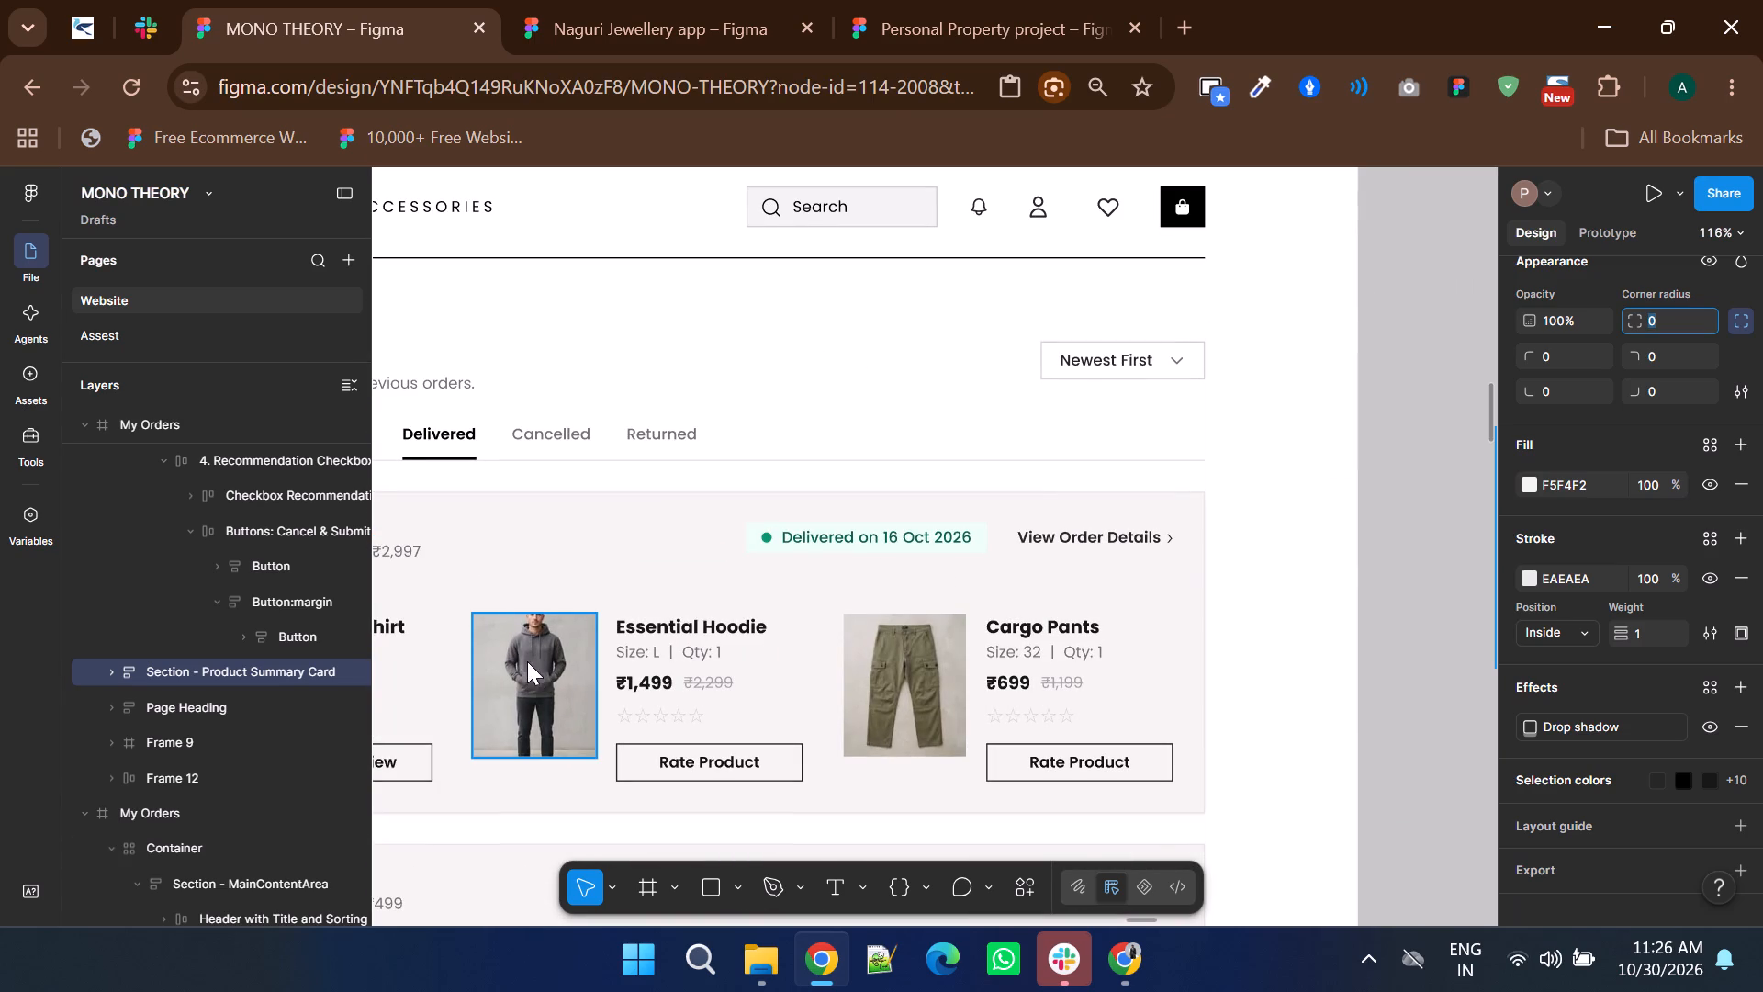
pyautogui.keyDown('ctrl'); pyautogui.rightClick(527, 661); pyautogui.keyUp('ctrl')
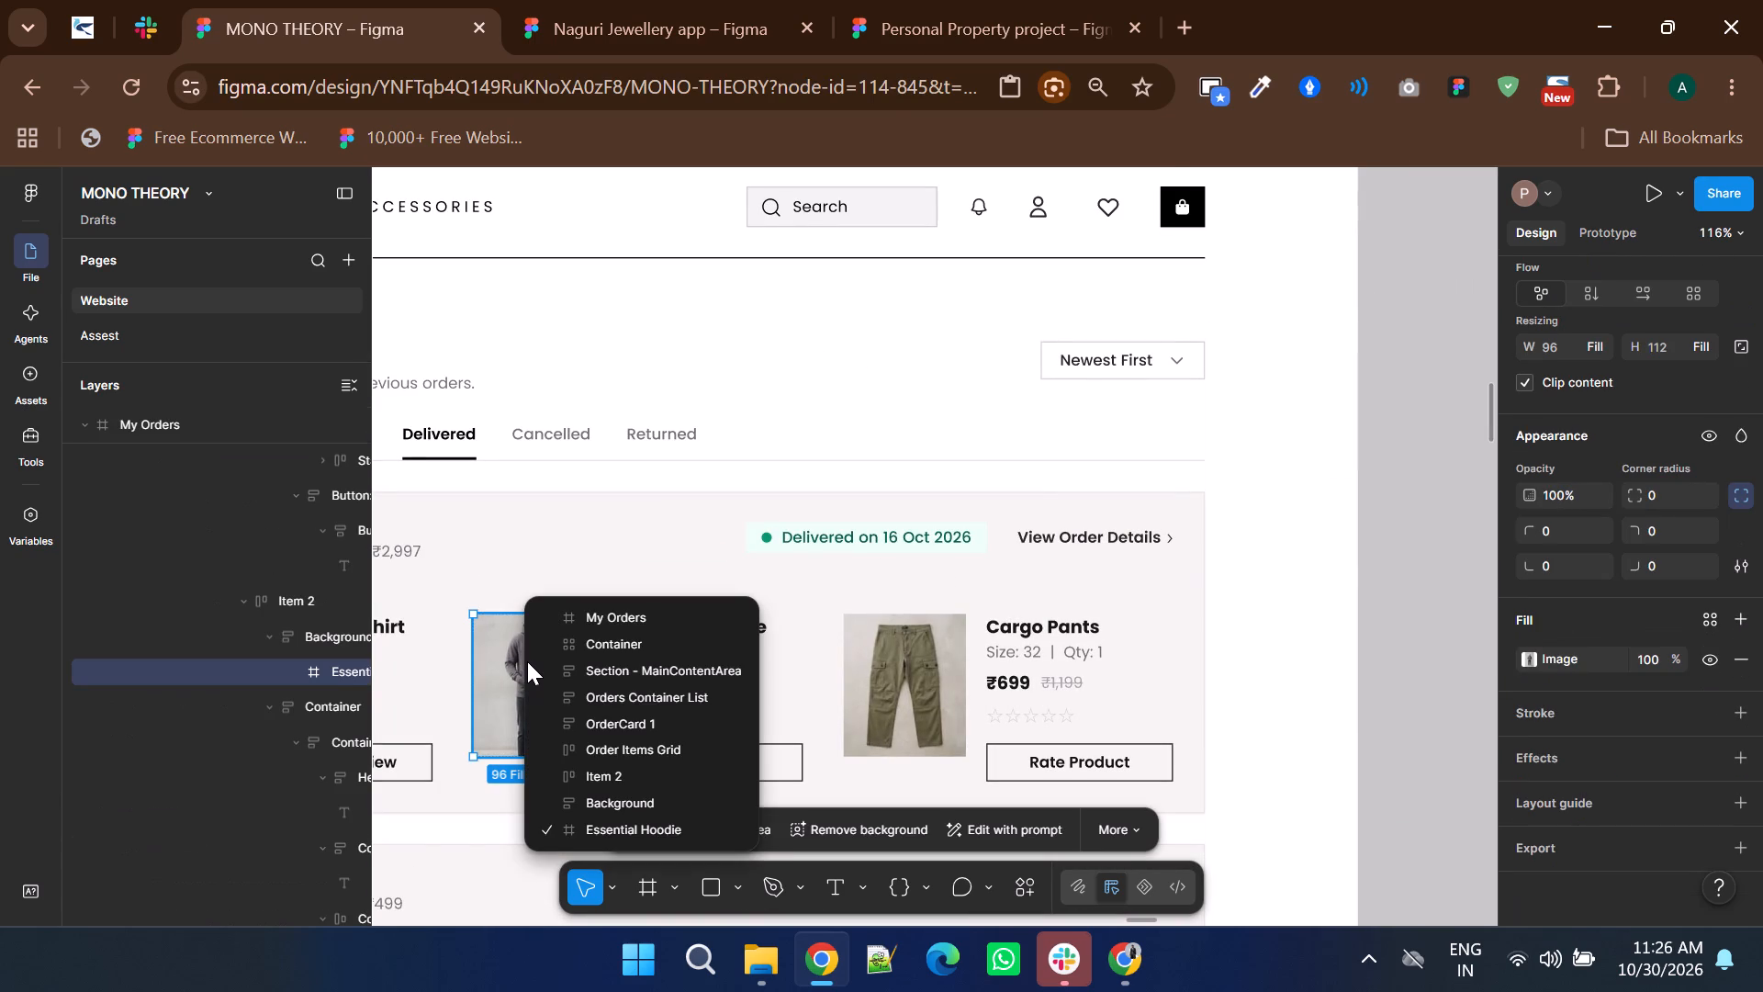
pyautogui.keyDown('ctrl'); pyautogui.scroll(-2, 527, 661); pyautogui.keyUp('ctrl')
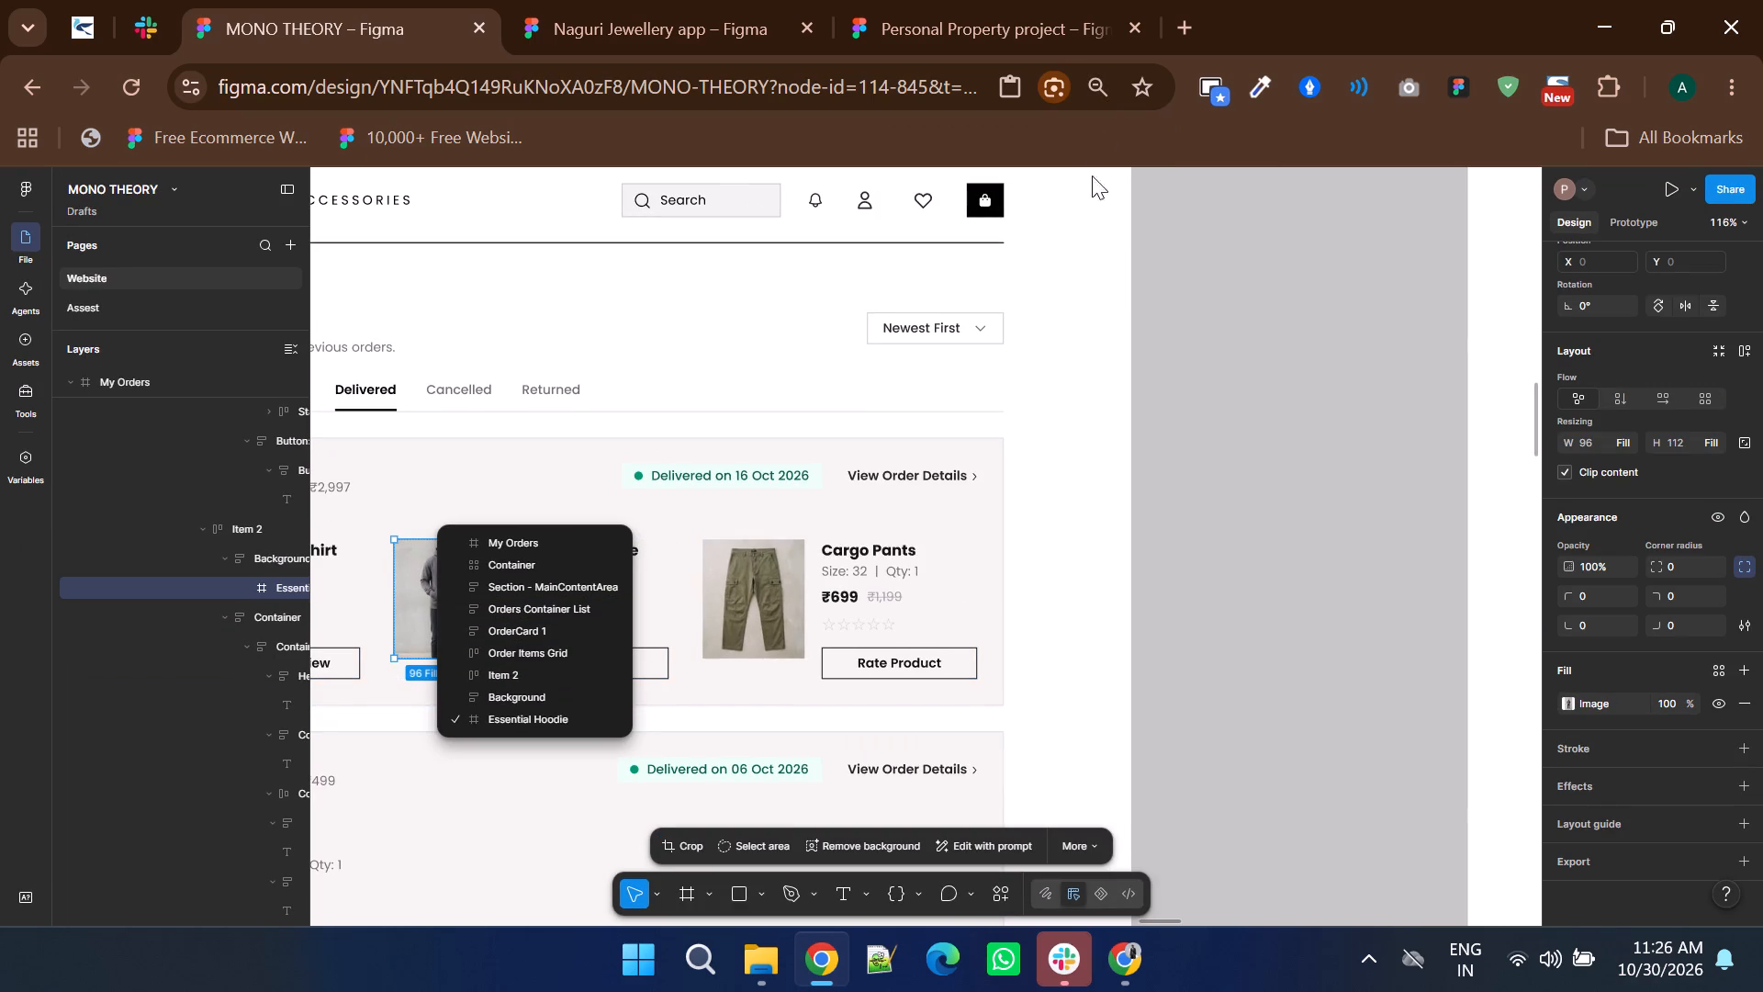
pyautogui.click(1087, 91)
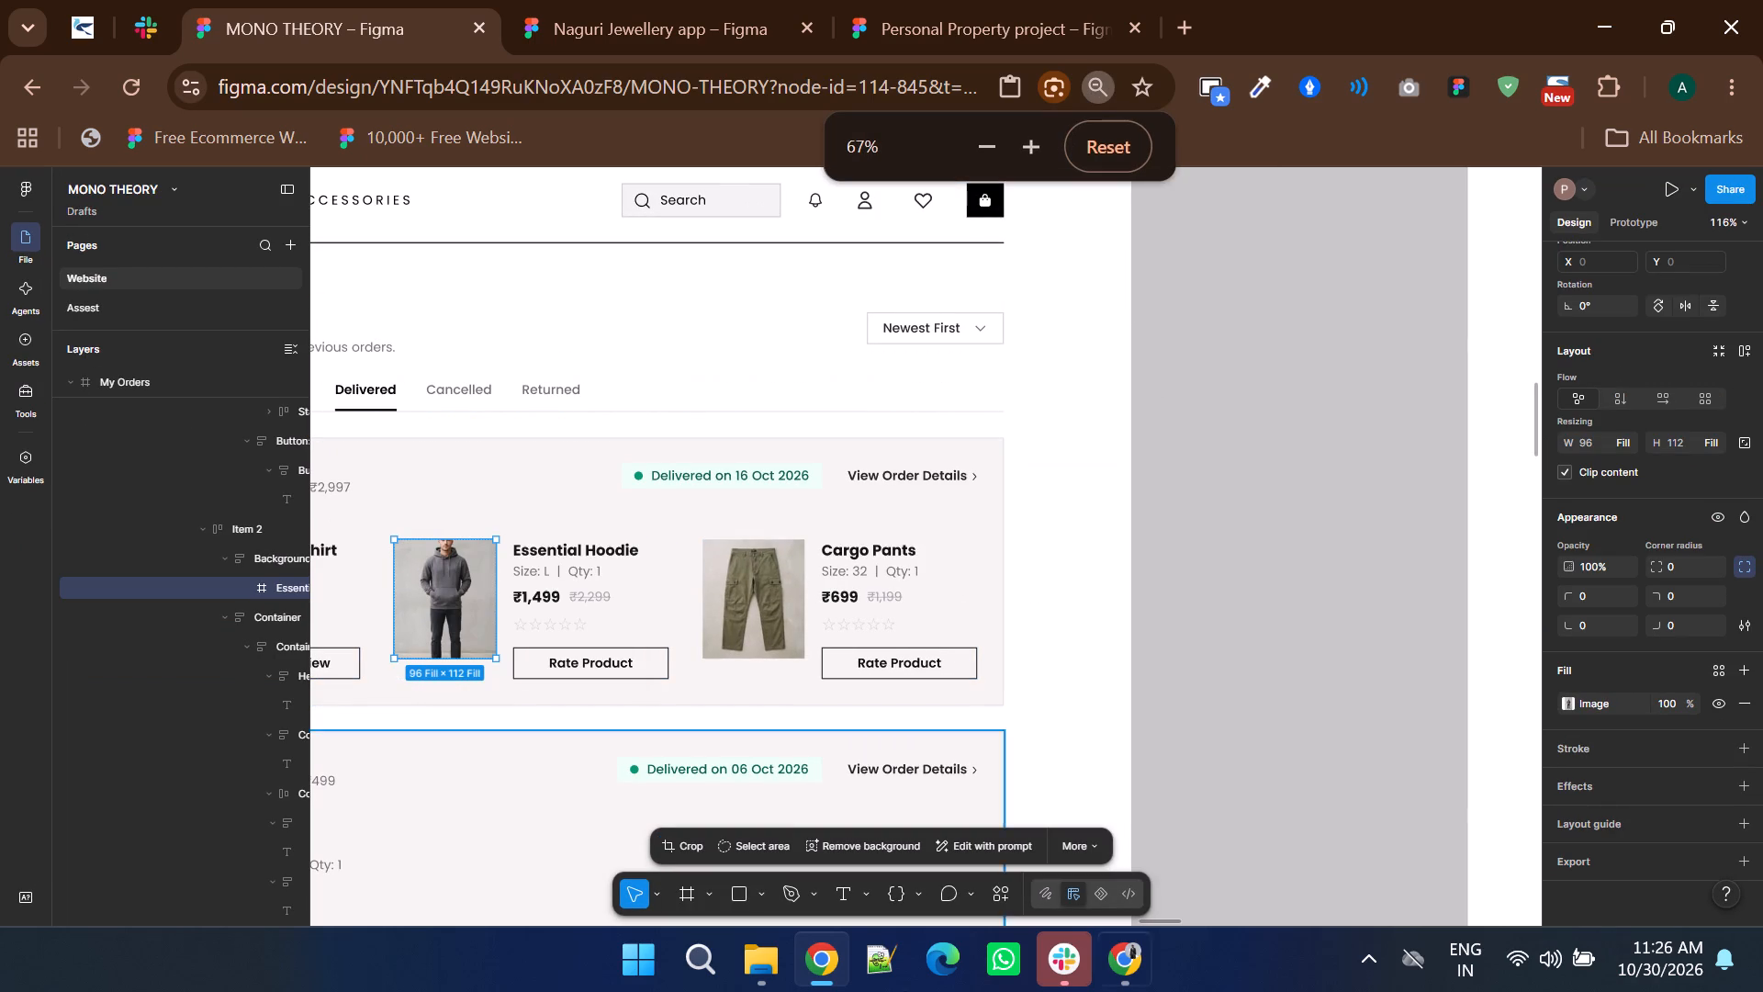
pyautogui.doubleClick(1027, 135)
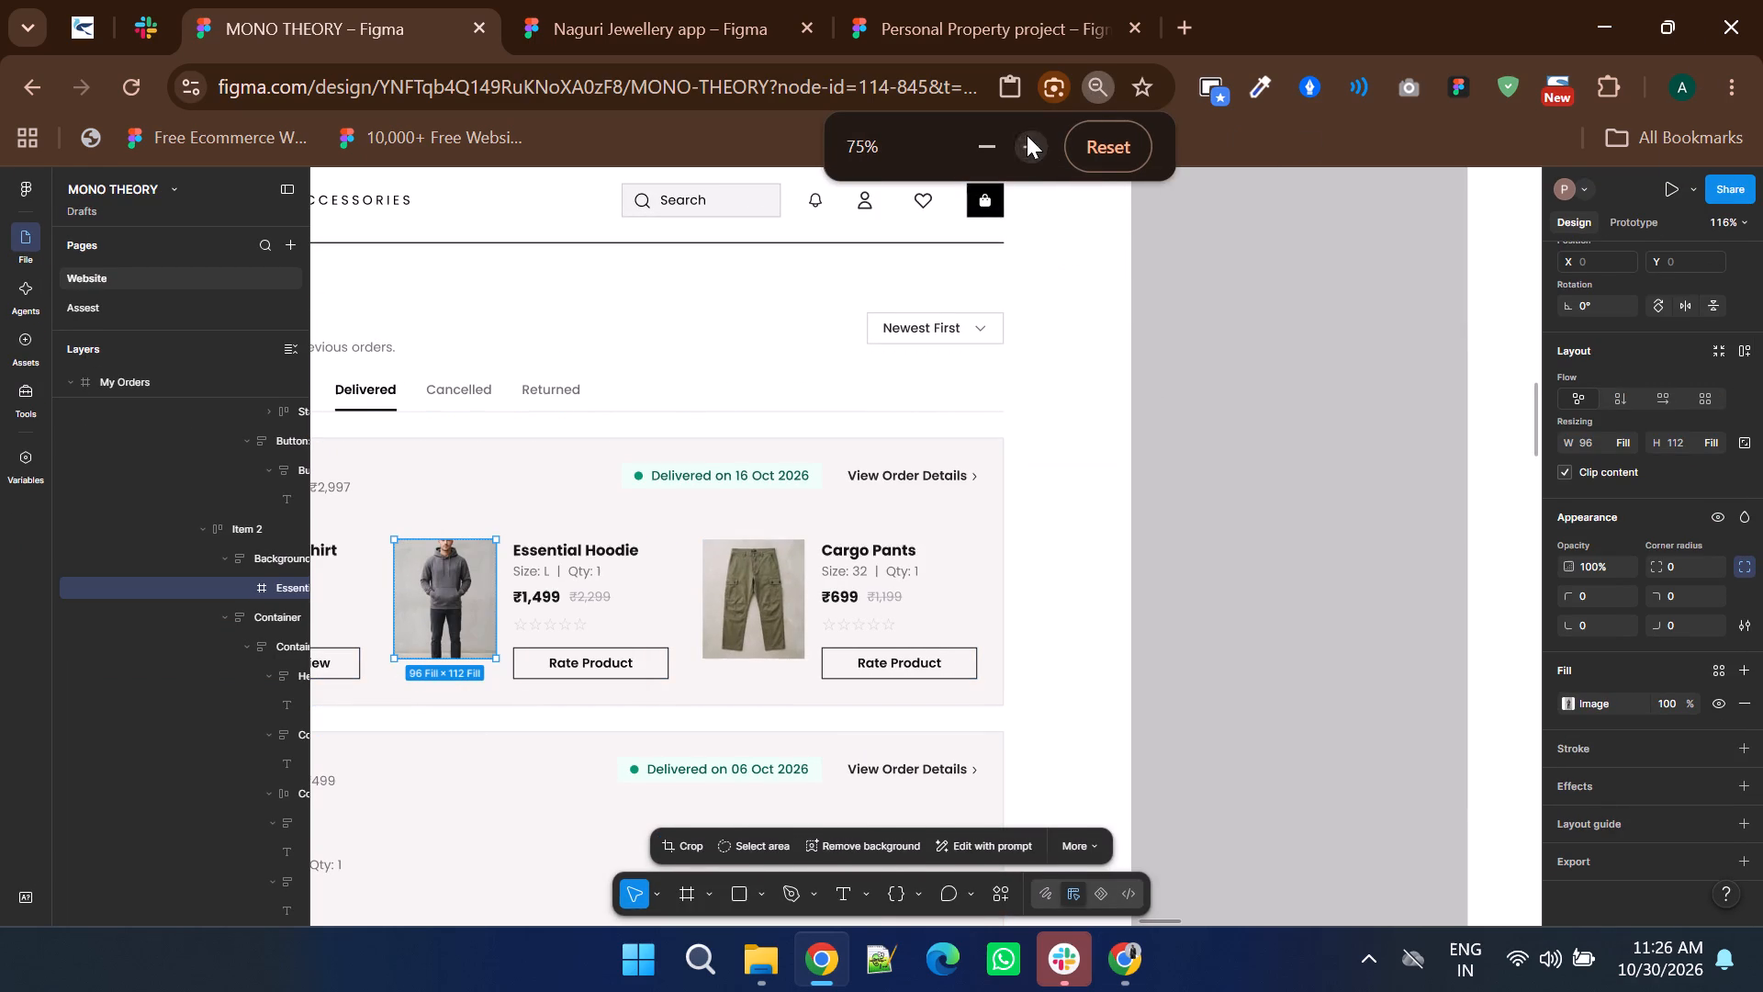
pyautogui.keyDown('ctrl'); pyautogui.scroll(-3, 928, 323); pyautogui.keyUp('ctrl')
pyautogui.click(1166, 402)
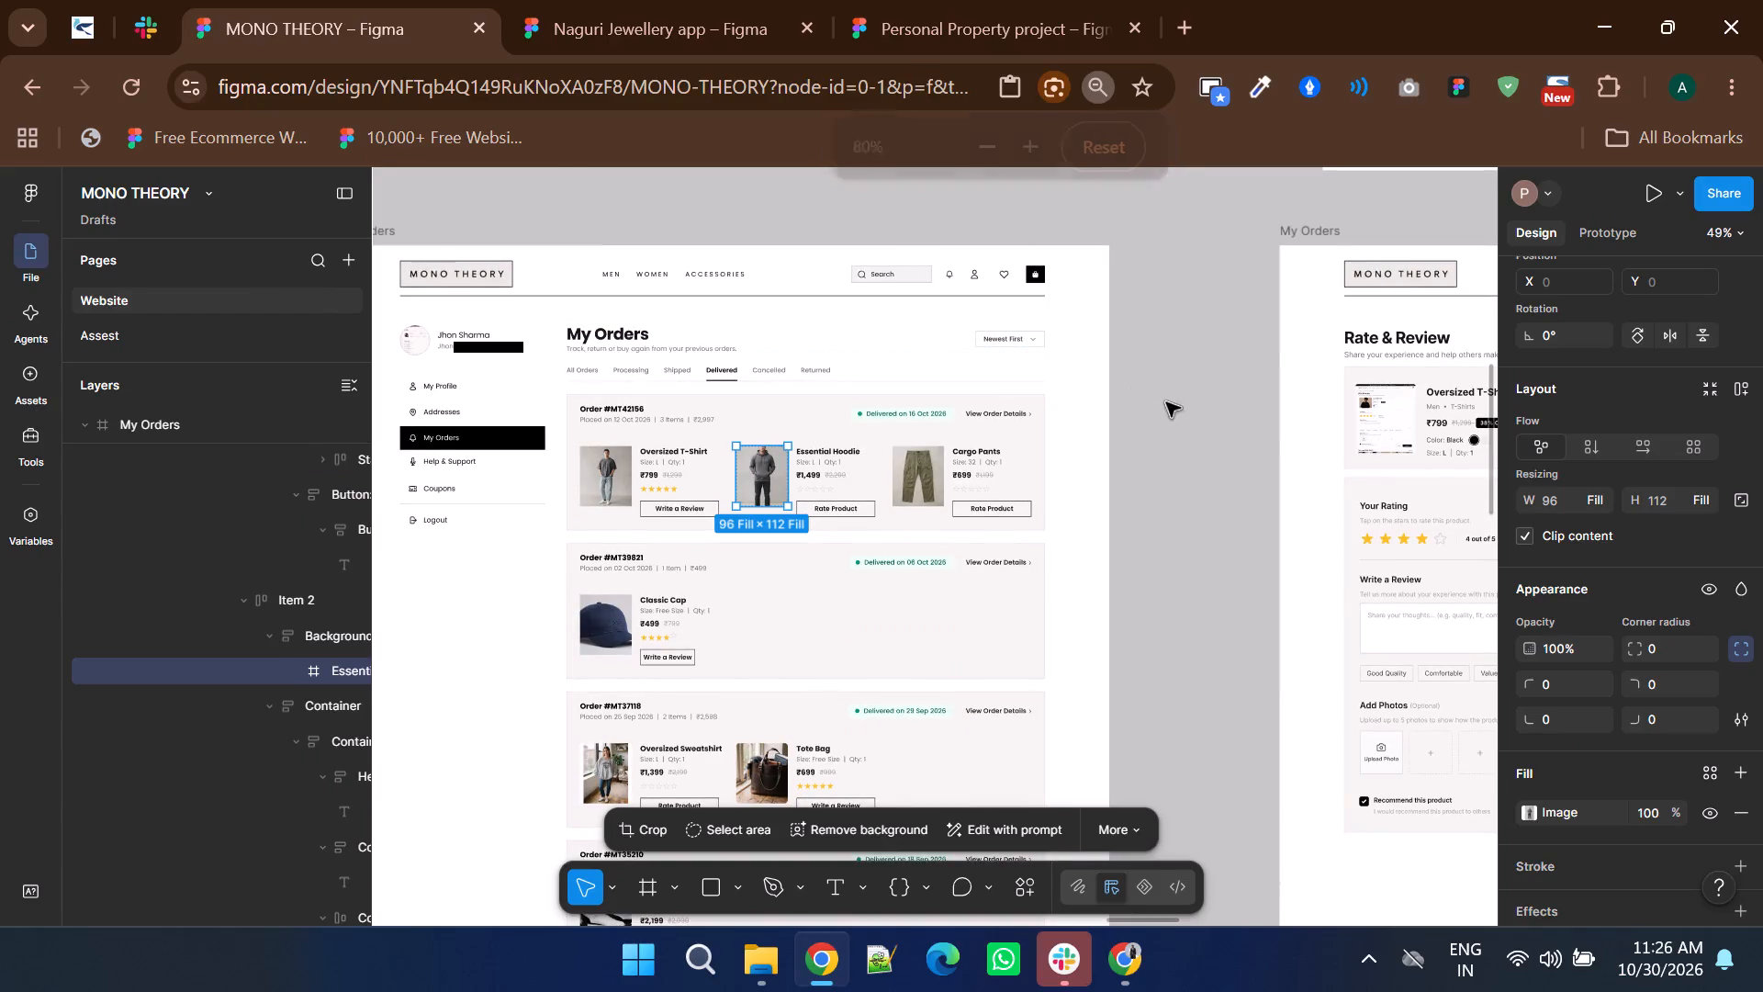
# Duplicate the Essential Hoodie image from the first order card onto the empty canvas between the two My Orders frames.
pyautogui.keyDown('ctrl'); pyautogui.scroll(2, 749, 487); pyautogui.keyUp('ctrl')
pyautogui.keyDown('ctrl'); pyautogui.click(793, 464); pyautogui.keyUp('ctrl')
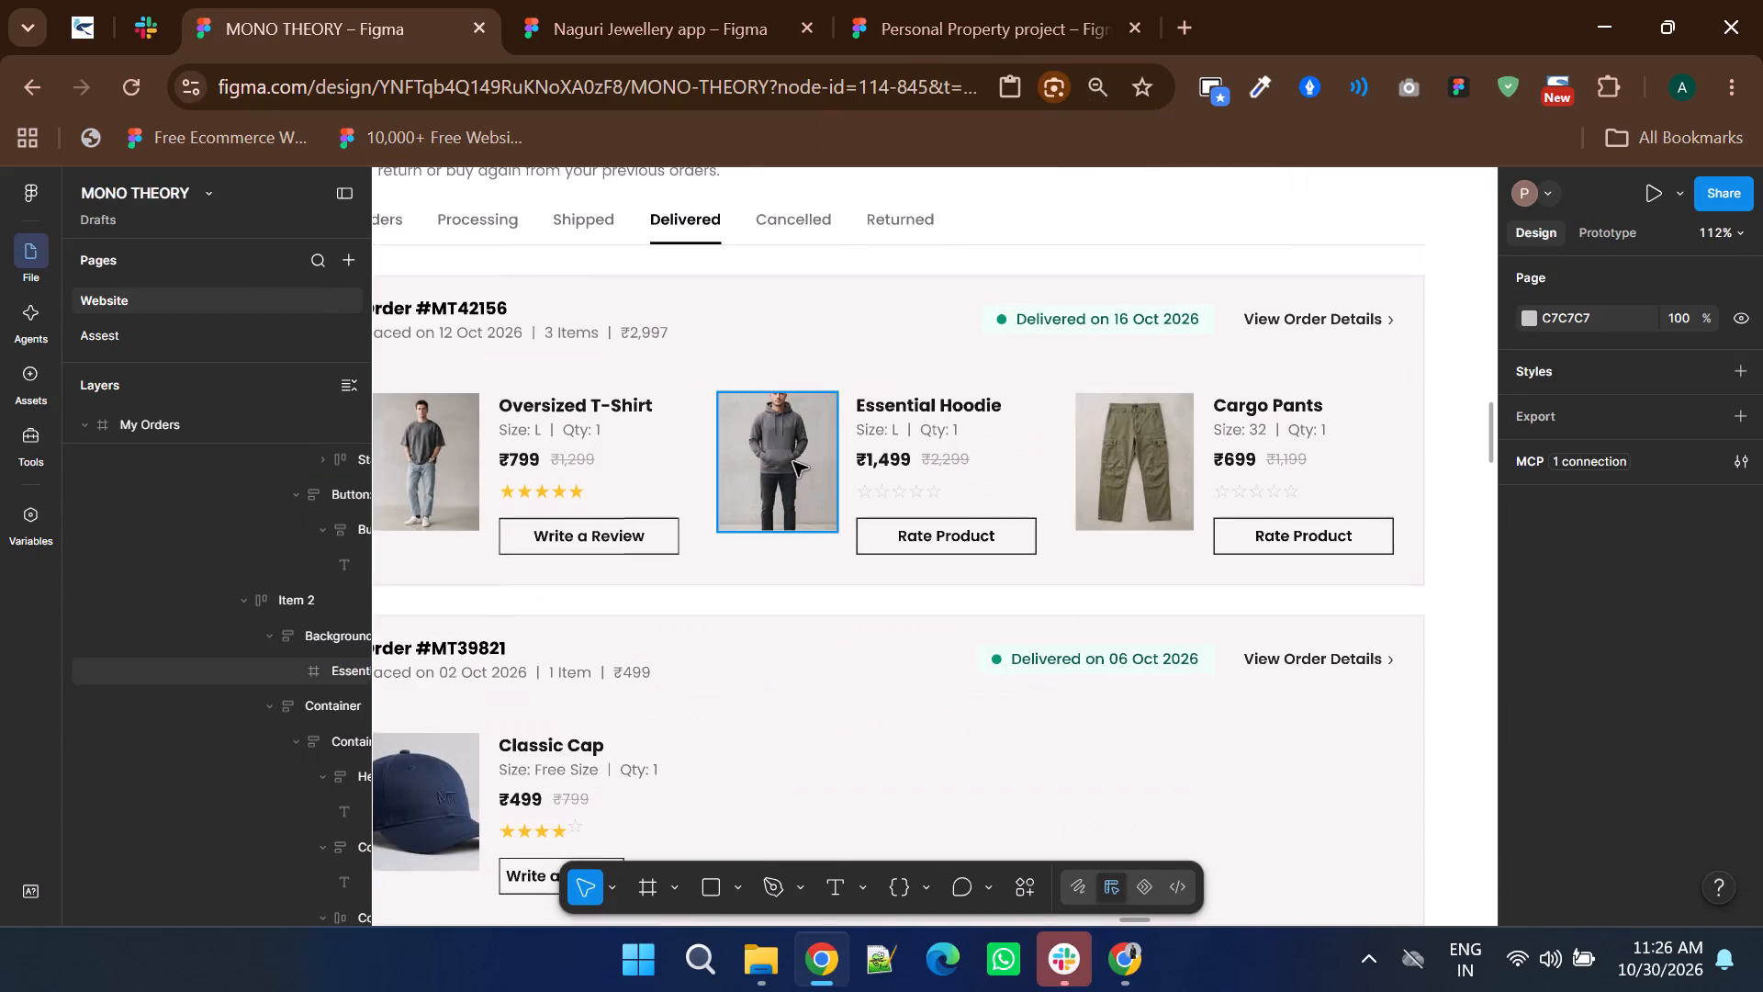
pyautogui.keyDown('ctrl'); pyautogui.scroll(-2, 793, 462); pyautogui.keyUp('ctrl')
pyautogui.moveTo(793, 462); pyautogui.dragTo(1164, 453)
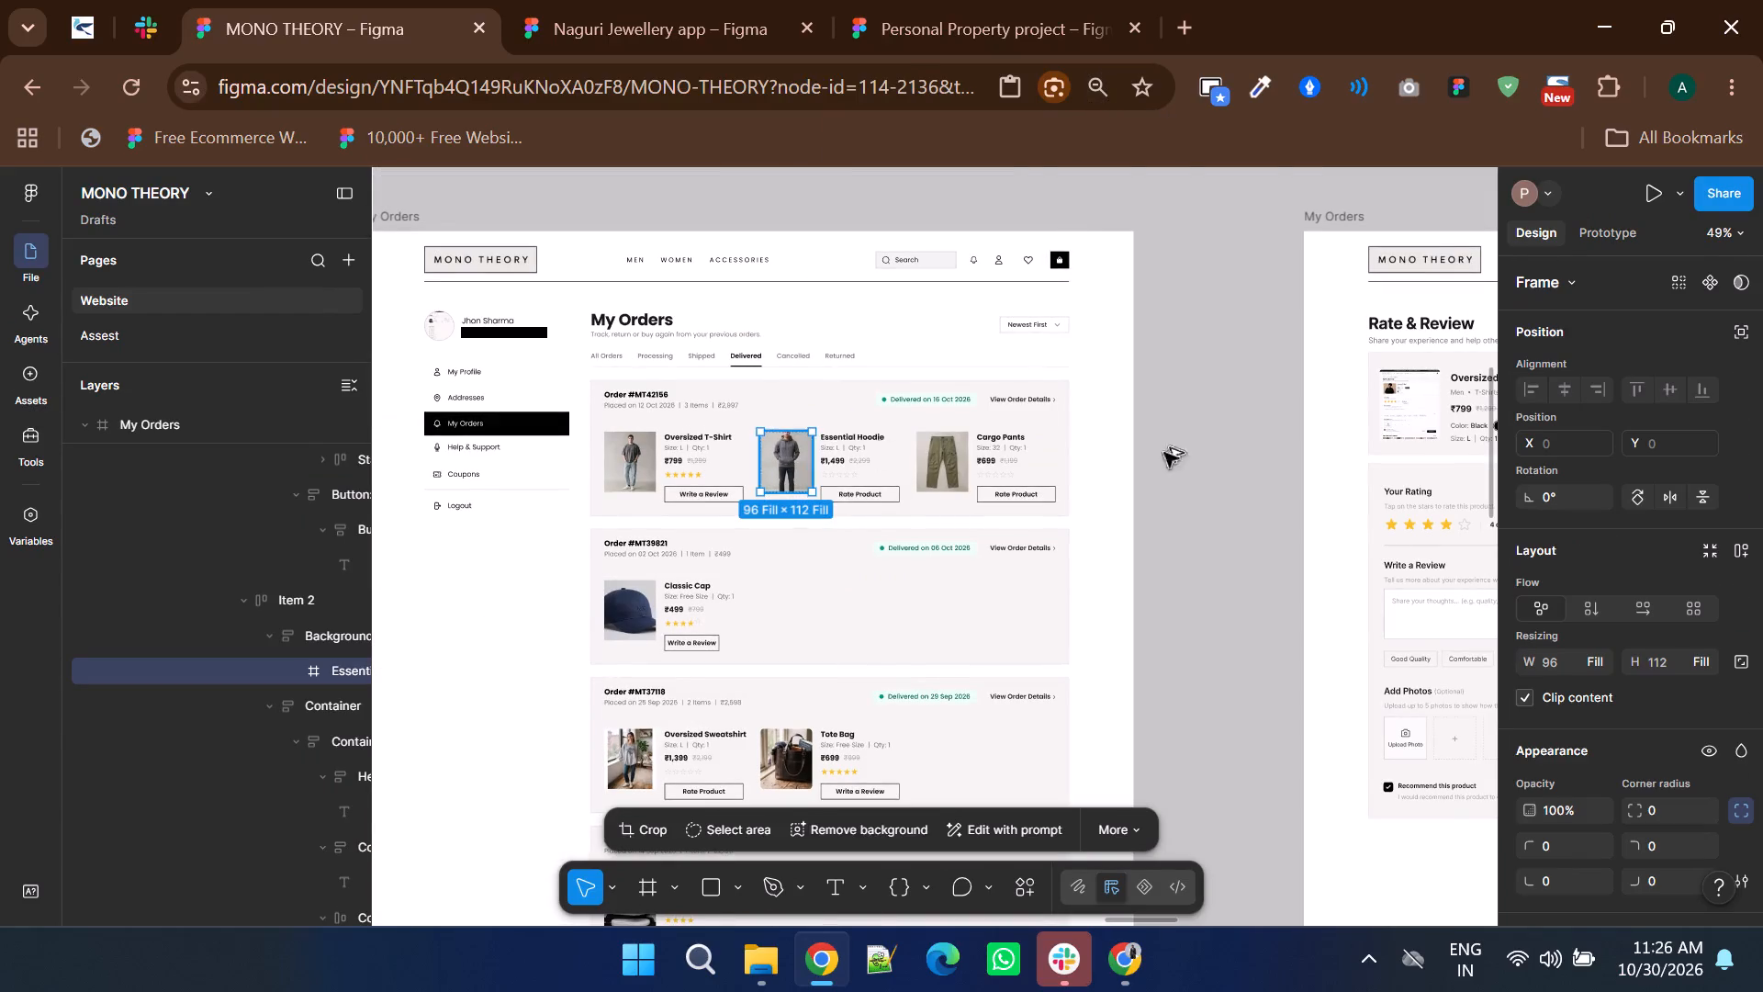
pyautogui.moveTo(1164, 453); pyautogui.dragTo(1229, 465)
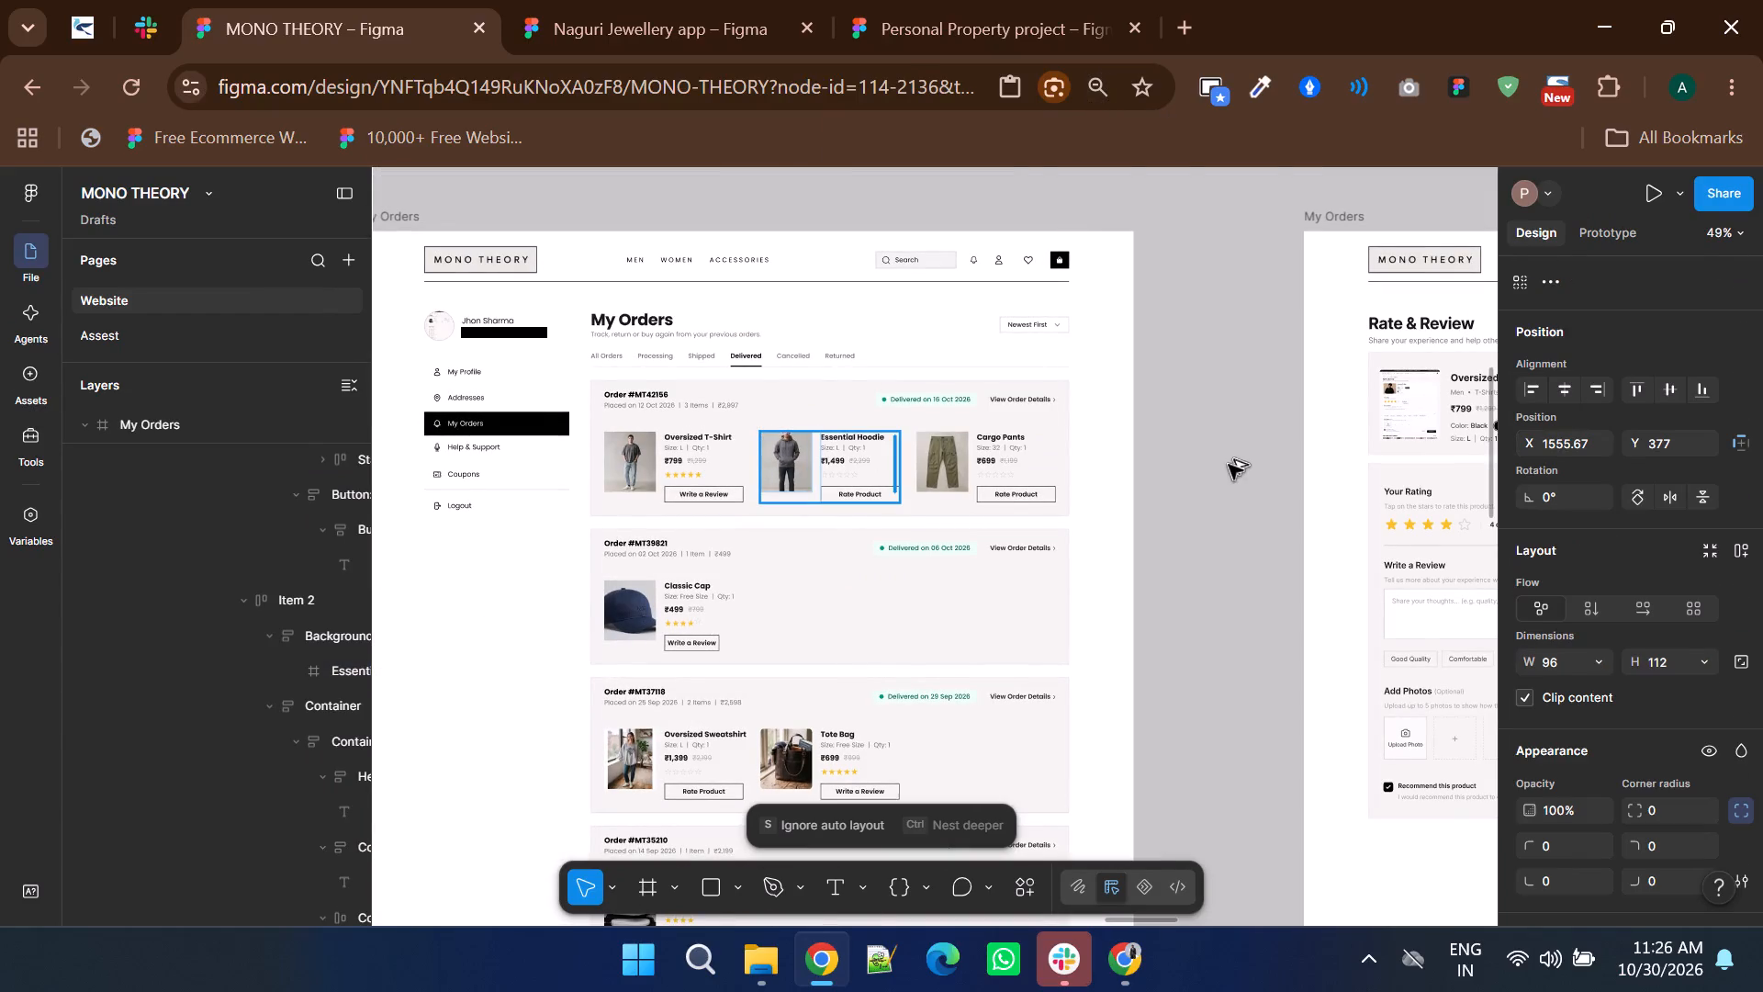
pyautogui.moveTo(1229, 465); pyautogui.dragTo(1237, 448)
pyautogui.click(1233, 347)
# Resize the duplicated Essential Hoodie image to 112 × 128, matching the Oversized T-Shirt thumbnail on the Rate & Review page.
pyautogui.keyDown('shift'); pyautogui.scroll(-3, 1233, 347); pyautogui.keyUp('shift')
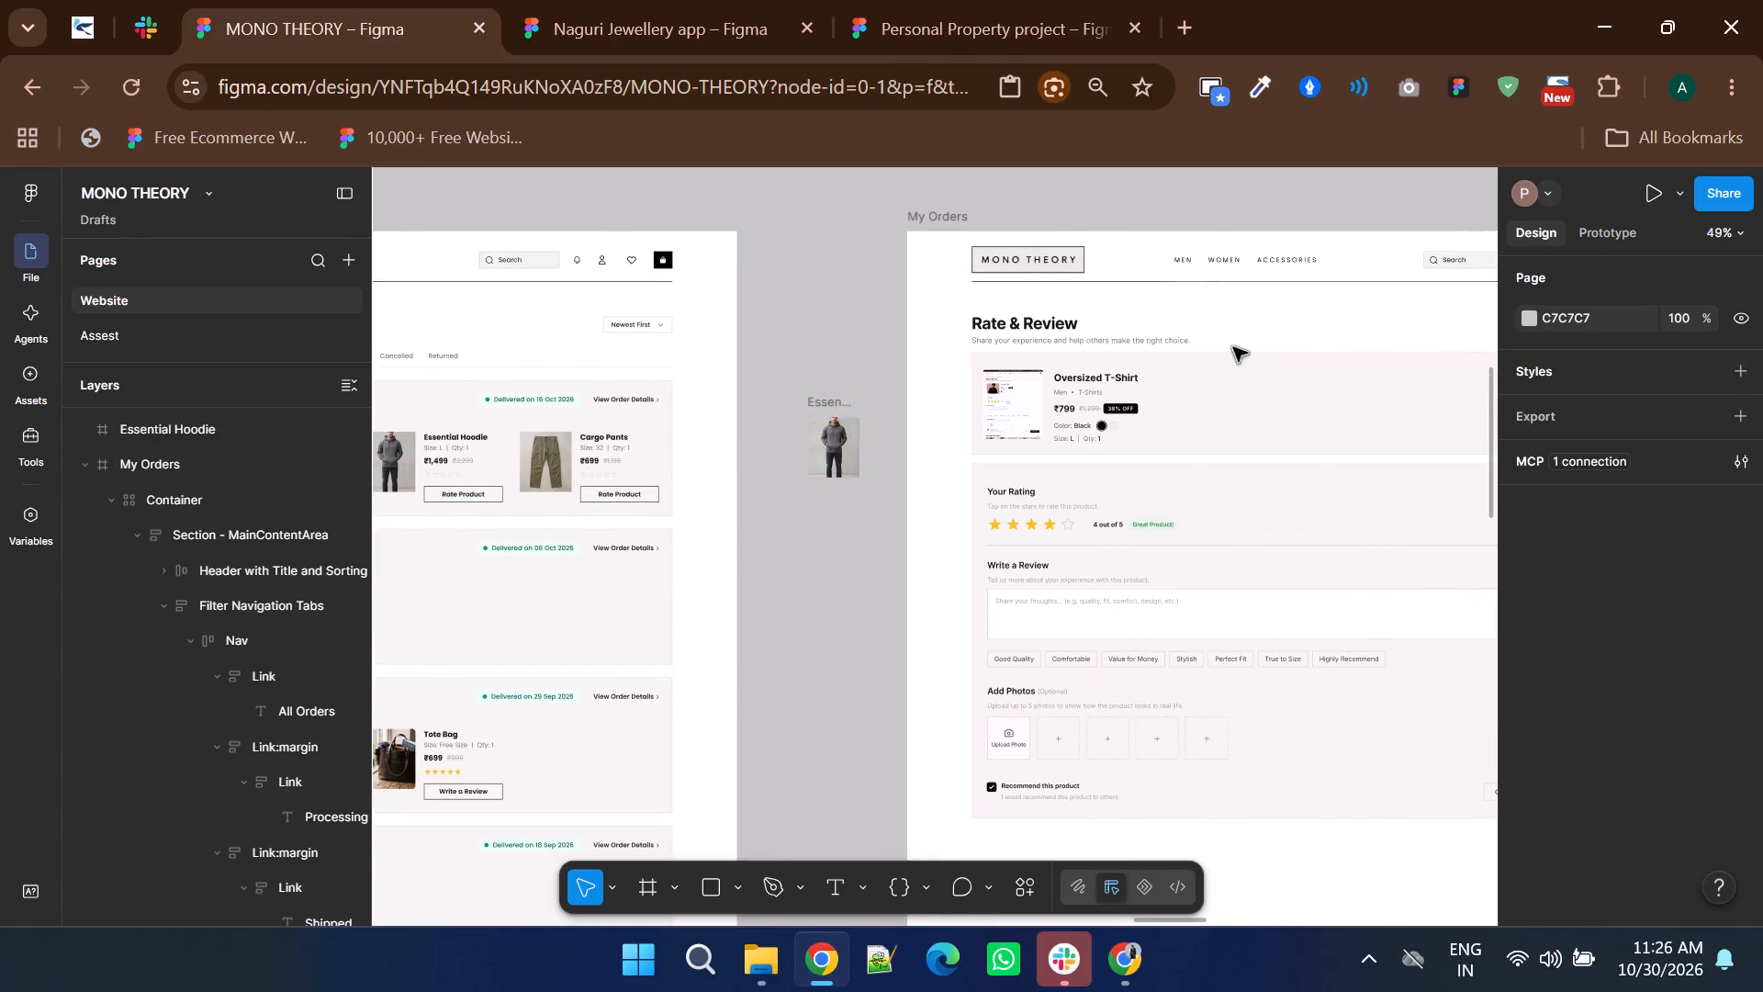
pyautogui.keyDown('ctrl'); pyautogui.scroll(1, 1031, 394); pyautogui.keyUp('ctrl')
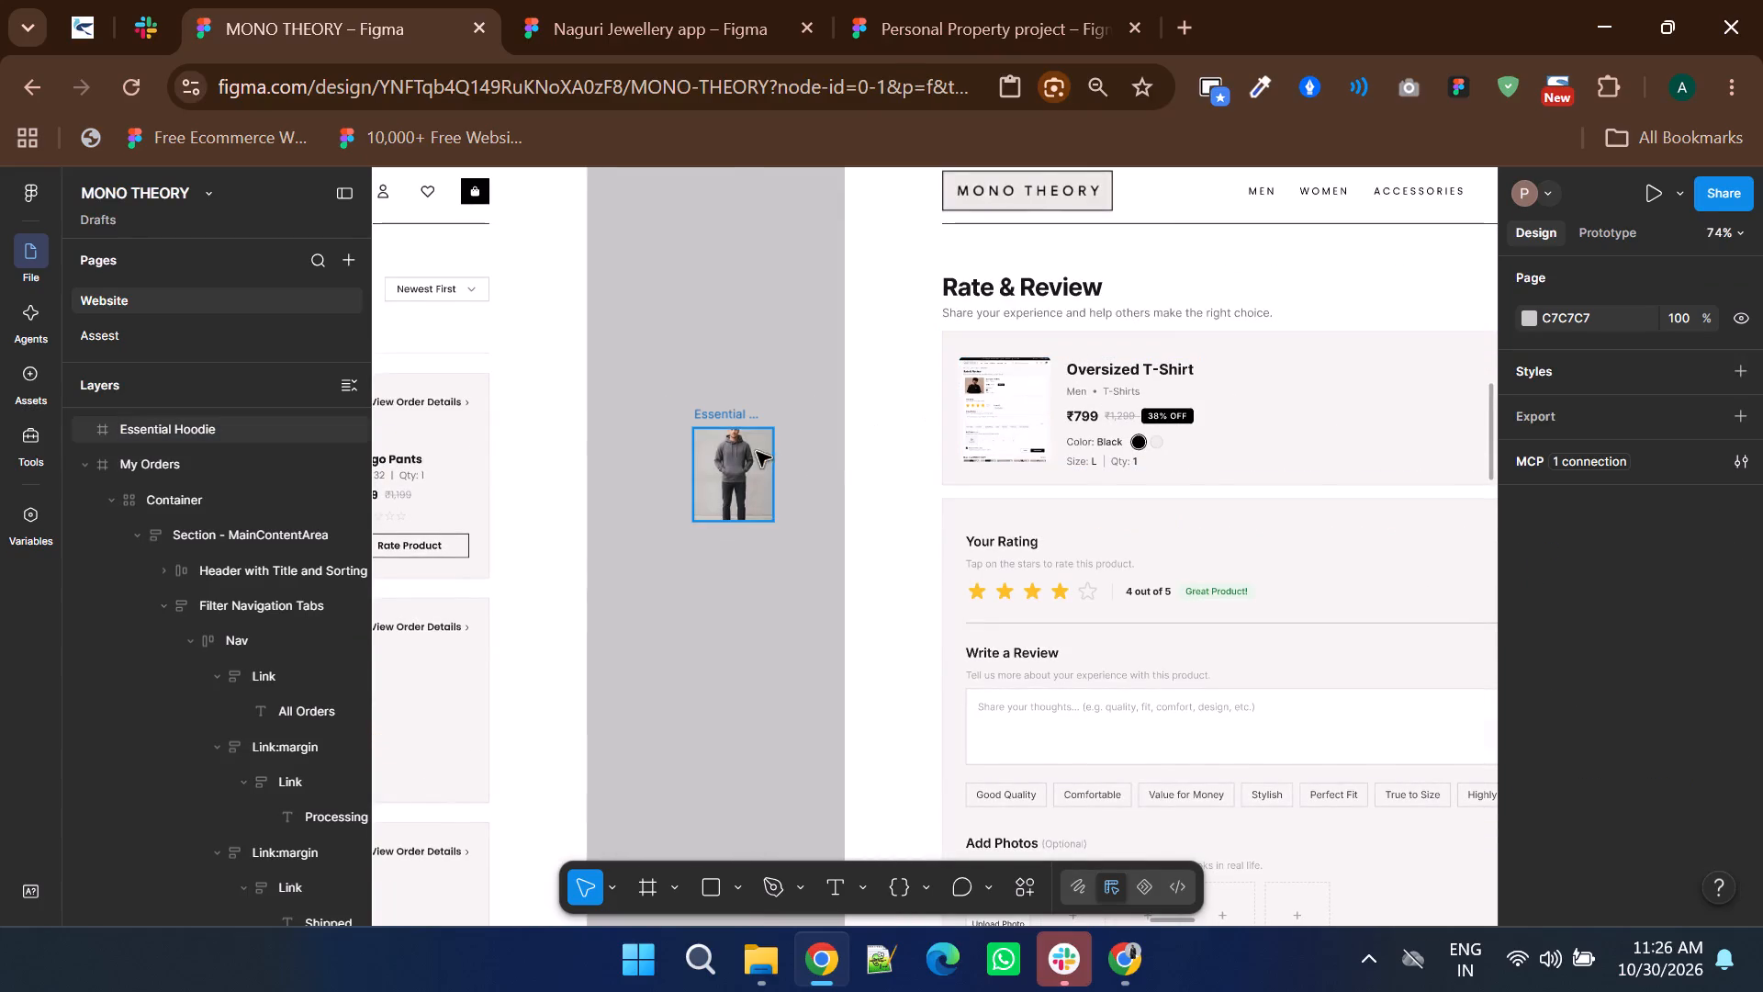
pyautogui.keyDown('ctrl'); pyautogui.click(1006, 396); pyautogui.keyUp('ctrl')
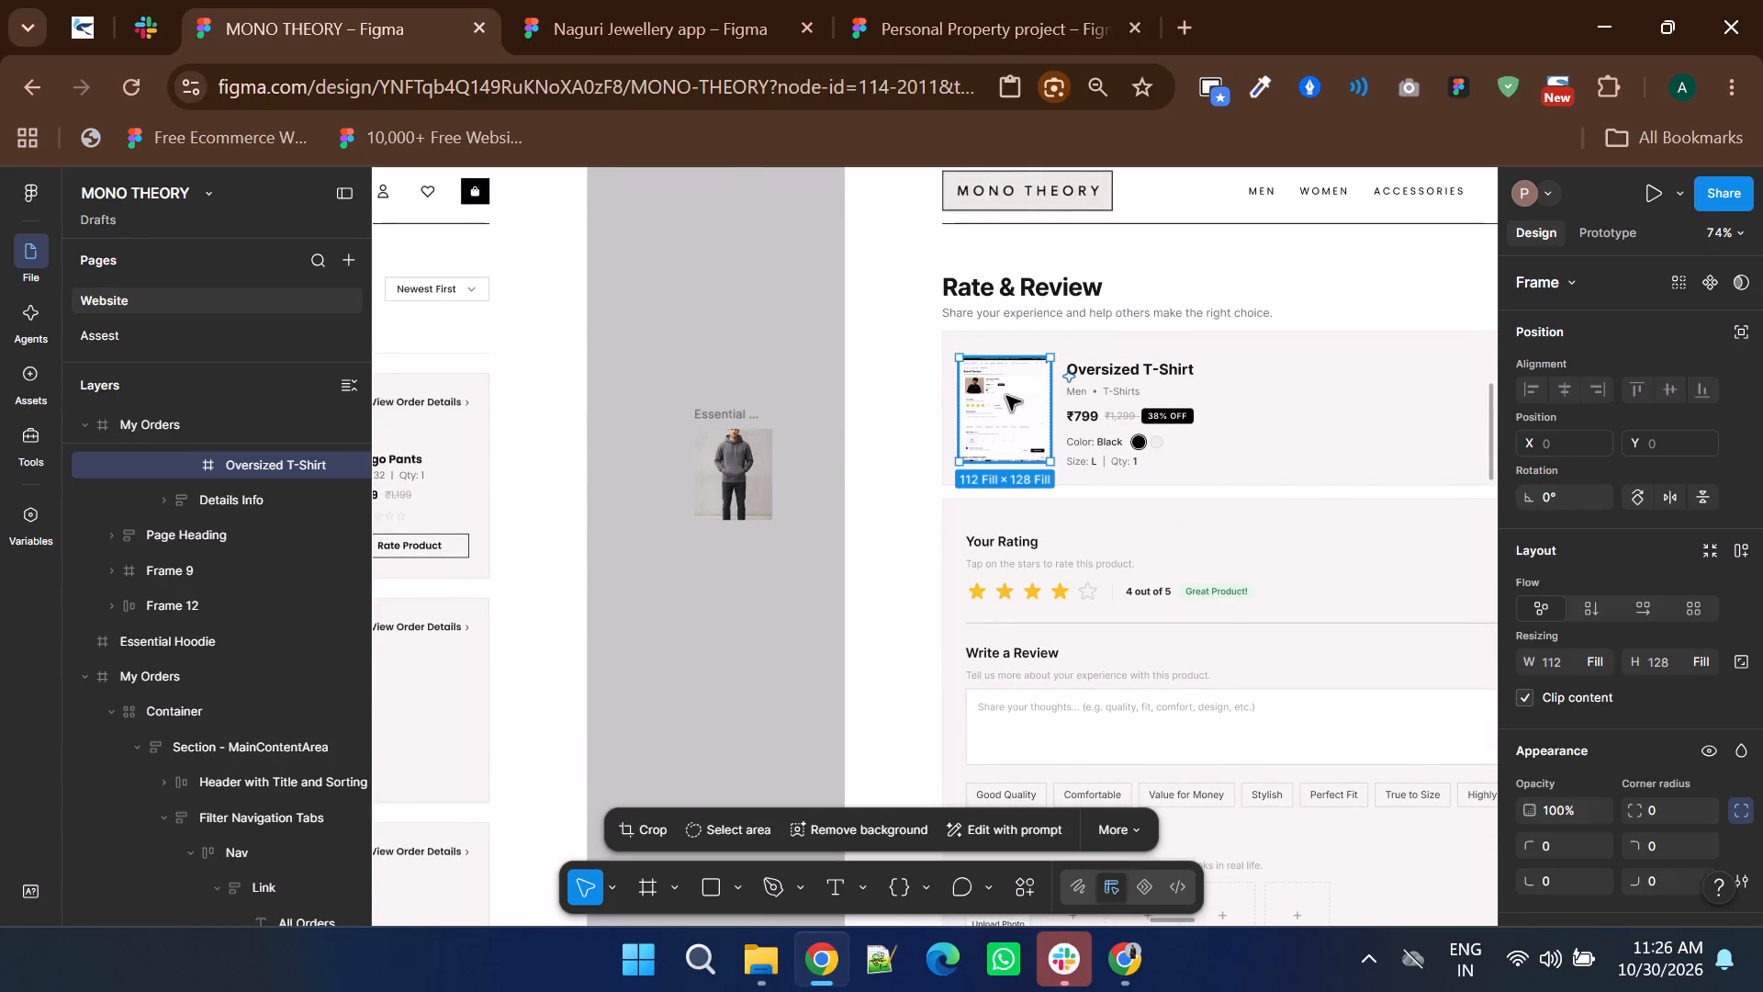
pyautogui.click(767, 479)
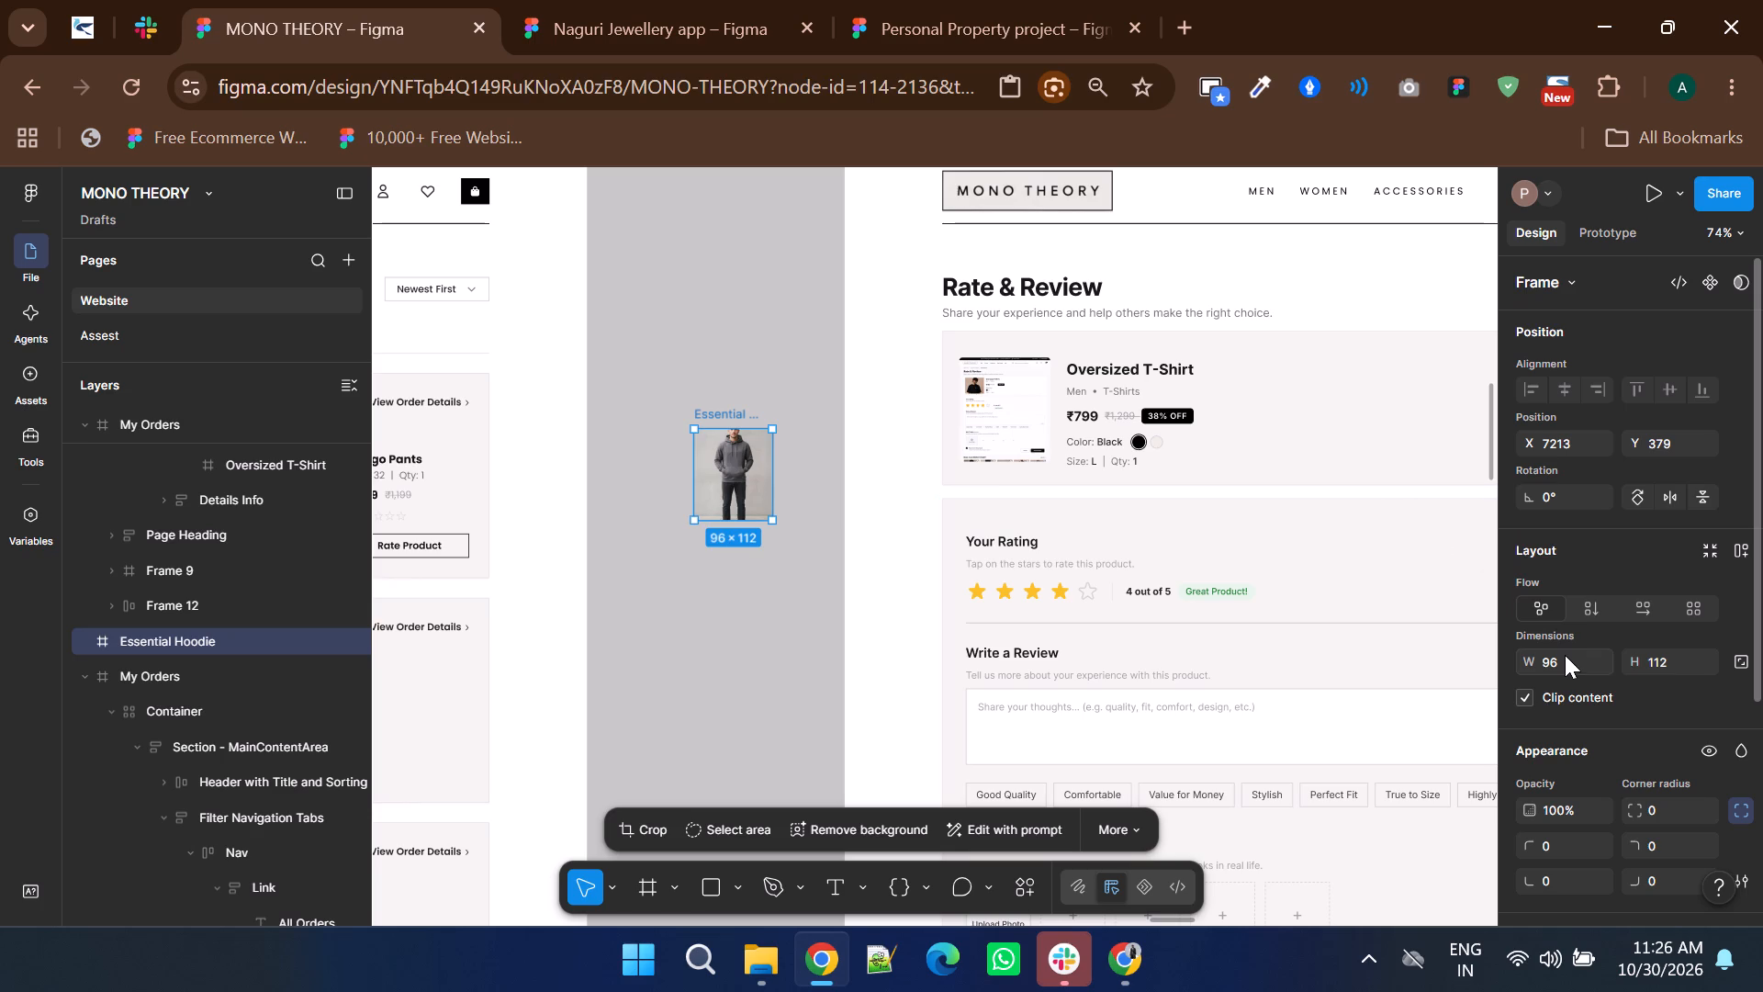
pyautogui.click(1565, 655)
pyautogui.press('Up')
pyautogui.press('Up')
pyautogui.press('Up')
pyautogui.press('Up')
pyautogui.press('Up')
pyautogui.press('Up')
pyautogui.press('Up')
pyautogui.press('Up')
pyautogui.press('Up')
pyautogui.press('Up')
pyautogui.press('Up')
pyautogui.press('Up')
pyautogui.press('Up')
pyautogui.press('Up')
pyautogui.press('Up')
pyautogui.press('Up')
pyautogui.press('Up')
pyautogui.press('Up')
pyautogui.press('Up')
pyautogui.press('Up')
pyautogui.press('Down')
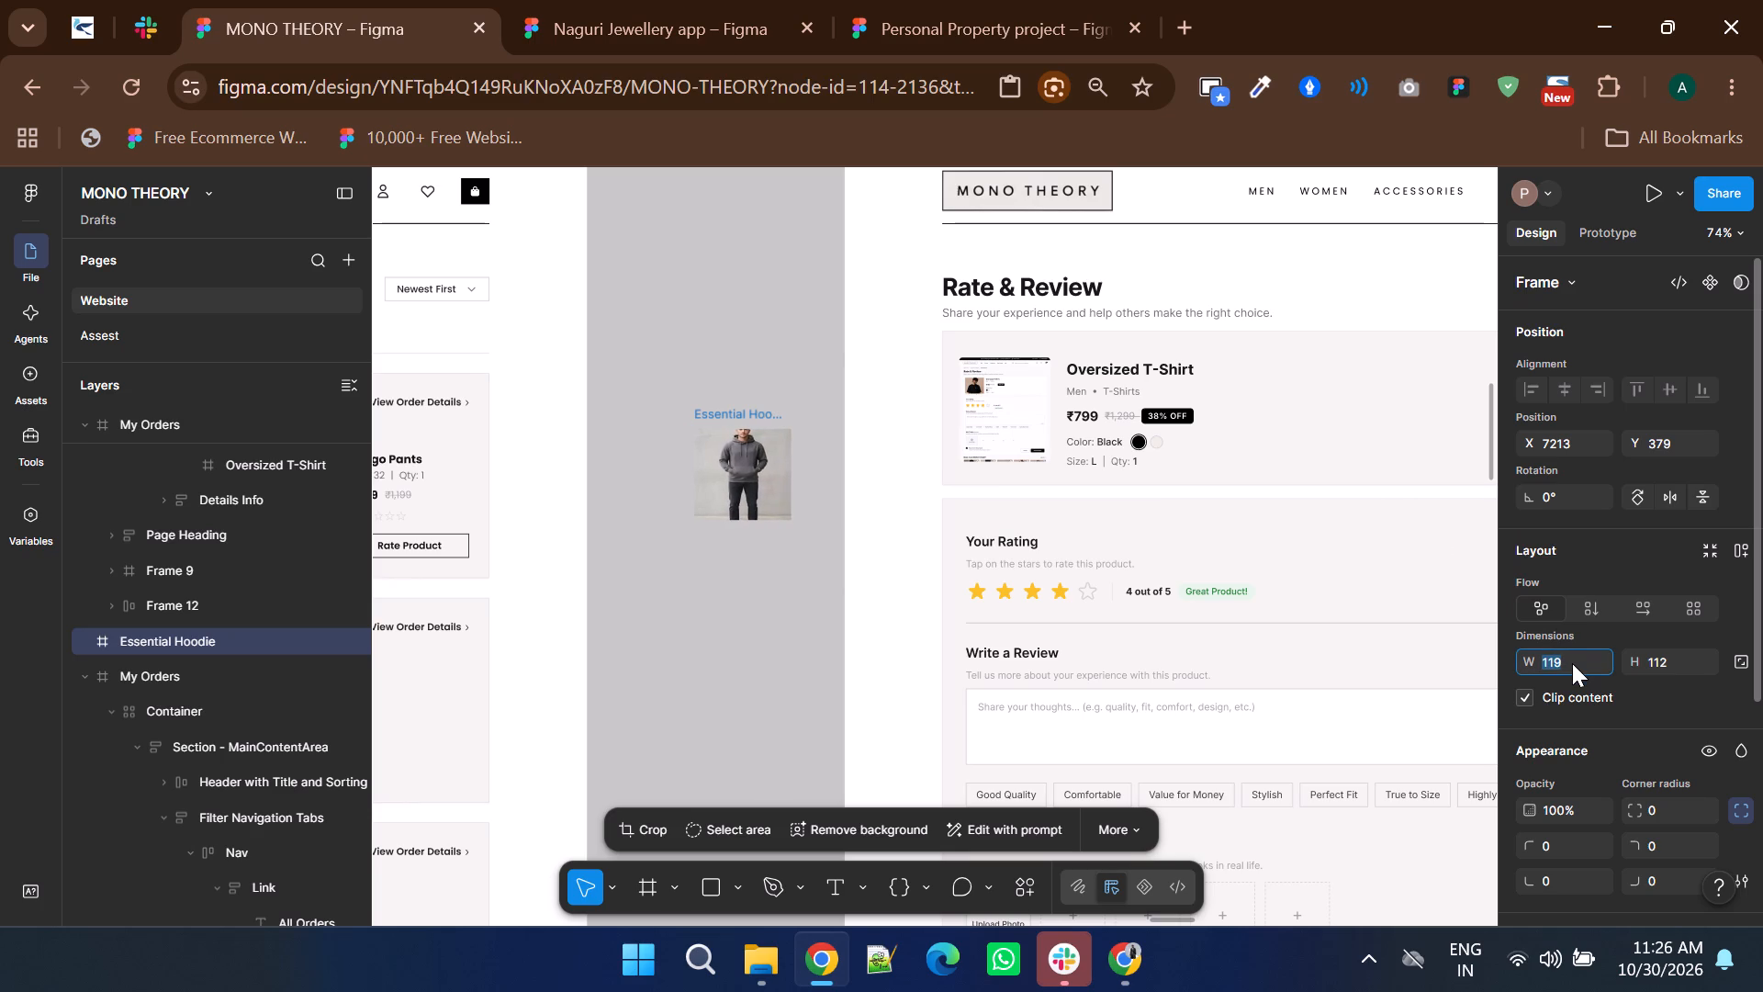
pyautogui.press('Down')
pyautogui.press('Down')
pyautogui.press('Down')
pyautogui.press('Down')
pyautogui.press('Down')
pyautogui.press('Down')
pyautogui.press('Down')
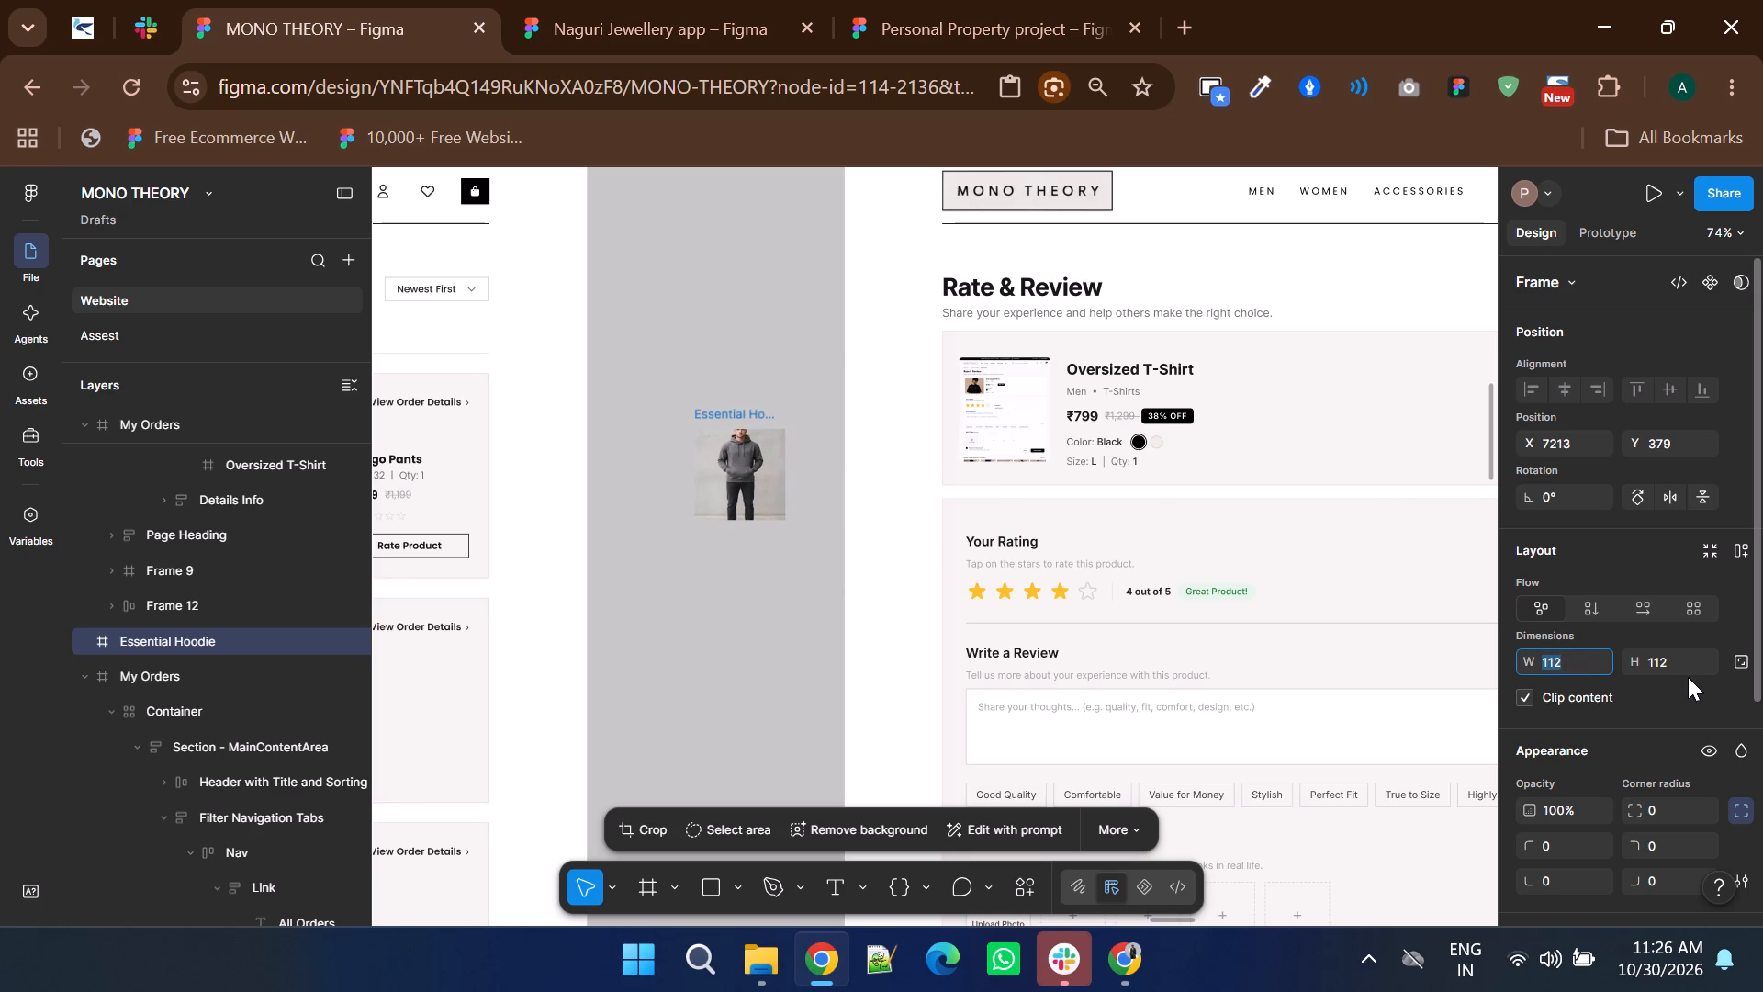
pyautogui.click(1688, 677)
pyautogui.click(1682, 665)
pyautogui.press('Up')
pyautogui.press('Up')
pyautogui.press('Up')
pyautogui.press('Up')
pyautogui.press('Up')
pyautogui.press('Up')
pyautogui.press('Up')
pyautogui.press('Up')
pyautogui.press('Up')
pyautogui.press('Up')
pyautogui.press('Up')
pyautogui.press('Up')
pyautogui.press('Up')
pyautogui.press('Up')
pyautogui.press('Up')
pyautogui.press('Up')
pyautogui.press('Up')
pyautogui.press('Up')
pyautogui.press('Up')
pyautogui.press('Up')
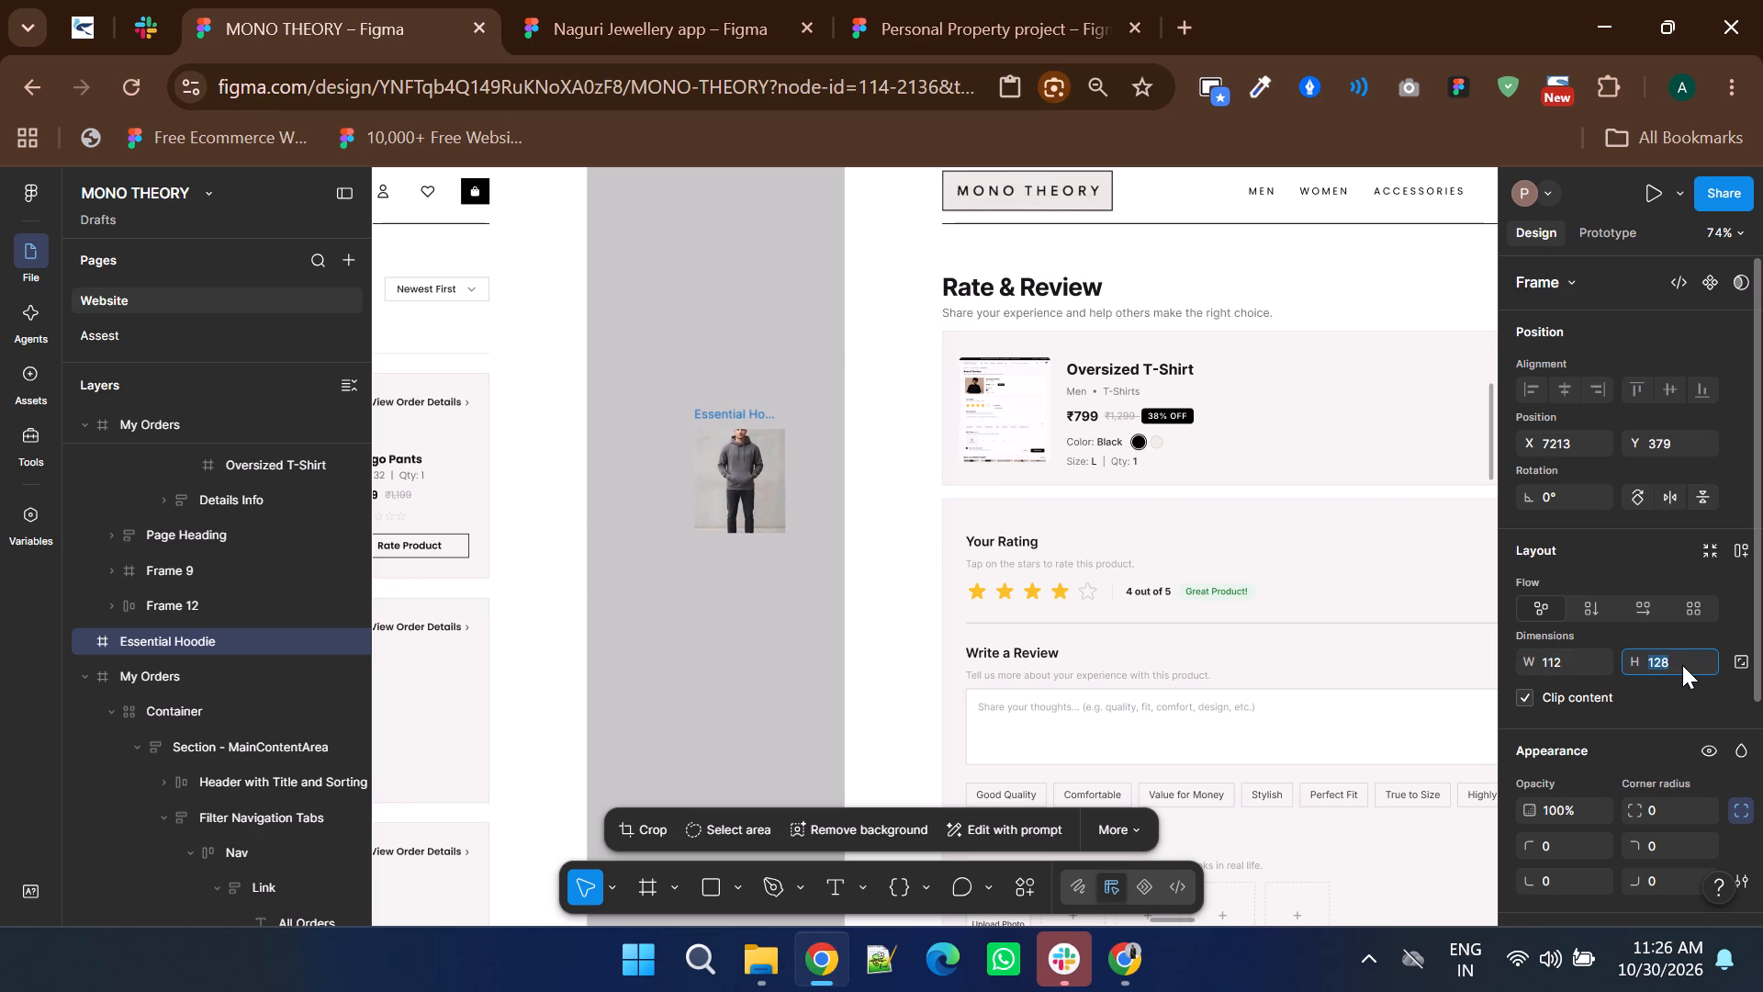
# Replace the Oversized T-Shirt thumbnail in the Product Summary Card with a copy of the resized hoodie image.
pyautogui.rightClick(766, 467)
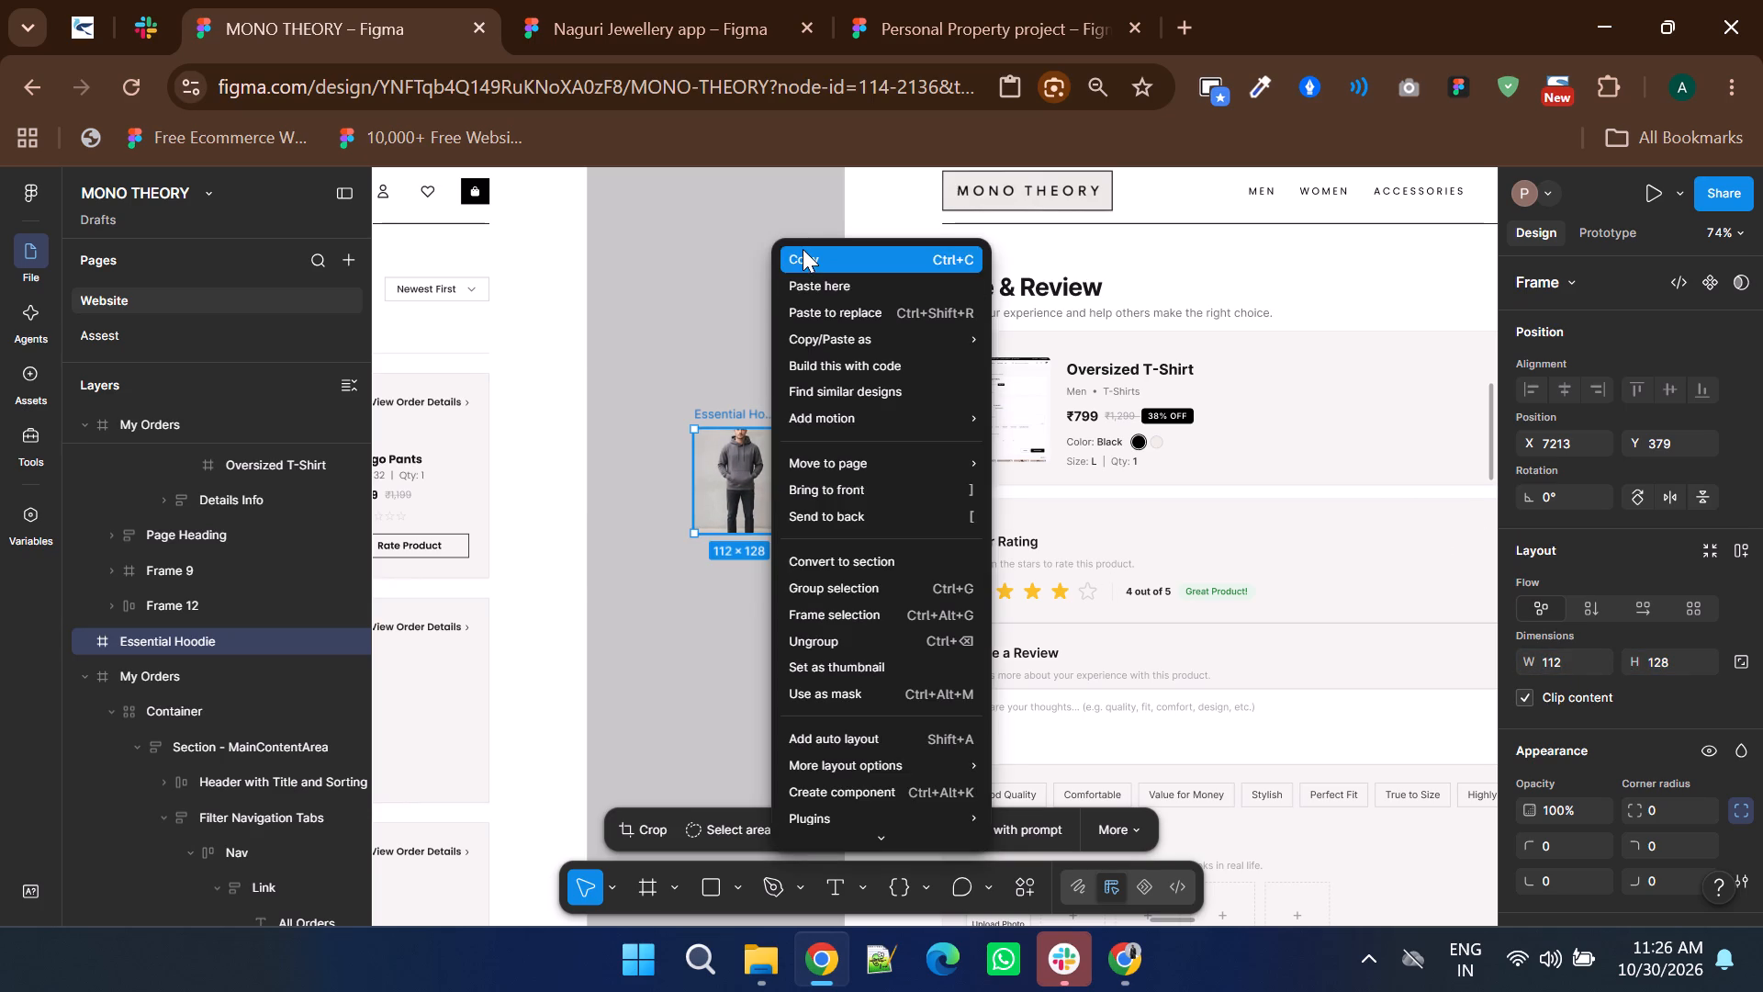
pyautogui.click(803, 249)
pyautogui.keyDown('ctrl'); pyautogui.click(1012, 376); pyautogui.keyUp('ctrl')
pyautogui.rightClick(1012, 376)
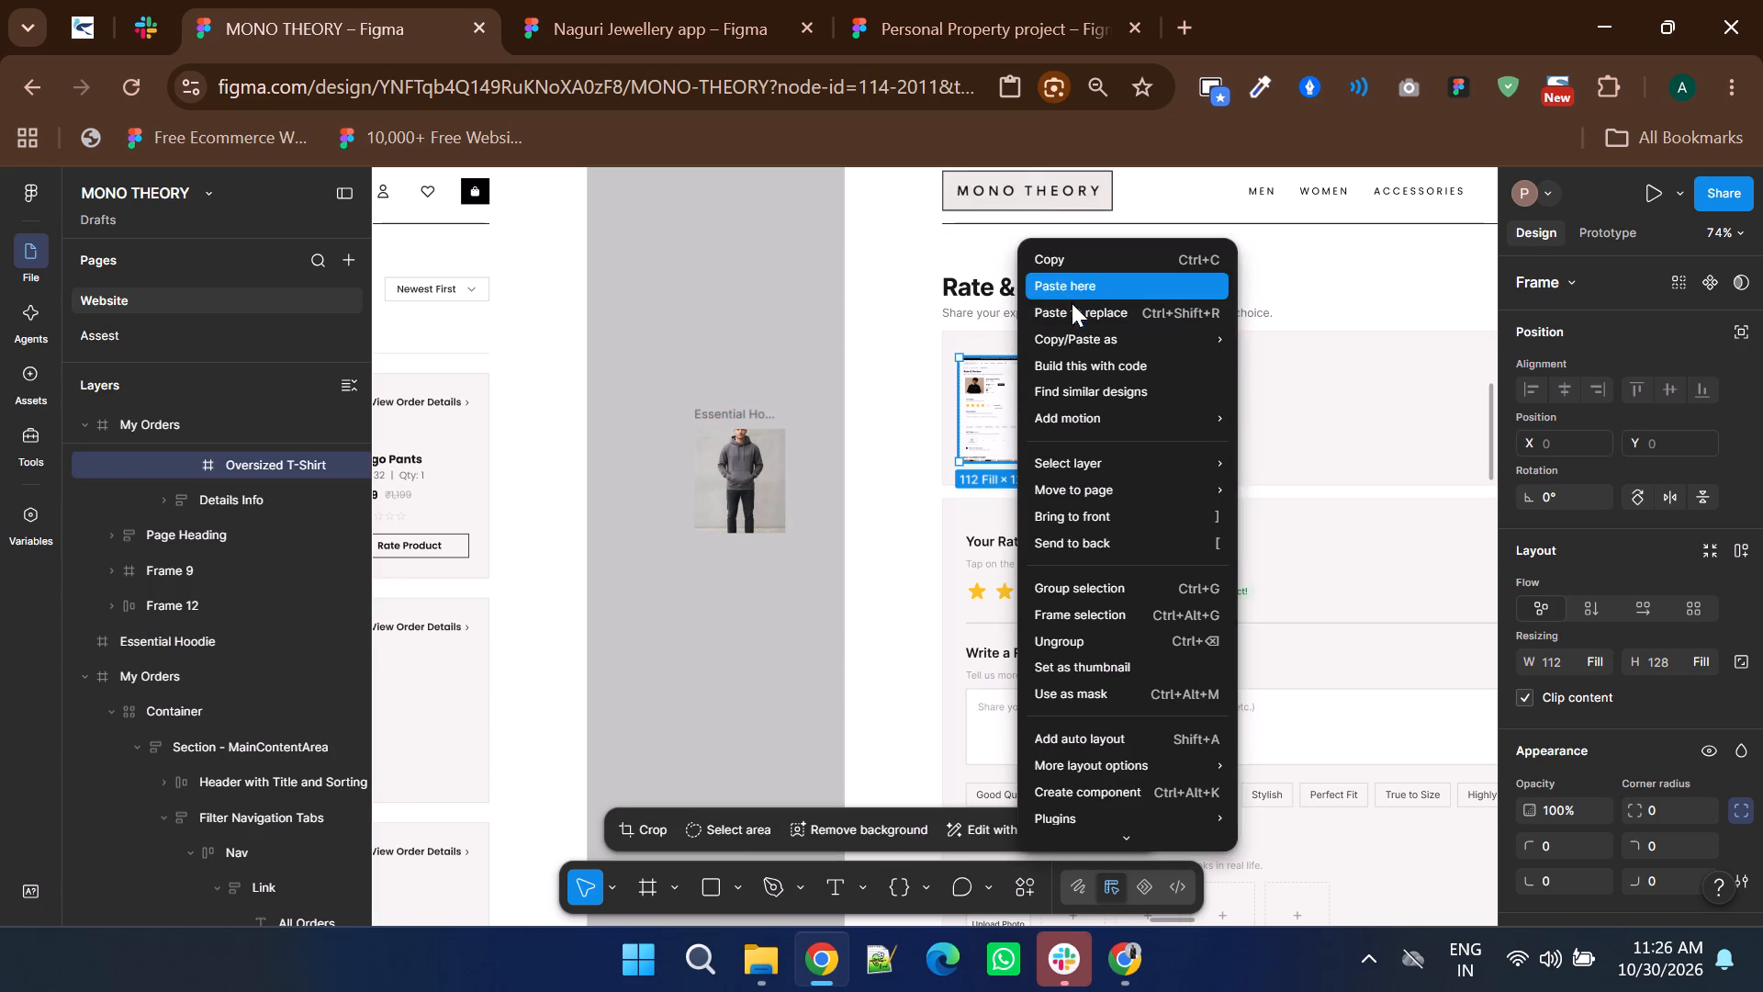
pyautogui.click(1072, 307)
pyautogui.click(687, 357)
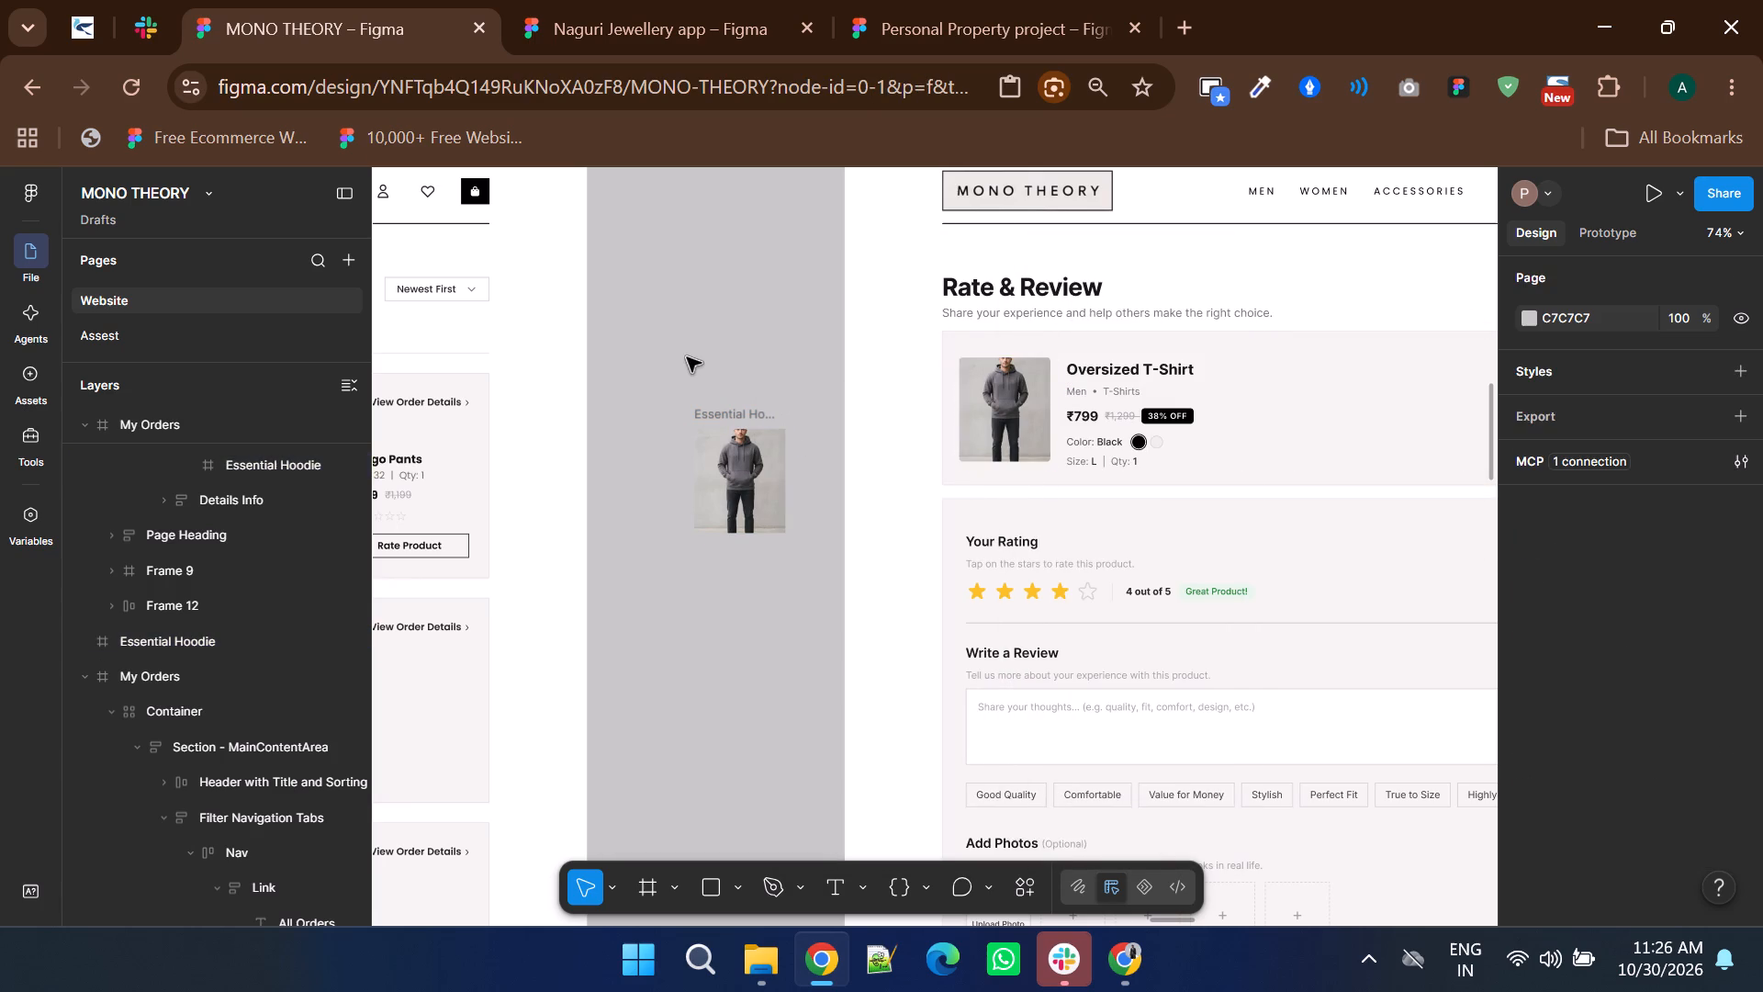
# Reduce the corner radius of the 38% OFF badge's black background in the Product Summary Card to 0.
pyautogui.keyDown('shift'); pyautogui.scroll(-2, 687, 357); pyautogui.keyUp('shift')
pyautogui.keyDown('ctrl'); pyautogui.scroll(-1, 687, 357); pyautogui.keyUp('ctrl')
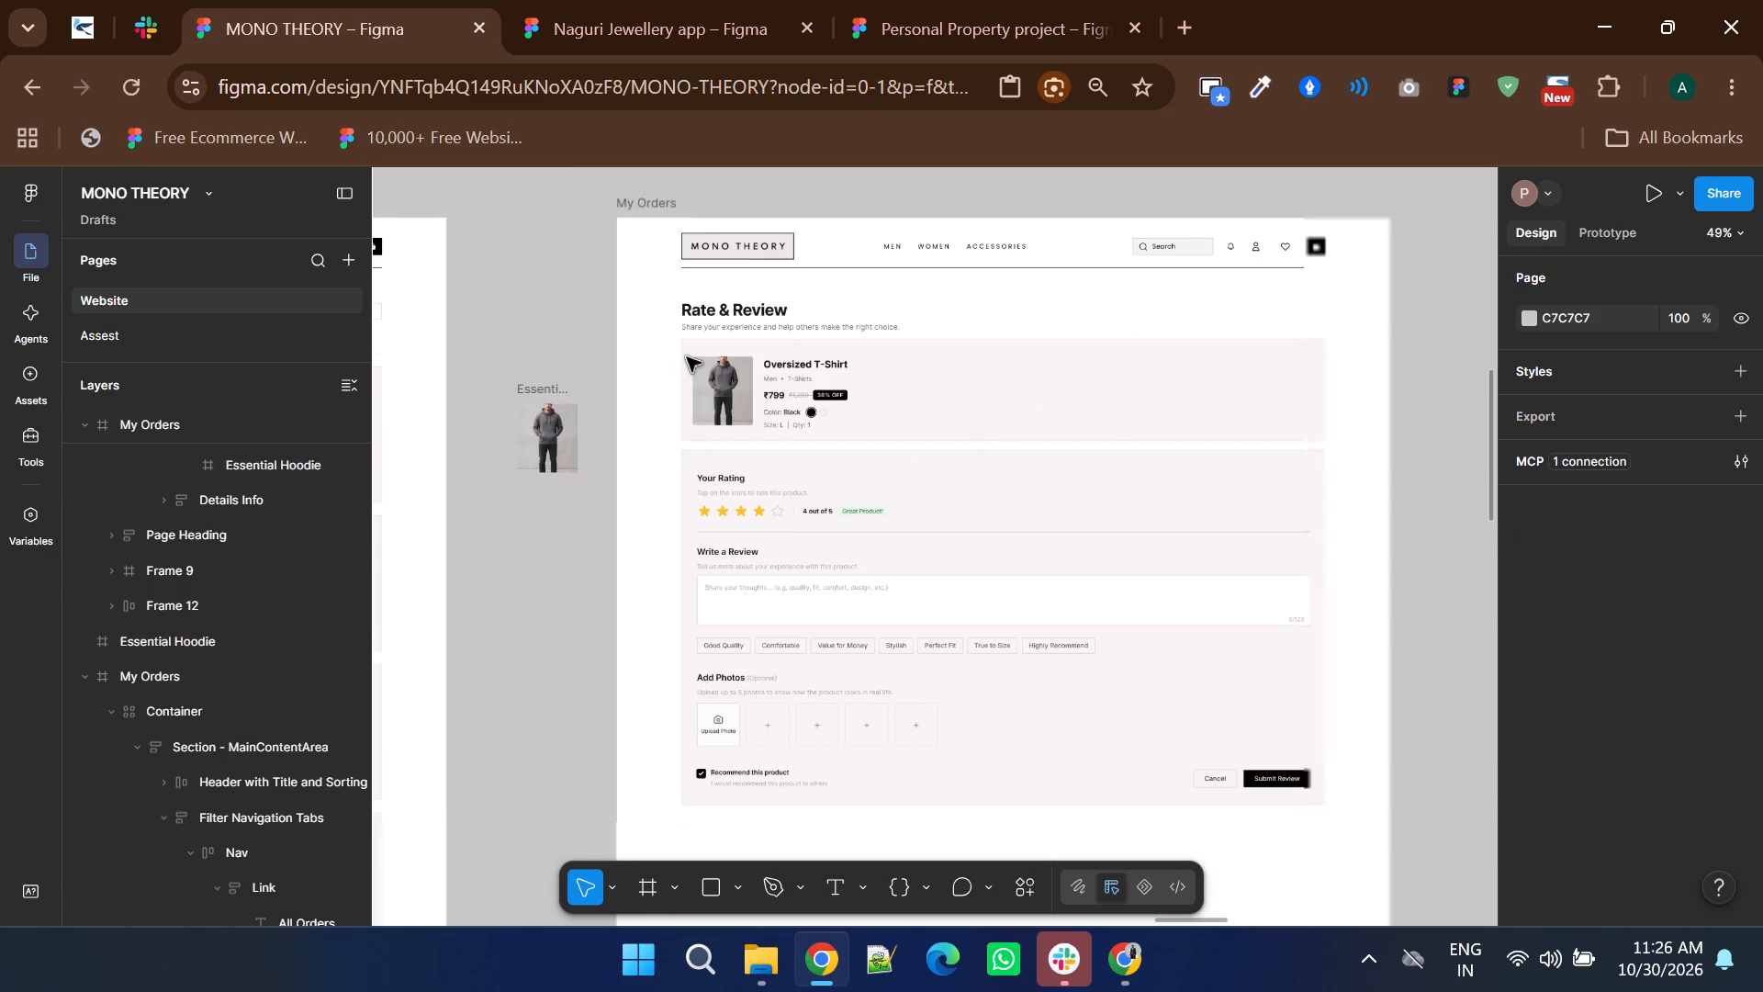
pyautogui.keyDown('ctrl'); pyautogui.scroll(5, 841, 381); pyautogui.keyUp('ctrl')
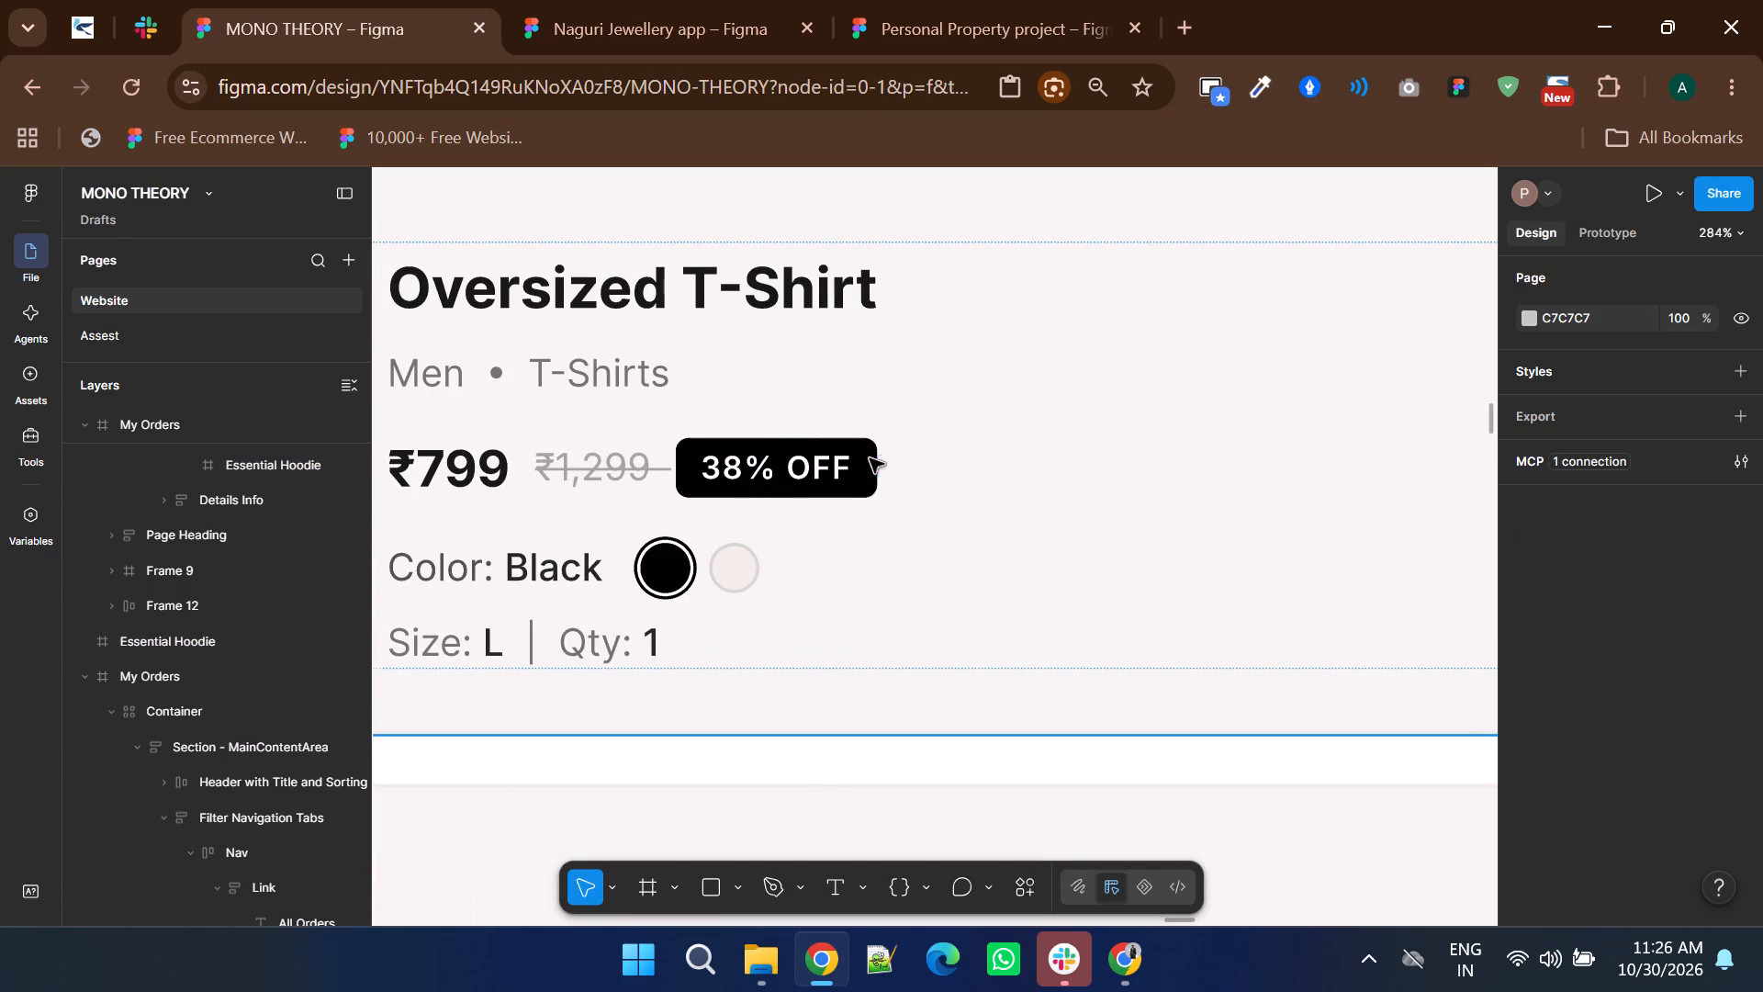
pyautogui.click(868, 458)
pyautogui.keyDown('ctrl'); pyautogui.click(873, 464); pyautogui.keyUp('ctrl')
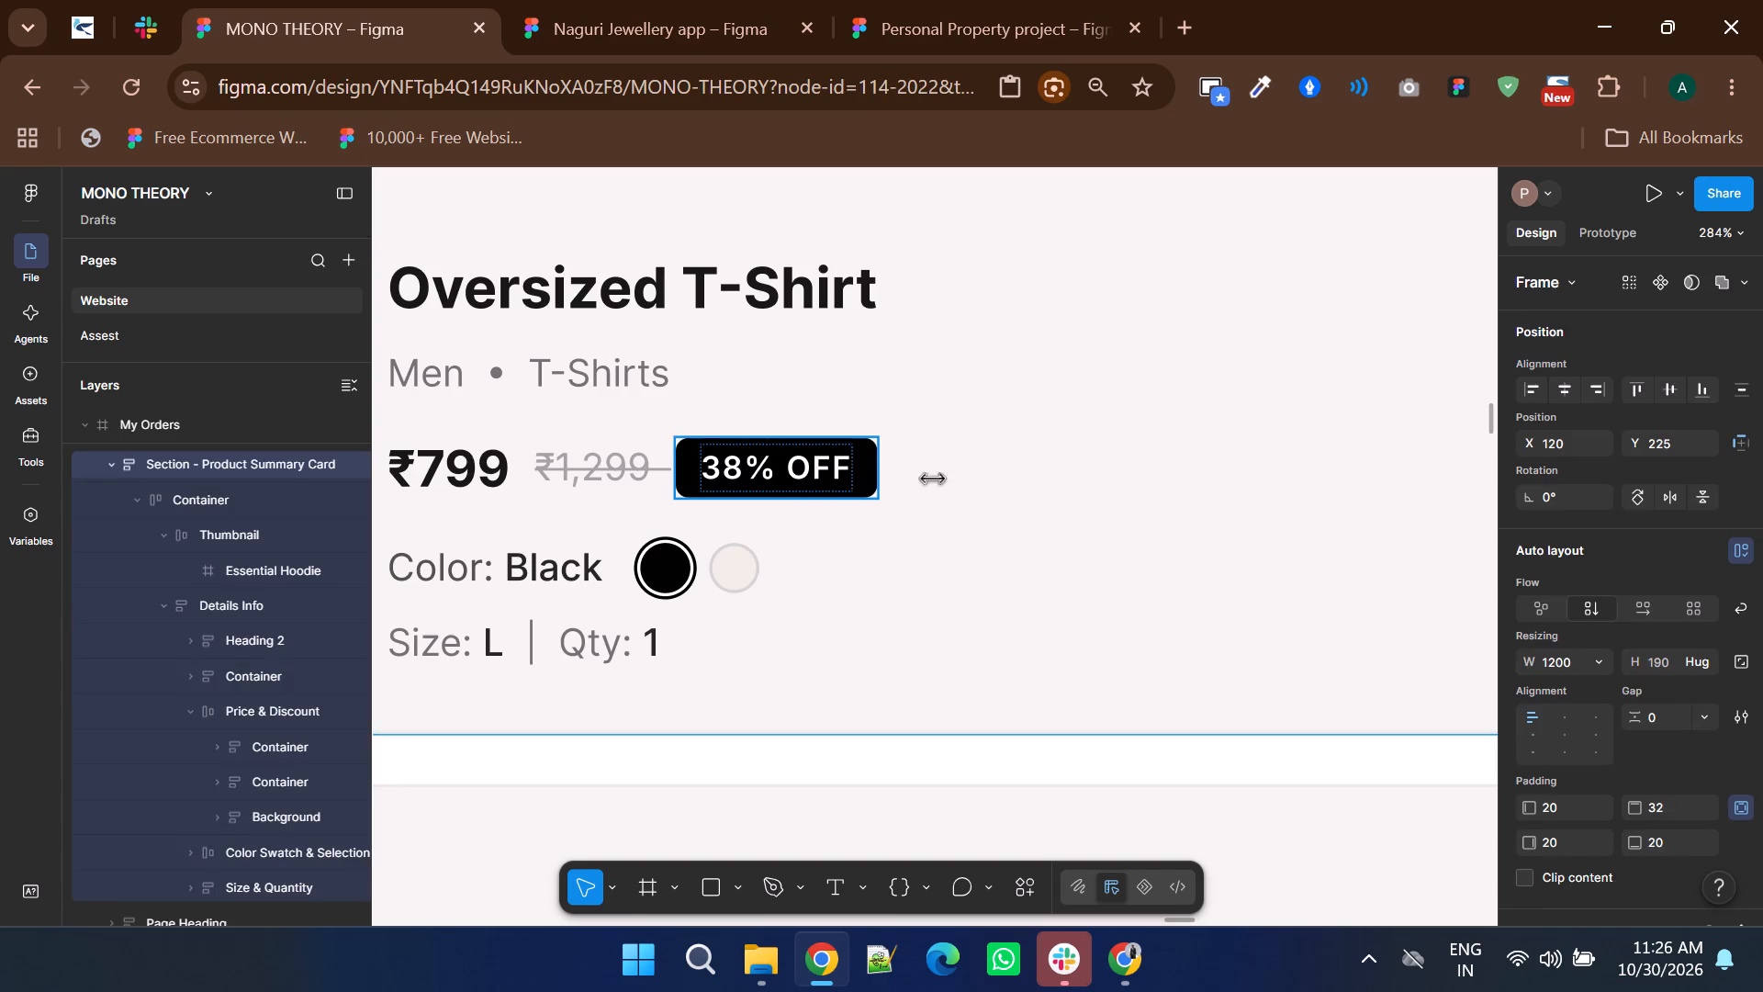
pyautogui.scroll(-1, 1671, 676)
pyautogui.click(1688, 371)
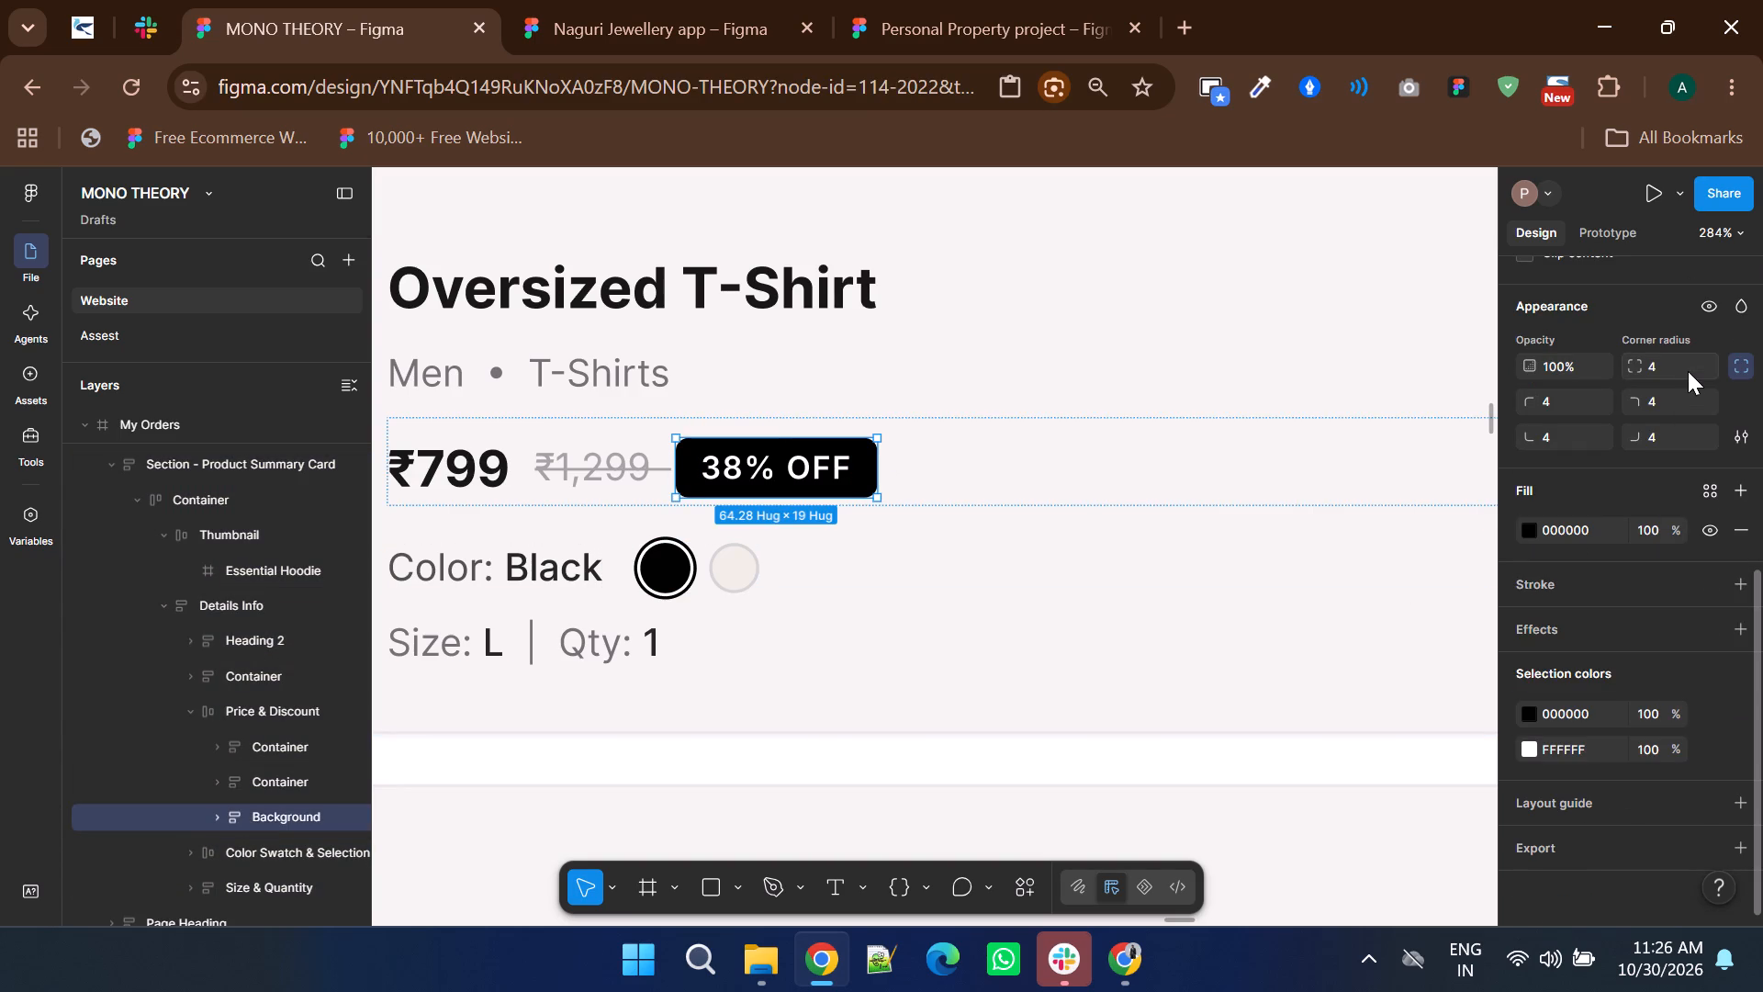
pyautogui.press('Down')
pyautogui.press('Down')
pyautogui.press('Down')
pyautogui.press('Down')
pyautogui.press('Down')
pyautogui.press('Down')
pyautogui.press('Down')
pyautogui.press('Down')
pyautogui.press('Down')
pyautogui.press('Down')
pyautogui.press('Down')
pyautogui.press('Down')
pyautogui.press('Down')
pyautogui.press('Down')
pyautogui.press('Down')
pyautogui.press('Down')
pyautogui.press('Down')
pyautogui.press('Down')
pyautogui.press('Down')
pyautogui.press('Down')
pyautogui.keyDown('ctrl'); pyautogui.scroll(-1, 1198, 529); pyautogui.keyUp('ctrl')
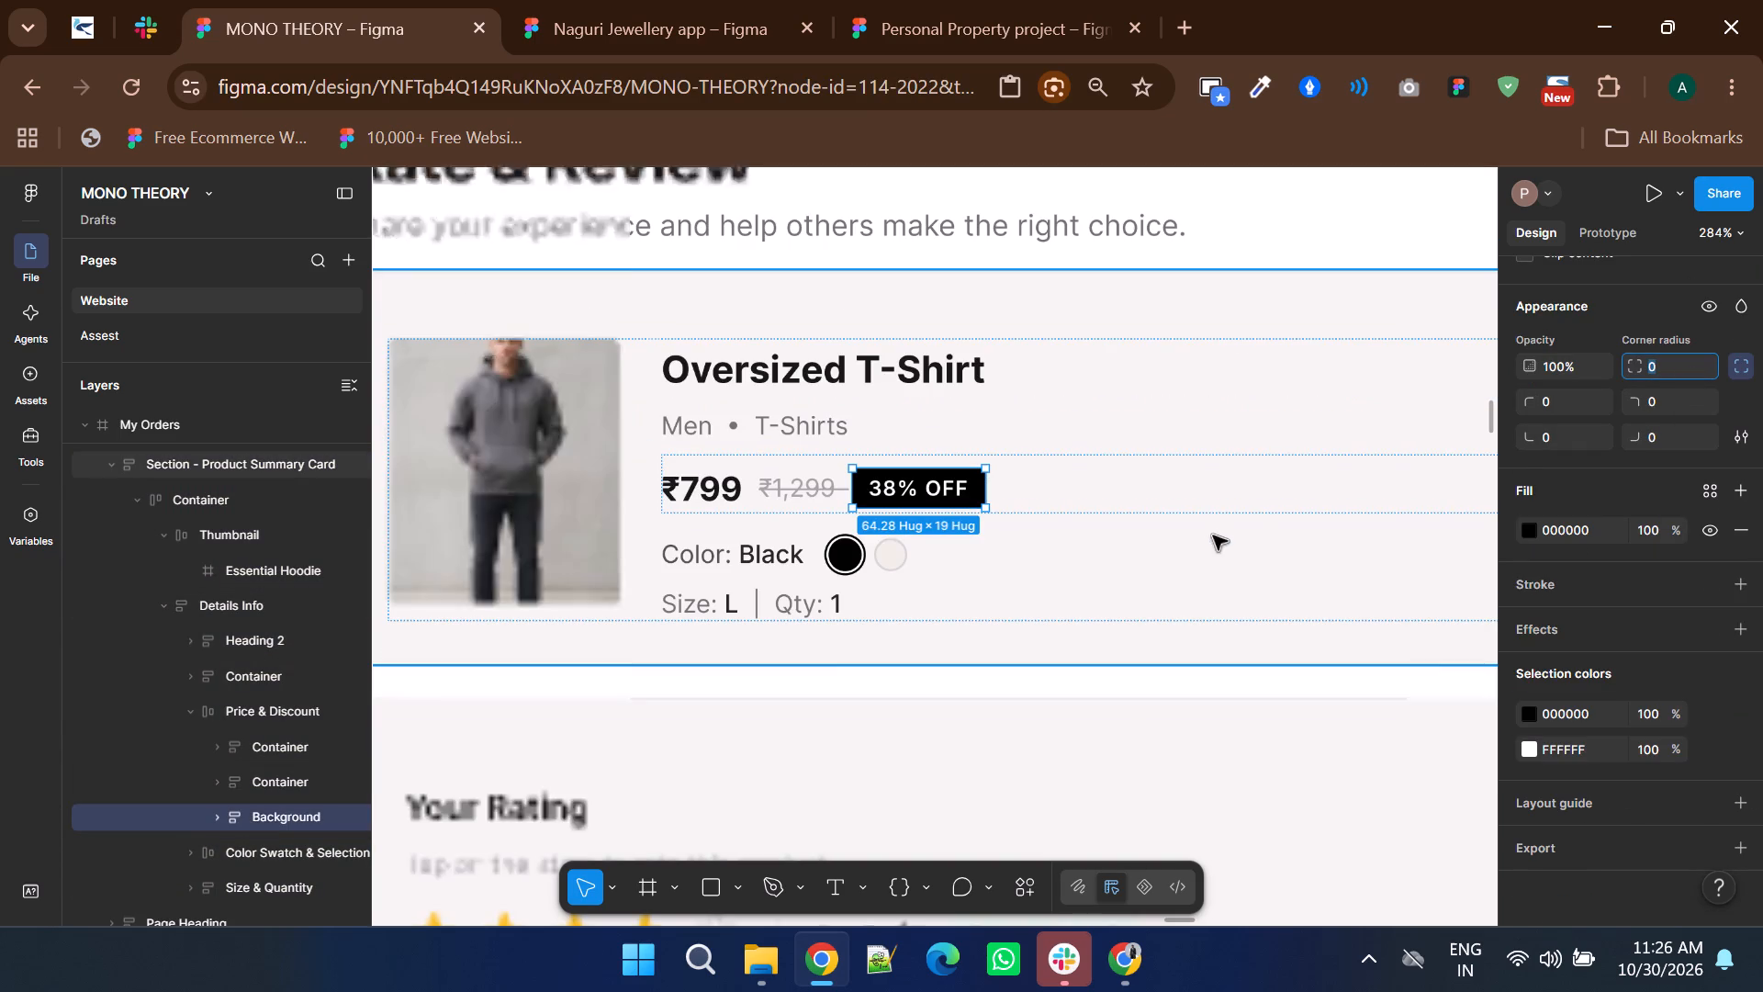
pyautogui.keyDown('ctrl'); pyautogui.scroll(-1, 1267, 546); pyautogui.keyUp('ctrl')
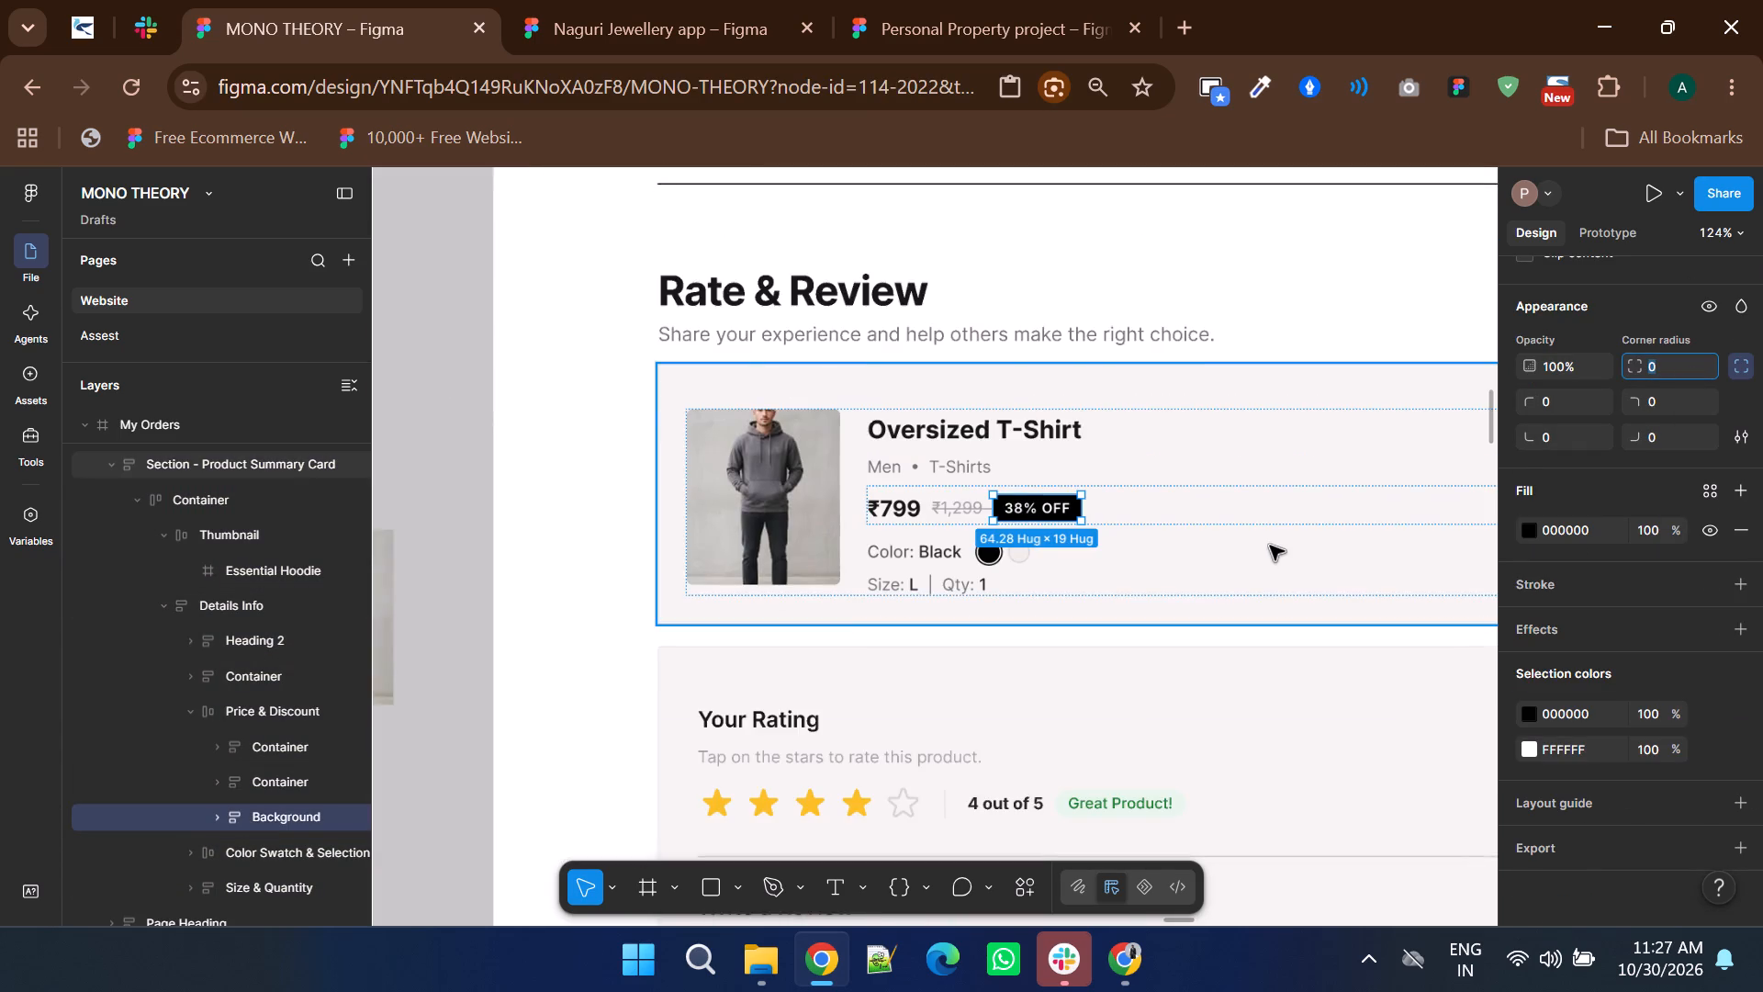
# Delete the leftover Essential Hoodie image from the empty canvas beside the Rate & Review frame.
pyautogui.keyDown('ctrl'); pyautogui.scroll(-1, 1270, 546); pyautogui.keyUp('ctrl')
pyautogui.click(615, 395)
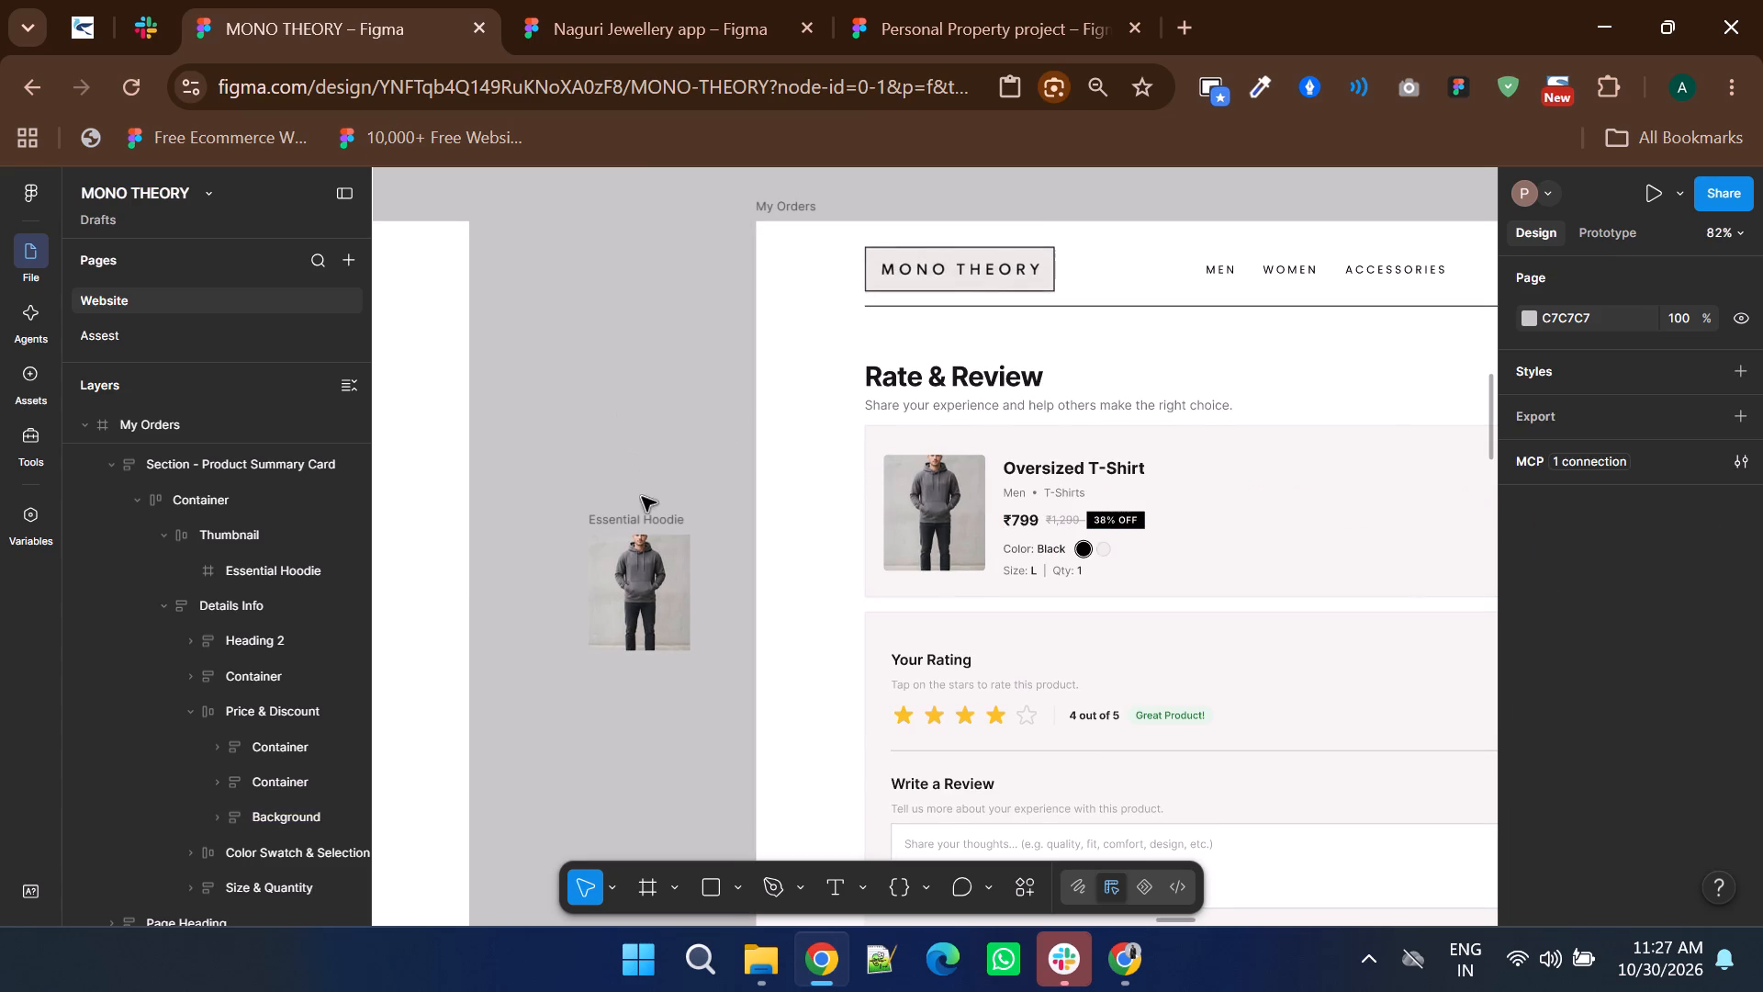
pyautogui.click(640, 510)
pyautogui.press('Delete')
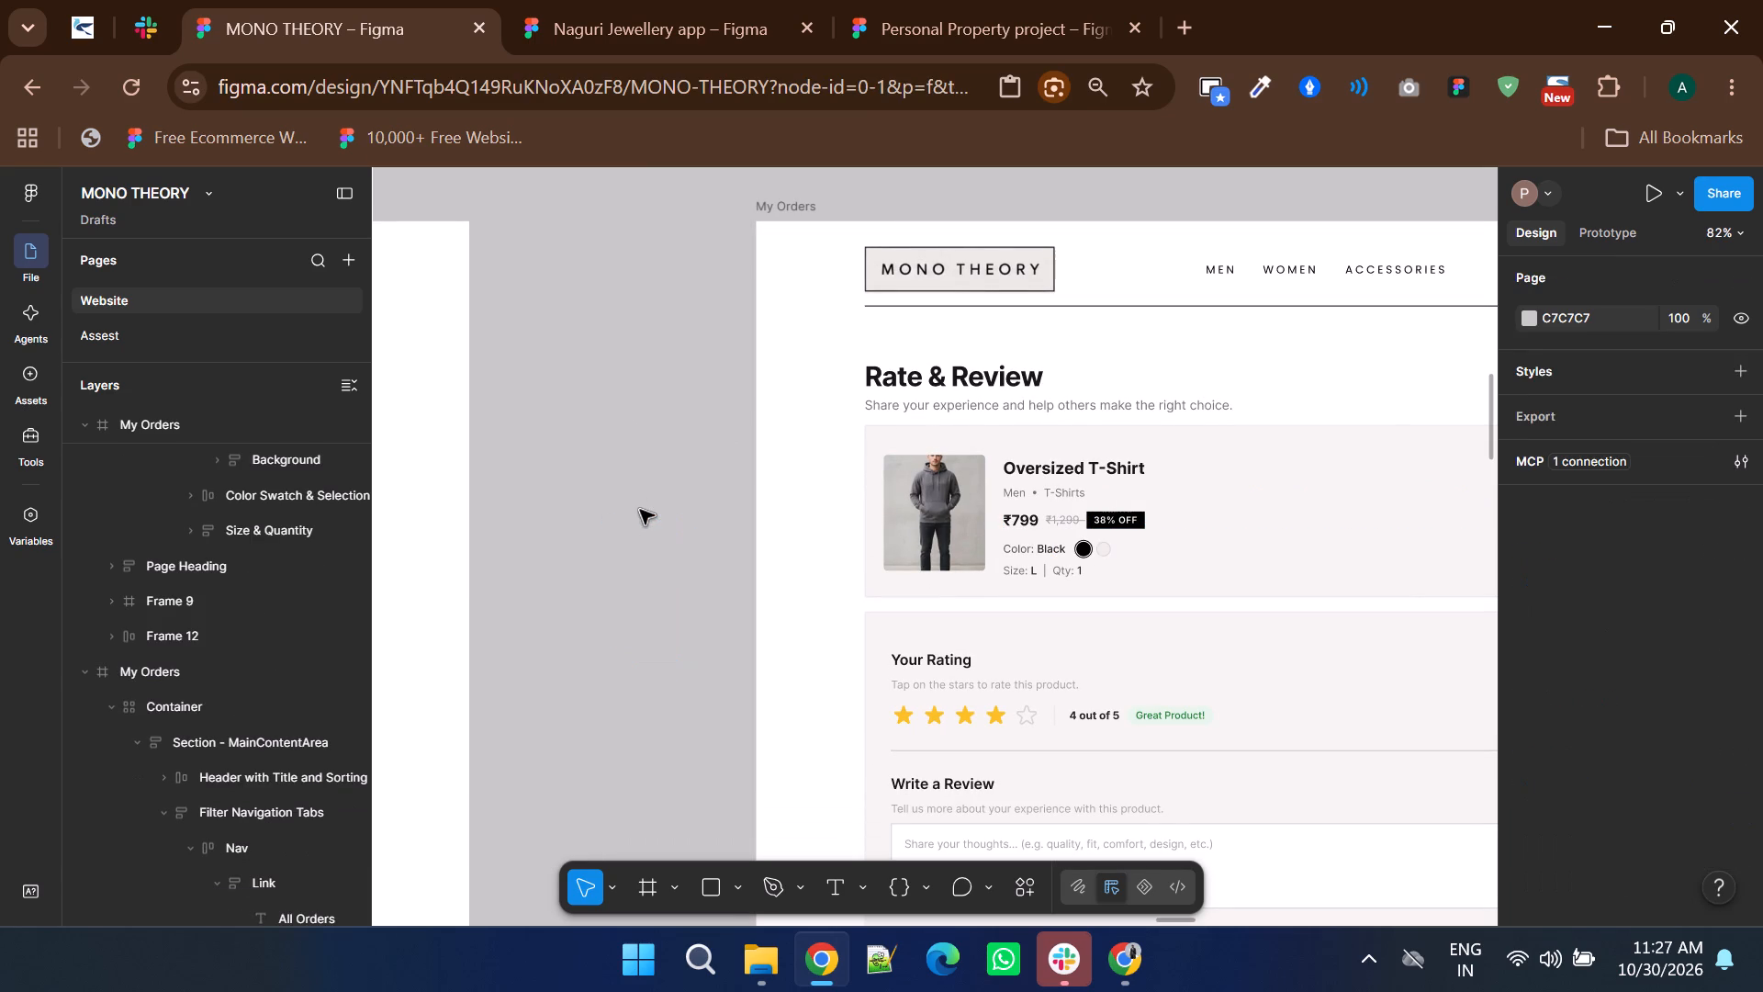
# Reduce the corner radius of the Thumbnail frame around the hoodie image in the Product Summary Card to 0.
pyautogui.keyDown('ctrl'); pyautogui.click(900, 518); pyautogui.keyUp('ctrl')
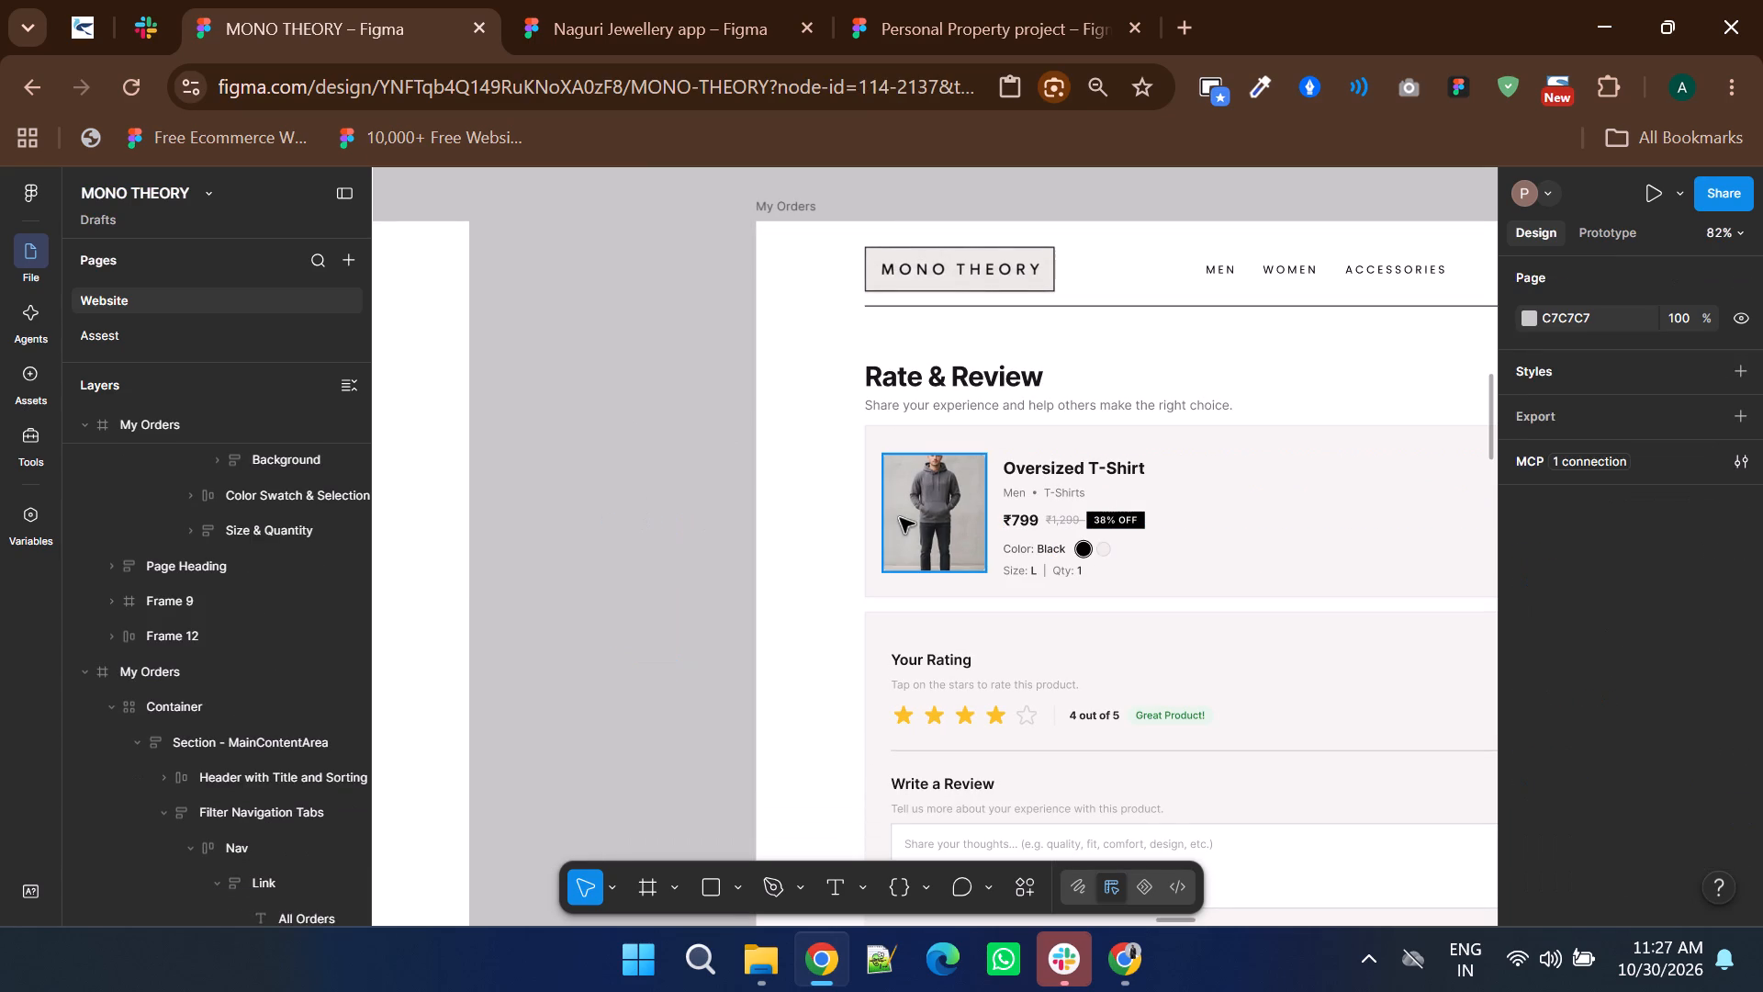
pyautogui.scroll(-1, 1659, 646)
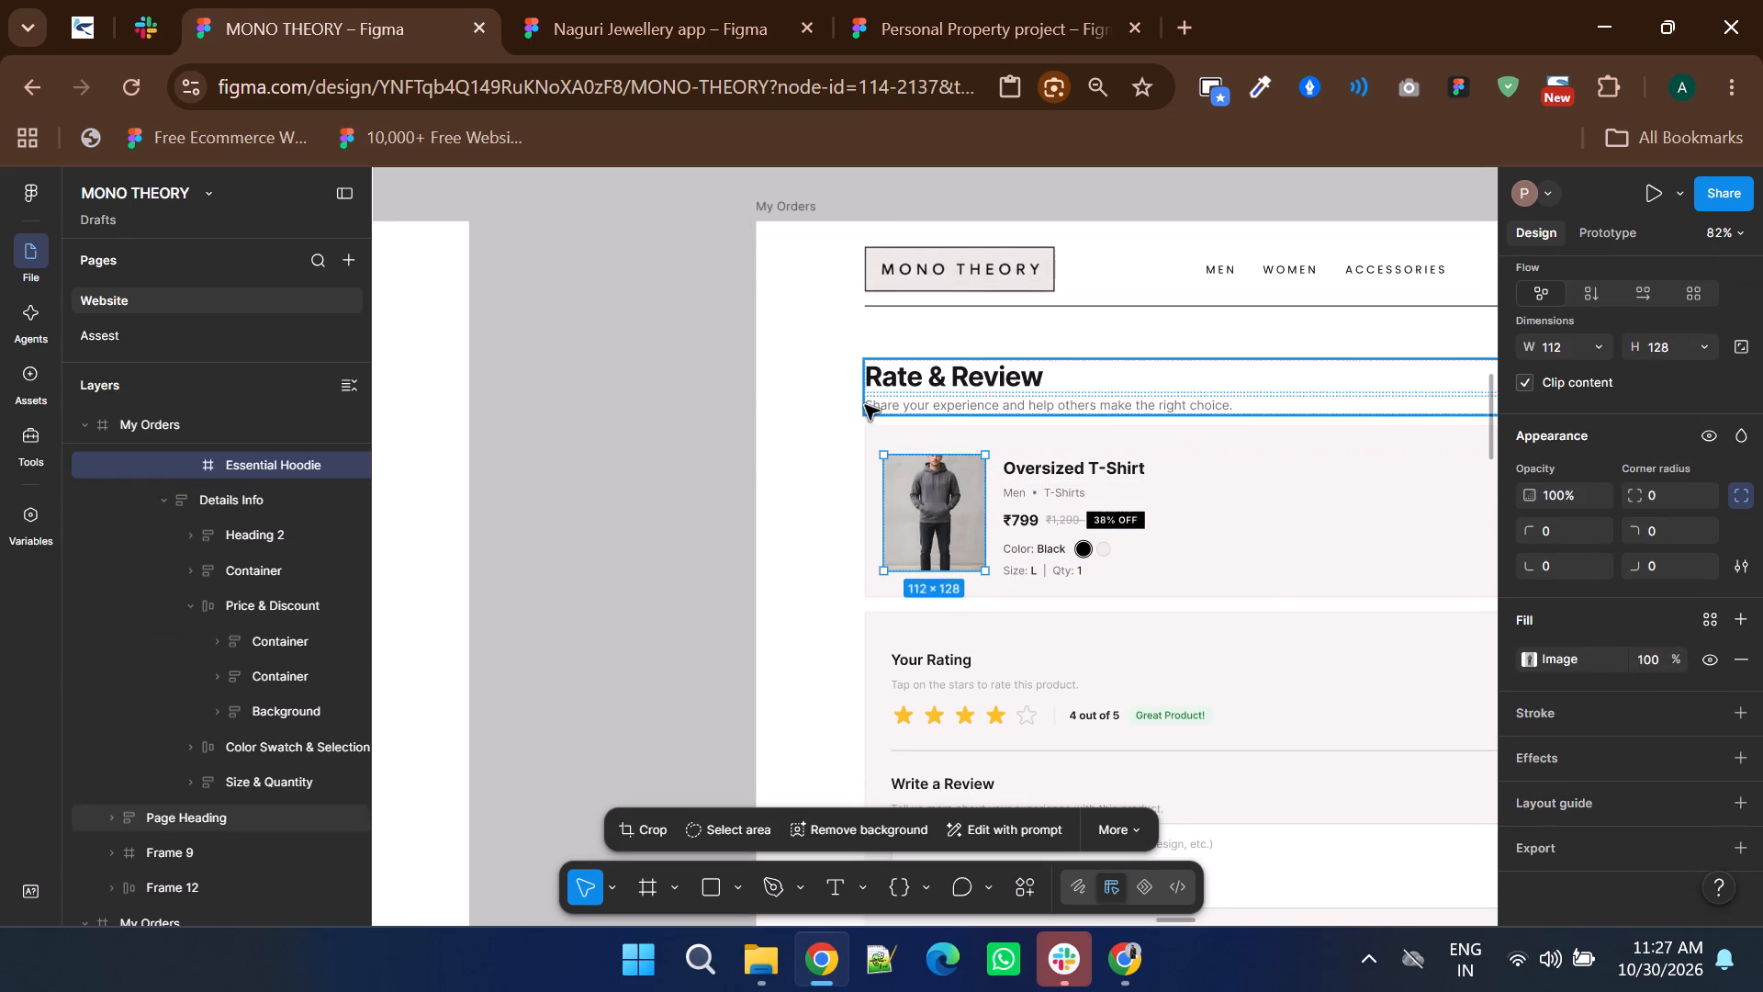
pyautogui.scroll(1, 186, 563)
pyautogui.click(211, 688)
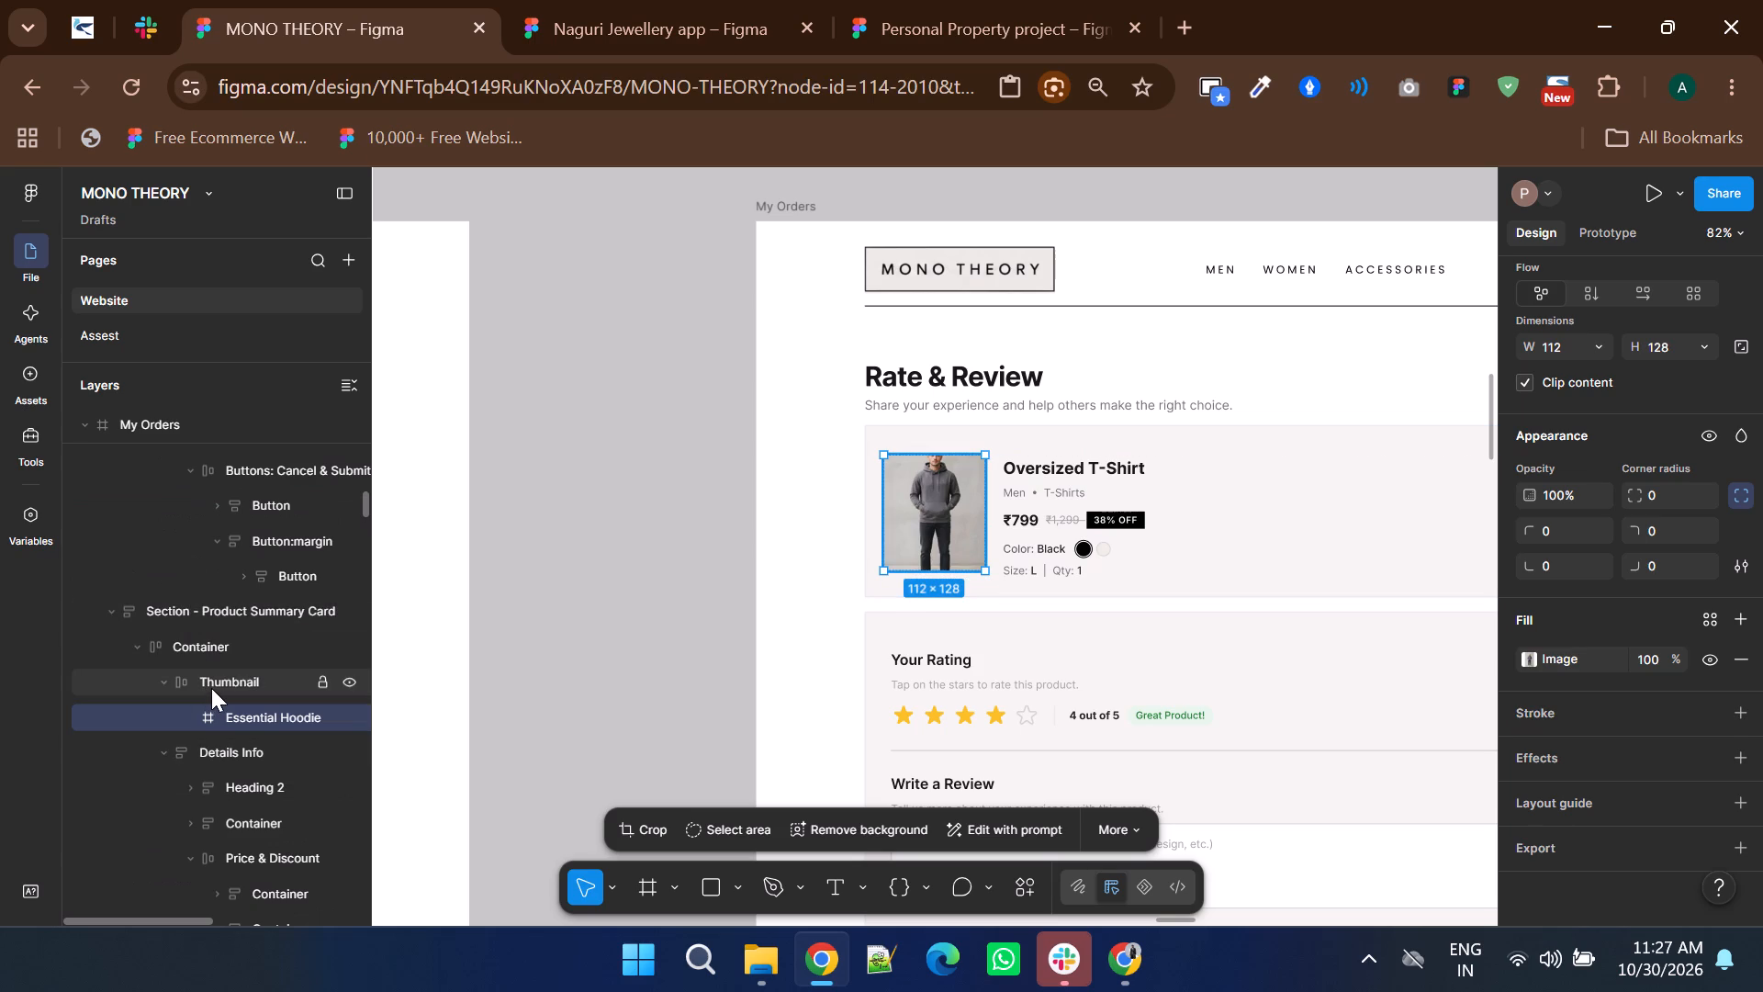
pyautogui.click(1663, 635)
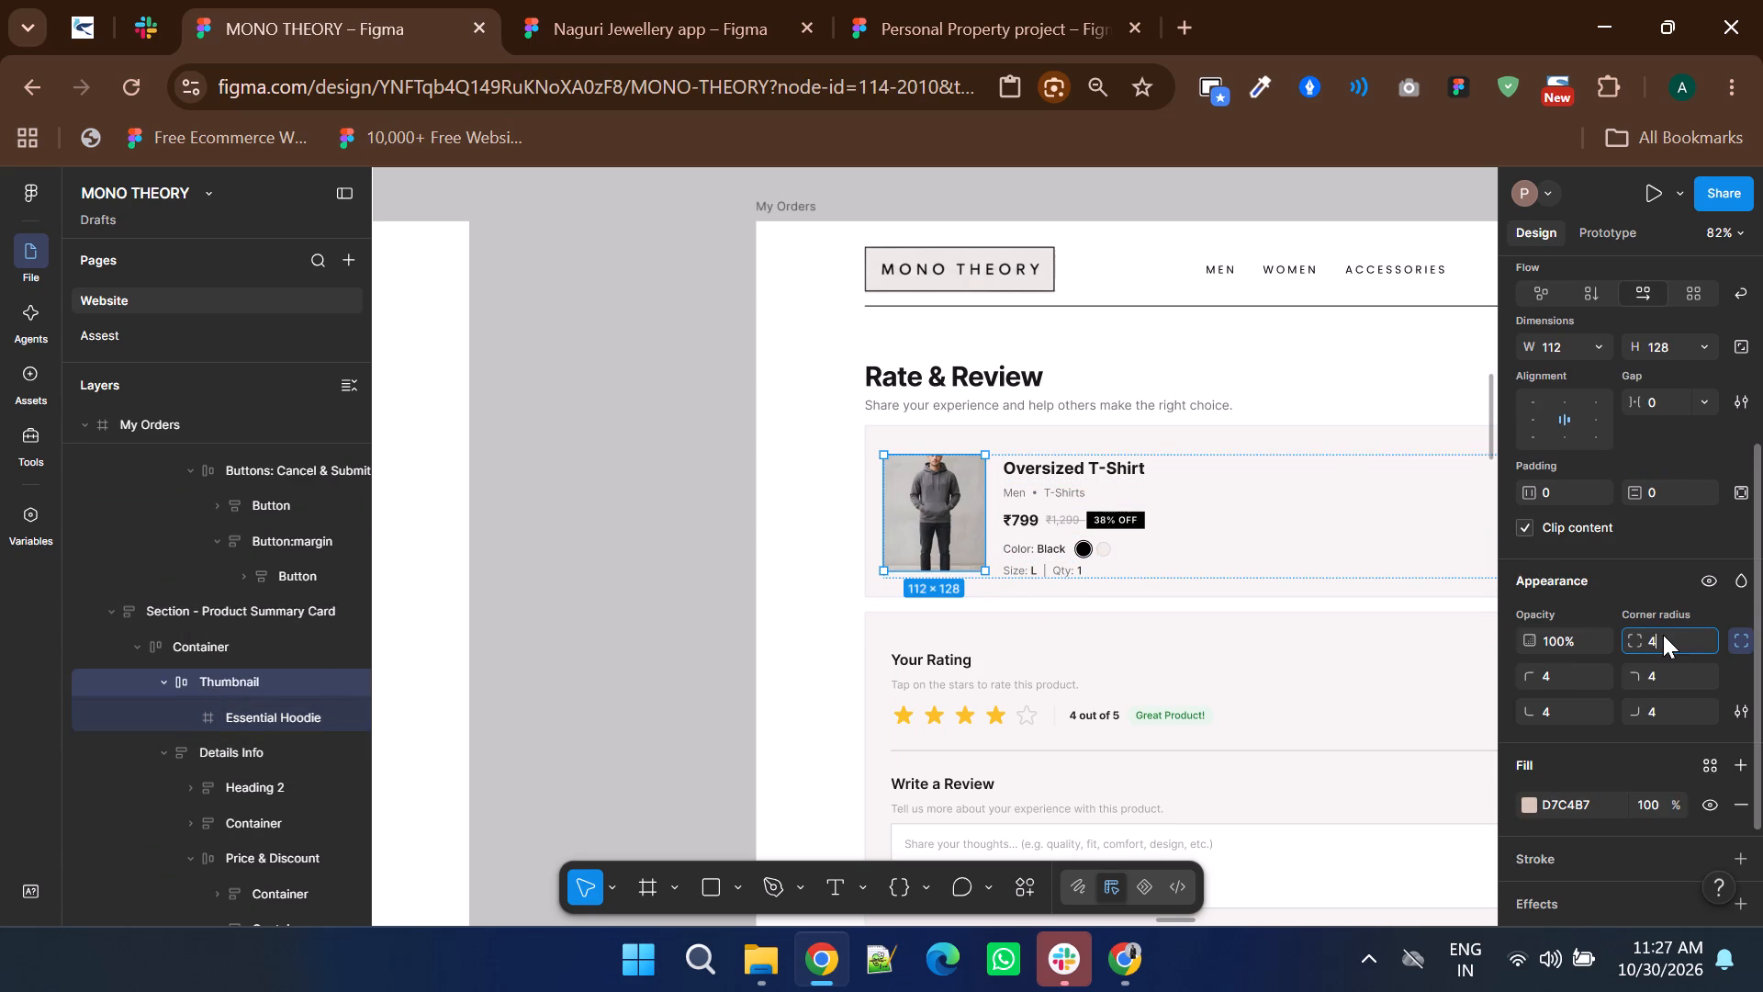
pyautogui.press('Down')
pyautogui.press('Down')
pyautogui.press('Down')
pyautogui.press('Down')
pyautogui.press('Down')
pyautogui.press('Down')
pyautogui.press('Down')
pyautogui.press('Down')
pyautogui.press('Down')
pyautogui.press('Down')
pyautogui.press('Down')
pyautogui.press('Down')
pyautogui.press('Down')
pyautogui.press('Down')
pyautogui.press('Down')
pyautogui.press('Down')
pyautogui.press('Down')
pyautogui.press('Down')
pyautogui.press('Down')
pyautogui.press('Down')
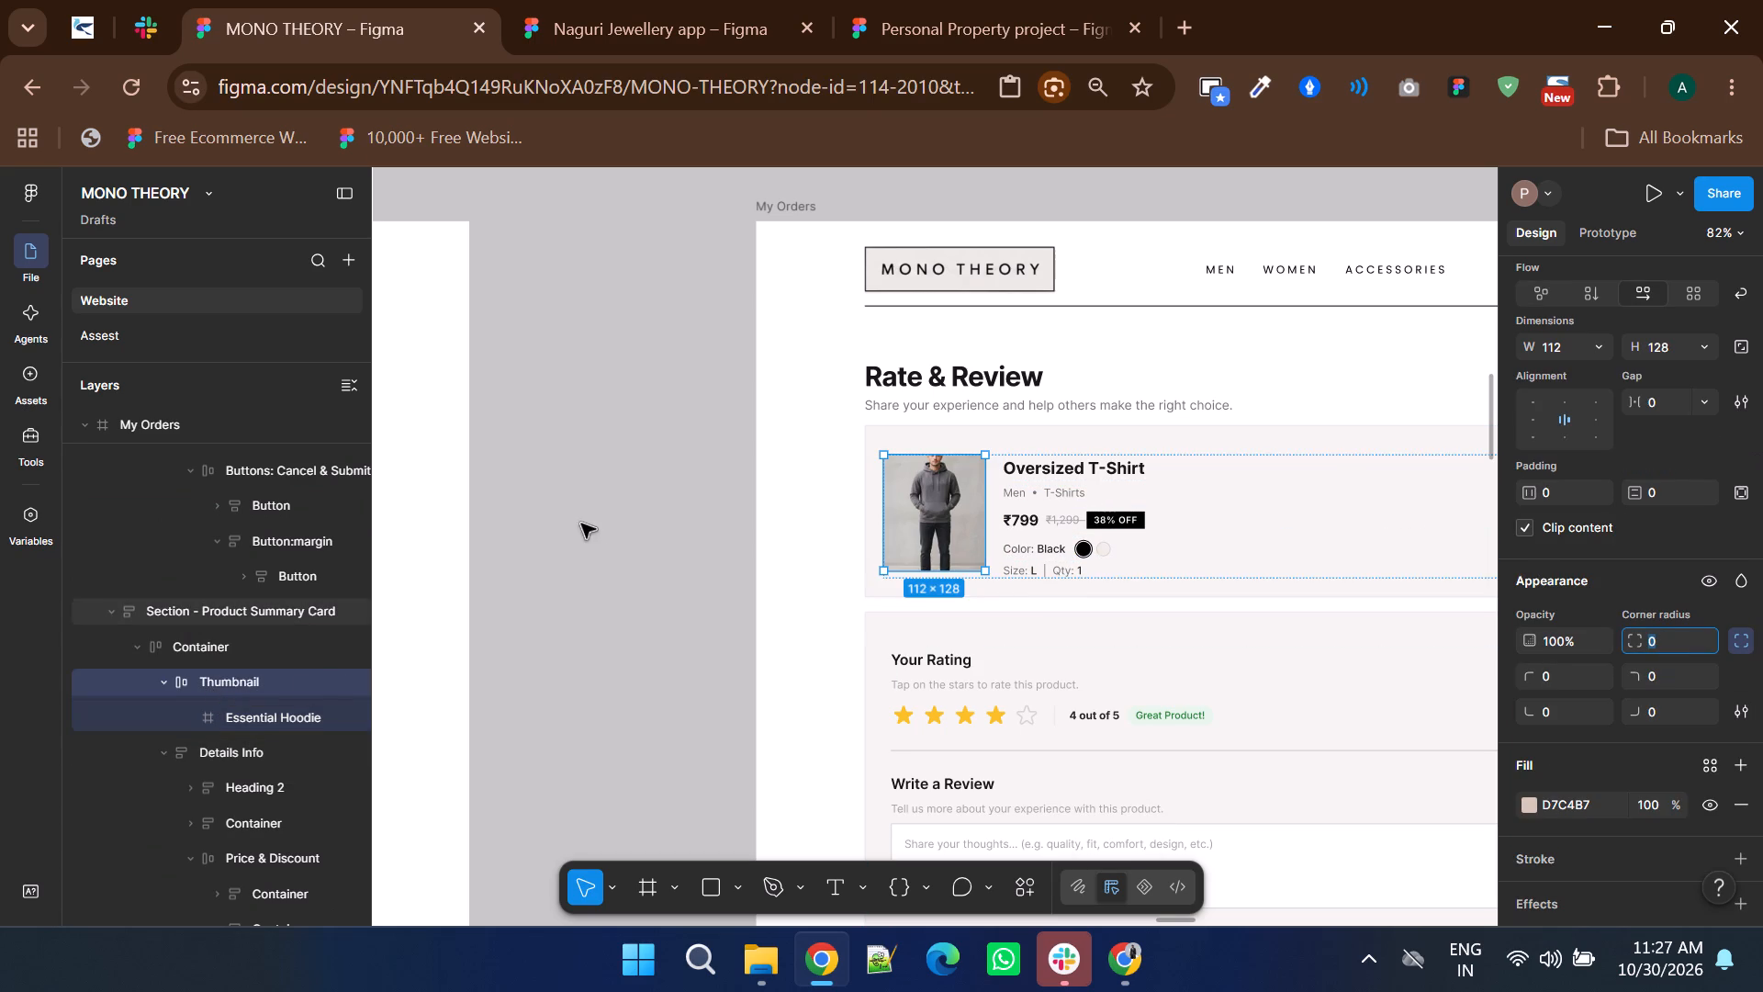
pyautogui.click(582, 524)
# Change the font of the Rate & Review heading, its subtitle and all Product Summary Card texts to Poppins.
pyautogui.keyDown('shift'); pyautogui.scroll(-2, 636, 502); pyautogui.keyUp('shift')
pyautogui.keyDown('ctrl'); pyautogui.scroll(-1, 690, 550); pyautogui.keyUp('ctrl')
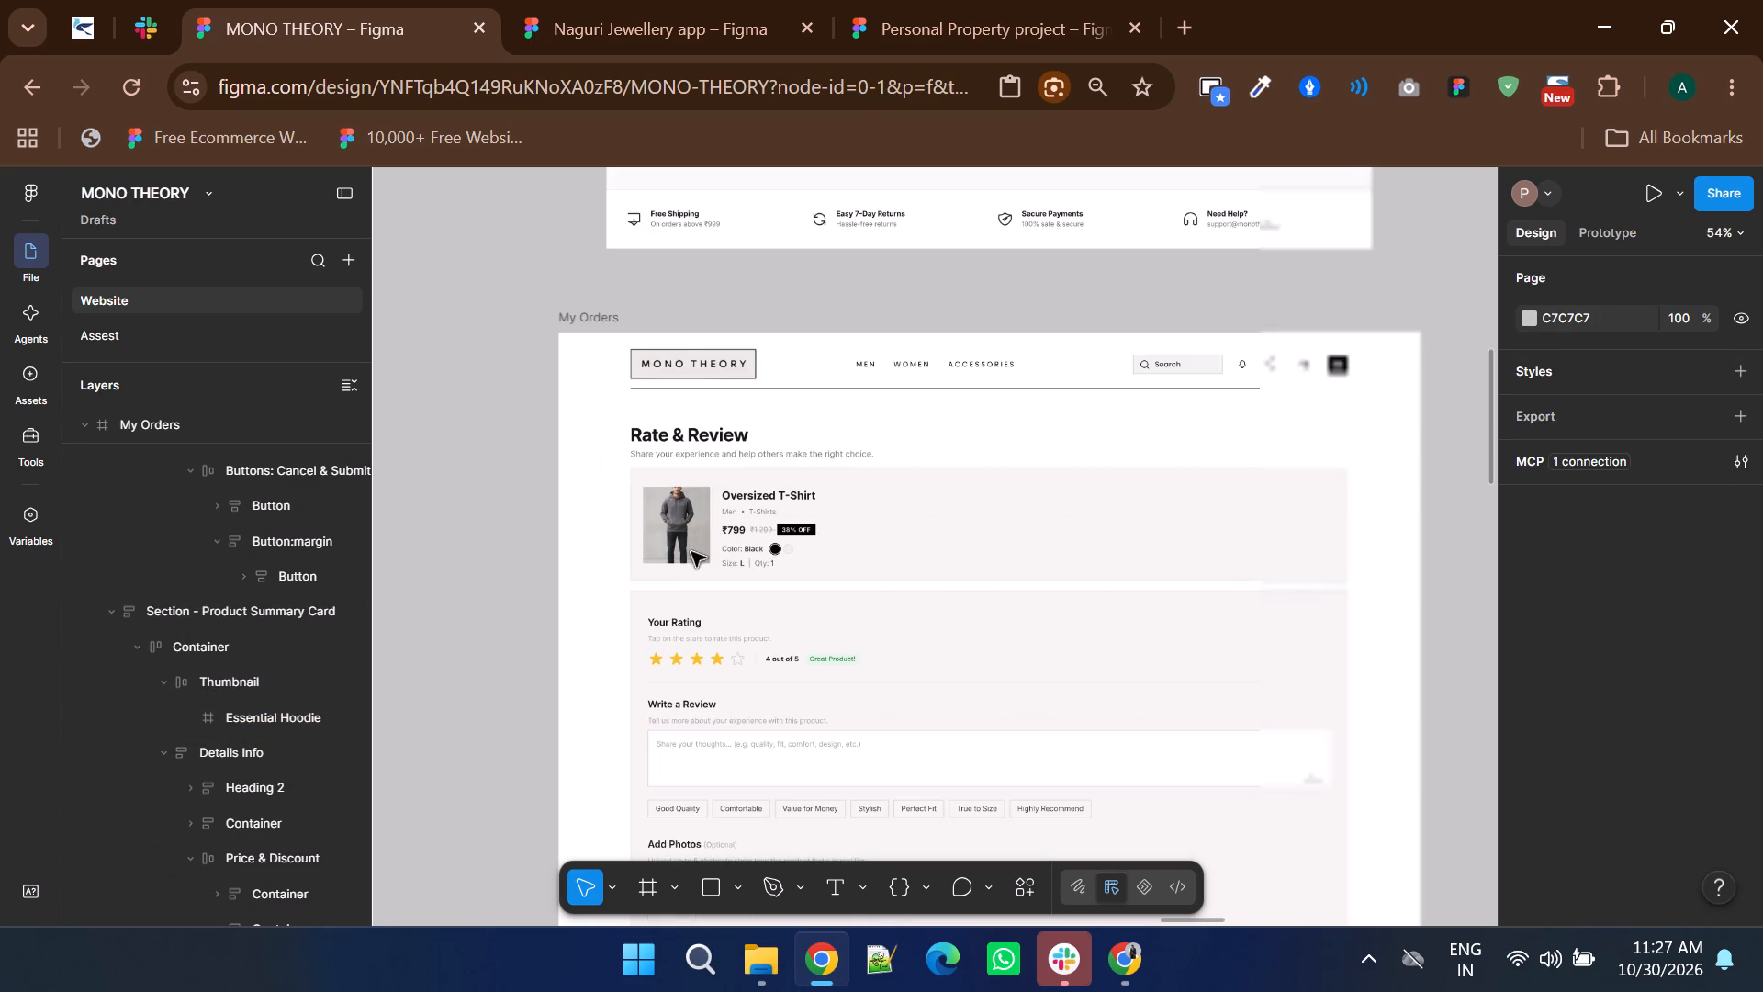
pyautogui.click(711, 436)
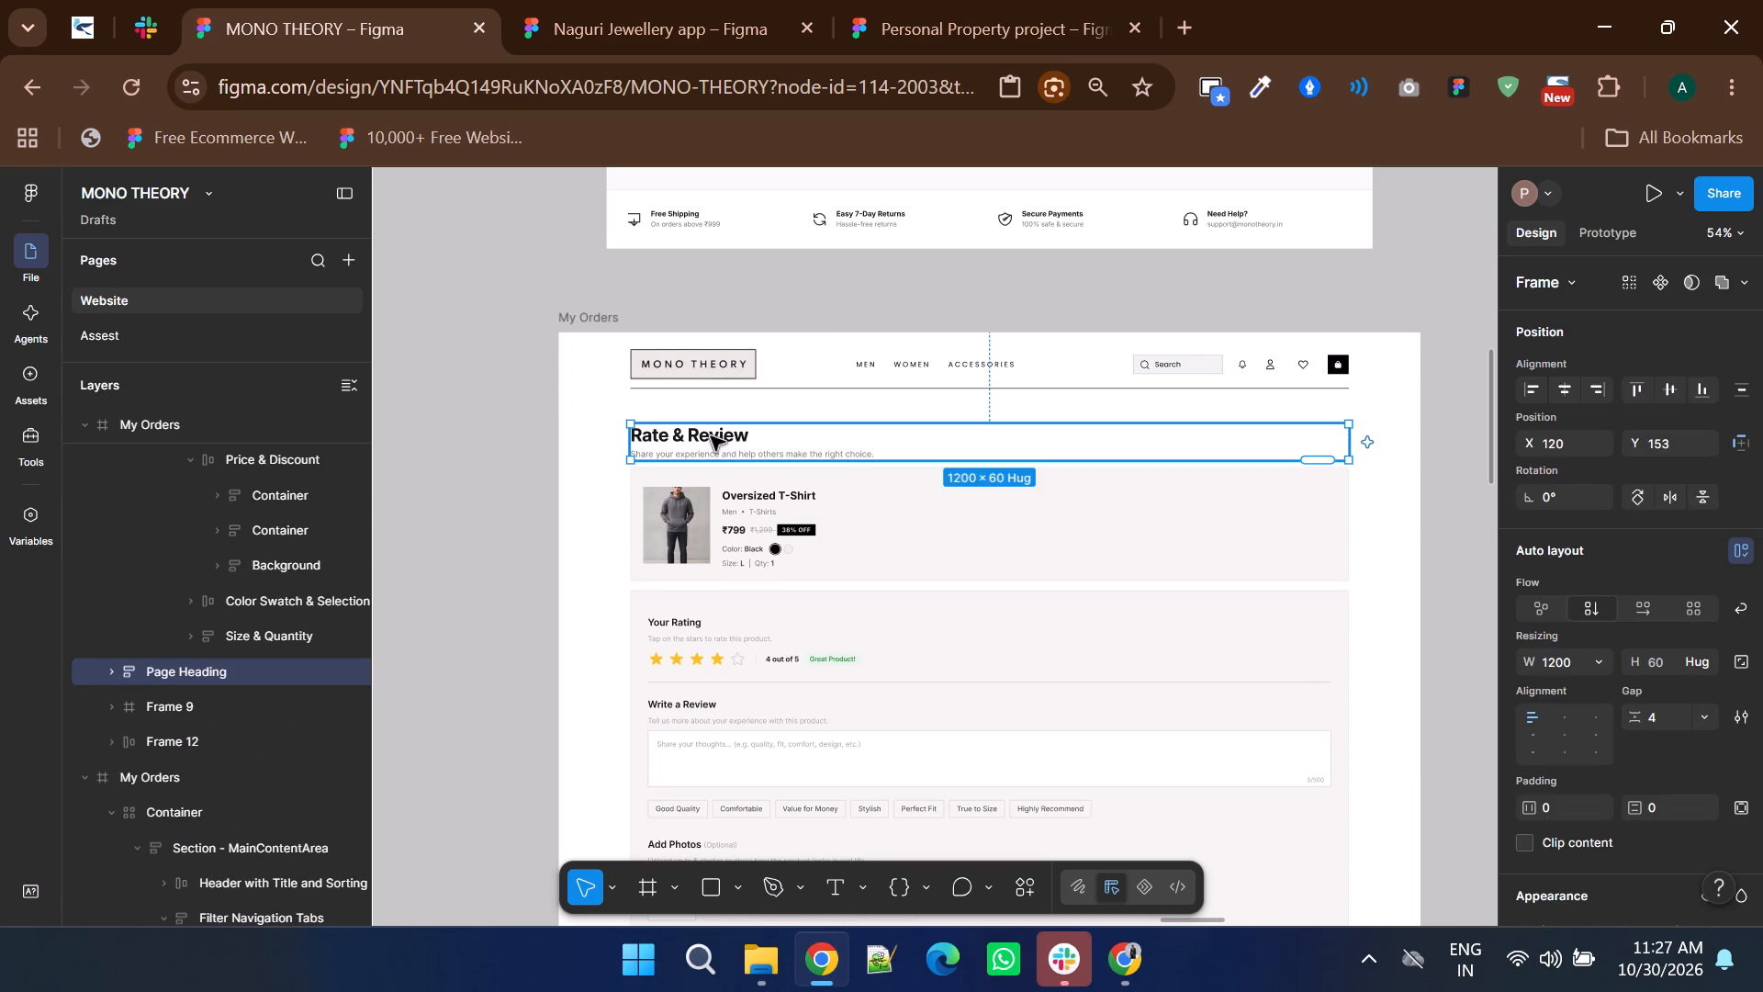
pyautogui.keyDown('ctrl'); pyautogui.click(711, 436); pyautogui.keyUp('ctrl')
pyautogui.keyDown('ctrl'); pyautogui.keyDown('shift'); pyautogui.click(718, 456); pyautogui.keyUp('shift'); pyautogui.keyUp('ctrl')
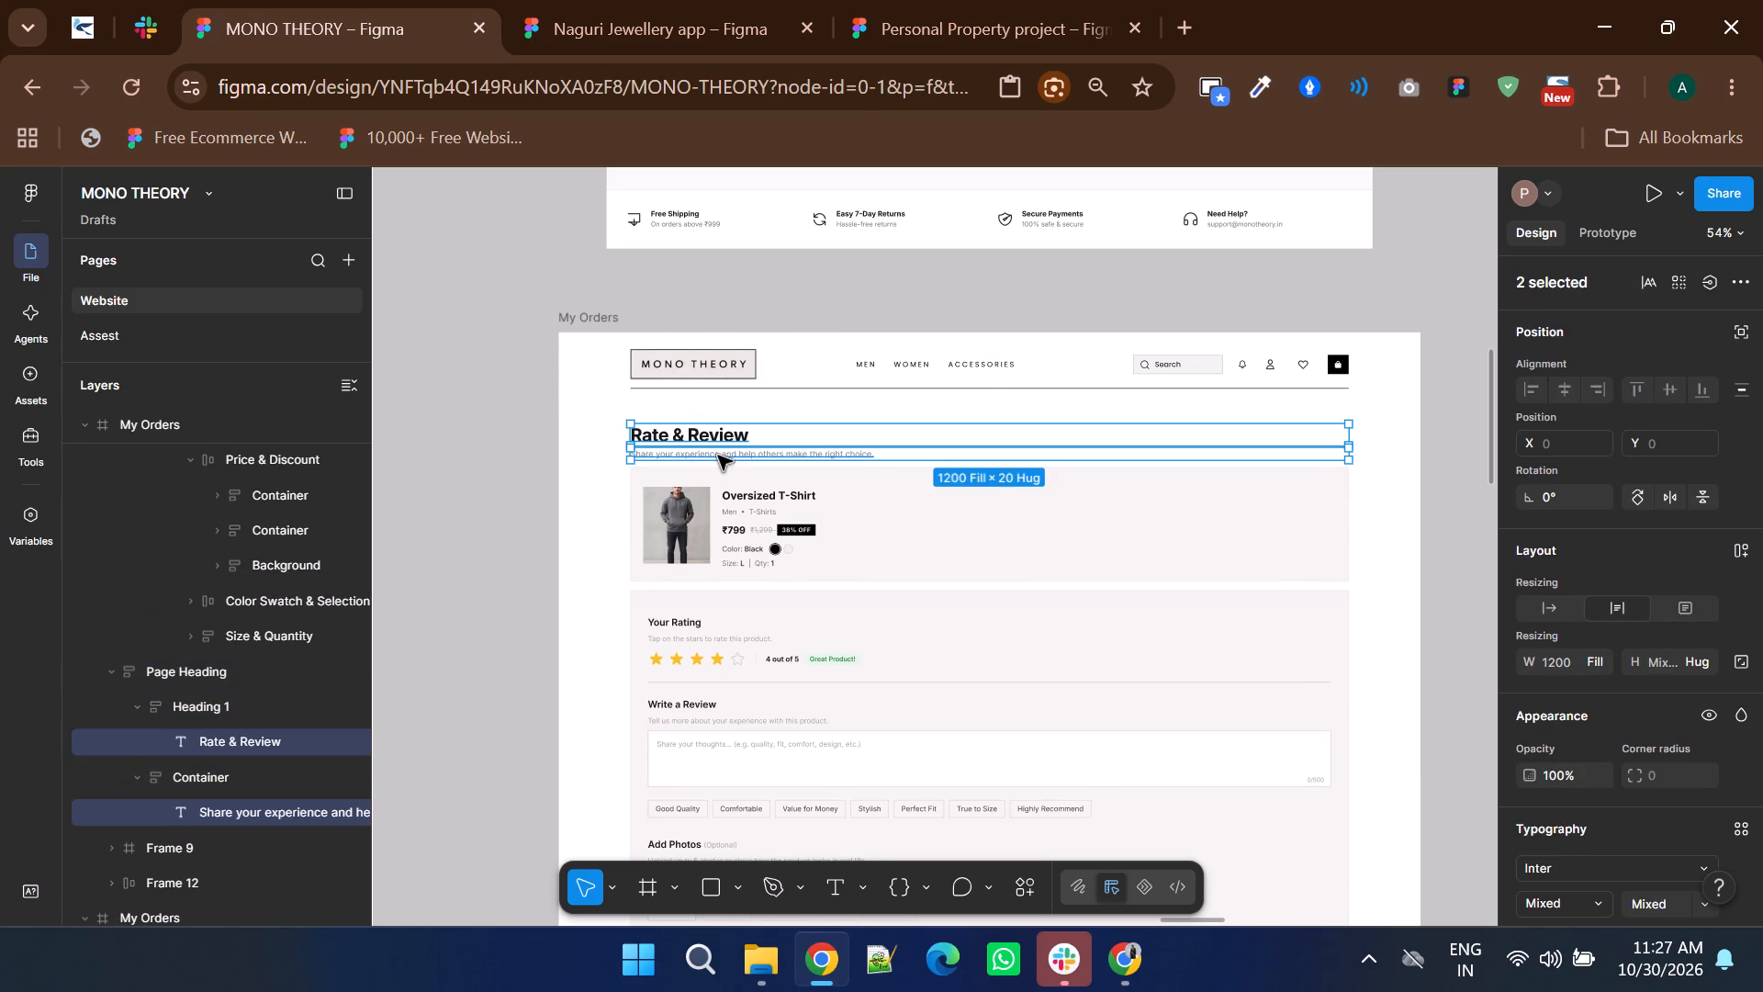
pyautogui.keyDown('ctrl'); pyautogui.scroll(1, 718, 456); pyautogui.keyUp('ctrl')
pyautogui.keyDown('ctrl'); pyautogui.keyDown('shift'); pyautogui.click(774, 507); pyautogui.keyUp('shift'); pyautogui.keyUp('ctrl')
pyautogui.keyDown('ctrl'); pyautogui.keyDown('shift'); pyautogui.click(759, 546); pyautogui.keyUp('shift'); pyautogui.keyUp('ctrl')
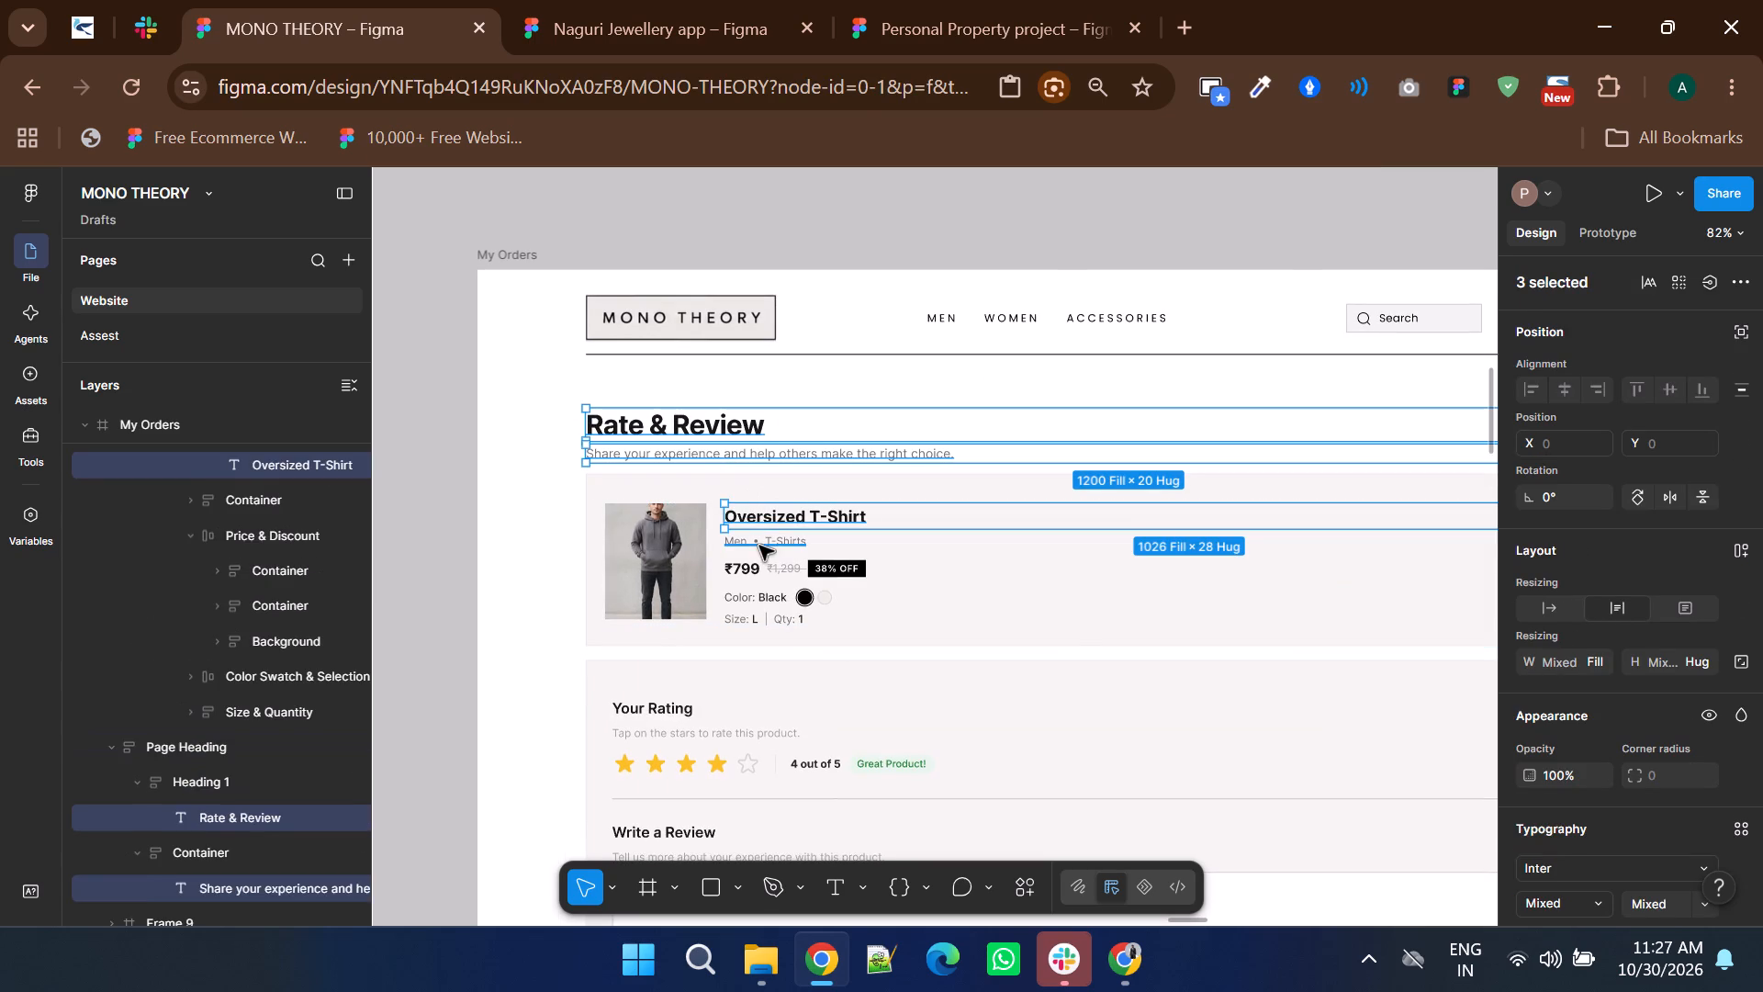
pyautogui.keyDown('ctrl'); pyautogui.keyDown('shift'); pyautogui.click(748, 570); pyautogui.keyUp('shift'); pyautogui.keyUp('ctrl')
pyautogui.keyDown('ctrl'); pyautogui.scroll(3, 748, 570); pyautogui.keyUp('ctrl')
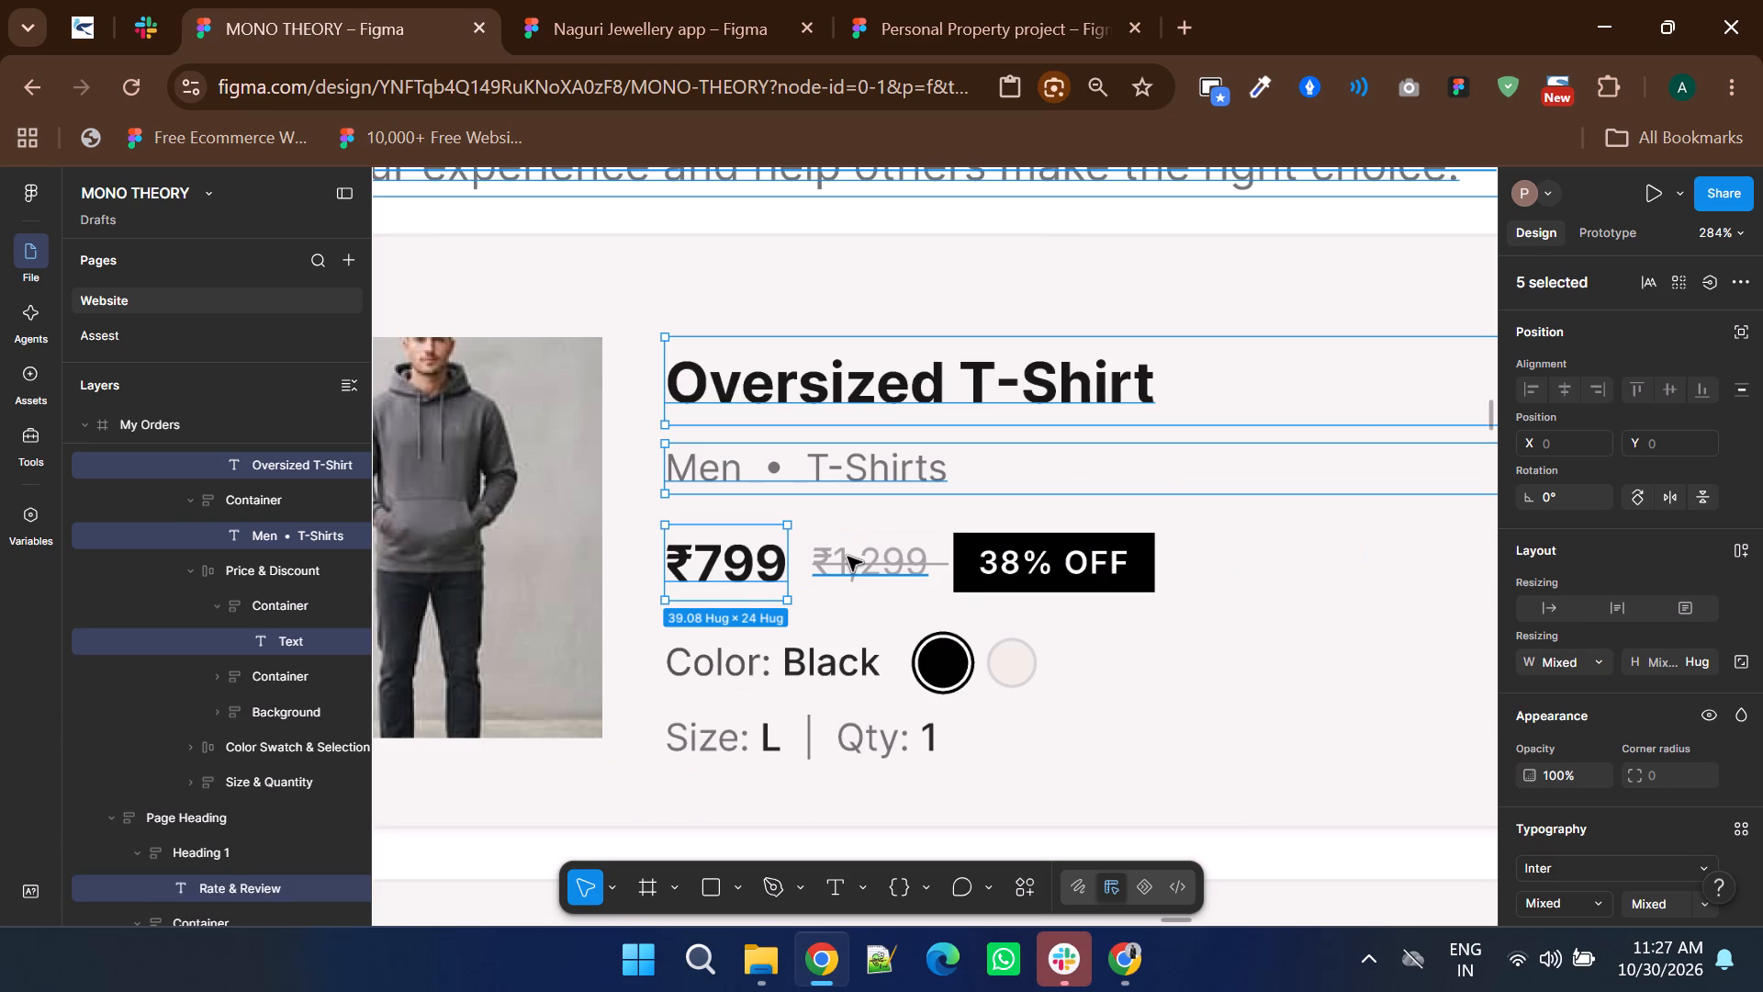
pyautogui.keyDown('ctrl'); pyautogui.keyDown('shift'); pyautogui.click(848, 557); pyautogui.keyUp('shift'); pyautogui.keyUp('ctrl')
pyautogui.keyDown('ctrl'); pyautogui.keyDown('shift'); pyautogui.click(1009, 558); pyautogui.keyUp('shift'); pyautogui.keyUp('ctrl')
pyautogui.keyDown('ctrl'); pyautogui.keyDown('shift'); pyautogui.click(841, 655); pyautogui.keyUp('shift'); pyautogui.keyUp('ctrl')
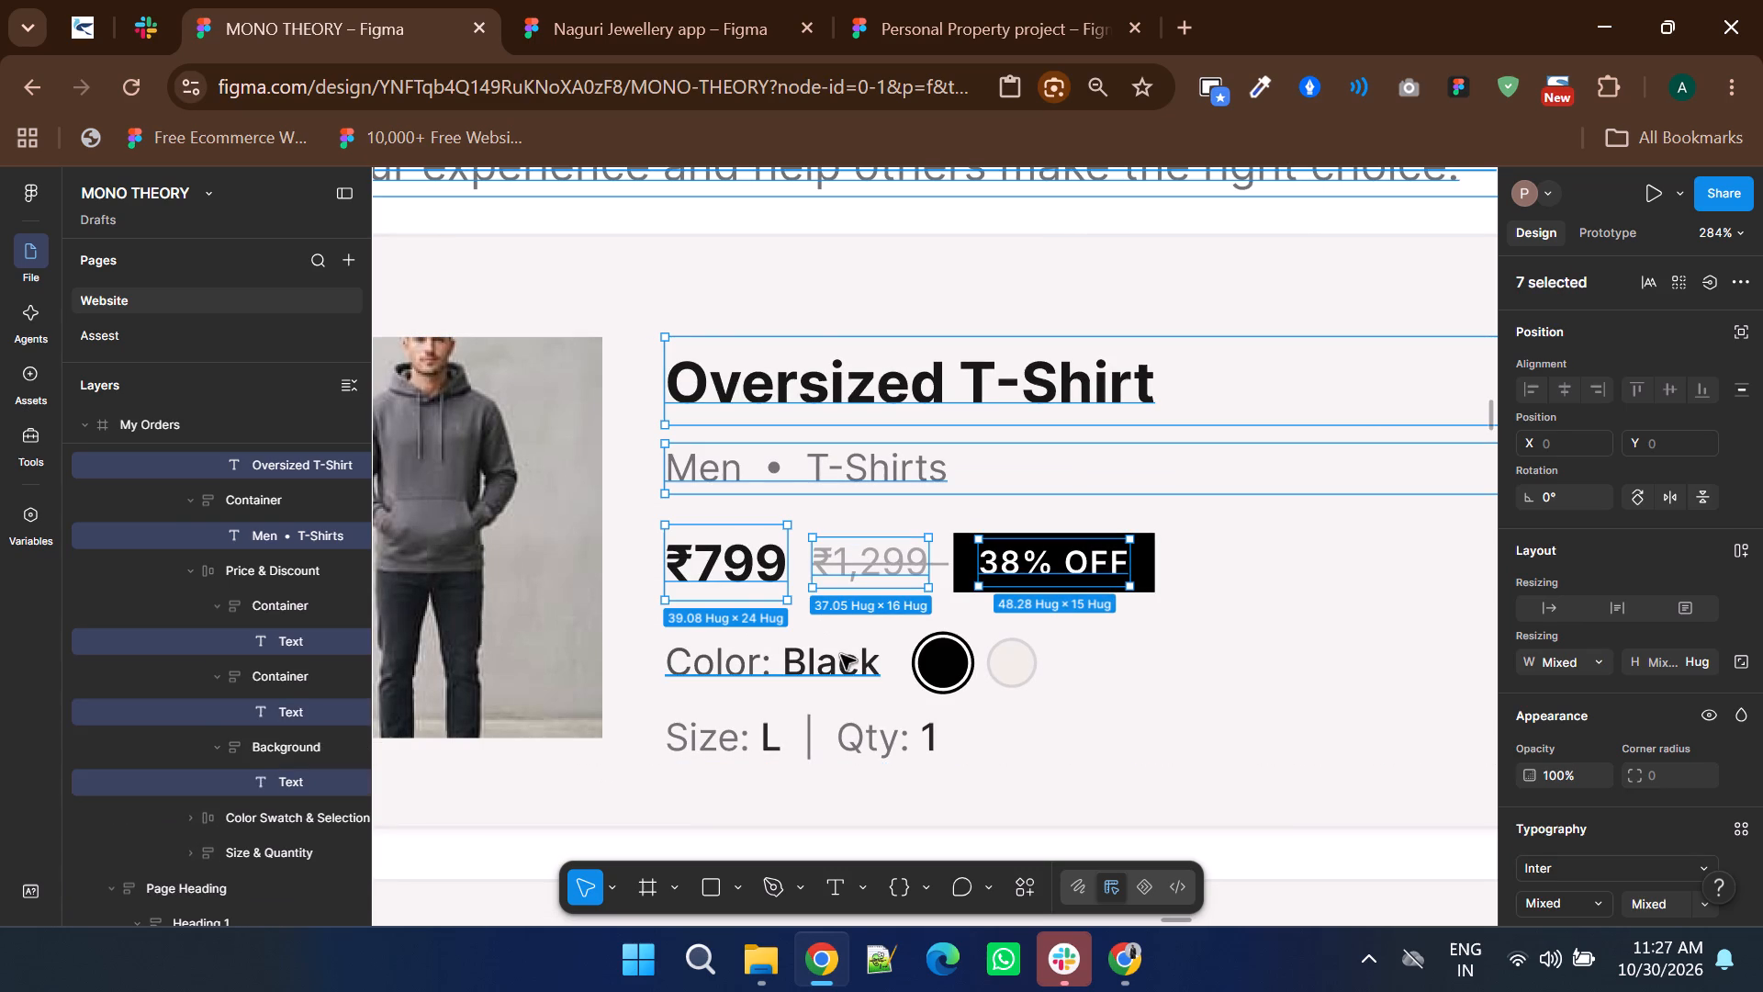
pyautogui.keyDown('ctrl'); pyautogui.keyDown('shift'); pyautogui.click(705, 746); pyautogui.keyUp('shift'); pyautogui.keyUp('ctrl')
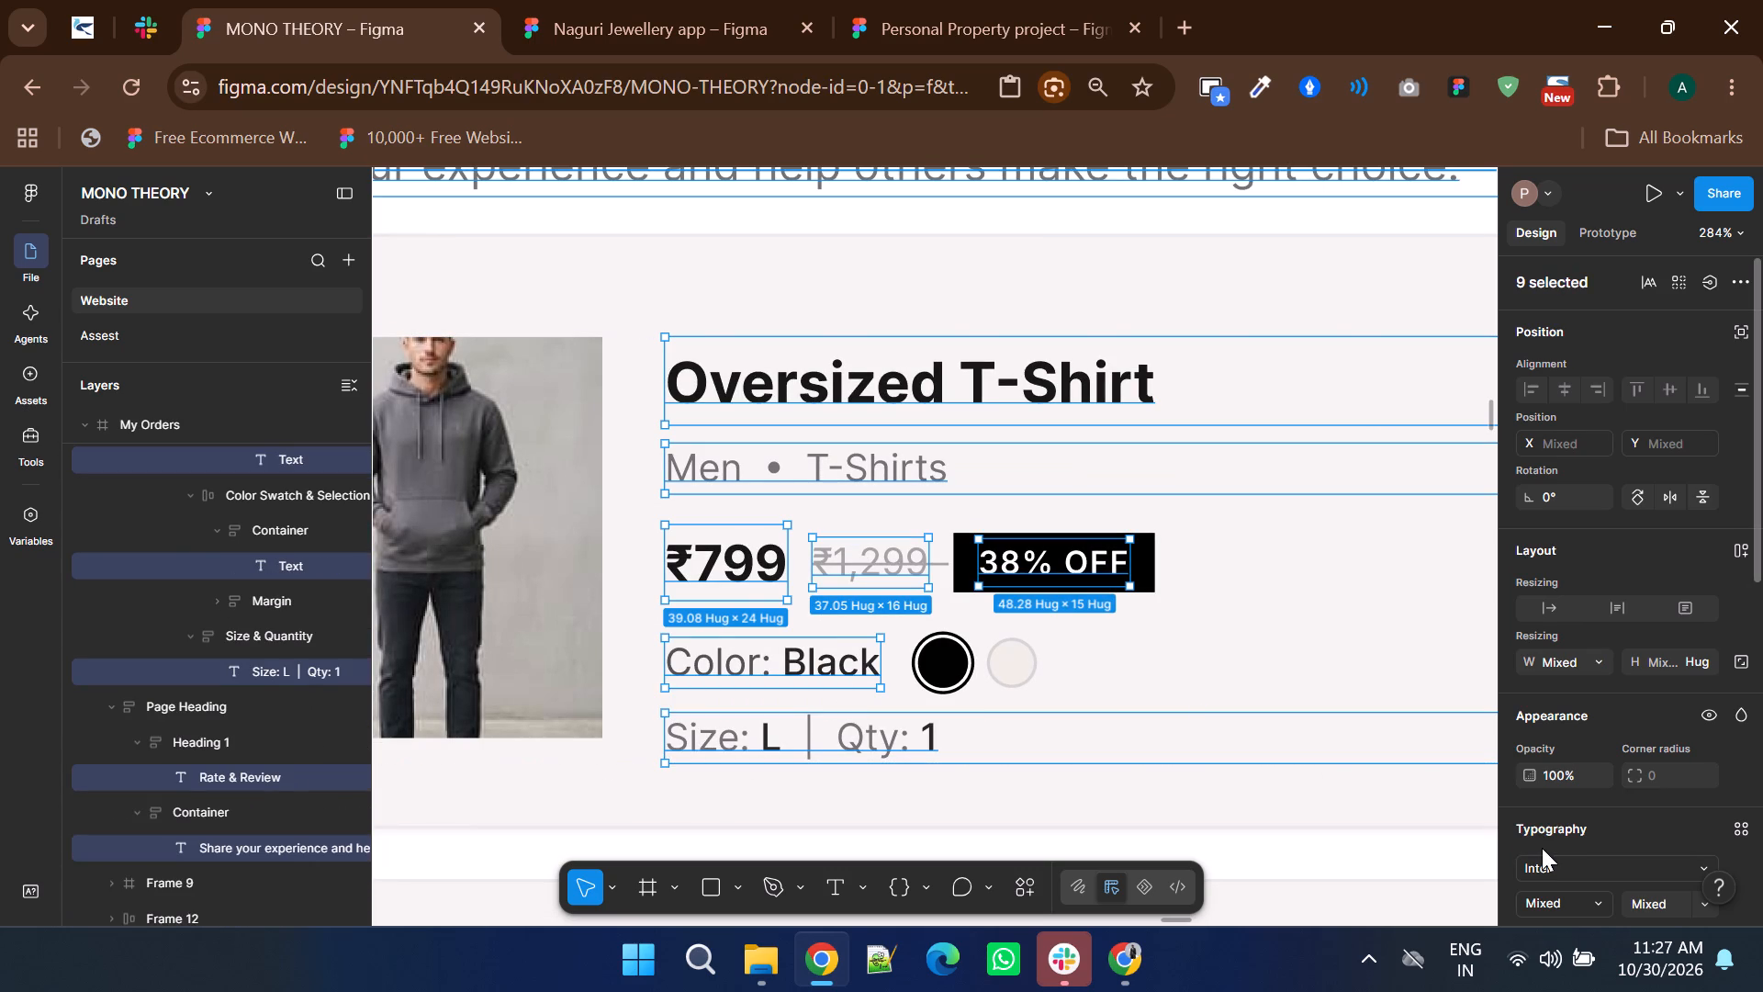
pyautogui.click(1547, 861)
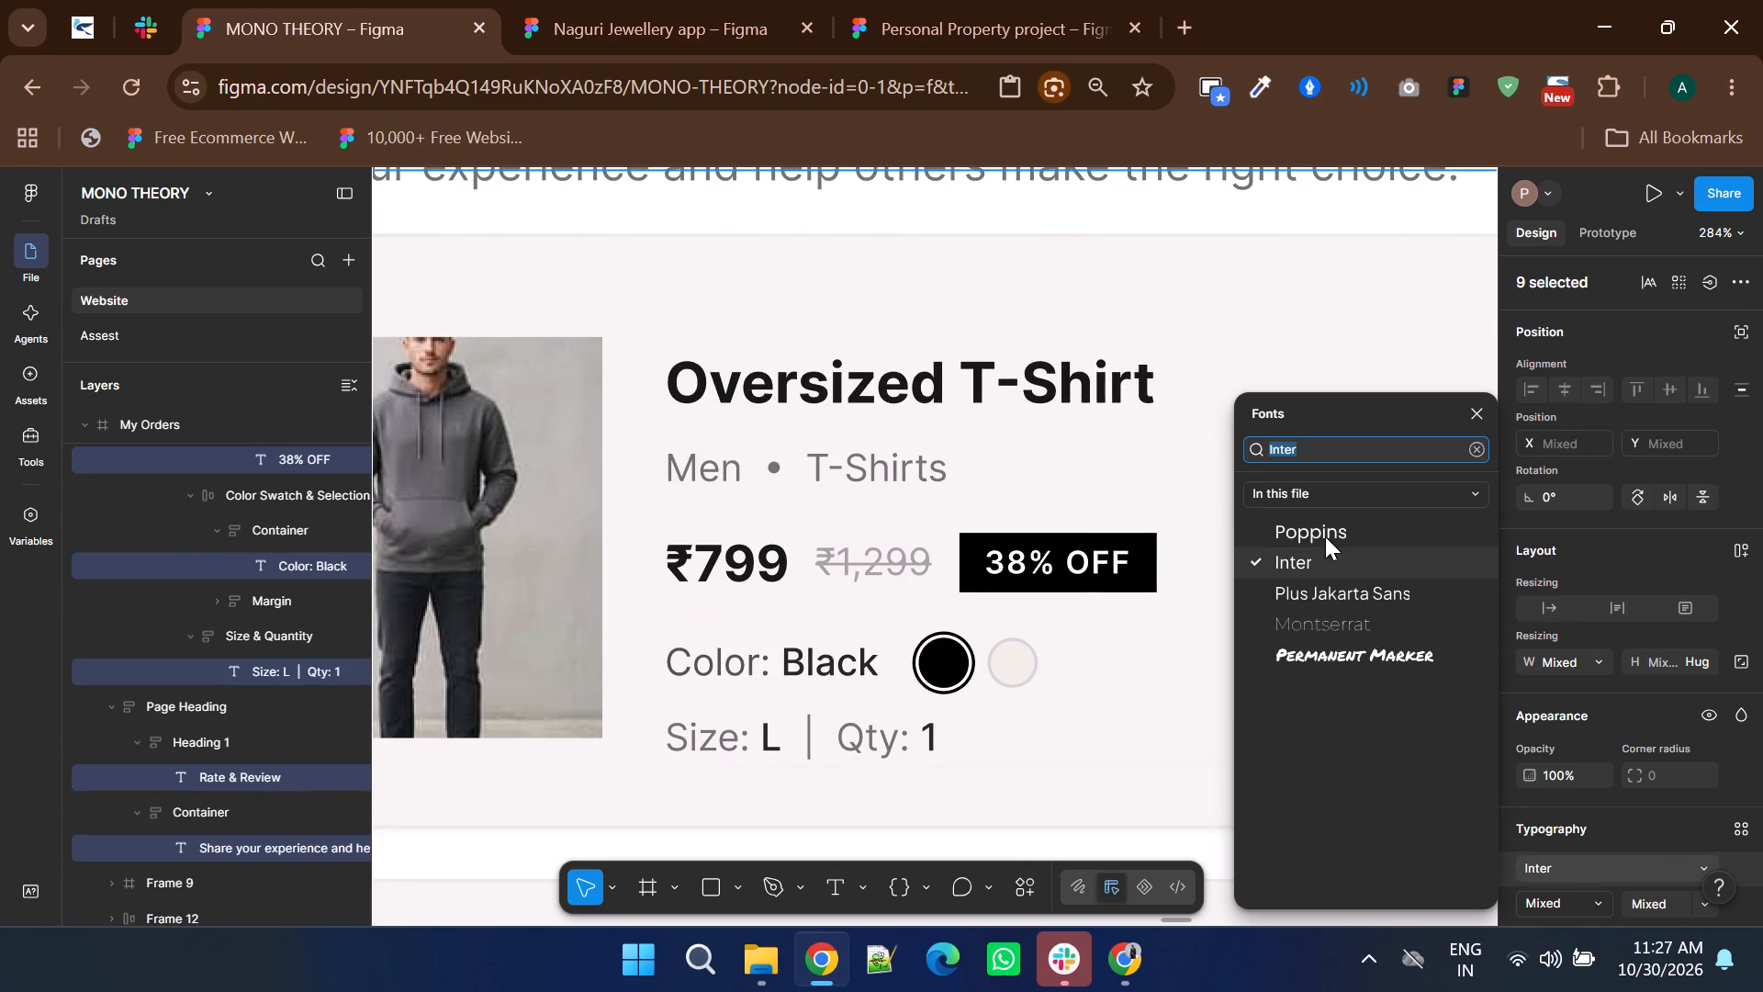
pyautogui.click(1319, 527)
pyautogui.keyDown('ctrl'); pyautogui.scroll(-2, 829, 616); pyautogui.keyUp('ctrl')
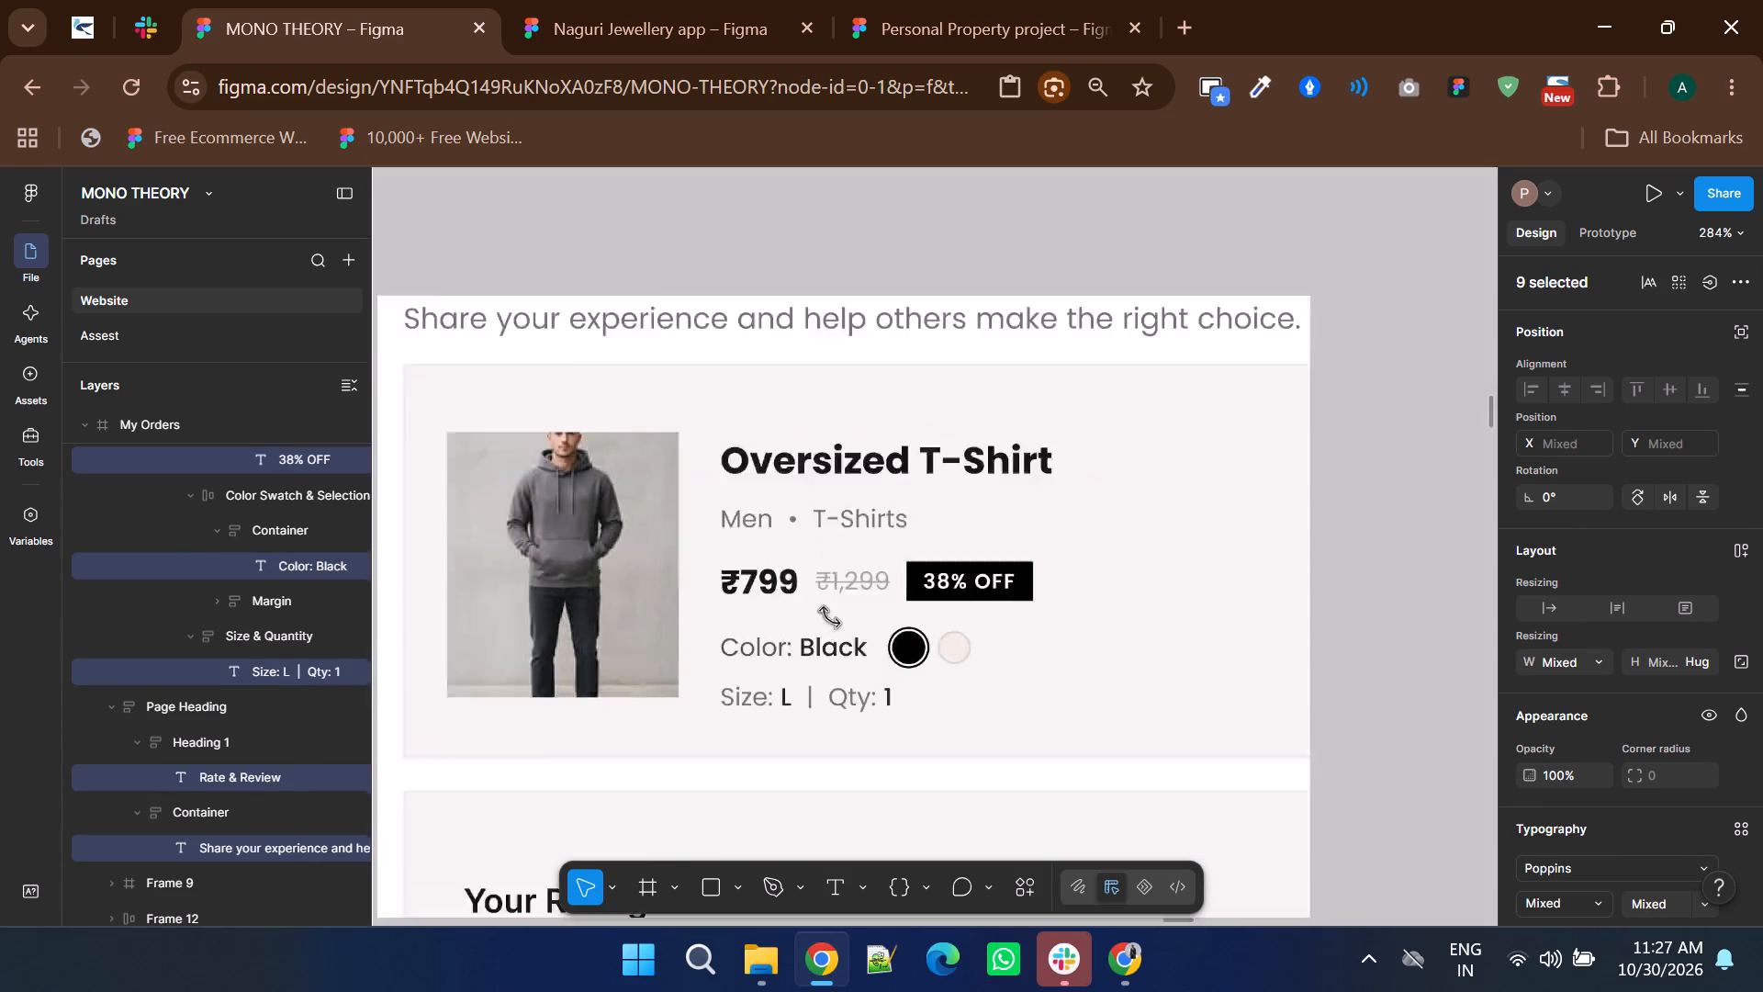
pyautogui.keyDown('ctrl'); pyautogui.scroll(-2, 829, 616); pyautogui.keyUp('ctrl')
pyautogui.click(548, 584)
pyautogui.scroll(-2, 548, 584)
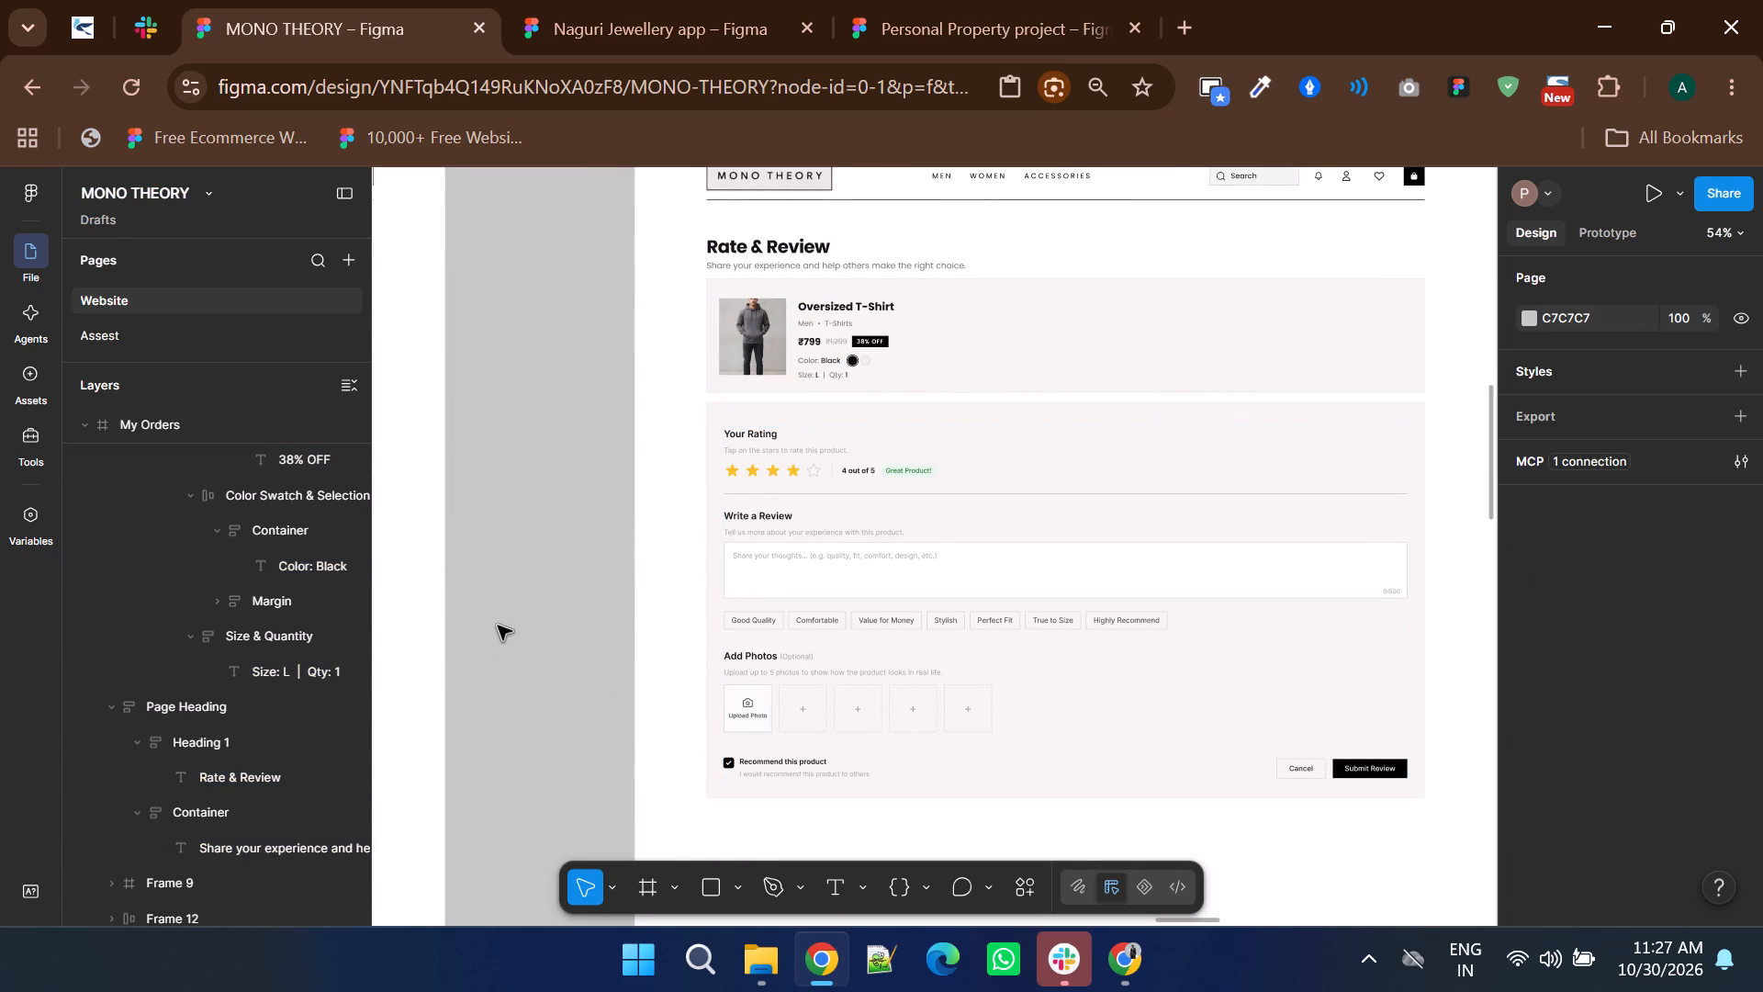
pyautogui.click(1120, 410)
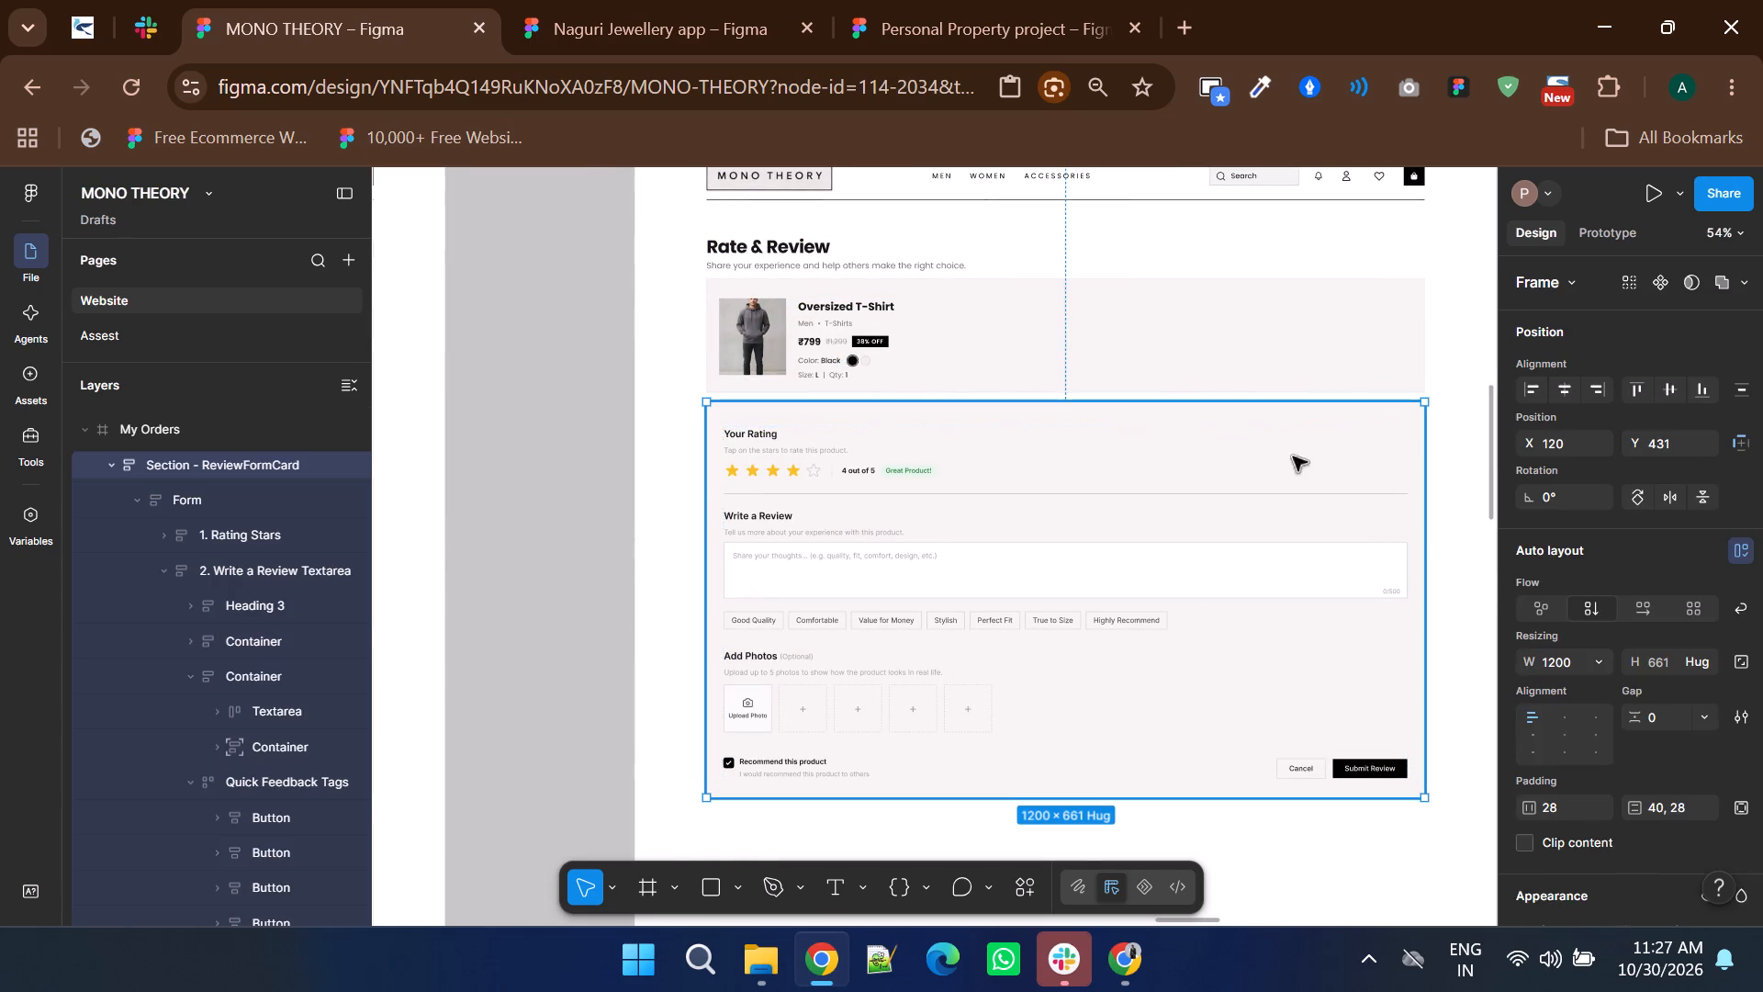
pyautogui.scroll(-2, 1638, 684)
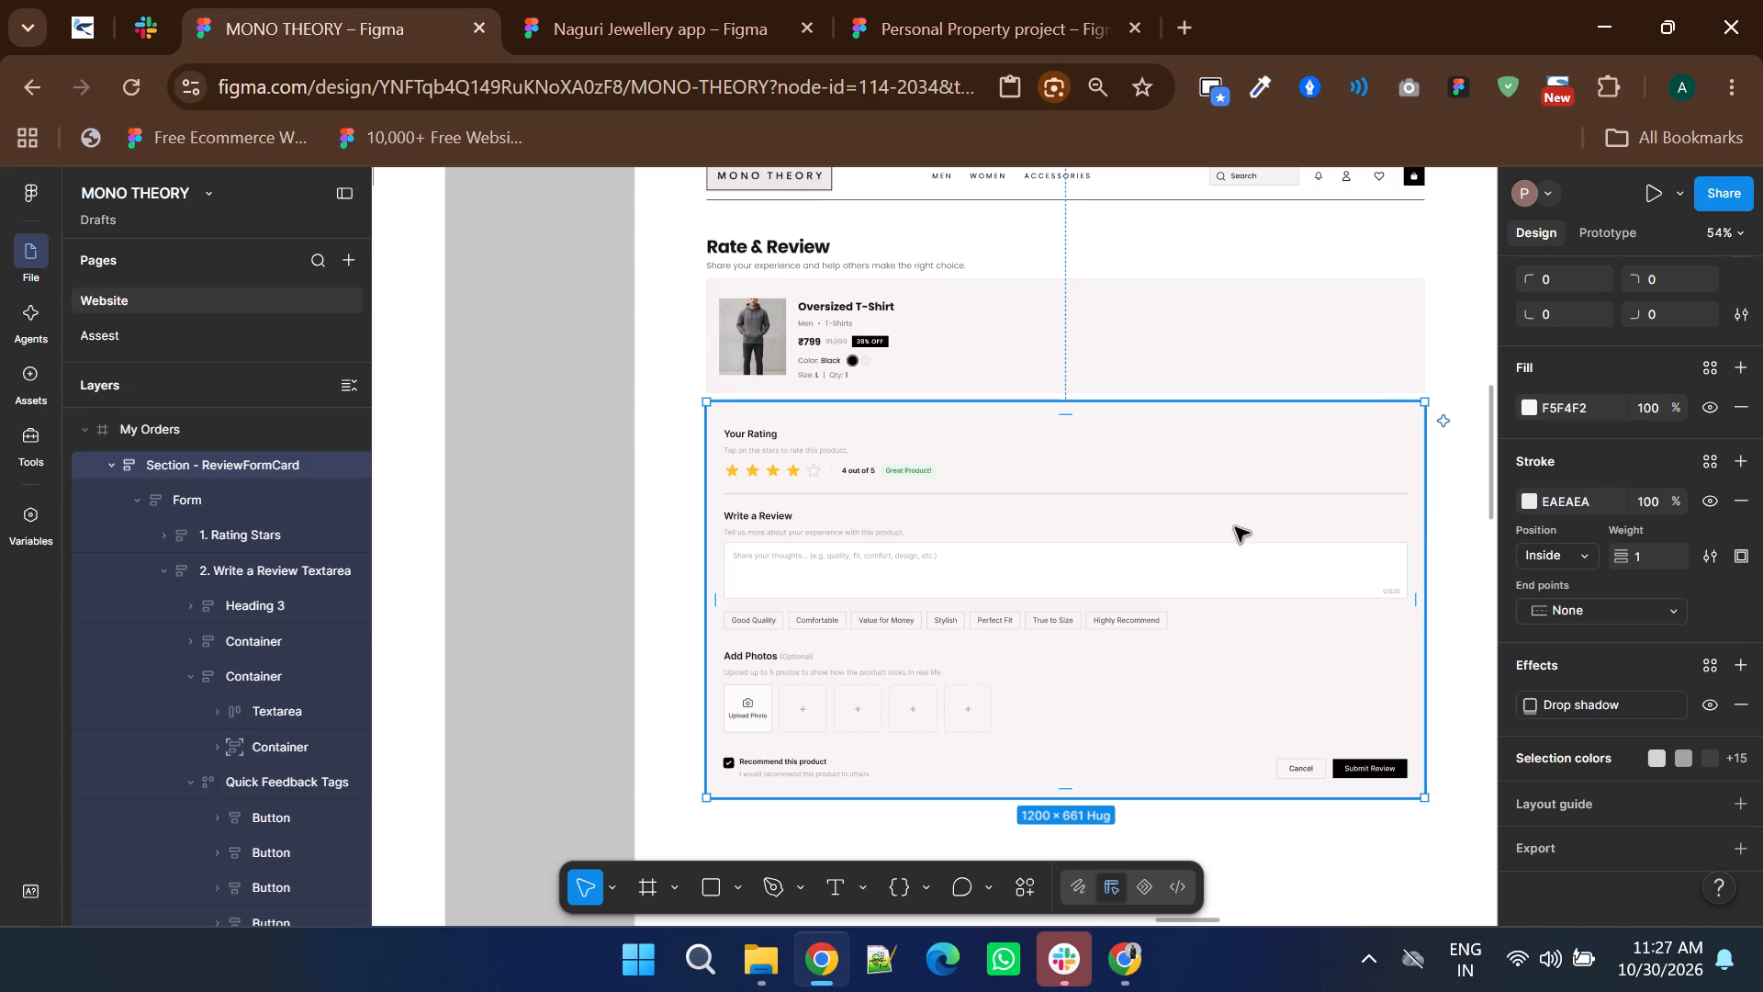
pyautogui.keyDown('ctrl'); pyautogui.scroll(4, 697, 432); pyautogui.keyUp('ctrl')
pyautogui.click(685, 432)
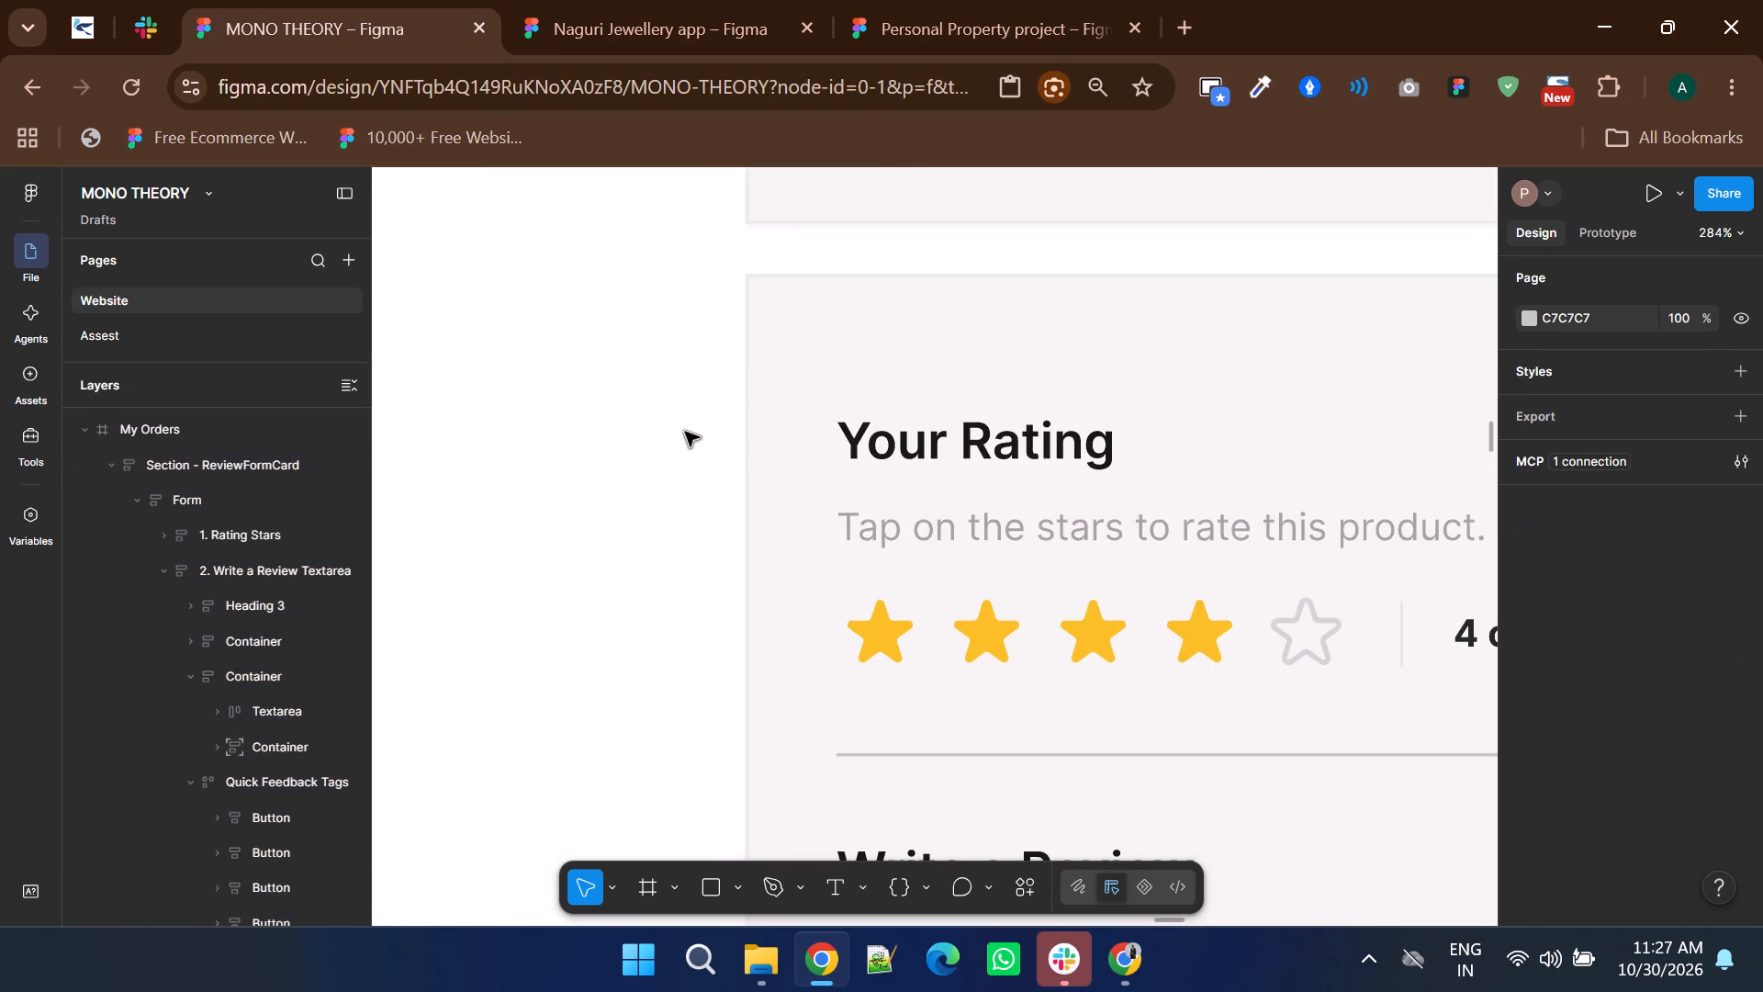
# Set the corner radius of the green Great Product! badge background in the Your Rating section to 0.
pyautogui.keyDown('ctrl'); pyautogui.scroll(-3, 685, 432); pyautogui.keyUp('ctrl')
pyautogui.keyDown('ctrl'); pyautogui.scroll(1, 1025, 492); pyautogui.keyUp('ctrl')
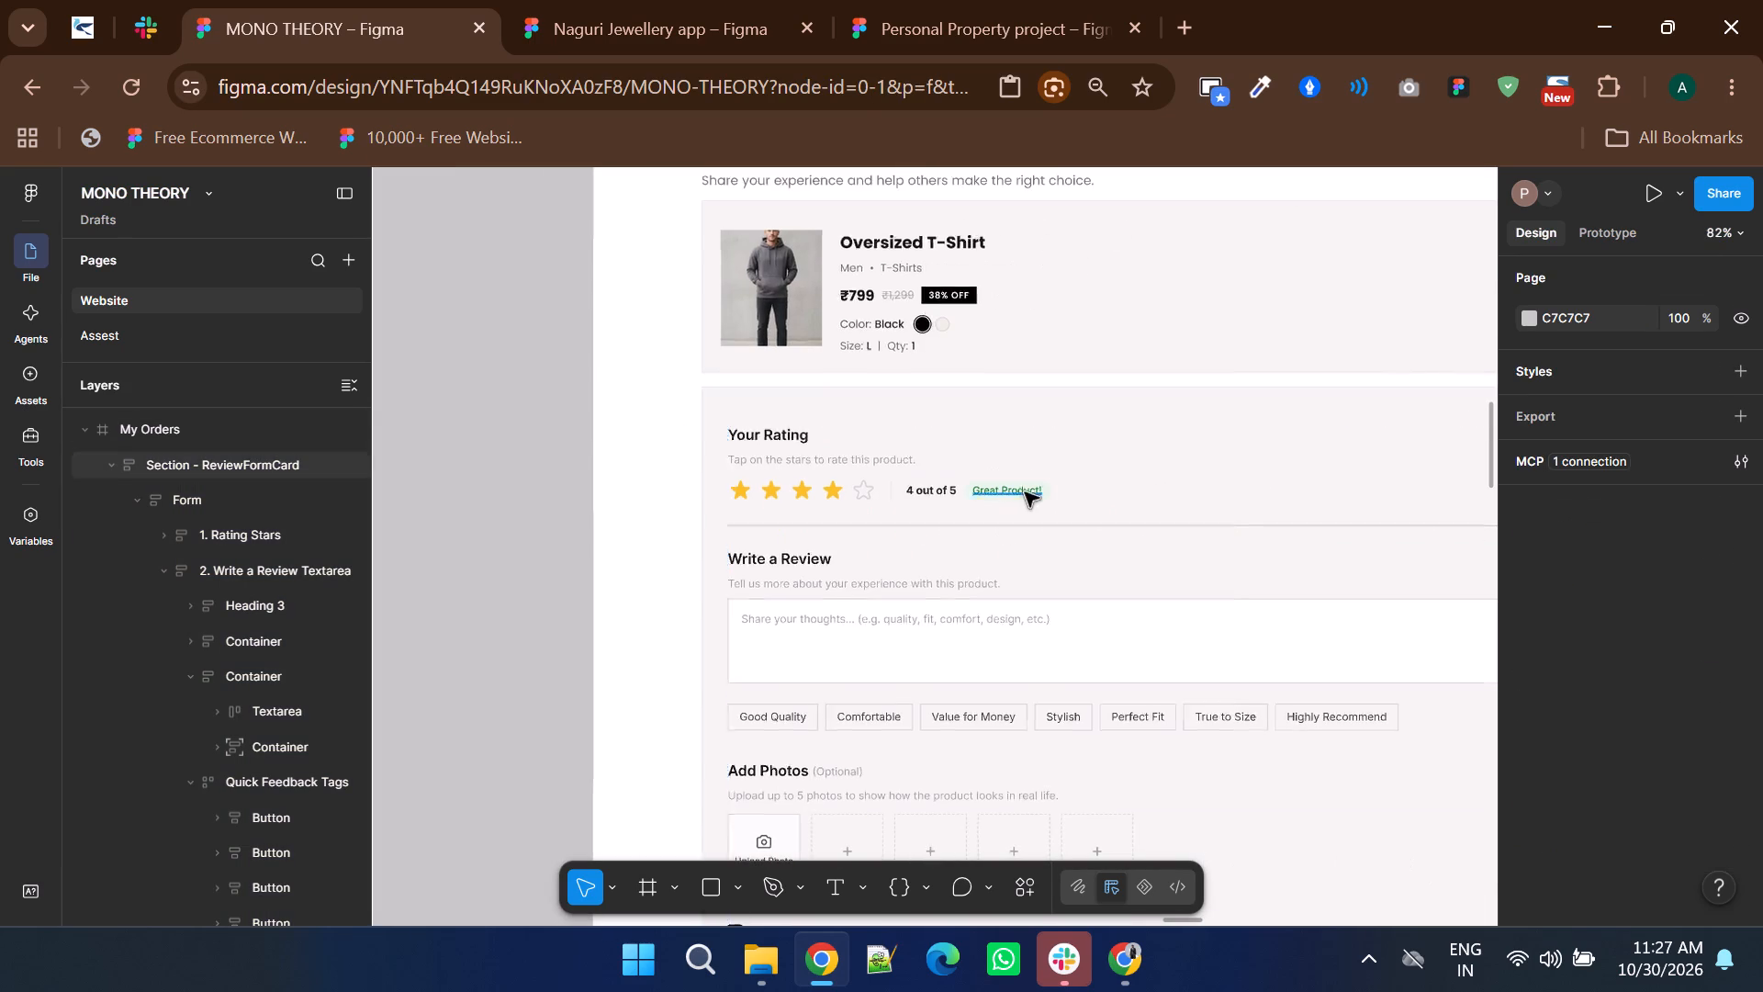
pyautogui.keyDown('ctrl'); pyautogui.scroll(3, 1025, 492); pyautogui.keyUp('ctrl')
pyautogui.keyDown('ctrl'); pyautogui.click(1126, 487); pyautogui.keyUp('ctrl')
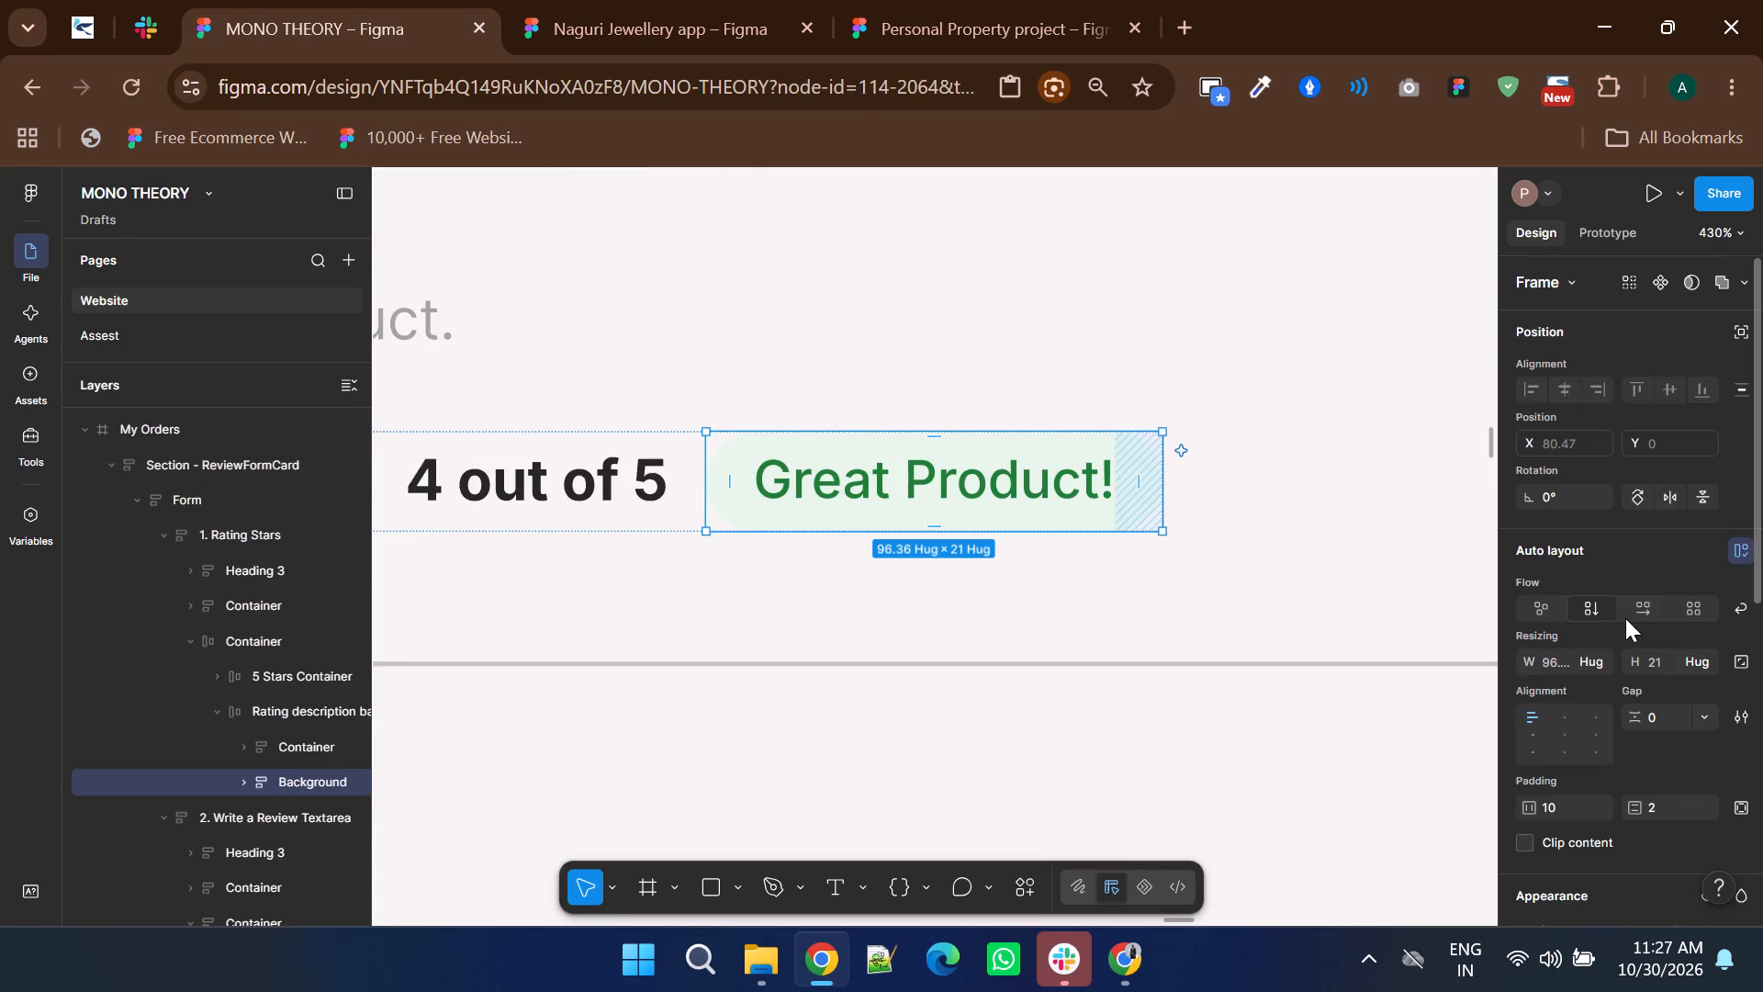
pyautogui.scroll(-1, 1626, 618)
pyautogui.click(1674, 383)
pyautogui.click(1668, 370)
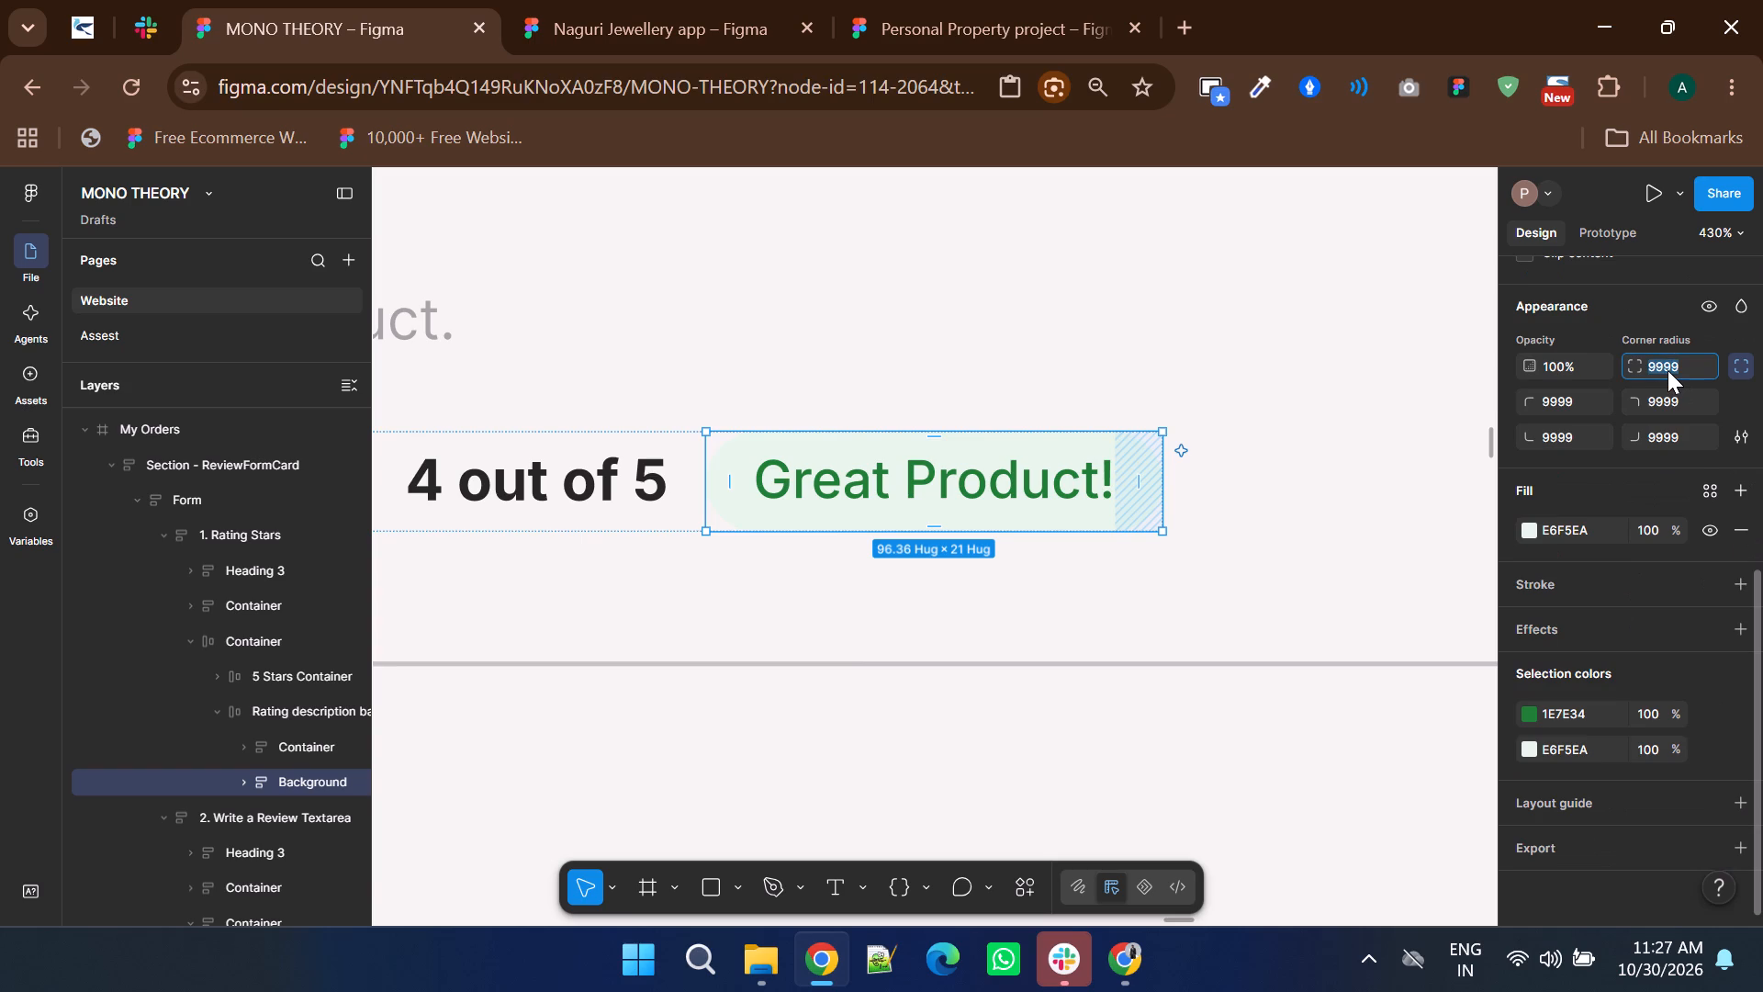
pyautogui.press('0')
pyautogui.keyDown('ctrl'); pyautogui.scroll(-3, 1249, 538); pyautogui.keyUp('ctrl')
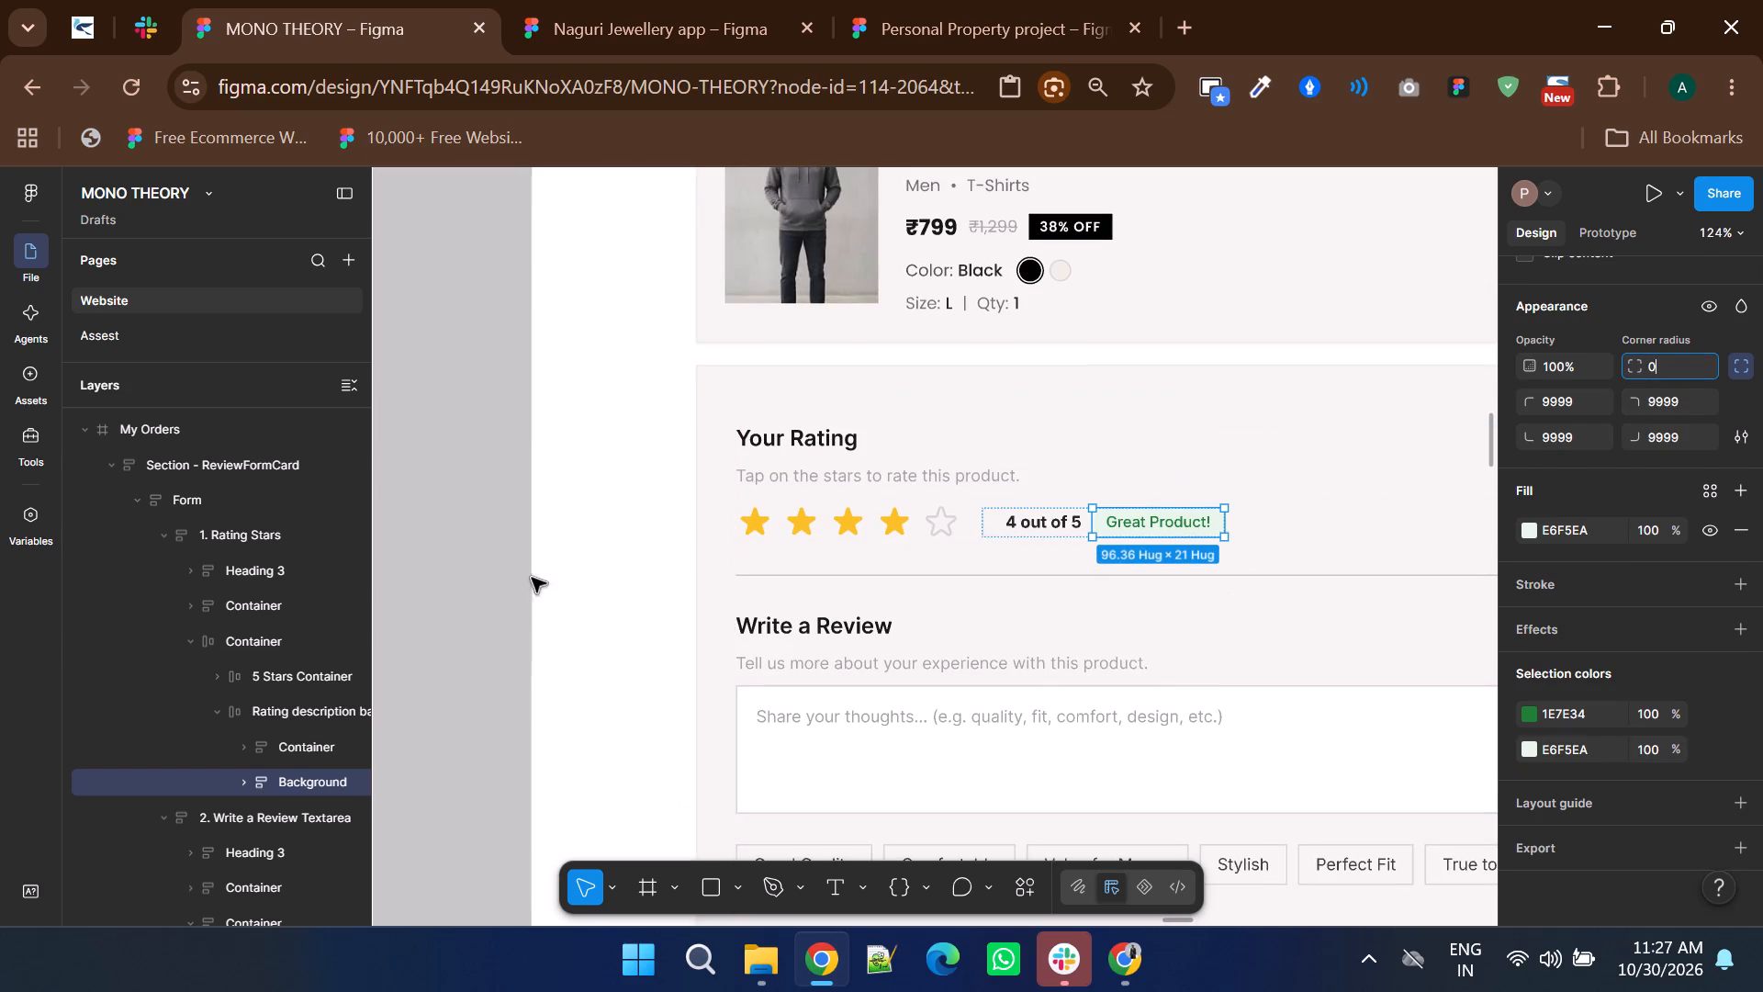
pyautogui.click(475, 578)
# Change the font of the Your Rating heading, its hint line, "4 out of 5" and "Great Product!" to Poppins.
pyautogui.scroll(-1, 475, 578)
pyautogui.keyDown('shift'); pyautogui.scroll(-2, 475, 578); pyautogui.keyUp('shift')
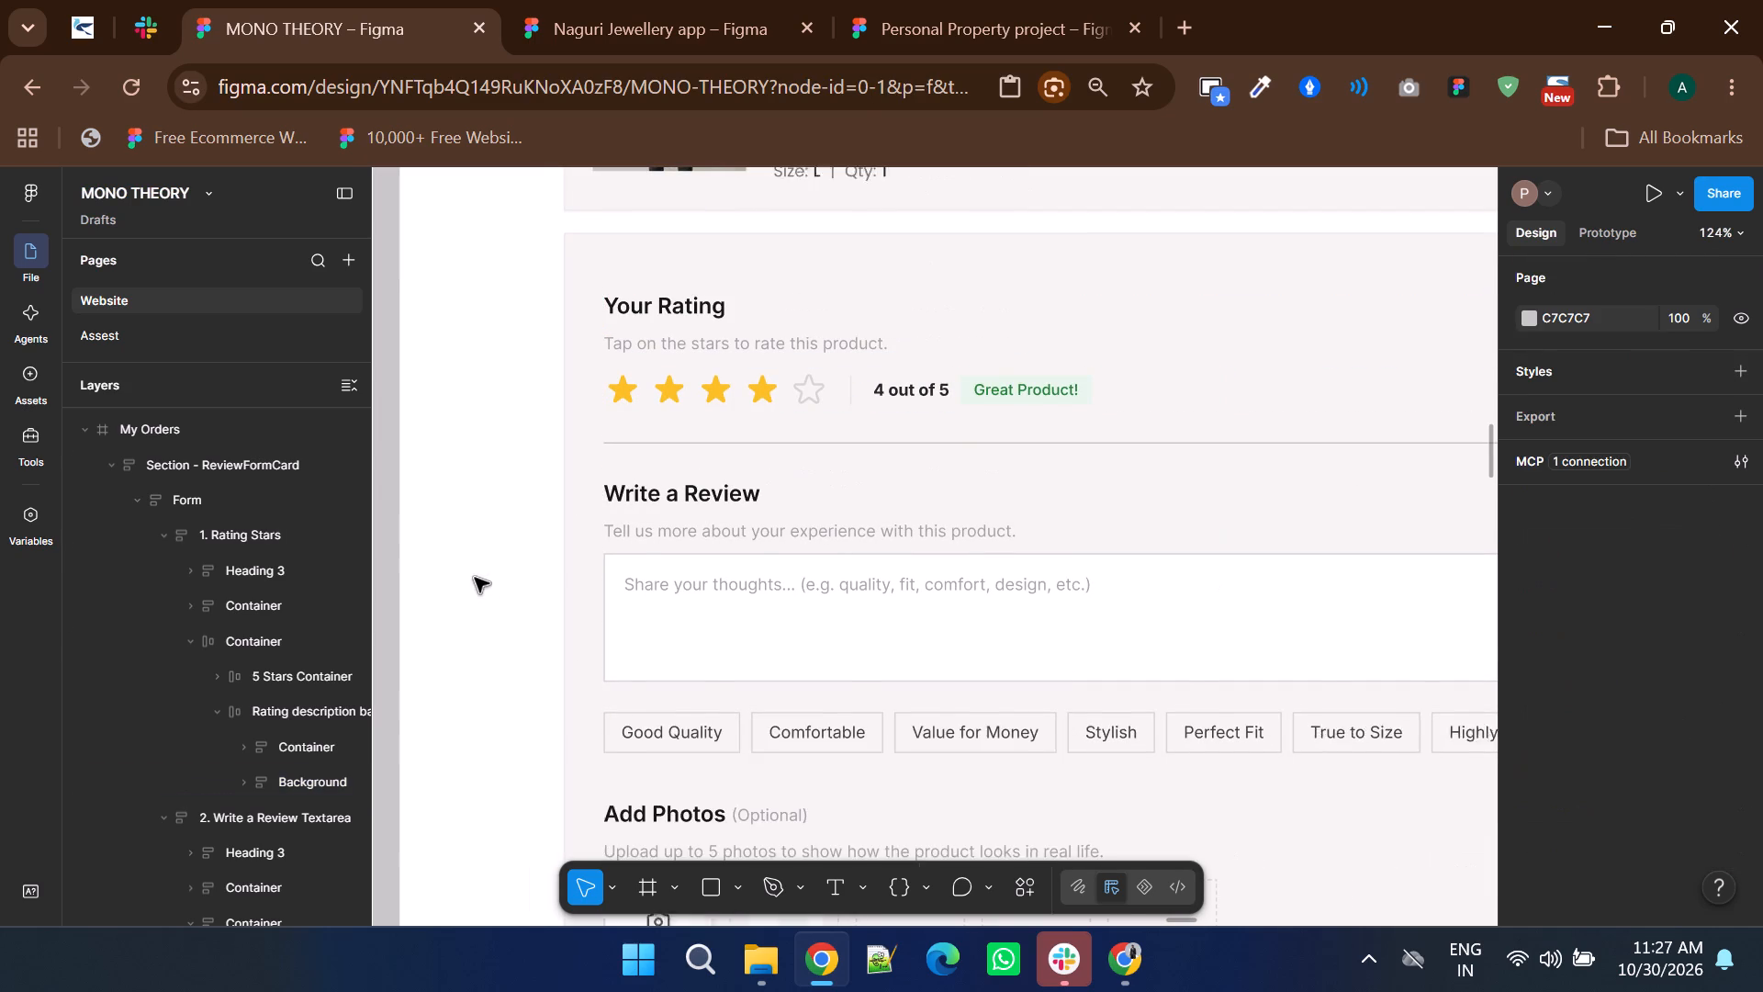
pyautogui.keyDown('shift'); pyautogui.scroll(2, 796, 585); pyautogui.keyUp('shift')
pyautogui.scroll(3, 814, 632)
pyautogui.keyDown('ctrl'); pyautogui.scroll(-1, 814, 632); pyautogui.keyUp('ctrl')
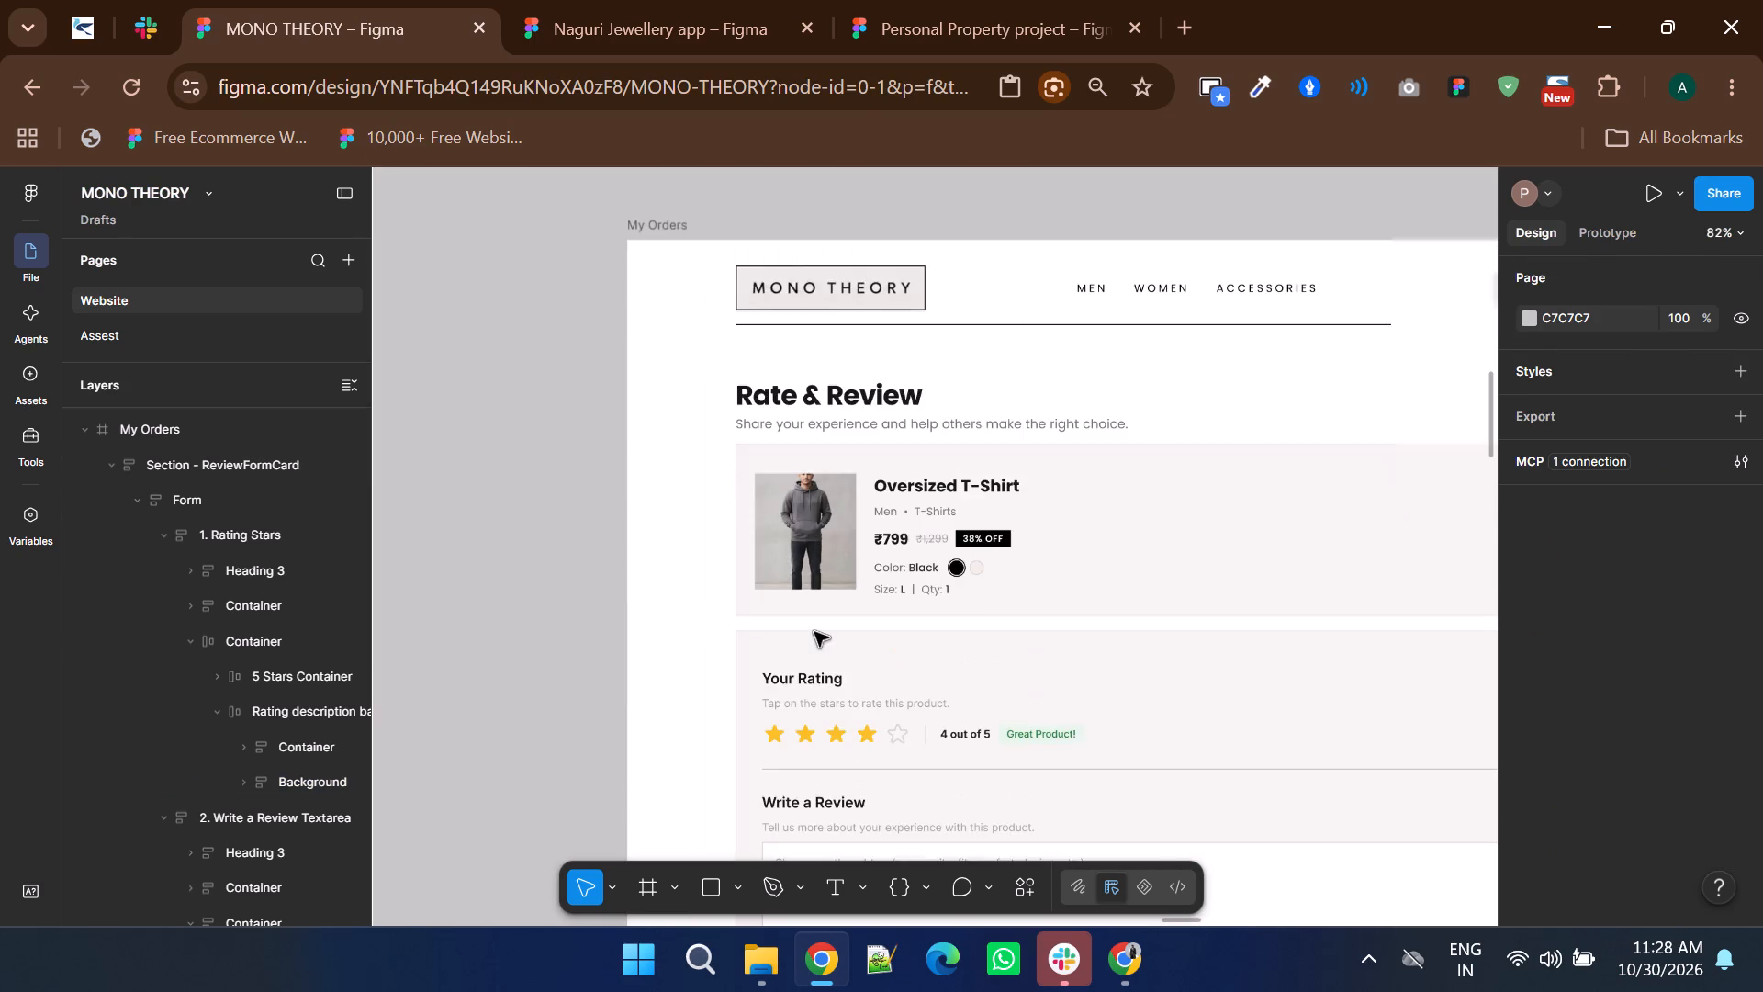
pyautogui.keyDown('ctrl'); pyautogui.scroll(-2, 814, 632); pyautogui.keyUp('ctrl')
pyautogui.keyDown('ctrl'); pyautogui.scroll(4, 826, 718); pyautogui.keyUp('ctrl')
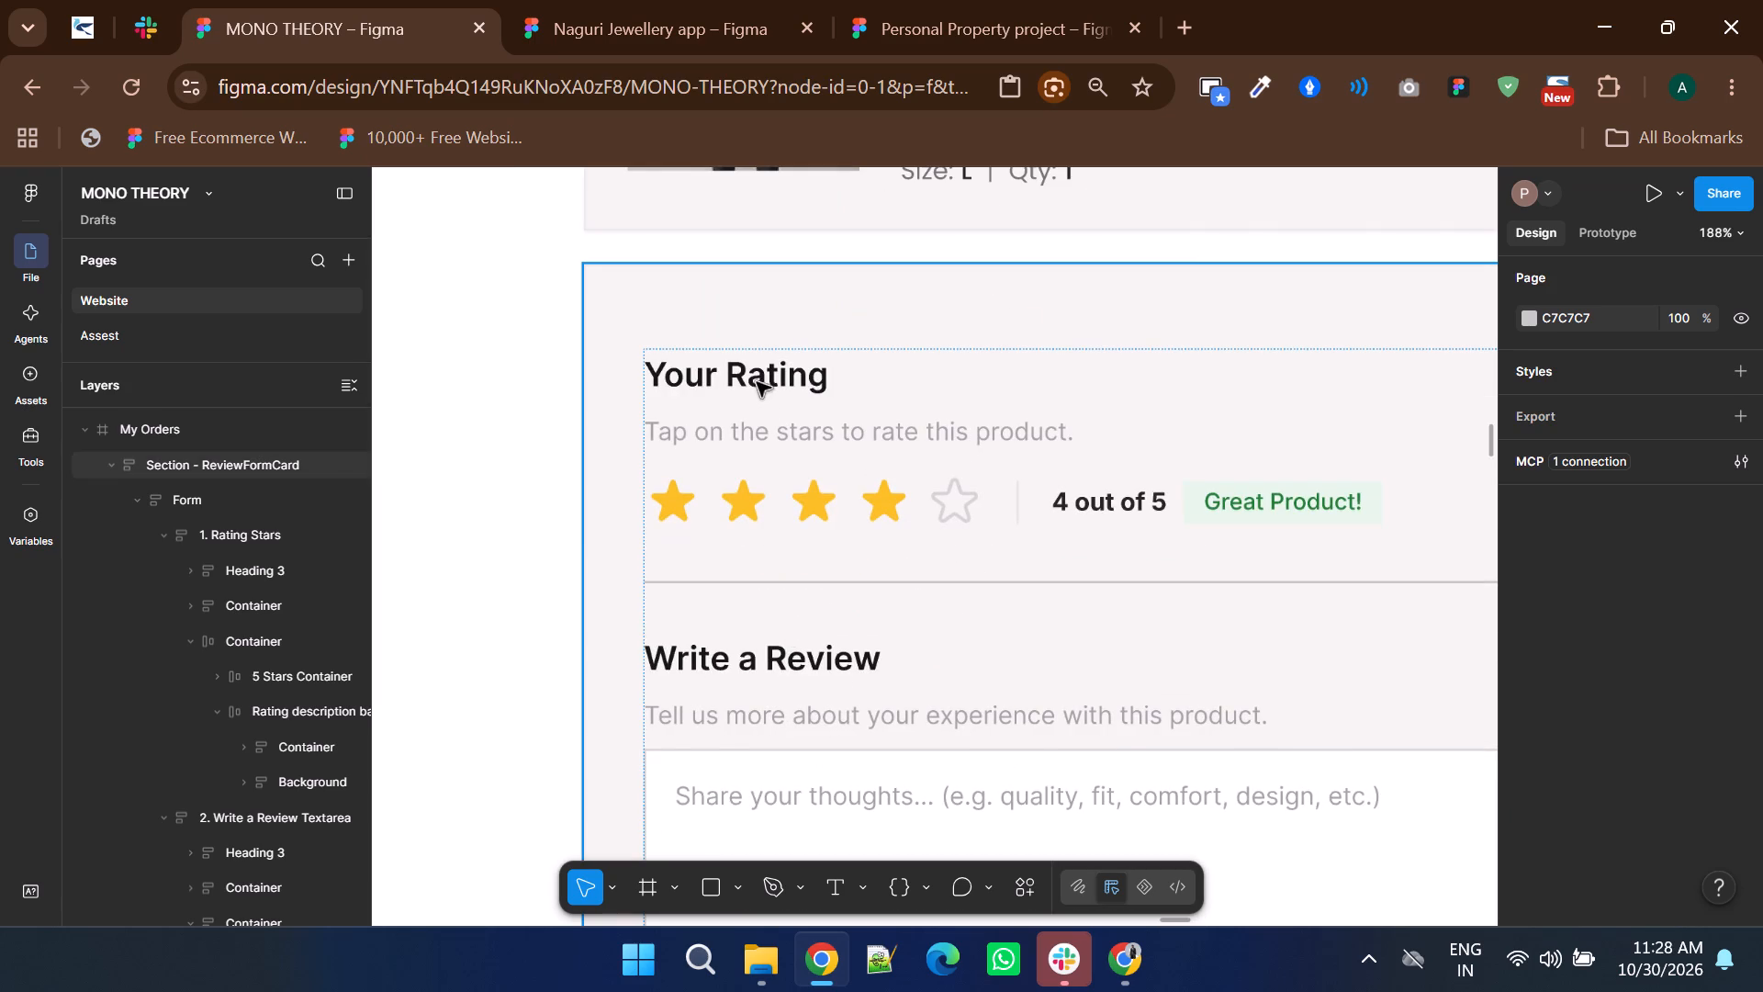
pyautogui.keyDown('ctrl'); pyautogui.click(758, 378); pyautogui.keyUp('ctrl')
pyautogui.keyDown('ctrl'); pyautogui.keyDown('shift'); pyautogui.click(777, 423); pyautogui.keyUp('shift'); pyautogui.keyUp('ctrl')
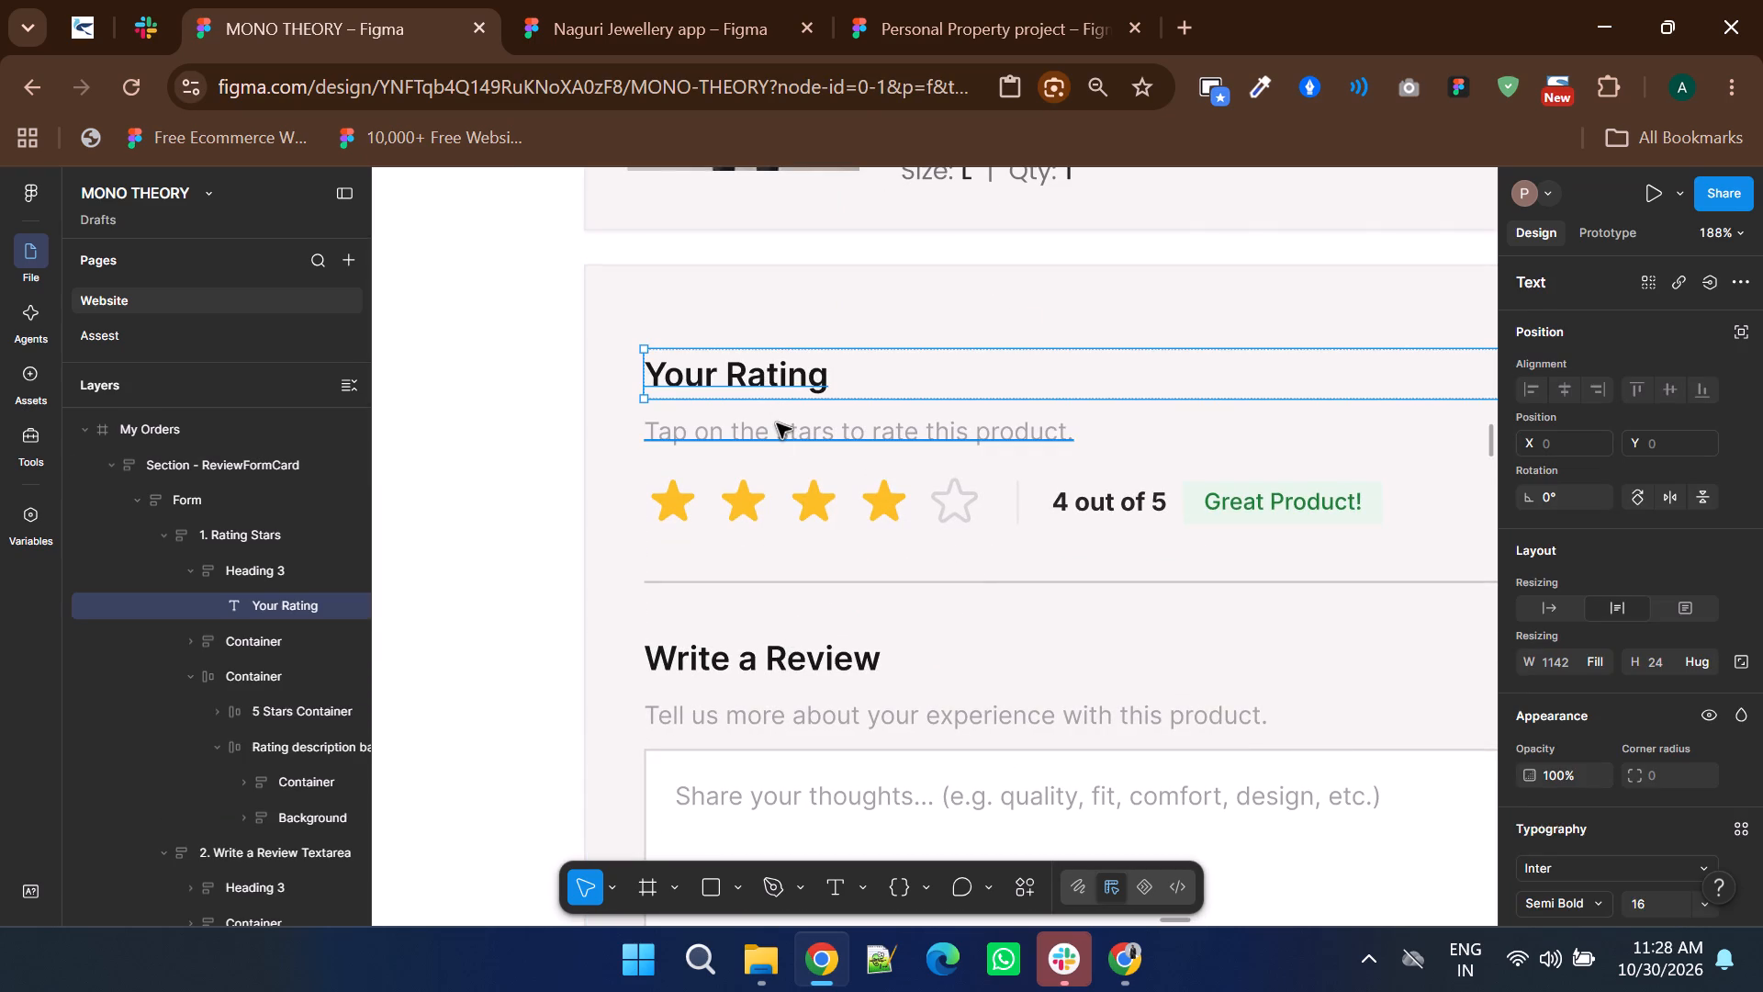
pyautogui.keyDown('shift'); pyautogui.scroll(-1, 777, 423); pyautogui.keyUp('shift')
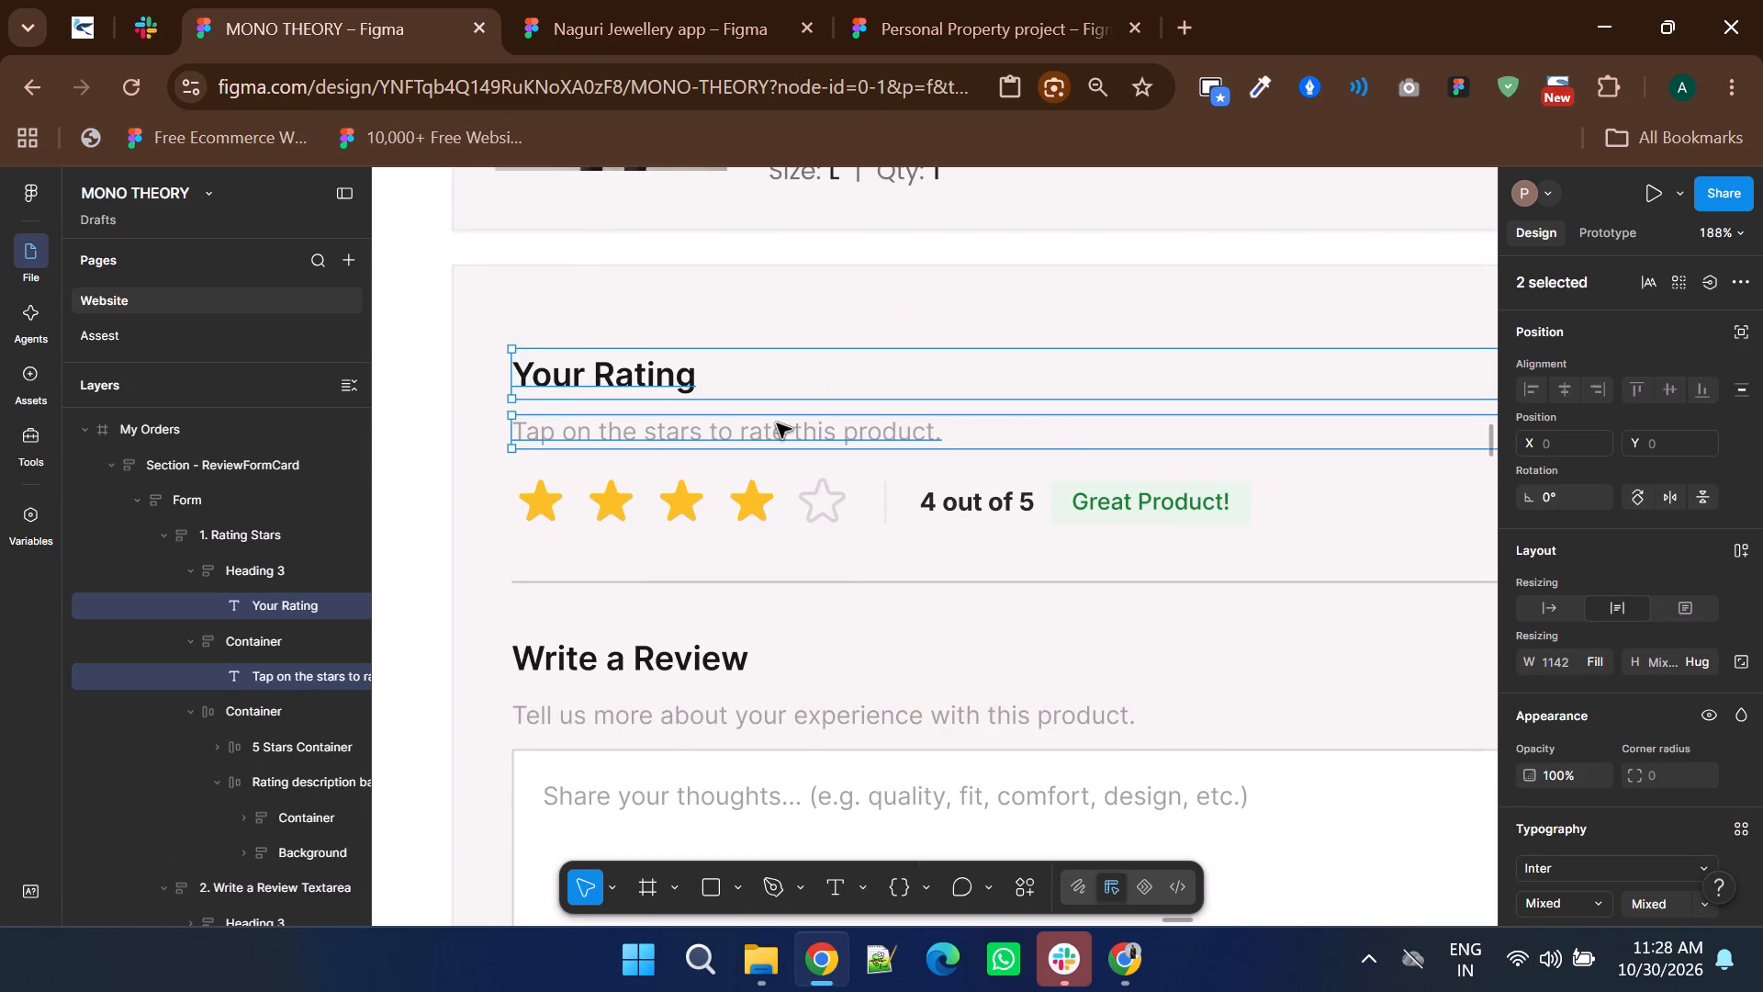
pyautogui.keyDown('ctrl'); pyautogui.keyDown('shift'); pyautogui.click(965, 509); pyautogui.keyUp('shift'); pyautogui.keyUp('ctrl')
pyautogui.keyDown('ctrl'); pyautogui.keyDown('shift'); pyautogui.click(1091, 505); pyautogui.keyUp('shift'); pyautogui.keyUp('ctrl')
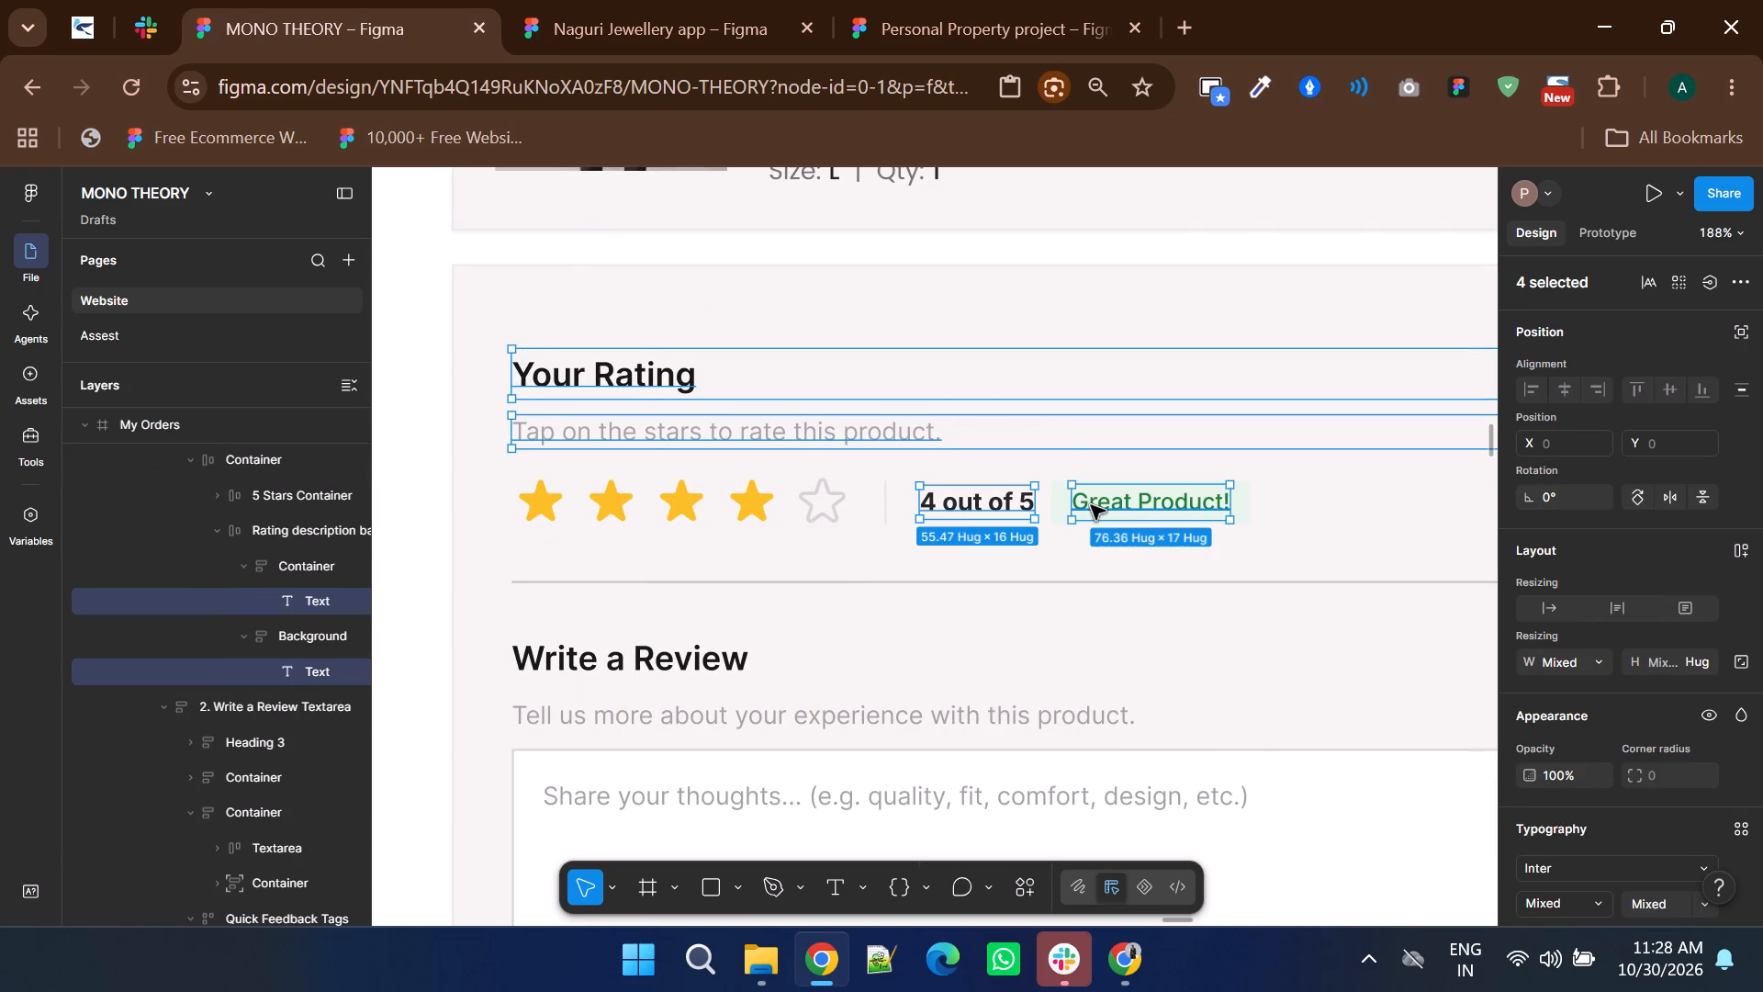
pyautogui.click(1578, 865)
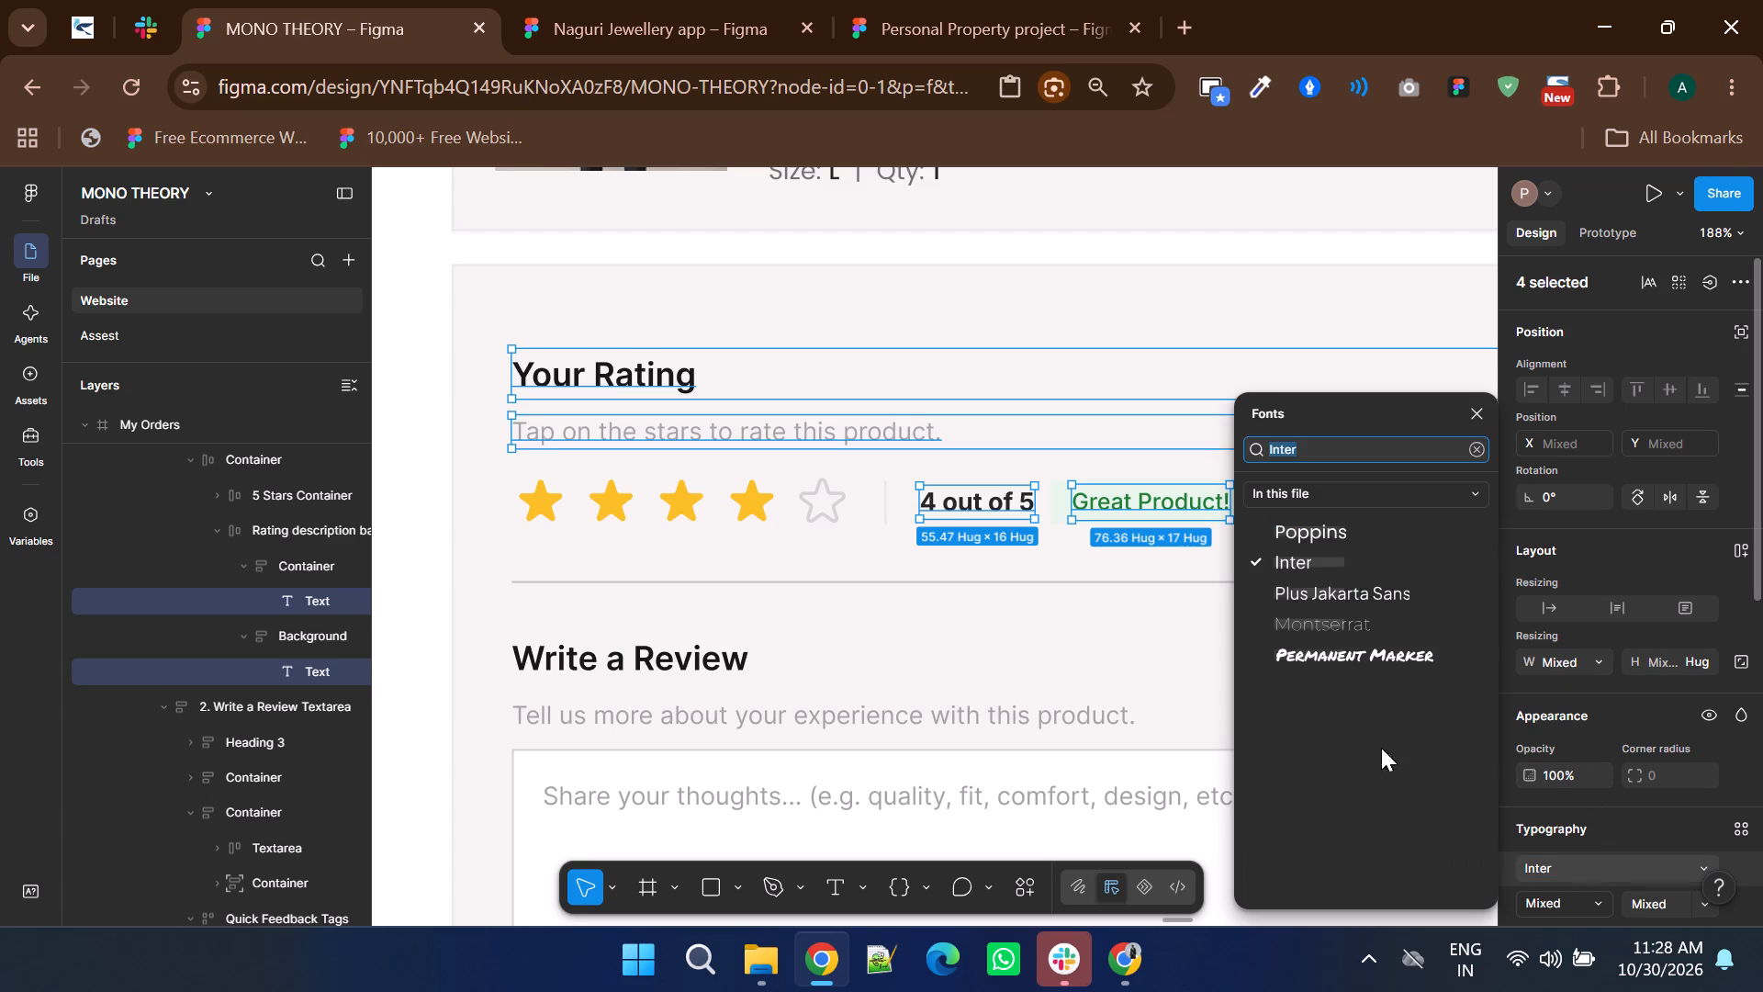
pyautogui.click(1312, 530)
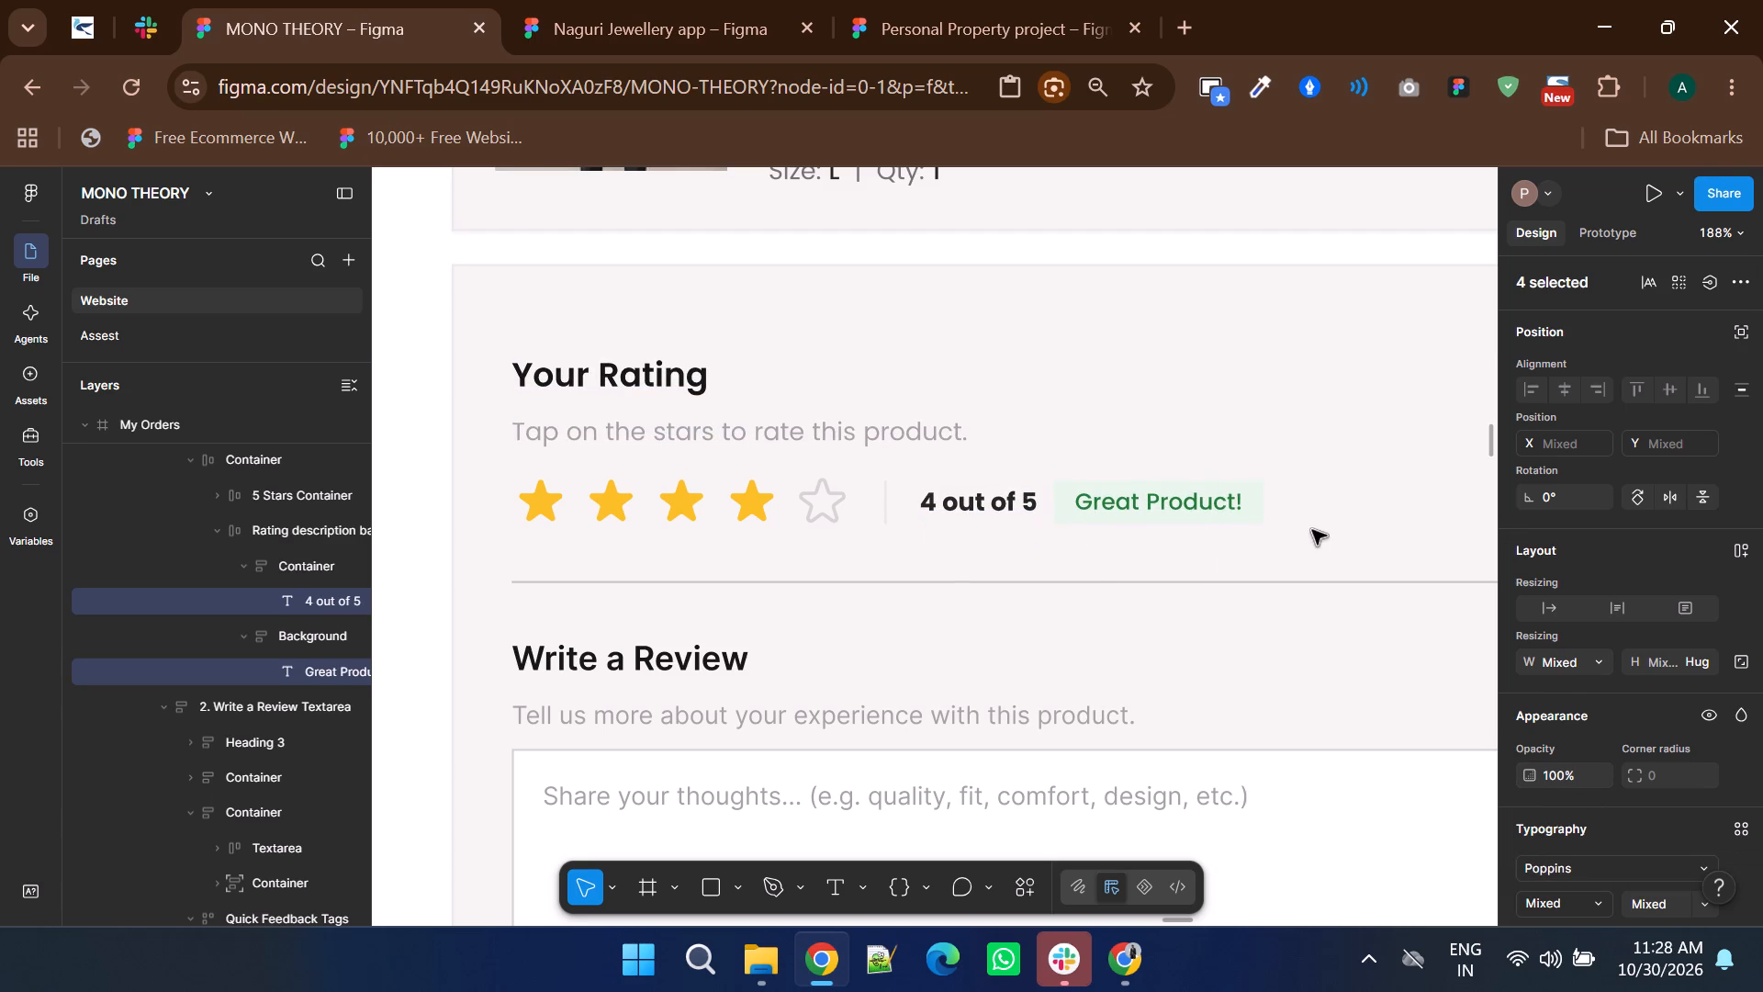
pyautogui.keyDown('ctrl'); pyautogui.scroll(-2, 916, 538); pyautogui.keyUp('ctrl')
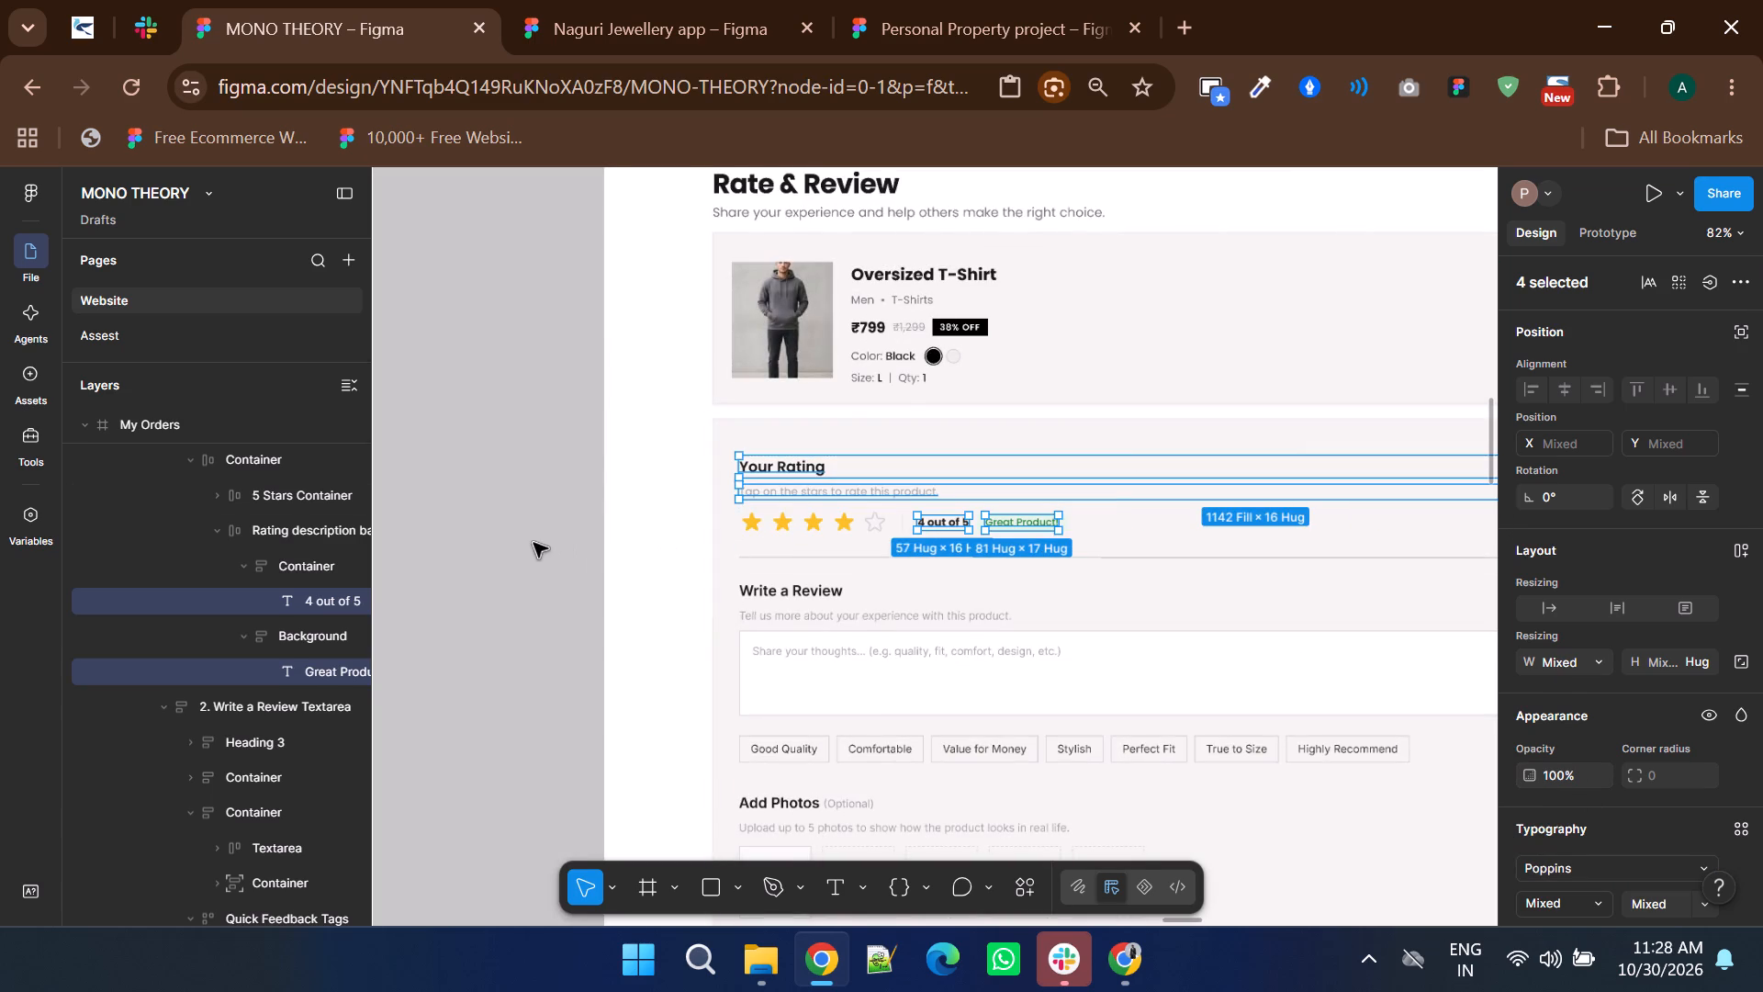
pyautogui.click(529, 543)
# Change the font of the Write a Review heading, its hint line, the textarea placeholder and all seven quick feedback tags to Poppins.
pyautogui.scroll(-1, 529, 543)
pyautogui.keyDown('ctrl'); pyautogui.click(788, 462); pyautogui.keyUp('ctrl')
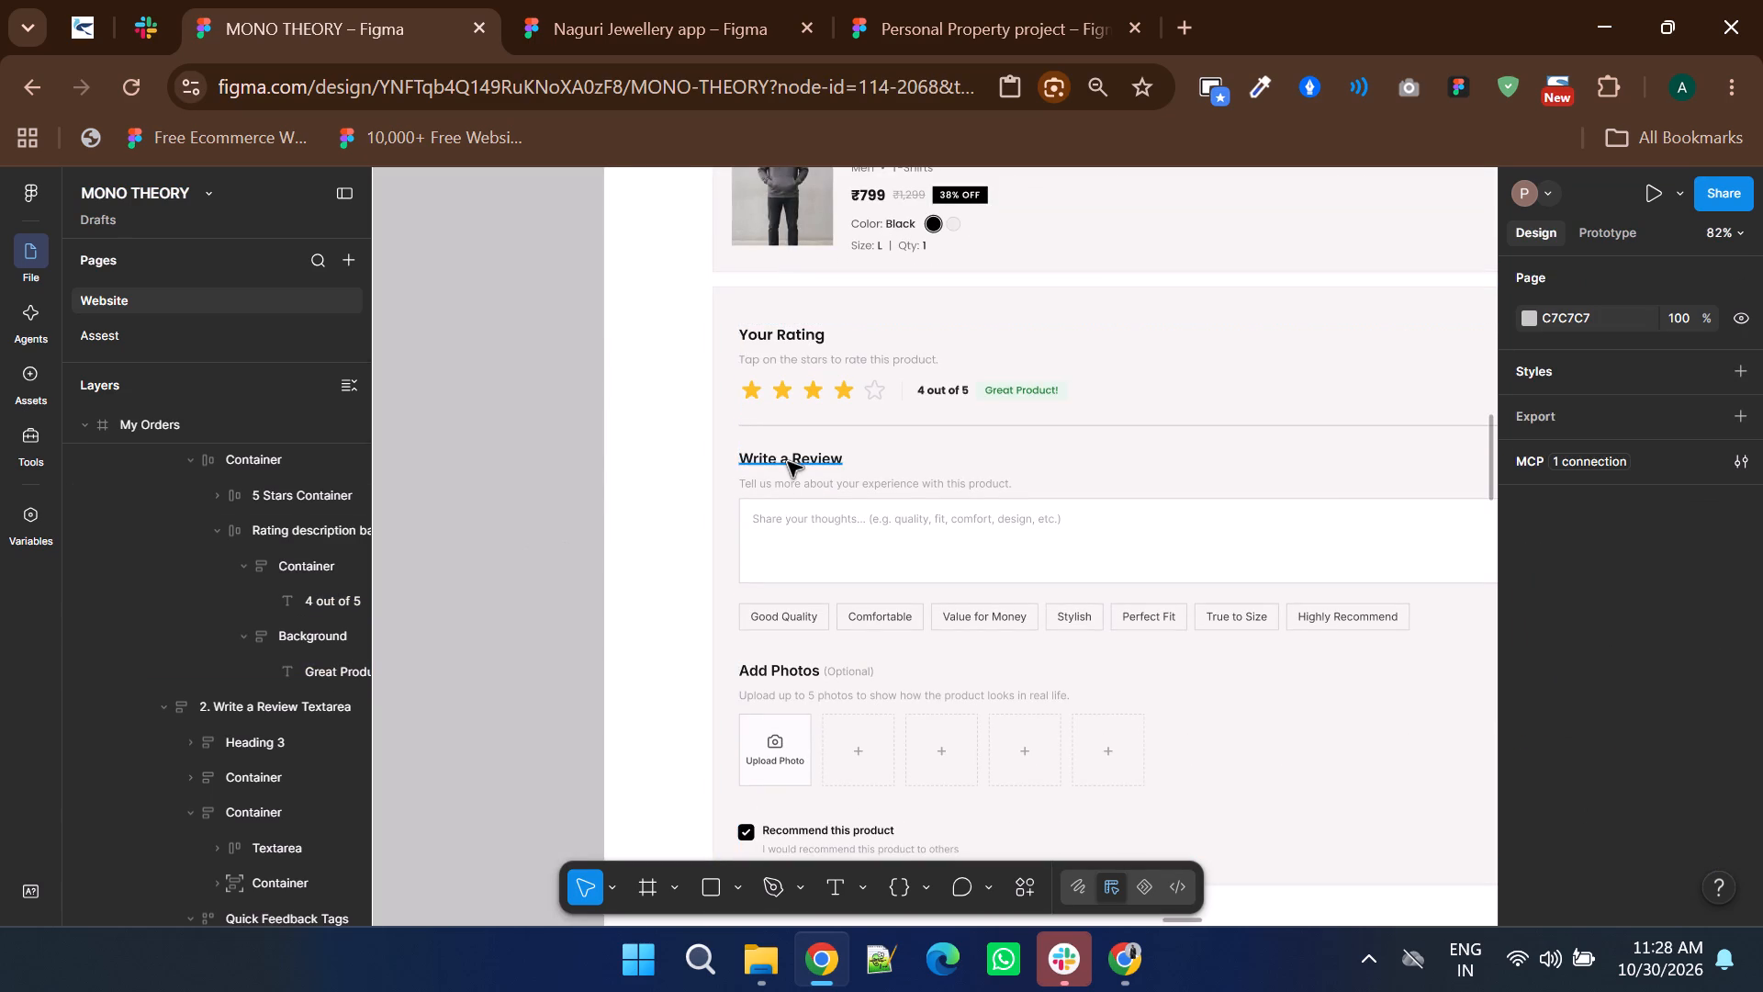
pyautogui.keyDown('ctrl'); pyautogui.keyDown('shift'); pyautogui.click(806, 485); pyautogui.keyUp('shift'); pyautogui.keyUp('ctrl')
pyautogui.keyDown('ctrl'); pyautogui.keyDown('shift'); pyautogui.click(808, 521); pyautogui.keyUp('shift'); pyautogui.keyUp('ctrl')
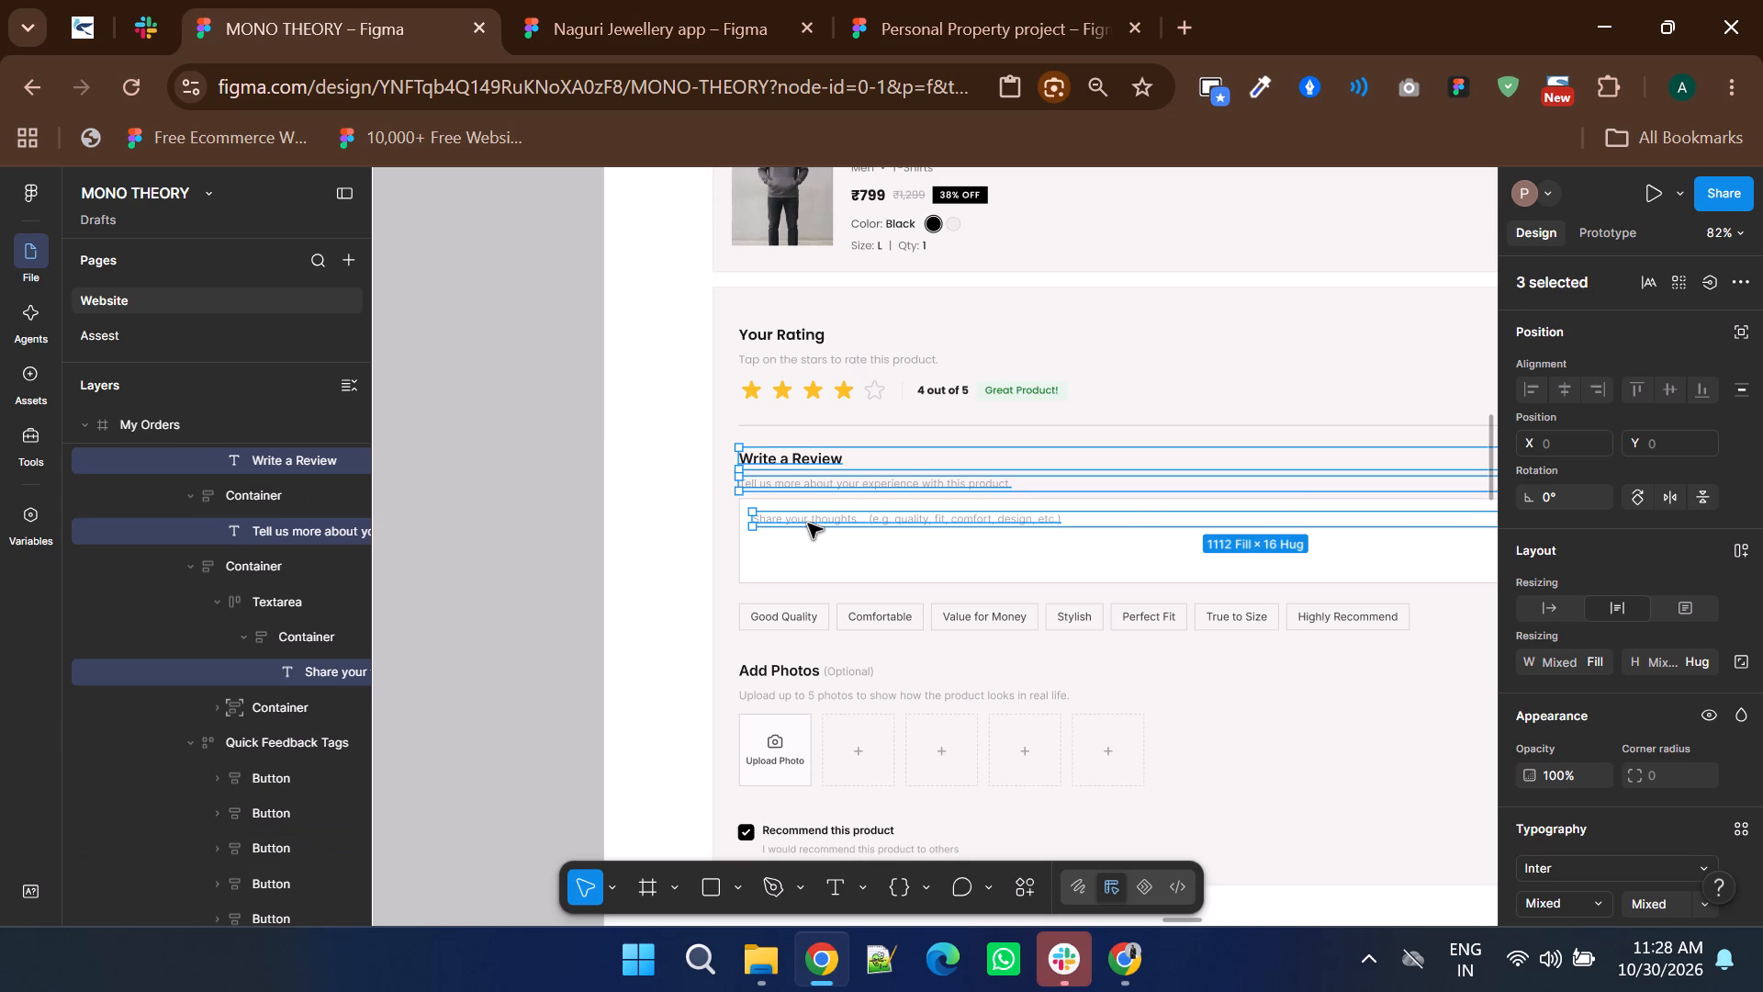
pyautogui.keyDown('ctrl'); pyautogui.keyDown('shift'); pyautogui.click(789, 609); pyautogui.keyUp('shift'); pyautogui.keyUp('ctrl')
pyautogui.keyDown('ctrl'); pyautogui.keyDown('shift'); pyautogui.click(876, 616); pyautogui.keyUp('shift'); pyautogui.keyUp('ctrl')
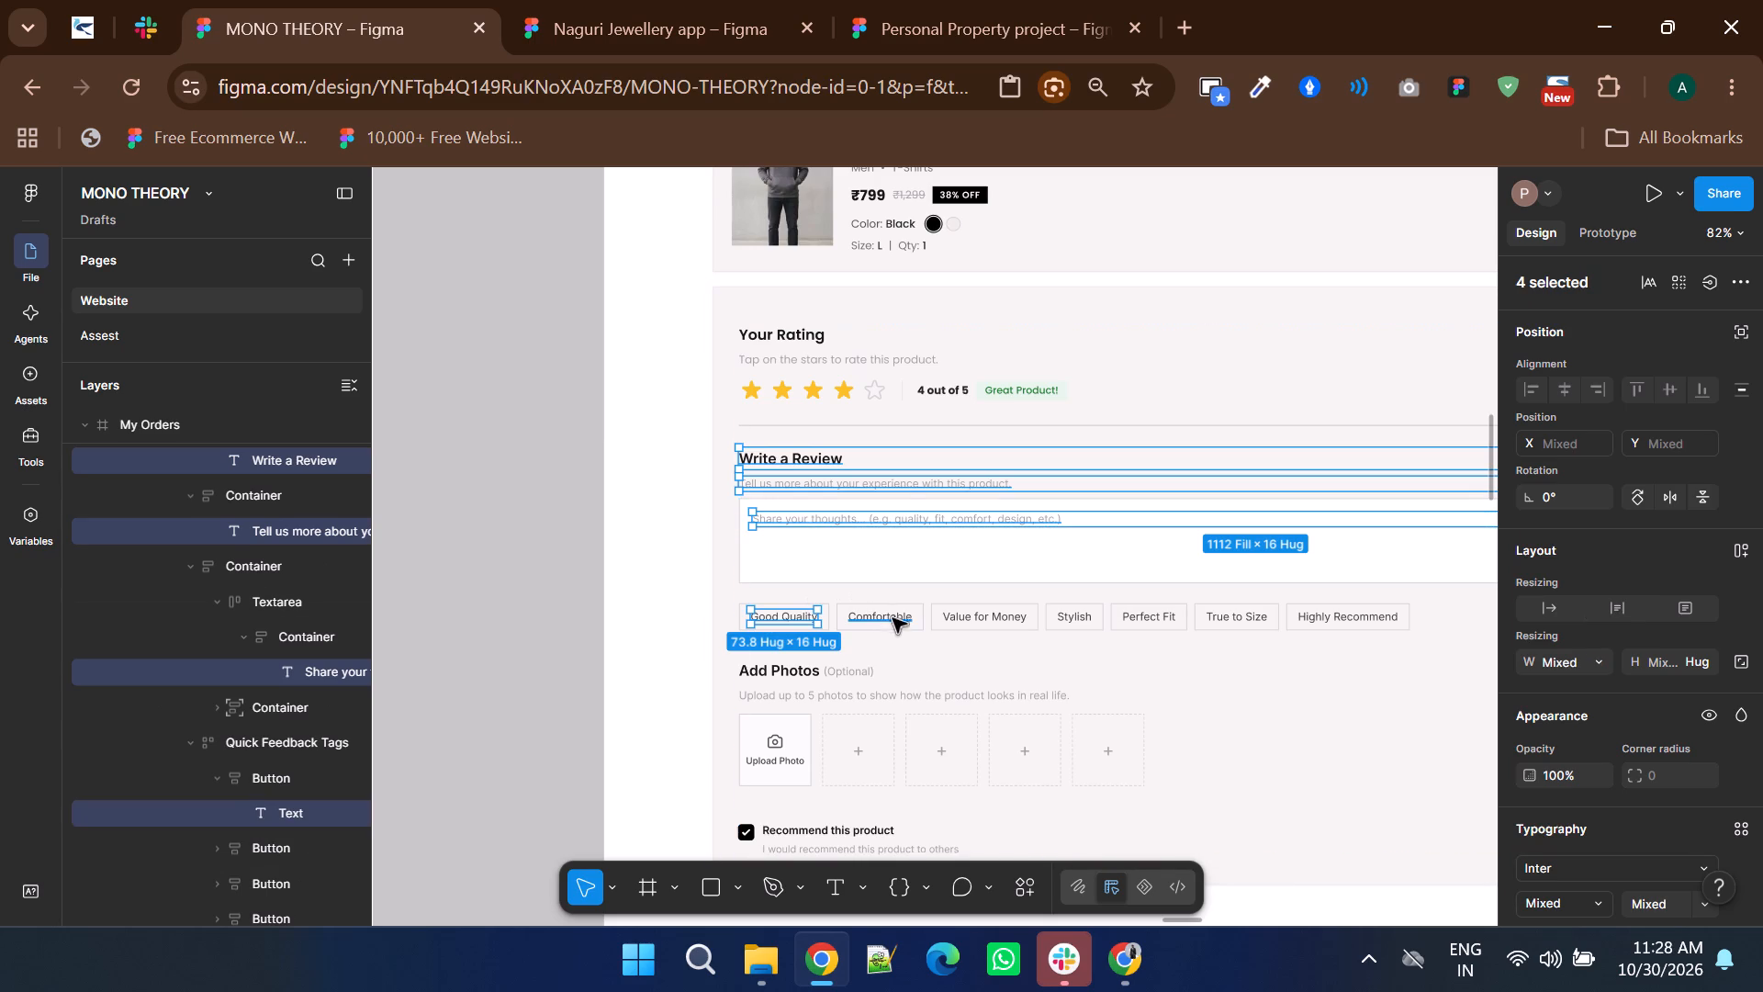
pyautogui.keyDown('ctrl'); pyautogui.keyDown('shift'); pyautogui.click(986, 621); pyautogui.keyUp('shift'); pyautogui.keyUp('ctrl')
pyautogui.keyDown('shift'); pyautogui.scroll(-2, 986, 621); pyautogui.keyUp('shift')
pyautogui.keyDown('ctrl'); pyautogui.keyDown('shift'); pyautogui.click(810, 616); pyautogui.keyUp('shift'); pyautogui.keyUp('ctrl')
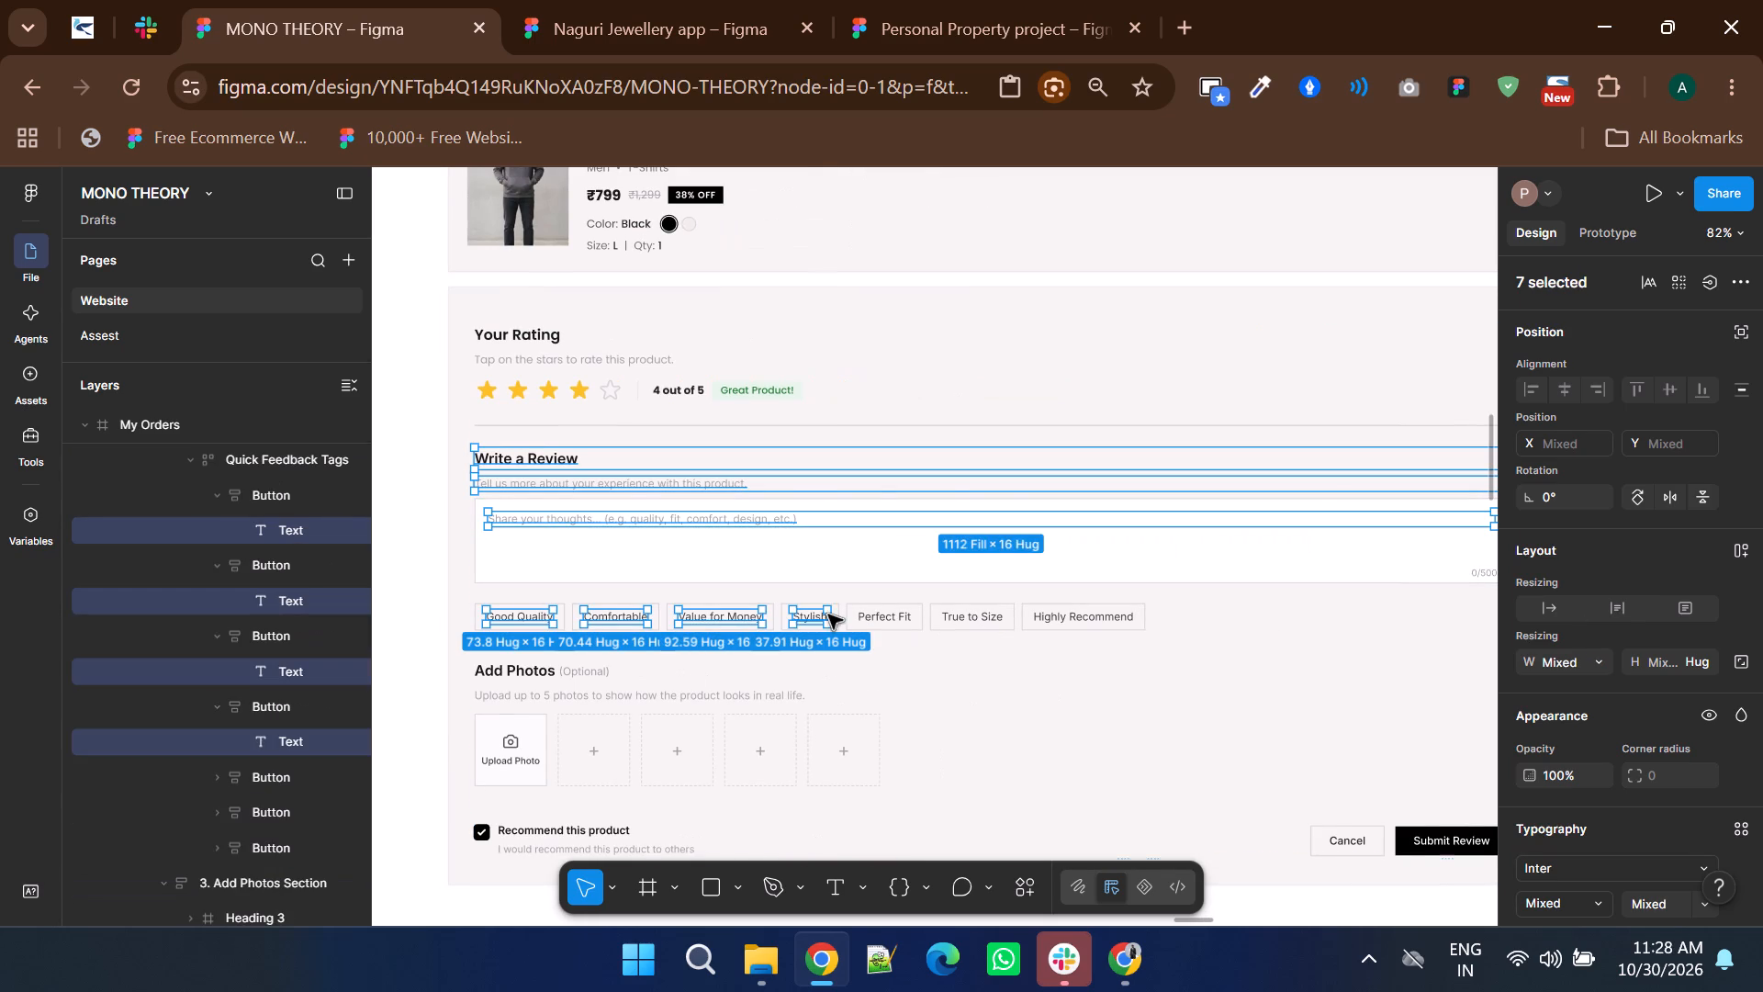
pyautogui.keyDown('ctrl'); pyautogui.keyDown('shift'); pyautogui.click(879, 617); pyautogui.keyUp('shift'); pyautogui.keyUp('ctrl')
pyautogui.keyDown('ctrl'); pyautogui.keyDown('shift'); pyautogui.click(965, 611); pyautogui.keyUp('shift'); pyautogui.keyUp('ctrl')
pyautogui.keyDown('ctrl'); pyautogui.keyDown('shift'); pyautogui.click(1049, 617); pyautogui.keyUp('shift'); pyautogui.keyUp('ctrl')
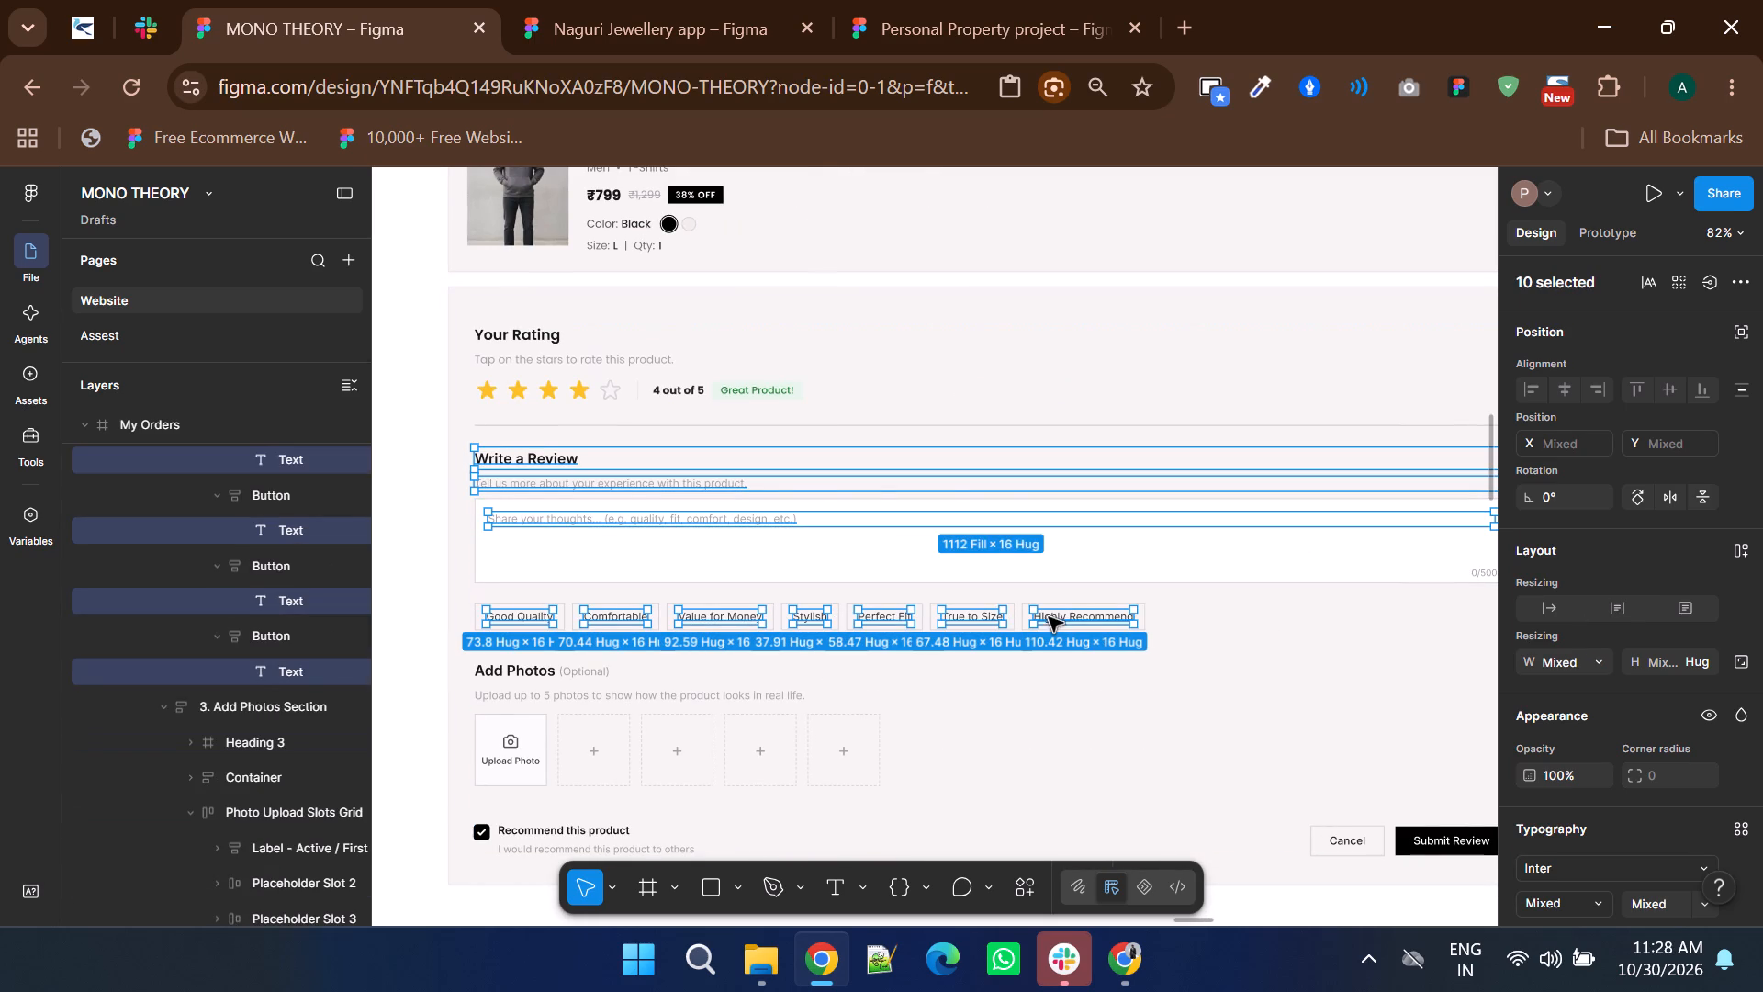
pyautogui.click(1564, 859)
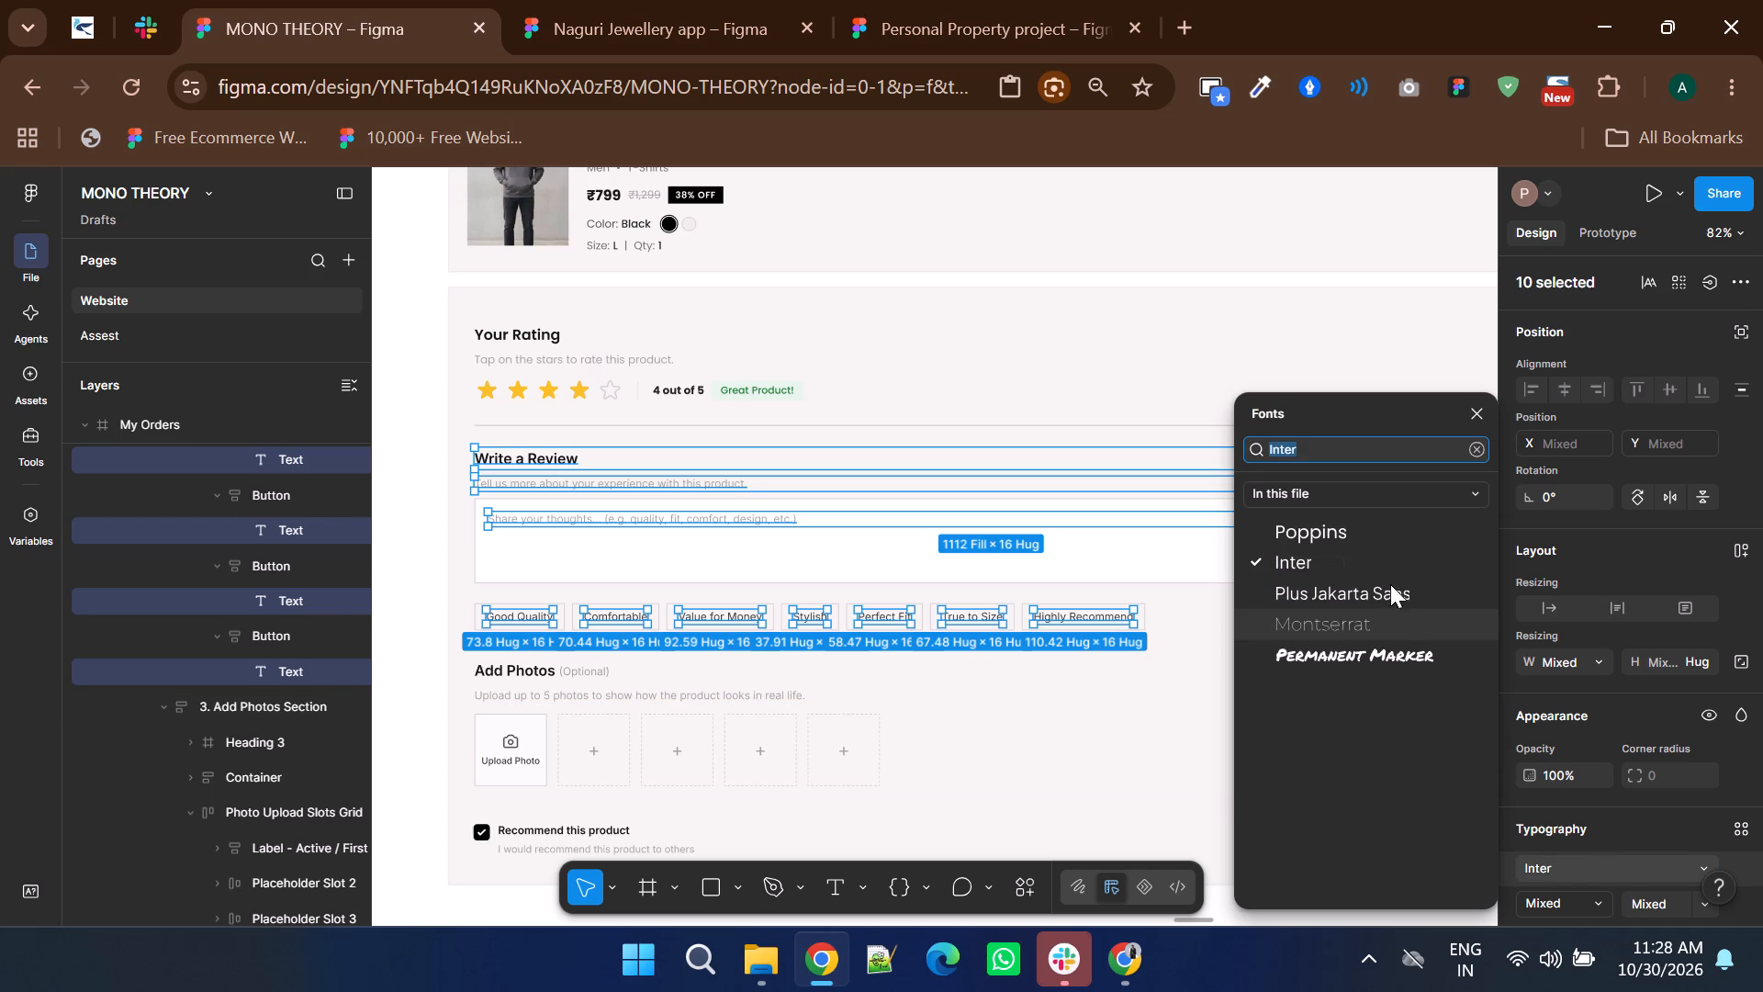
pyautogui.click(1348, 535)
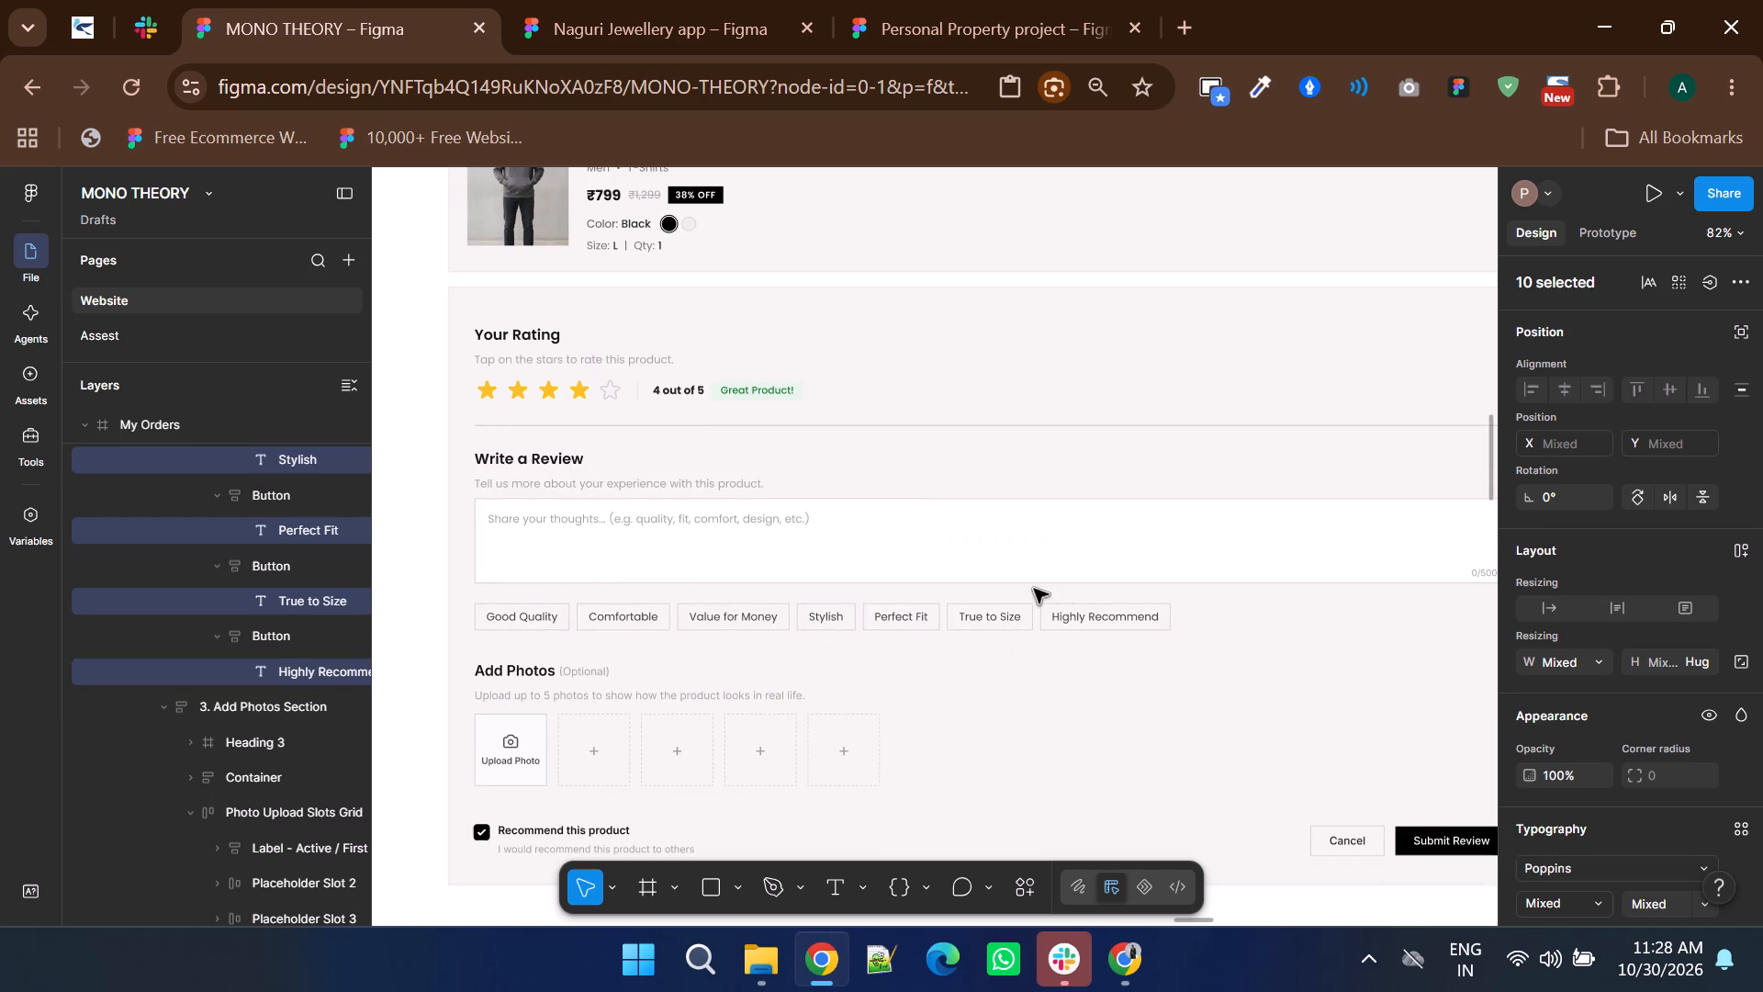
# Change the font of the 0/500 character counter in the Write a Review textarea to Poppins.
pyautogui.keyDown('shift'); pyautogui.scroll(-2, 890, 589); pyautogui.keyUp('shift')
pyautogui.keyDown('ctrl'); pyautogui.keyDown('shift'); pyautogui.click(1215, 575); pyautogui.keyUp('shift'); pyautogui.keyUp('ctrl')
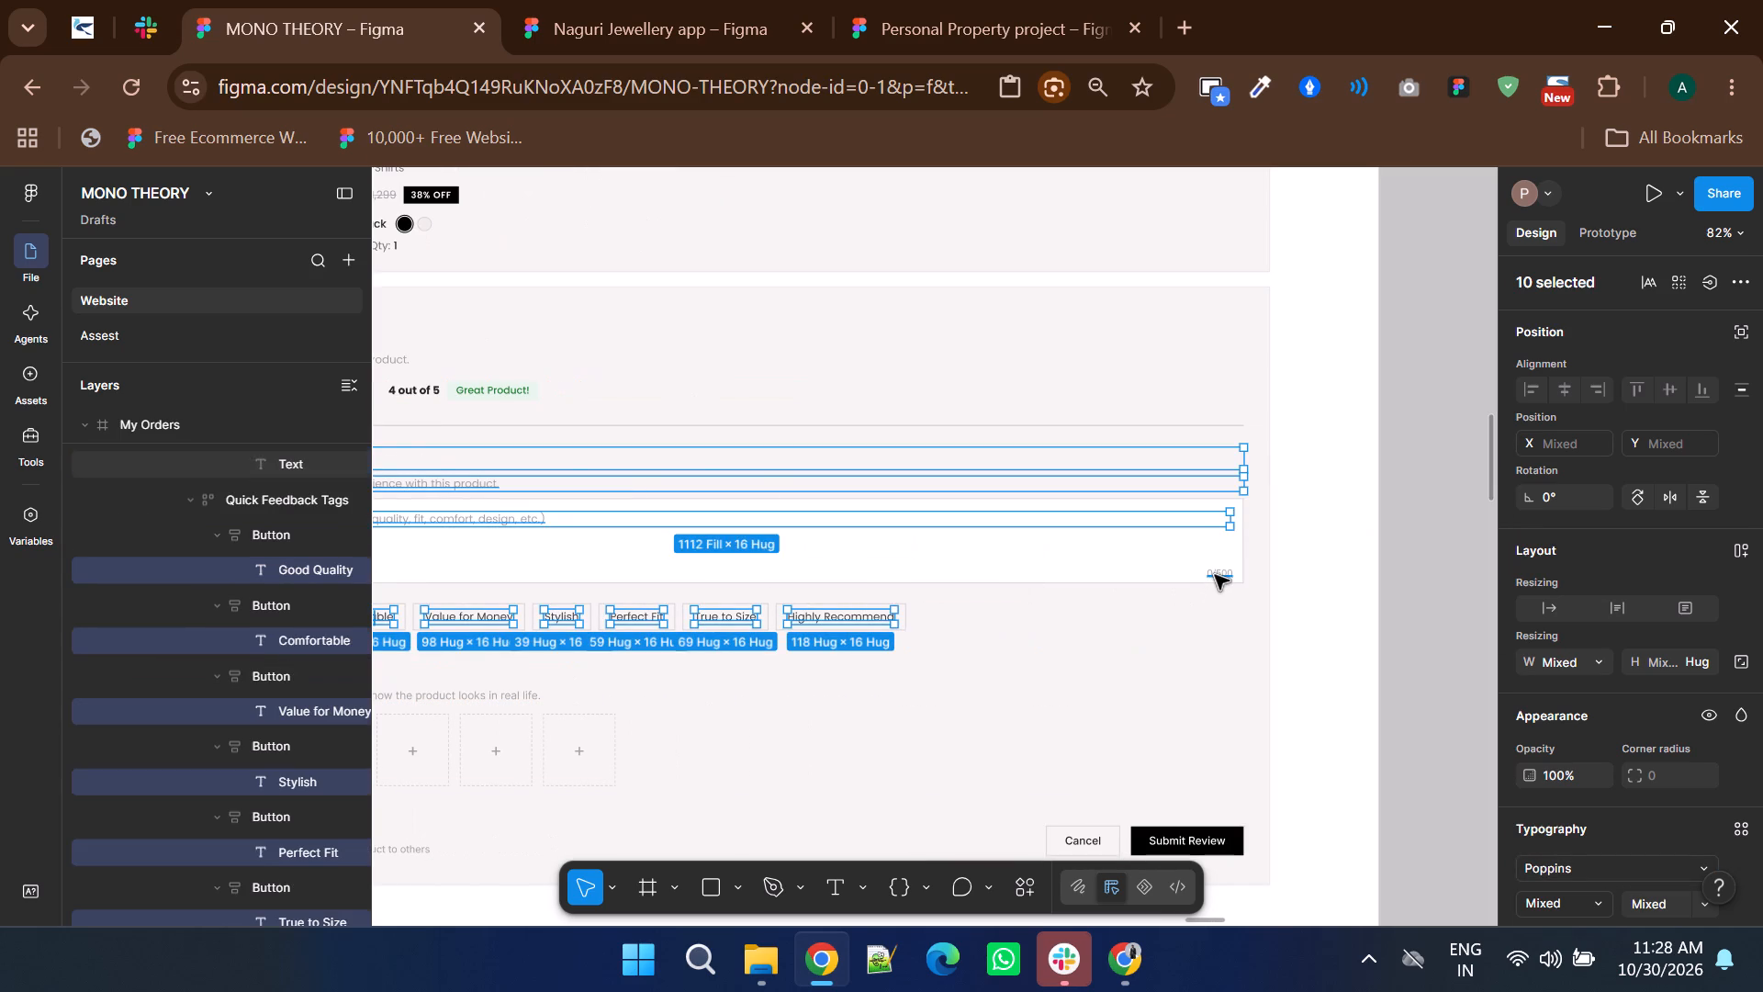
pyautogui.click(1576, 861)
pyautogui.click(1293, 523)
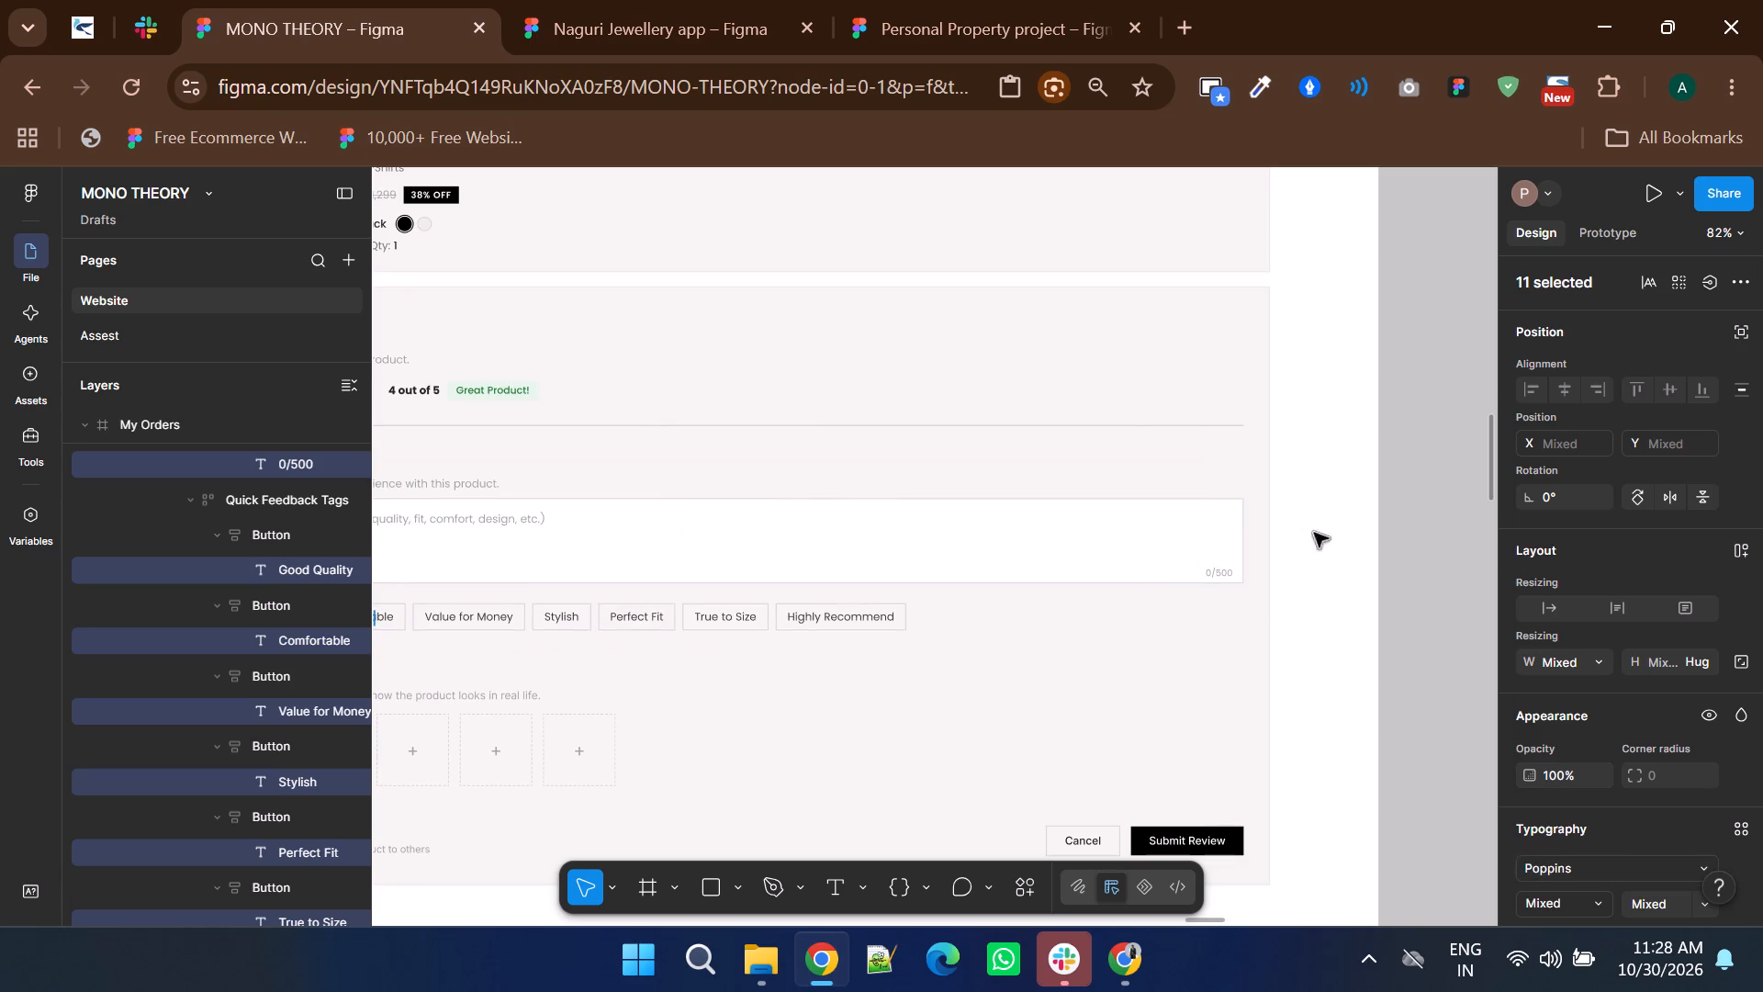
pyautogui.click(1432, 570)
# Change the font of the Add Photos heading, "(Optional)", its hint line, Upload Photo, Cancel and Submit Review to Poppins.
pyautogui.scroll(-2, 1379, 534)
pyautogui.keyDown('shift'); pyautogui.scroll(3, 1026, 719); pyautogui.keyUp('shift')
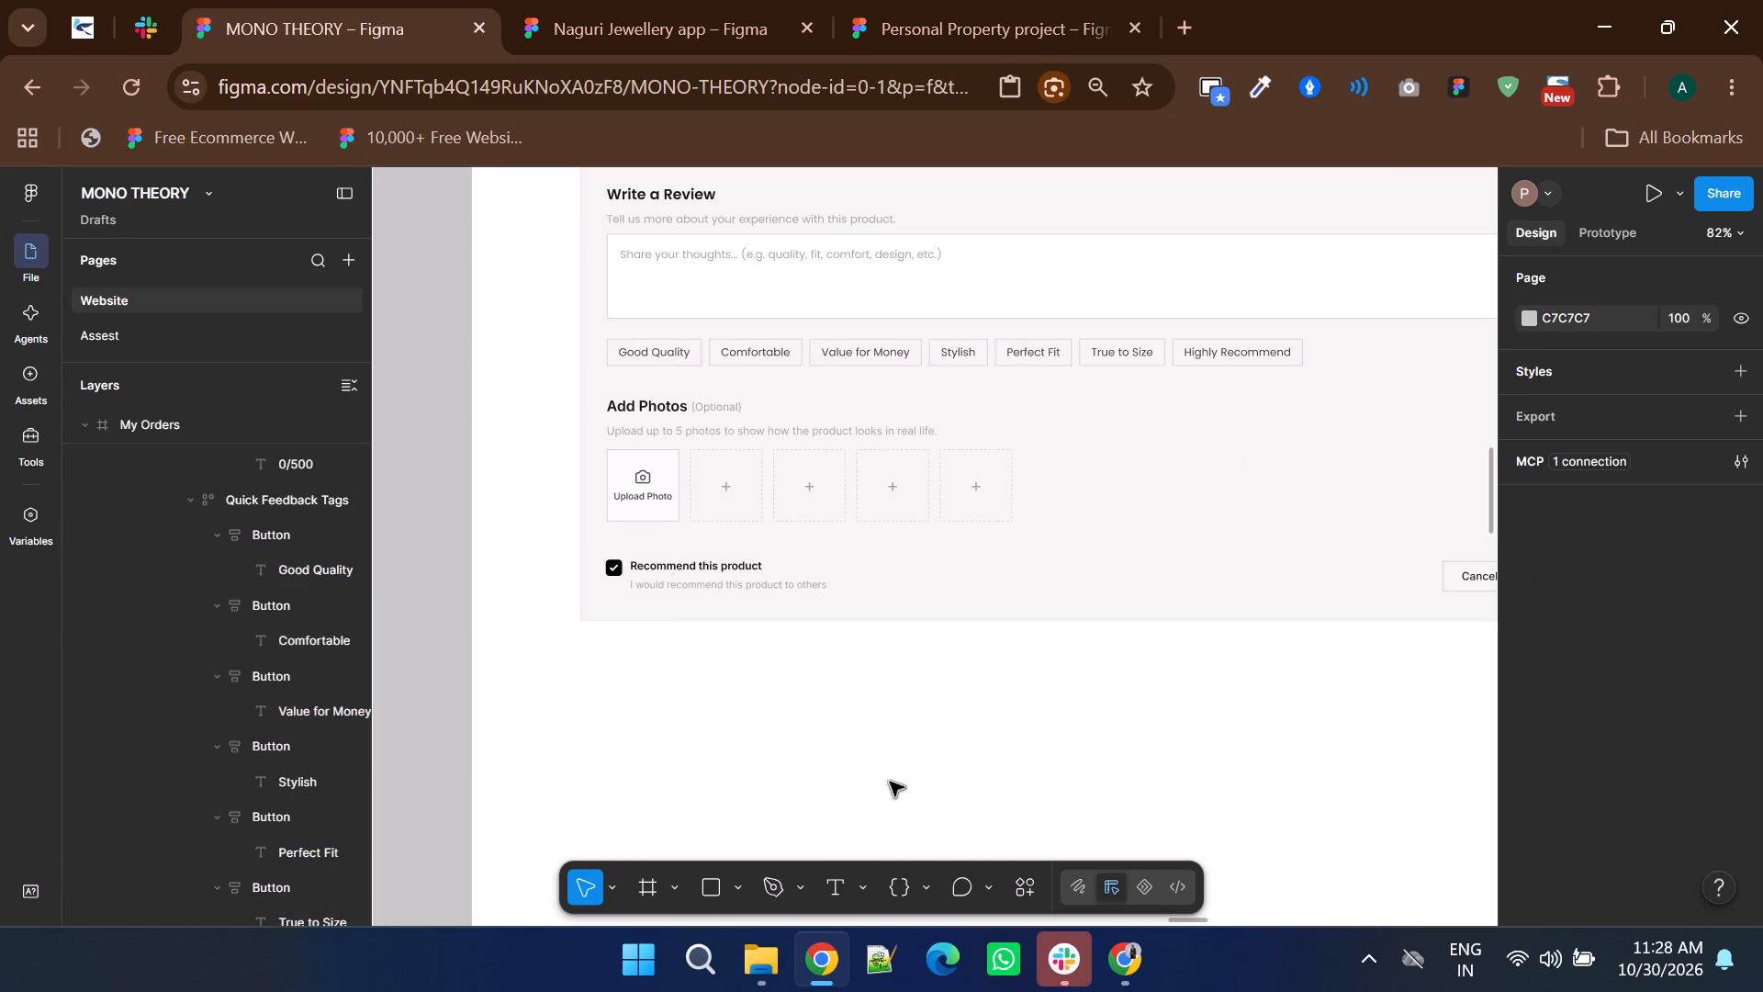
pyautogui.keyDown('ctrl'); pyautogui.click(660, 414); pyautogui.keyUp('ctrl')
pyautogui.keyDown('ctrl'); pyautogui.scroll(2, 660, 414); pyautogui.keyUp('ctrl')
pyautogui.keyDown('ctrl'); pyautogui.keyDown('shift'); pyautogui.click(769, 404); pyautogui.keyUp('shift'); pyautogui.keyUp('ctrl')
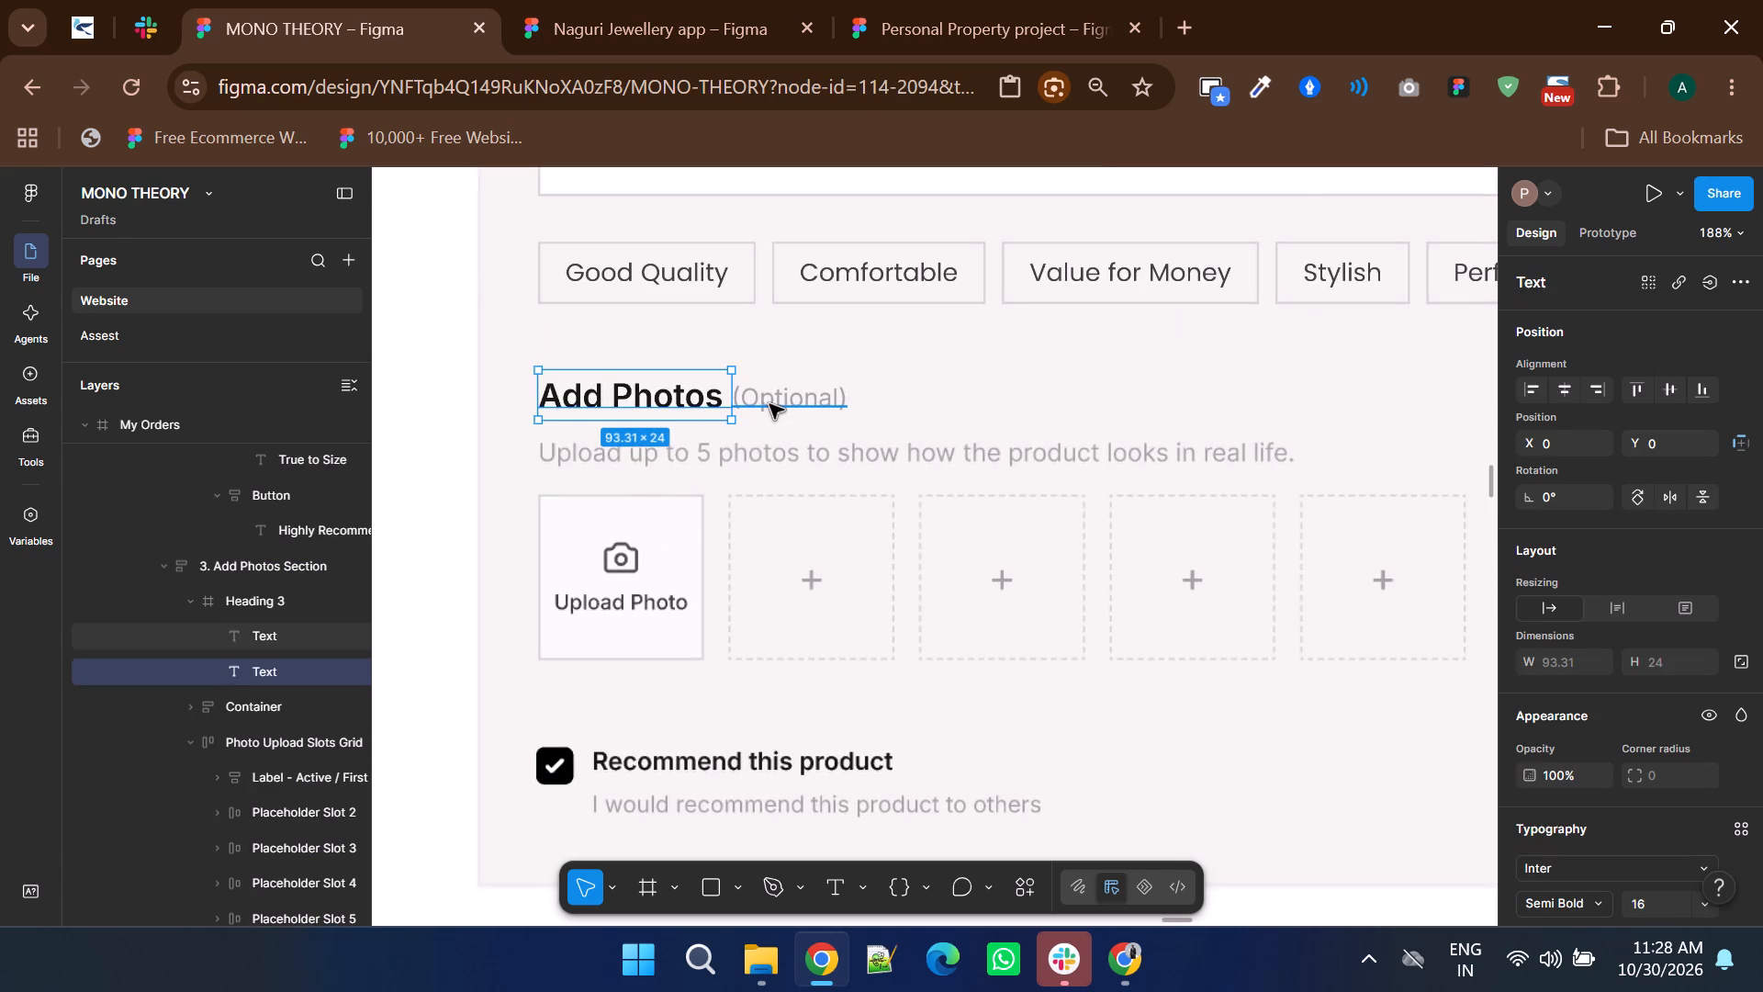
pyautogui.keyDown('ctrl'); pyautogui.keyDown('shift'); pyautogui.click(741, 436); pyautogui.keyUp('shift'); pyautogui.keyUp('ctrl')
pyautogui.keyDown('ctrl'); pyautogui.scroll(-1, 720, 589); pyautogui.keyUp('ctrl')
pyautogui.keyDown('ctrl'); pyautogui.keyDown('shift'); pyautogui.click(648, 610); pyautogui.keyUp('shift'); pyautogui.keyUp('ctrl')
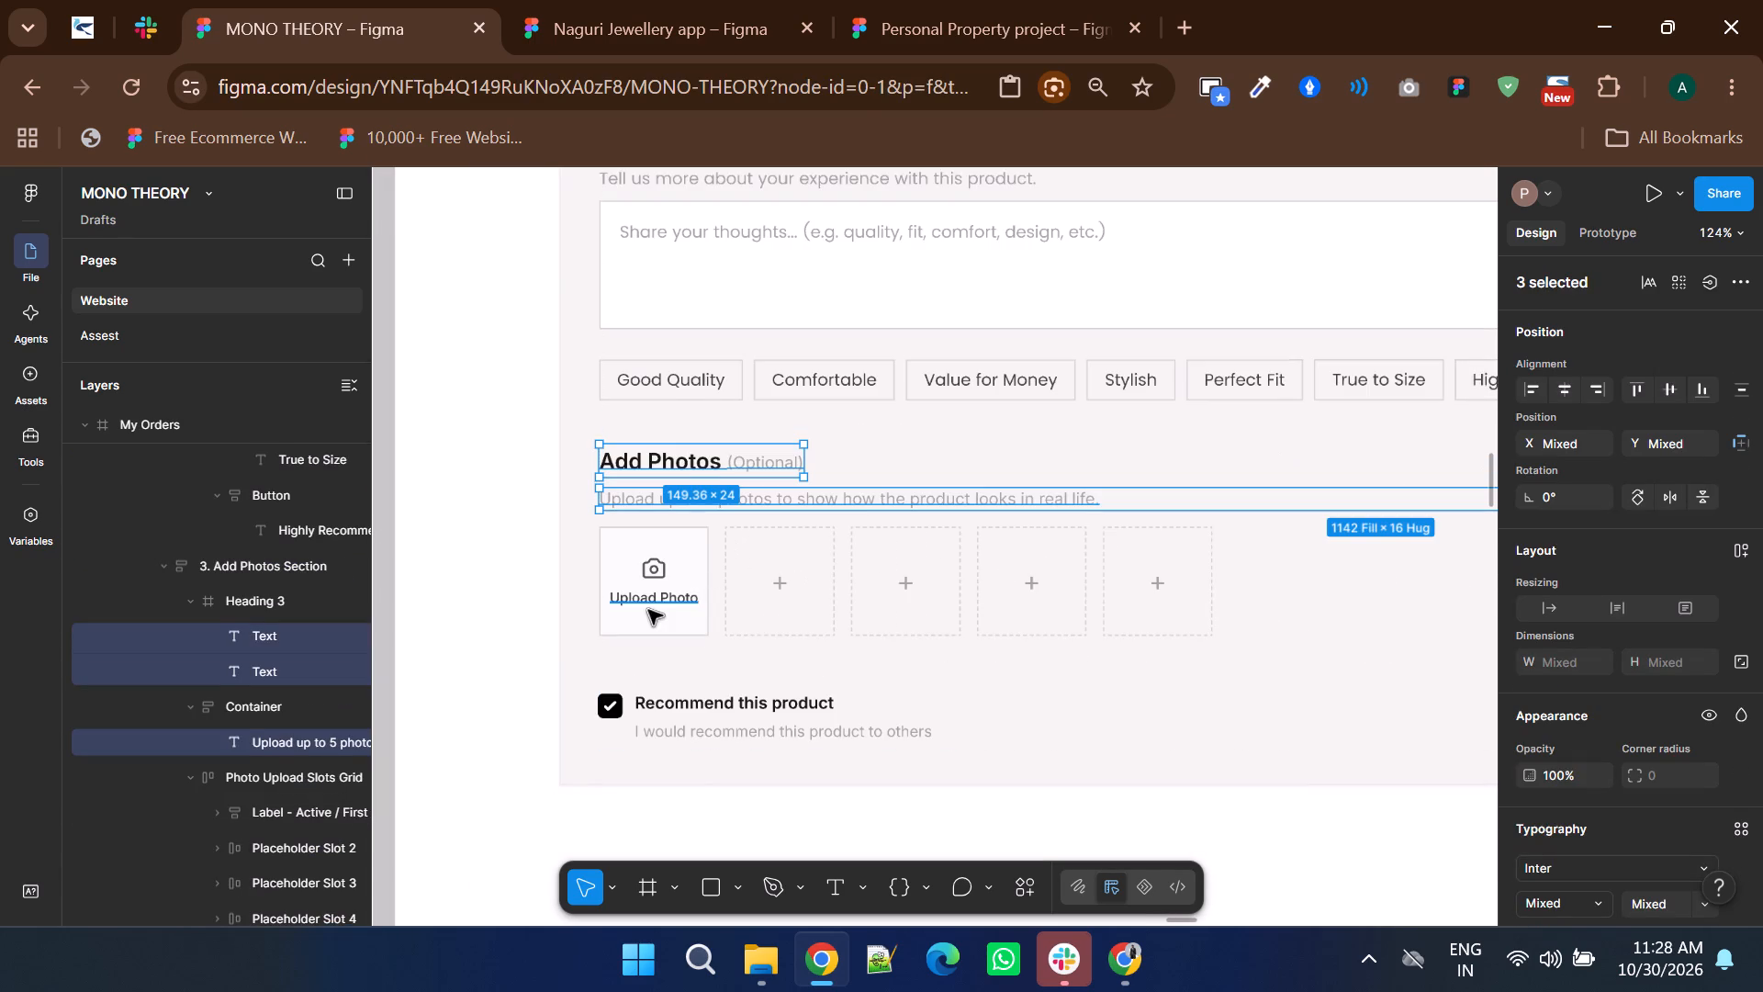
pyautogui.keyDown('ctrl'); pyautogui.scroll(-2, 648, 610); pyautogui.keyUp('ctrl')
pyautogui.keyDown('ctrl'); pyautogui.scroll(1, 648, 610); pyautogui.keyUp('ctrl')
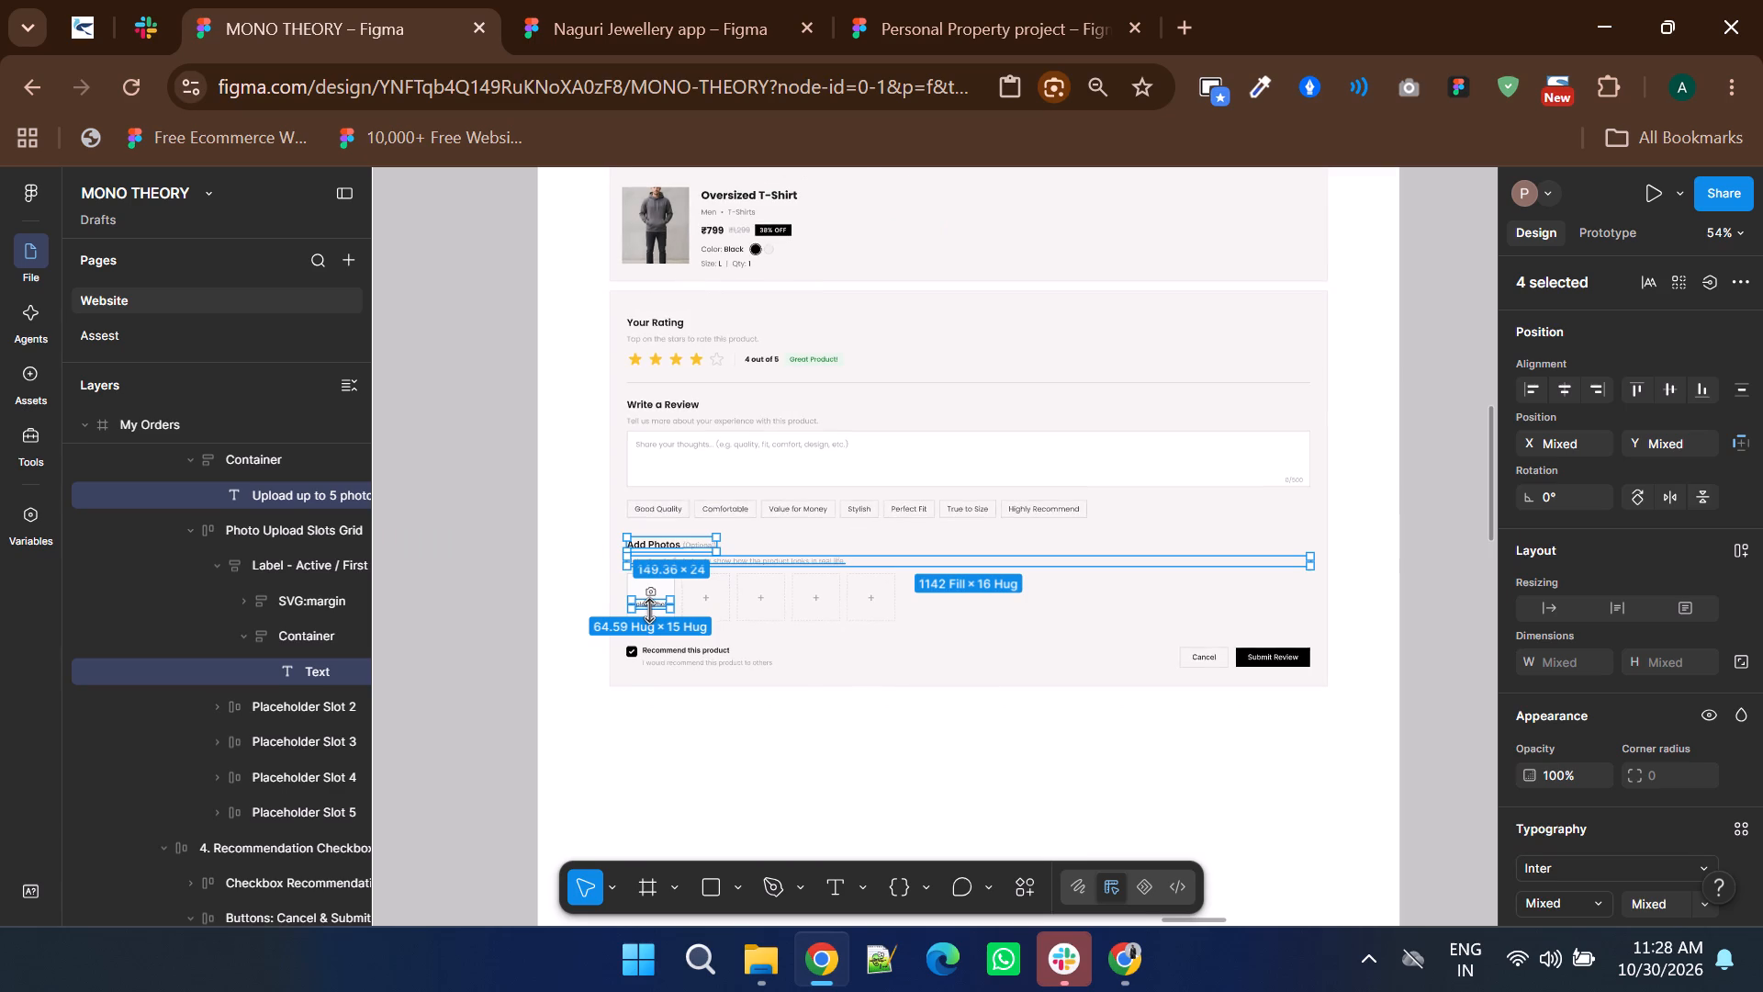
pyautogui.keyDown('ctrl'); pyautogui.scroll(1, 648, 610); pyautogui.keyUp('ctrl')
pyautogui.keyDown('shift'); pyautogui.scroll(-8, 648, 610); pyautogui.keyUp('shift')
pyautogui.keyDown('ctrl'); pyautogui.keyDown('shift'); pyautogui.click(848, 716); pyautogui.keyUp('shift'); pyautogui.keyUp('ctrl')
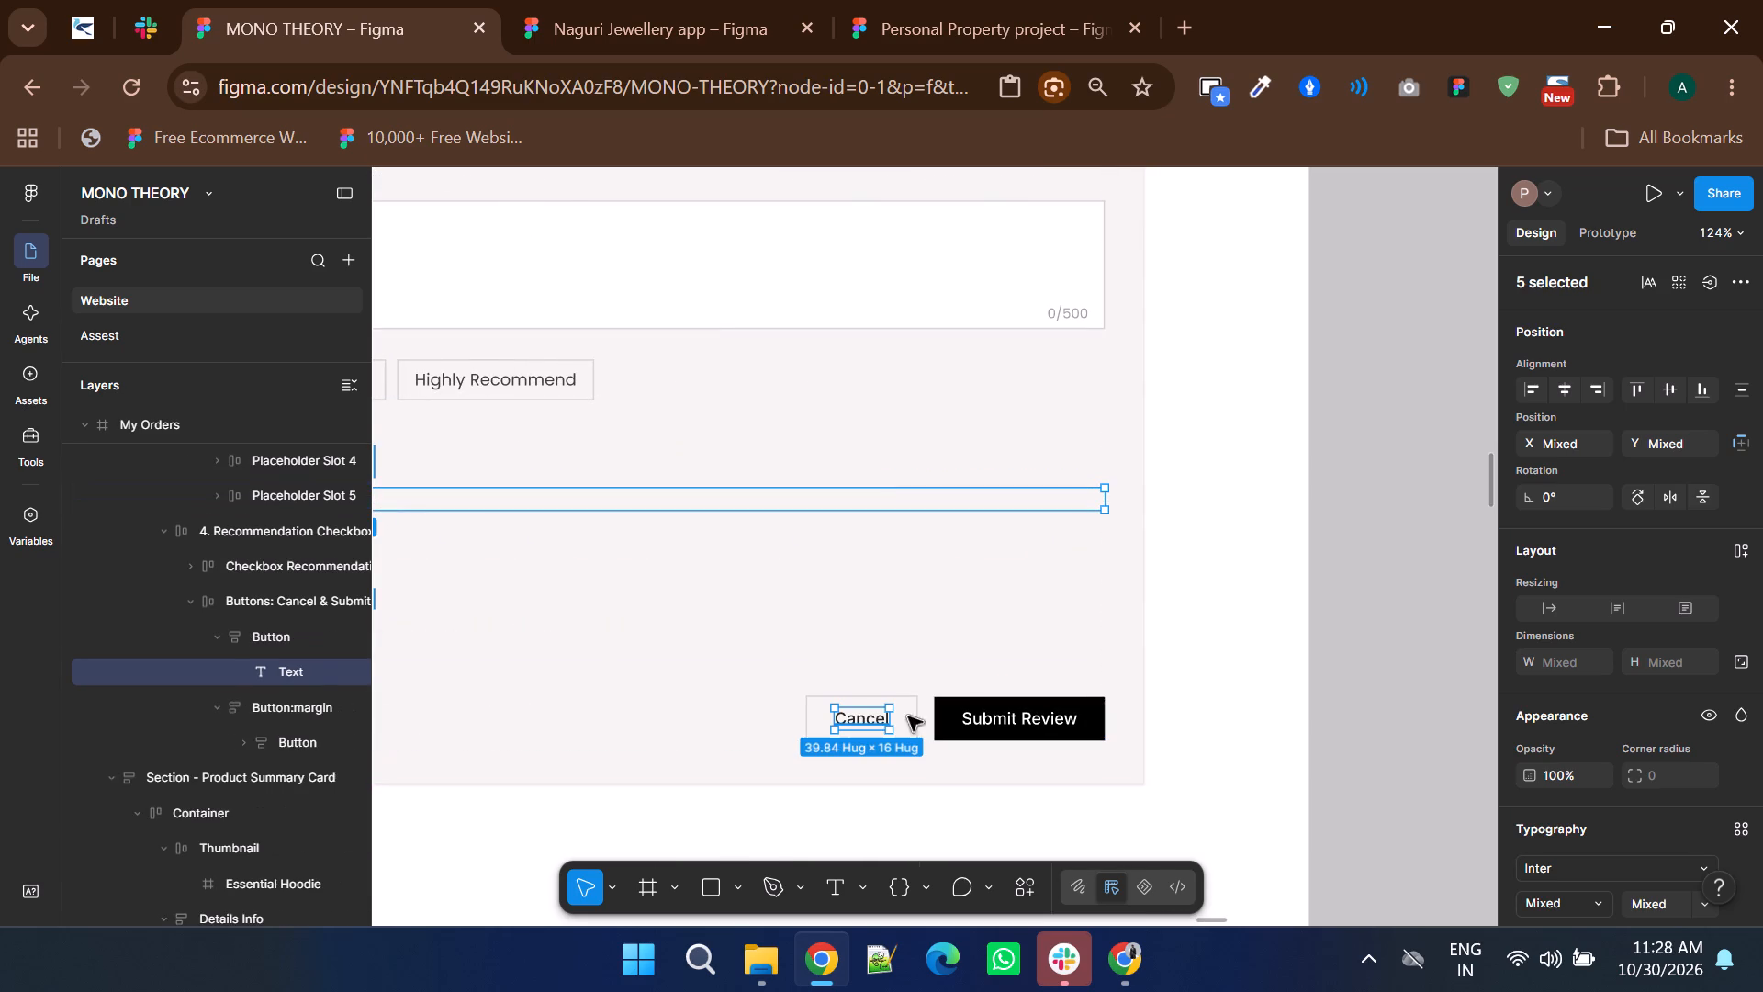
pyautogui.keyDown('ctrl'); pyautogui.keyDown('shift'); pyautogui.click(960, 718); pyautogui.keyUp('shift'); pyautogui.keyUp('ctrl')
pyautogui.click(1589, 859)
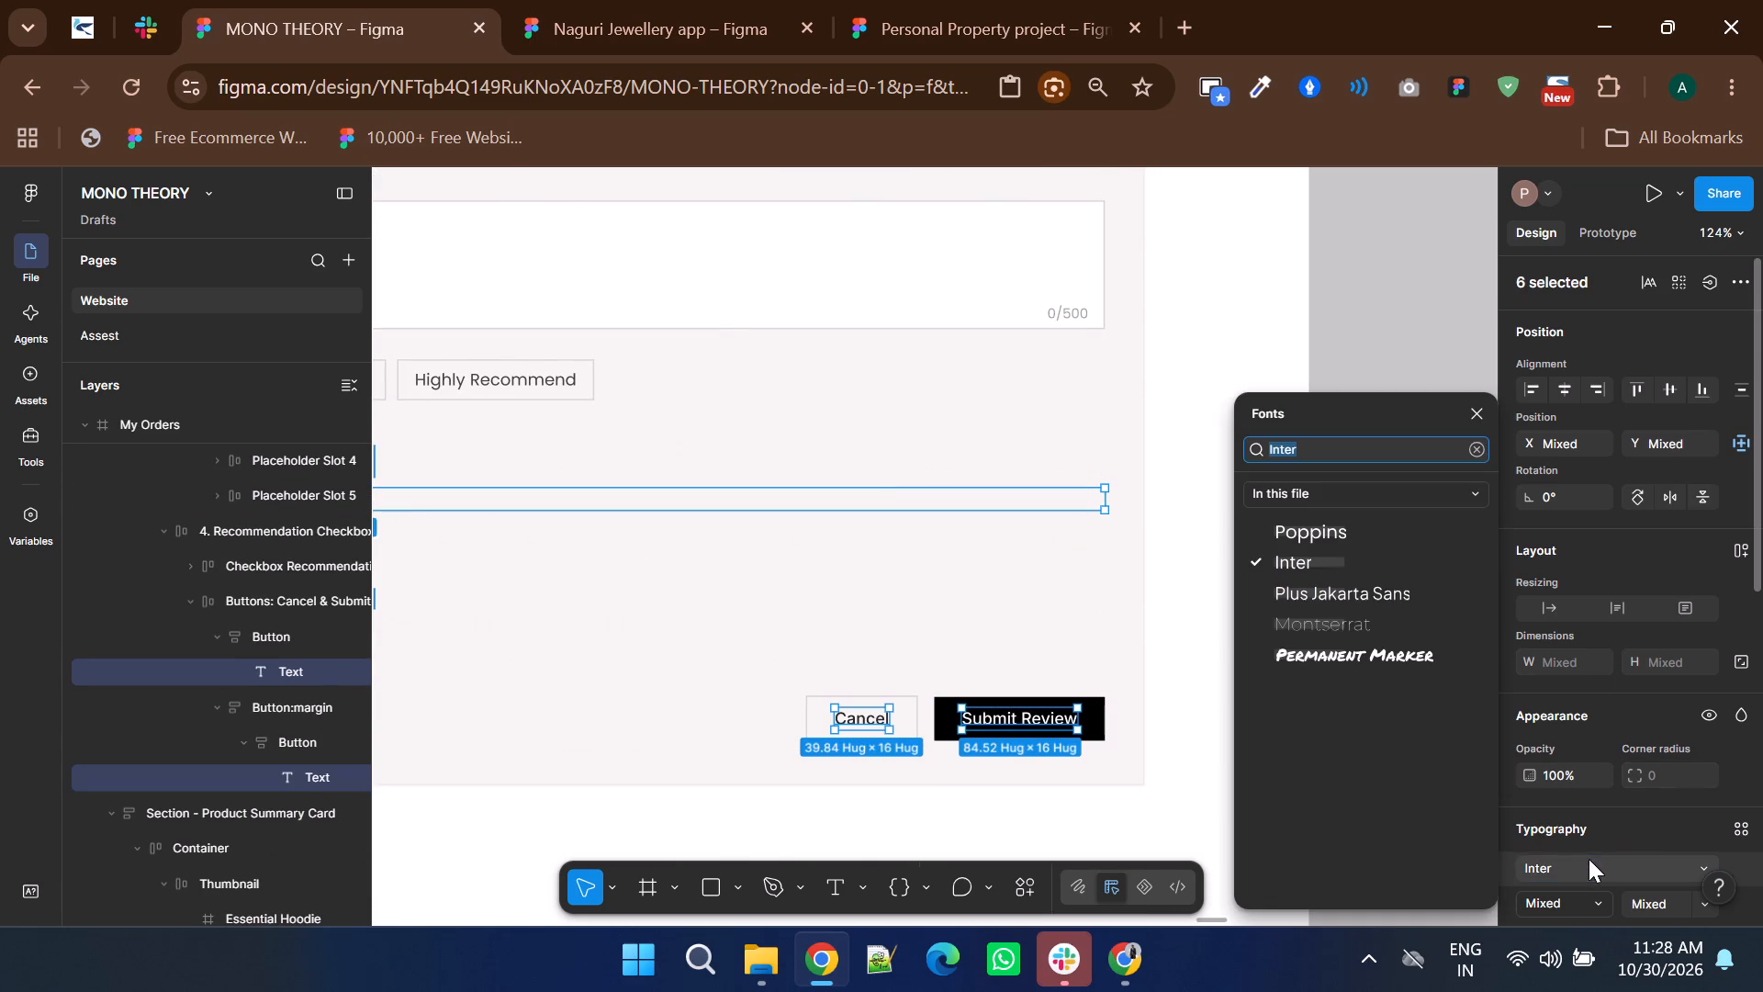
pyautogui.click(1379, 545)
pyautogui.click(1379, 545)
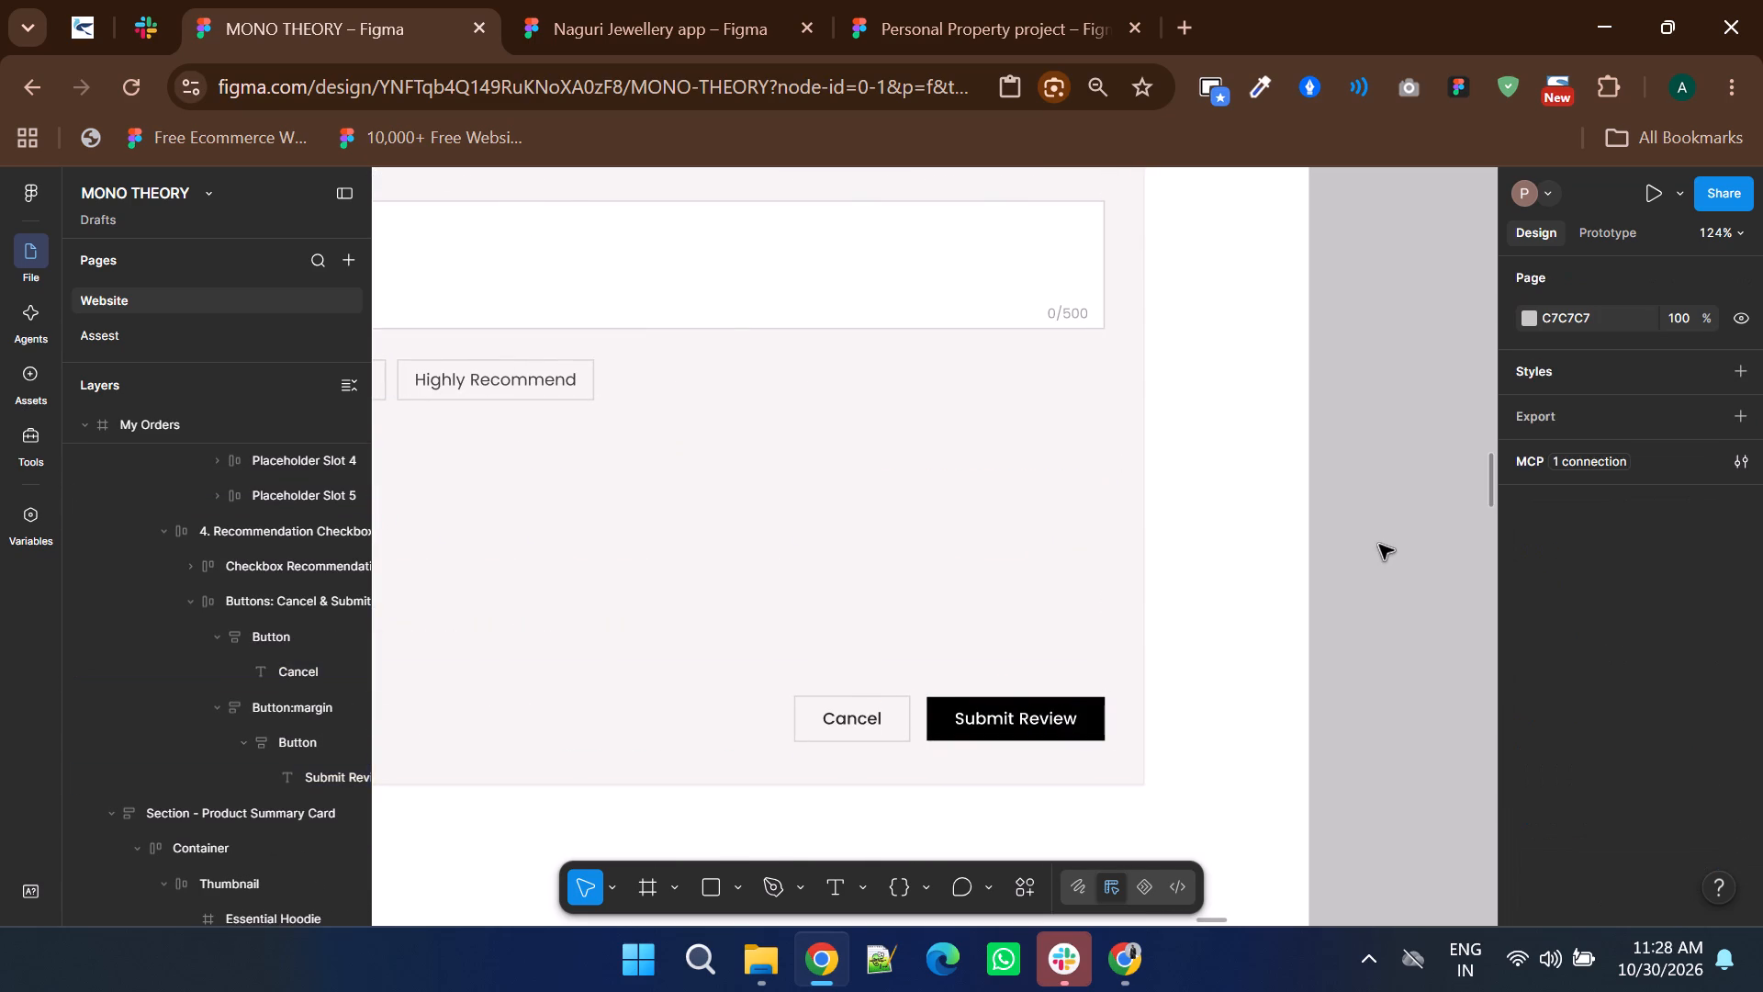
# Change the font of "Recommend this product" and "I would recommend this product to others" to Poppins.
pyautogui.keyDown('ctrl'); pyautogui.scroll(-3, 1379, 545); pyautogui.keyUp('ctrl')
pyautogui.keyDown('ctrl'); pyautogui.scroll(4, 924, 596); pyautogui.keyUp('ctrl')
pyautogui.keyDown('ctrl'); pyautogui.click(887, 615); pyautogui.keyUp('ctrl')
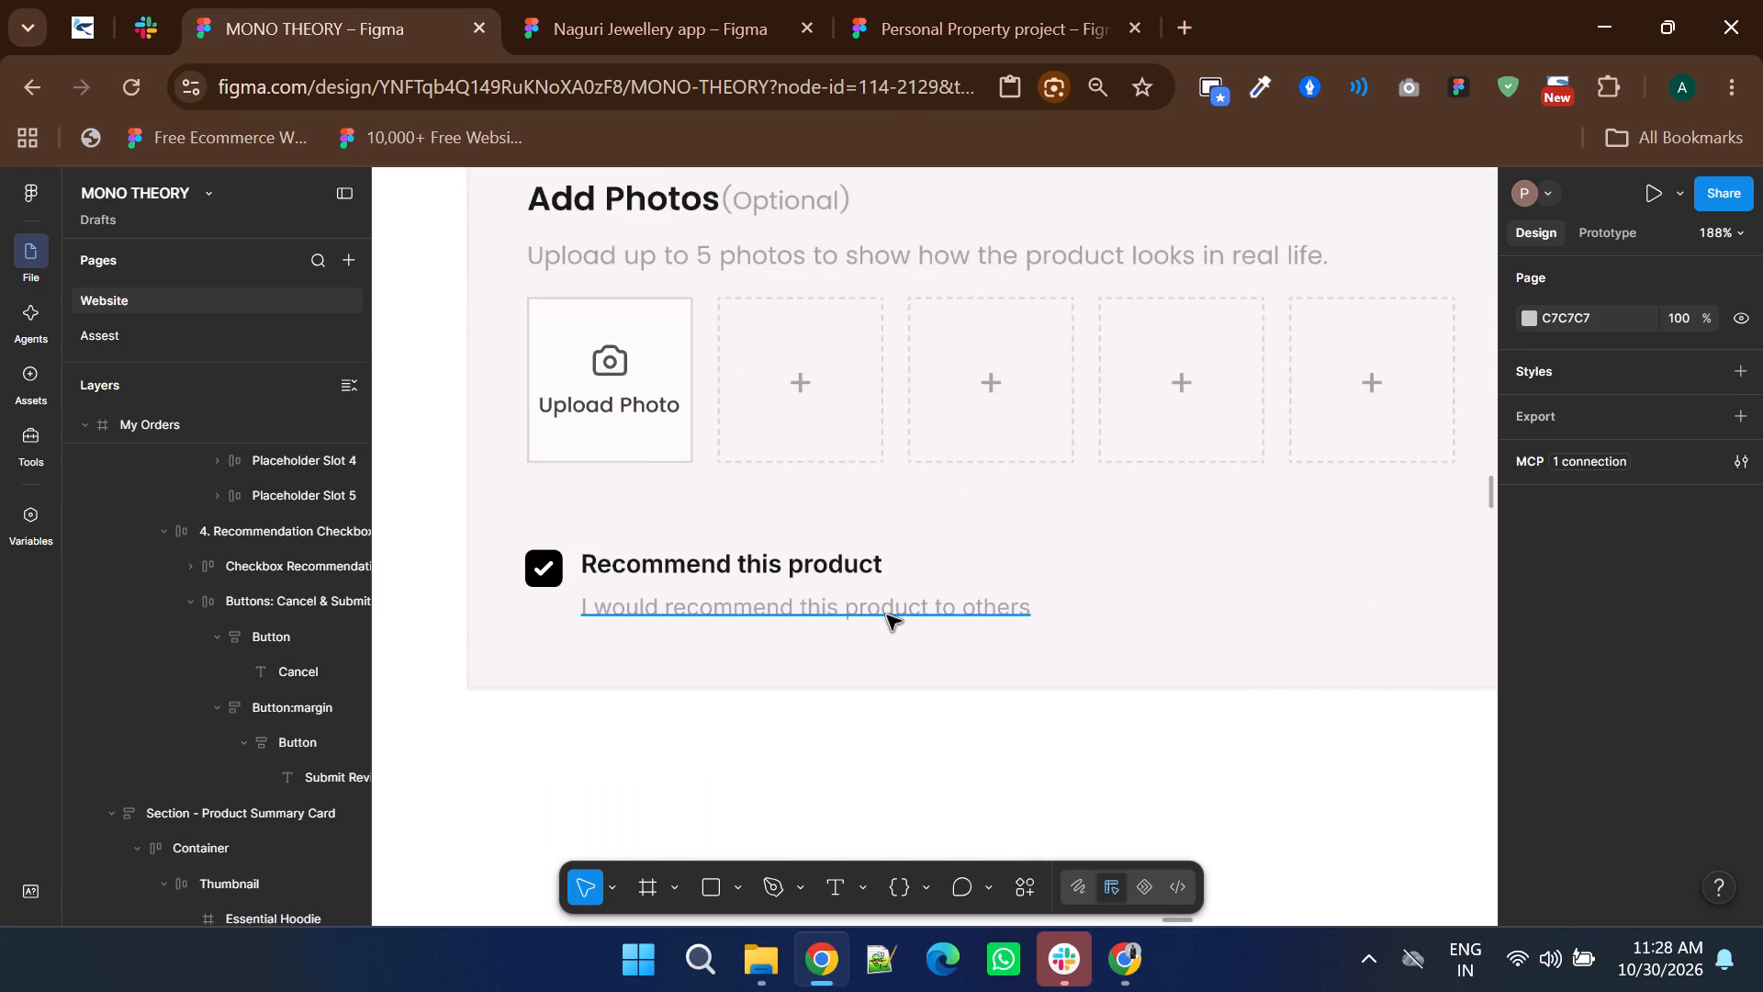
pyautogui.keyDown('ctrl'); pyautogui.keyDown('shift'); pyautogui.click(752, 569); pyautogui.keyUp('shift'); pyautogui.keyUp('ctrl')
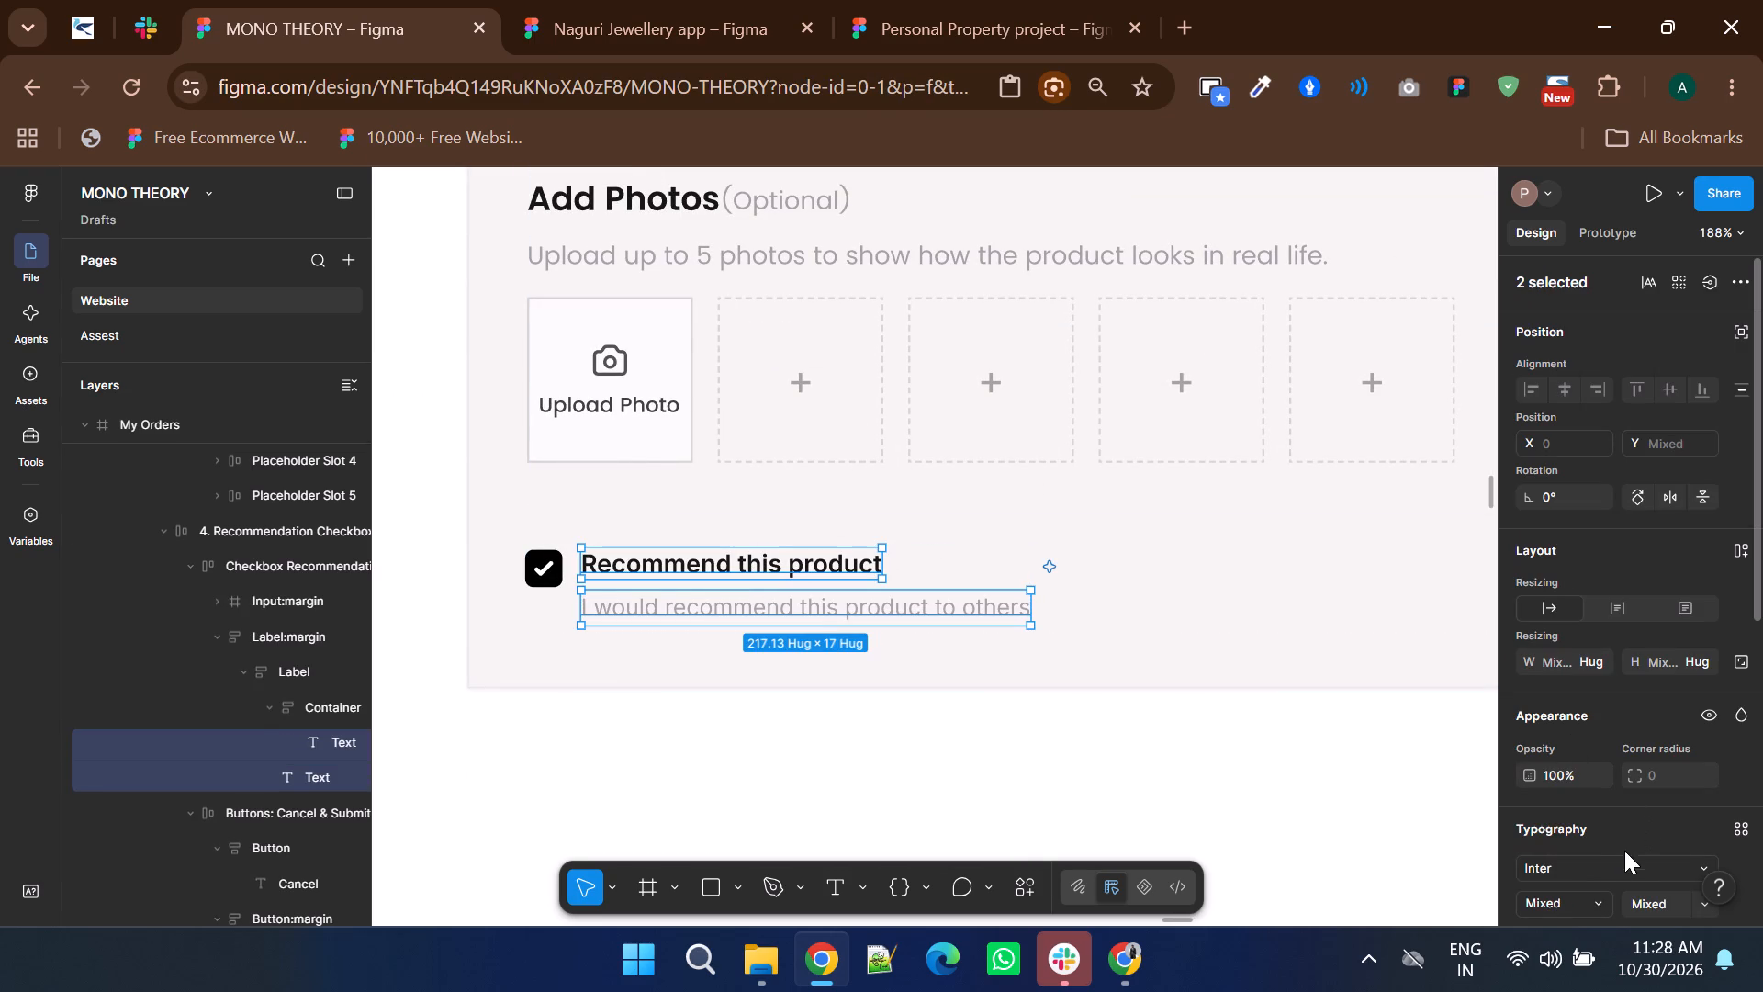
pyautogui.click(1600, 865)
pyautogui.click(1289, 529)
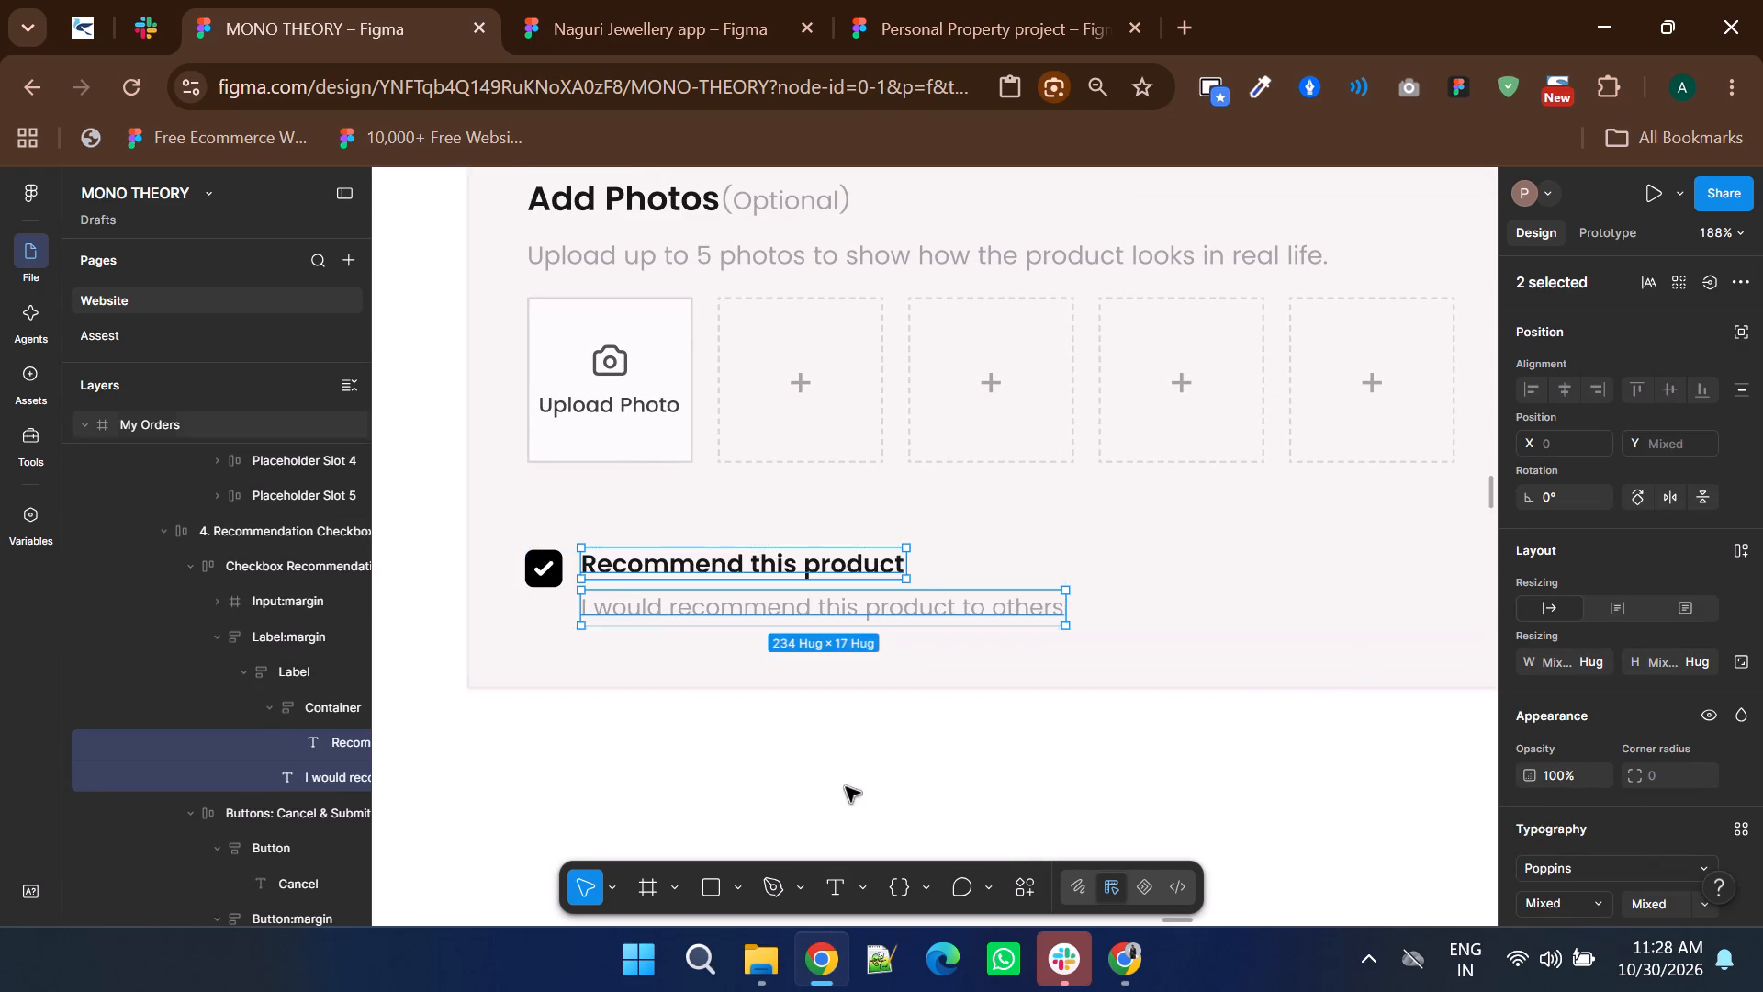
pyautogui.keyDown('ctrl'); pyautogui.scroll(-3, 846, 787); pyautogui.keyUp('ctrl')
pyautogui.keyDown('shift'); pyautogui.scroll(-1, 969, 657); pyautogui.keyUp('shift')
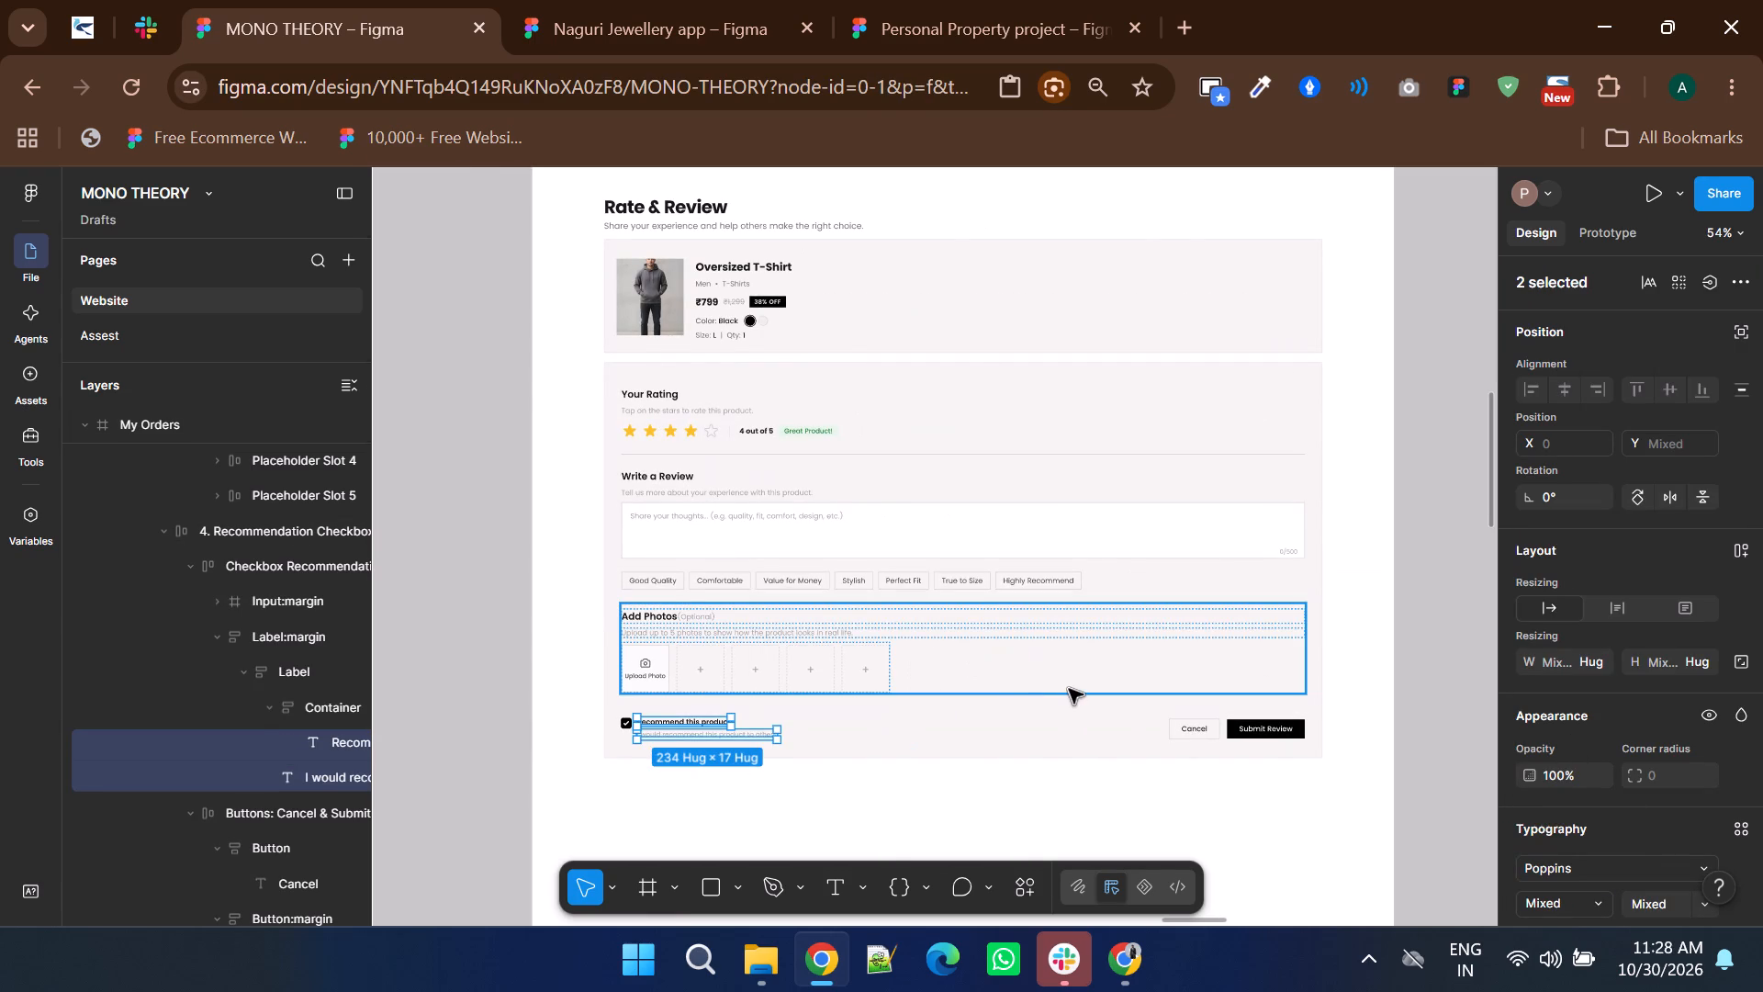
pyautogui.click(1430, 619)
# Delete the imported Html → Body reference frame above the Rate & Review page.
pyautogui.keyDown('shift'); pyautogui.scroll(-2, 915, 581); pyautogui.keyUp('shift')
pyautogui.keyDown('ctrl'); pyautogui.scroll(-2, 886, 595); pyautogui.keyUp('ctrl')
pyautogui.click(1043, 555)
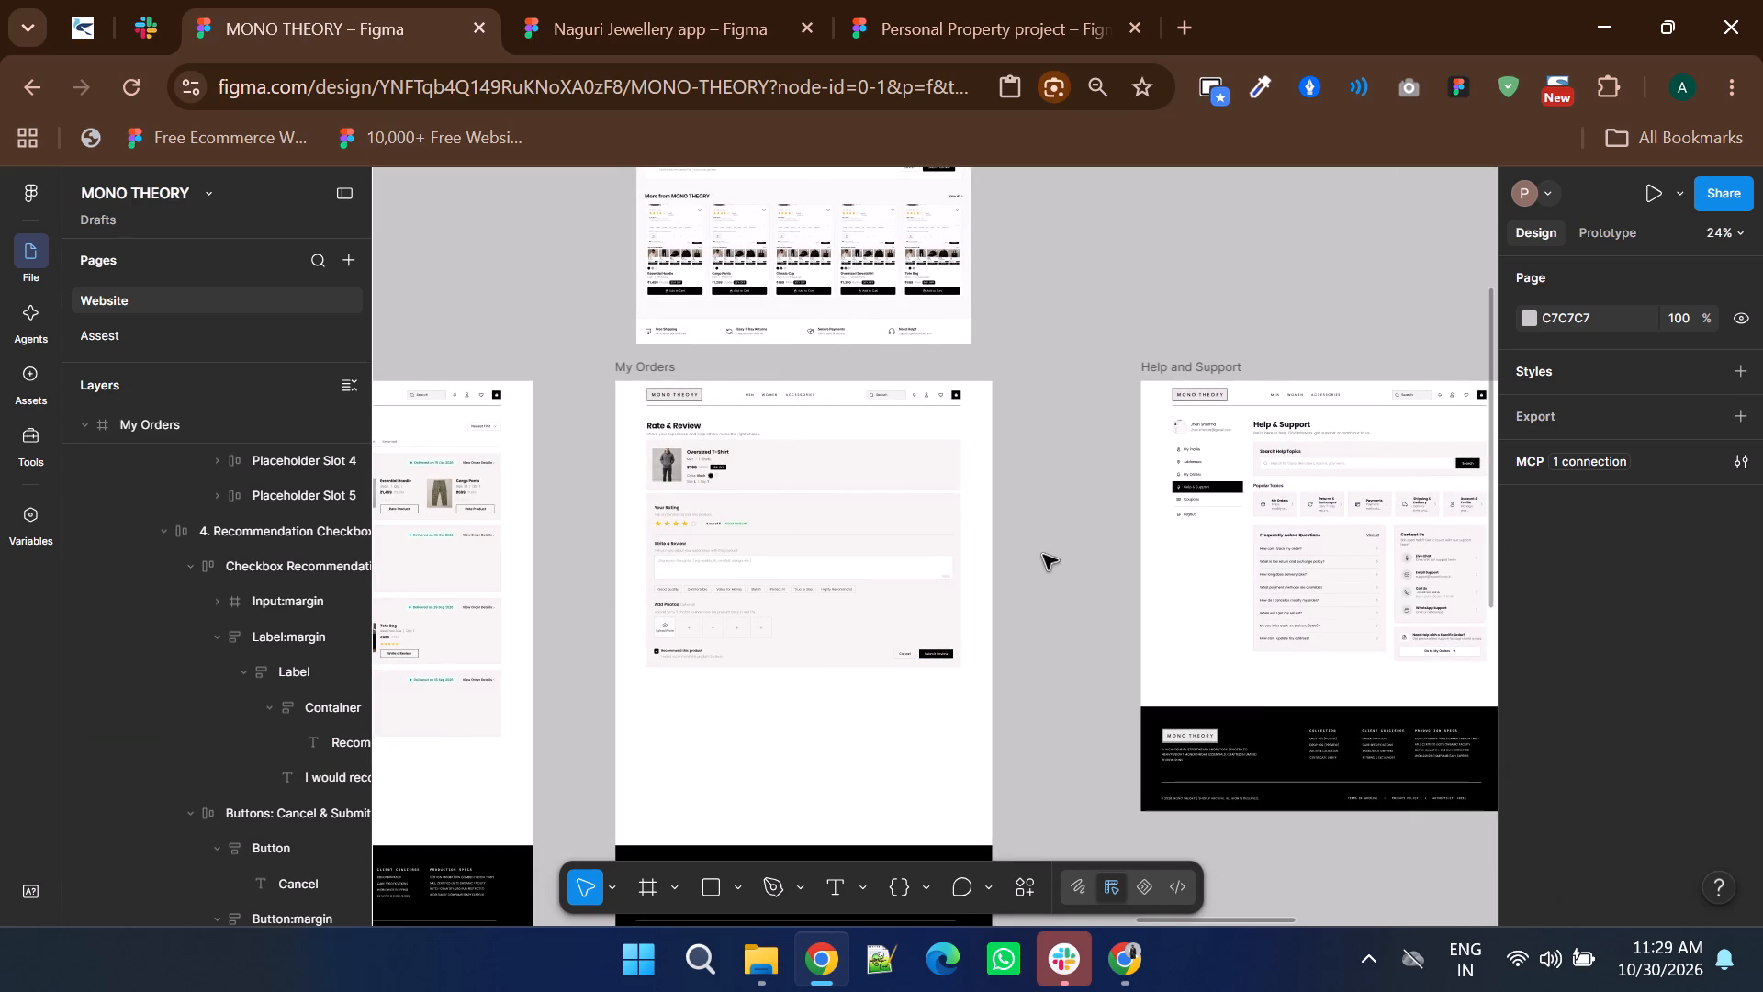
pyautogui.keyDown('ctrl'); pyautogui.scroll(-2, 1043, 555); pyautogui.keyUp('ctrl')
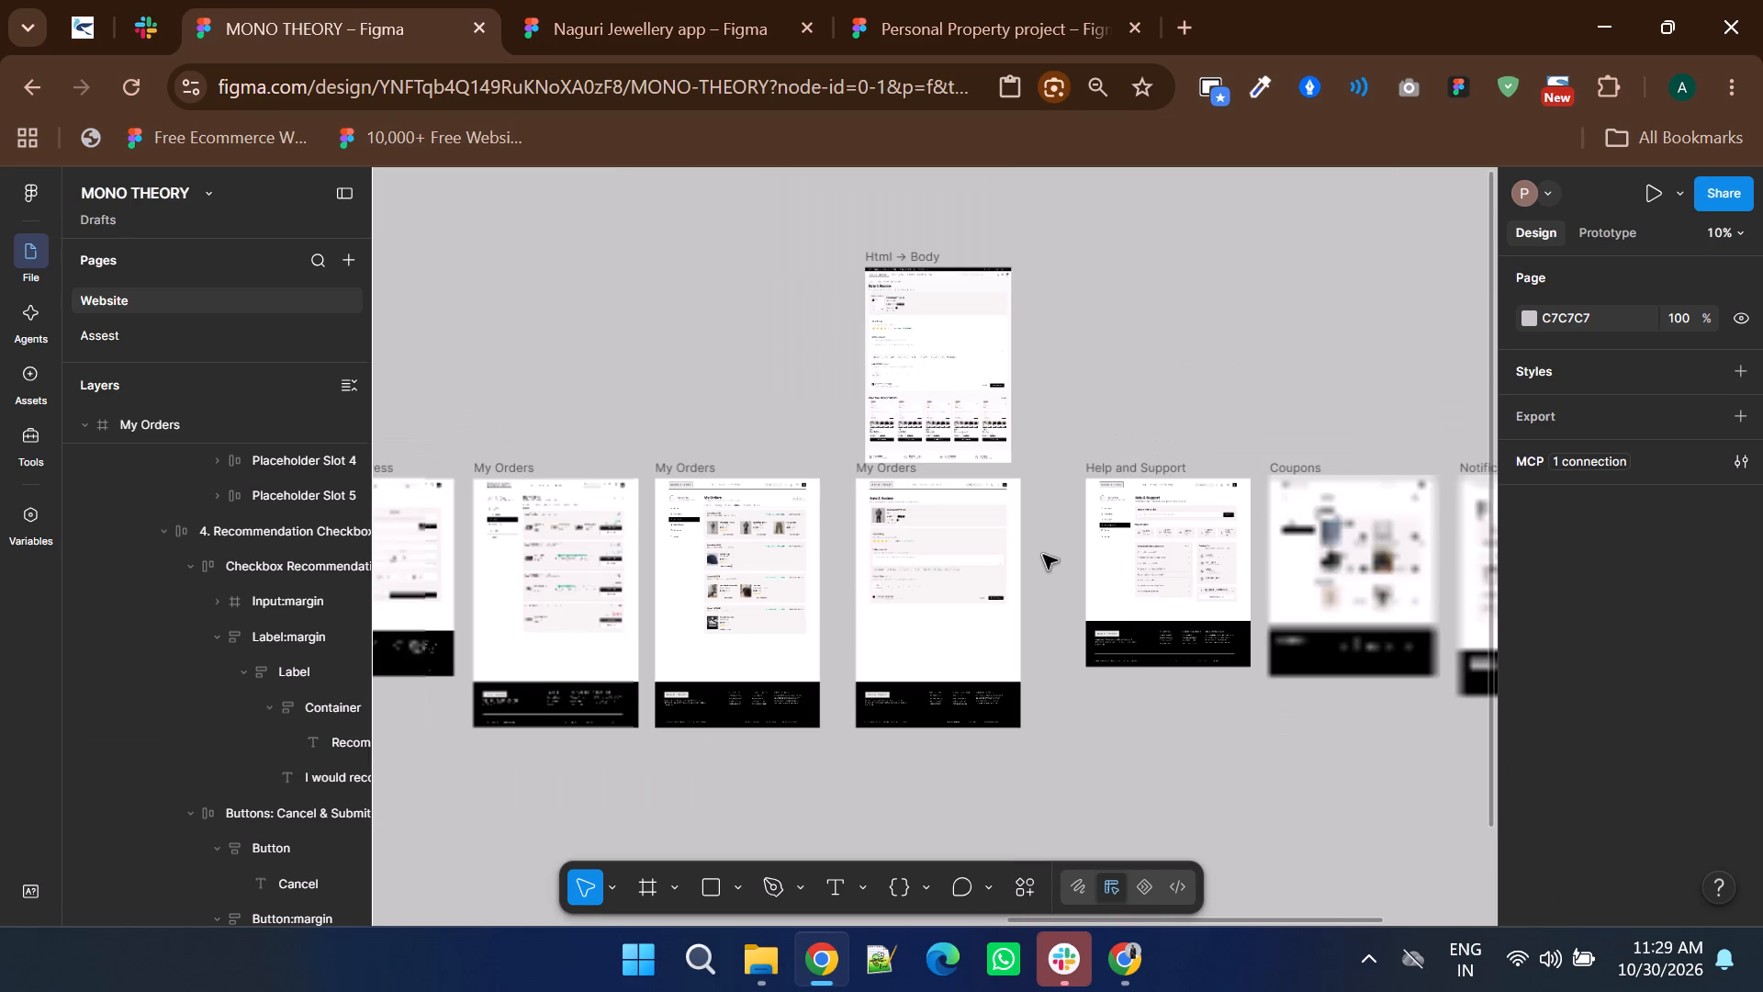
pyautogui.click(907, 262)
pyautogui.press('Delete')
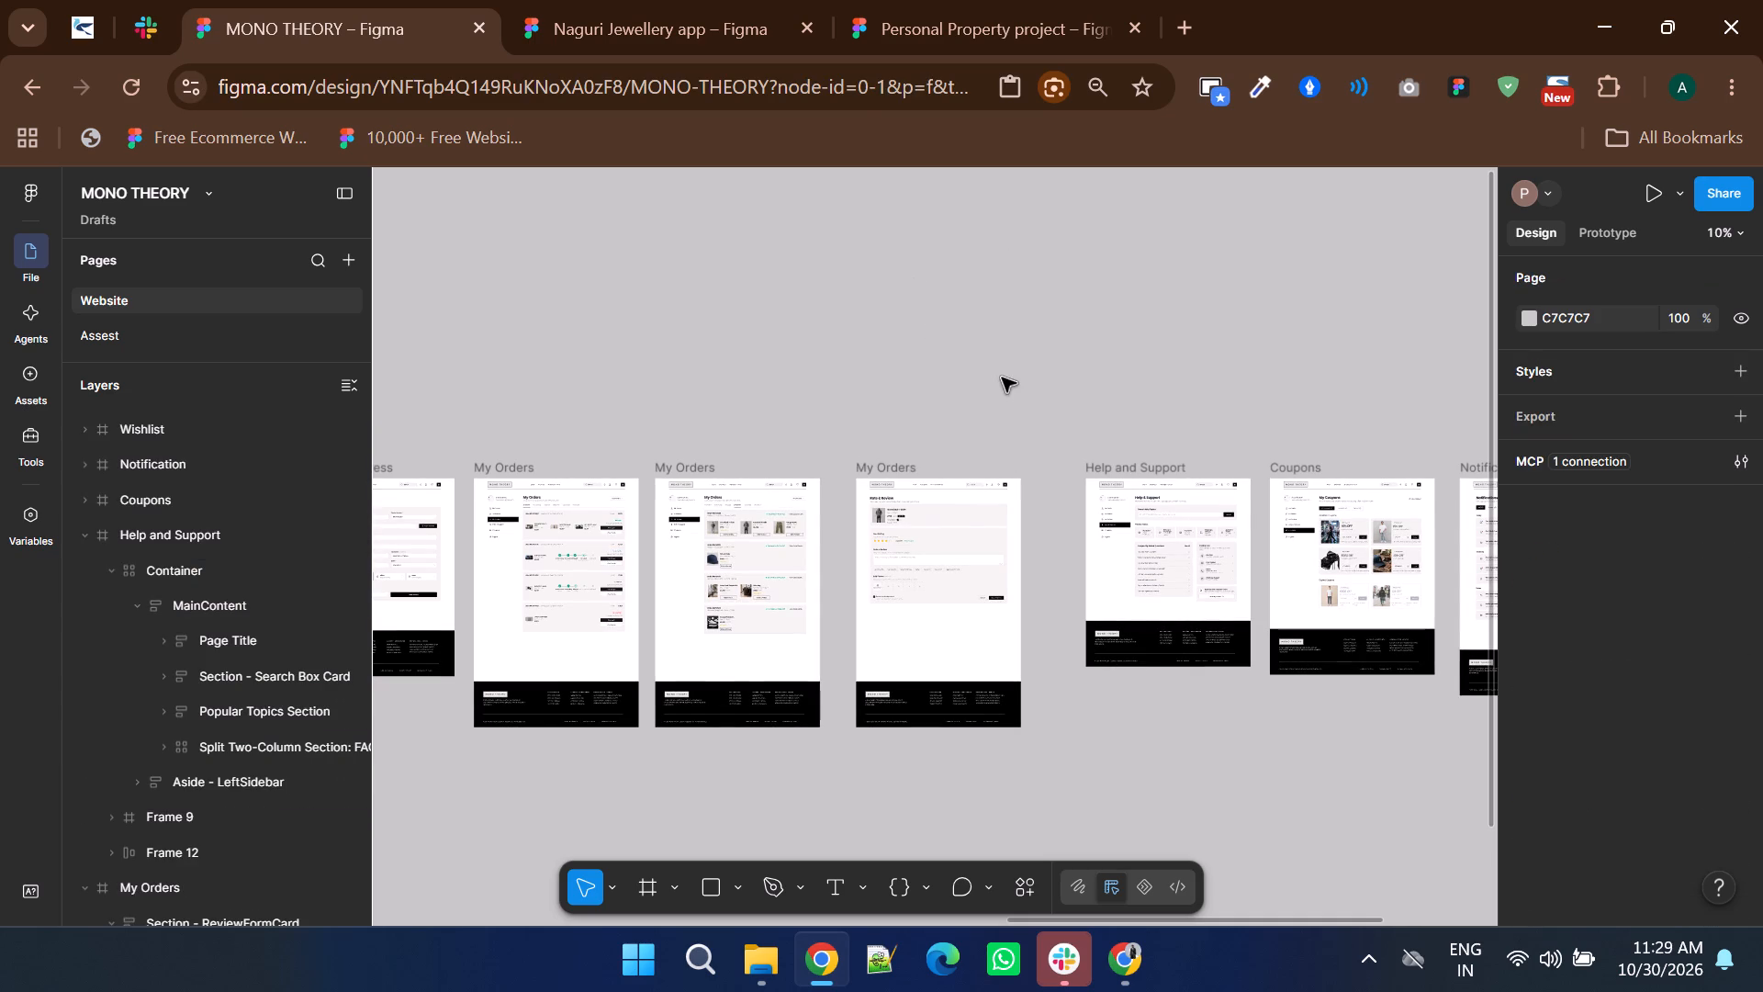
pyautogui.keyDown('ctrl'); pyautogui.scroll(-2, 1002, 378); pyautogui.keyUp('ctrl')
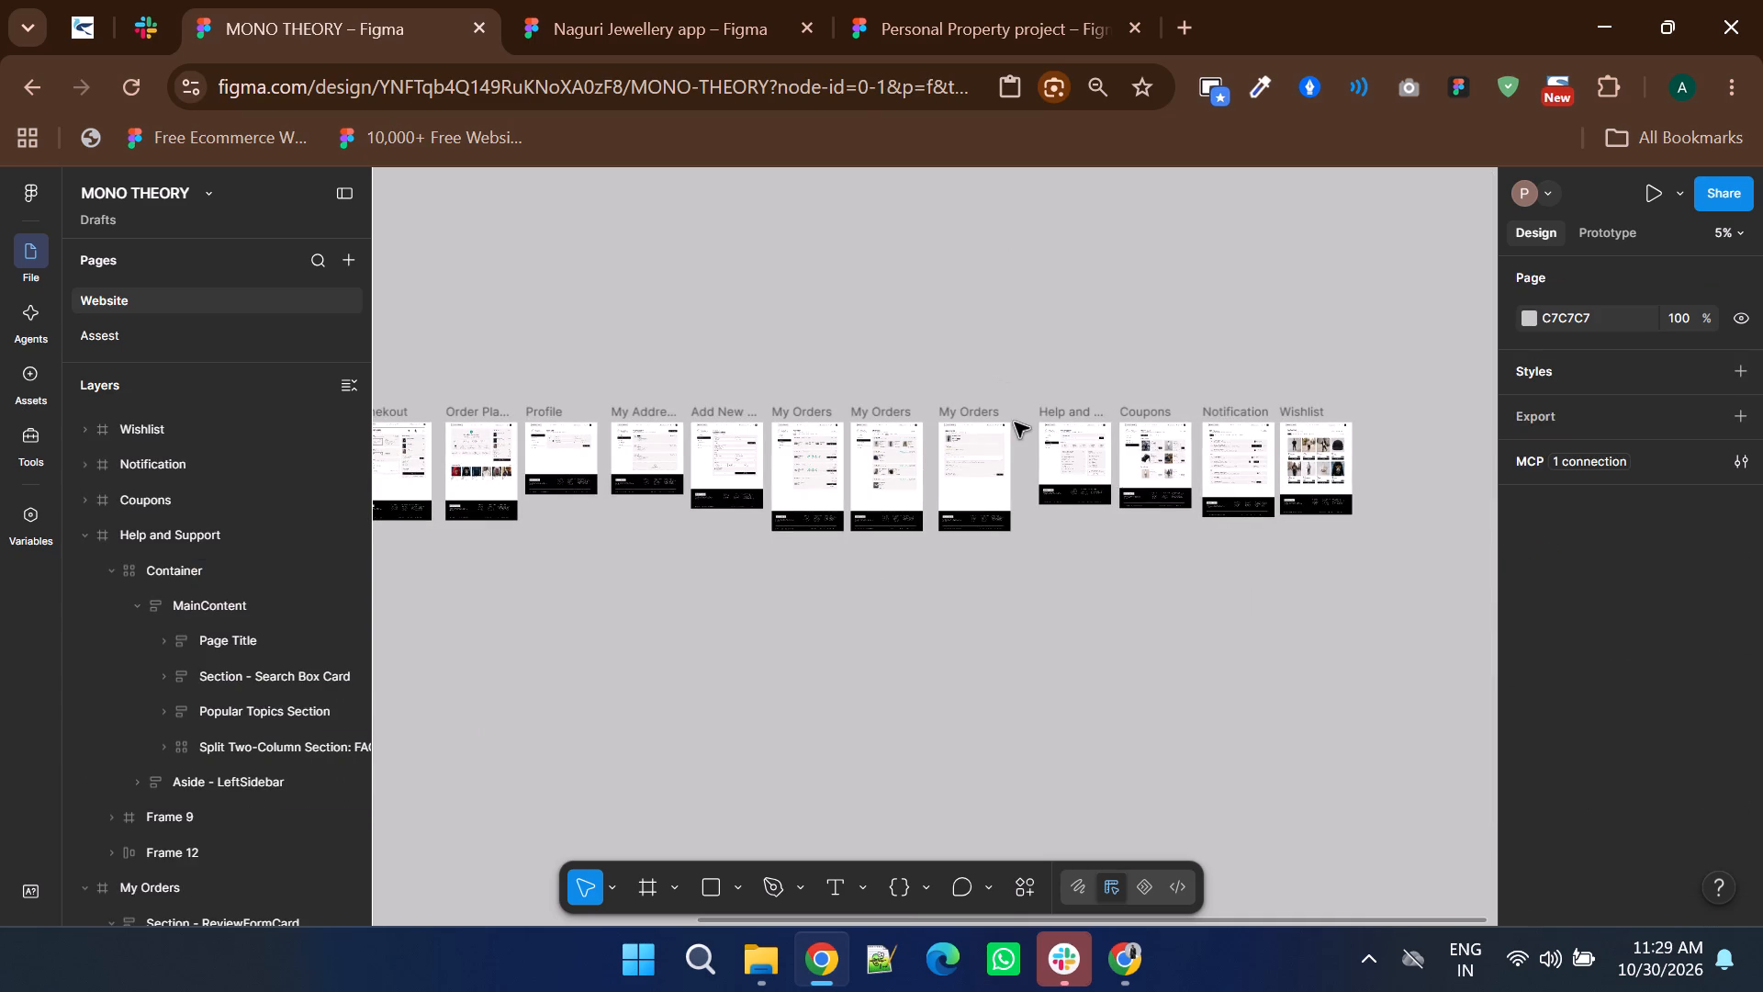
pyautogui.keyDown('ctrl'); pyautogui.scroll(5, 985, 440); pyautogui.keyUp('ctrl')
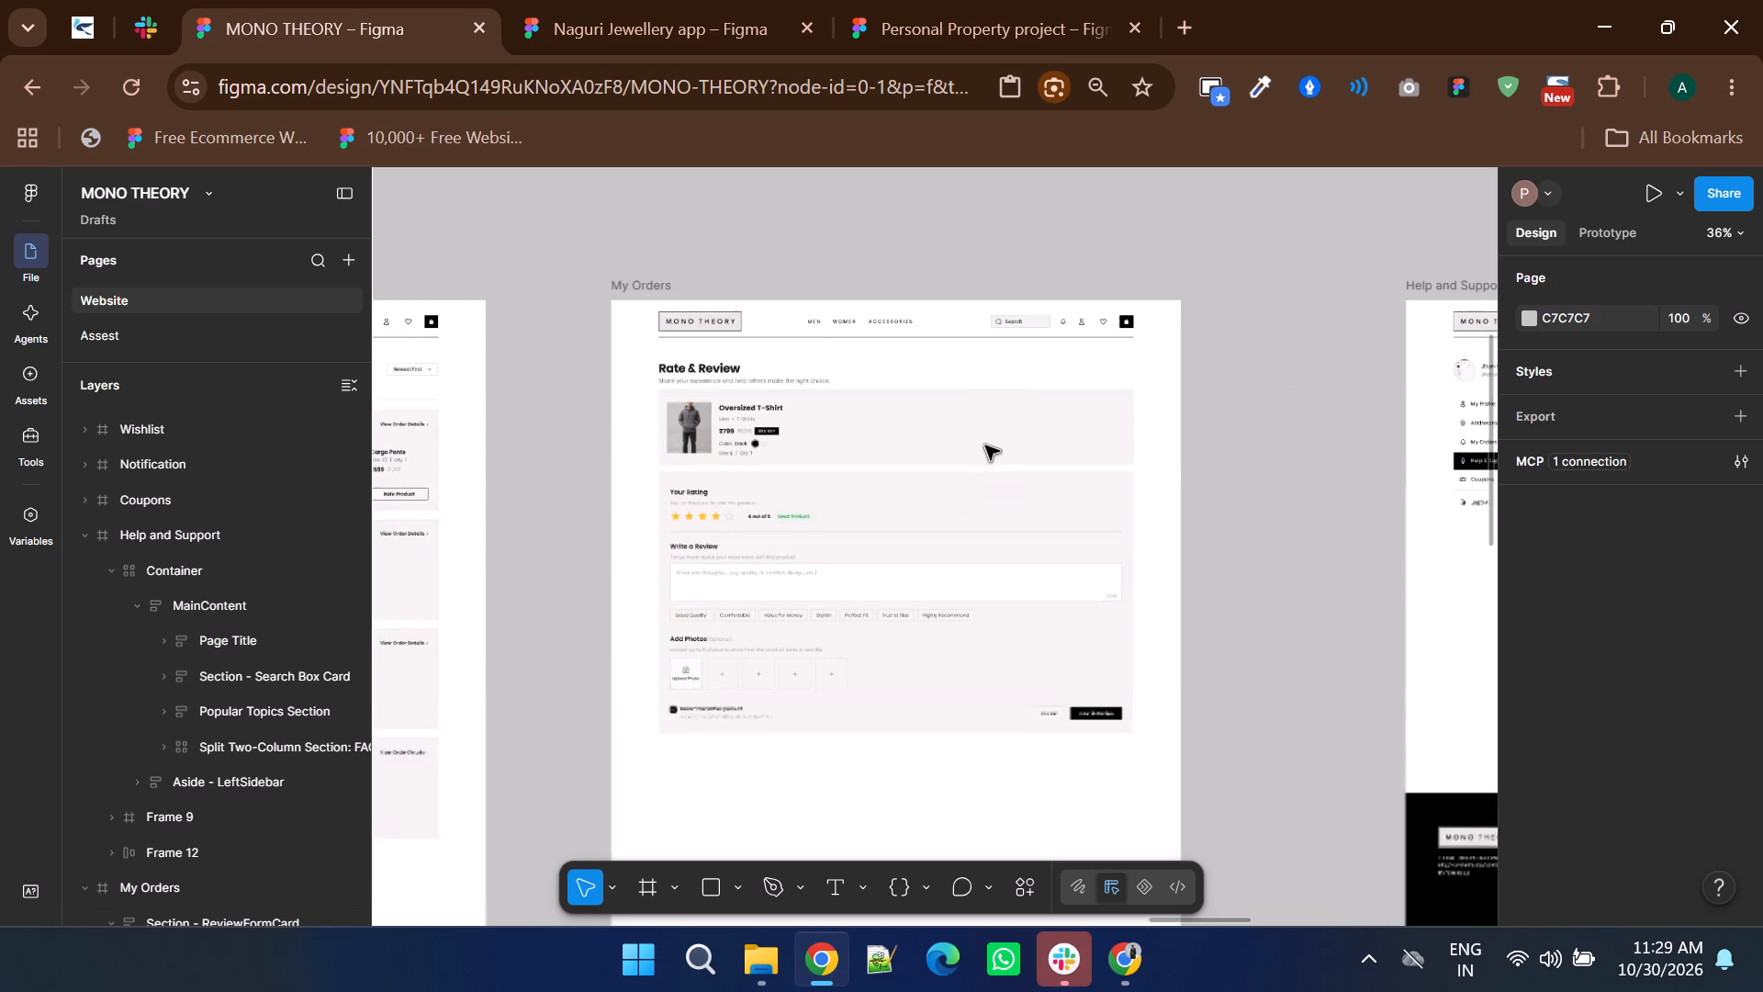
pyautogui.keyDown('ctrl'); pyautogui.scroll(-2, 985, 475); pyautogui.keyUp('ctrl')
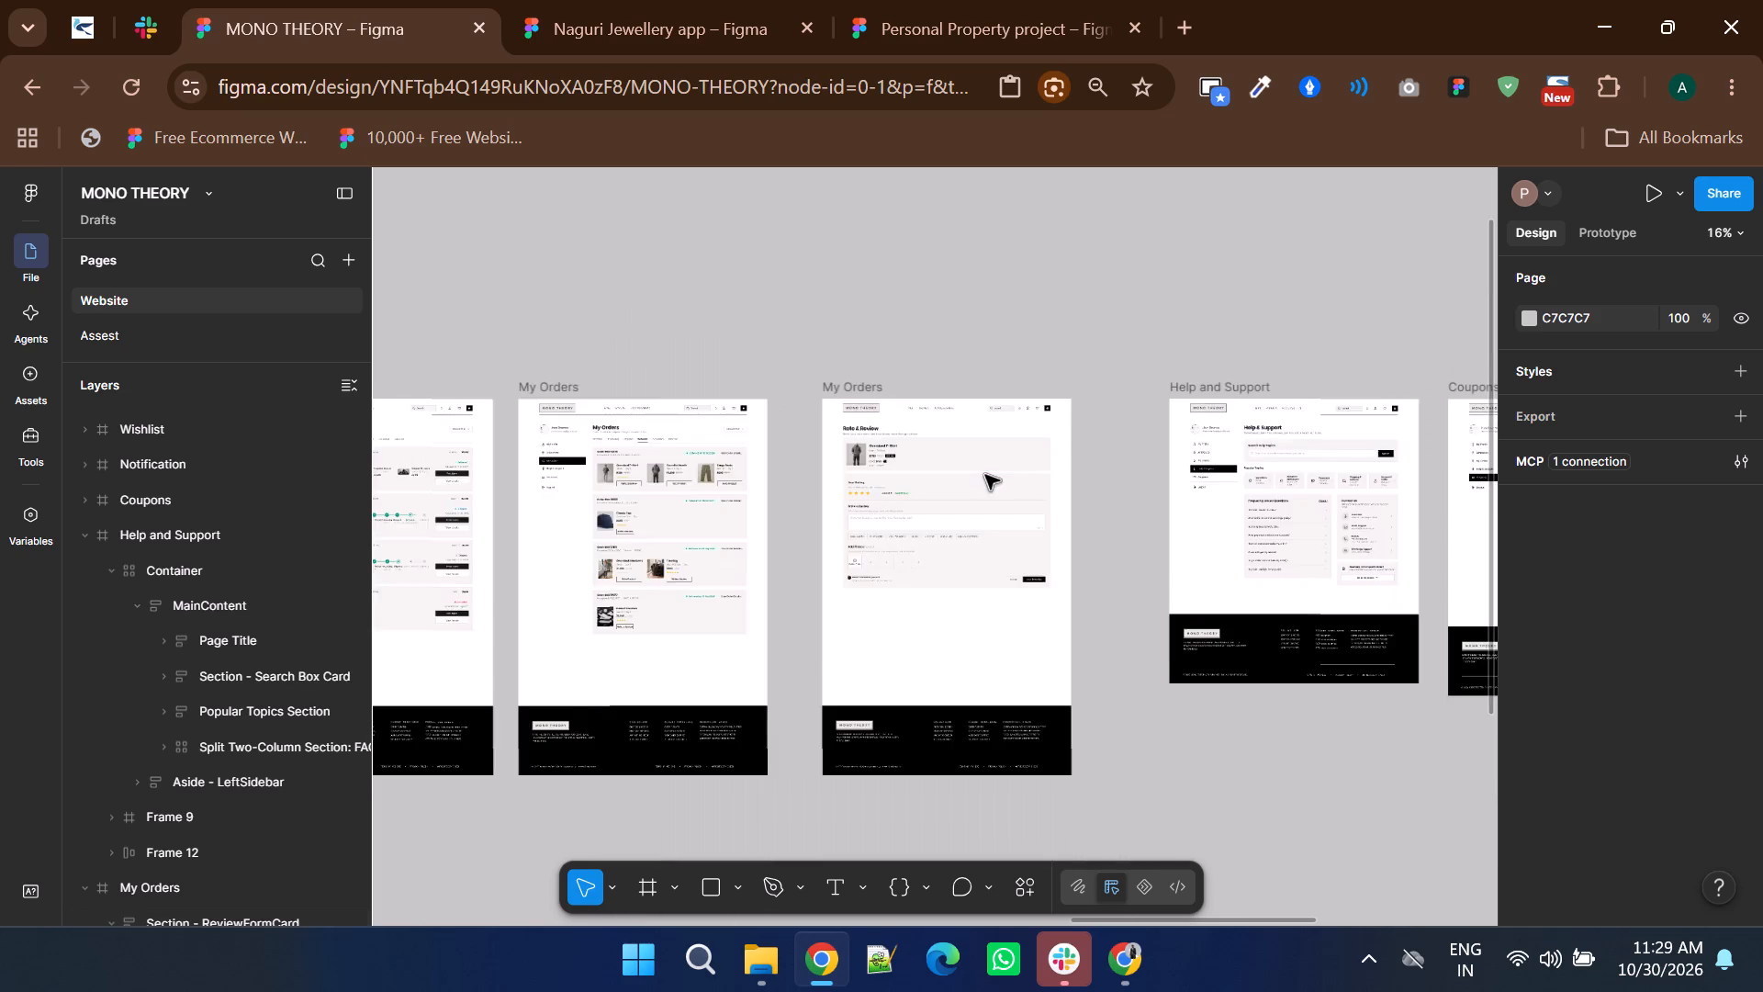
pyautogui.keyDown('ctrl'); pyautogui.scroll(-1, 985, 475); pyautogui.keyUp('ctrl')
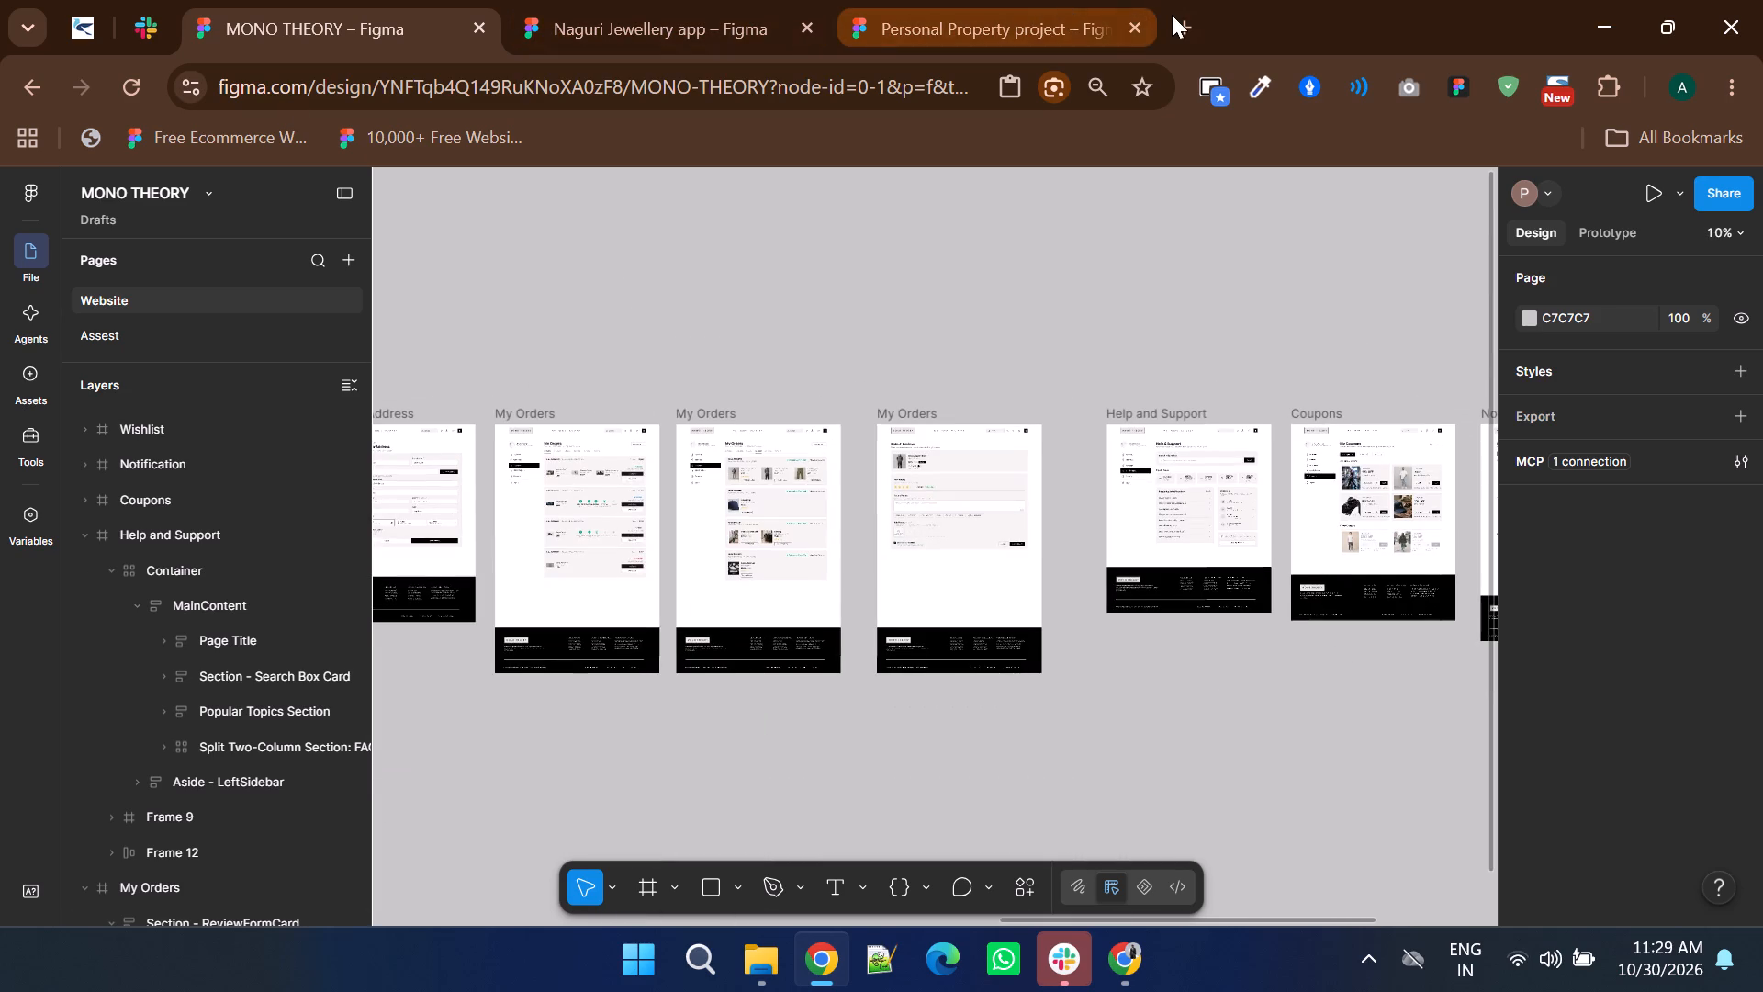
# Close the Personal Property project tab and open the Menu Grid Trade Figma file in a new browser tab.
pyautogui.click(1172, 15)
pyautogui.click(1106, 19)
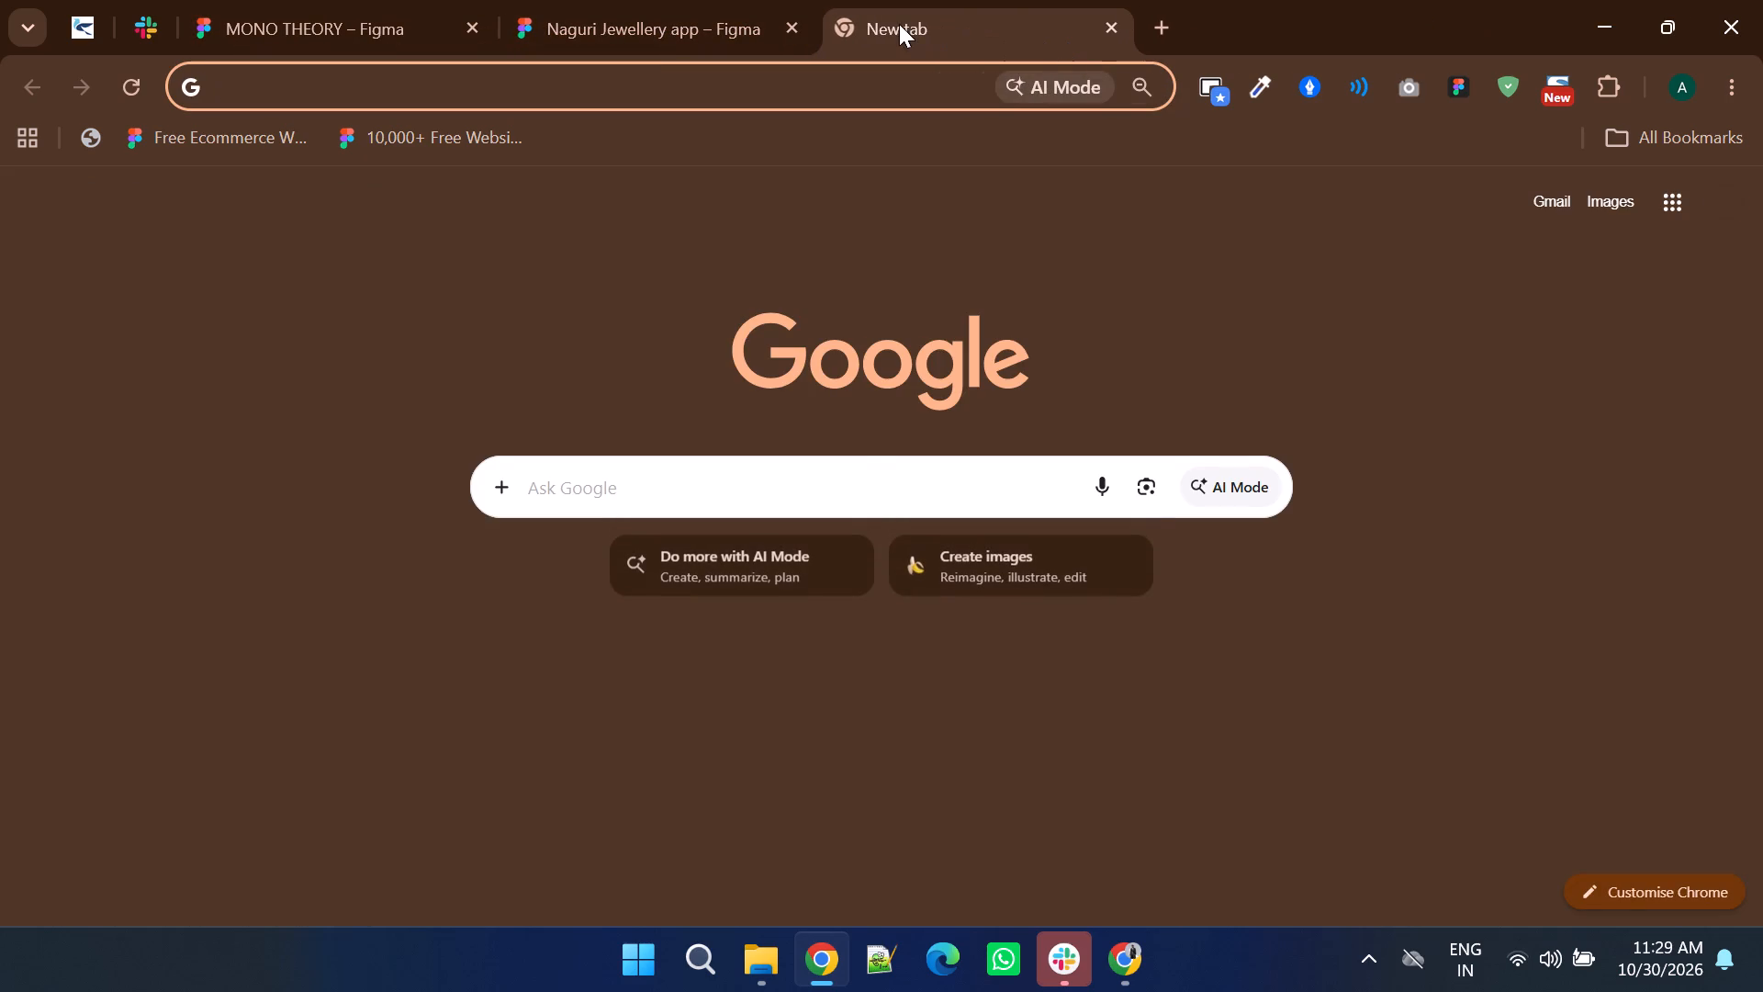
pyautogui.click(899, 24)
pyautogui.click(718, 84)
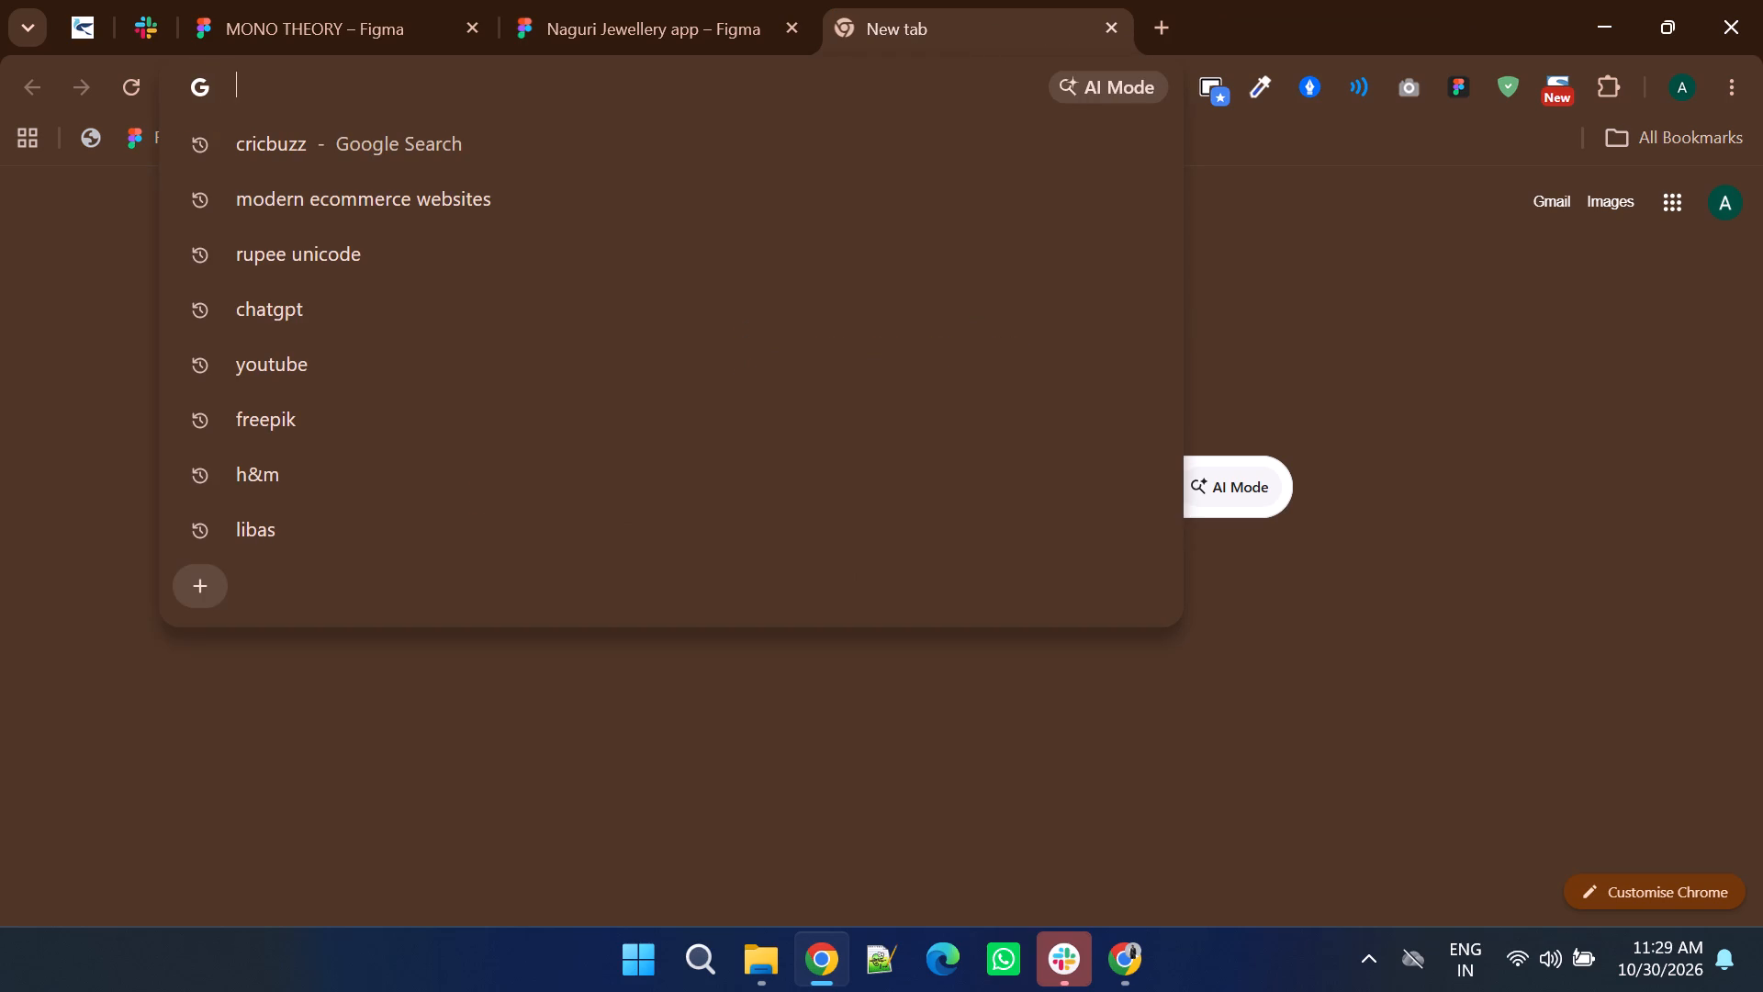
pyautogui.write('me')
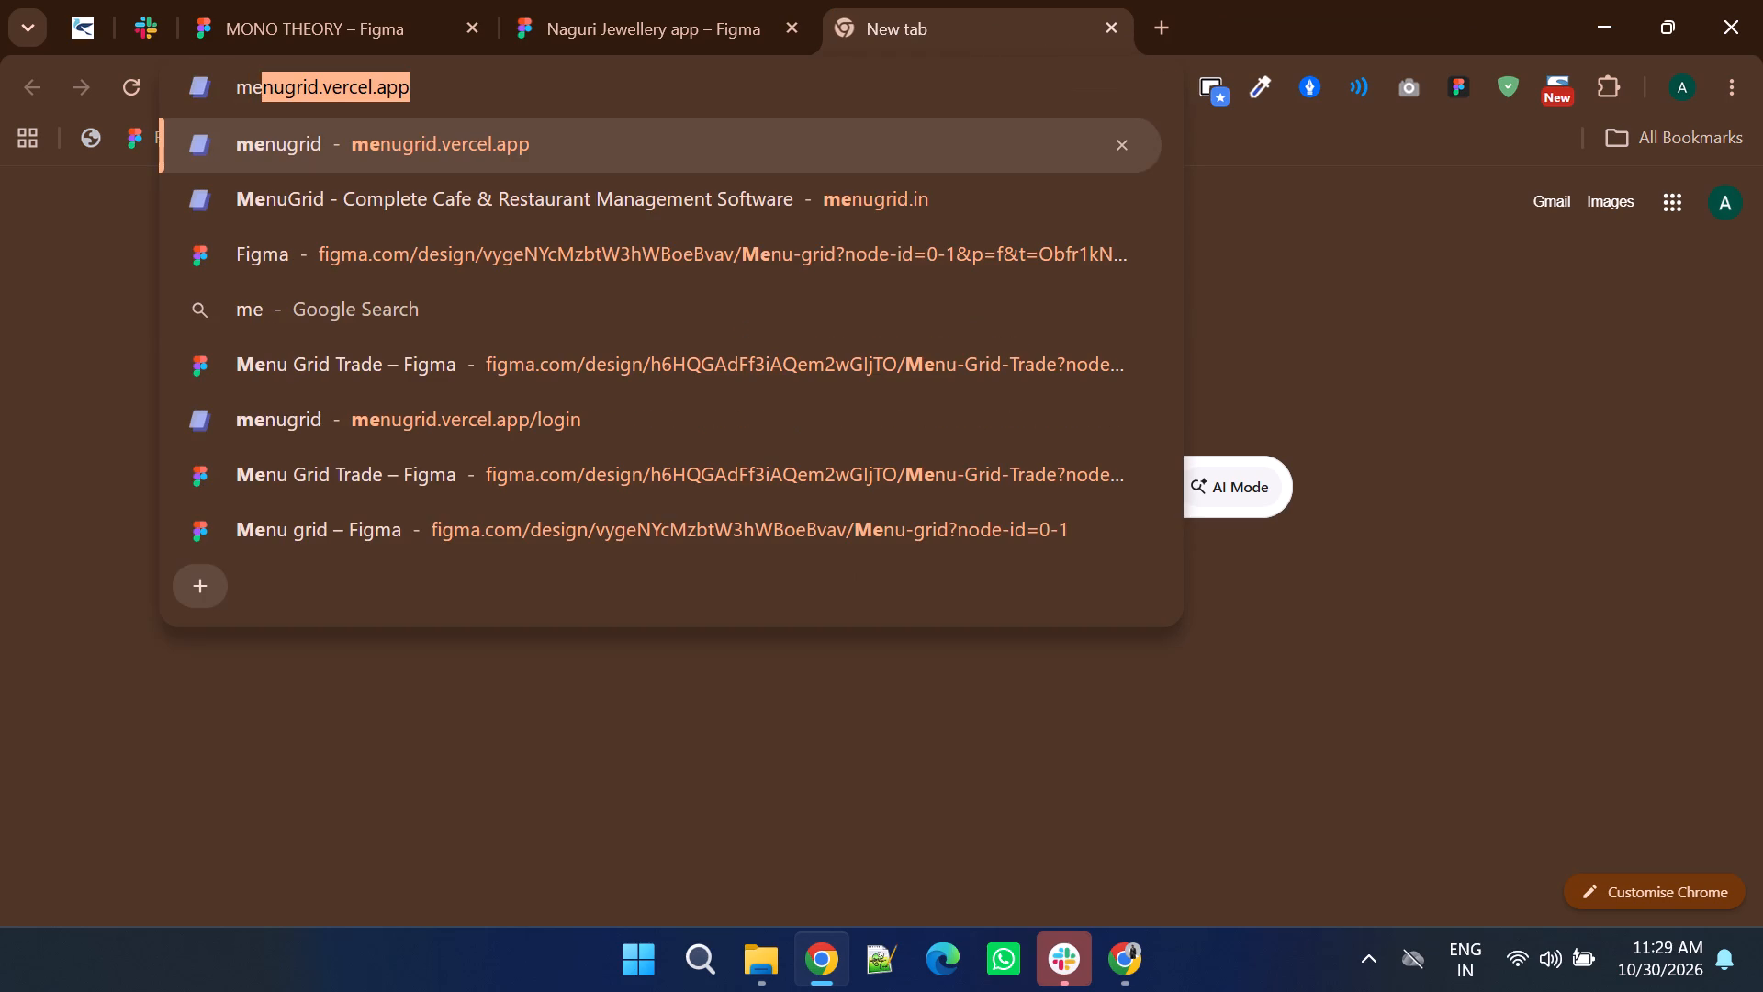
pyautogui.click(536, 374)
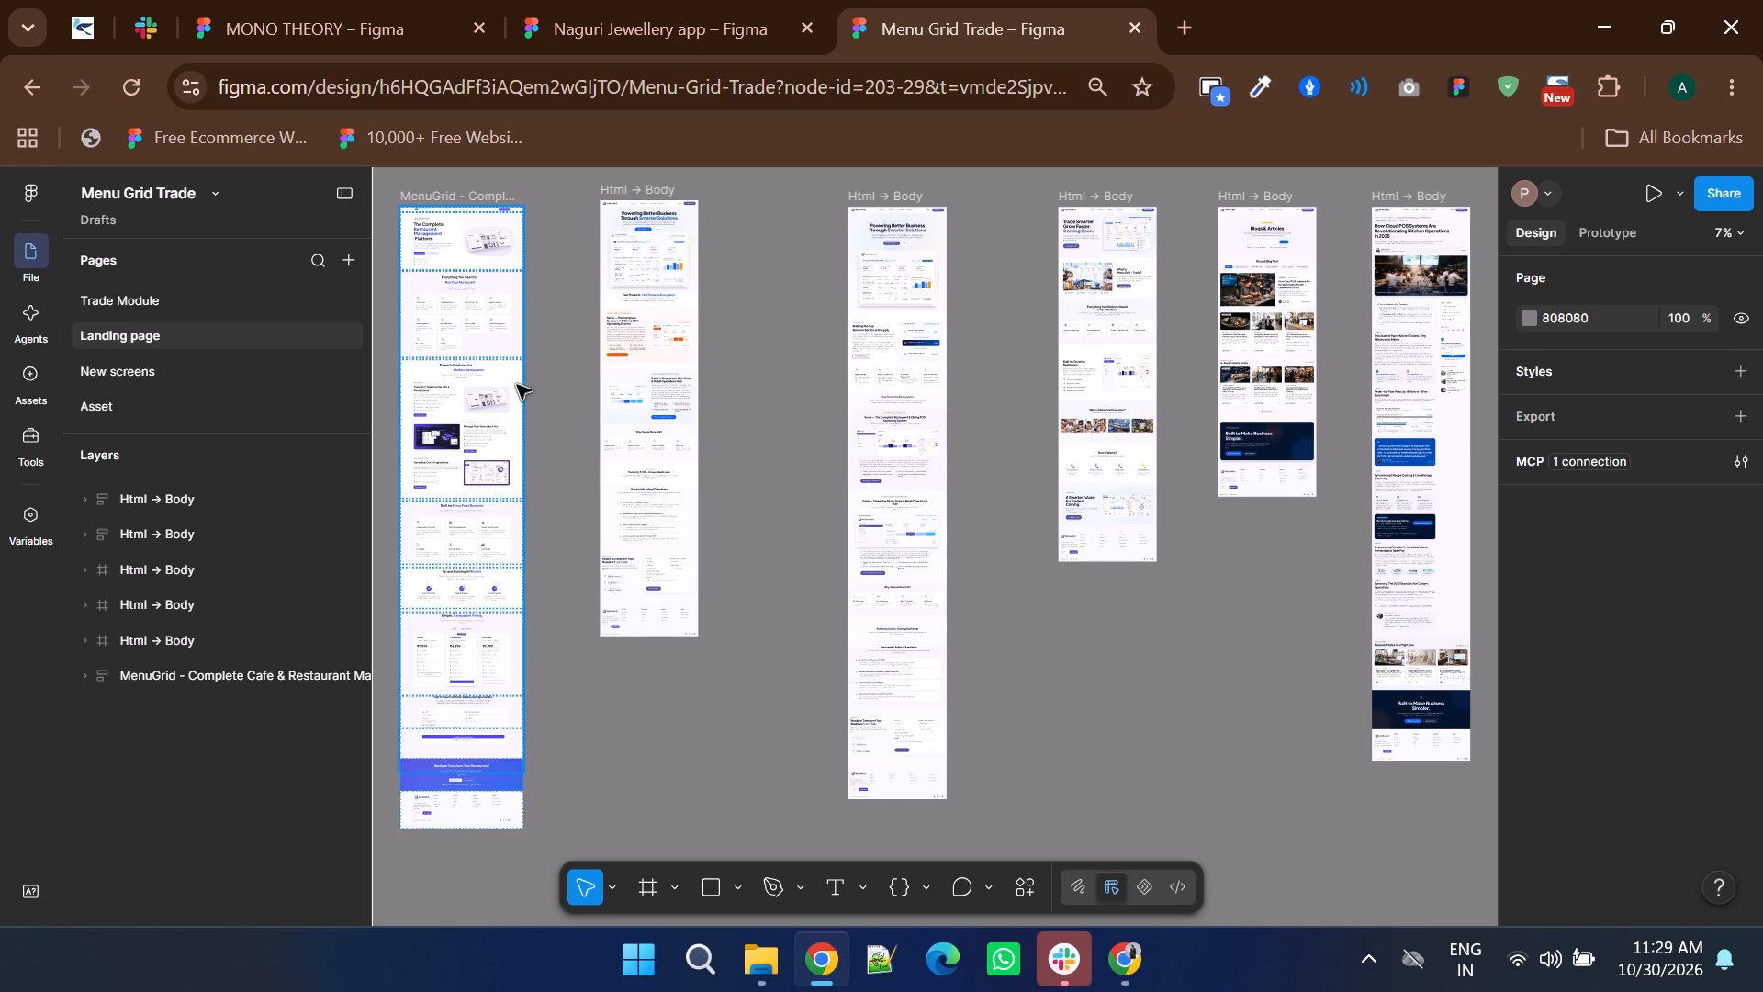
# Open the New screens page of Menu Grid Trade and examine the Order Management, POS and Select Coupon screens.
pyautogui.click(173, 369)
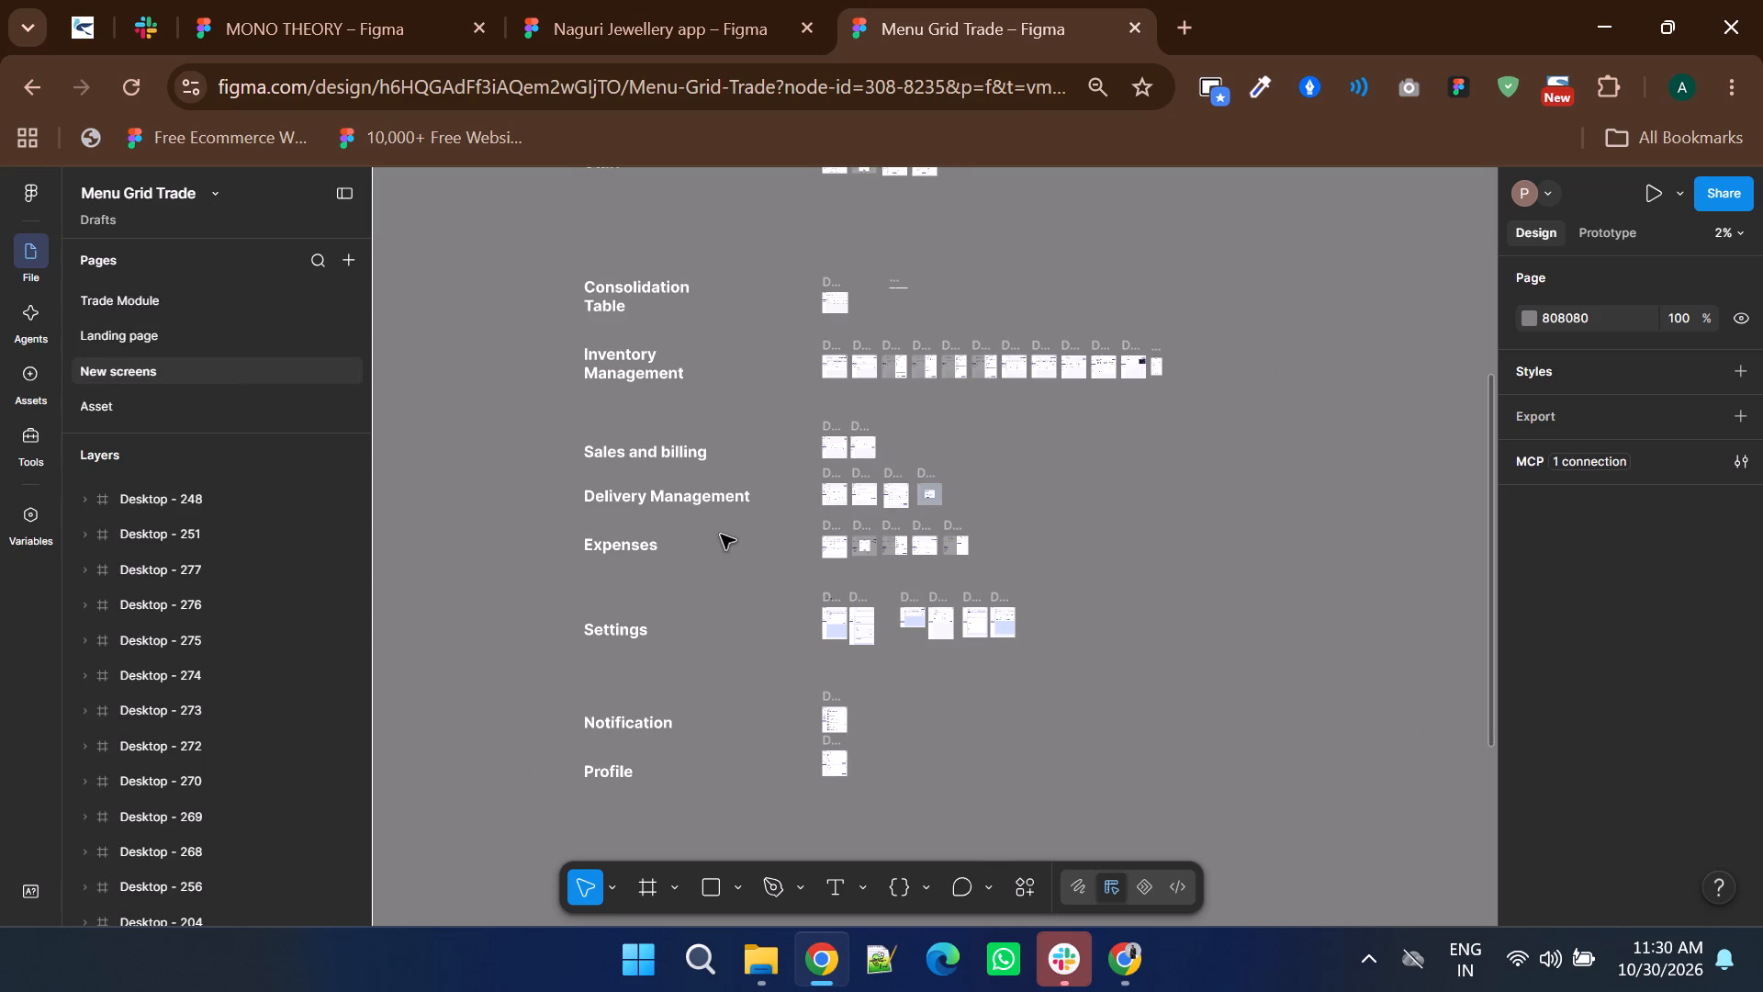
pyautogui.scroll(2, 758, 513)
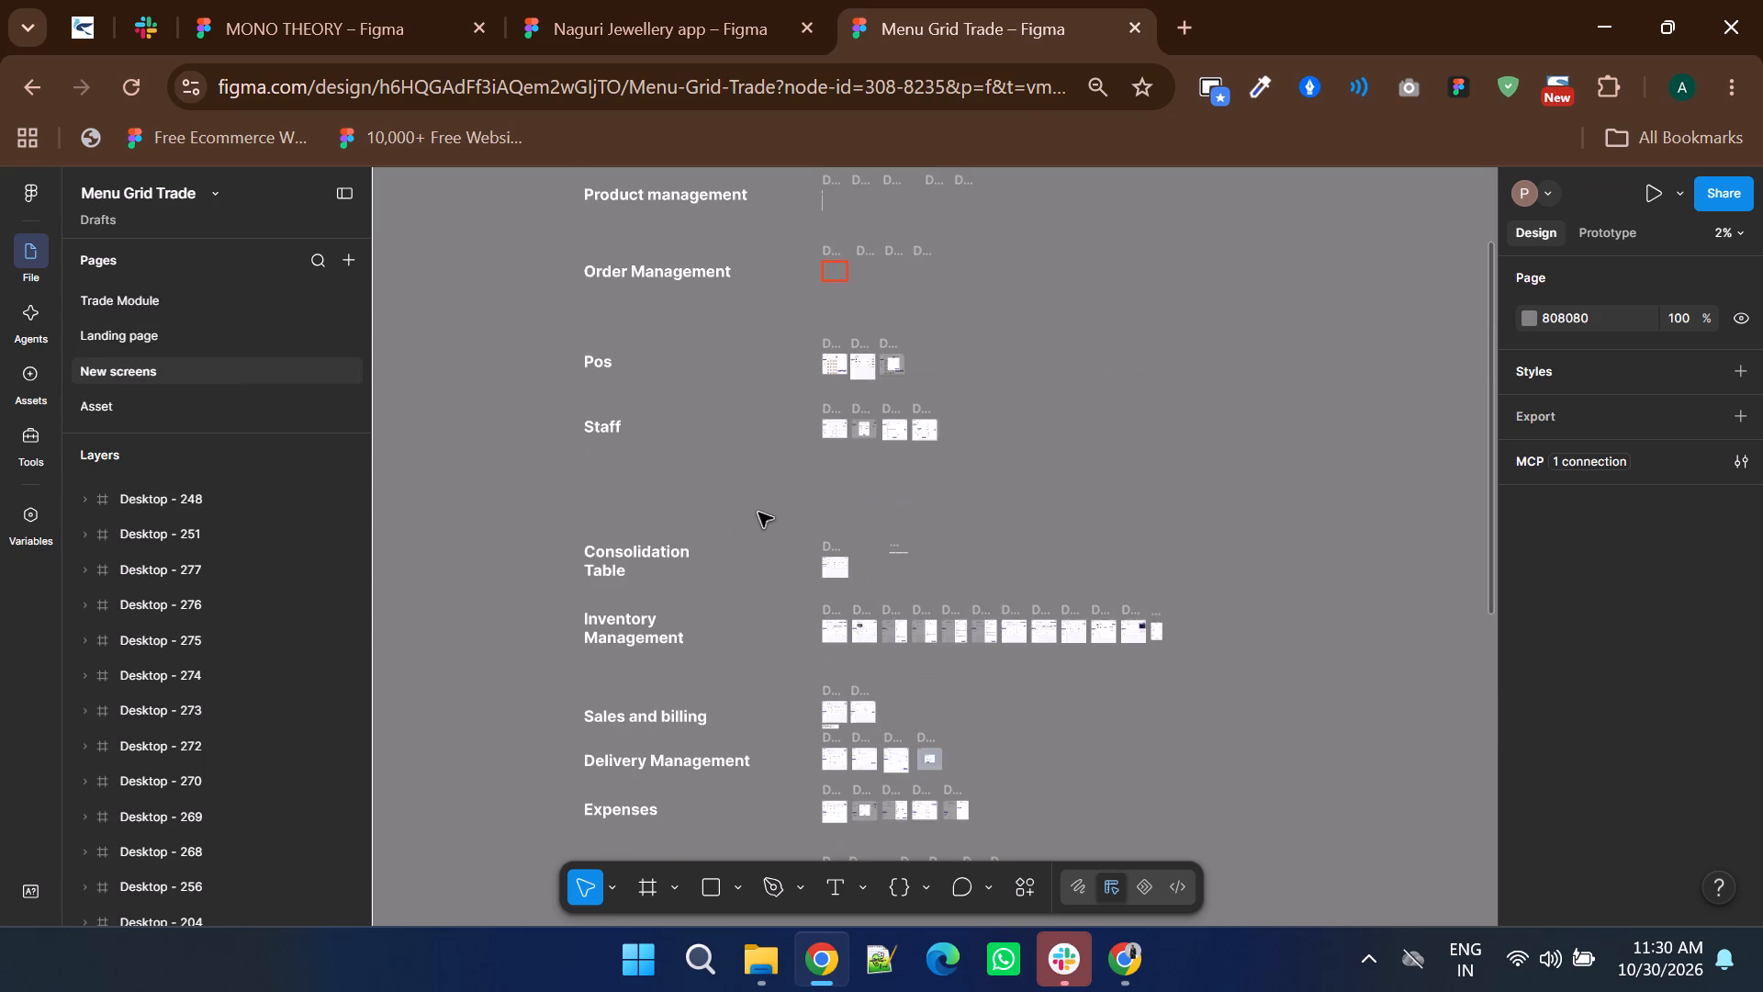
pyautogui.scroll(1, 758, 513)
pyautogui.keyDown('ctrl'); pyautogui.scroll(6, 808, 403); pyautogui.keyUp('ctrl')
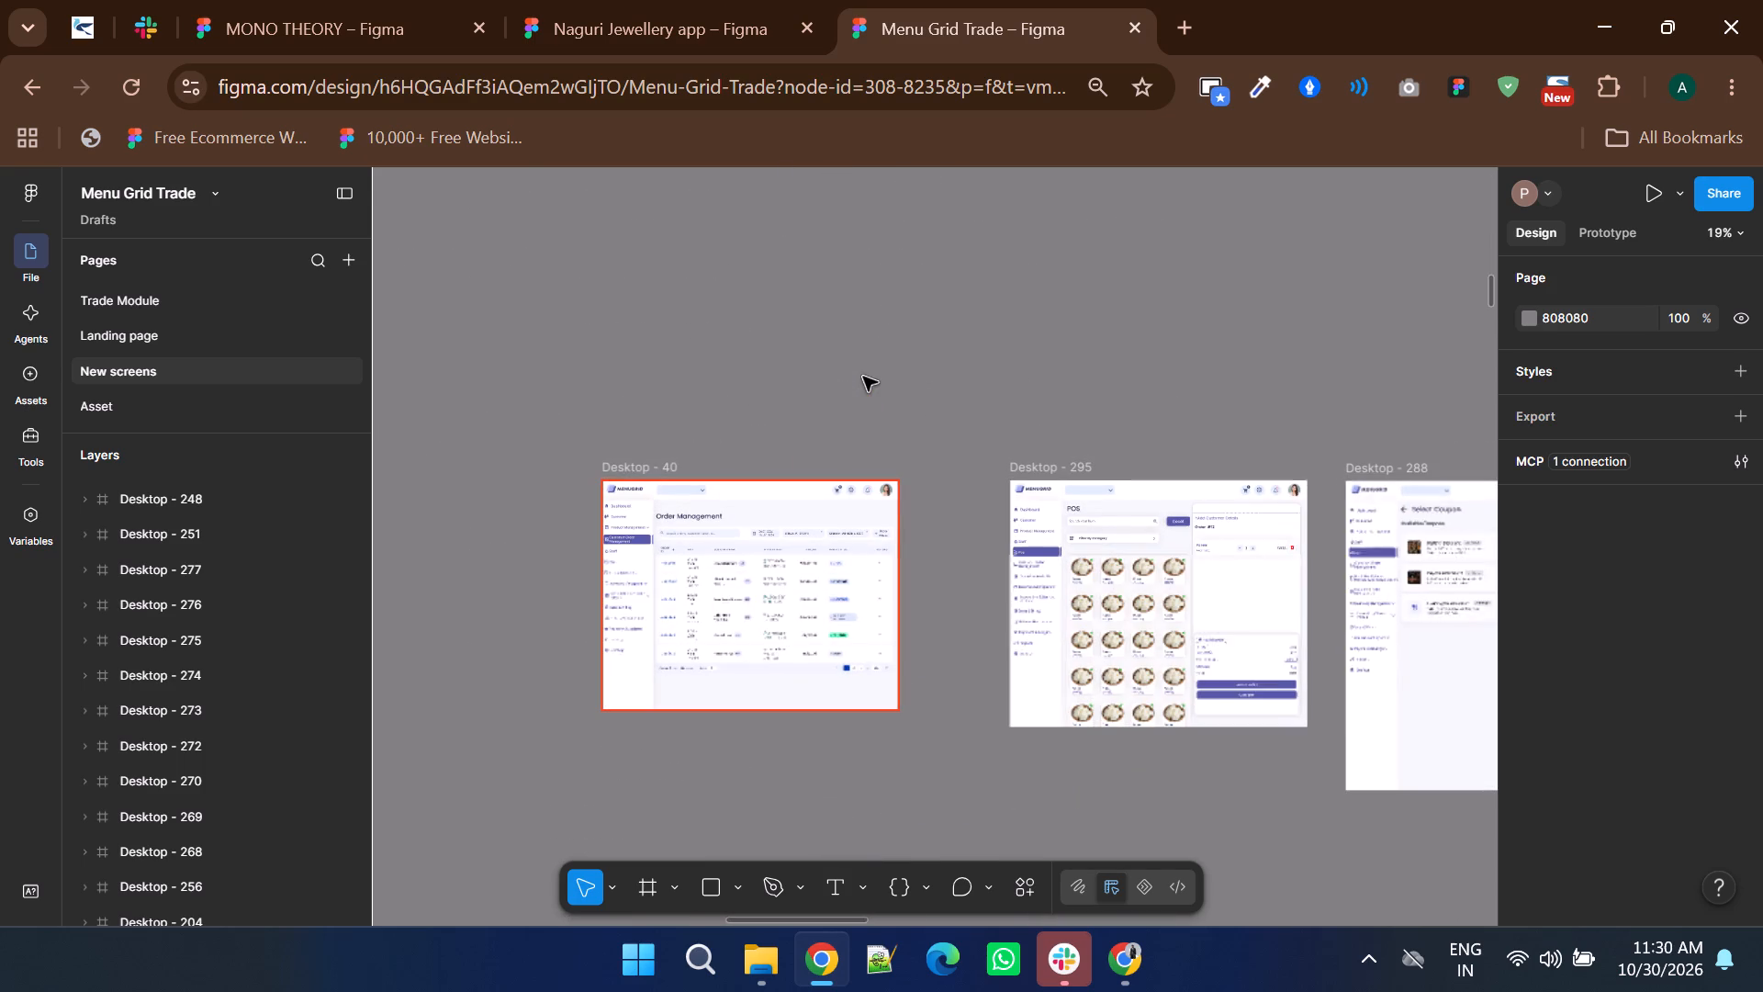
pyautogui.keyDown('shift'); pyautogui.scroll(-1, 863, 377); pyautogui.keyUp('shift')
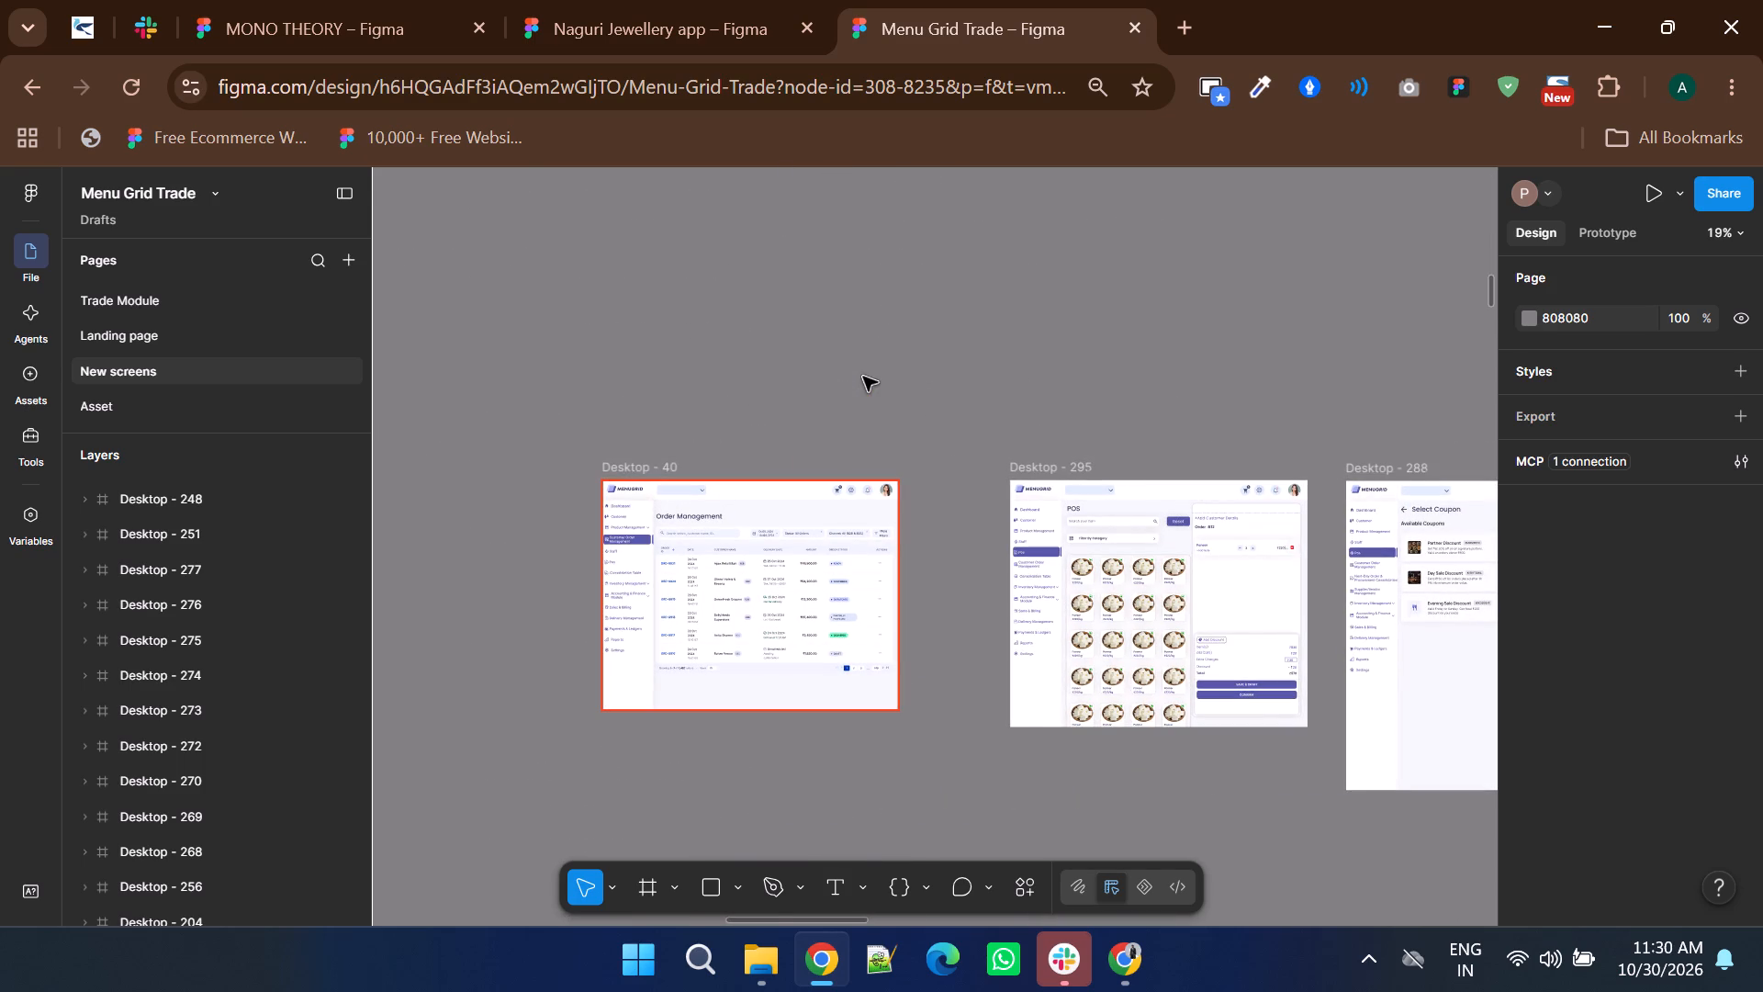
pyautogui.keyDown('shift'); pyautogui.scroll(-5, 863, 377); pyautogui.keyUp('shift')
pyautogui.keyDown('shift'); pyautogui.scroll(7, 863, 377); pyautogui.keyUp('shift')
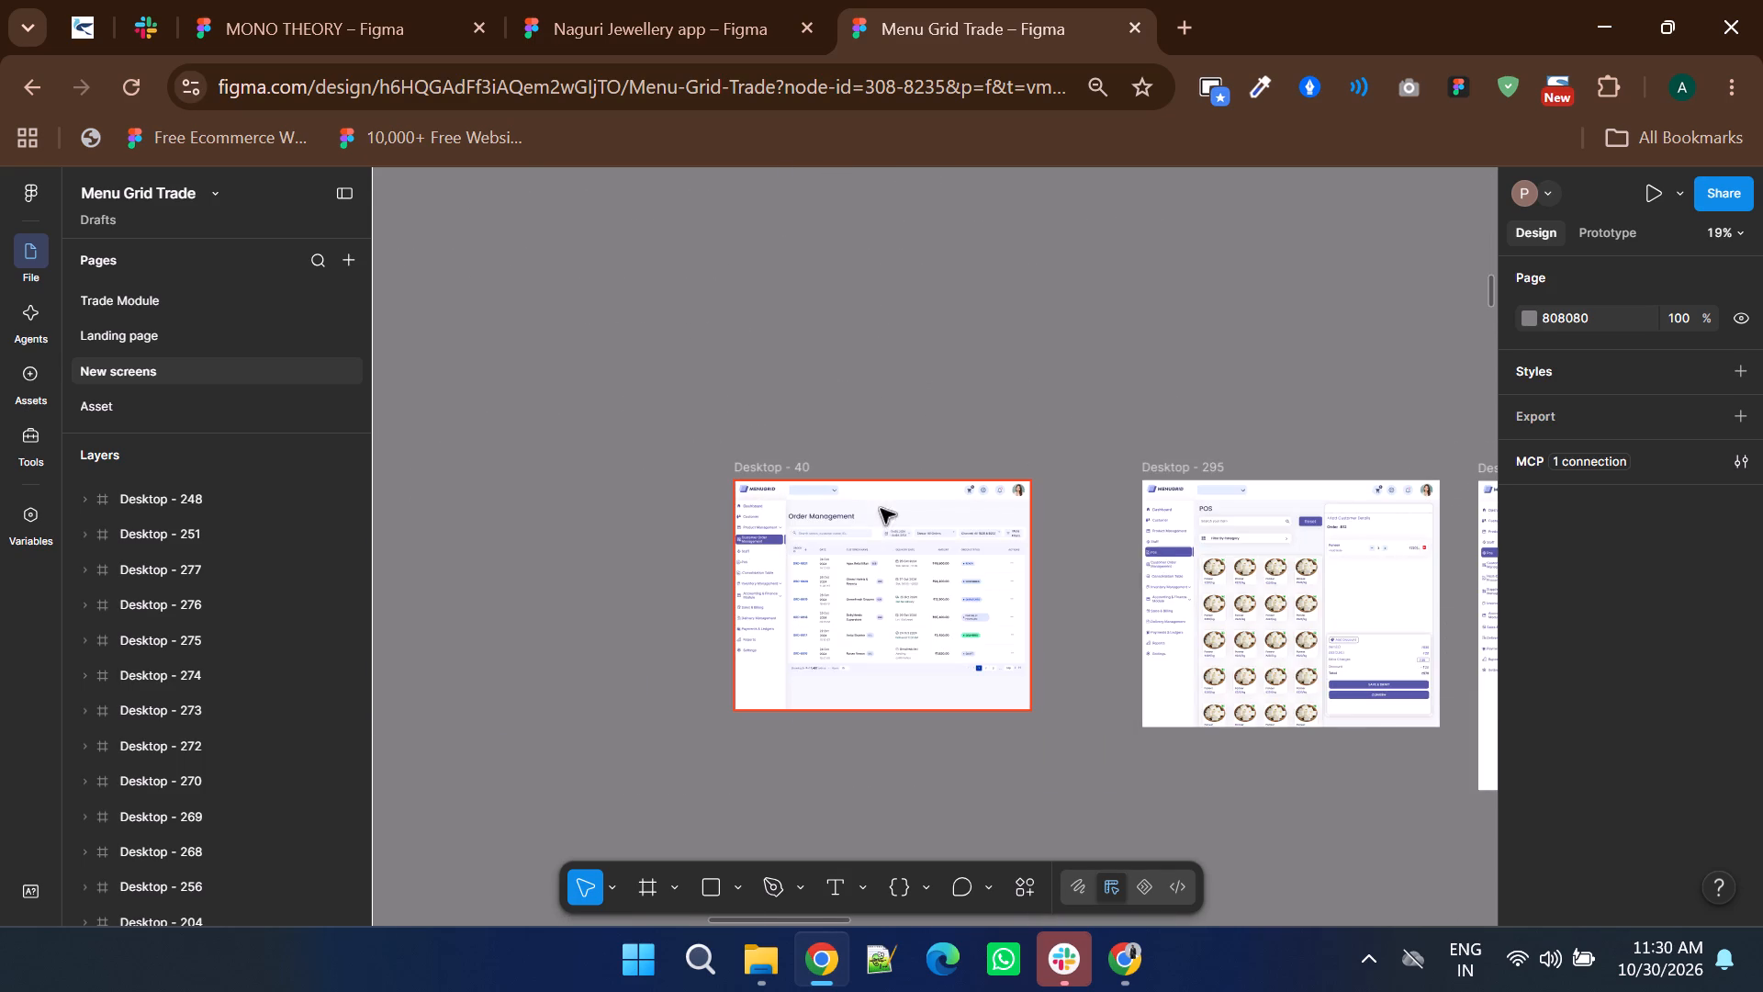
pyautogui.keyDown('ctrl'); pyautogui.scroll(4, 889, 554); pyautogui.keyUp('ctrl')
pyautogui.keyDown('ctrl'); pyautogui.scroll(-3, 889, 596); pyautogui.keyUp('ctrl')
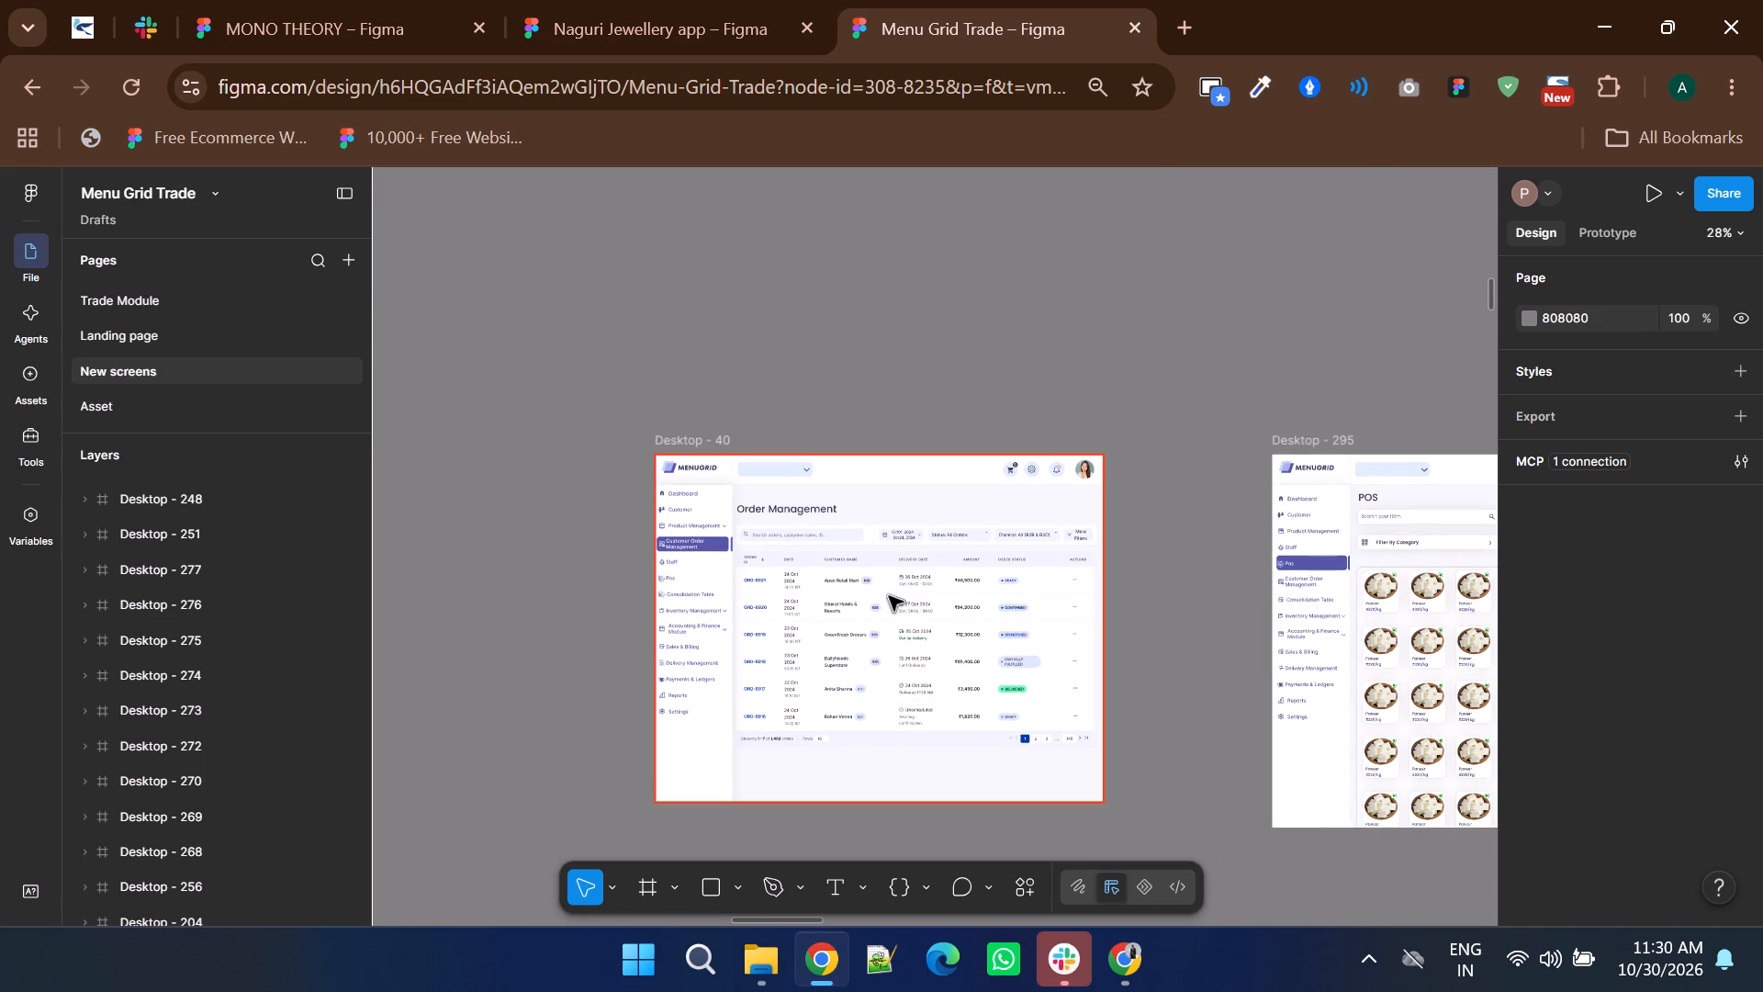
pyautogui.keyDown('ctrl'); pyautogui.scroll(2, 850, 593); pyautogui.keyUp('ctrl')
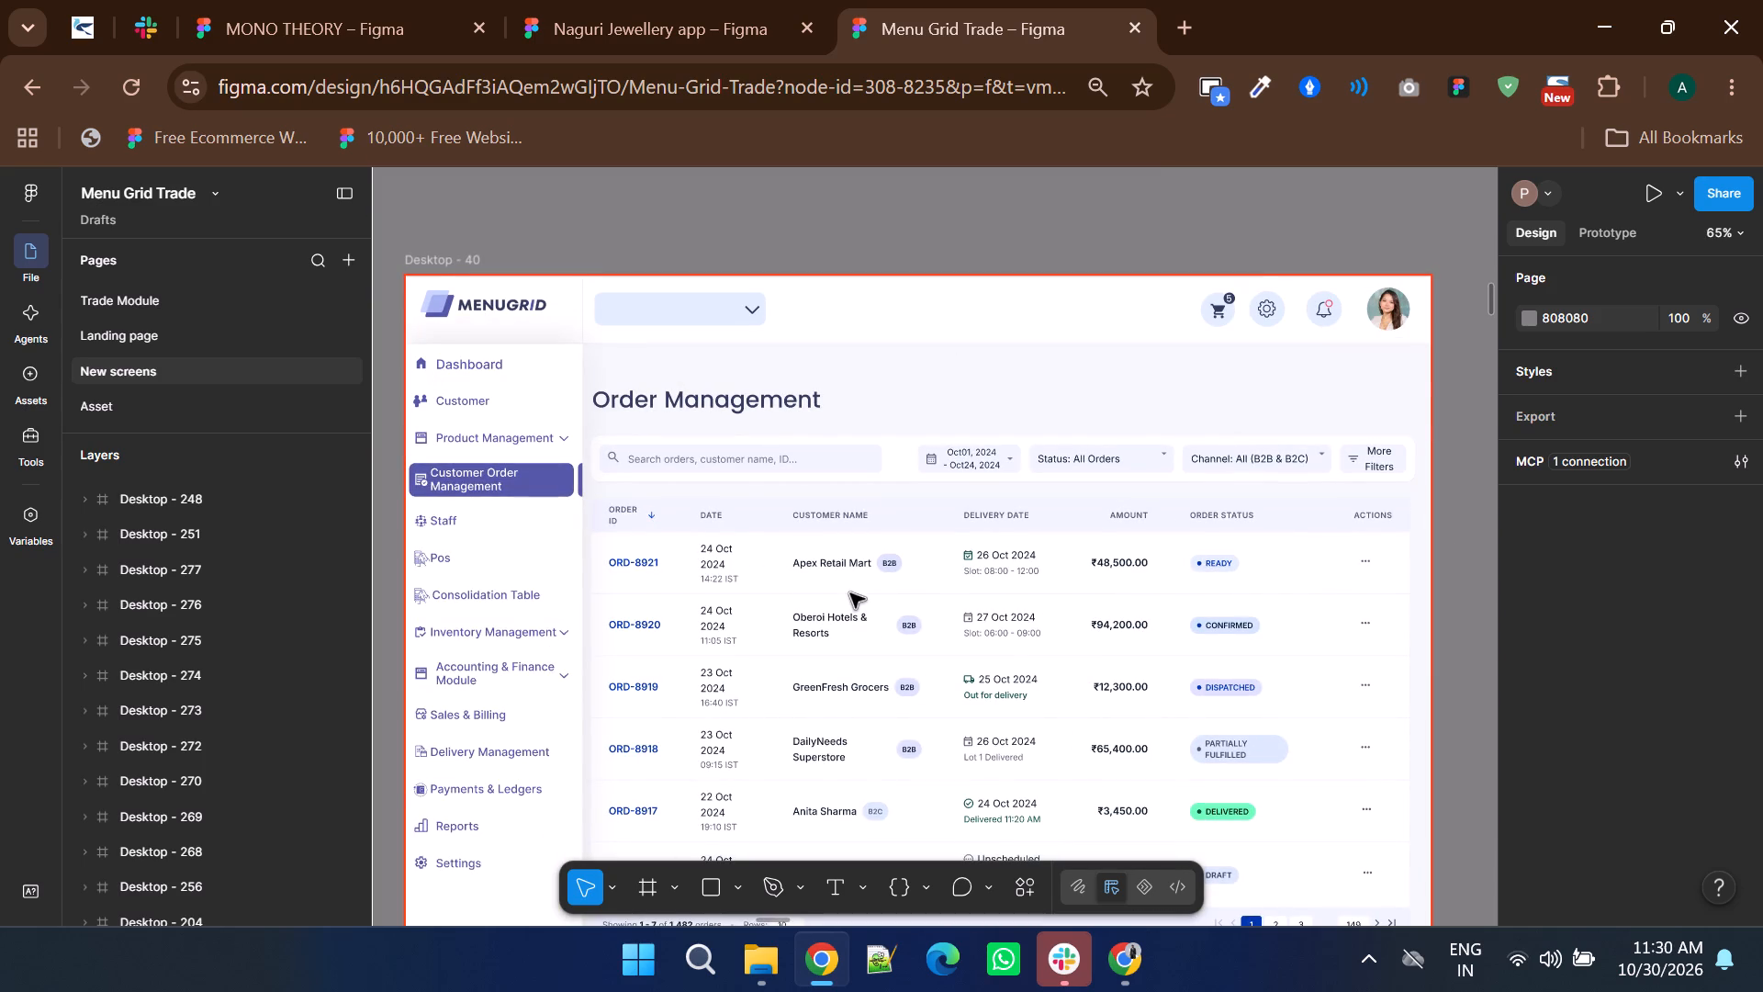
pyautogui.keyDown('ctrl'); pyautogui.scroll(-1, 850, 593); pyautogui.keyUp('ctrl')
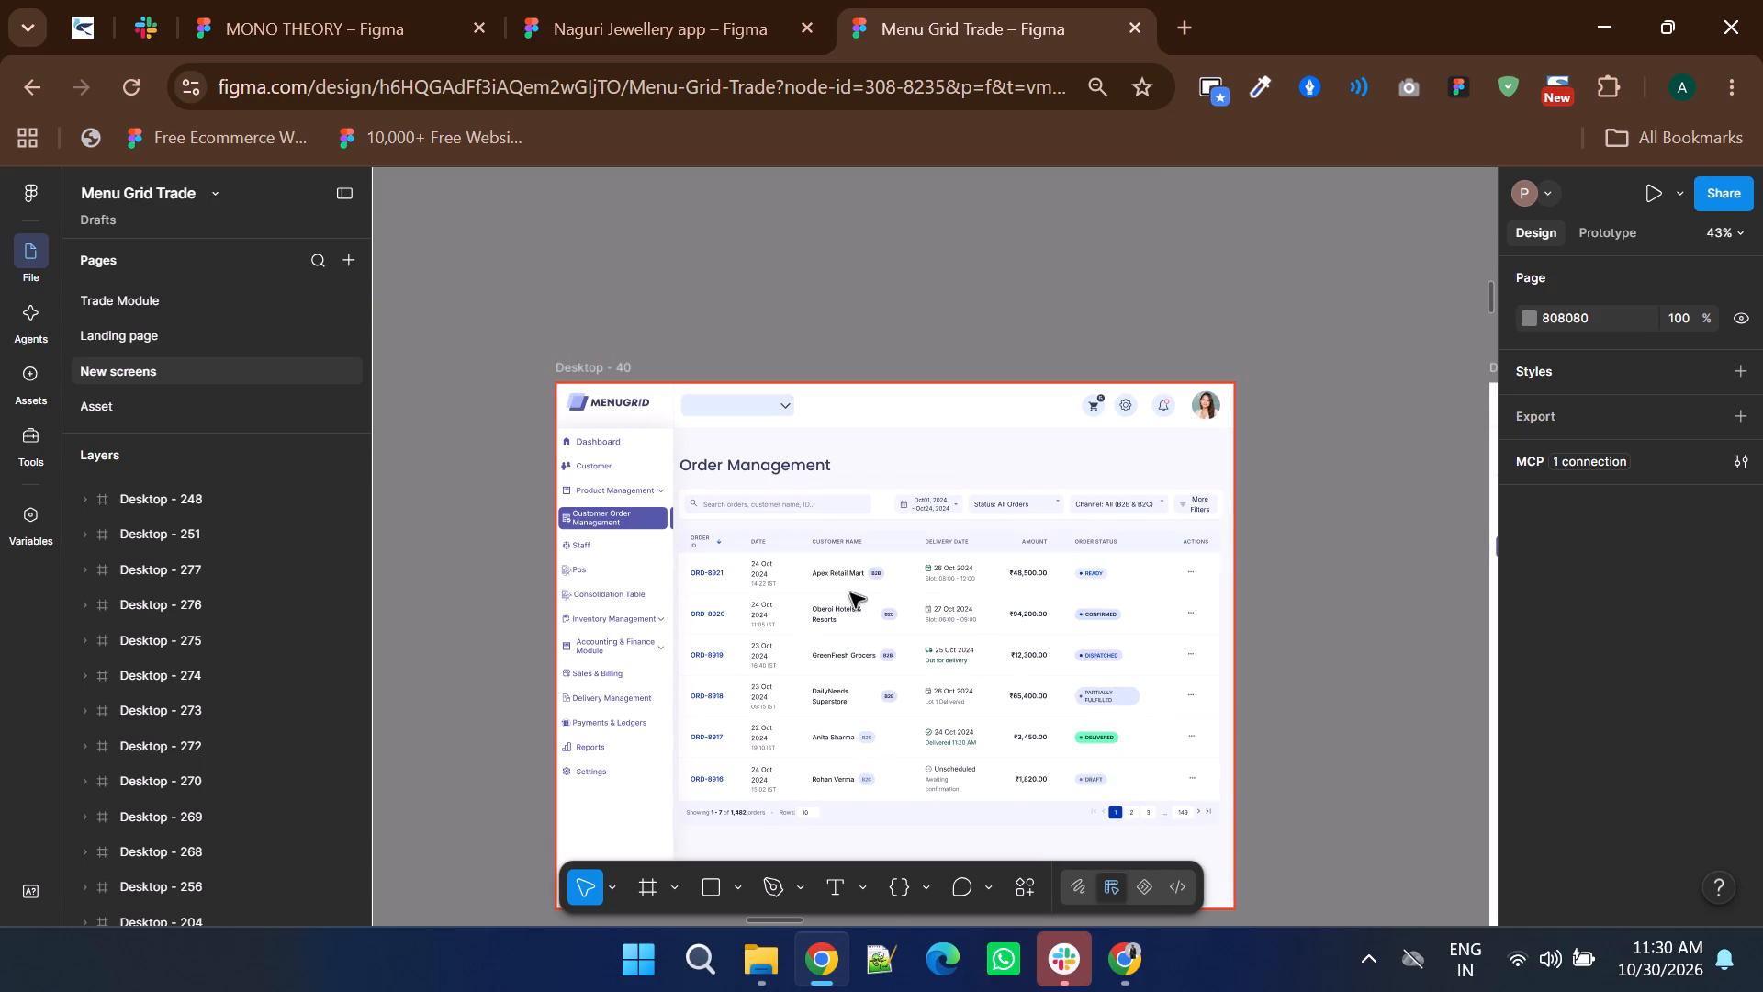
pyautogui.keyDown('ctrl'); pyautogui.scroll(-3, 850, 593); pyautogui.keyUp('ctrl')
pyautogui.keyDown('ctrl'); pyautogui.scroll(2, 850, 593); pyautogui.keyUp('ctrl')
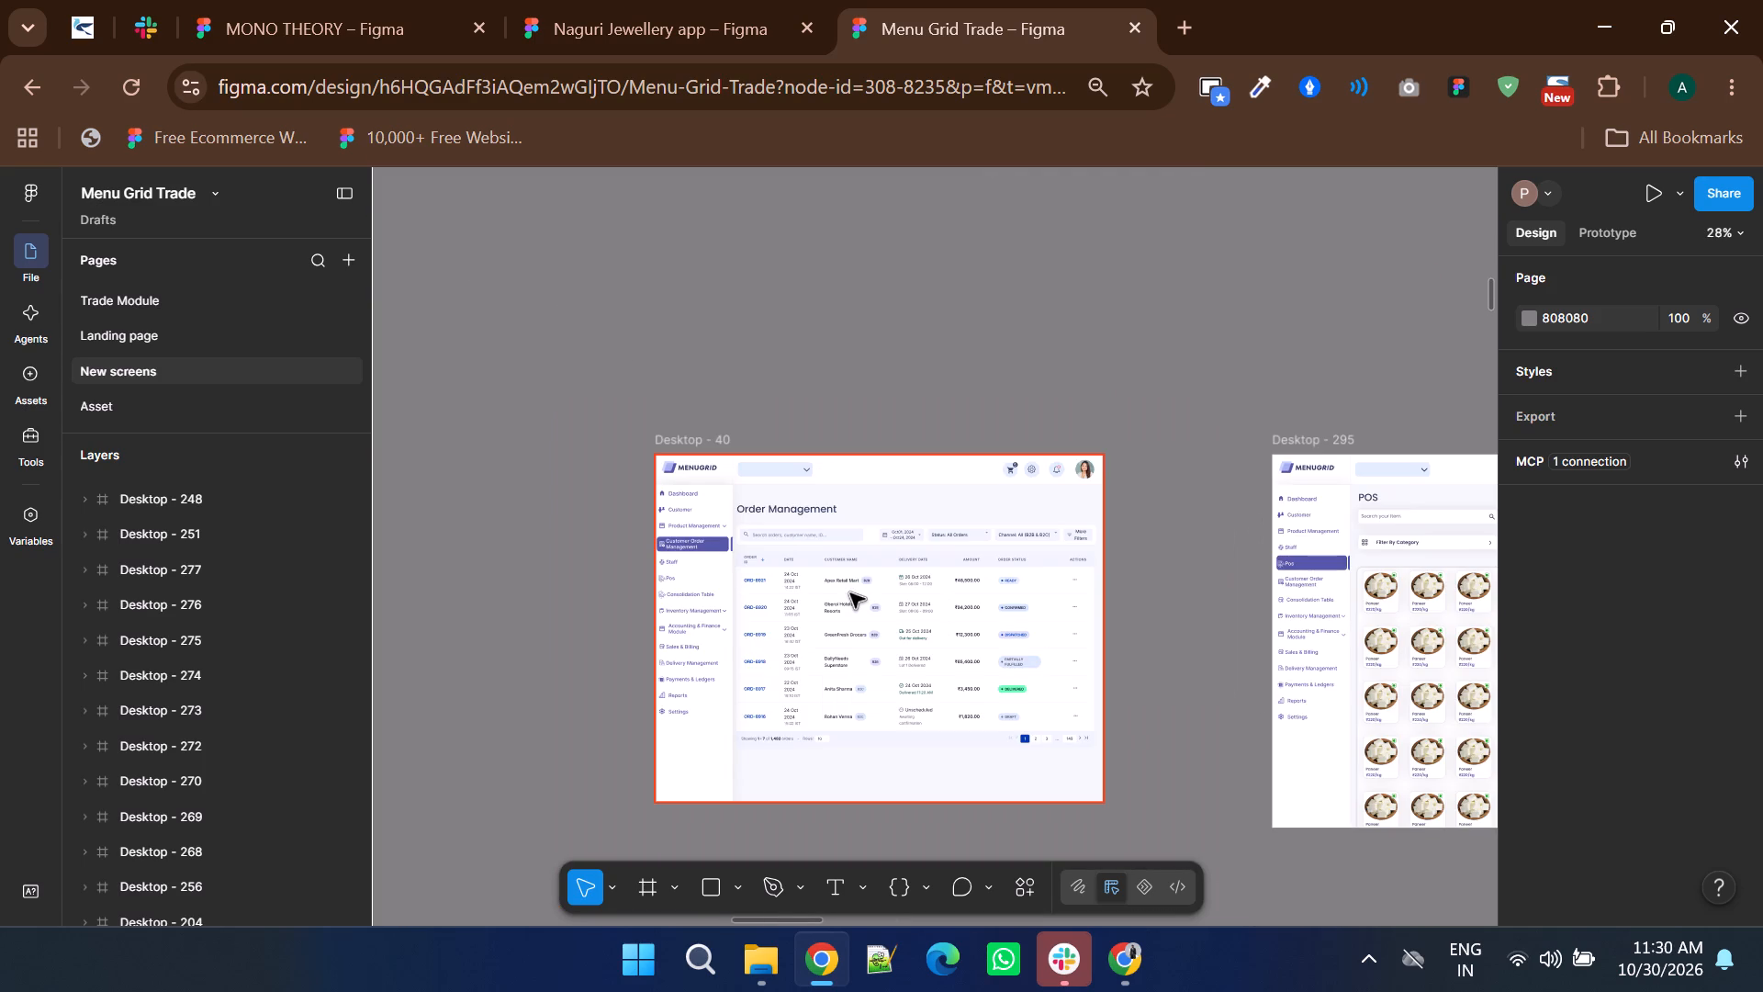
pyautogui.keyDown('ctrl'); pyautogui.scroll(-2, 850, 593); pyautogui.keyUp('ctrl')
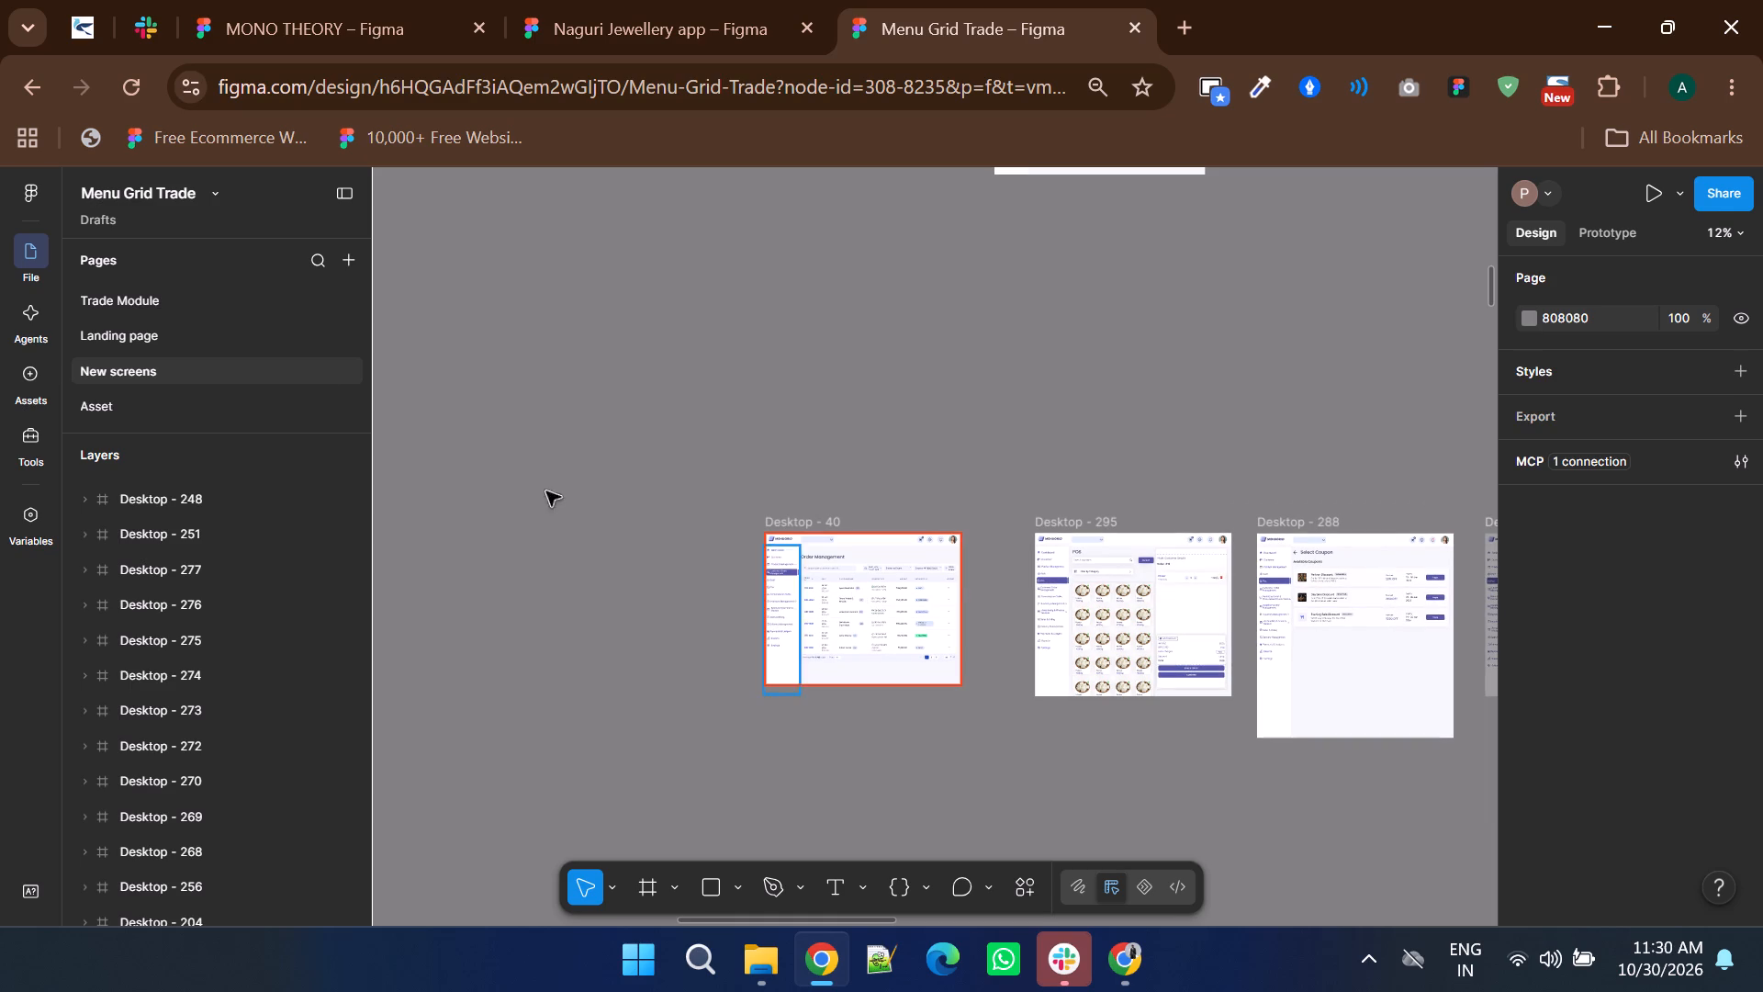
pyautogui.keyDown('ctrl'); pyautogui.scroll(2, 934, 603); pyautogui.keyUp('ctrl')
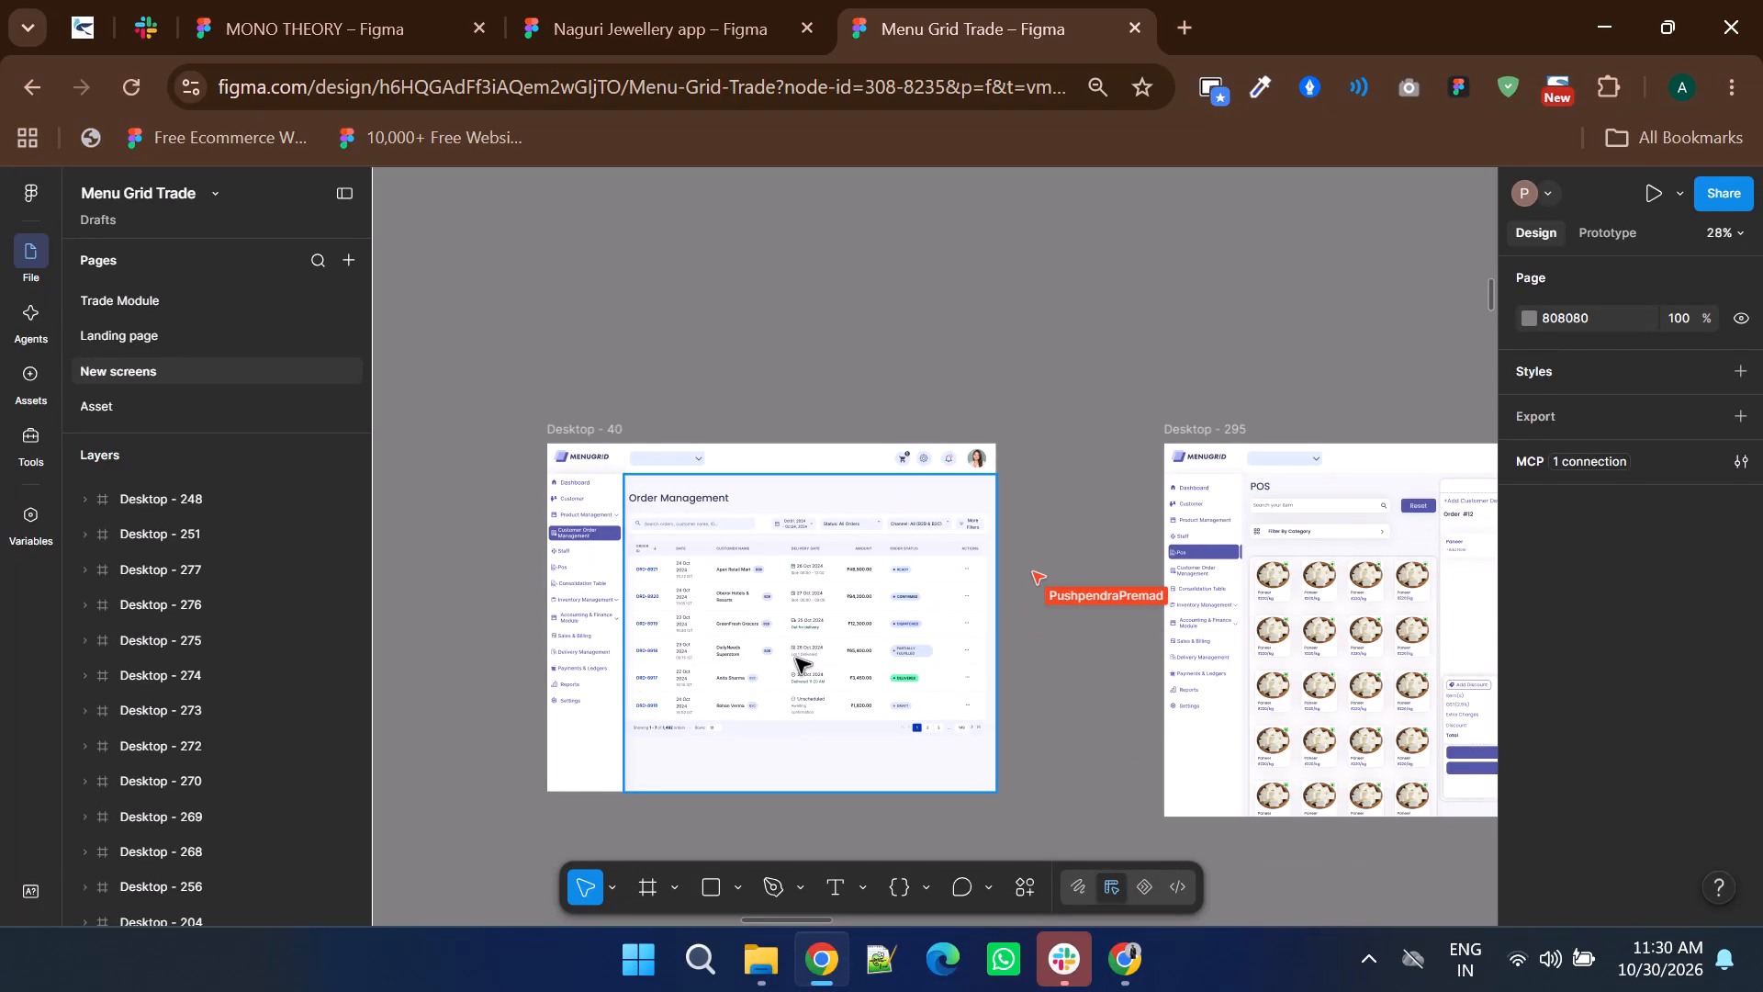
pyautogui.keyDown('ctrl'); pyautogui.scroll(-2, 796, 659); pyautogui.keyUp('ctrl')
pyautogui.keyDown('shift'); pyautogui.scroll(-1, 796, 659); pyautogui.keyUp('shift')
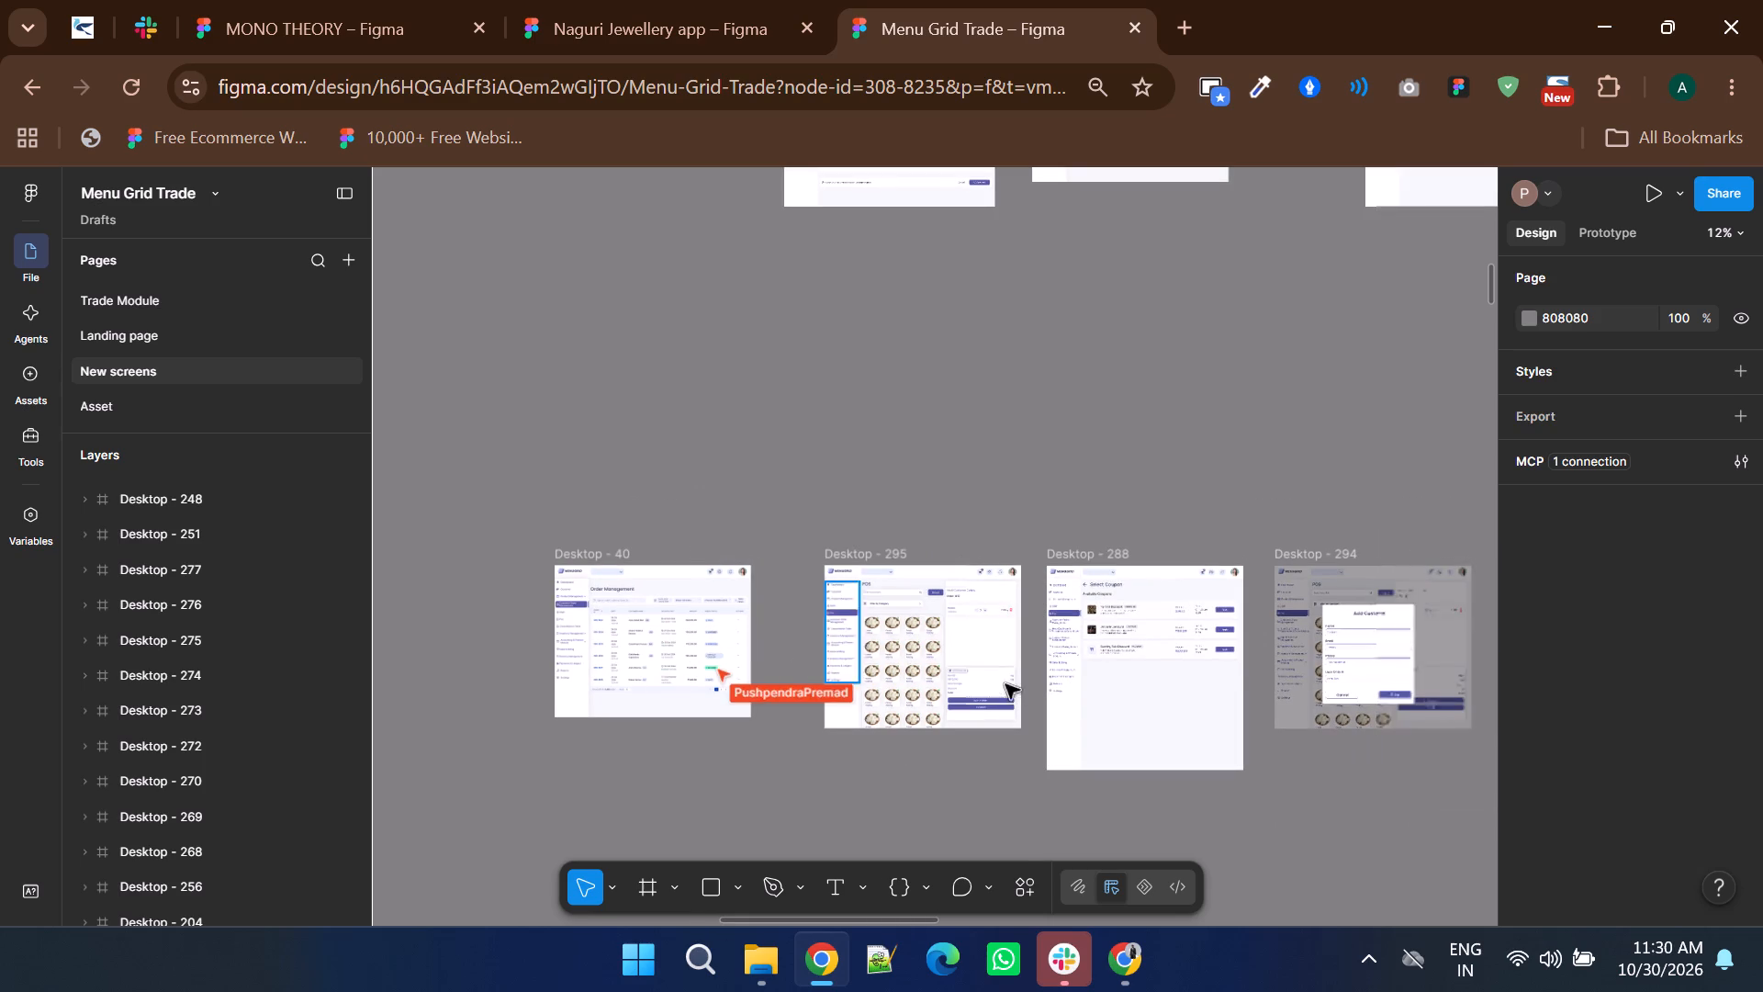
pyautogui.keyDown('ctrl'); pyautogui.scroll(2, 1258, 701); pyautogui.keyUp('ctrl')
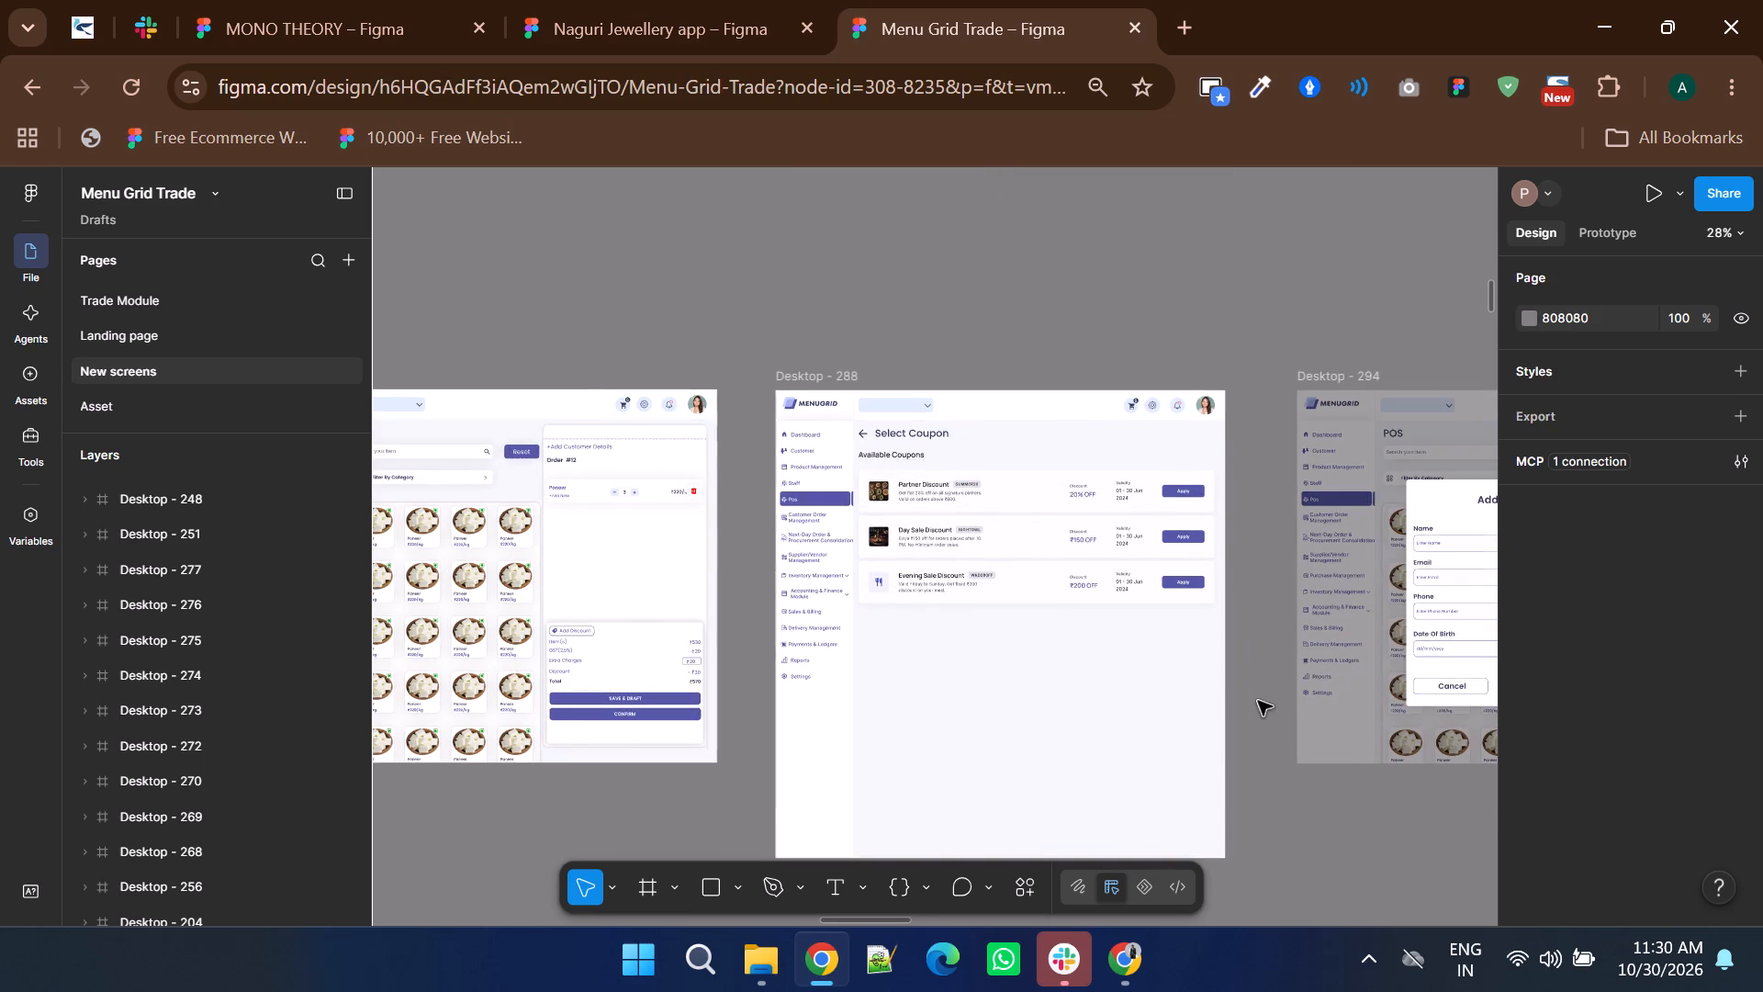
# Shorten the Select Coupon content group and its Desktop - 288 frame from the bottom, making the frame about 1269 high.
pyautogui.keyDown('ctrl'); pyautogui.scroll(-1, 1258, 701); pyautogui.keyUp('ctrl')
pyautogui.click(1142, 758)
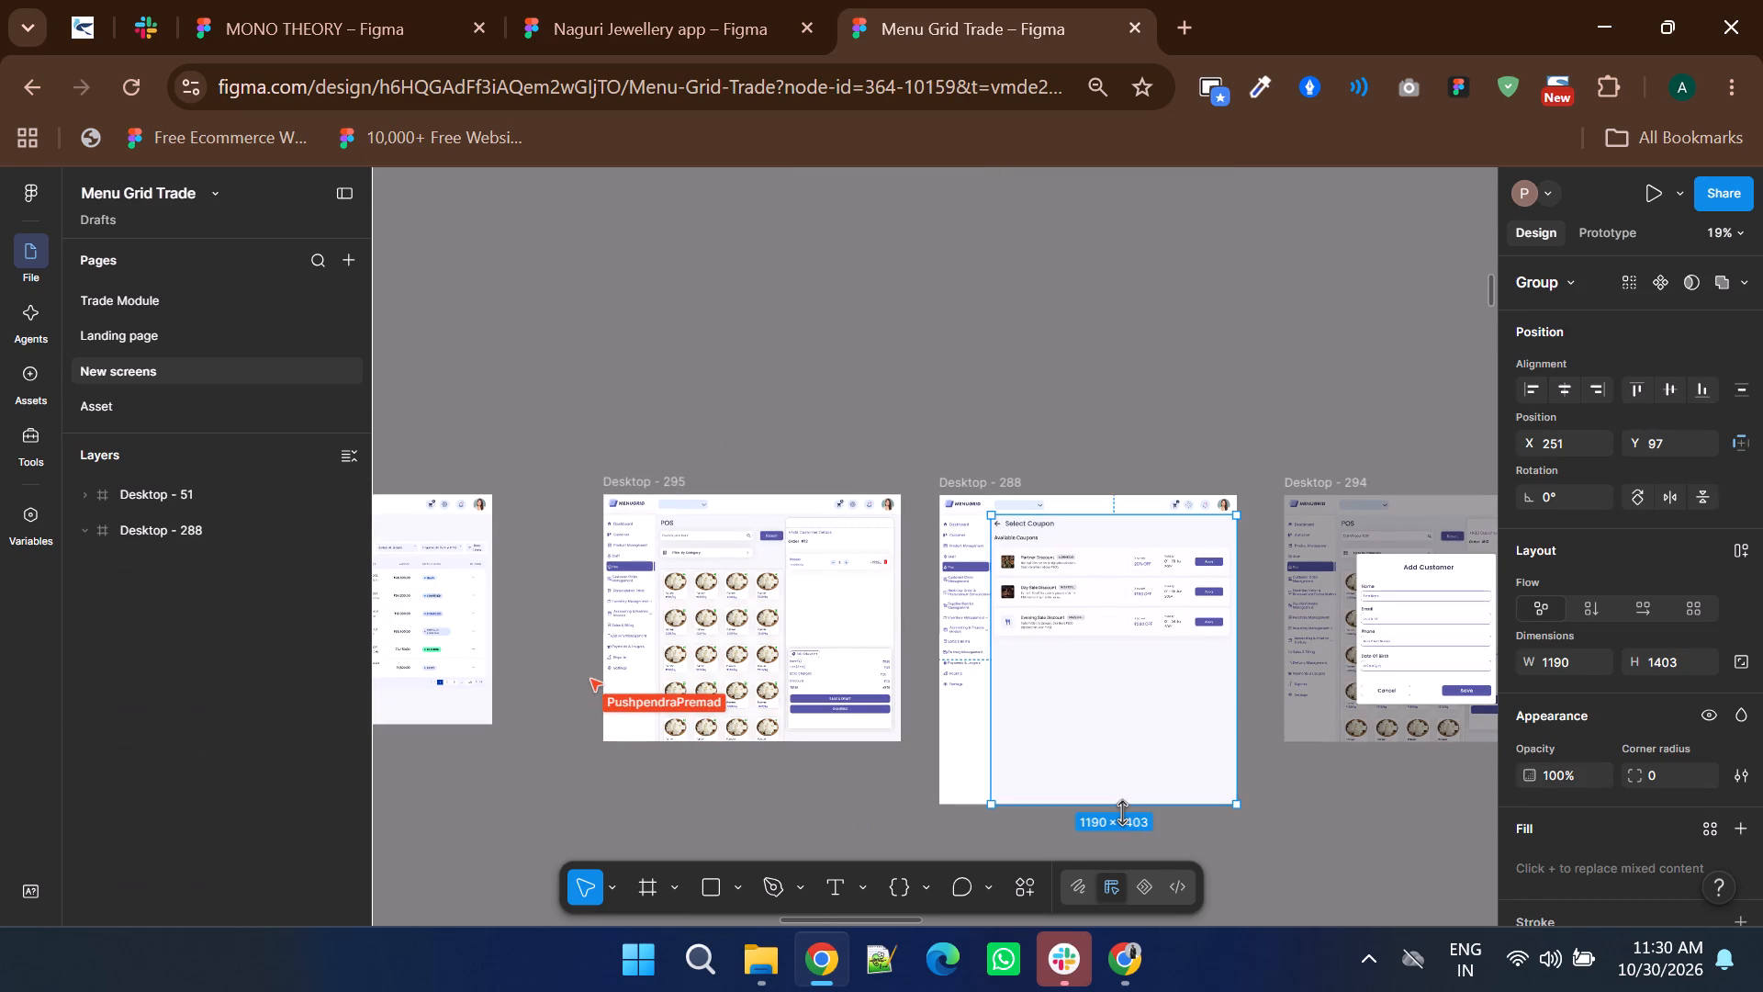
pyautogui.keyDown('ctrl'); pyautogui.moveTo(1121, 812); pyautogui.dragTo(1103, 757); pyautogui.keyUp('ctrl')
pyautogui.keyDown('ctrl'); pyautogui.click(1089, 790); pyautogui.keyUp('ctrl')
pyautogui.moveTo(1084, 798); pyautogui.dragTo(1080, 757)
pyautogui.keyDown('ctrl'); pyautogui.scroll(-1, 1114, 721); pyautogui.keyUp('ctrl')
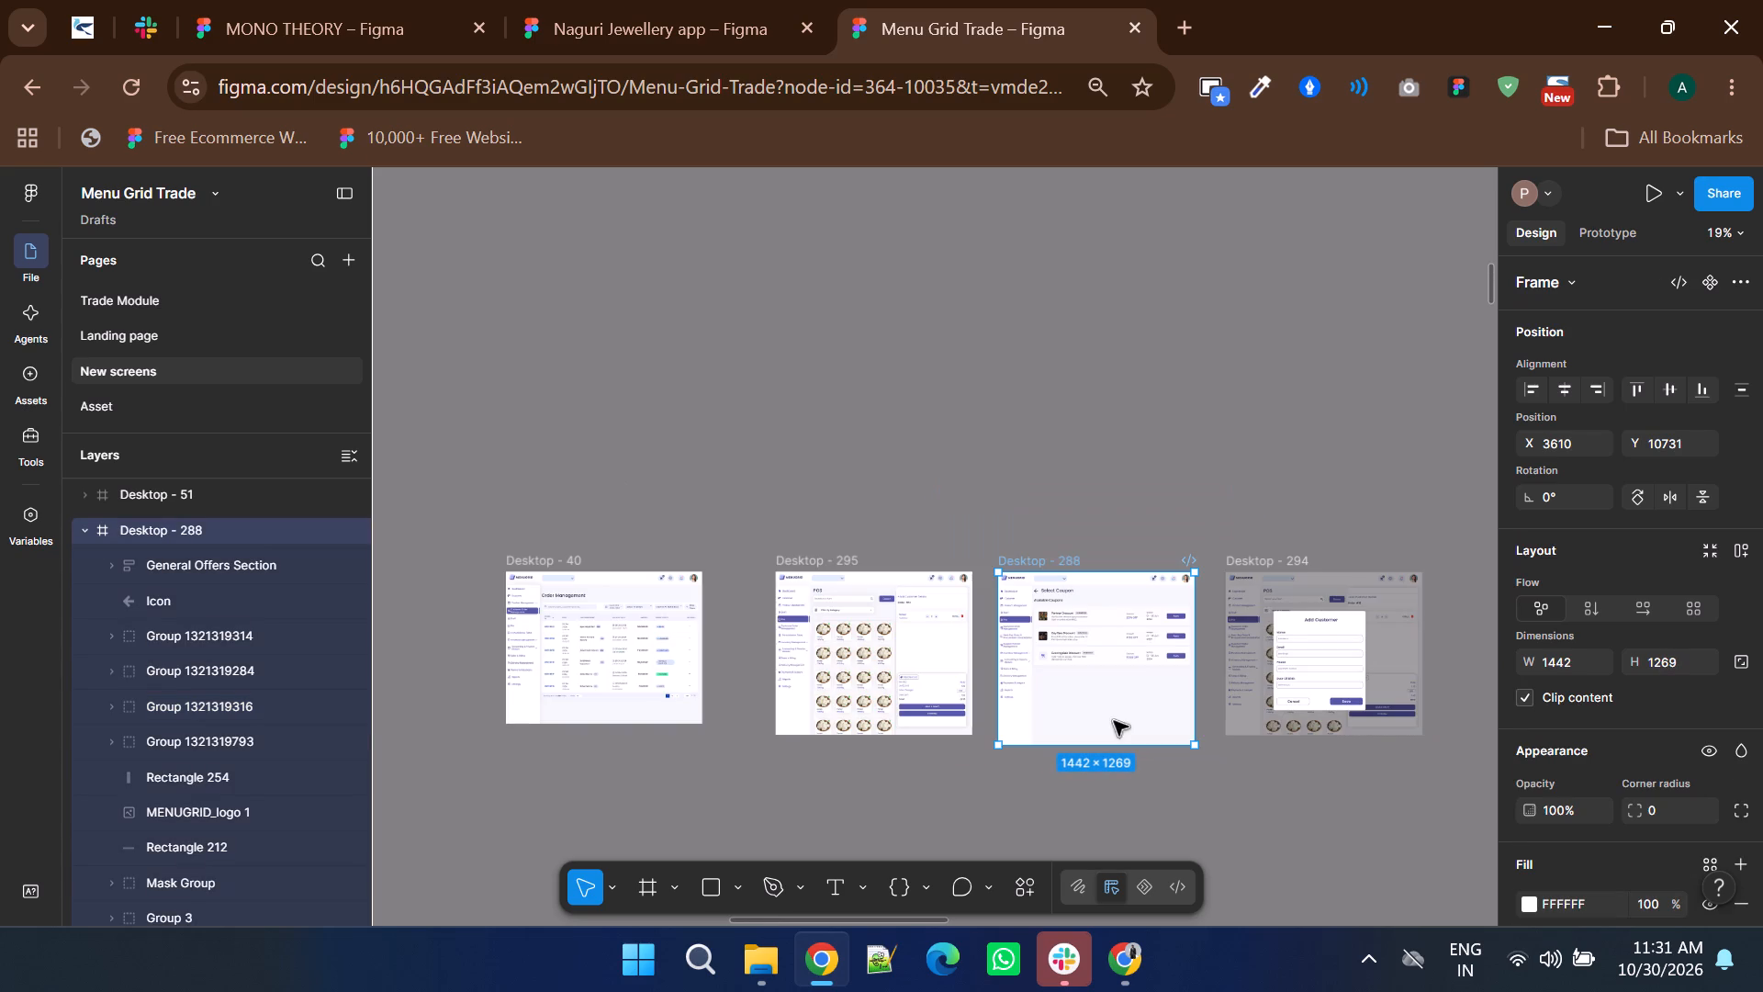
pyautogui.click(1216, 372)
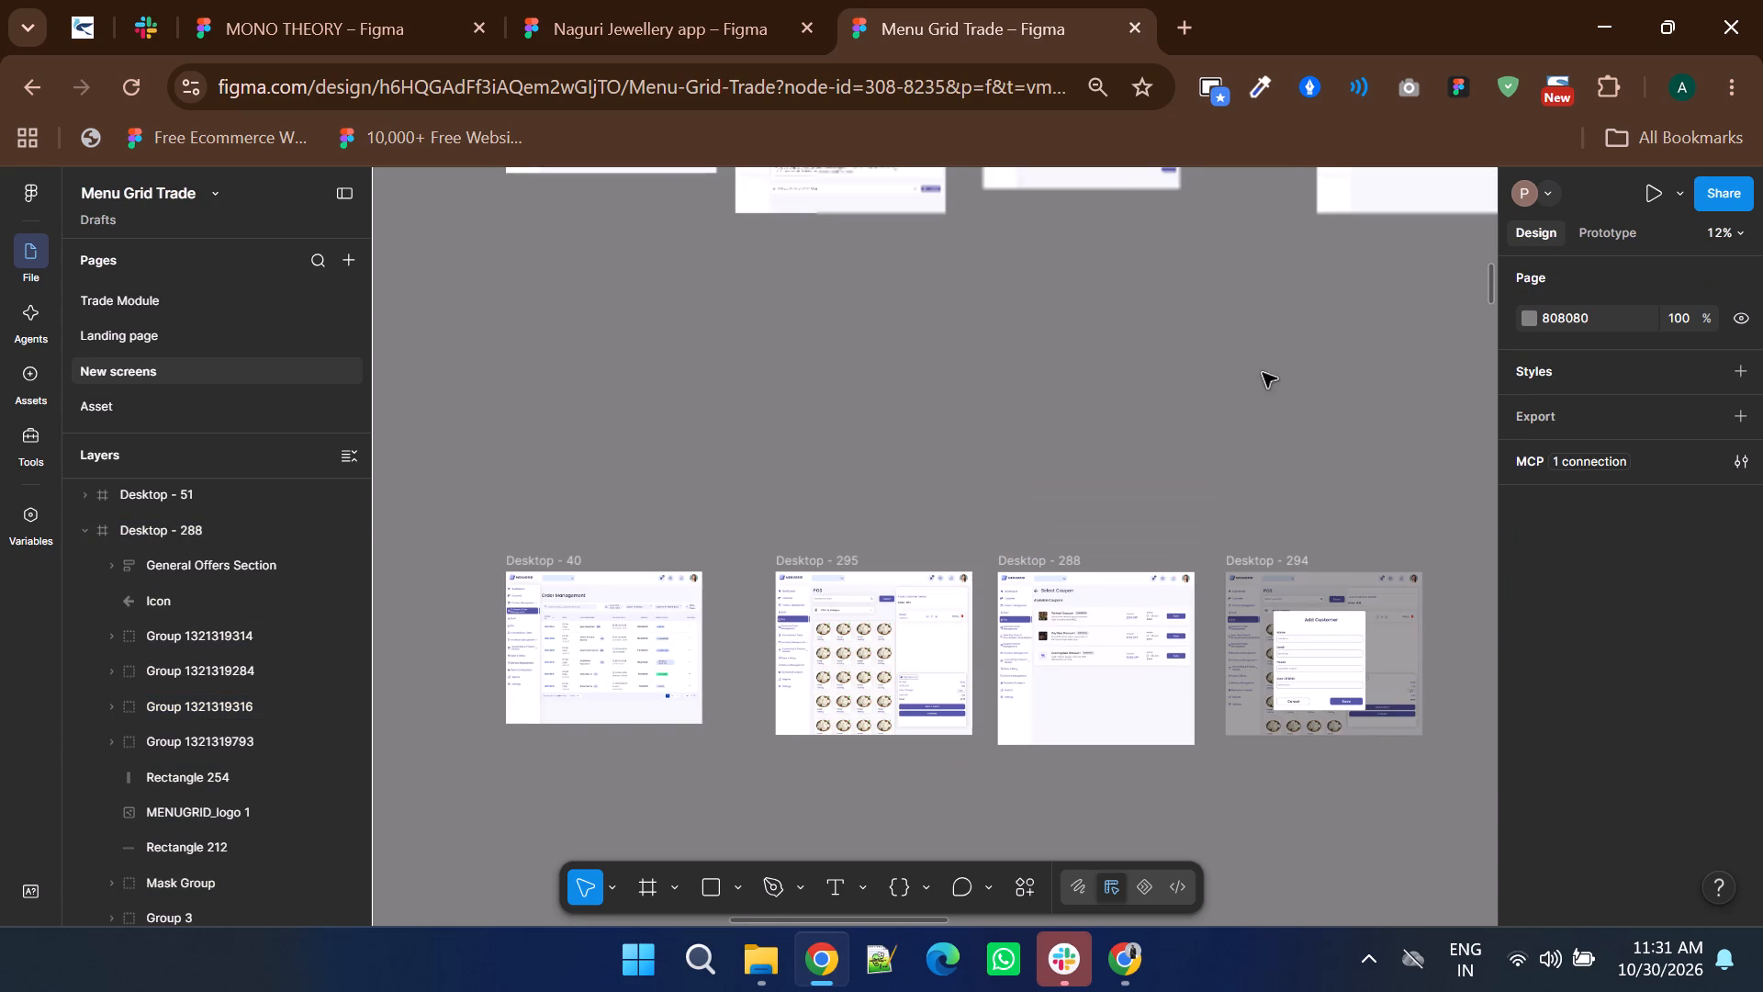
pyautogui.click(271, 0)
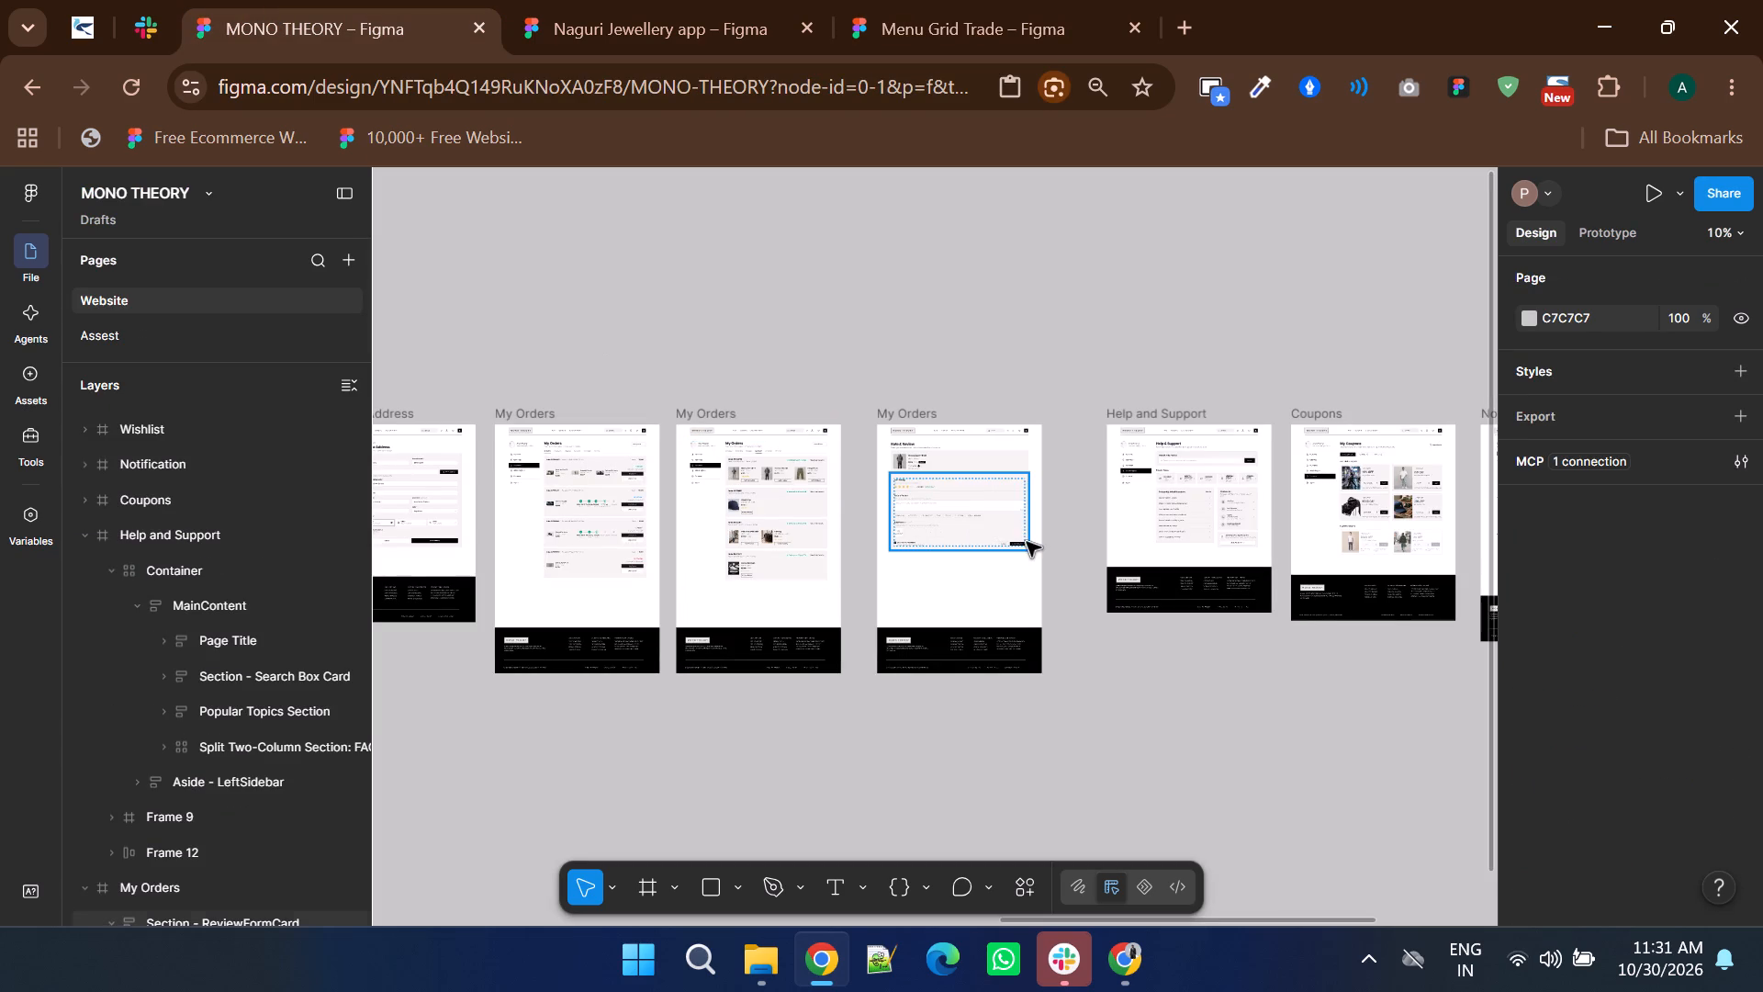
pyautogui.keyDown('ctrl'); pyautogui.scroll(5, 1232, 488); pyautogui.keyUp('ctrl')
pyautogui.keyDown('shift'); pyautogui.scroll(-3, 955, 551); pyautogui.keyUp('shift')
pyautogui.keyDown('ctrl'); pyautogui.scroll(-1, 994, 561); pyautogui.keyUp('ctrl')
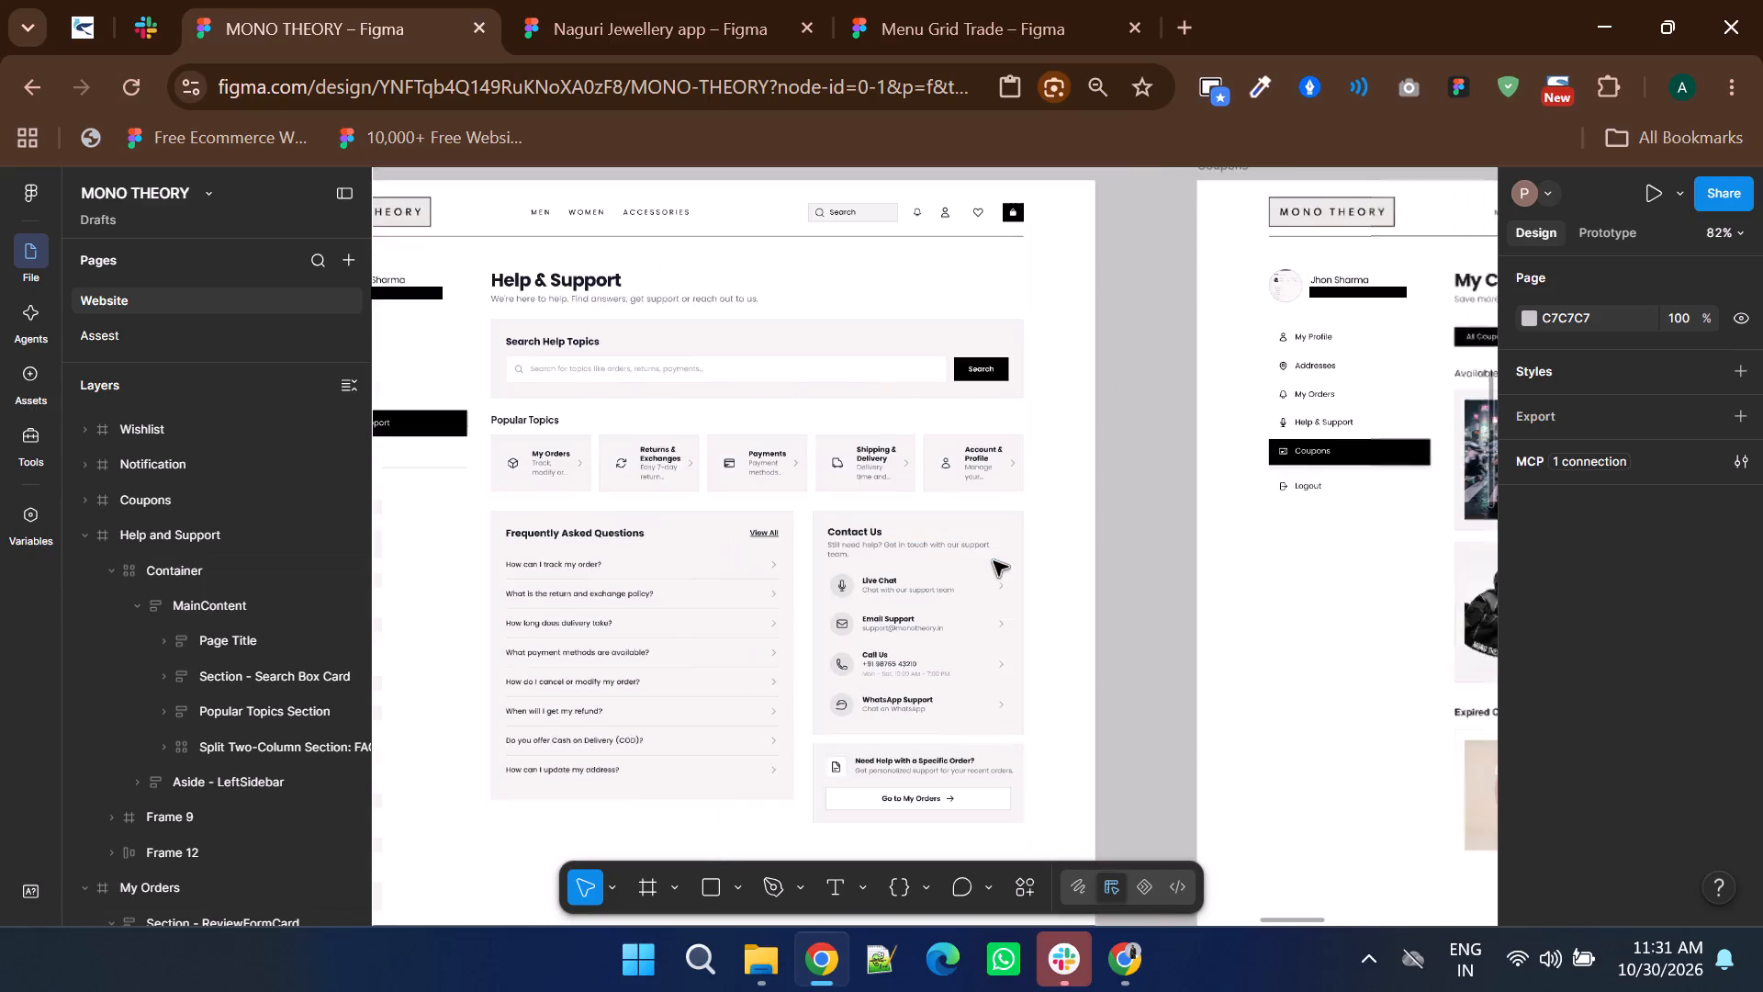
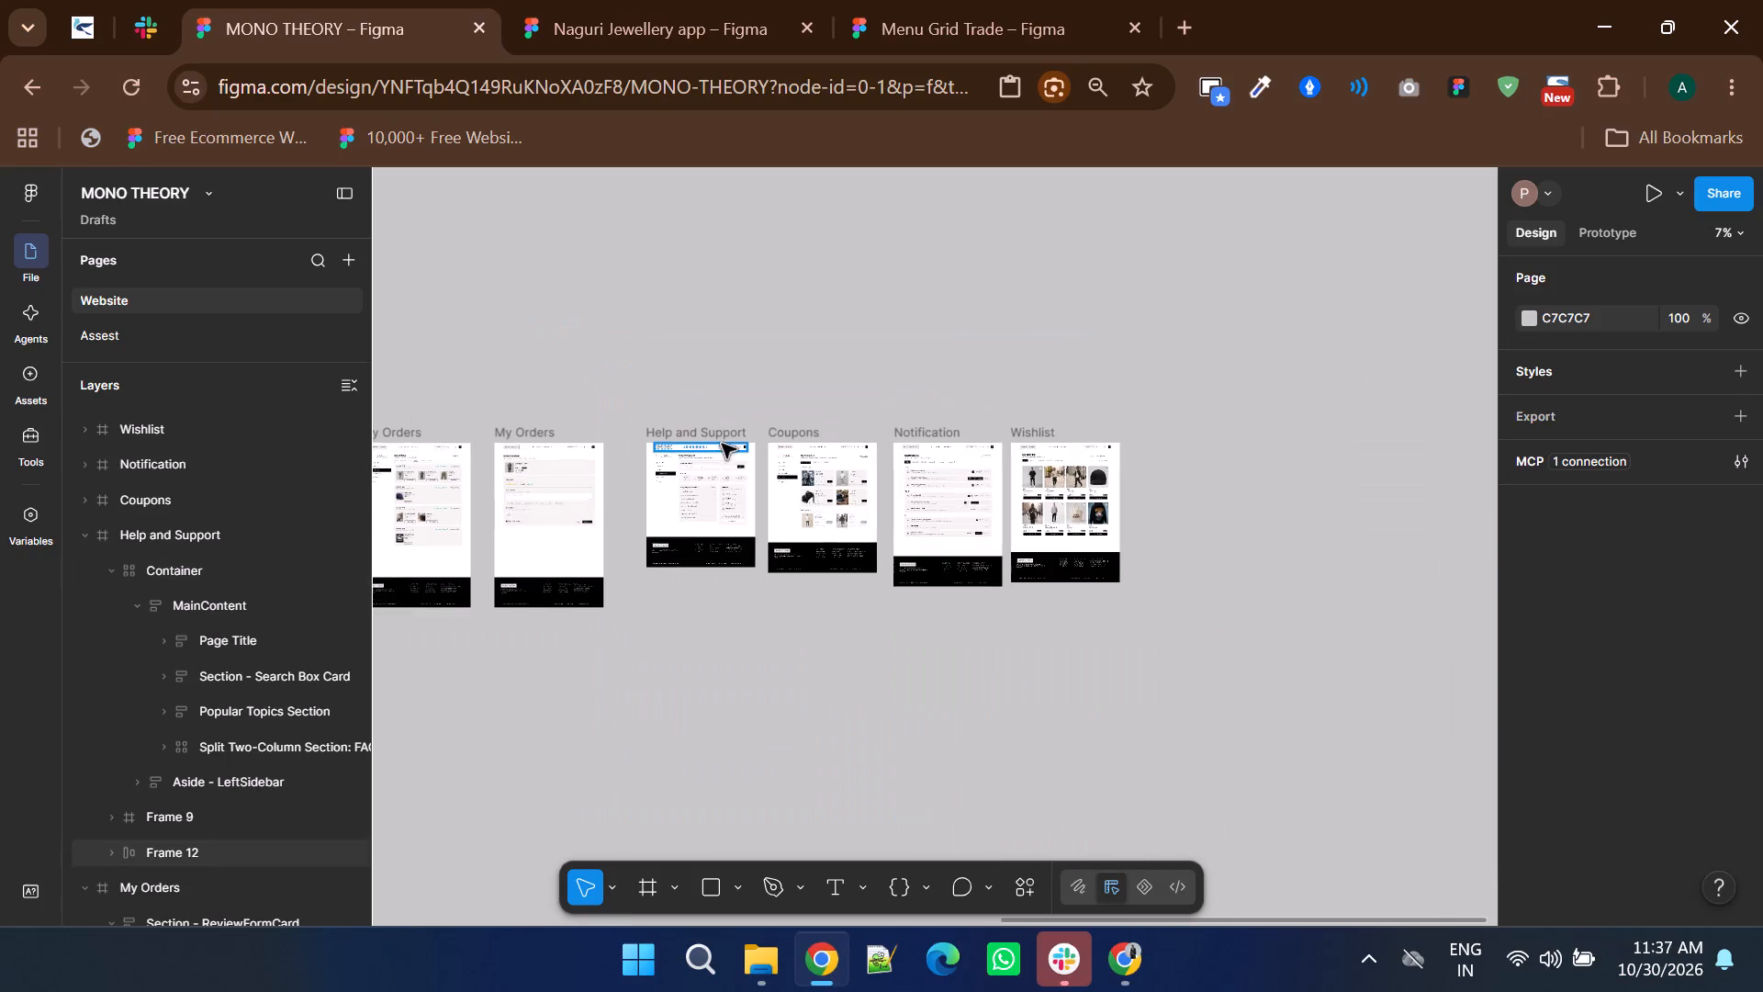
pyautogui.keyDown('ctrl'); pyautogui.scroll(4, 692, 479); pyautogui.keyUp('ctrl')
pyautogui.keyDown('ctrl'); pyautogui.scroll(-3, 878, 464); pyautogui.keyUp('ctrl')
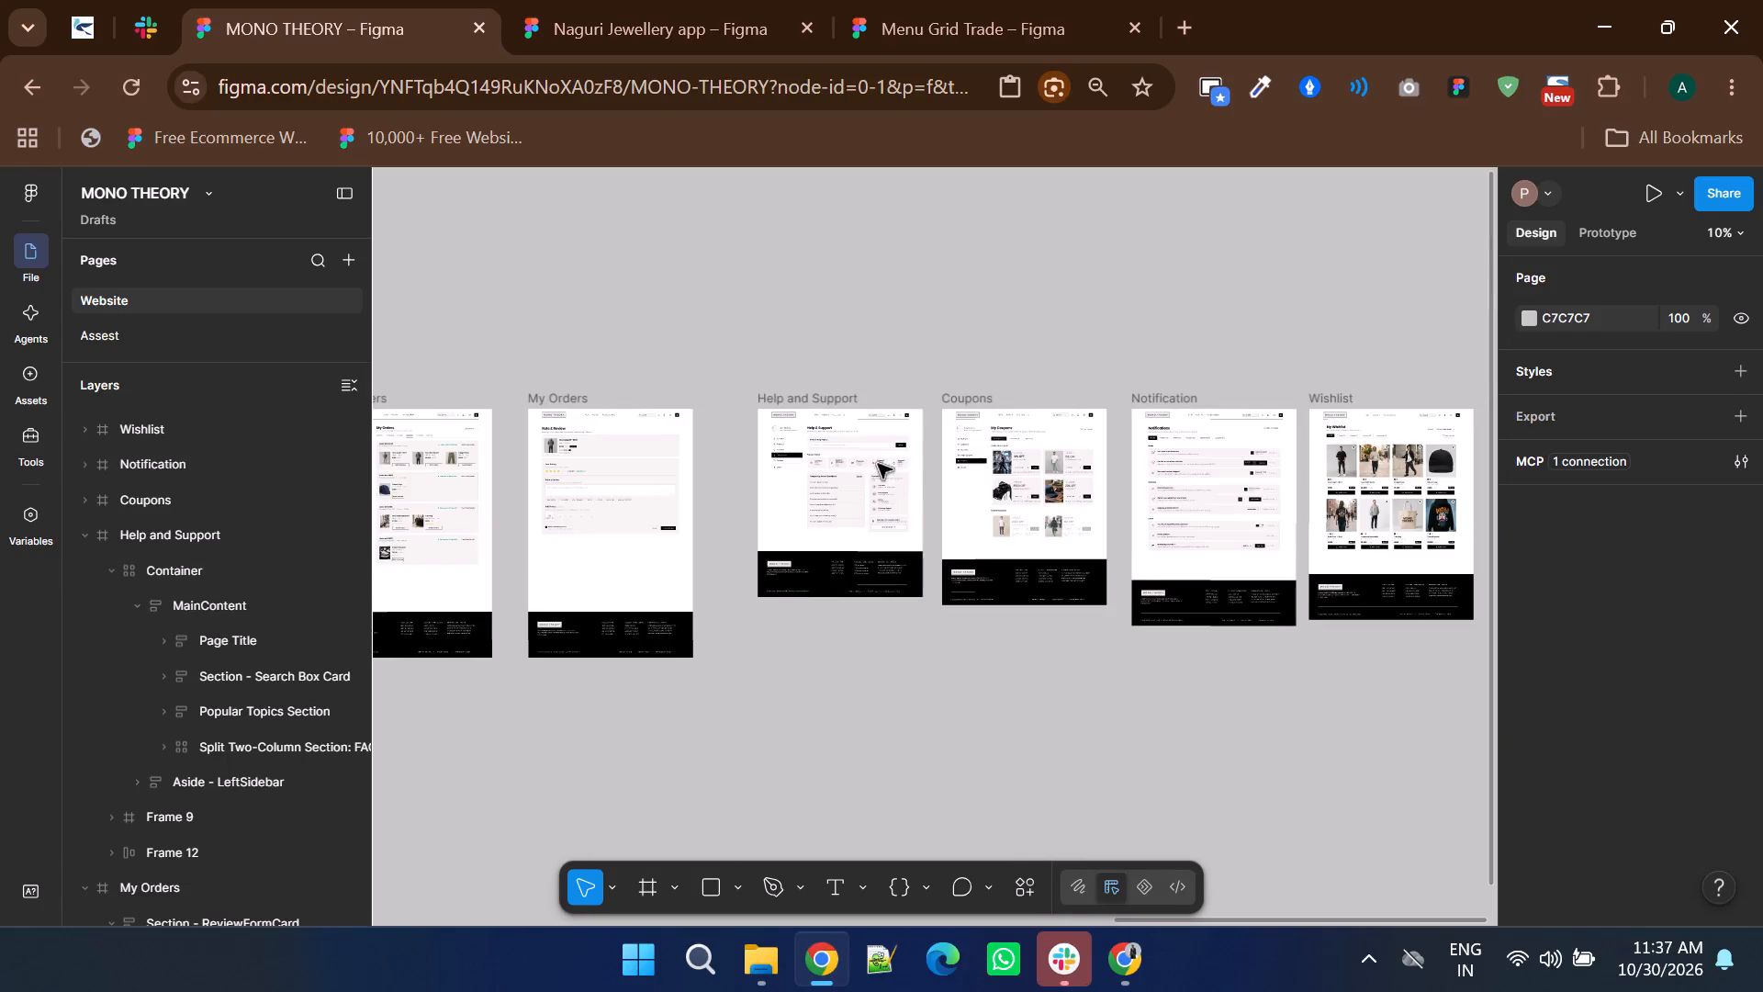
pyautogui.keyDown('shift'); pyautogui.scroll(2, 835, 464); pyautogui.keyUp('shift')
pyautogui.keyDown('ctrl'); pyautogui.scroll(4, 837, 427); pyautogui.keyUp('ctrl')
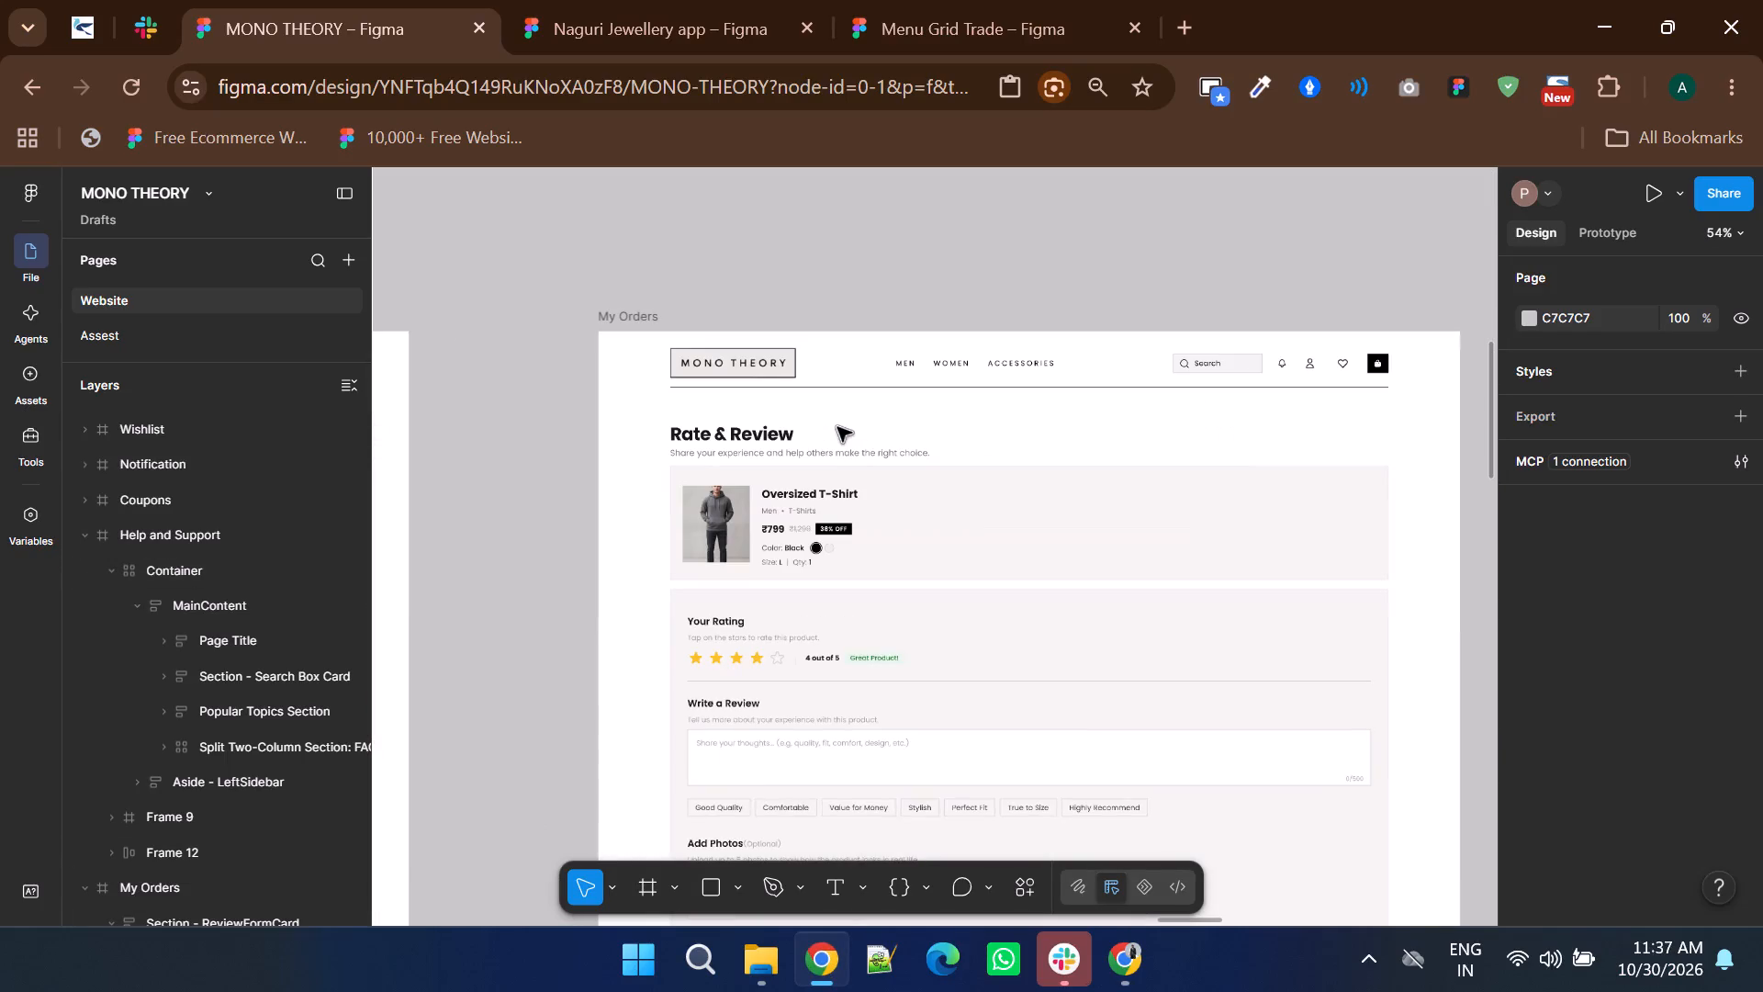
pyautogui.doubleClick(647, 305)
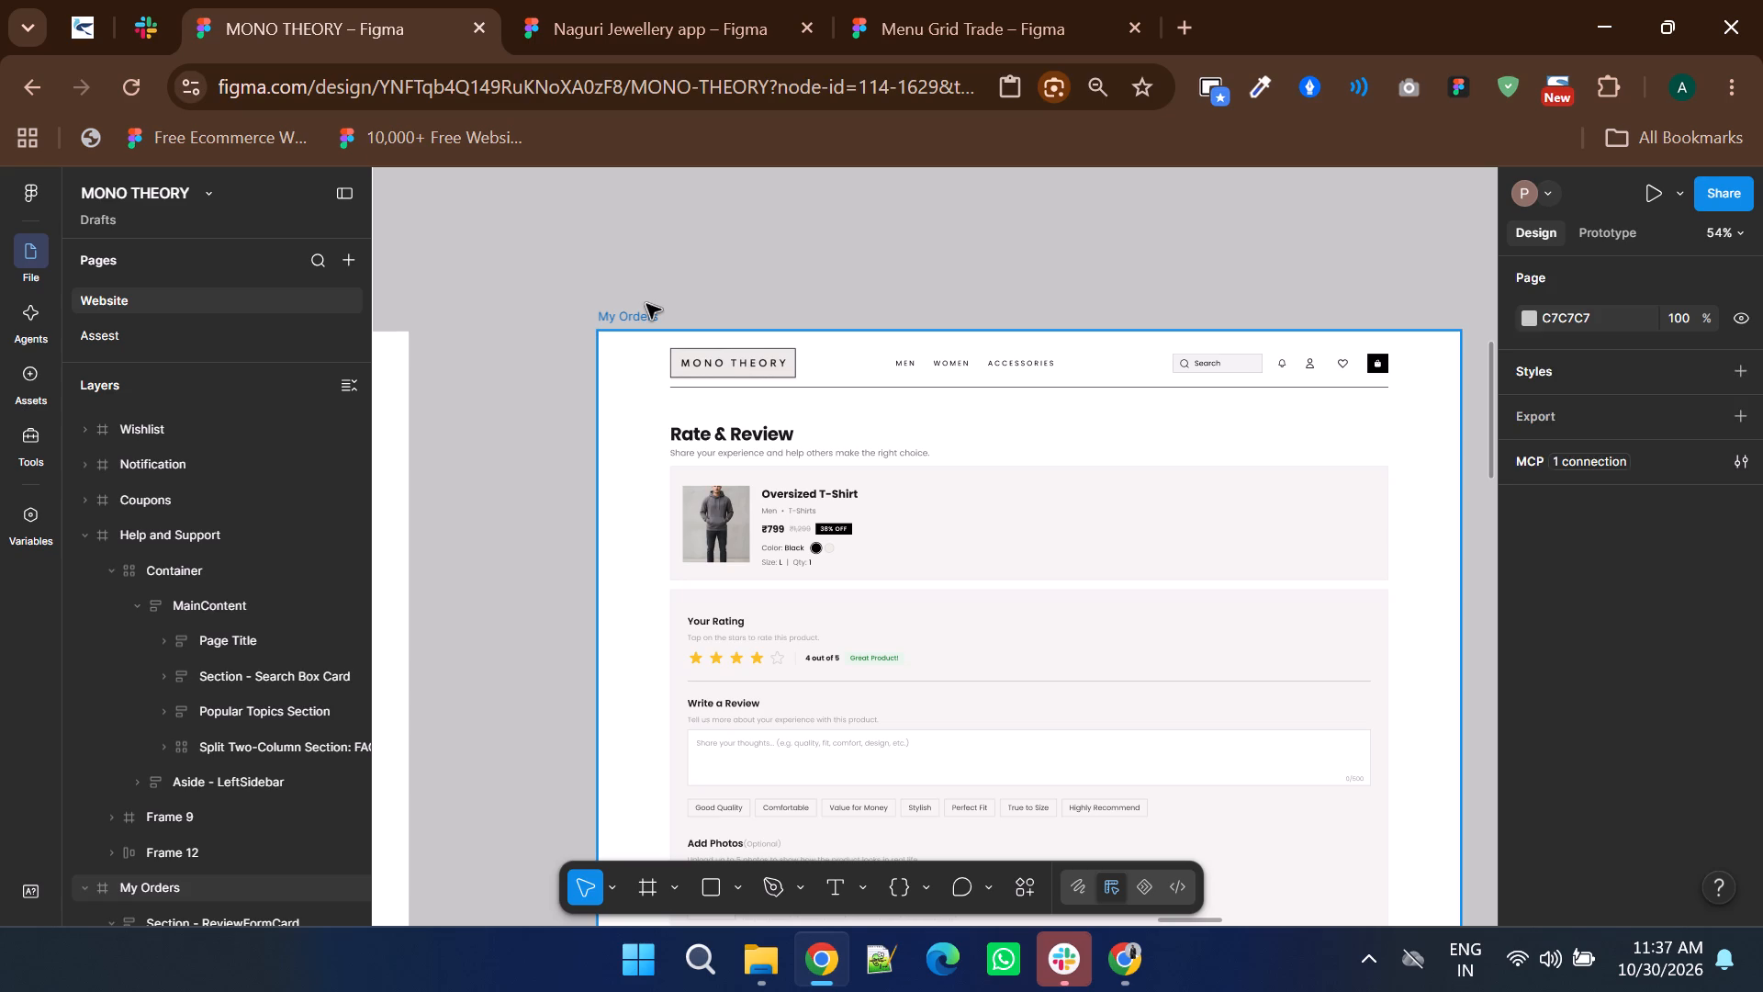
pyautogui.doubleClick(635, 310)
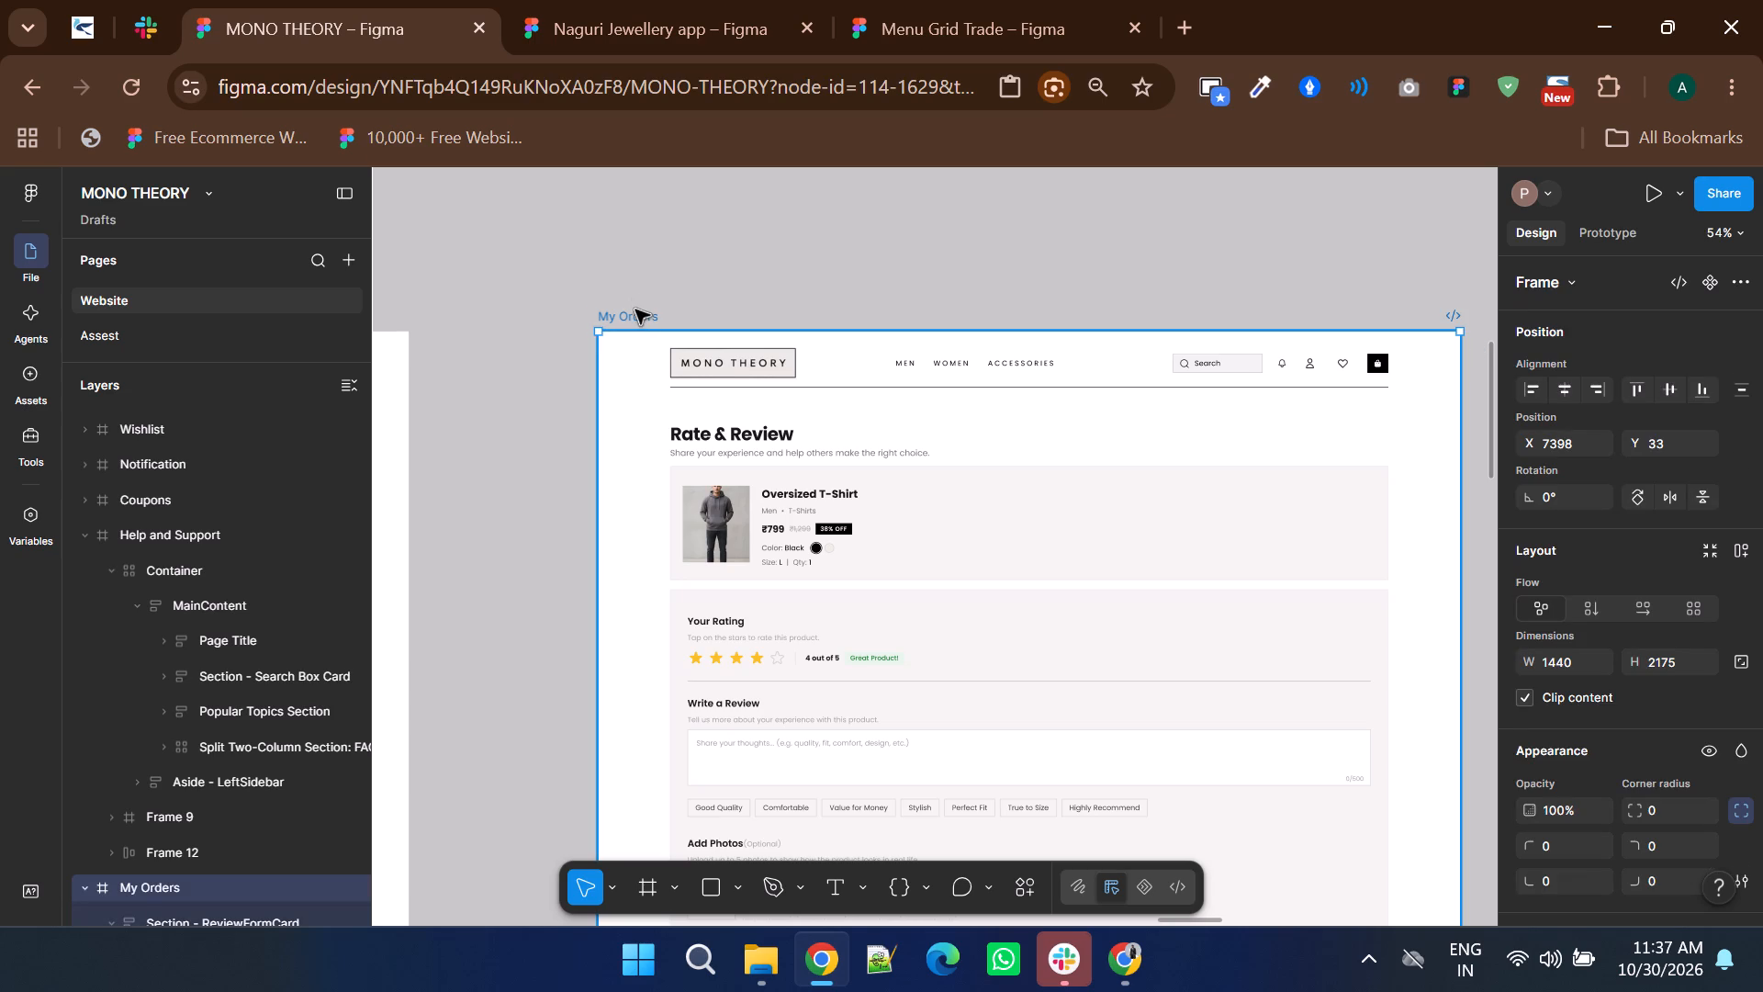
pyautogui.write('Reate')
pyautogui.press('space')
pyautogui.press('BackSpace')
pyautogui.press('BackSpace')
pyautogui.press('BackSpace')
pyautogui.press('BackSpace')
pyautogui.press('BackSpace')
pyautogui.write('age')
pyautogui.press('BackSpace')
pyautogui.press('BackSpace')
pyautogui.write('te ad')
pyautogui.press('space')
pyautogui.press('BackSpace')
pyautogui.press('BackSpace')
pyautogui.press('BackSpace')
pyautogui.write('and review')
pyautogui.press('Return')
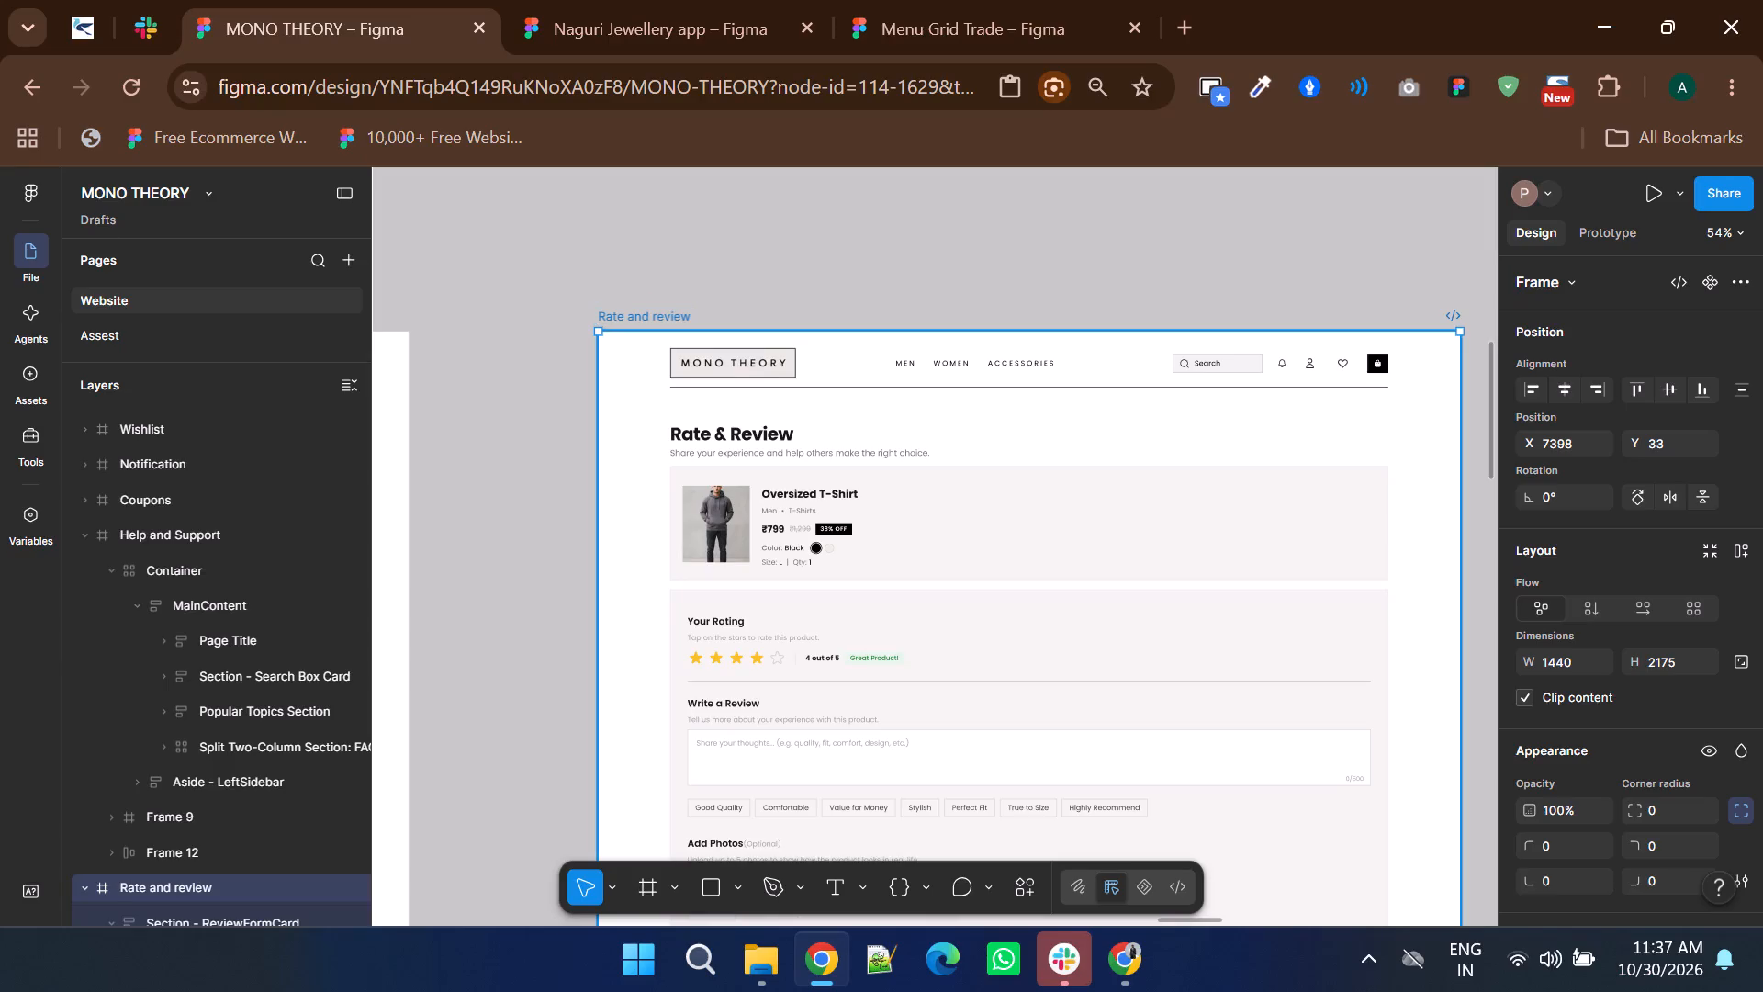
pyautogui.click(798, 196)
# Examine the My Orders frame's delivered order cards alongside the Rate and review frame.
pyautogui.keyDown('shift'); pyautogui.scroll(6, 809, 214); pyautogui.keyUp('shift')
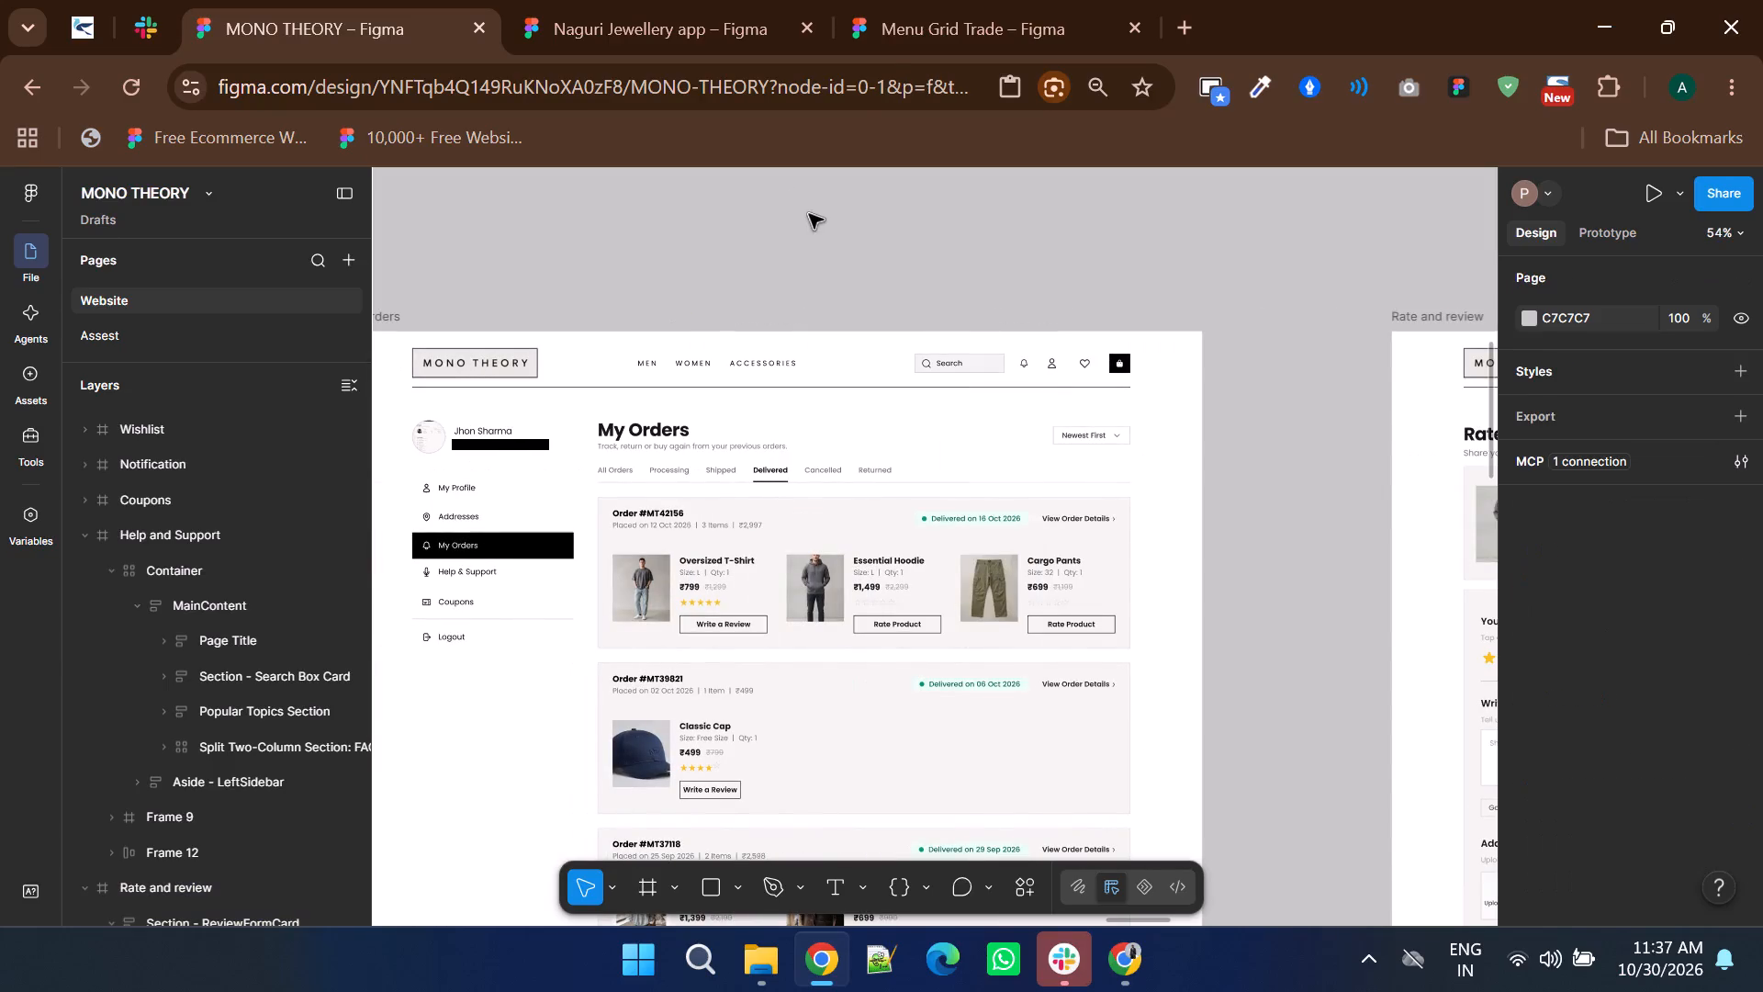
pyautogui.keyDown('ctrl'); pyautogui.scroll(-2, 749, 291); pyautogui.keyUp('ctrl')
pyautogui.keyDown('shift'); pyautogui.scroll(-2, 749, 291); pyautogui.keyUp('shift')
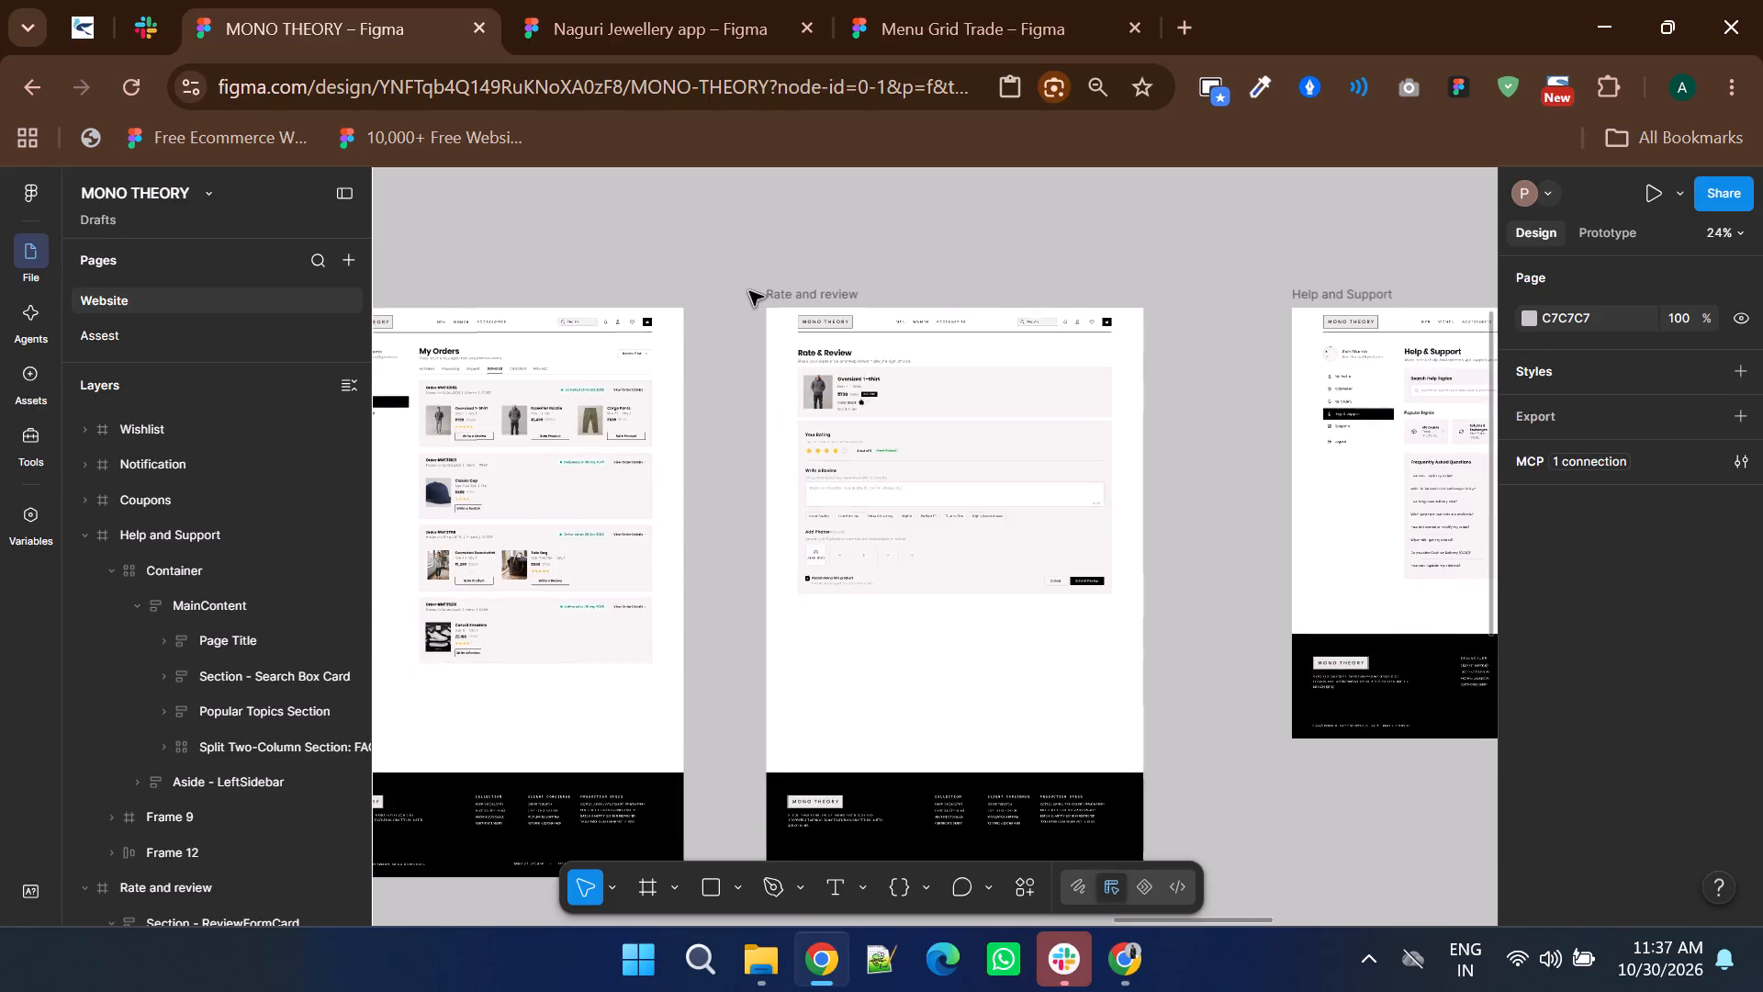
pyautogui.keyDown('ctrl'); pyautogui.scroll(2, 906, 382); pyautogui.keyUp('ctrl')
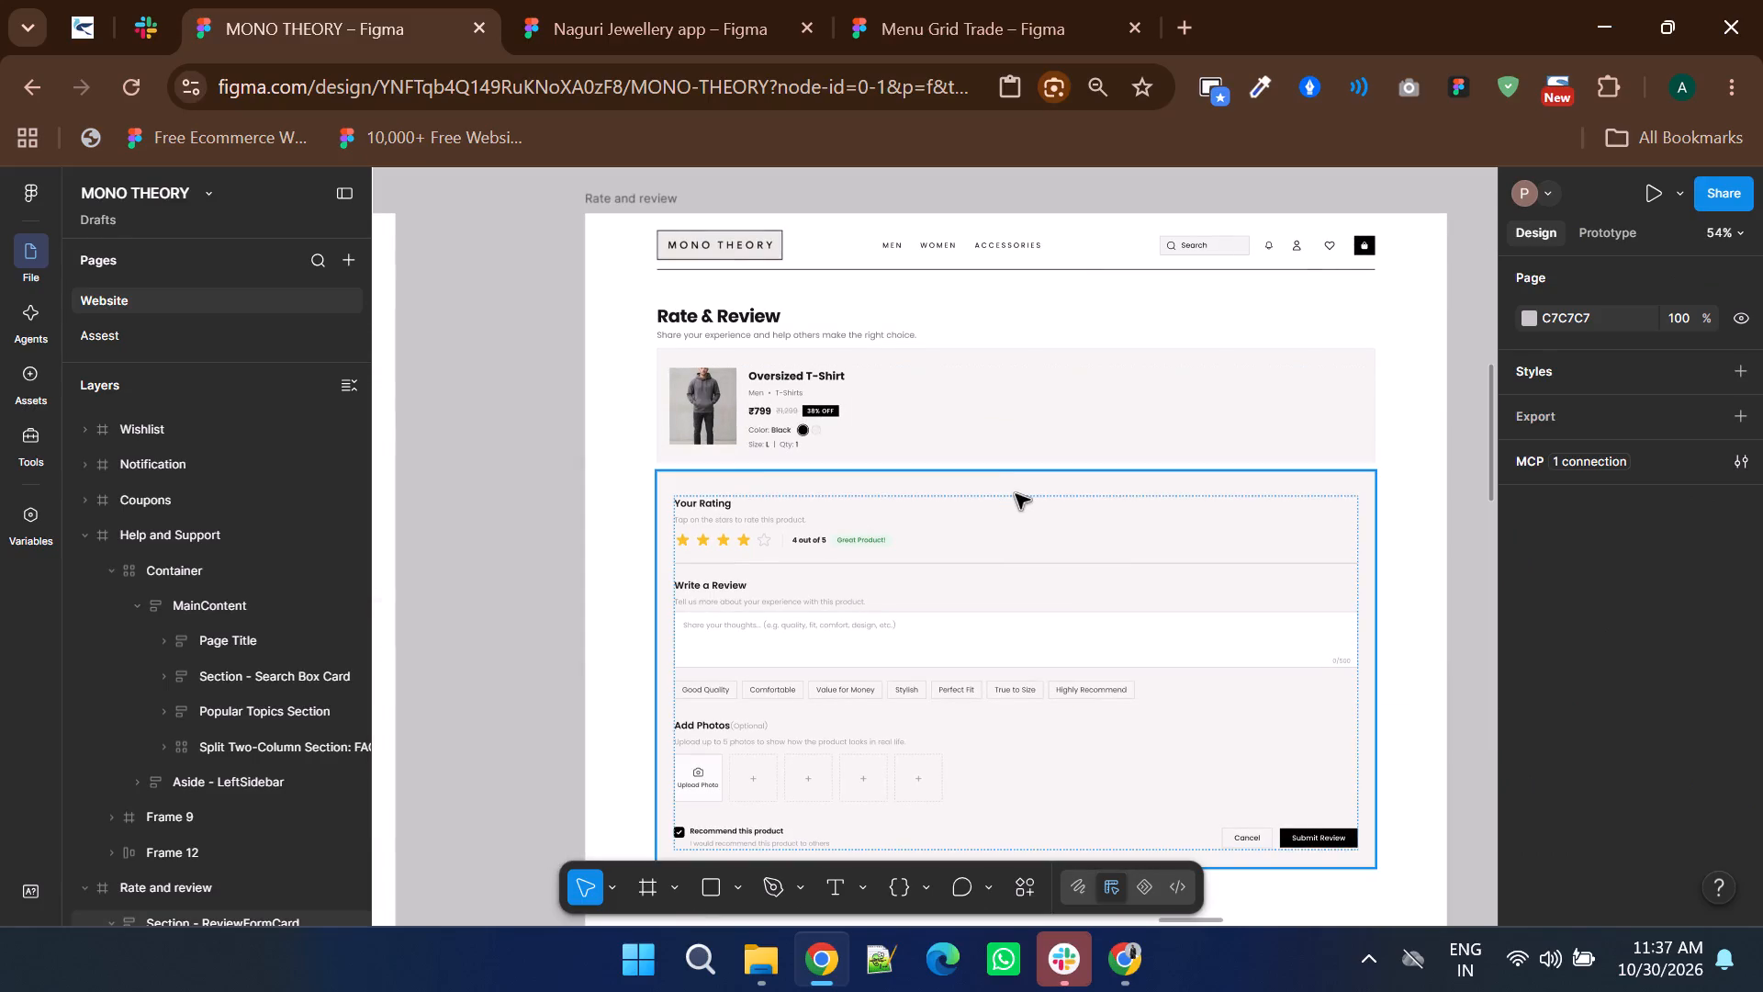
pyautogui.keyDown('ctrl'); pyautogui.scroll(-2, 1016, 494); pyautogui.keyUp('ctrl')
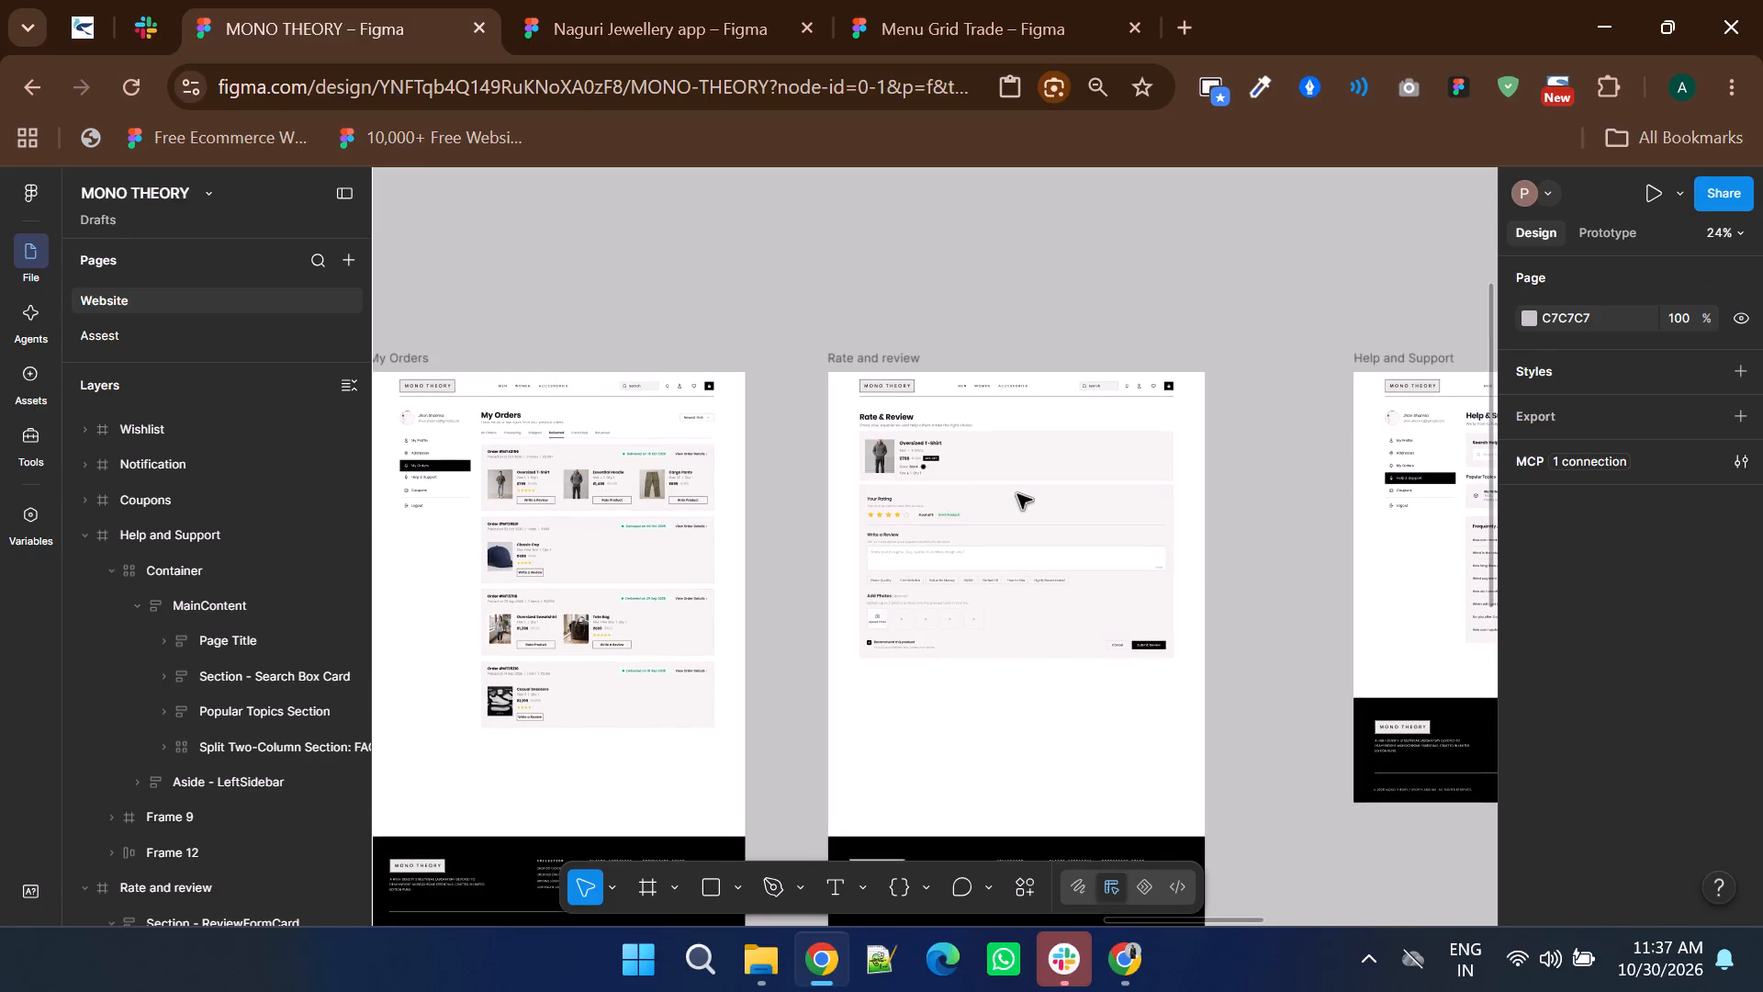
pyautogui.keyDown('ctrl'); pyautogui.scroll(2, 626, 502); pyautogui.keyUp('ctrl')
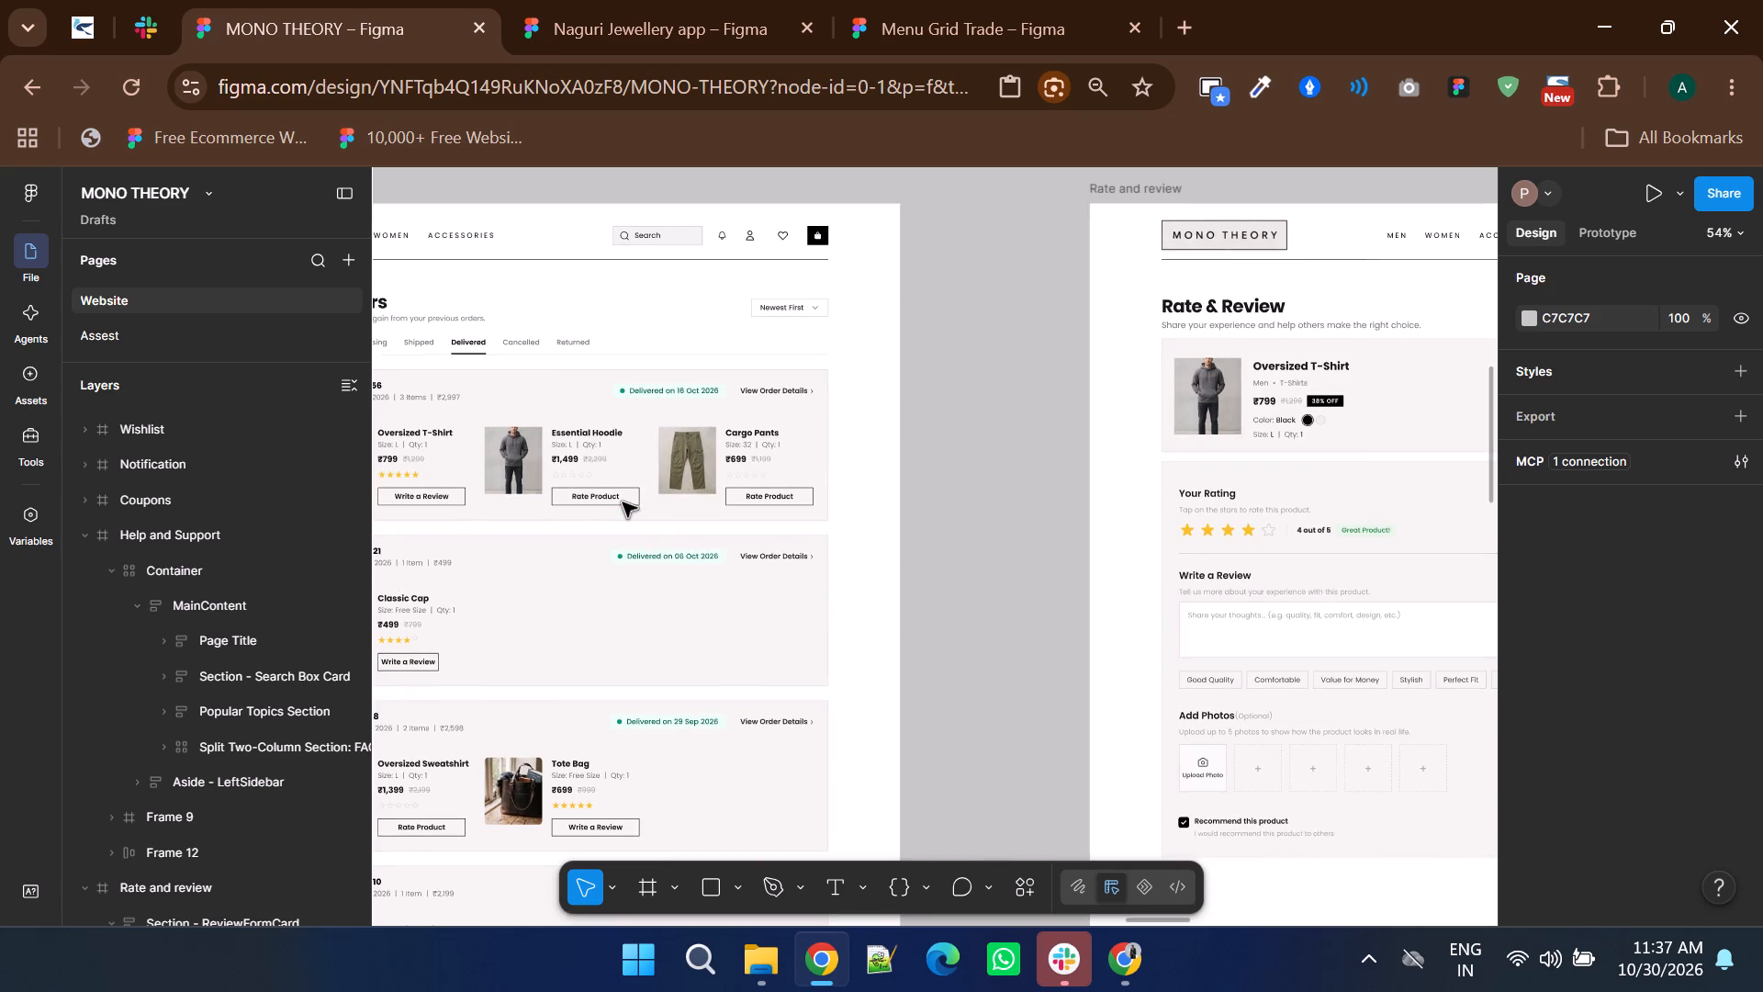
pyautogui.keyDown('ctrl'); pyautogui.scroll(-3, 623, 502); pyautogui.keyUp('ctrl')
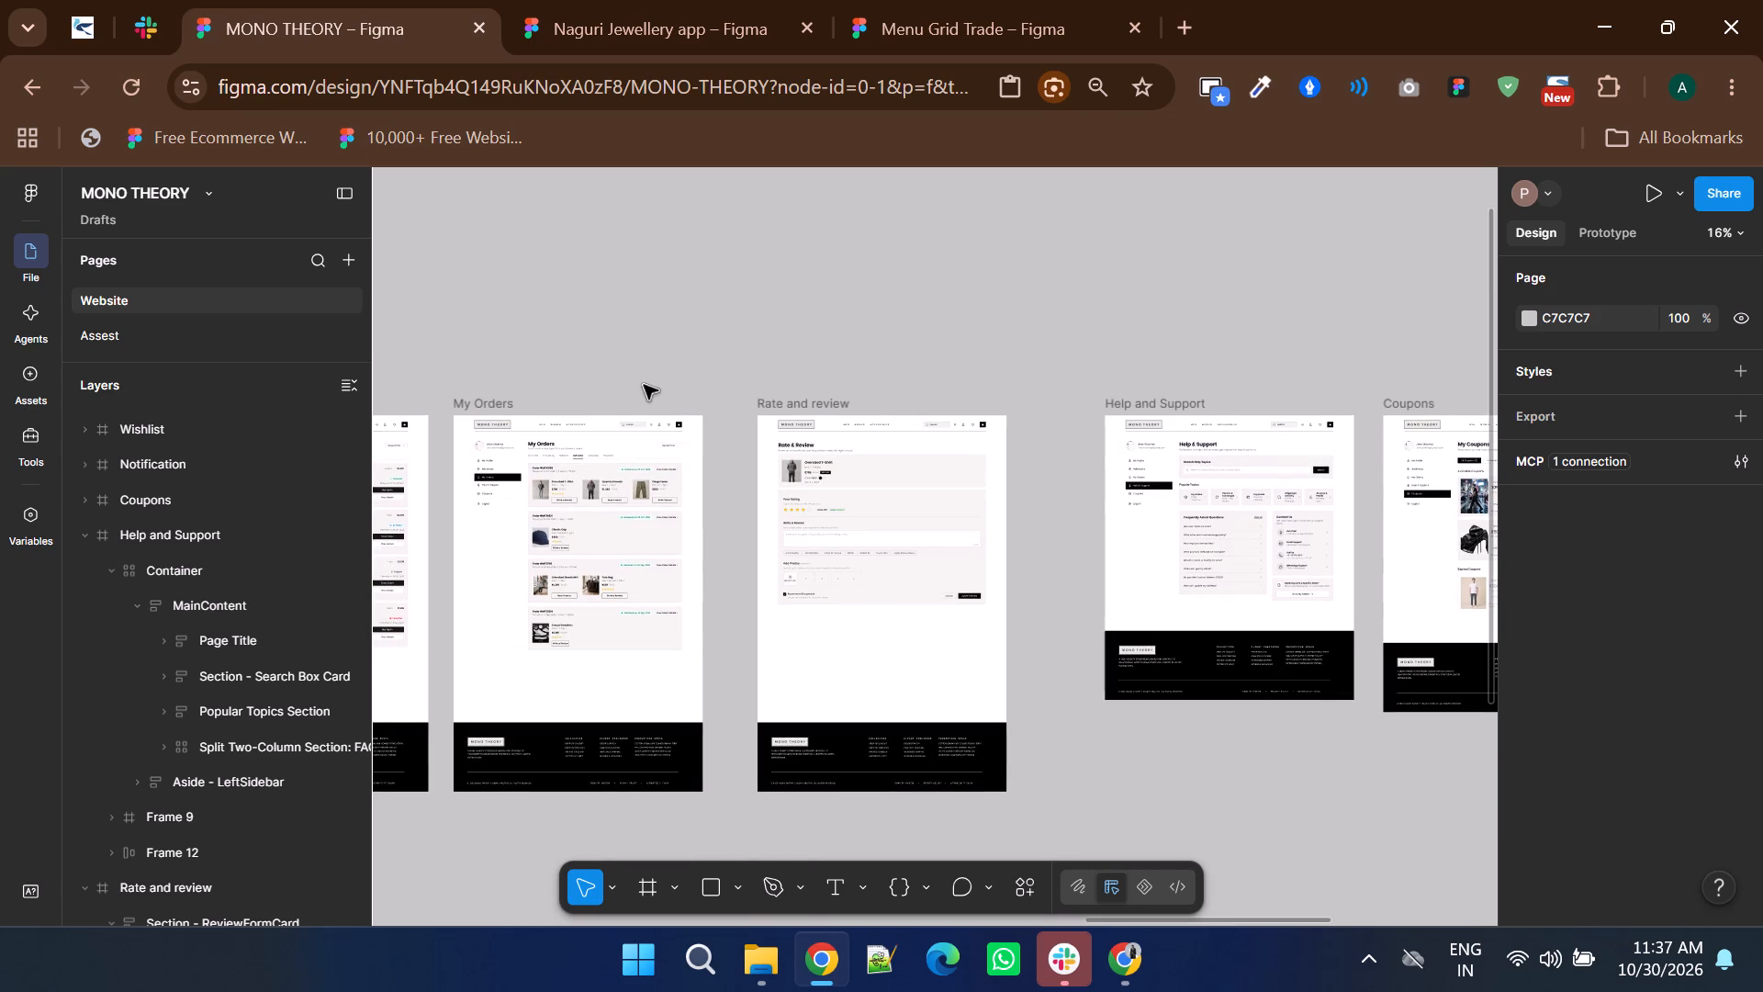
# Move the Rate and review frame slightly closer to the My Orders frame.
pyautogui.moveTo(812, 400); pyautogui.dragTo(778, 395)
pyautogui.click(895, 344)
# Distribute the horizontal spacing evenly across all page frames in the main row, through to Wishlist.
pyautogui.keyDown('ctrl'); pyautogui.scroll(-1, 895, 344); pyautogui.keyUp('ctrl')
pyautogui.keyDown('shift'); pyautogui.scroll(-1, 895, 344); pyautogui.keyUp('shift')
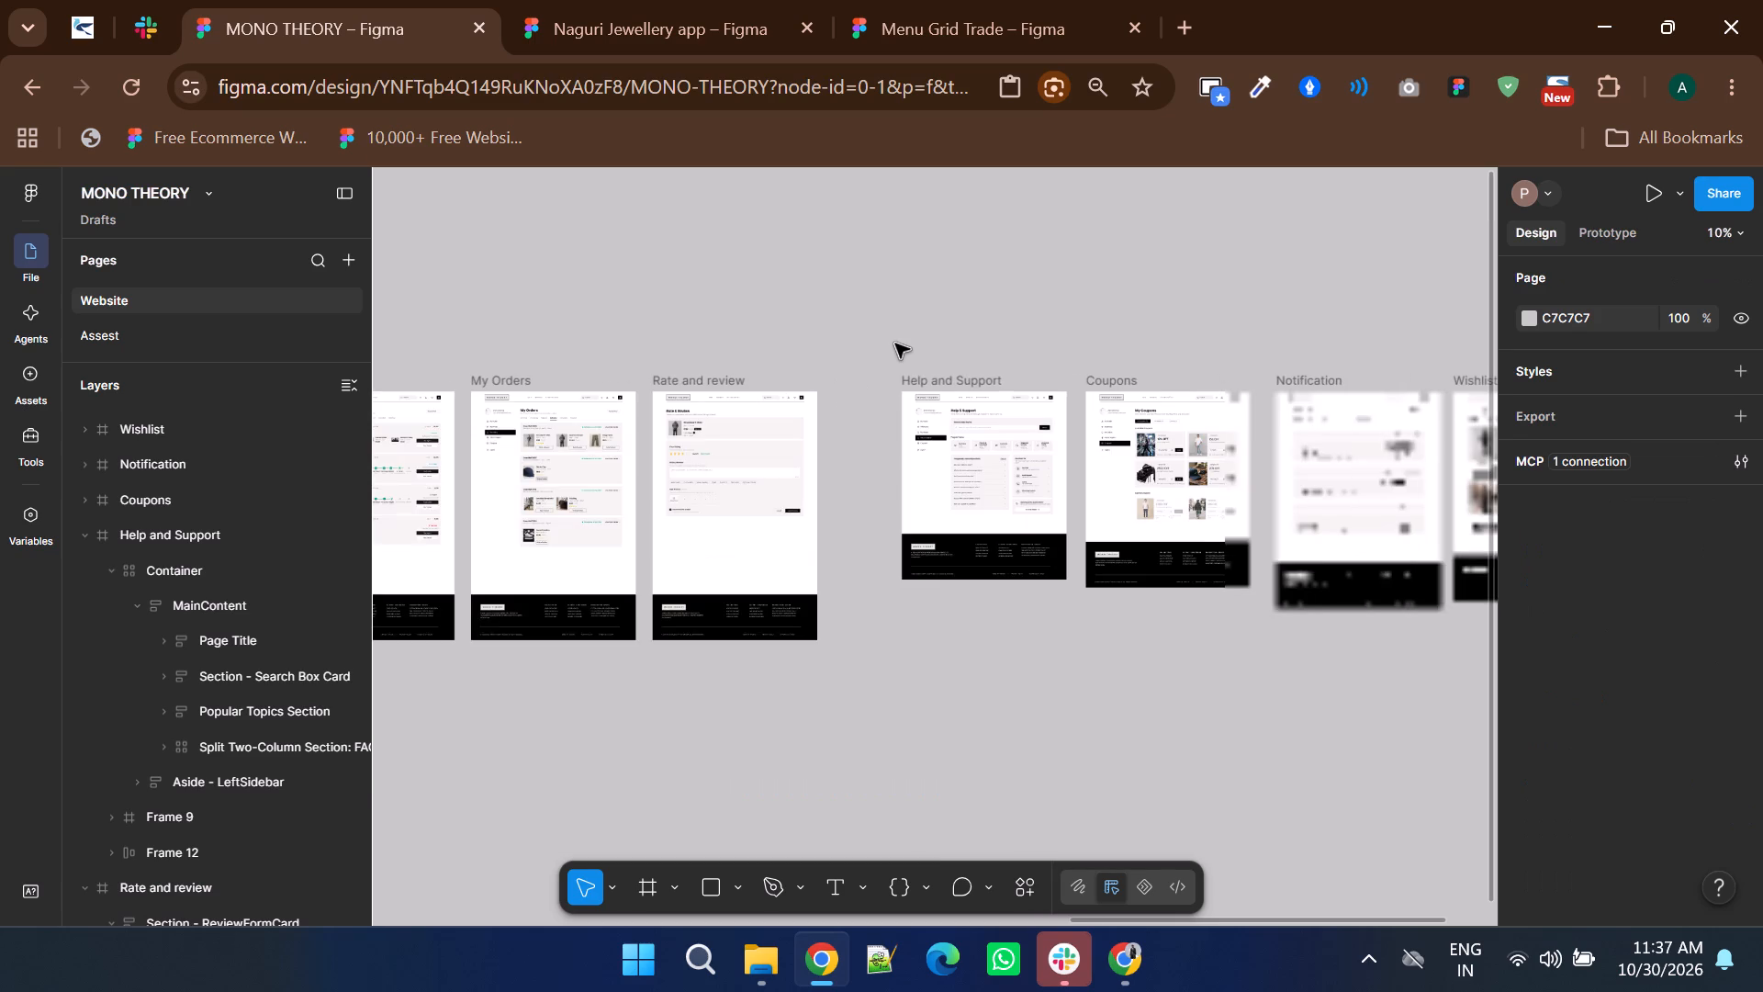
pyautogui.keyDown('ctrl'); pyautogui.scroll(-6, 1048, 433); pyautogui.keyUp('ctrl')
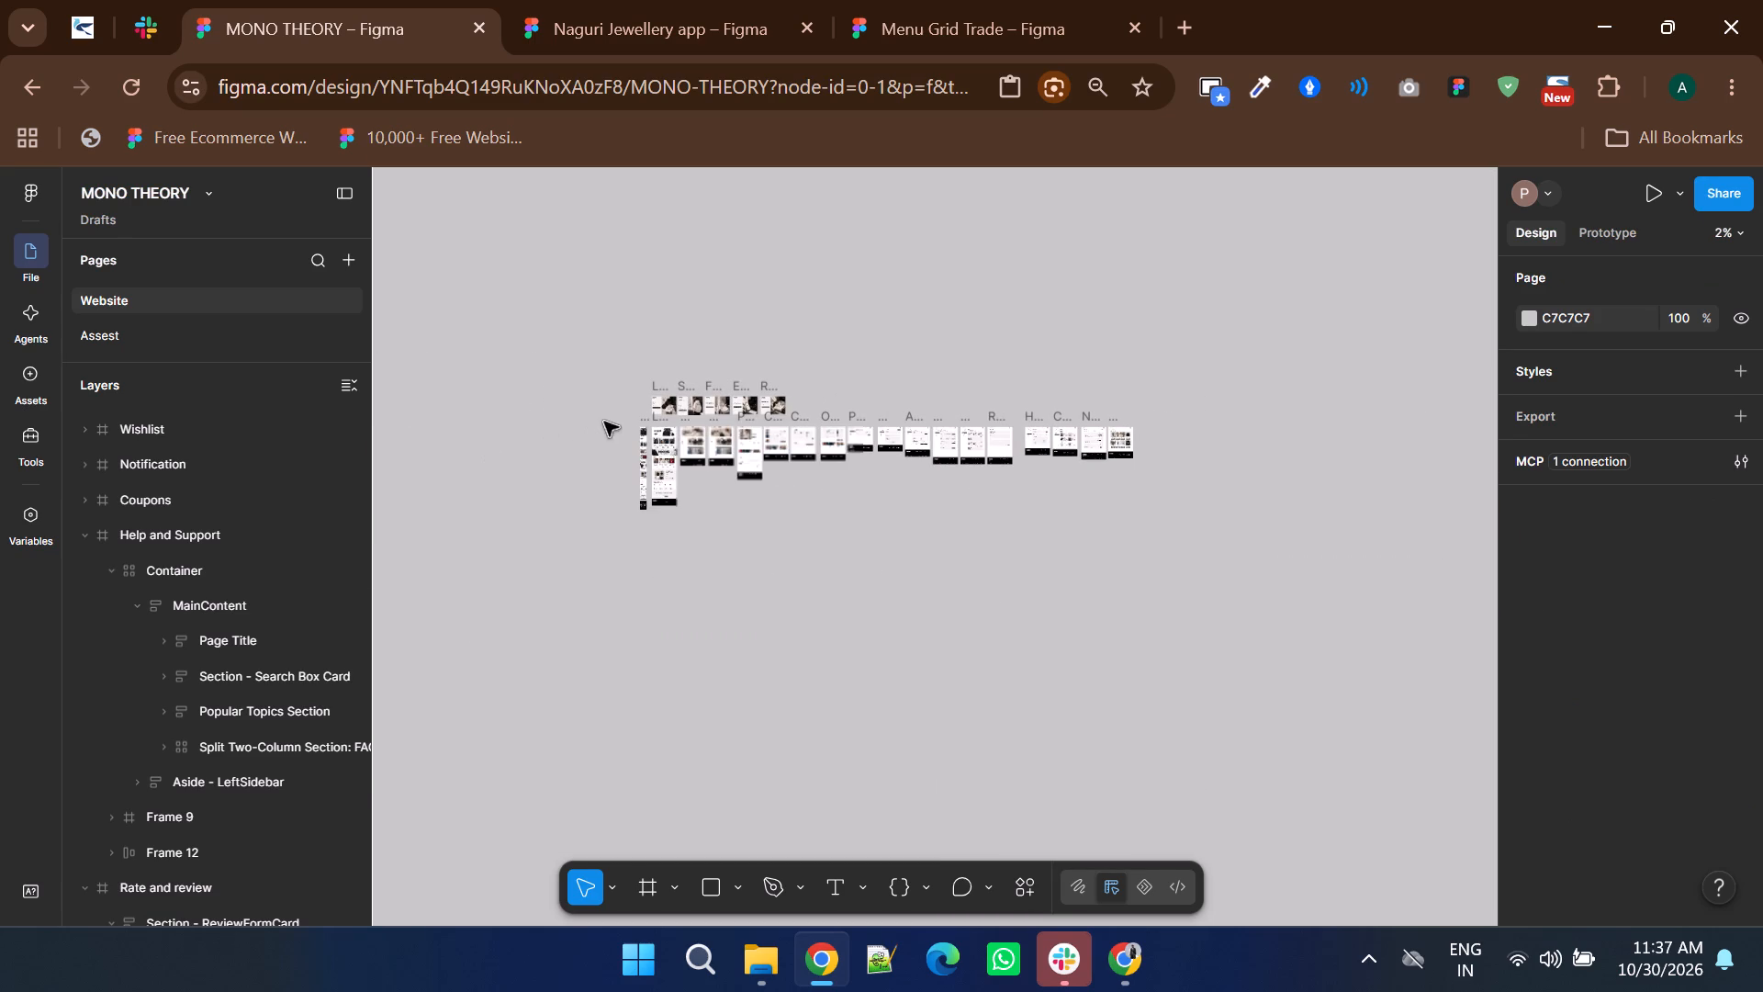
pyautogui.moveTo(604, 422); pyautogui.dragTo(1150, 555)
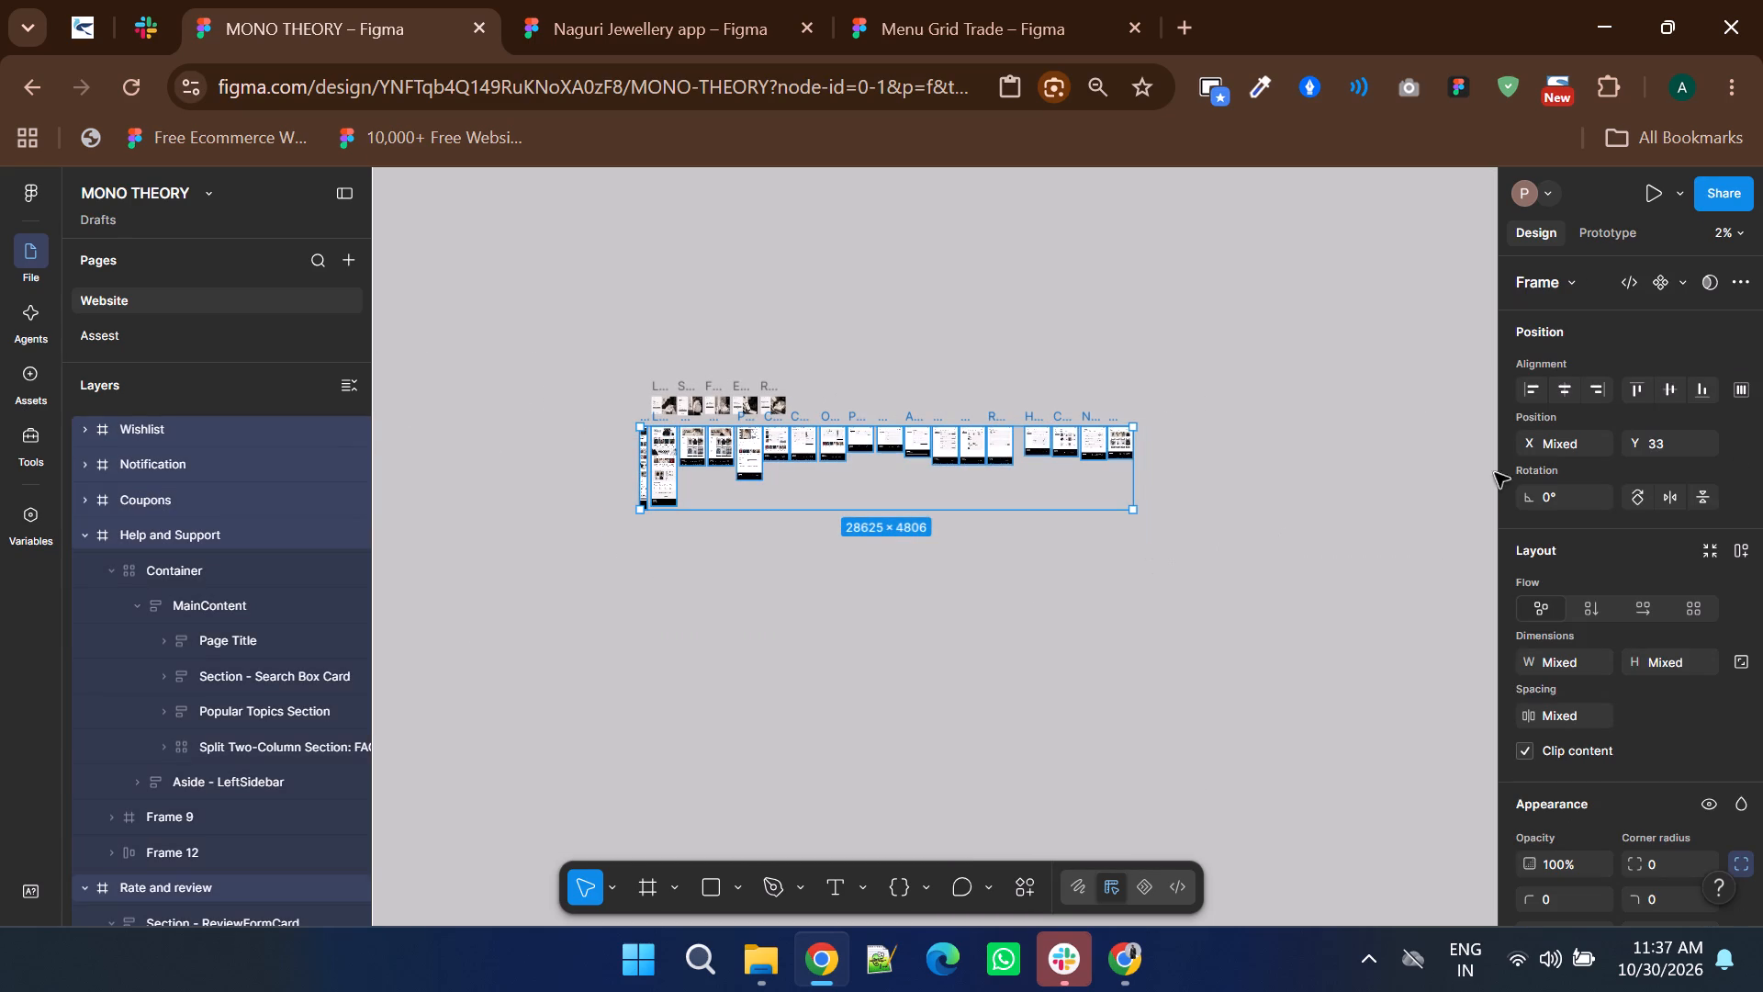
pyautogui.click(1758, 381)
pyautogui.click(1746, 386)
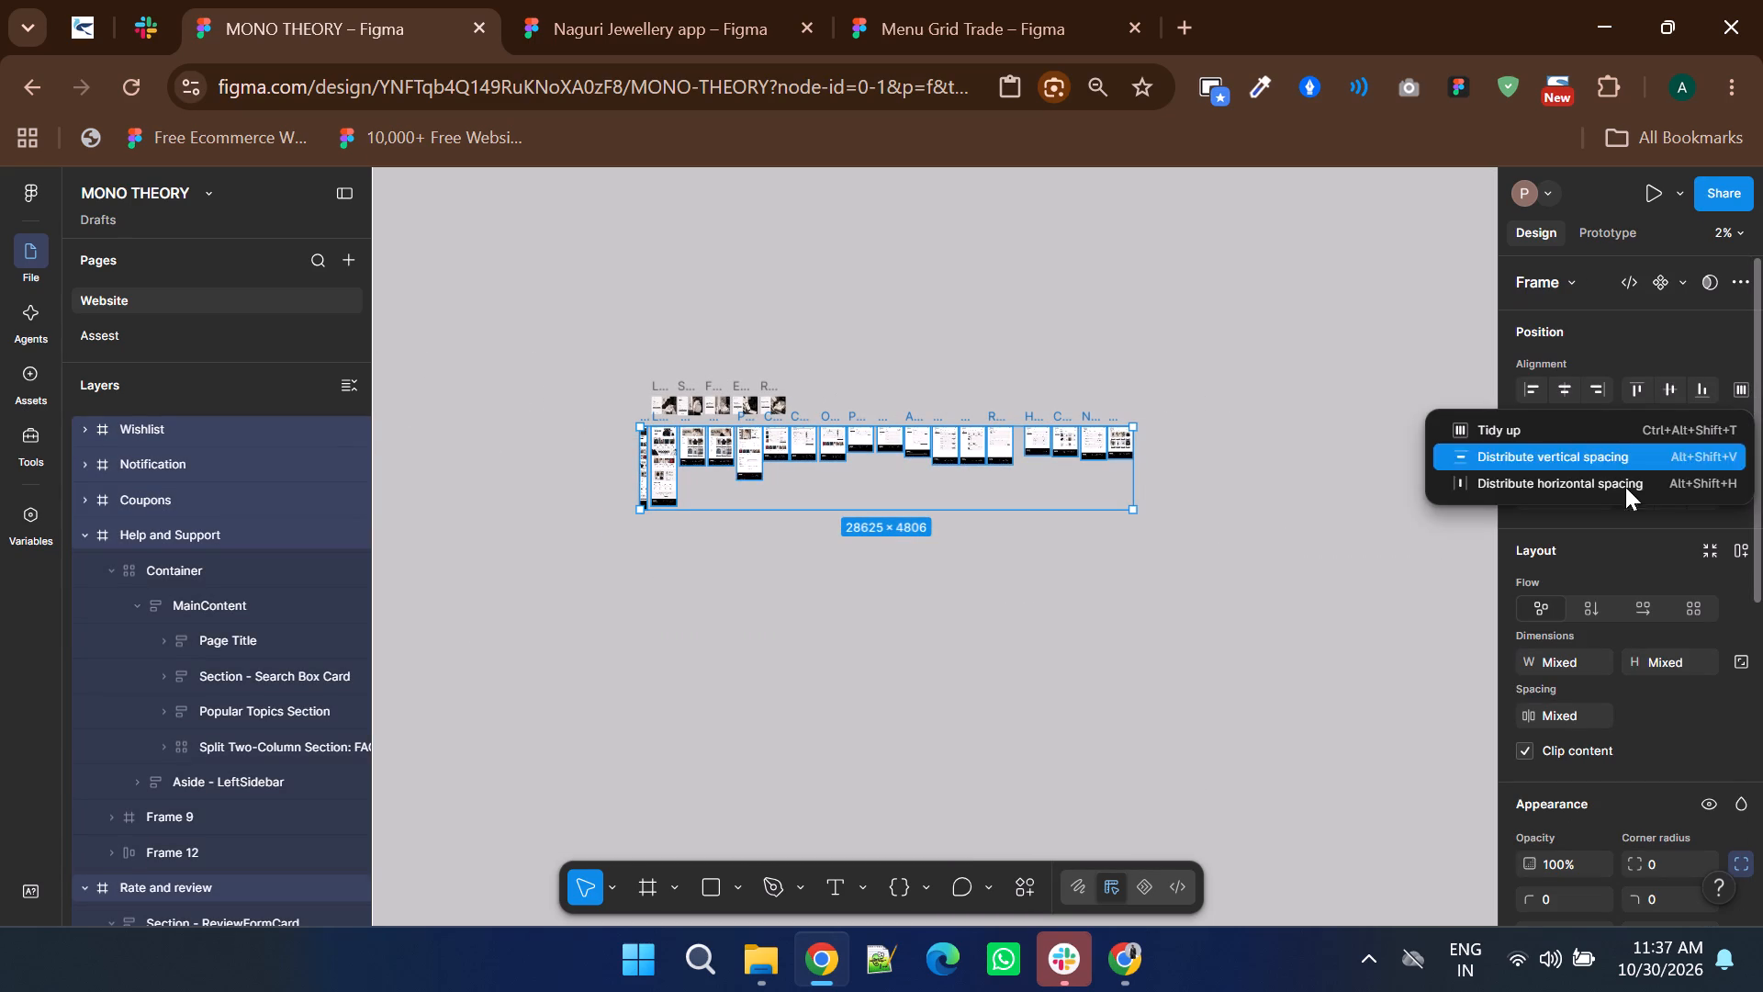
pyautogui.click(1565, 489)
pyautogui.click(1089, 640)
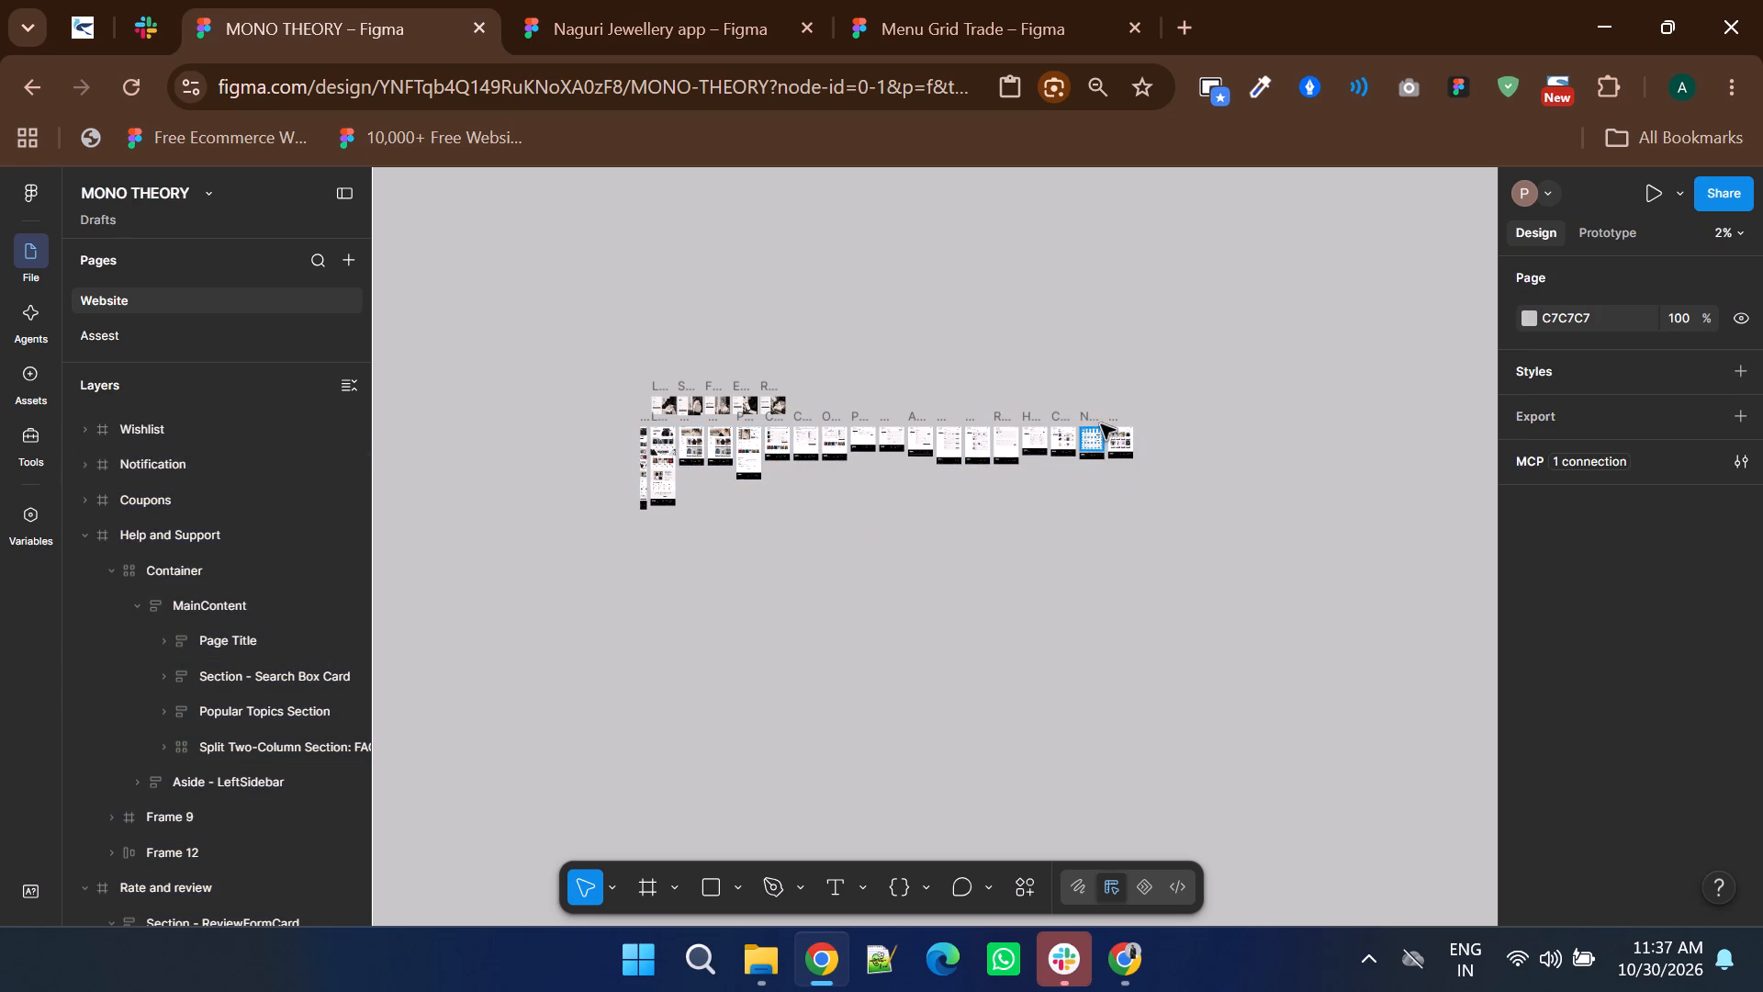
pyautogui.keyDown('ctrl'); pyautogui.scroll(6, 1101, 424); pyautogui.keyUp('ctrl')
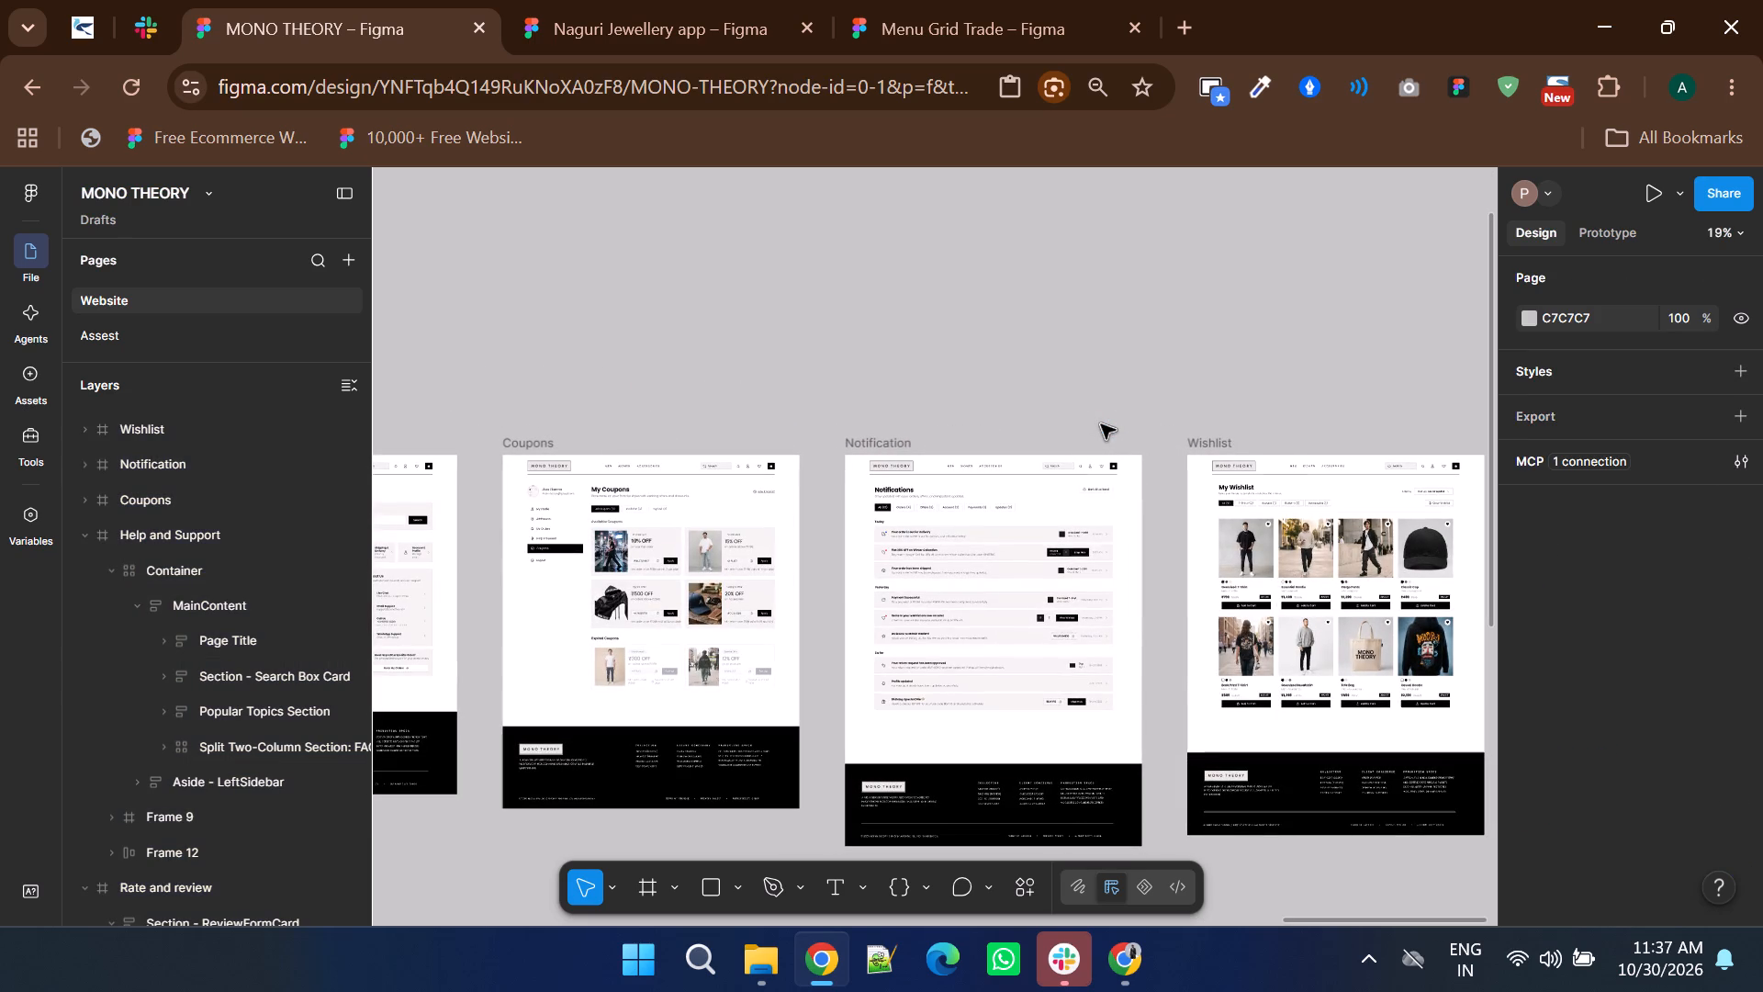
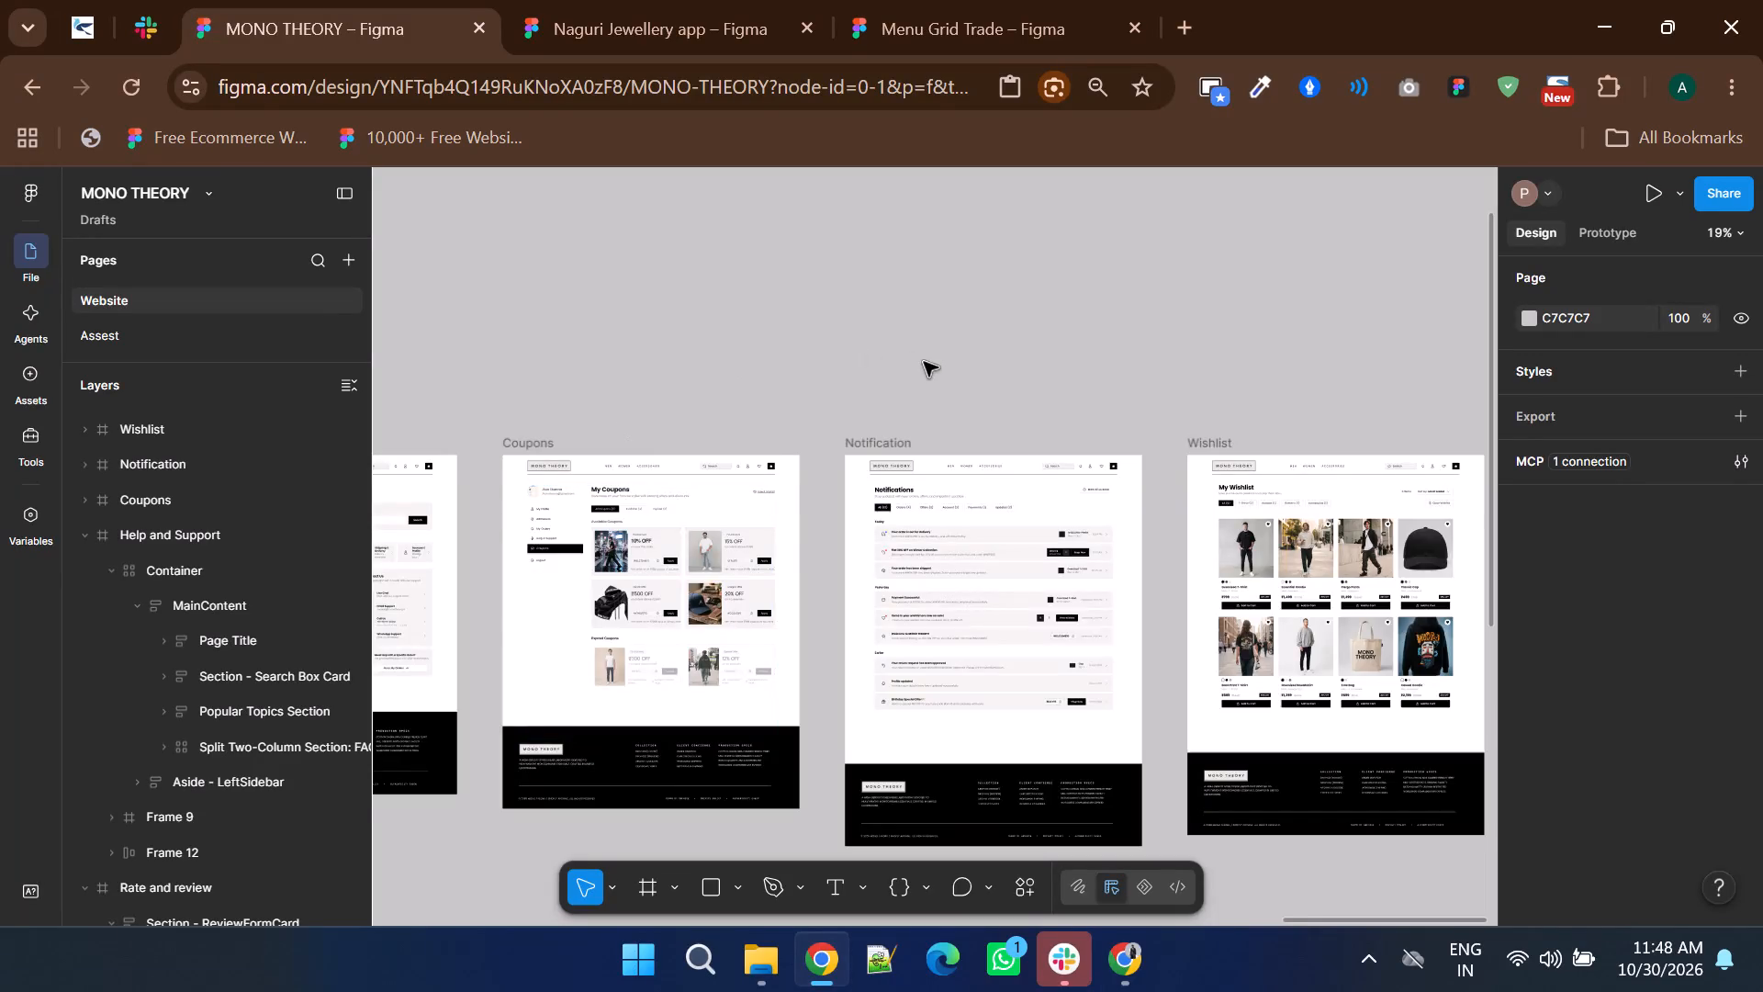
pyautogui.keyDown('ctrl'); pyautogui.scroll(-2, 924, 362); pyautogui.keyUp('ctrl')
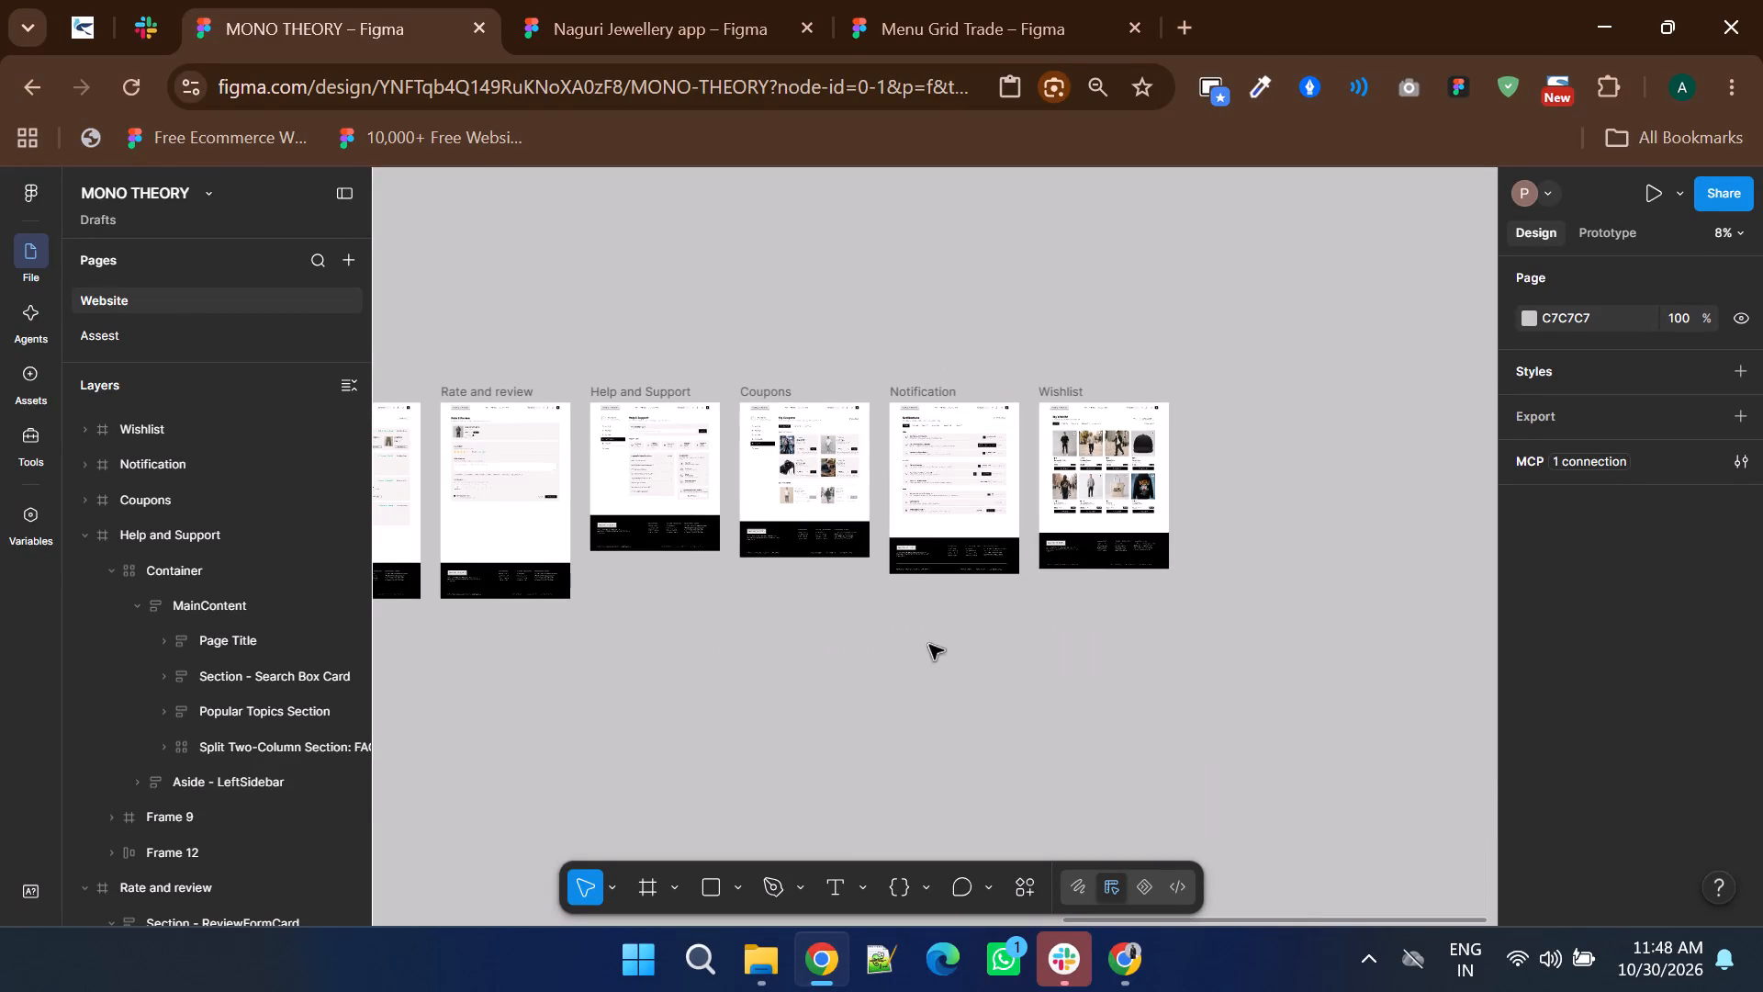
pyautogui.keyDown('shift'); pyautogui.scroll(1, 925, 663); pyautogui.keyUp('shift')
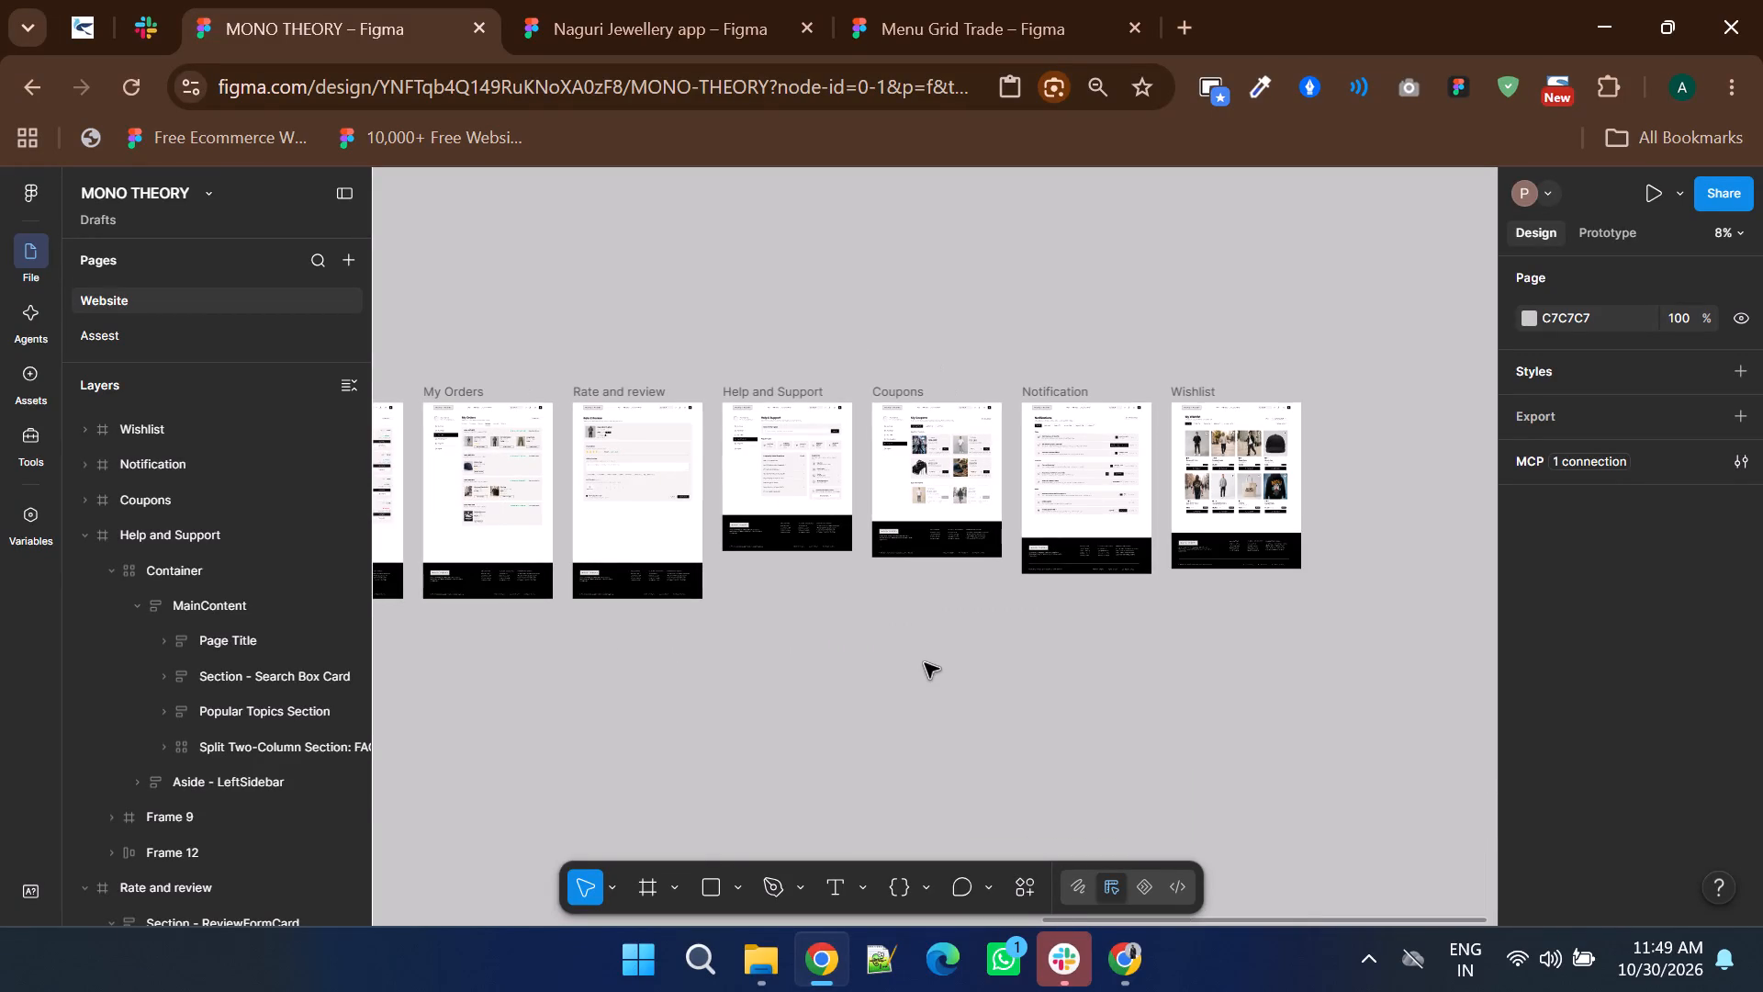
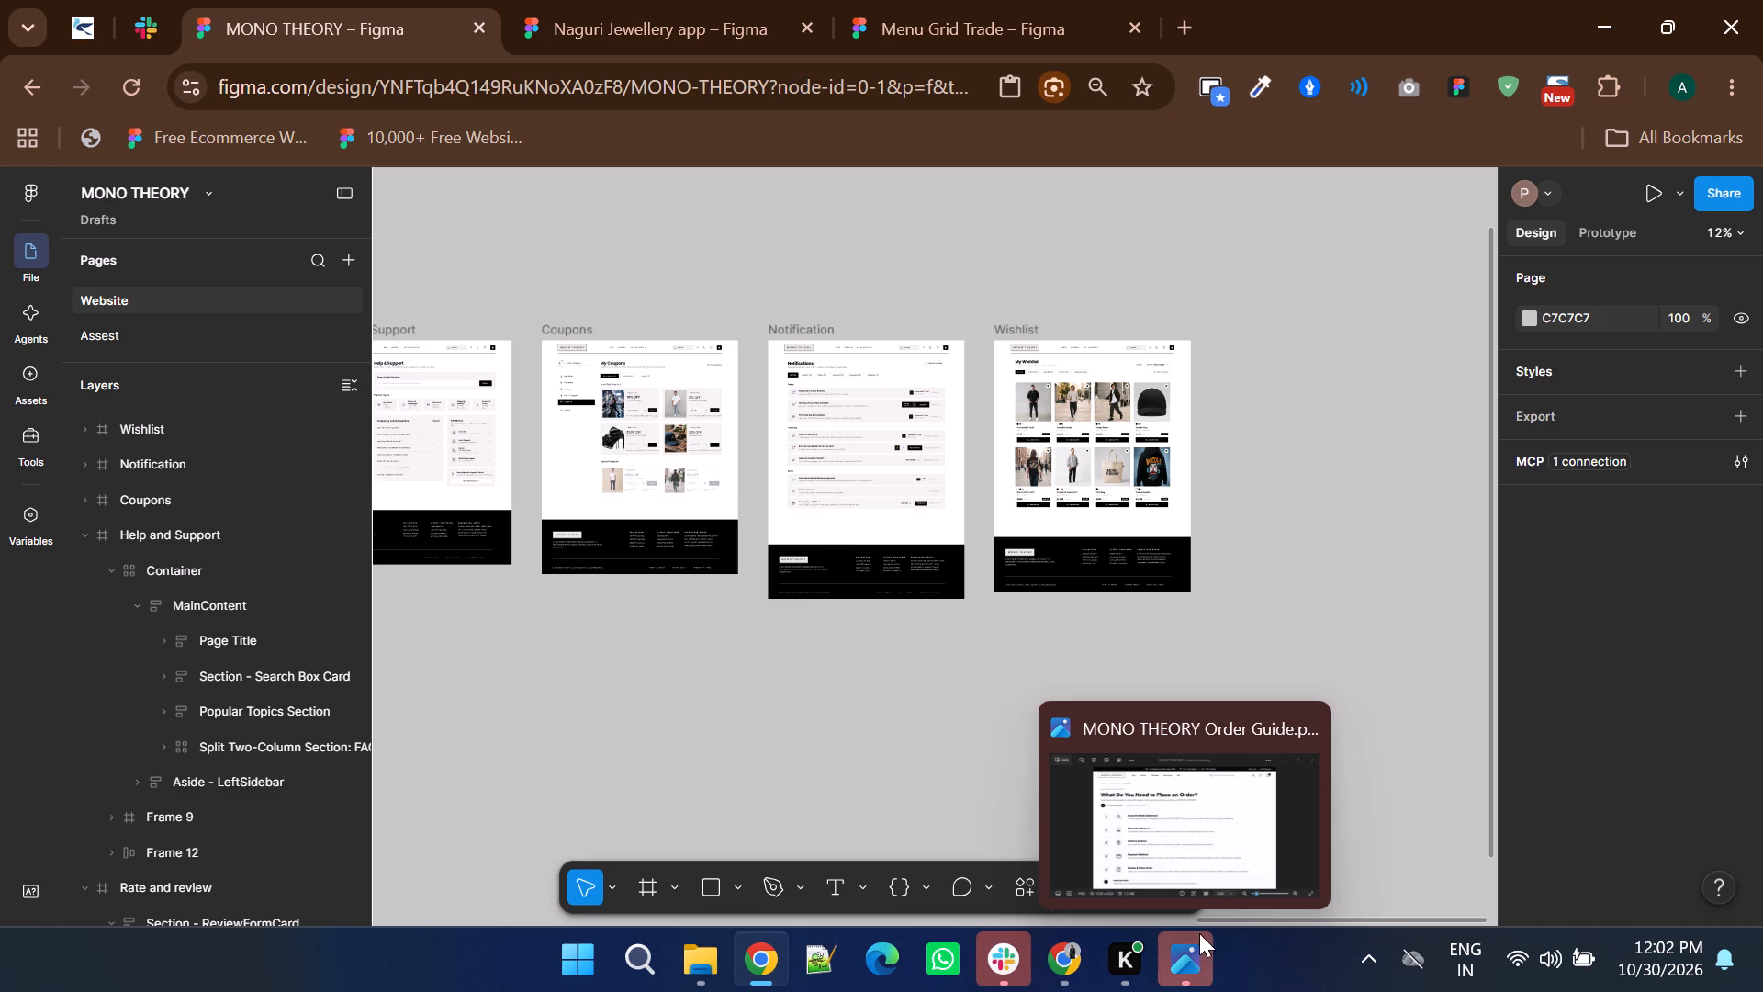
pyautogui.click(1306, 715)
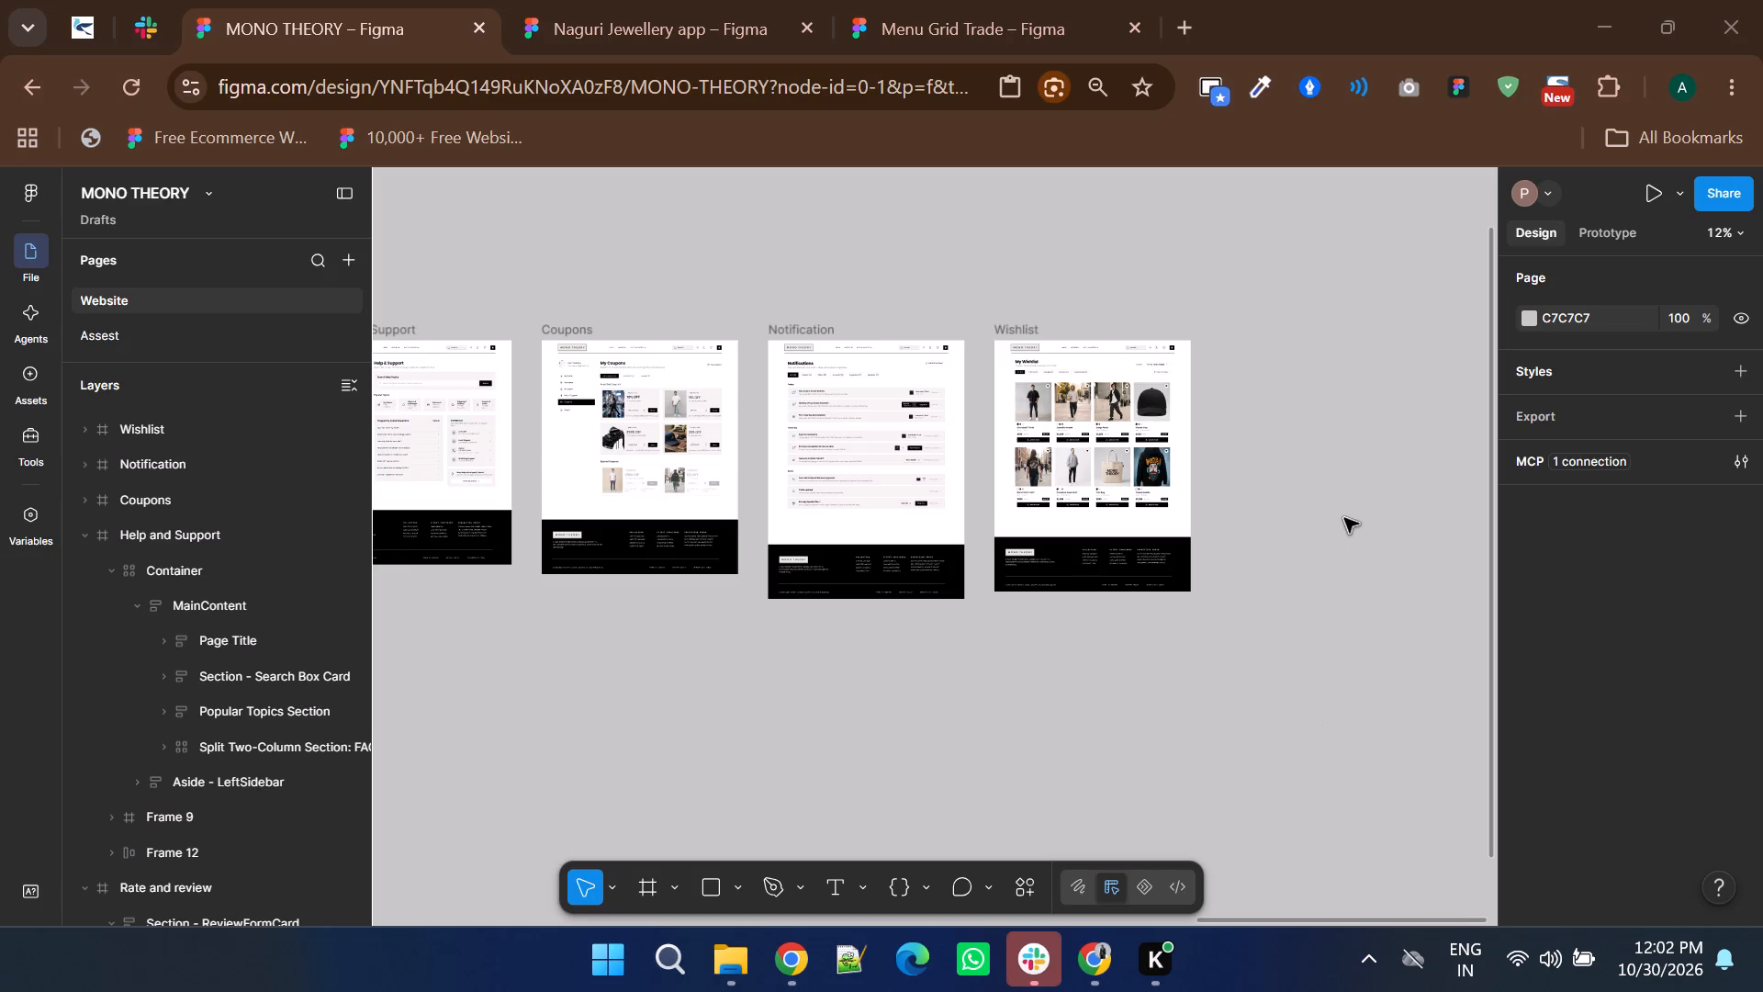
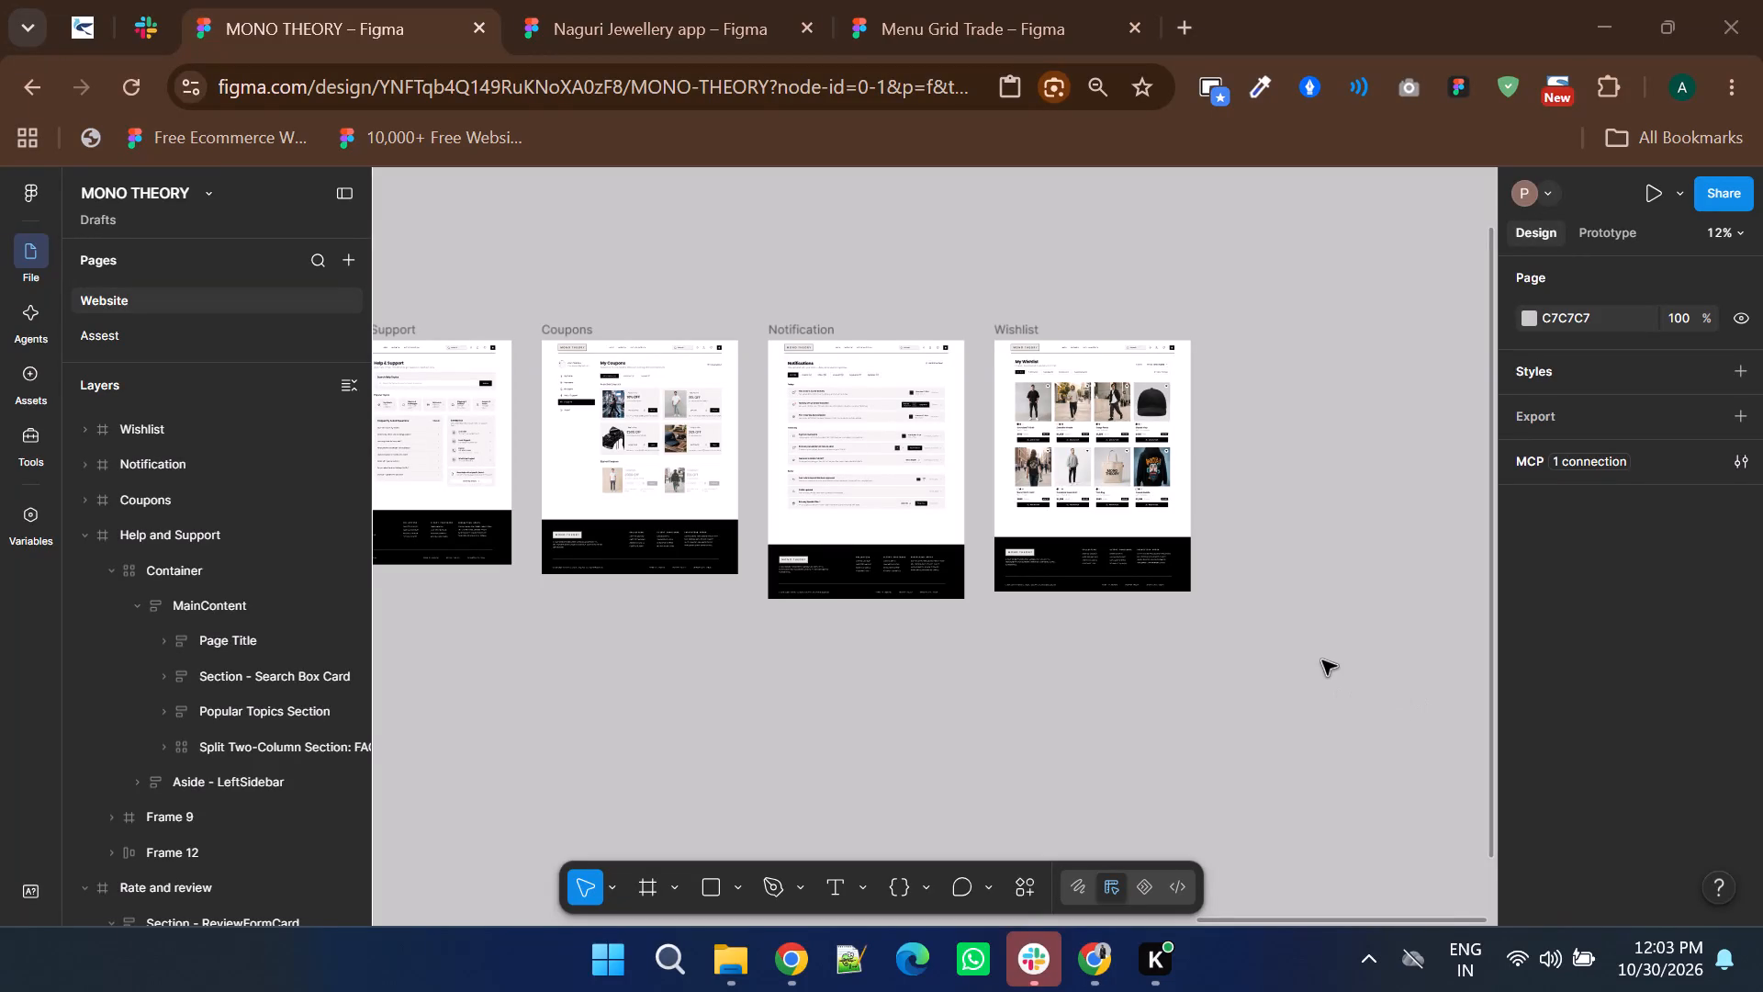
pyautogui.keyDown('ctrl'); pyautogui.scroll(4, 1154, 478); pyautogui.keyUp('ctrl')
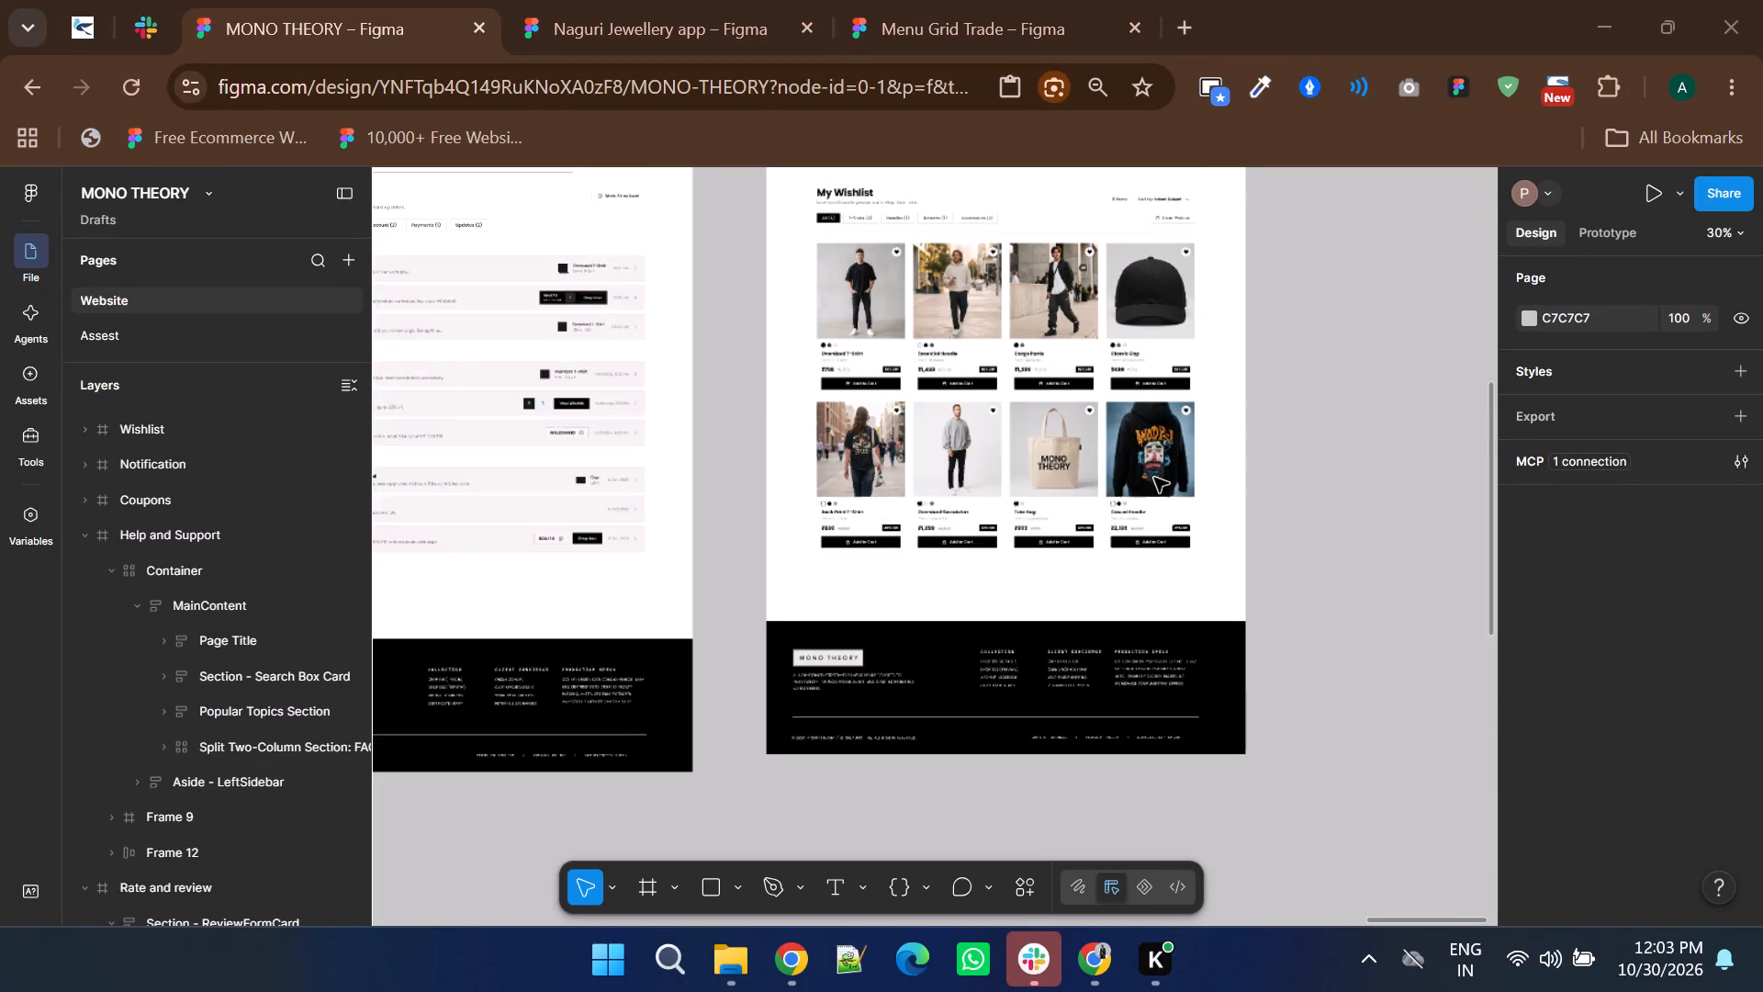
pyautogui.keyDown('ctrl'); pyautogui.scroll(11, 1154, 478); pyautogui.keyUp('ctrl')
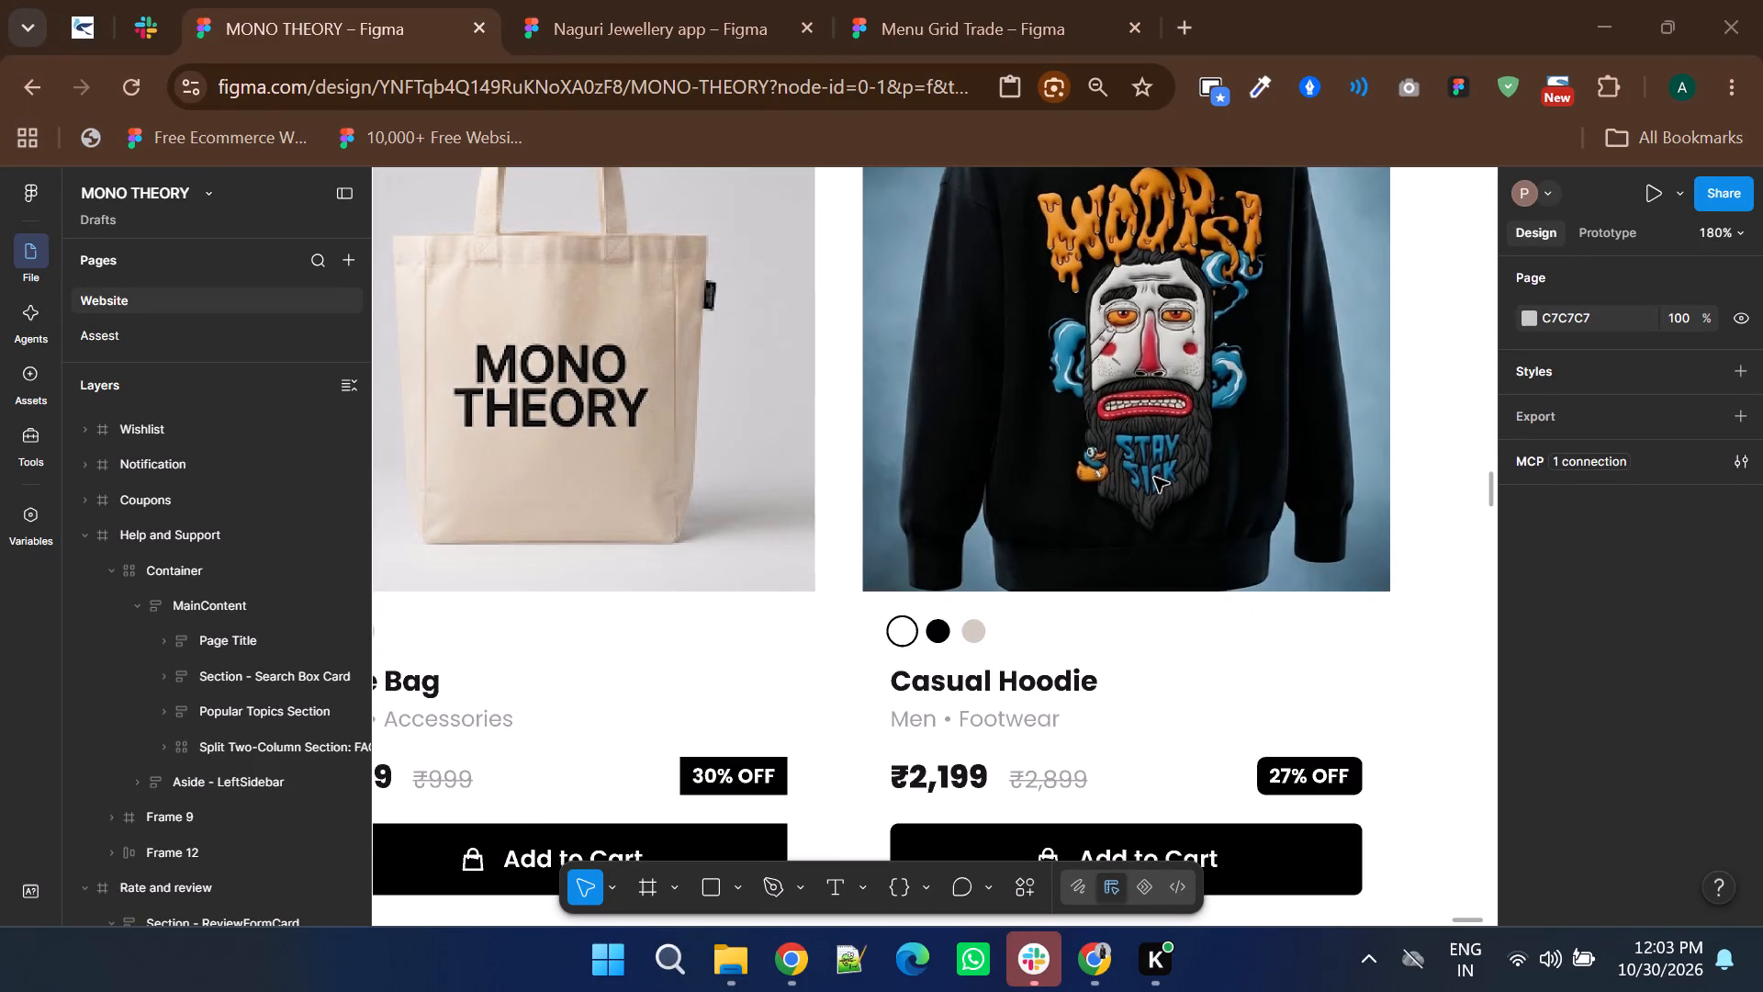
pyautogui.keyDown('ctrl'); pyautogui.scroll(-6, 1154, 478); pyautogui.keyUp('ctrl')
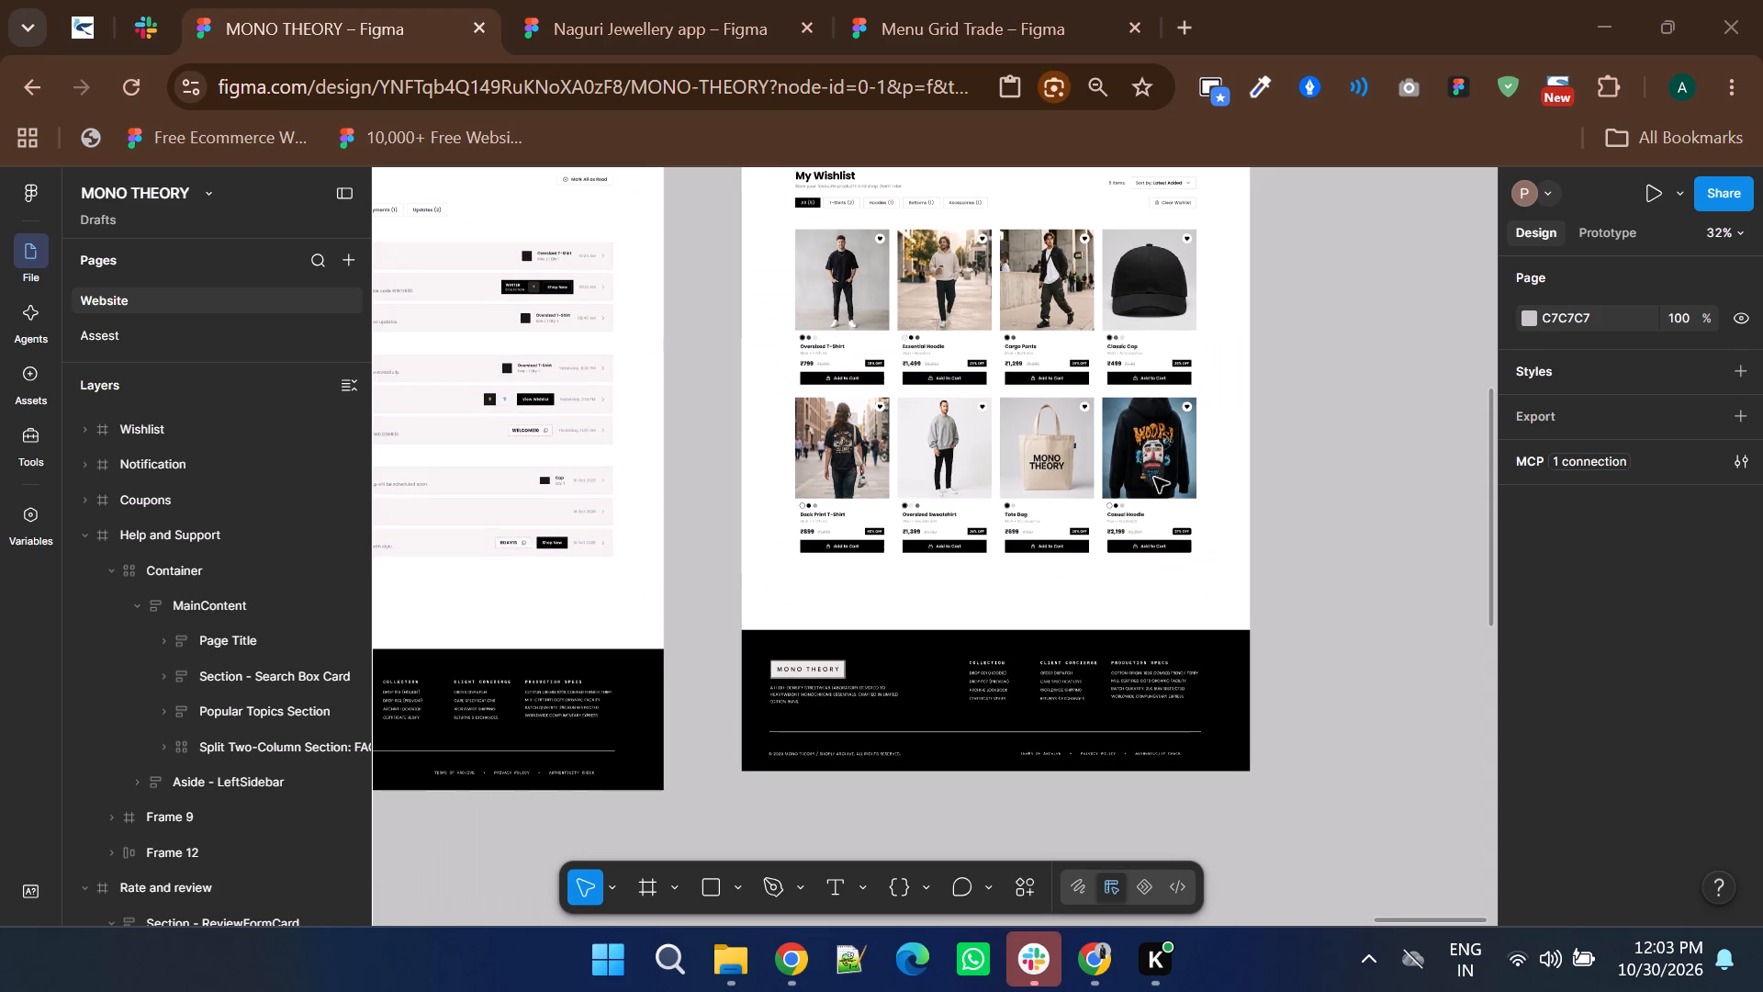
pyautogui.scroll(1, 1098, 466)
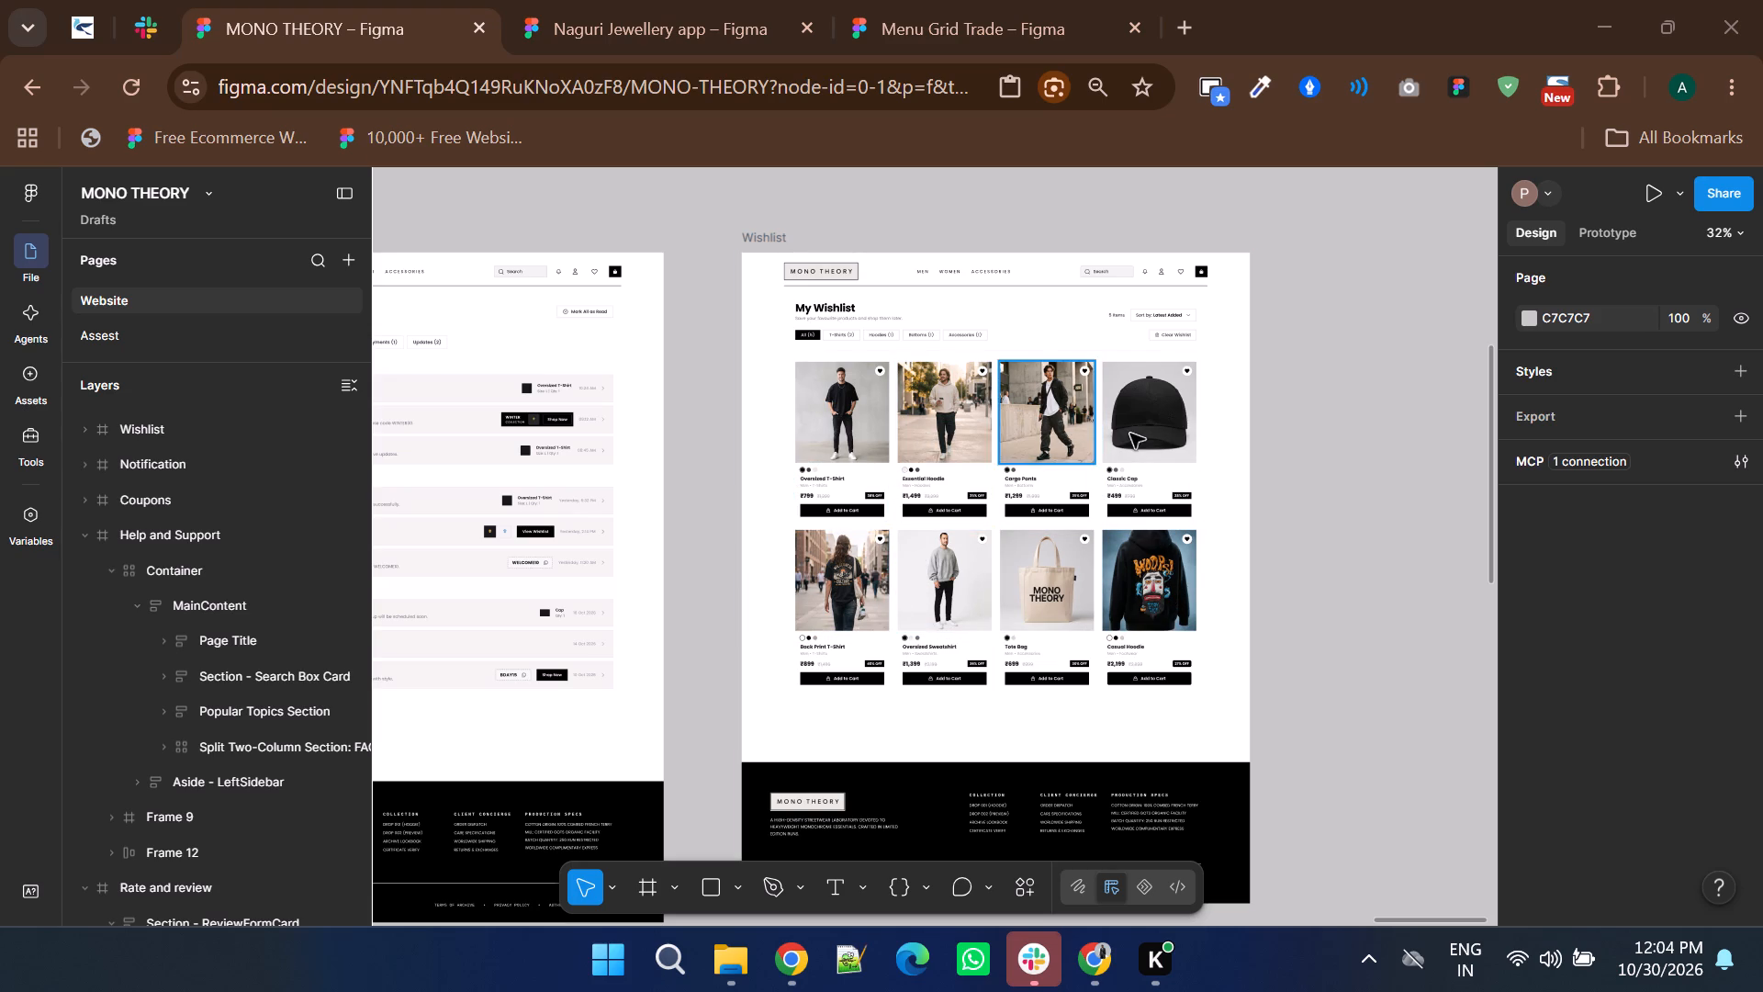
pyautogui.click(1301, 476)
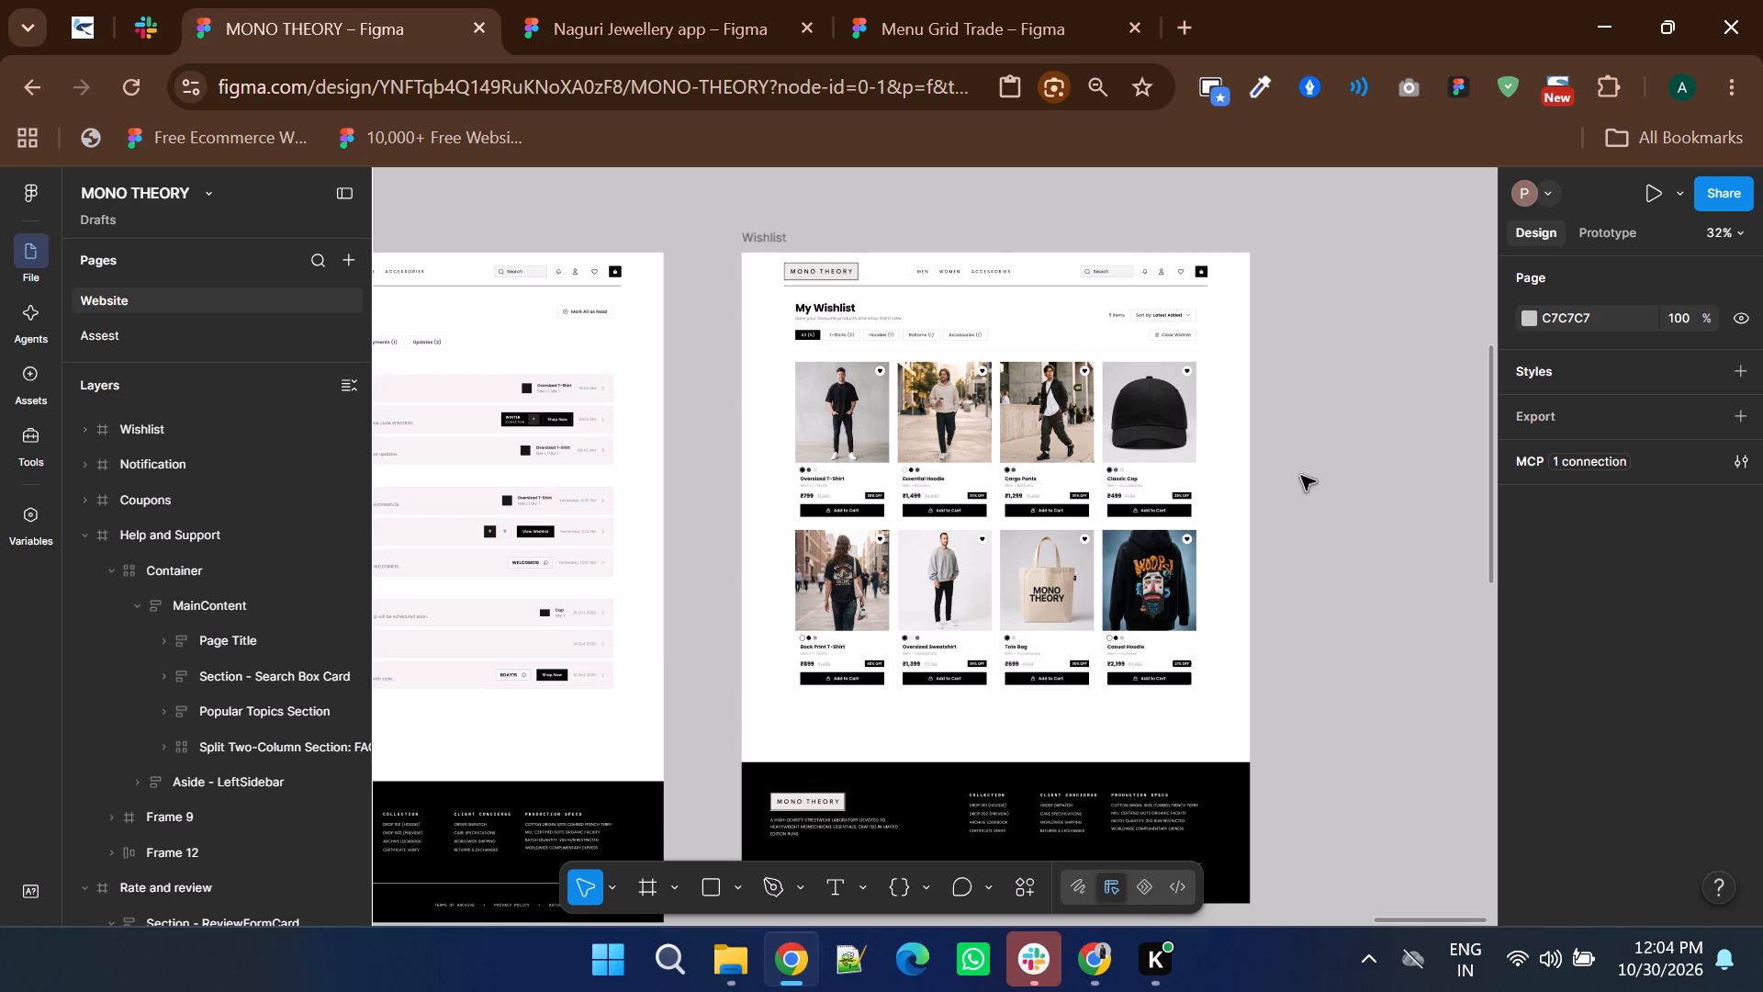
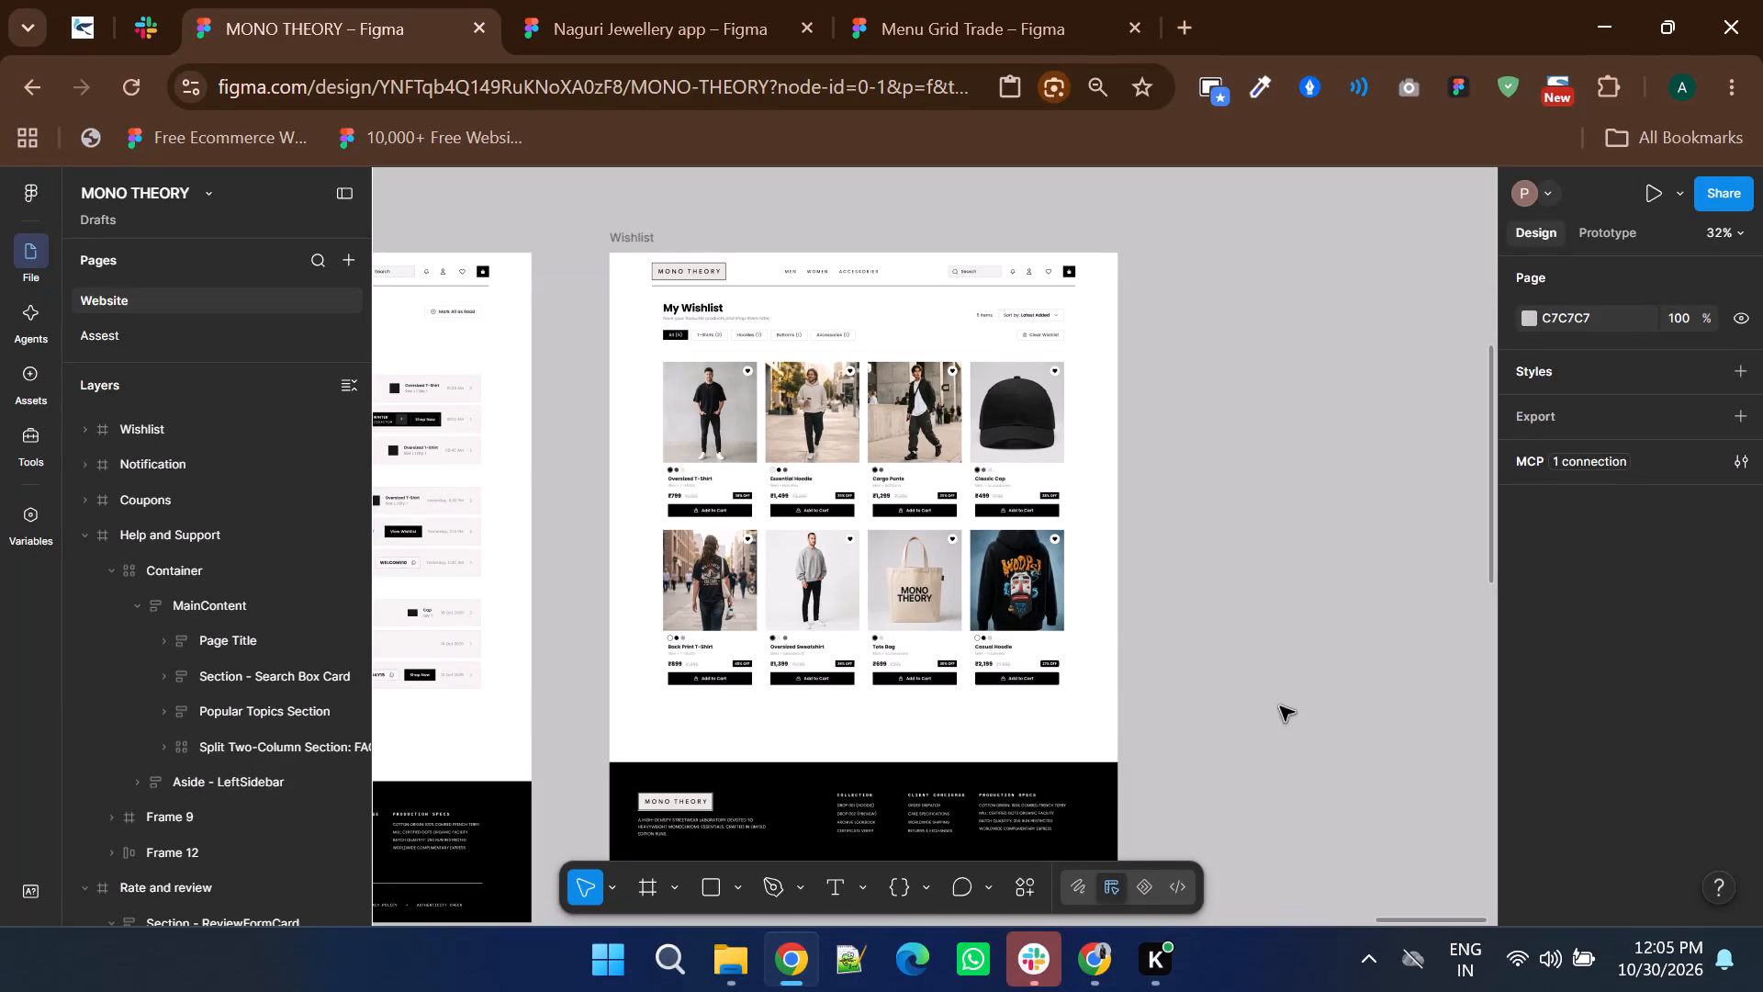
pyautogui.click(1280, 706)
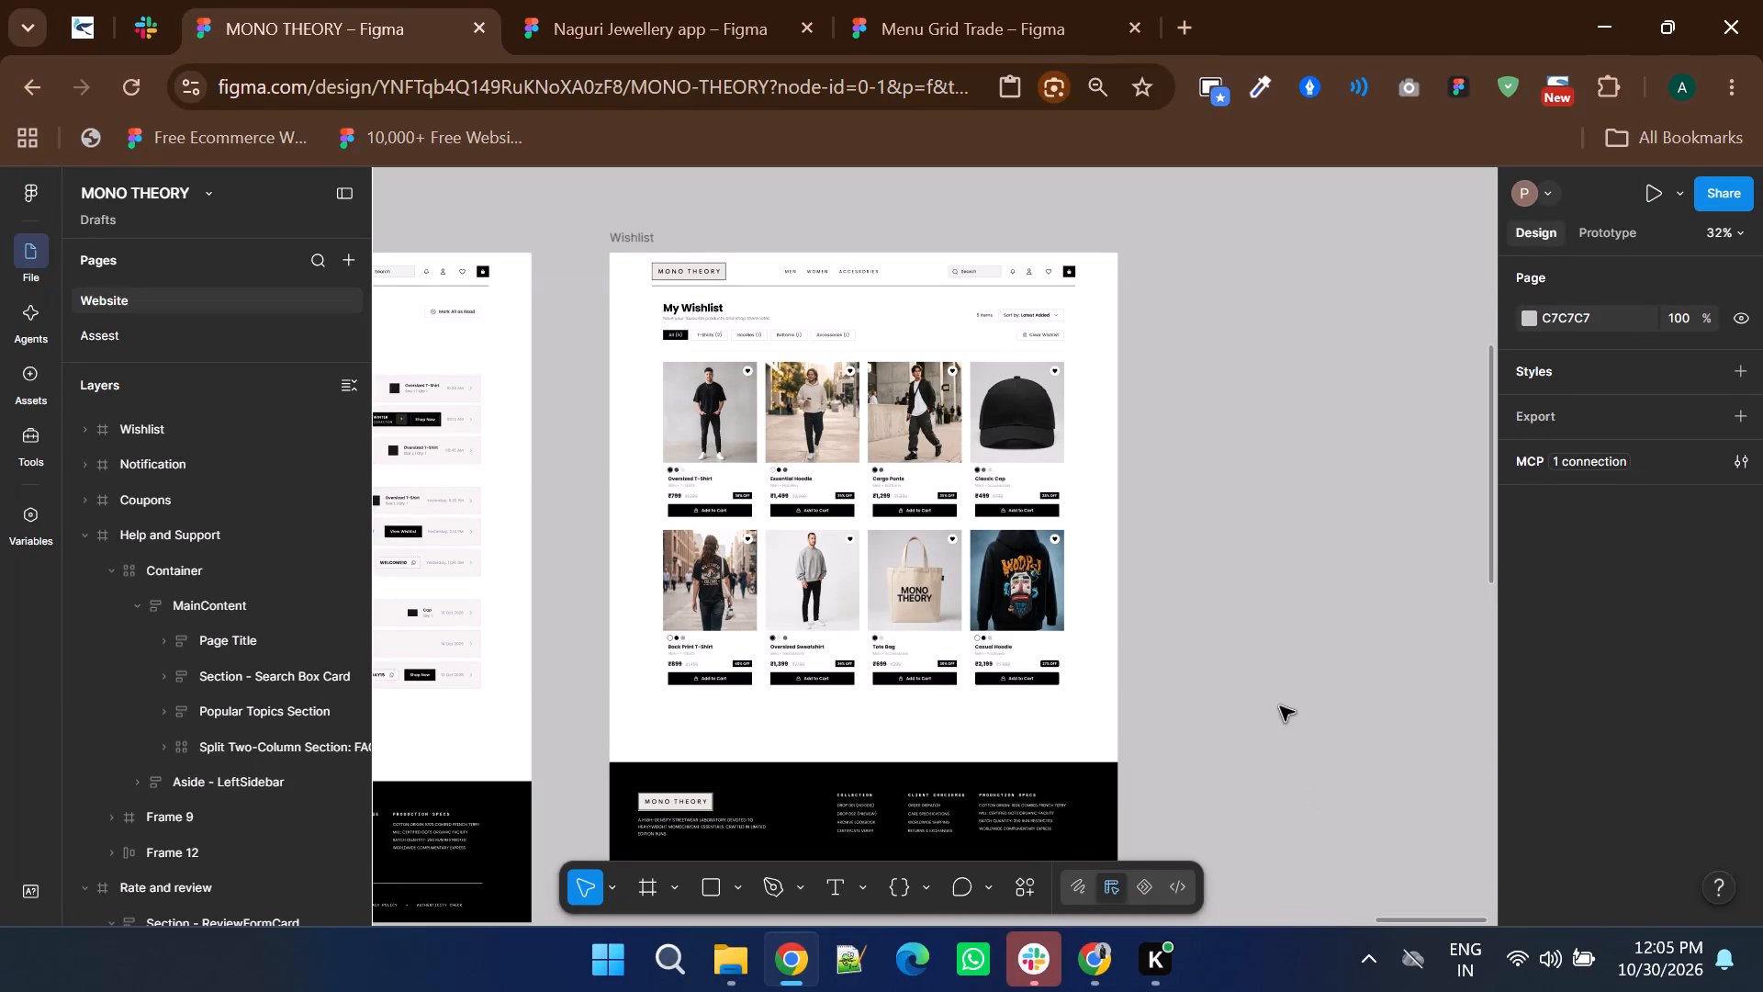